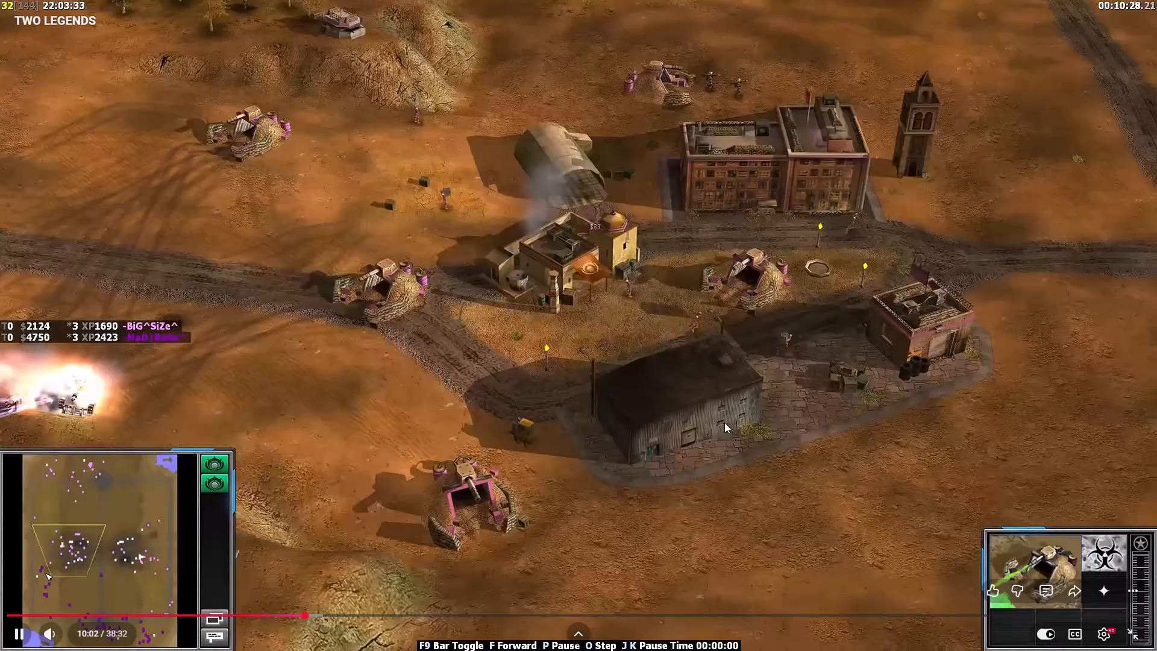
# Pause the TWO LEGENDS video, leave full screen and close its YouTube tab.
pyautogui.click(864, 454)
pyautogui.click(1125, 631)
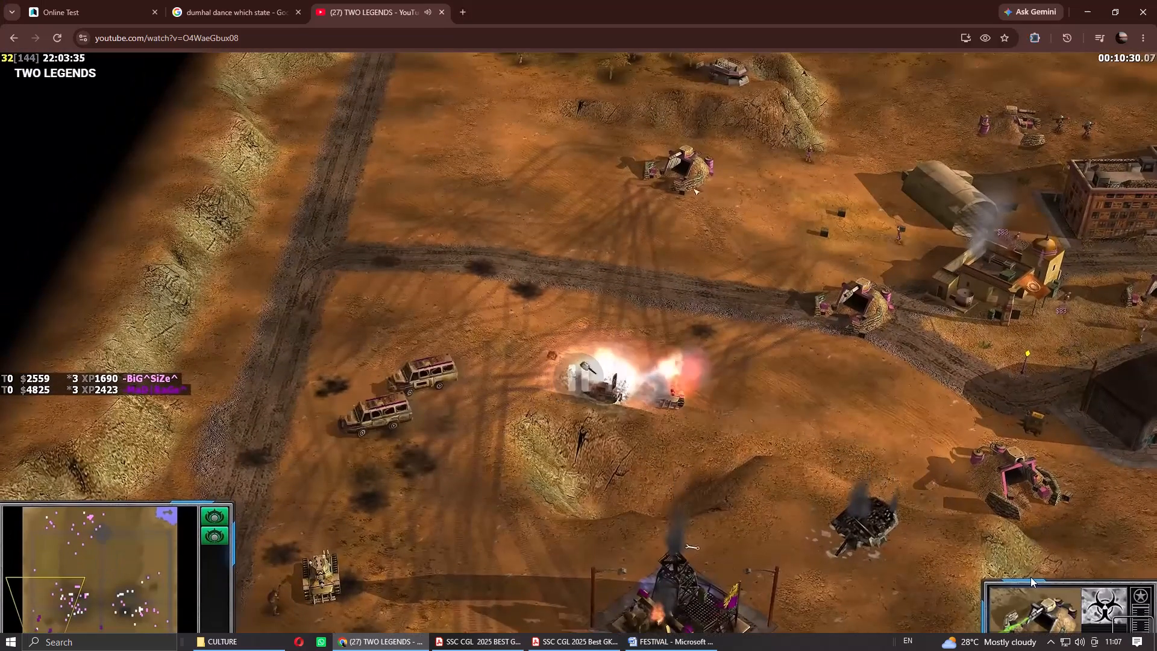
pyautogui.click(444, 7)
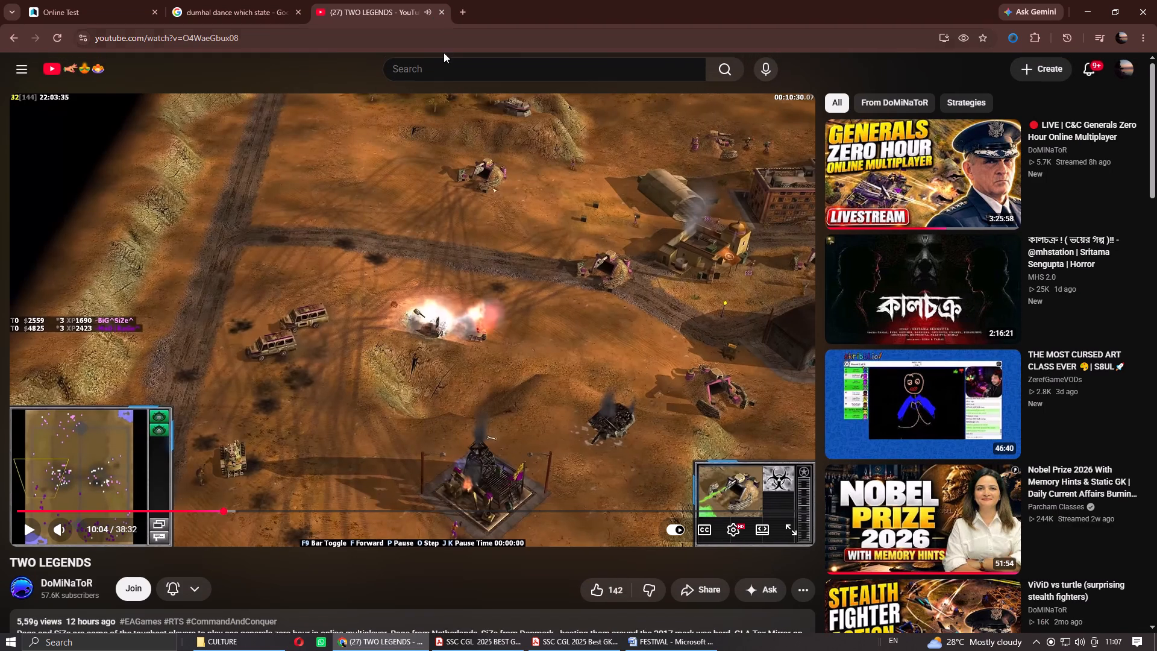
pyautogui.click(441, 8)
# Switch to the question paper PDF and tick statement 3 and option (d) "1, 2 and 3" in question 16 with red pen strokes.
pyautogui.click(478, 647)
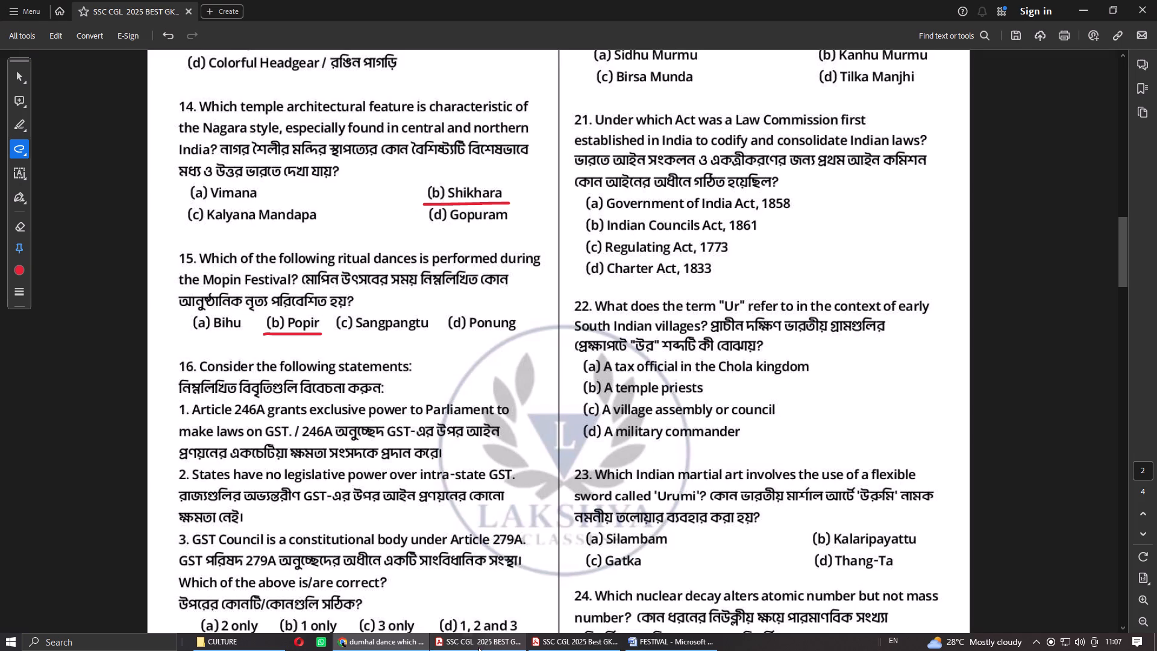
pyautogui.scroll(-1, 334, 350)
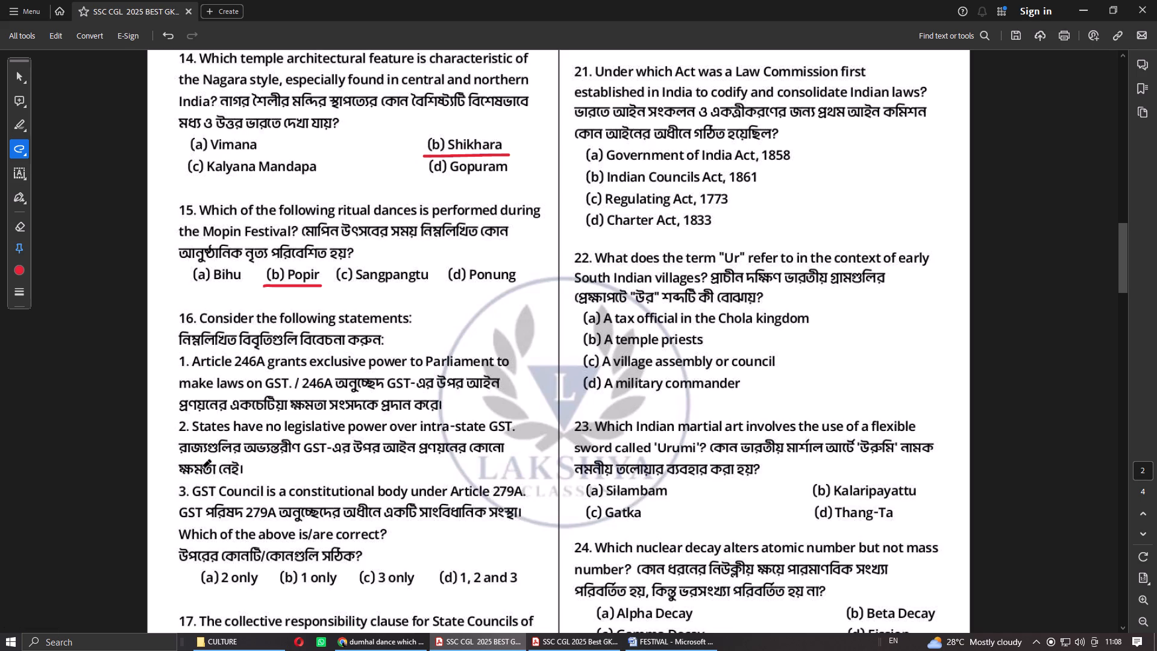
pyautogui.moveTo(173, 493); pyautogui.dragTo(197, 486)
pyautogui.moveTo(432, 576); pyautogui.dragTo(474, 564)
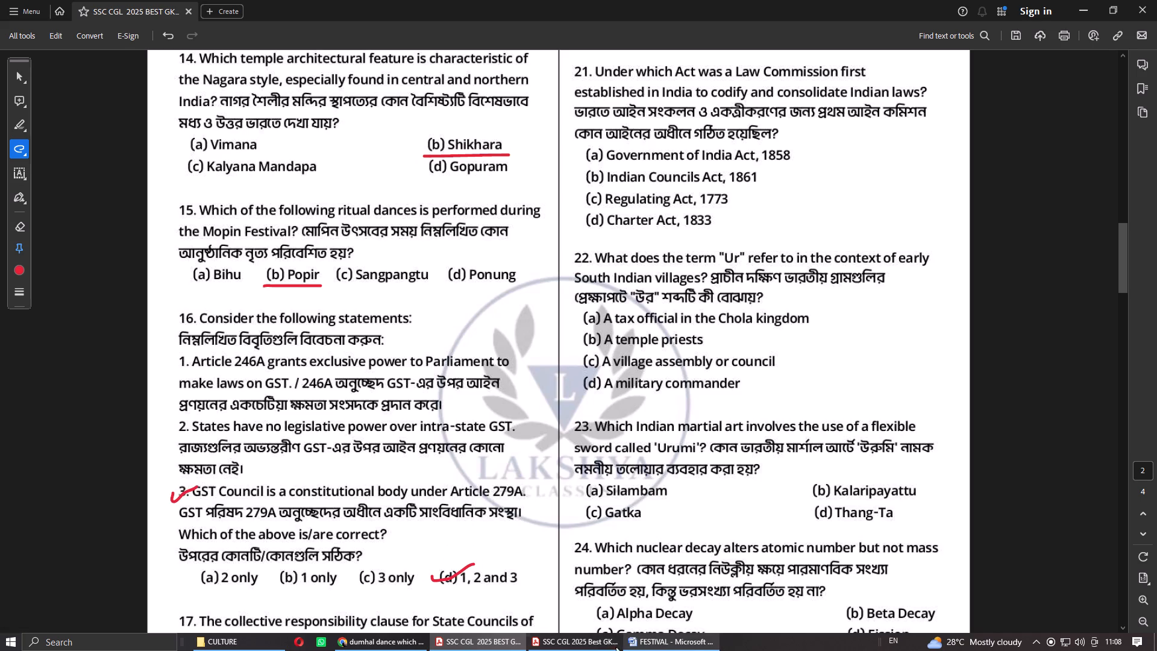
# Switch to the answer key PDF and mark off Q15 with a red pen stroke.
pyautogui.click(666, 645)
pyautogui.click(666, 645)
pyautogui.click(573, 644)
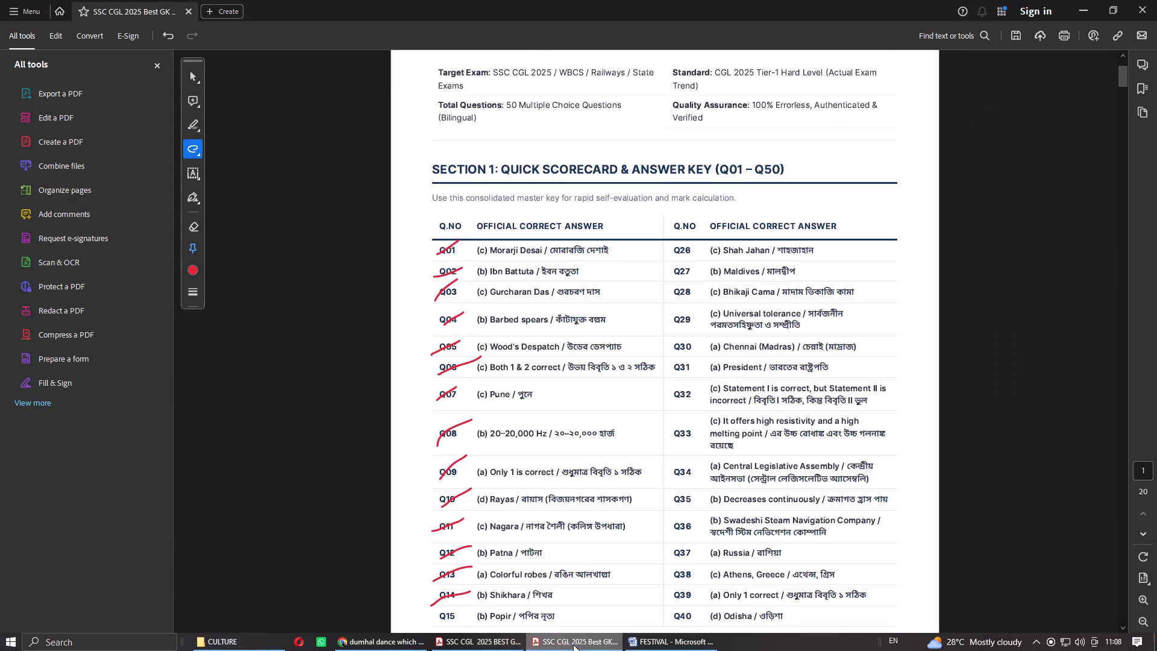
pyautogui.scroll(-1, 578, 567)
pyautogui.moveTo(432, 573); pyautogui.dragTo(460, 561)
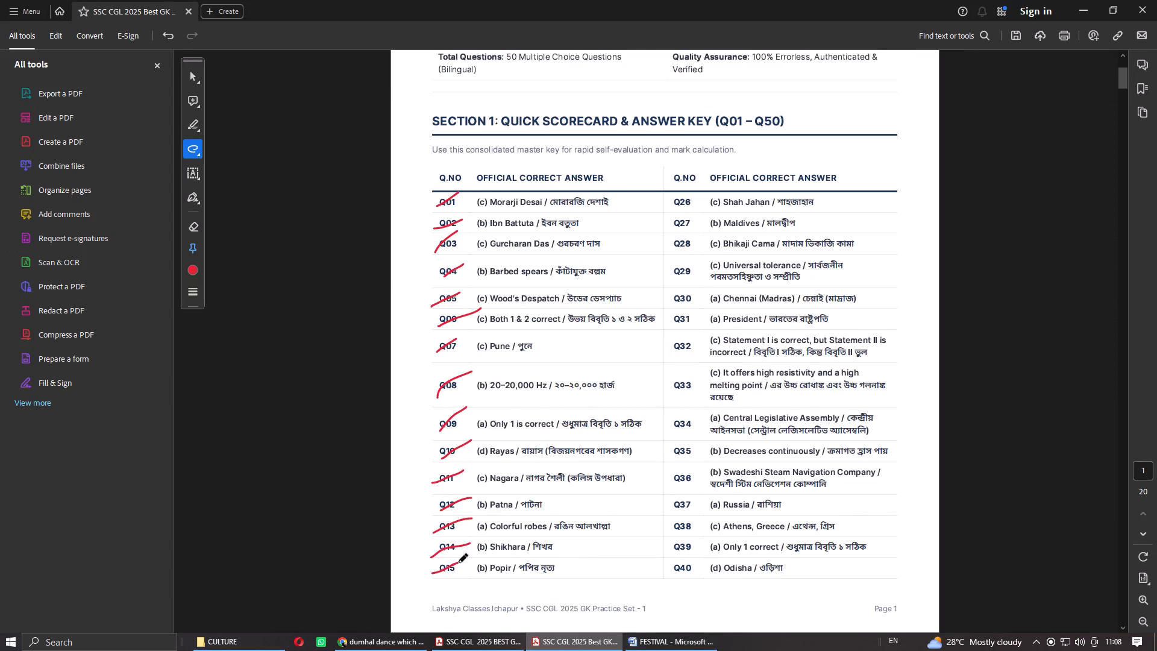
# Look up the official answer for Q16 in the answer key.
pyautogui.scroll(3, 586, 503)
pyautogui.scroll(-8, 587, 497)
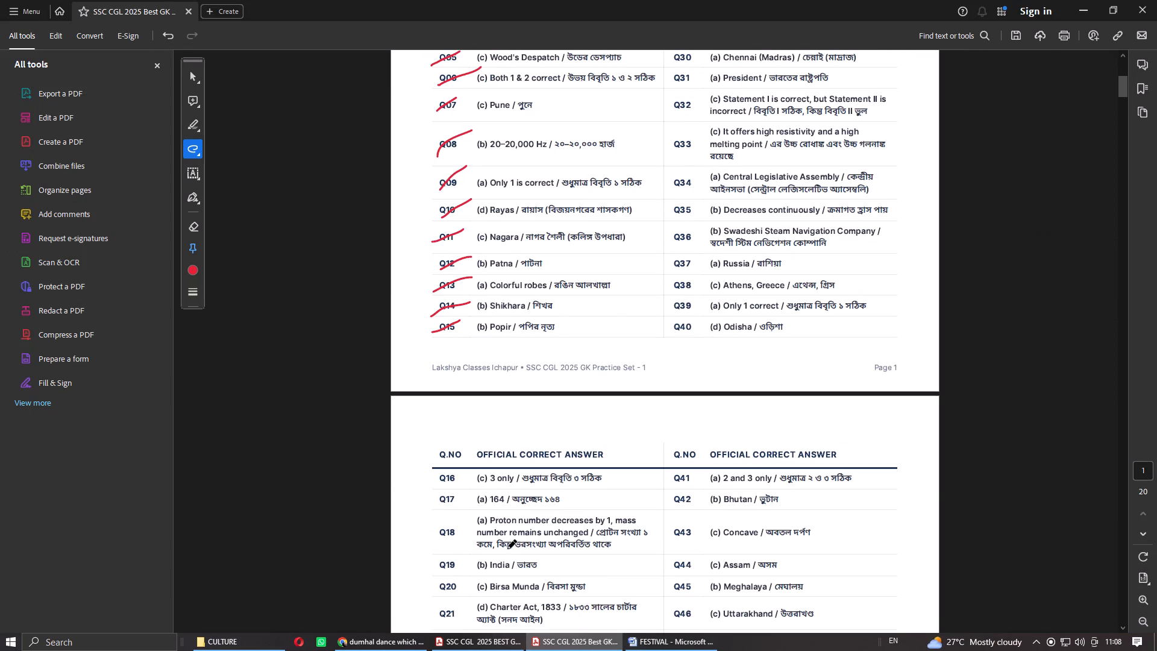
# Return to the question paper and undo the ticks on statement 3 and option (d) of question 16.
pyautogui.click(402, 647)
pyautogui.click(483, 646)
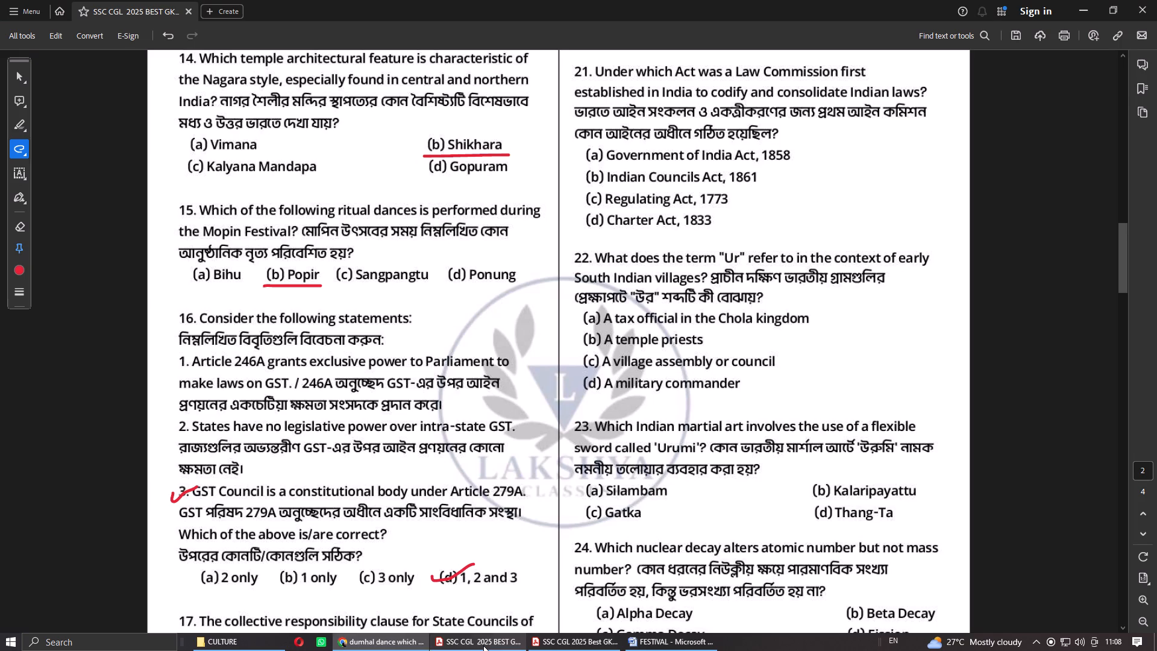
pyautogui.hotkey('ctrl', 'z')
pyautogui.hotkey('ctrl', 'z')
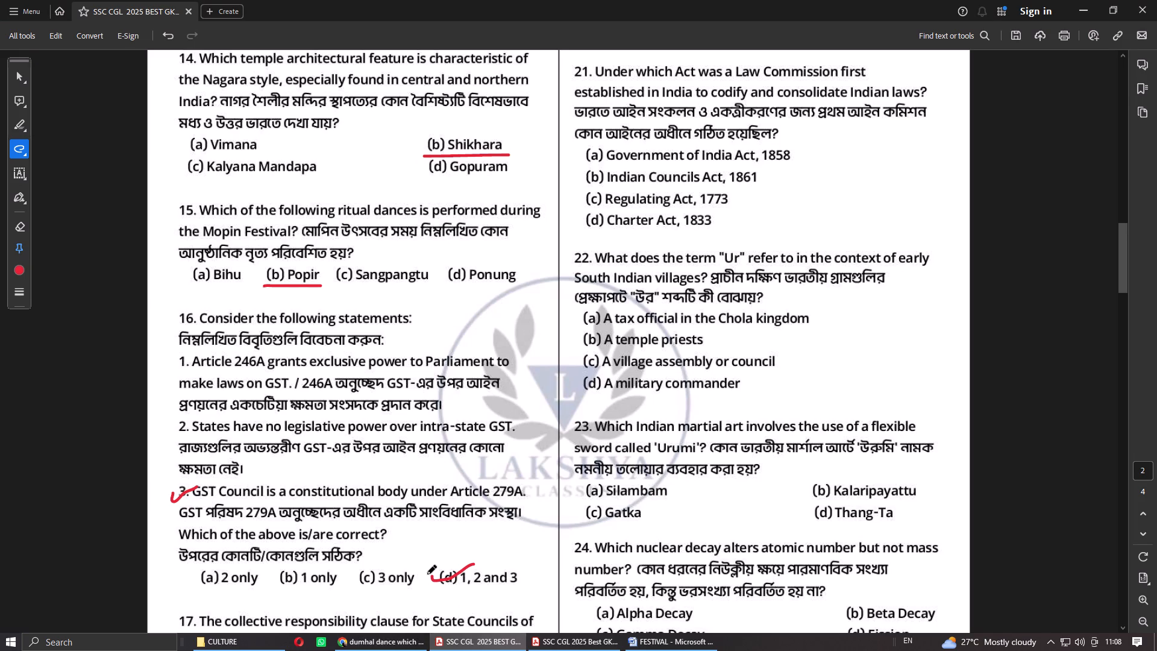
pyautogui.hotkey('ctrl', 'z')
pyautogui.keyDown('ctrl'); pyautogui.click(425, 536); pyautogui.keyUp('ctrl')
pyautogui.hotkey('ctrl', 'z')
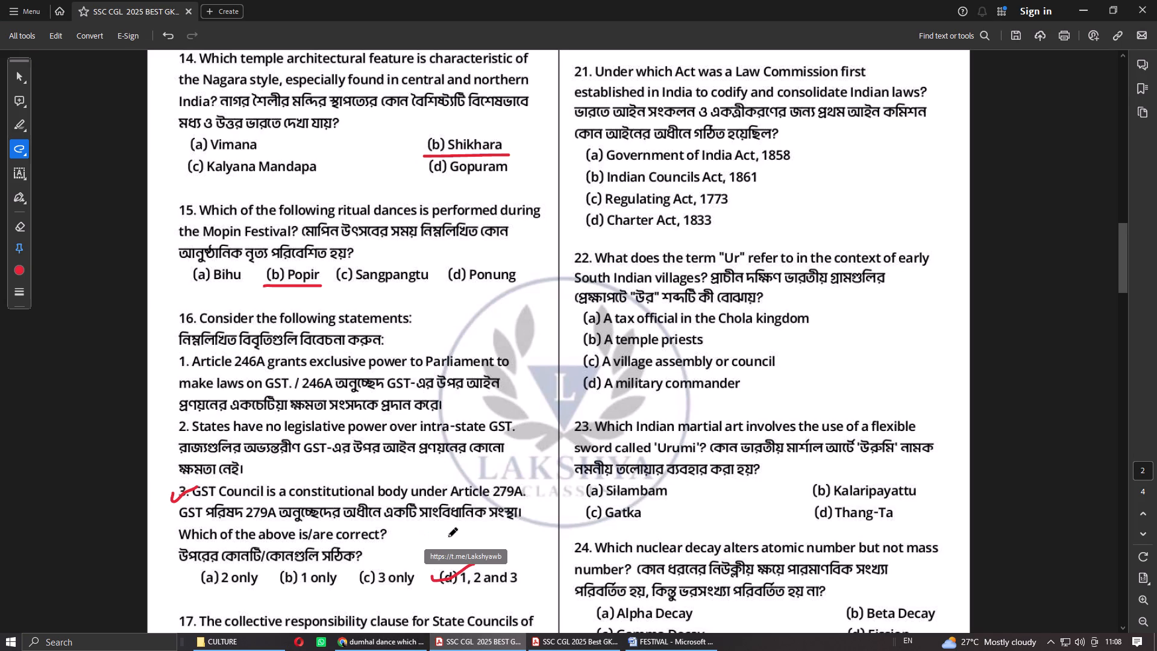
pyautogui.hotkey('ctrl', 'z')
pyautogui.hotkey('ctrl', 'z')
# Tick option (c) "3 only" in question 16 and underline the words "3. GST Council" in red.
pyautogui.moveTo(354, 580); pyautogui.dragTo(388, 562)
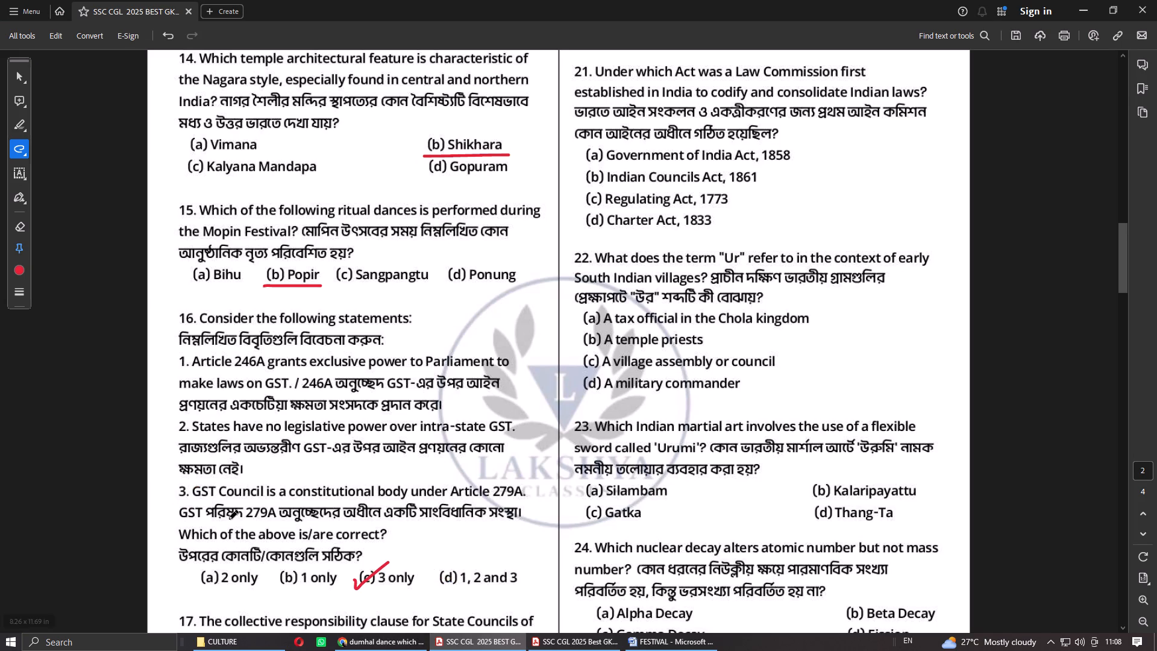
pyautogui.moveTo(171, 502); pyautogui.dragTo(248, 503)
# Switch to Chrome and search Google for "states have no legislative power over interstate gst".
pyautogui.scroll(-2, 378, 465)
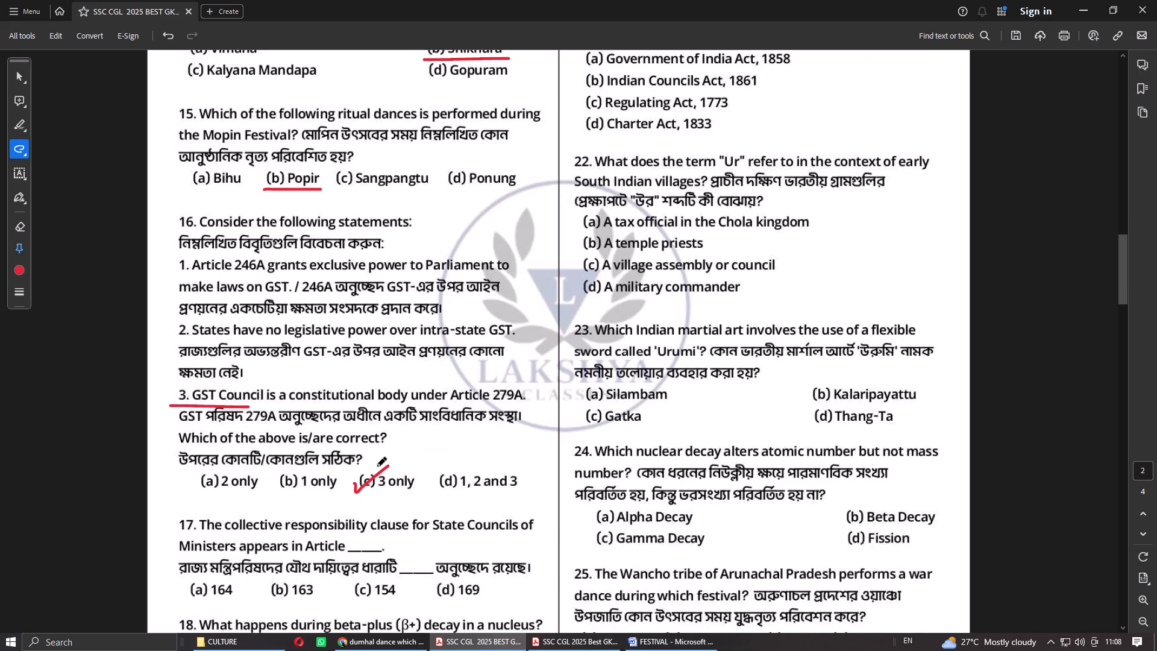
pyautogui.scroll(-1, 378, 465)
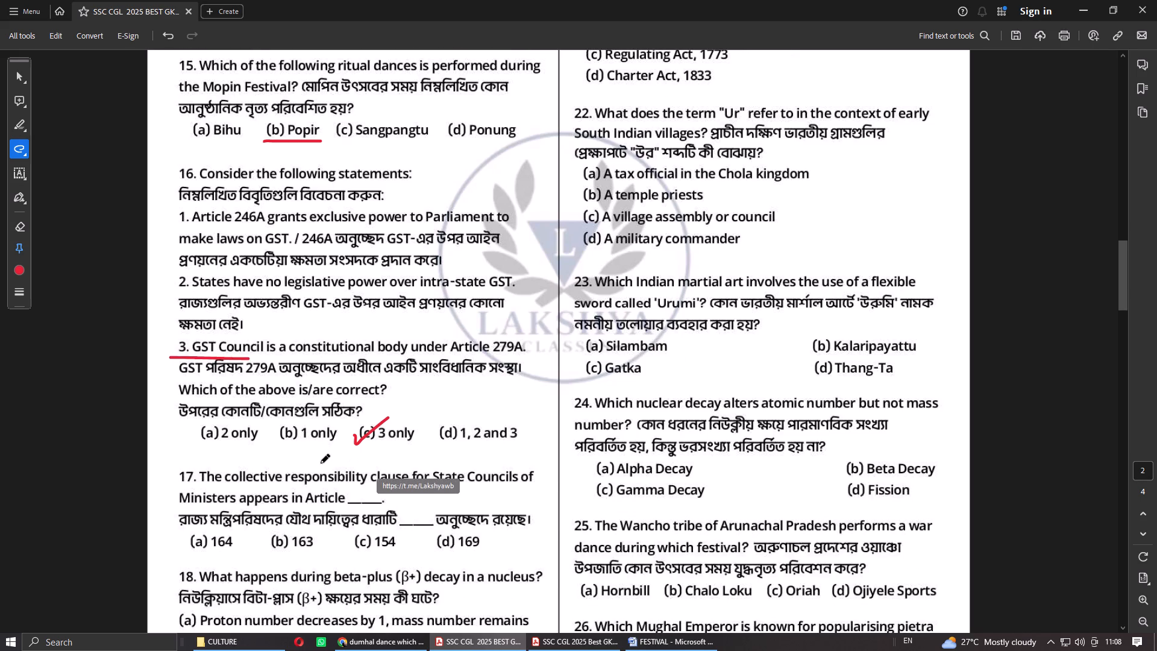
pyautogui.click(374, 650)
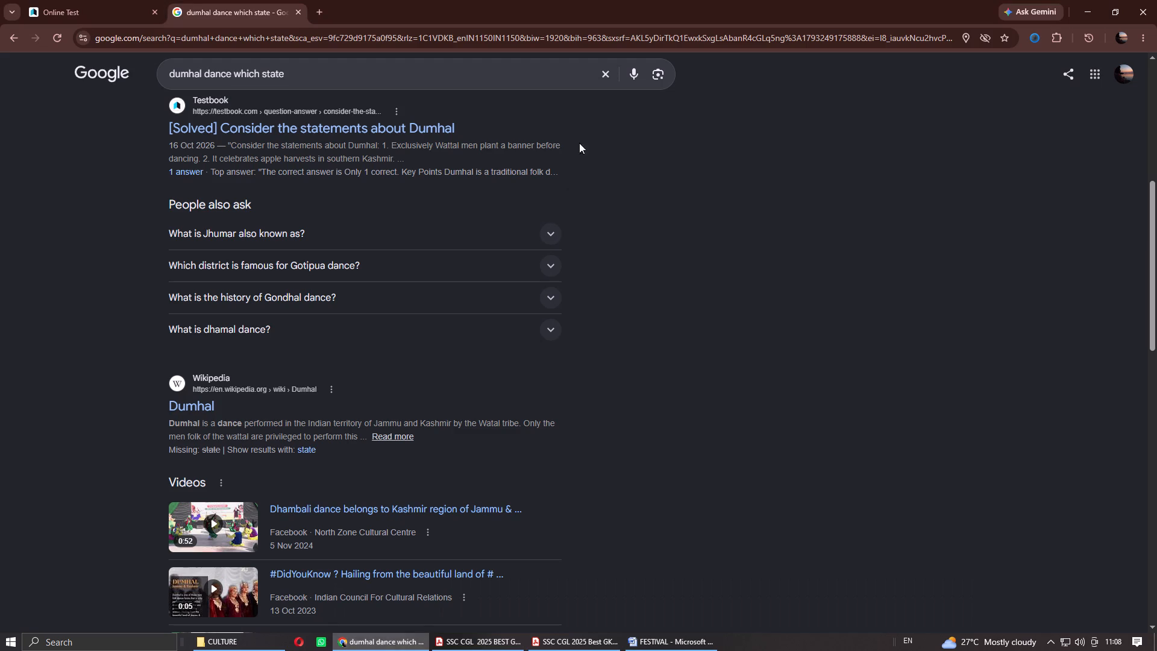
pyautogui.click(602, 72)
pyautogui.write('states have any le')
pyautogui.write('gistlai')
pyautogui.press('BackSpace')
pyautogui.press('BackSpace')
pyautogui.press('BackSpace')
pyautogui.press('BackSpace')
pyautogui.write('lative power over int')
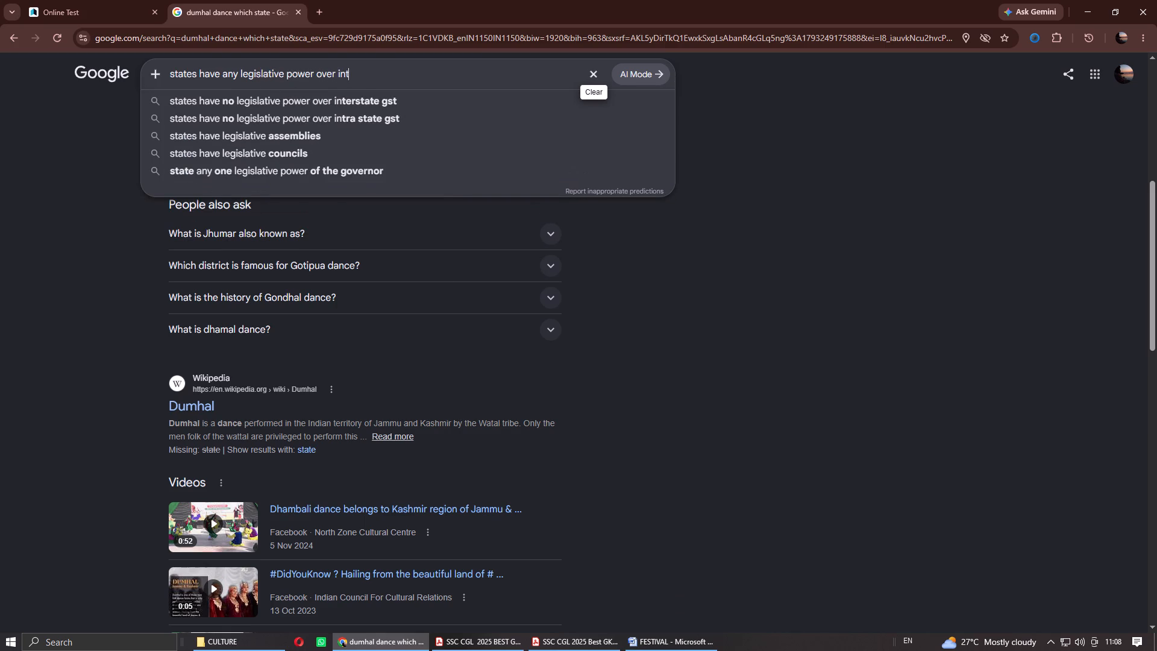
pyautogui.press('Down')
pyautogui.press('Return')
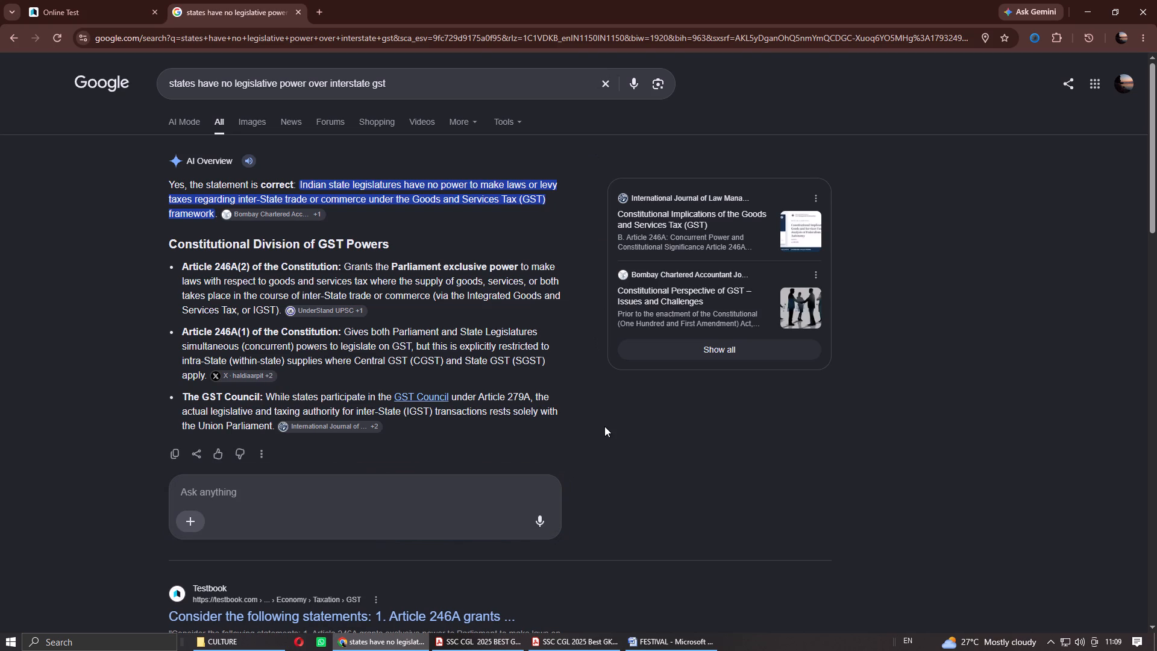
# Return to the question paper and underline the first line of question 17, from "The collective responsibility" to "State Councils of", in red.
pyautogui.click(486, 650)
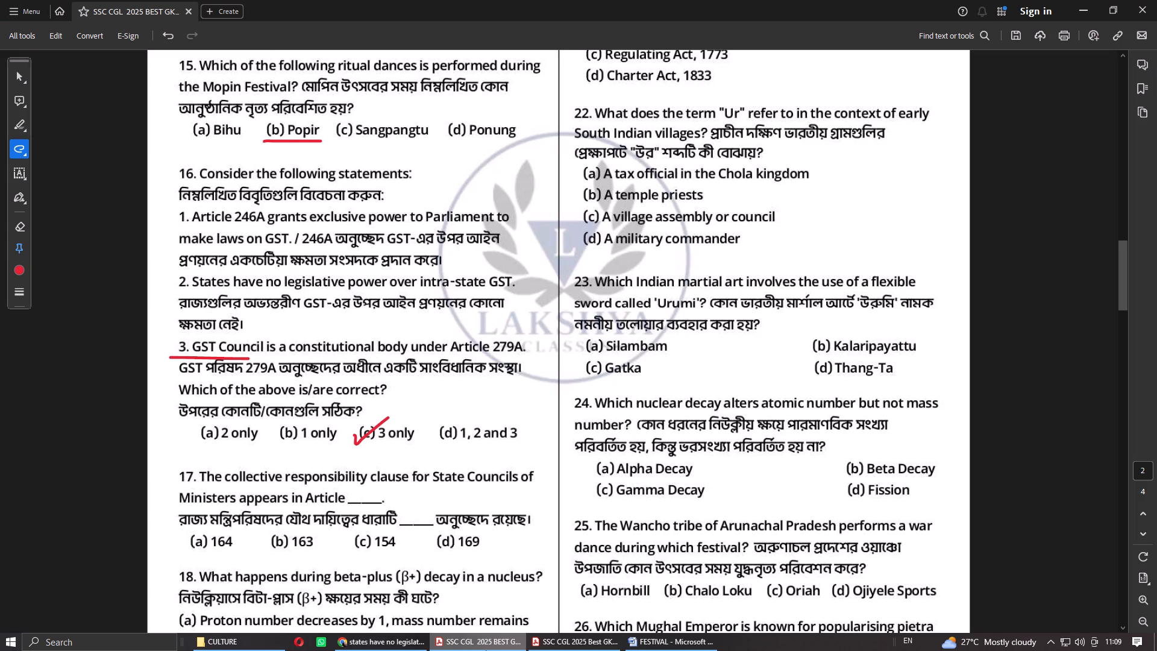
pyautogui.scroll(-1, 463, 433)
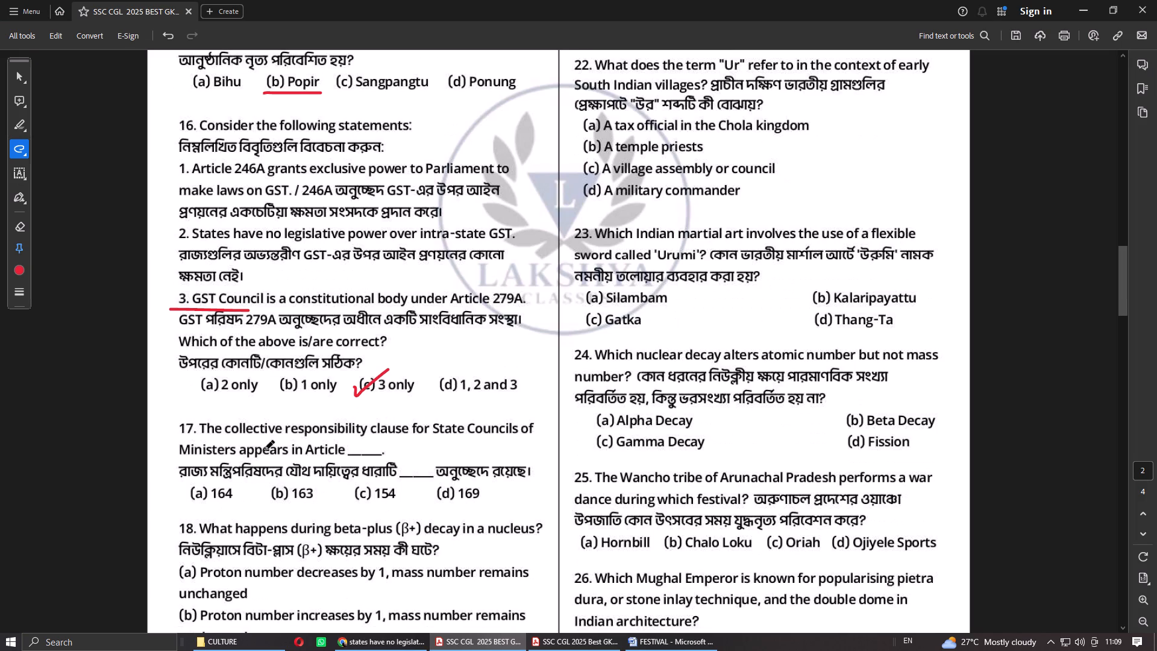
pyautogui.moveTo(196, 438); pyautogui.dragTo(280, 437)
pyautogui.moveTo(280, 437); pyautogui.dragTo(539, 438)
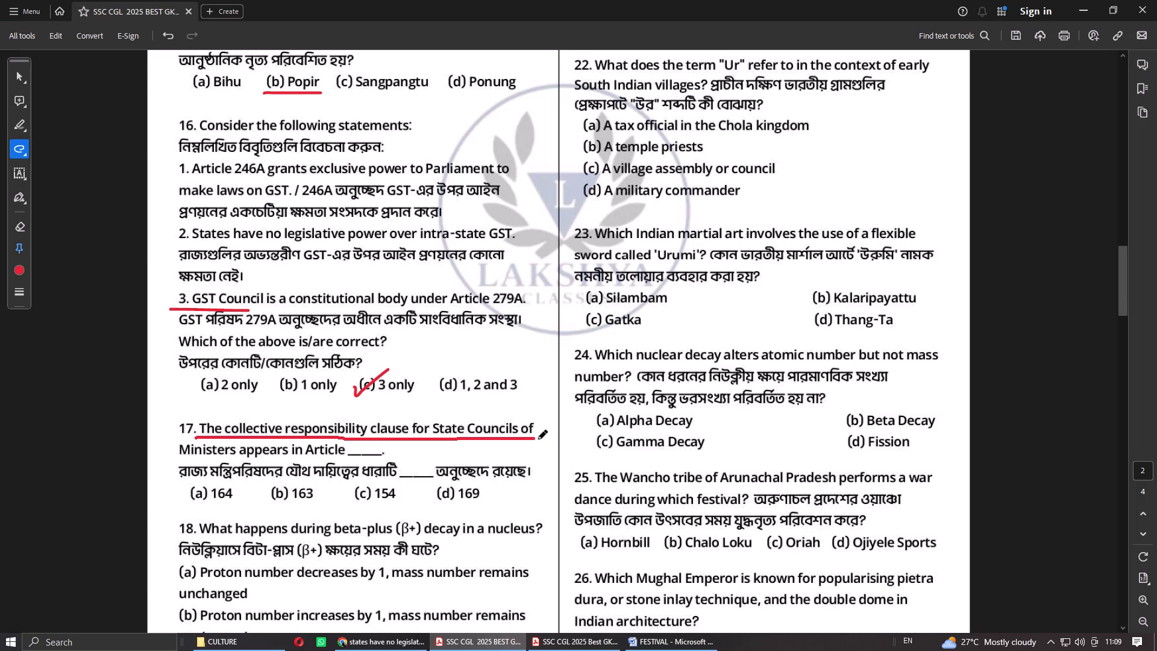
pyautogui.moveTo(539, 438); pyautogui.dragTo(538, 439)
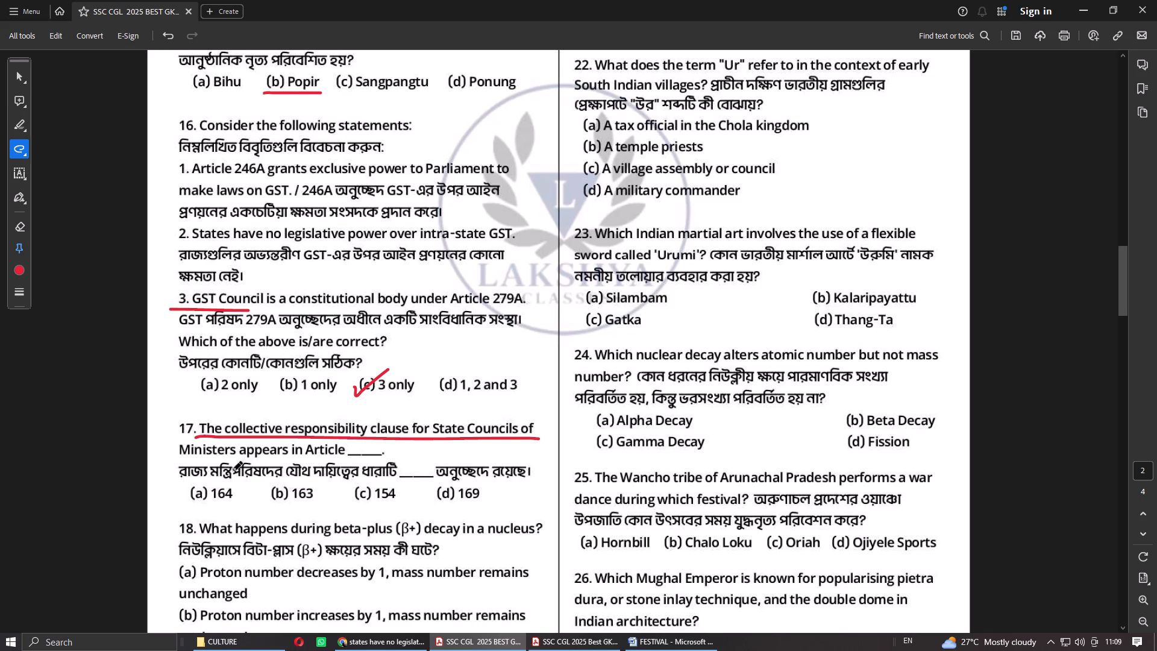
# Check Q17 in the answer key PDF, and tick option (a) 164 in the question paper.
pyautogui.click(372, 650)
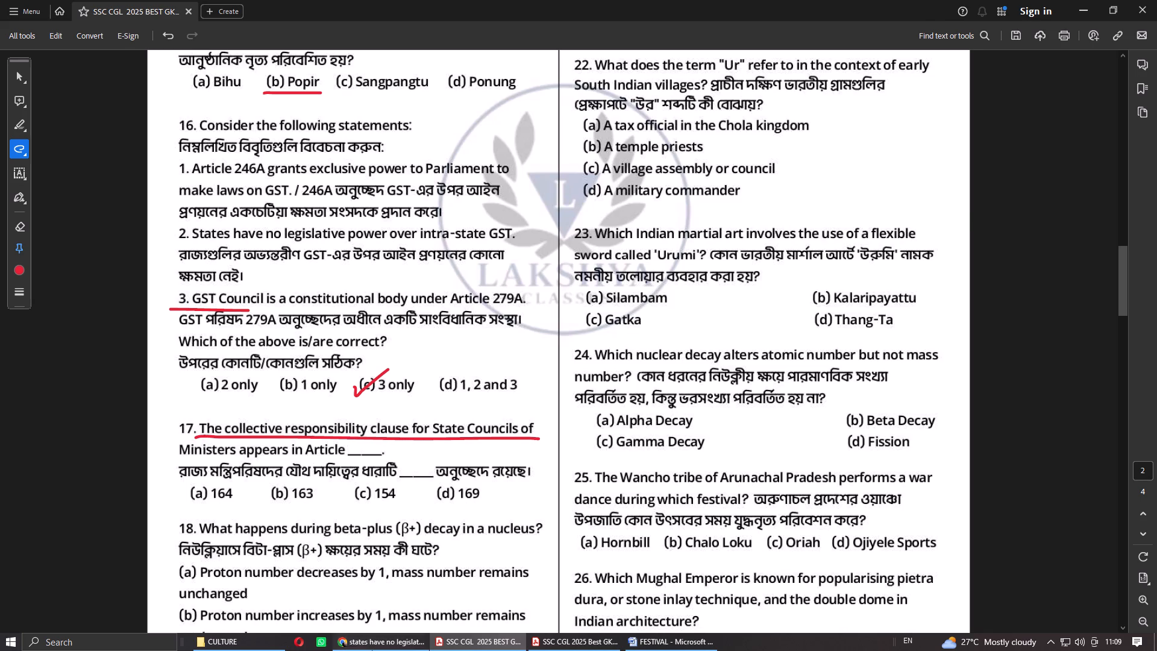
pyautogui.click(372, 650)
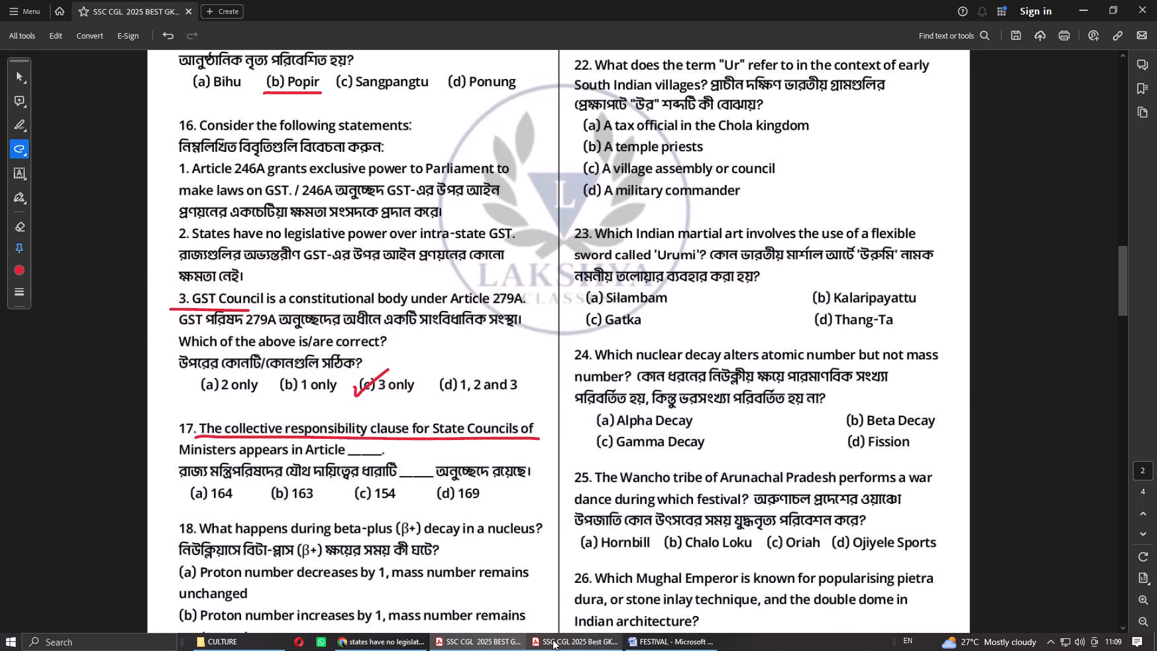
pyautogui.click(553, 640)
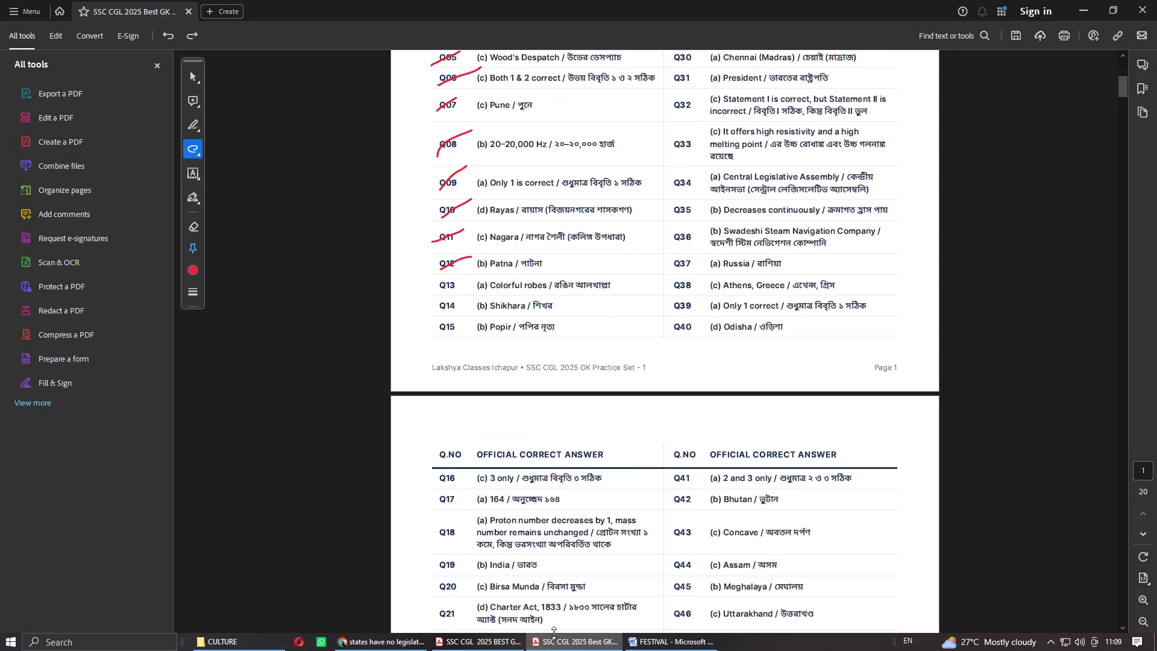
pyautogui.click(384, 641)
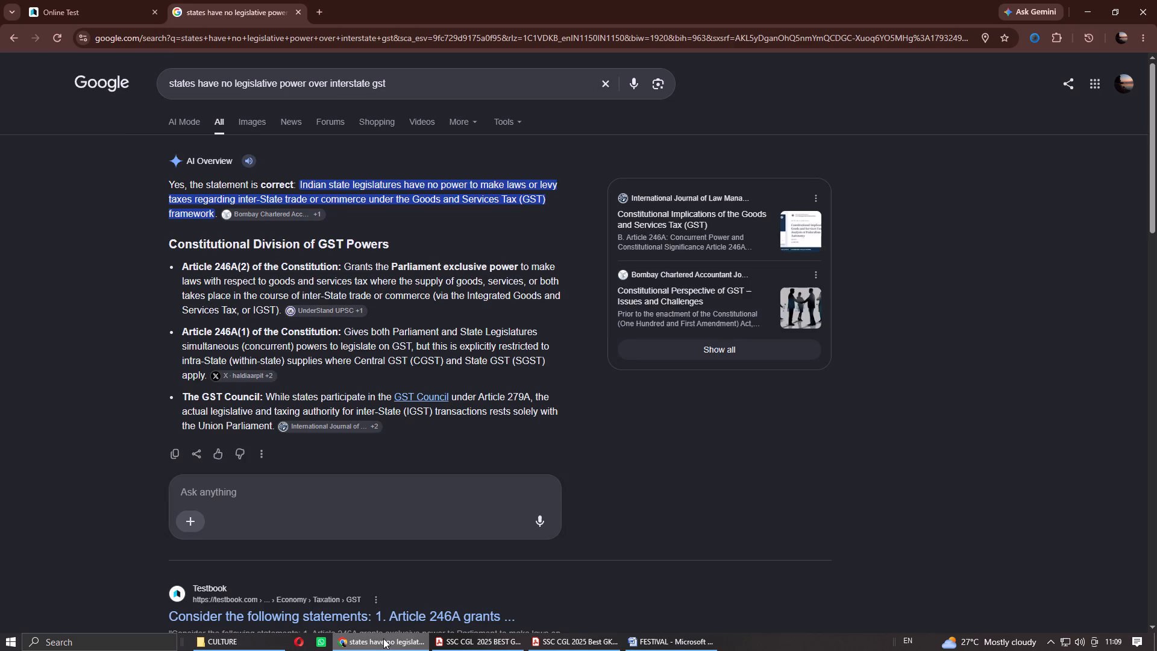
pyautogui.click(392, 650)
pyautogui.click(505, 646)
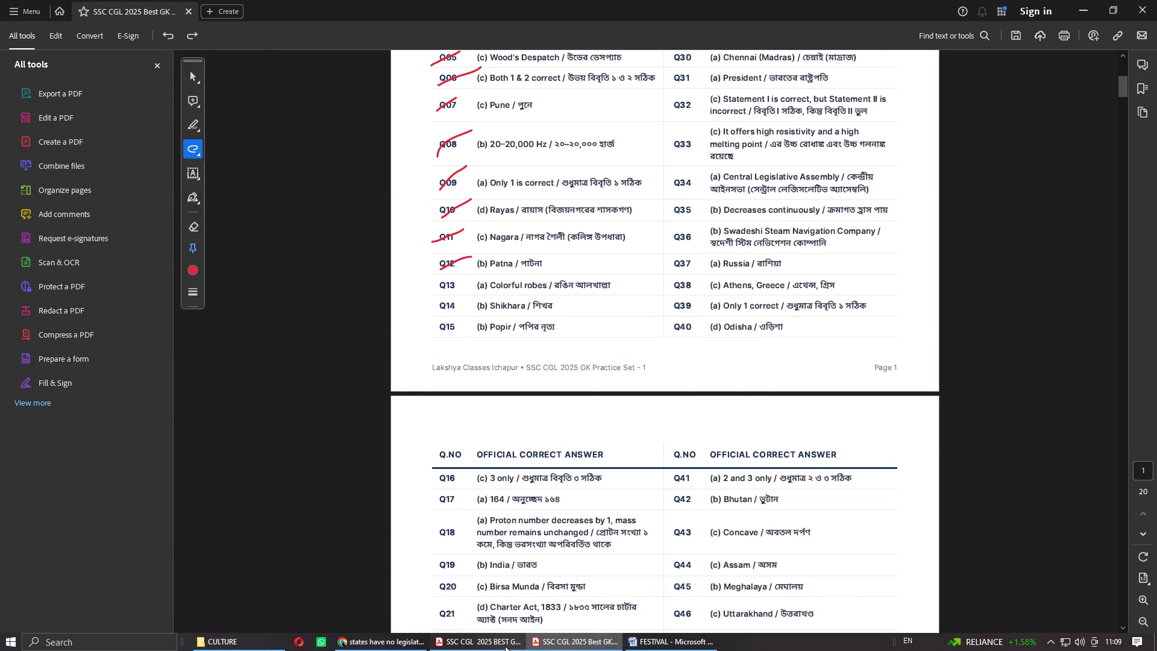
pyautogui.moveTo(185, 497); pyautogui.dragTo(201, 491)
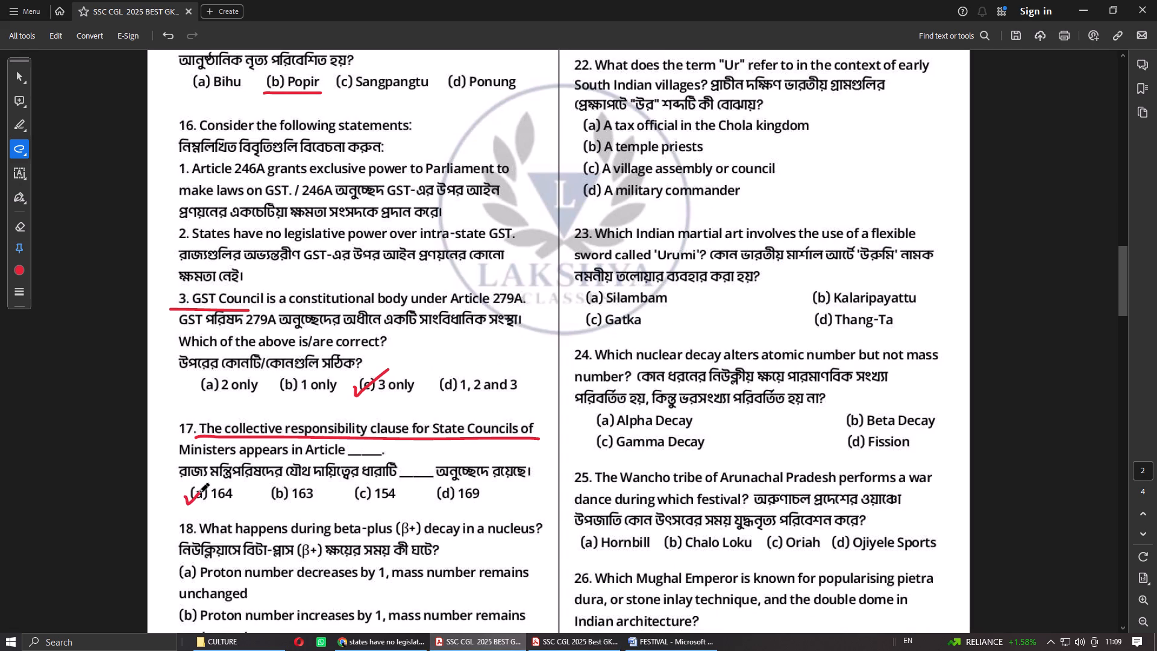
# Open the Word document ARTICLS OF INDIAN CONSTITUTION from the Polity folder inside Study.
pyautogui.click(252, 650)
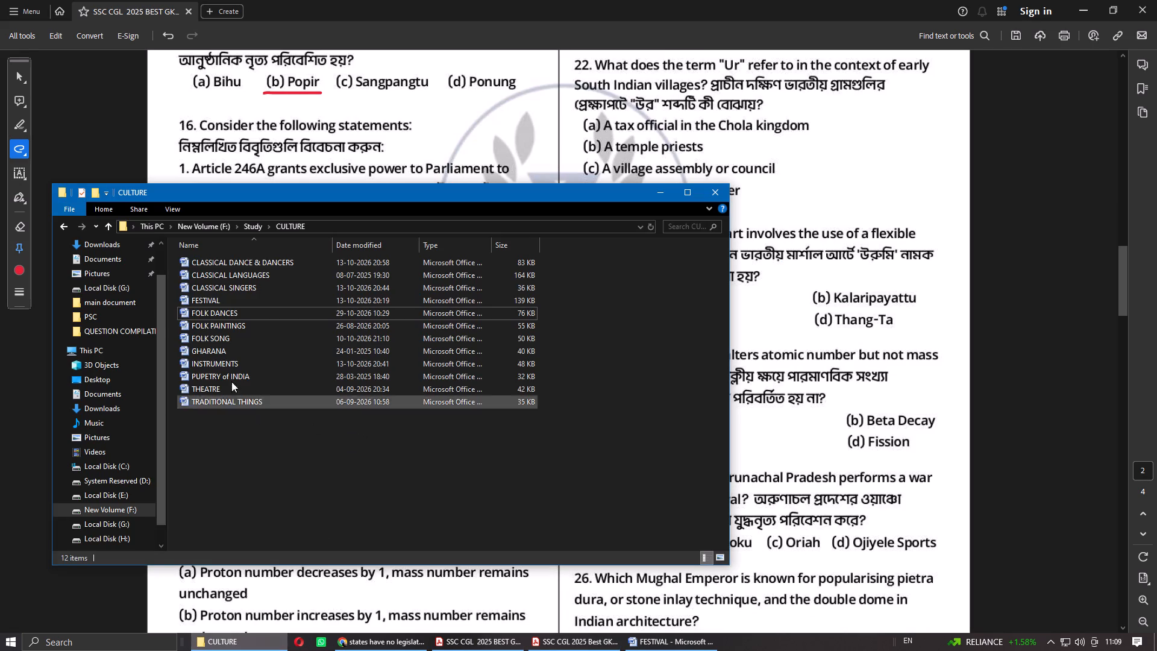
pyautogui.click(69, 230)
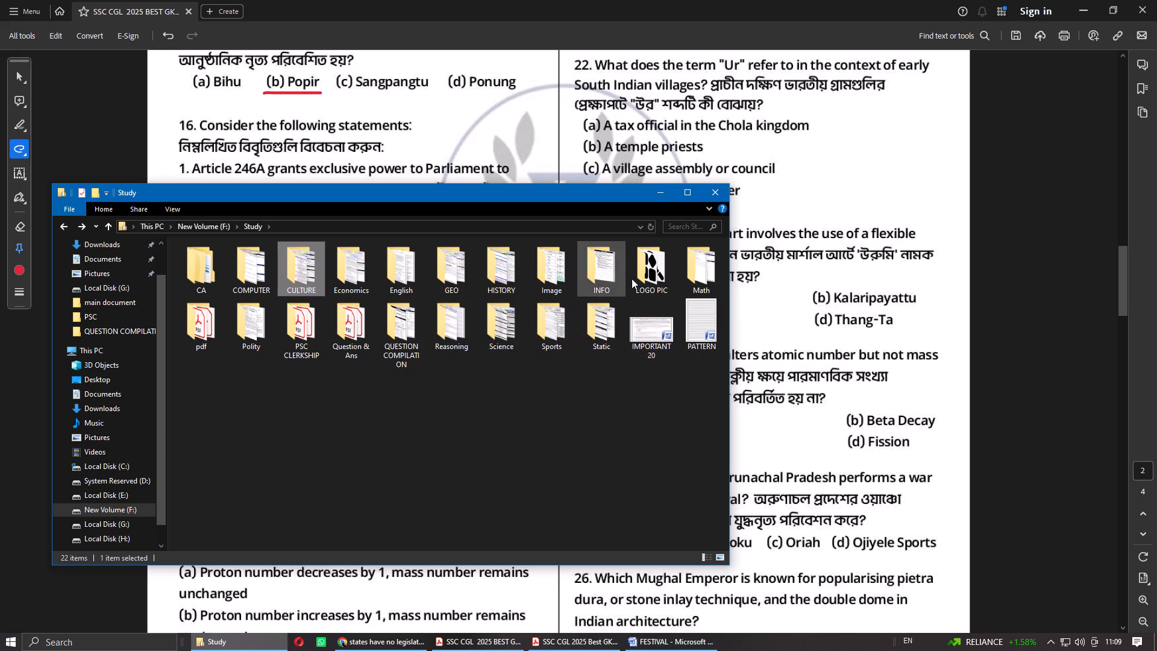
pyautogui.doubleClick(263, 325)
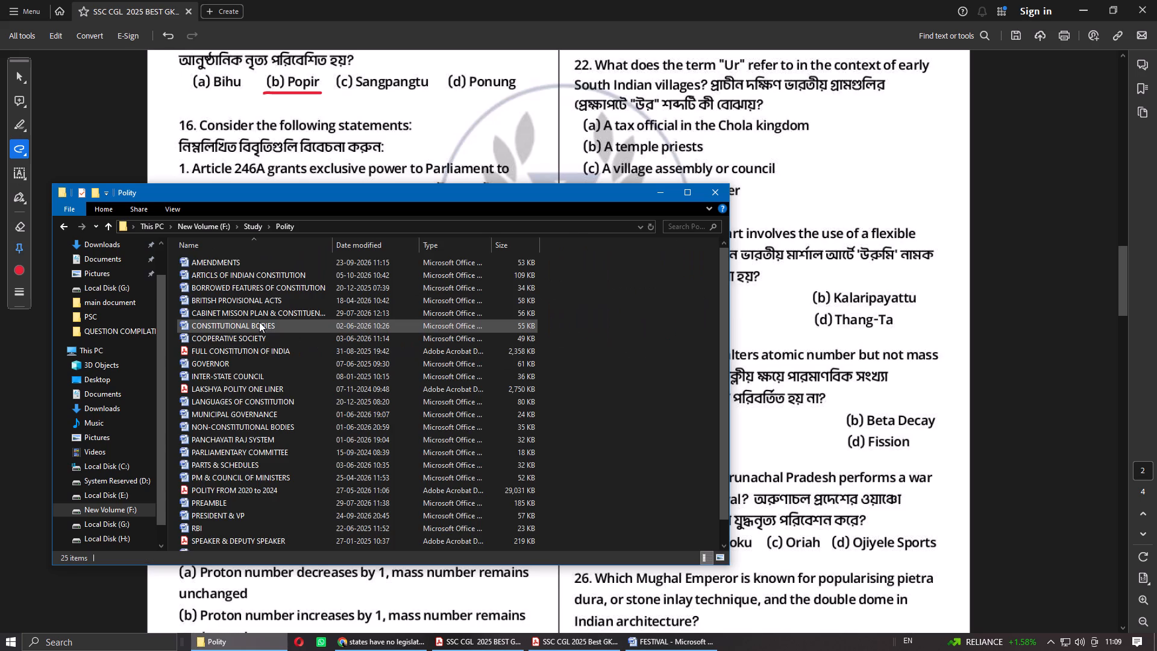
pyautogui.doubleClick(217, 277)
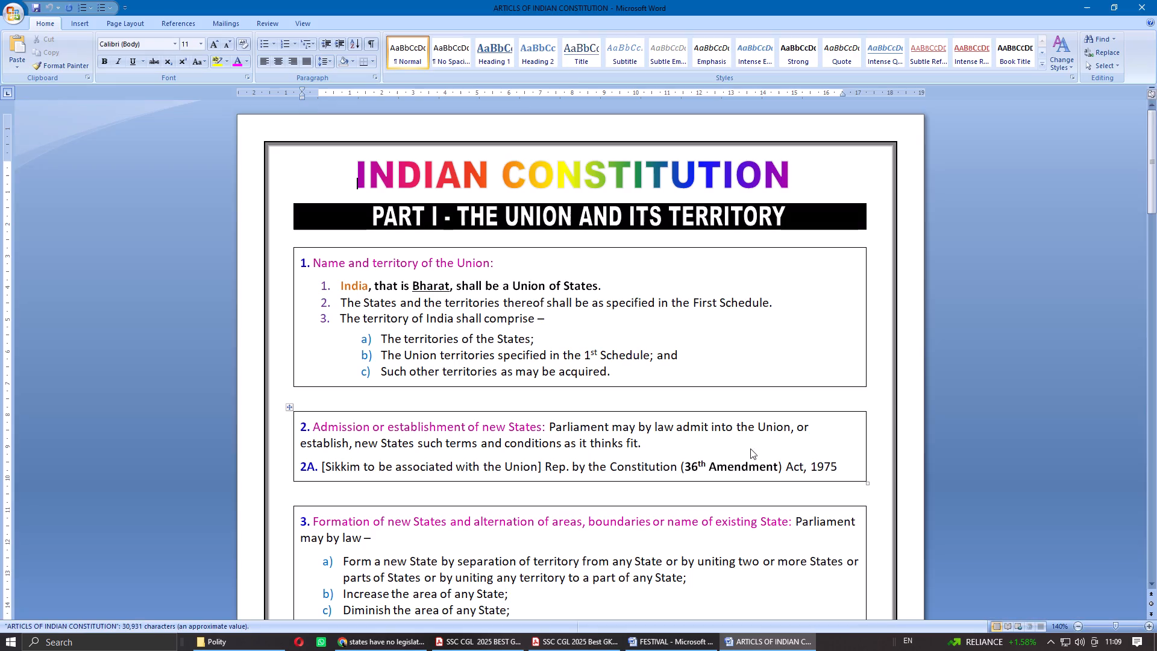
# Look through the Indian Constitution notes for the articles on the State Council of Ministers, around Article 164.
pyautogui.moveTo(1153, 114); pyautogui.dragTo(1153, 315)
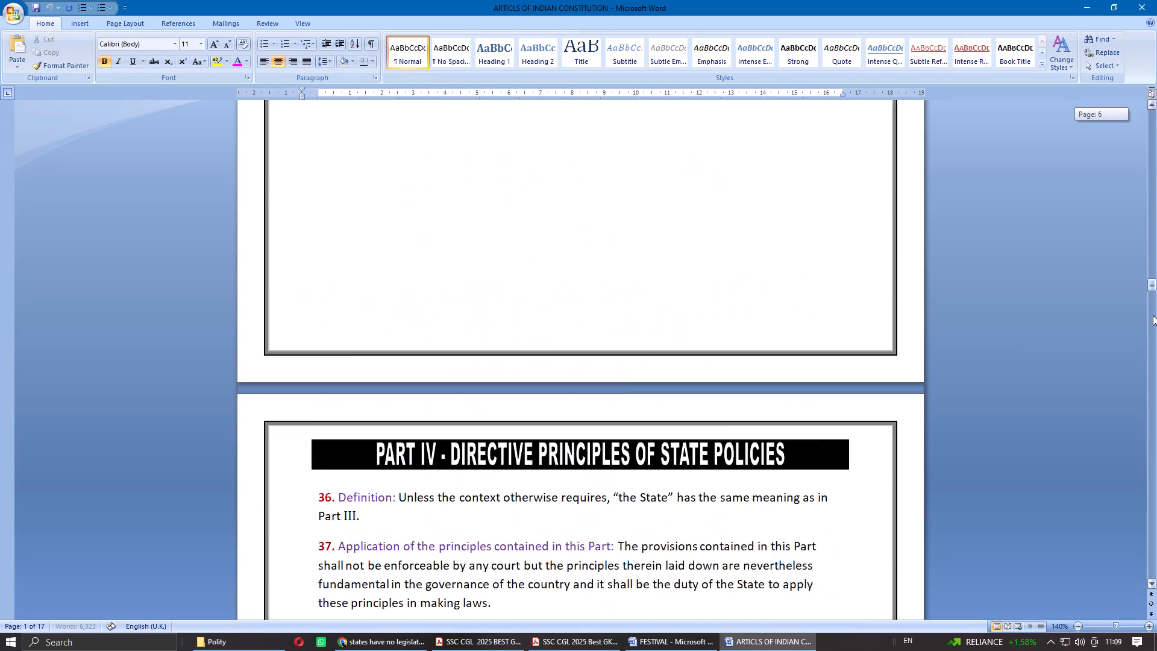
pyautogui.moveTo(1153, 315); pyautogui.dragTo(1156, 428)
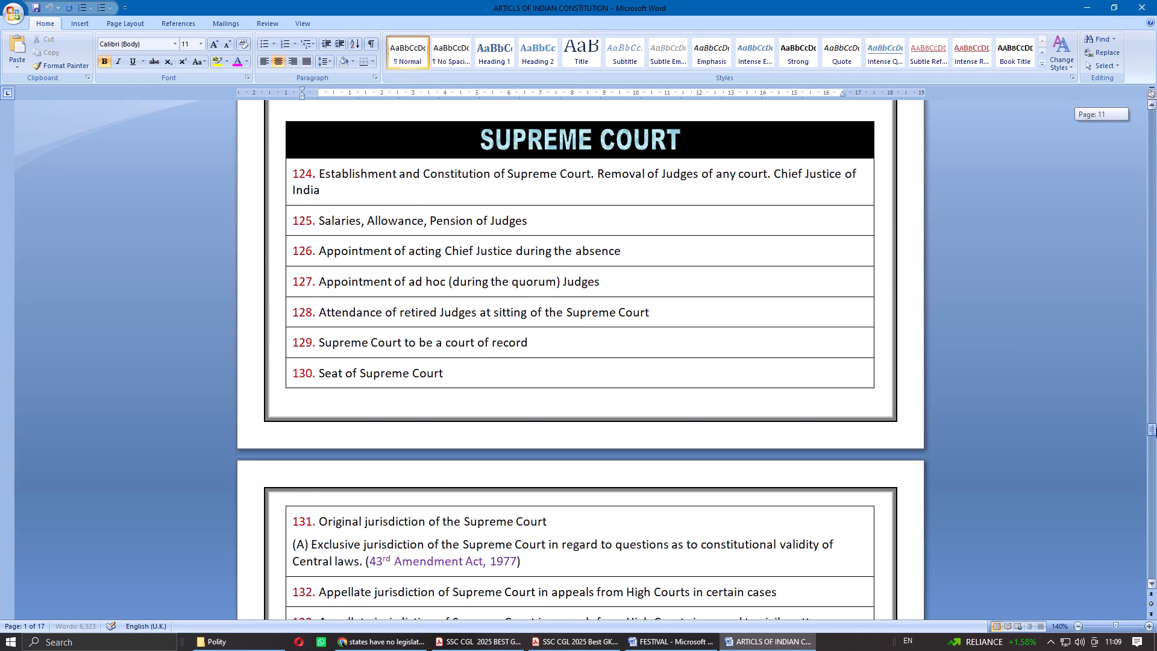
pyautogui.moveTo(1156, 428); pyautogui.dragTo(1156, 431)
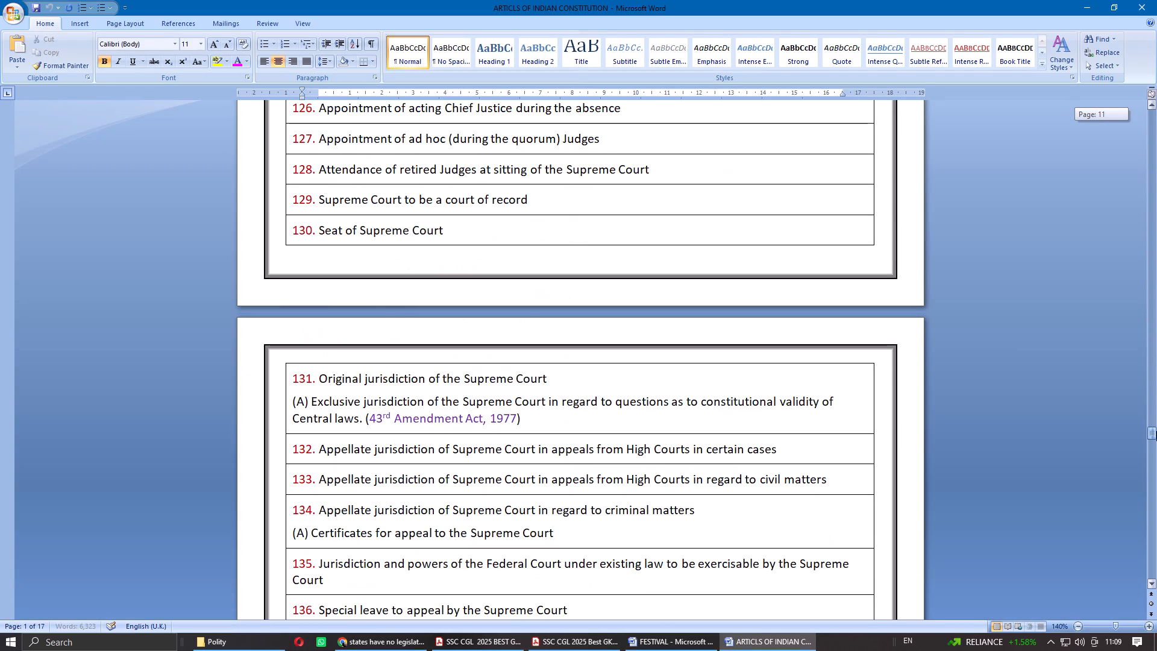
pyautogui.moveTo(1156, 431); pyautogui.dragTo(1156, 448)
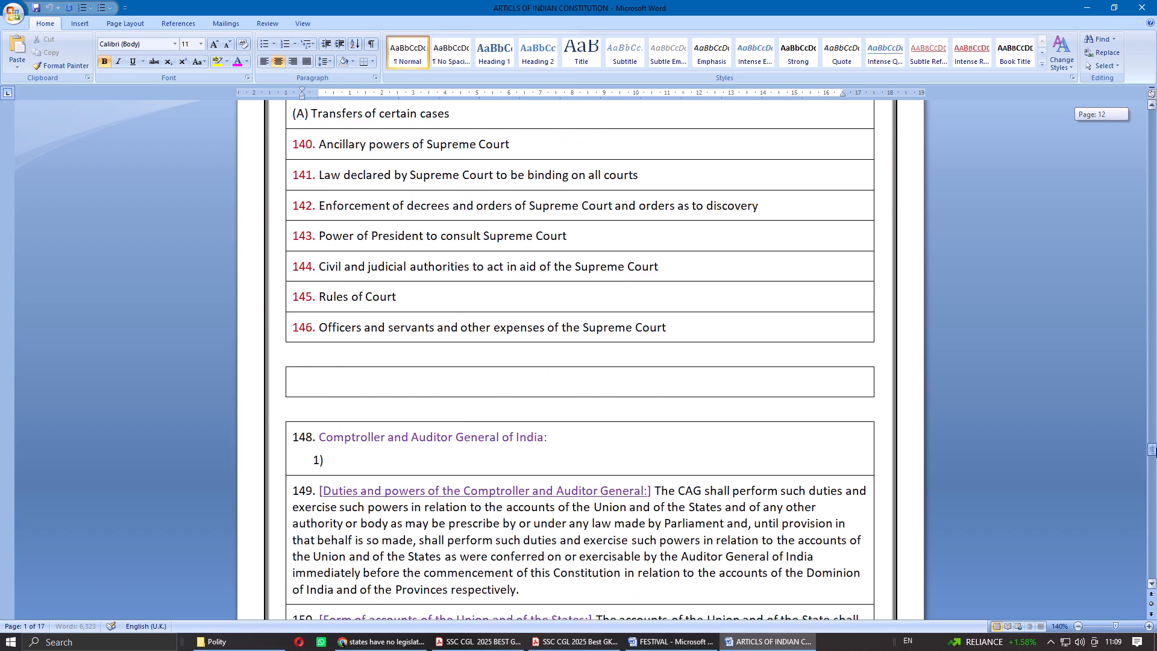
pyautogui.moveTo(1156, 448); pyautogui.dragTo(1156, 450)
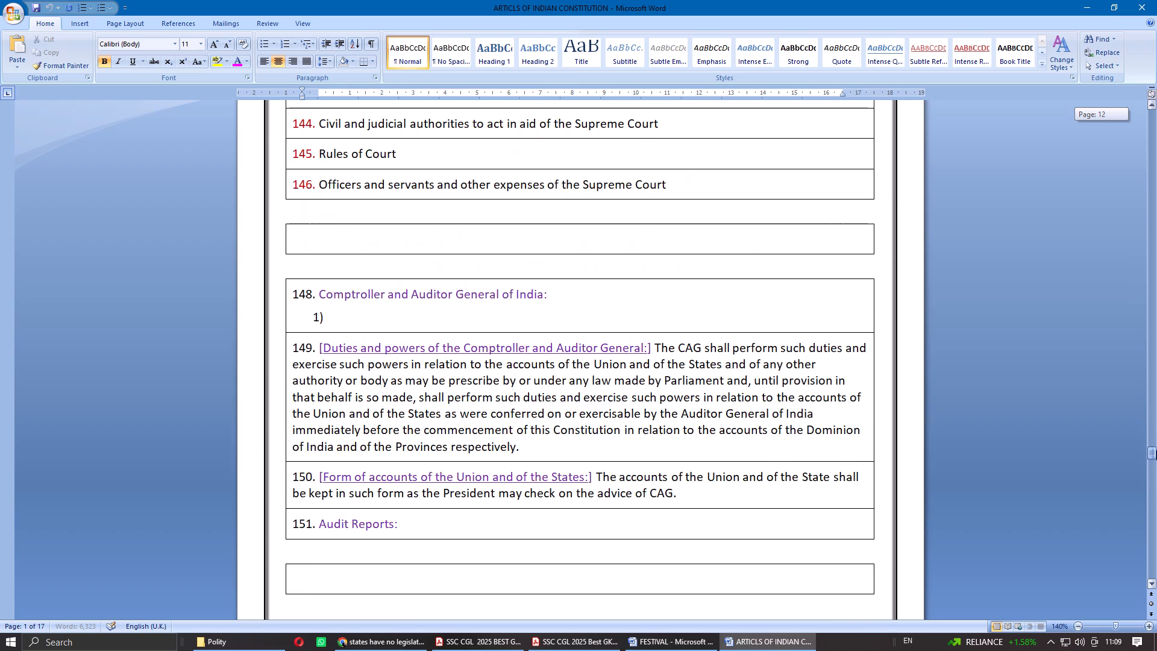
pyautogui.moveTo(1156, 450); pyautogui.dragTo(1156, 279)
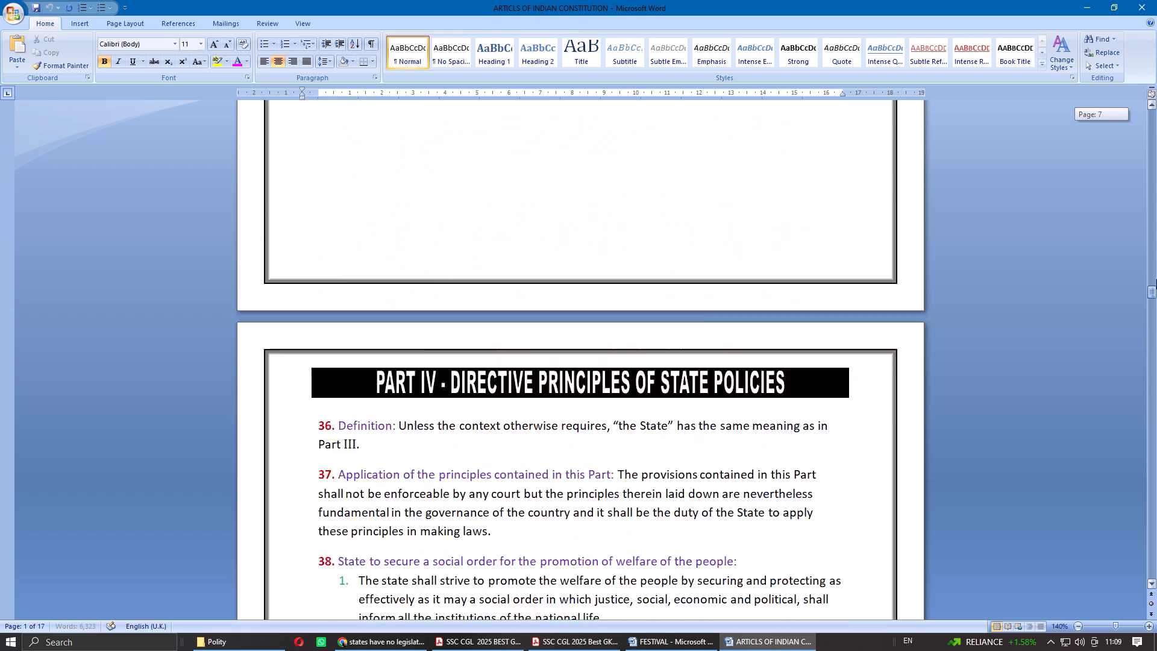
pyautogui.moveTo(1156, 279); pyautogui.dragTo(1156, 438)
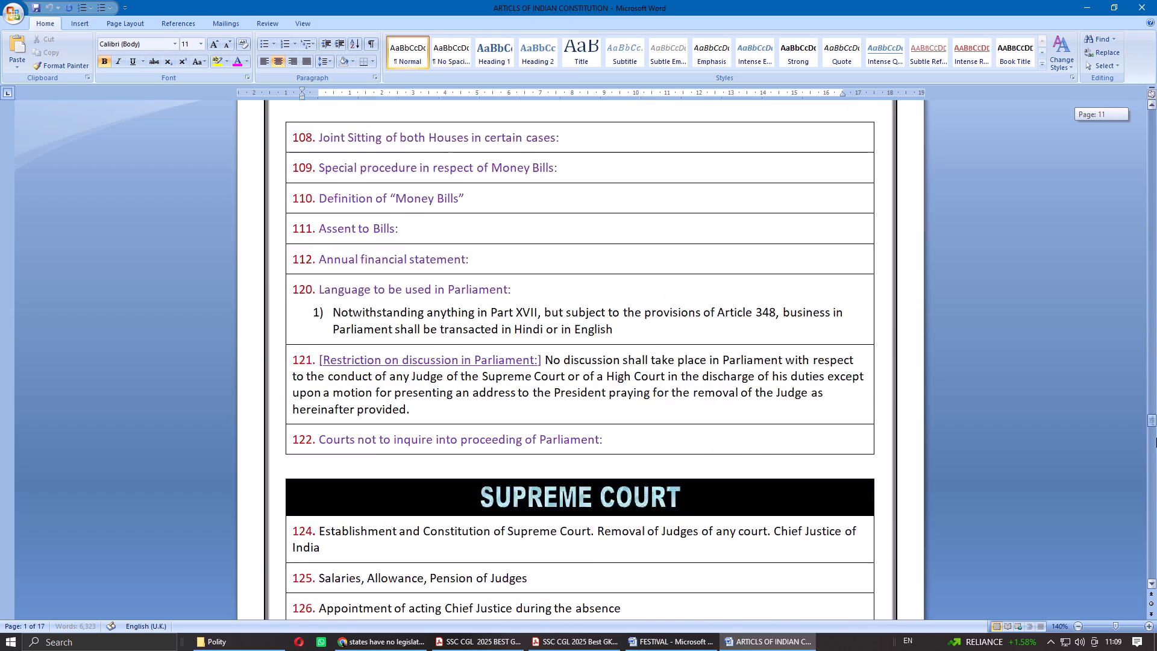
pyautogui.moveTo(1156, 438); pyautogui.dragTo(1156, 499)
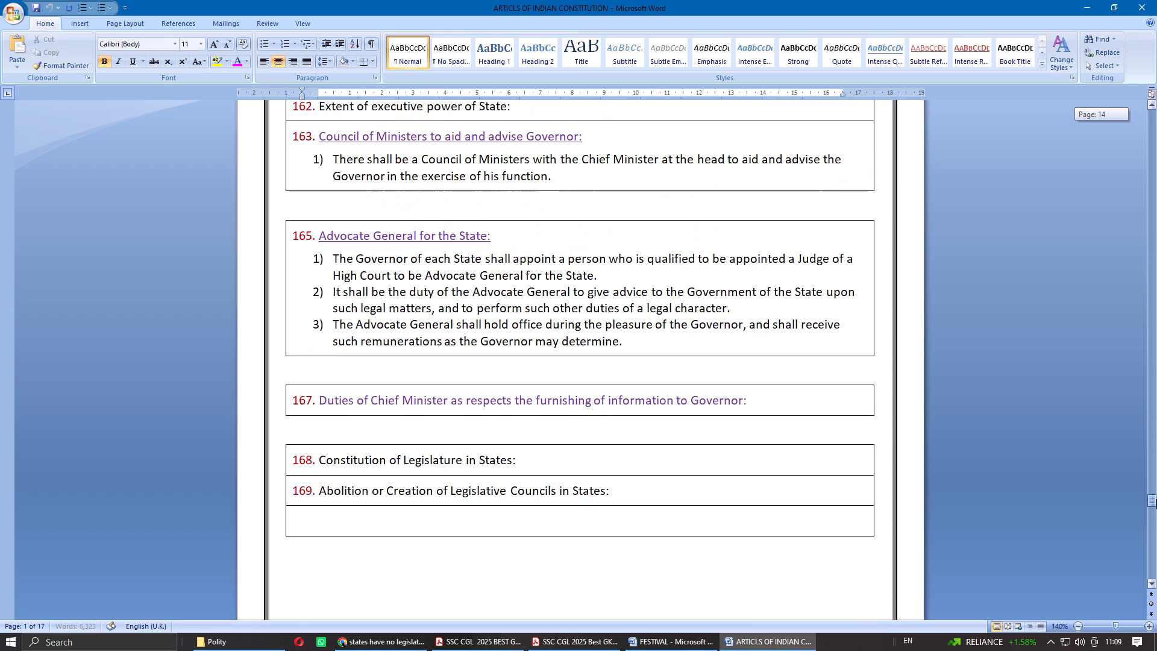
pyautogui.moveTo(1156, 499); pyautogui.dragTo(1156, 473)
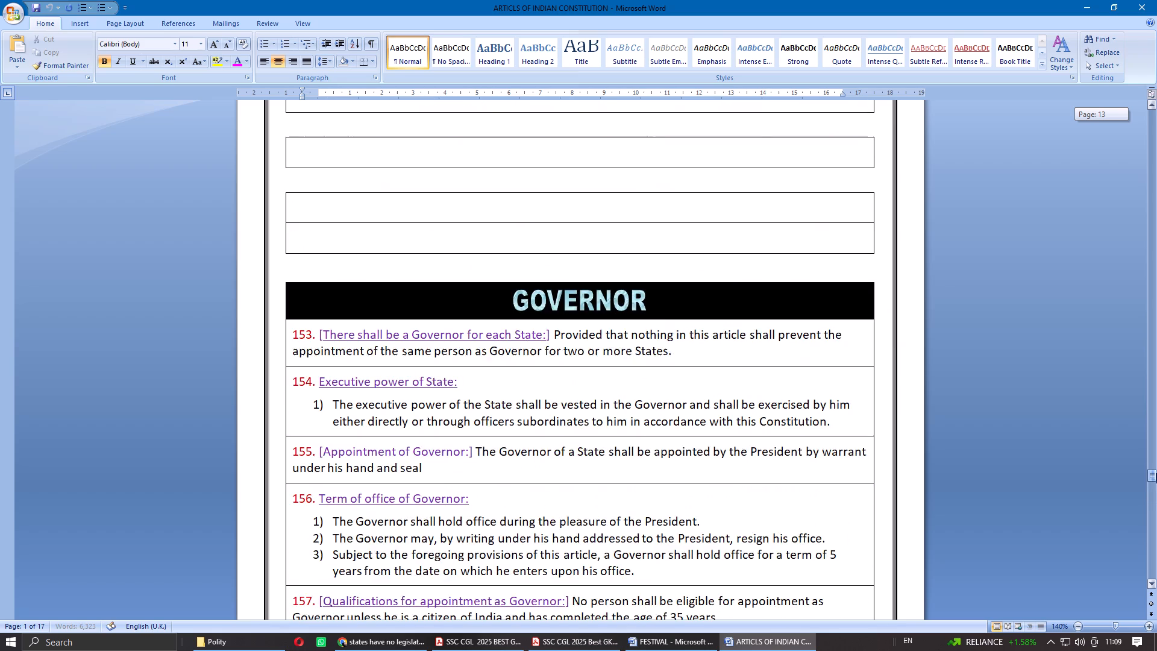
pyautogui.moveTo(1156, 473); pyautogui.dragTo(1156, 486)
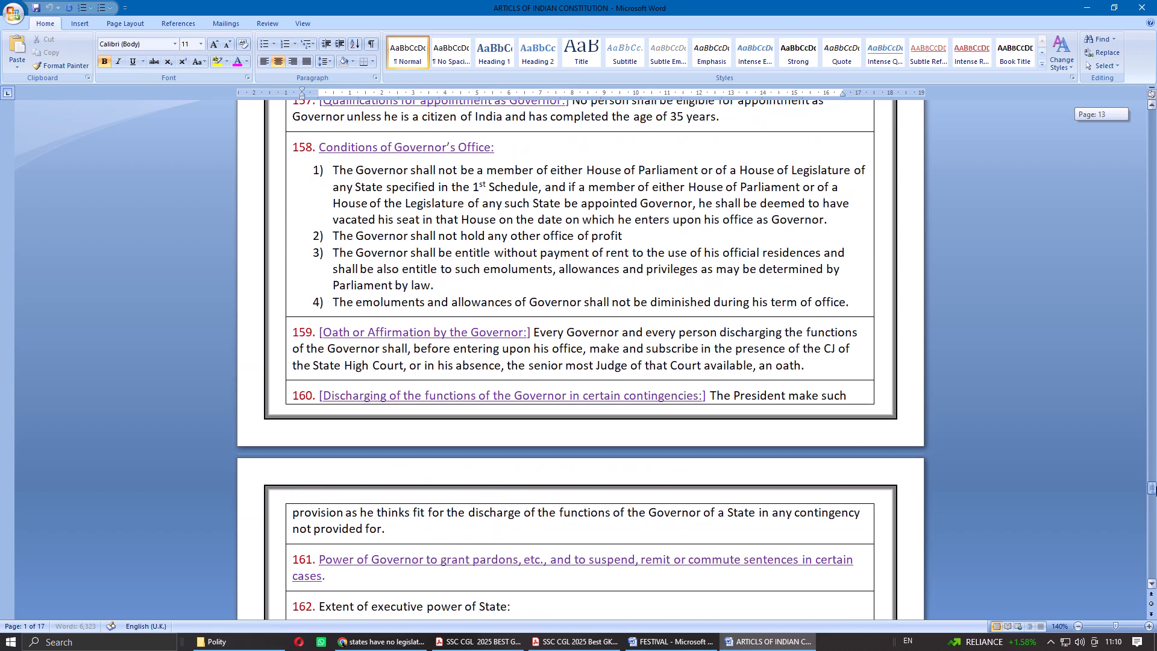
pyautogui.moveTo(1156, 486); pyautogui.dragTo(1156, 492)
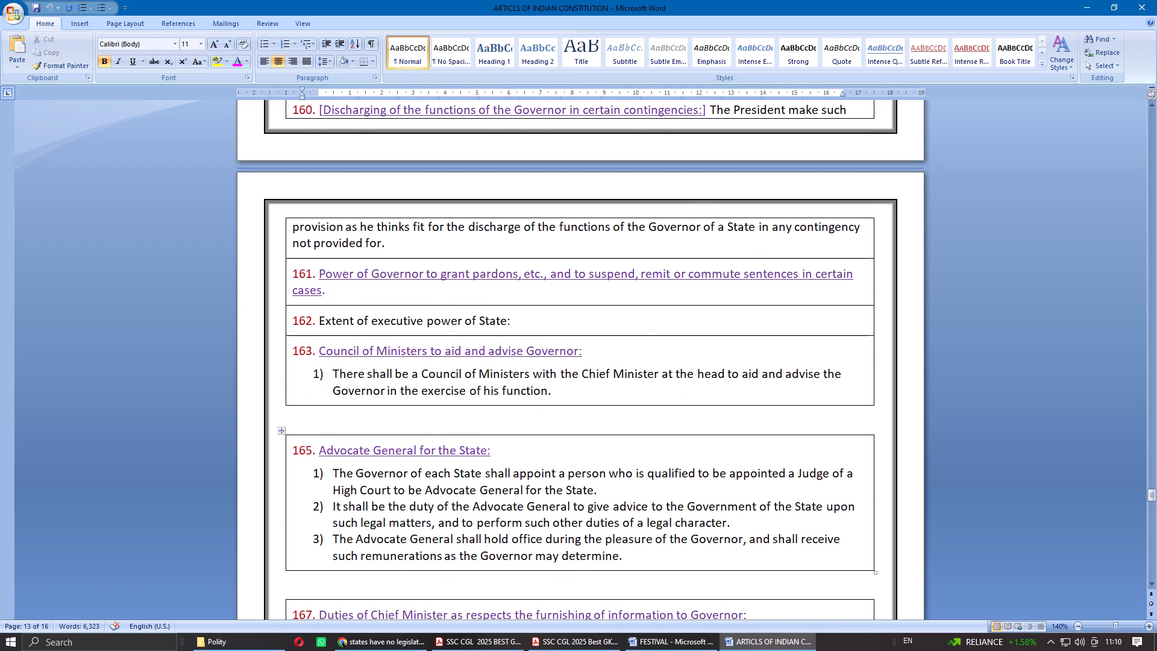
# Examine the notes from the Governor section through Article 165 for an entry on Article 164.
pyautogui.scroll(20, 622, 398)
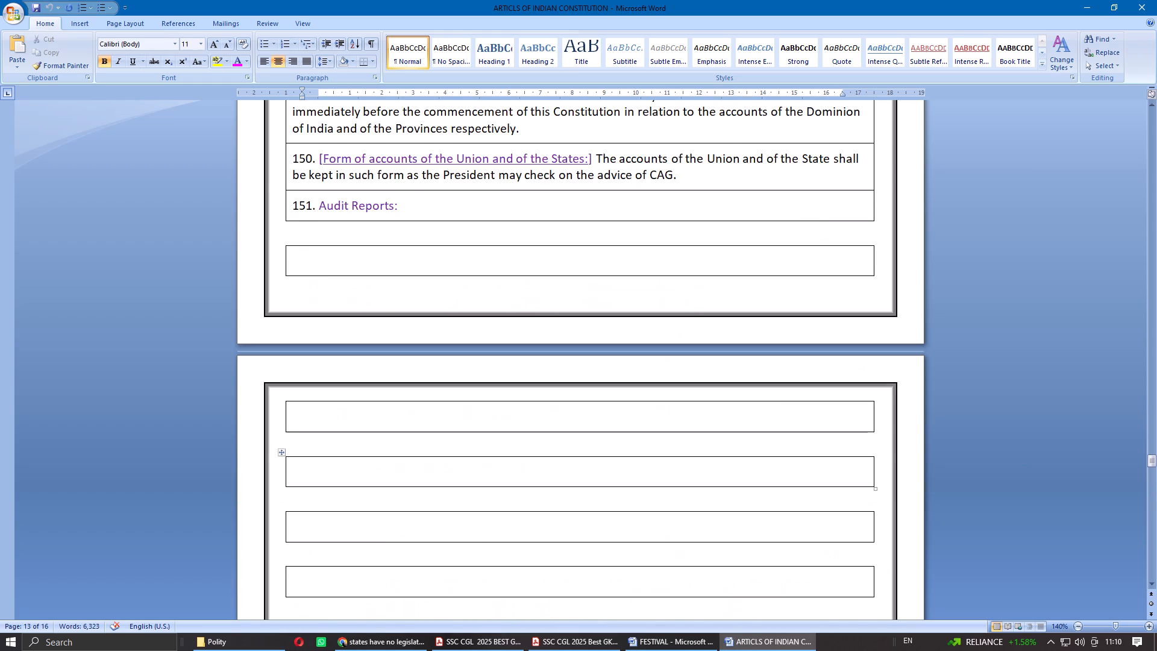
pyautogui.scroll(1, 622, 398)
pyautogui.scroll(-10, 622, 398)
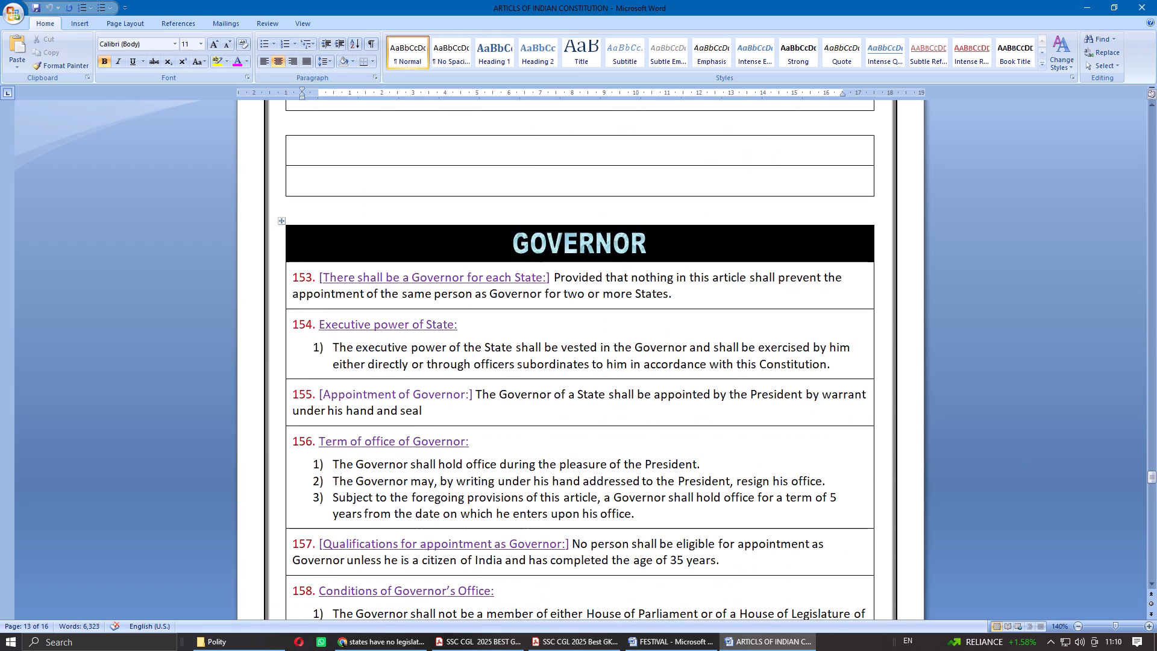
pyautogui.scroll(9, 622, 399)
pyautogui.scroll(-4, 622, 400)
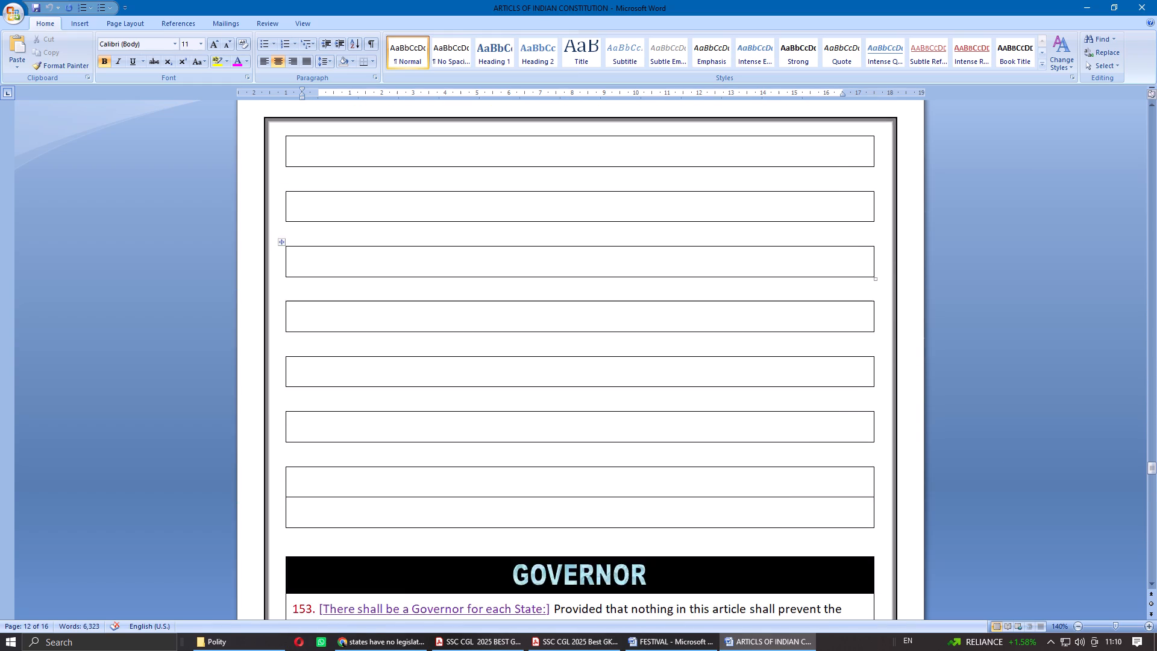
pyautogui.scroll(-8, 622, 400)
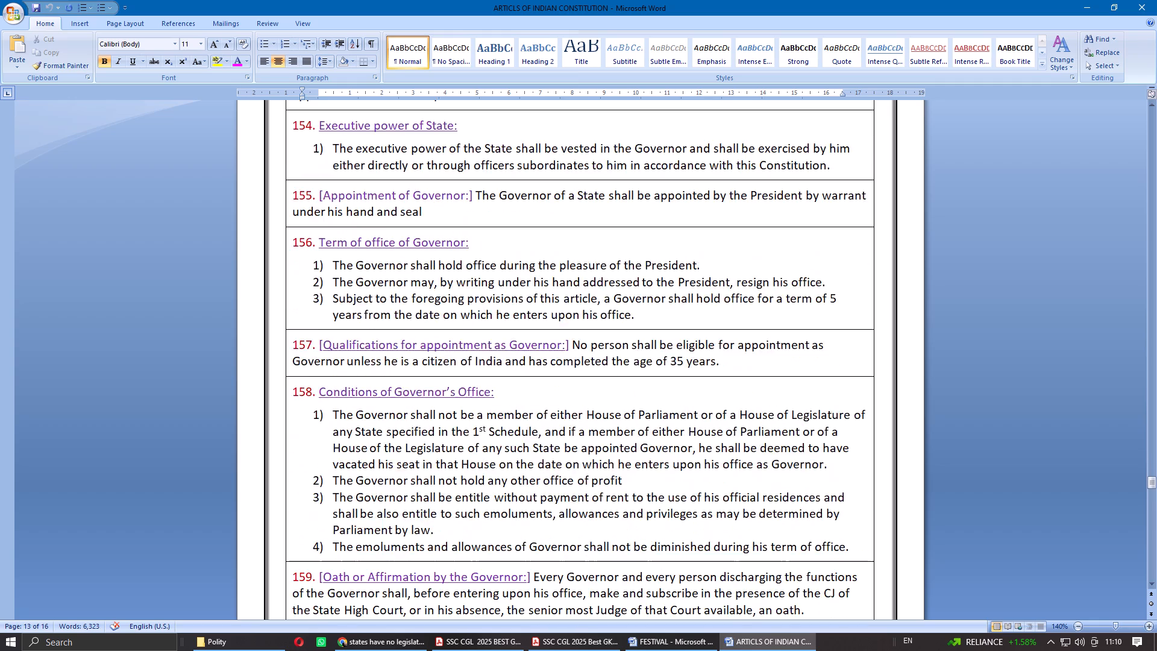
pyautogui.scroll(-7, 620, 403)
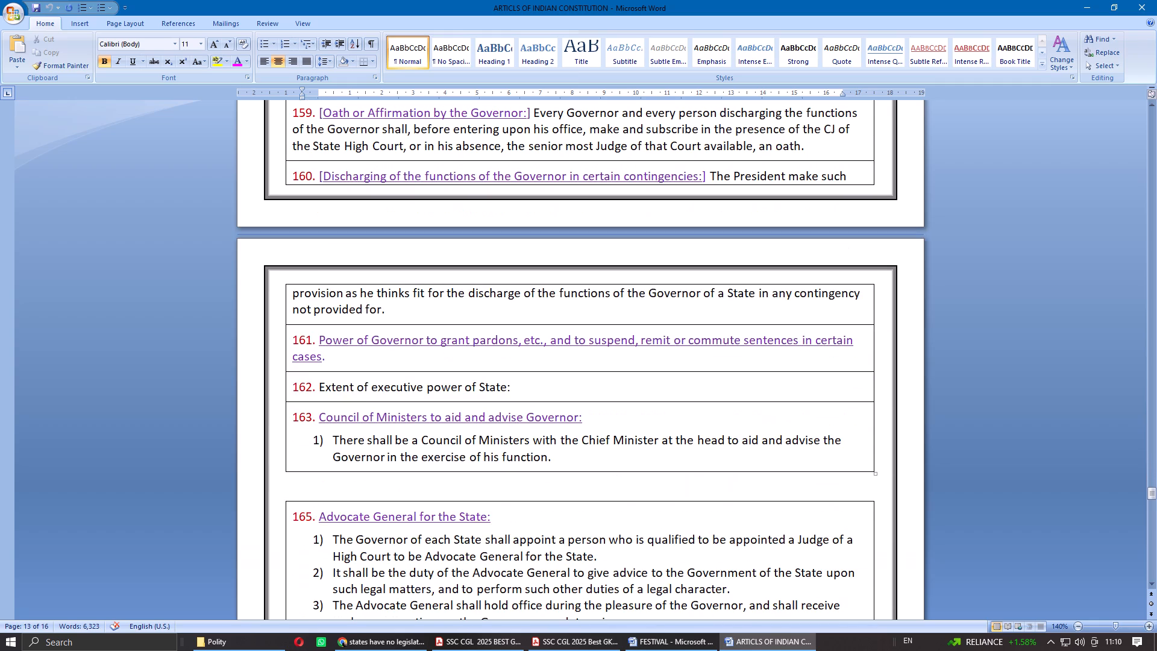
# Open the FULL CONSTITUTION OF INDIA PDF from the Polity folder and hide its list of all tools.
pyautogui.click(252, 637)
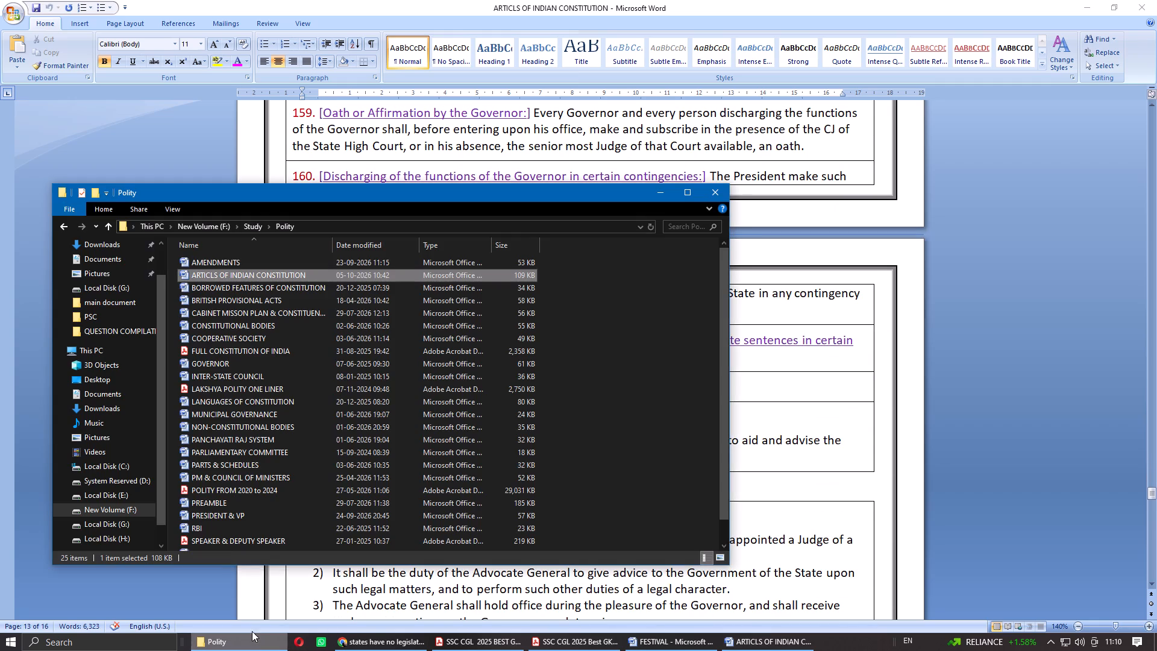
pyautogui.doubleClick(216, 351)
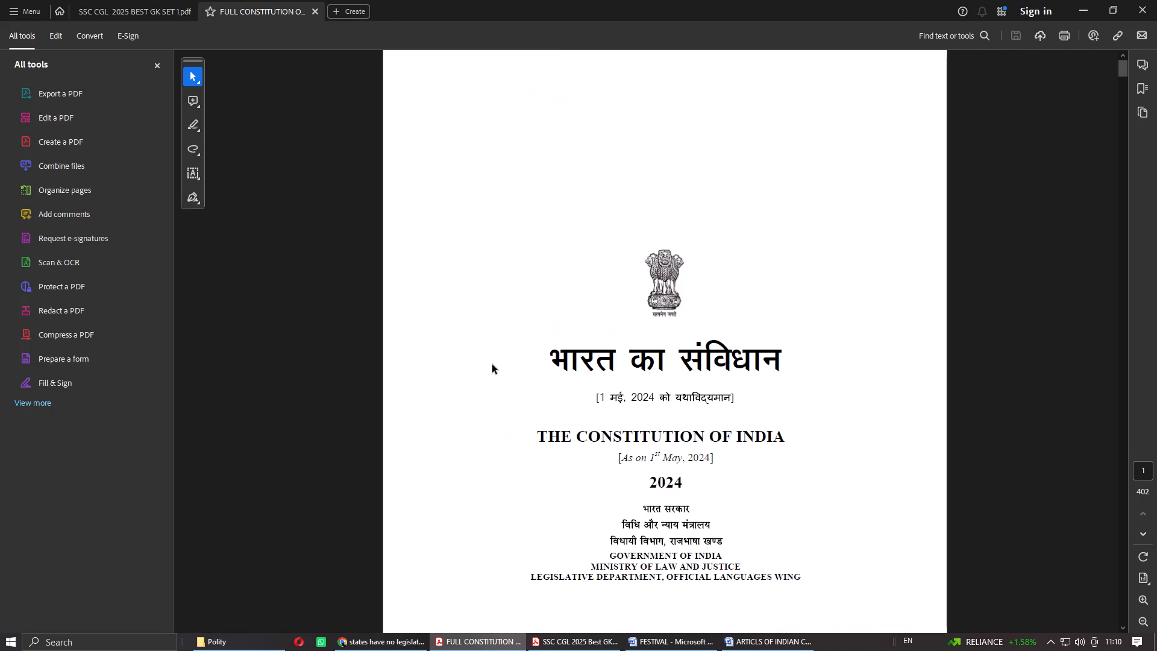
pyautogui.click(160, 68)
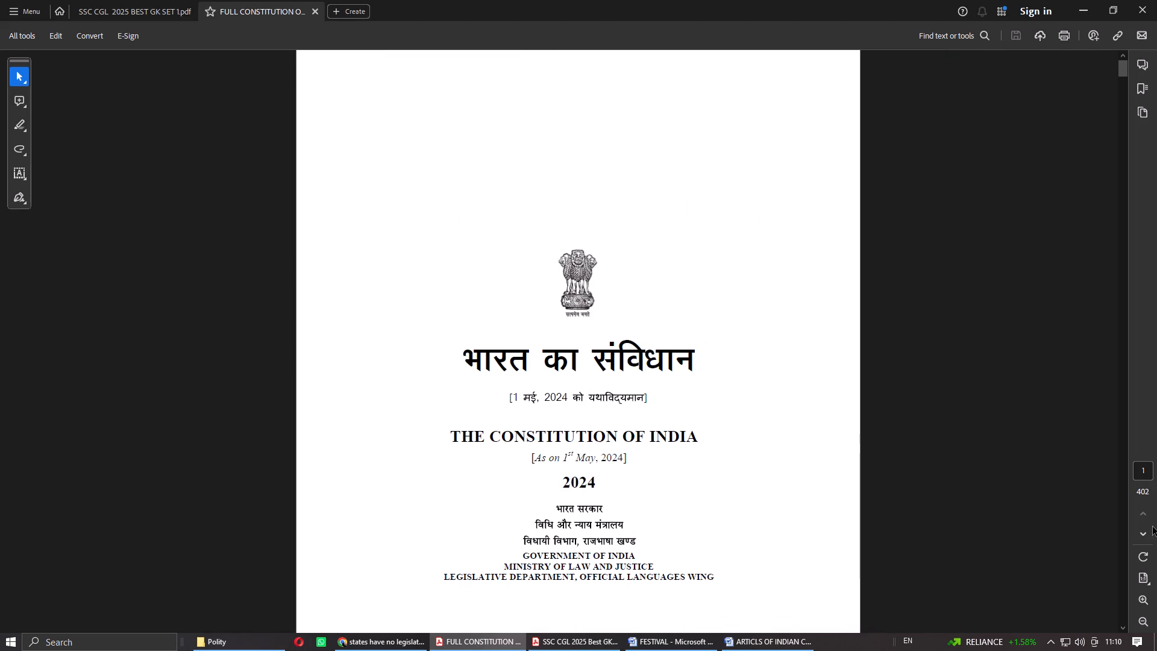
# Find the Council of Ministers provisions in Part VI, The States, of the full Constitution.
pyautogui.click(1147, 536)
pyautogui.moveTo(1124, 71); pyautogui.dragTo(1114, 99)
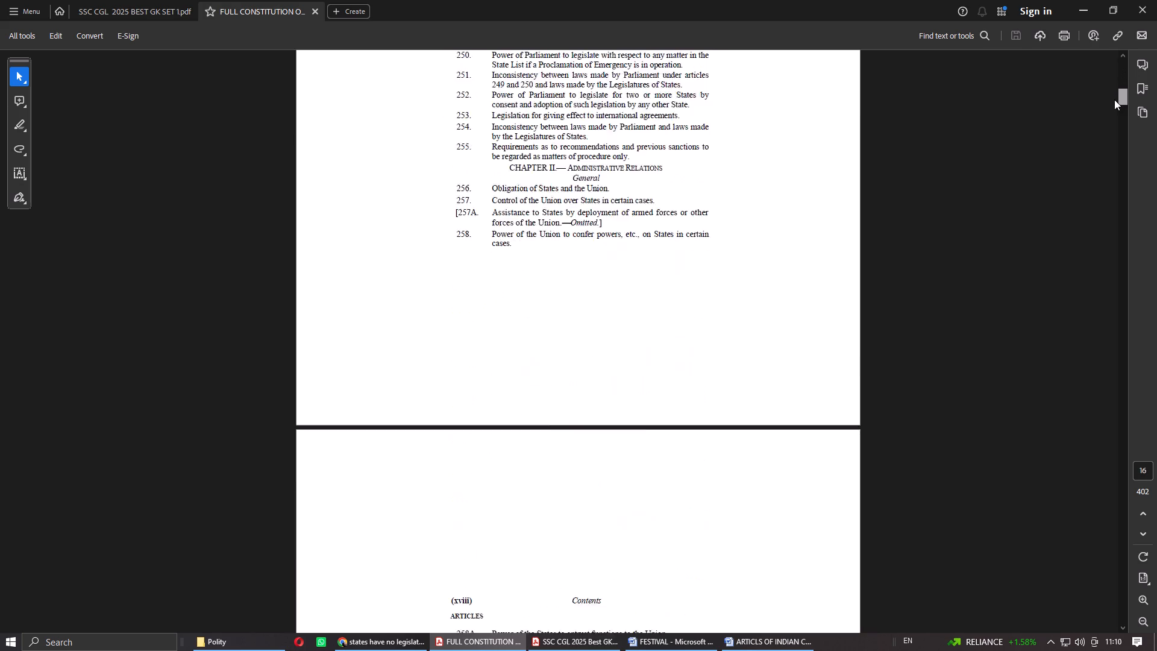
pyautogui.moveTo(1114, 99); pyautogui.dragTo(1112, 131)
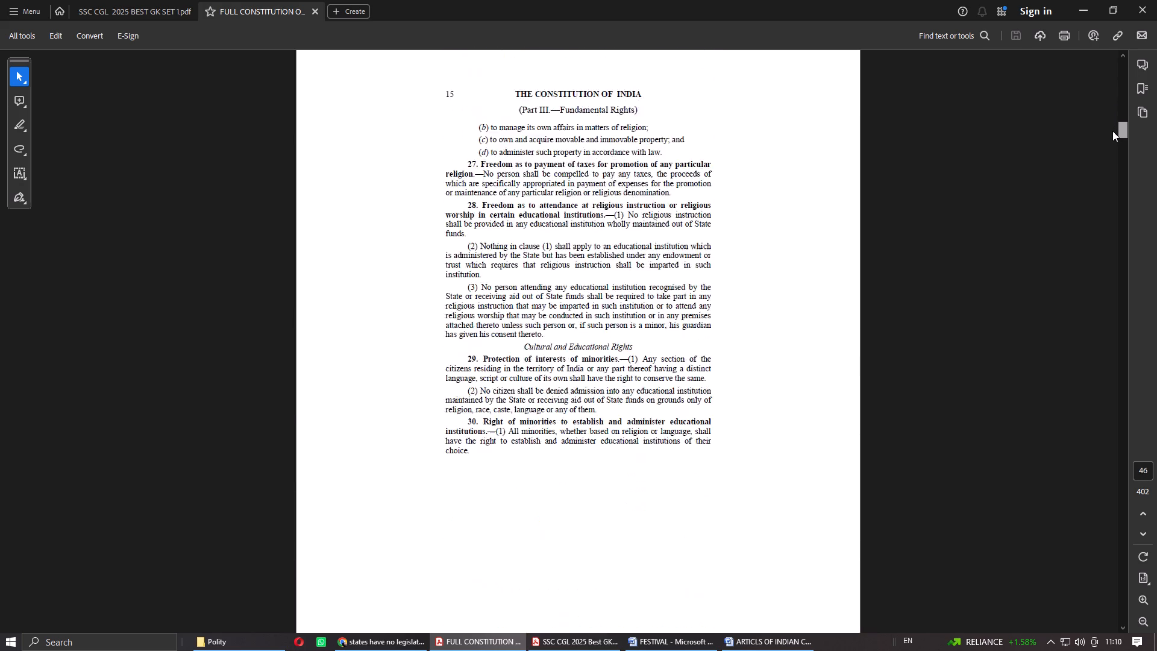
pyautogui.moveTo(1112, 131); pyautogui.dragTo(1111, 184)
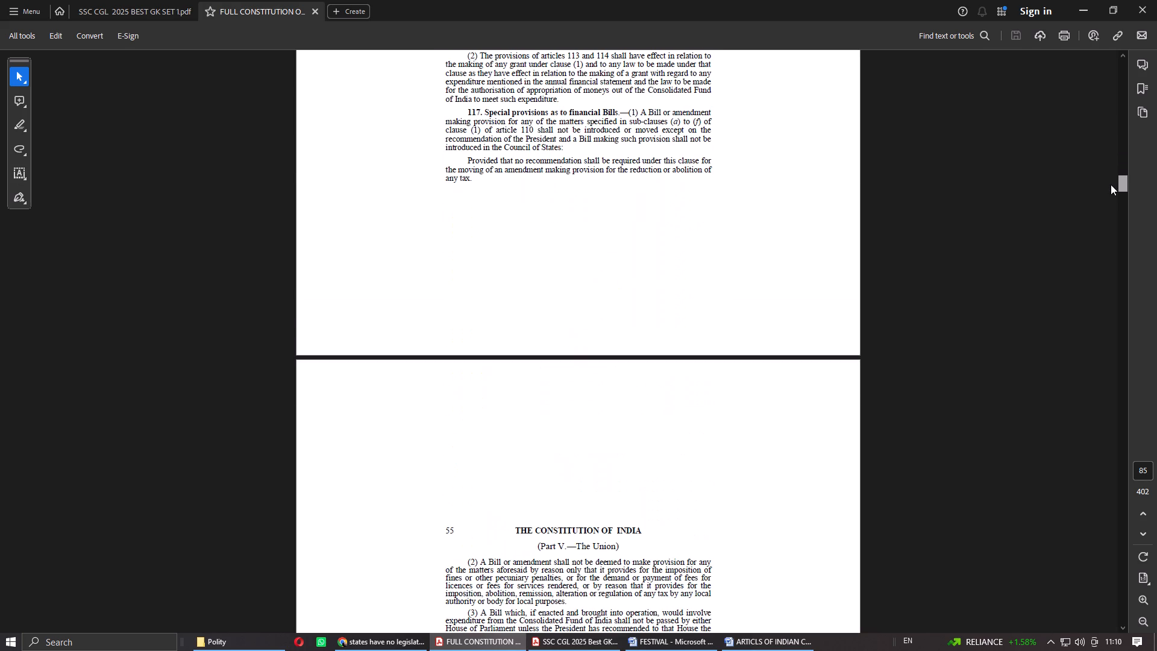
pyautogui.moveTo(1111, 184); pyautogui.dragTo(1111, 186)
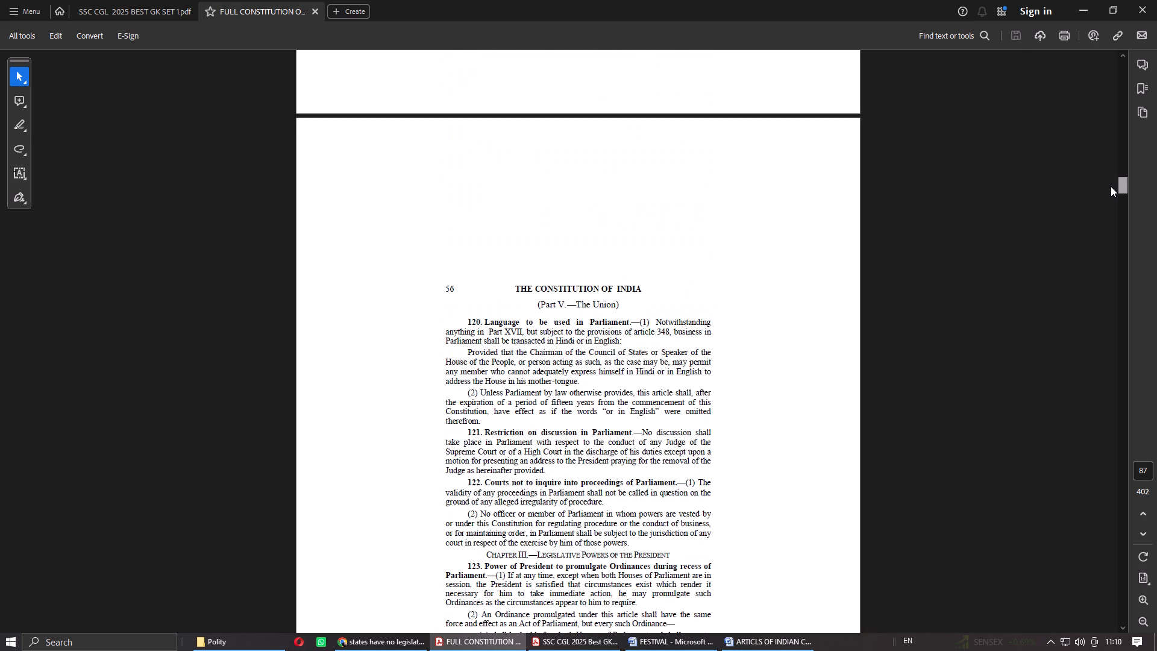
pyautogui.moveTo(1111, 186); pyautogui.dragTo(1109, 212)
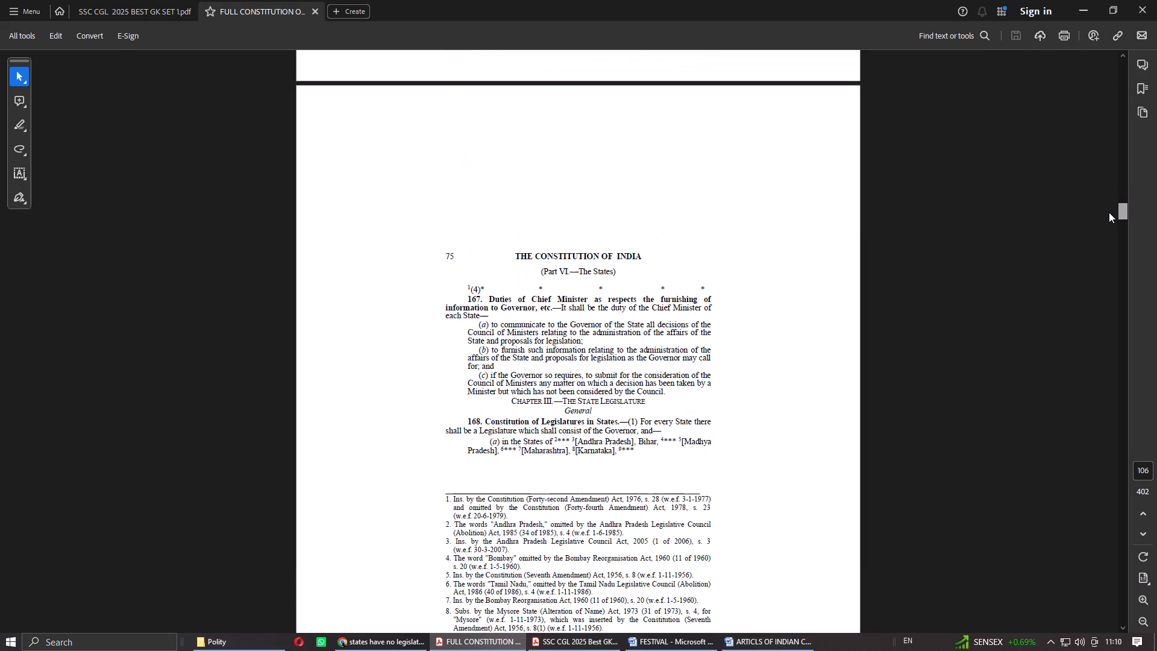
pyautogui.moveTo(1109, 212); pyautogui.dragTo(1108, 213)
pyautogui.scroll(20, 711, 315)
pyautogui.scroll(12, 711, 315)
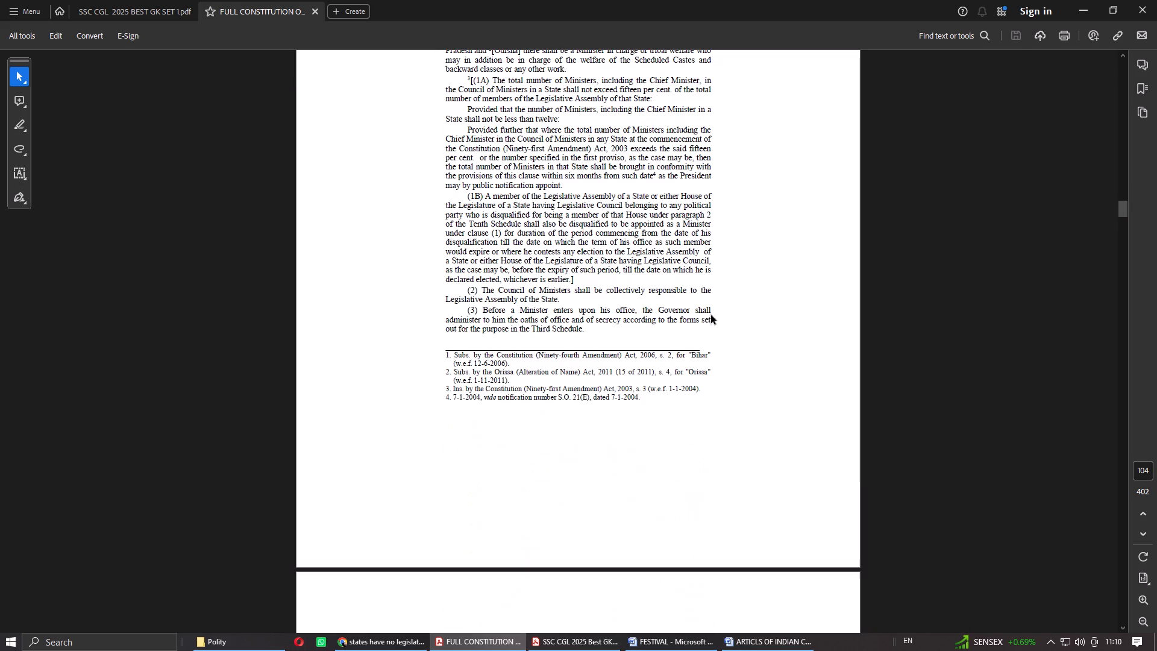
# Enlarge the Constitution to 150% and read Articles 163 to 165, focusing on Article 164 and its collective responsibility clause.
pyautogui.doubleClick(1139, 598)
pyautogui.scroll(10, 803, 441)
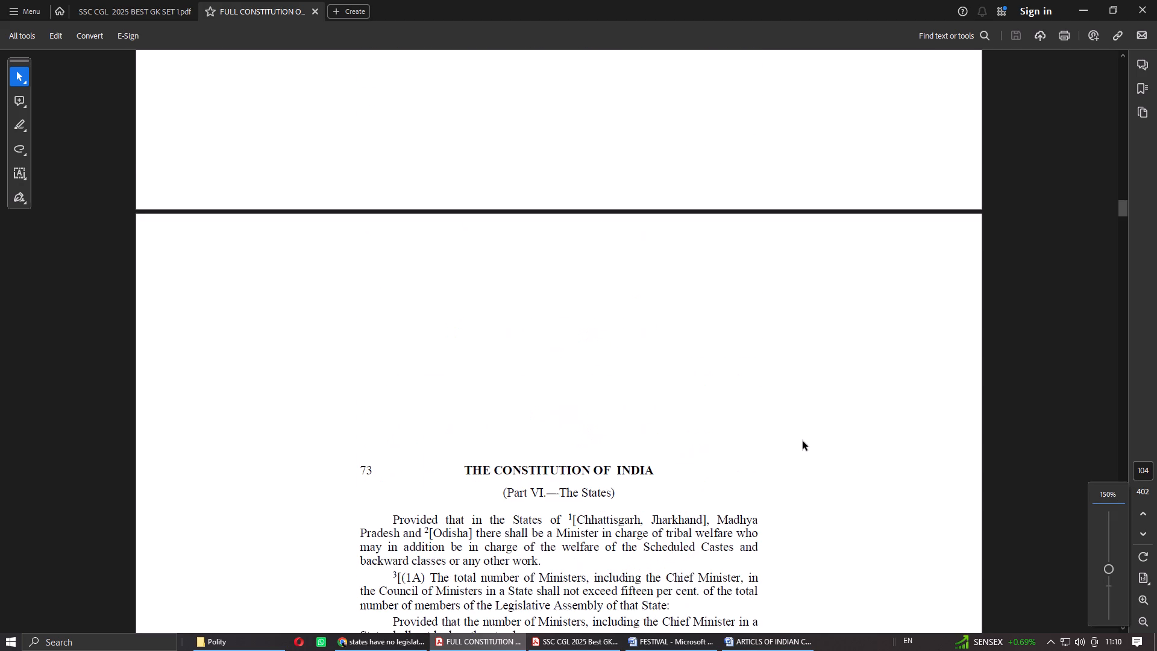
pyautogui.scroll(13, 803, 441)
pyautogui.scroll(-11, 803, 441)
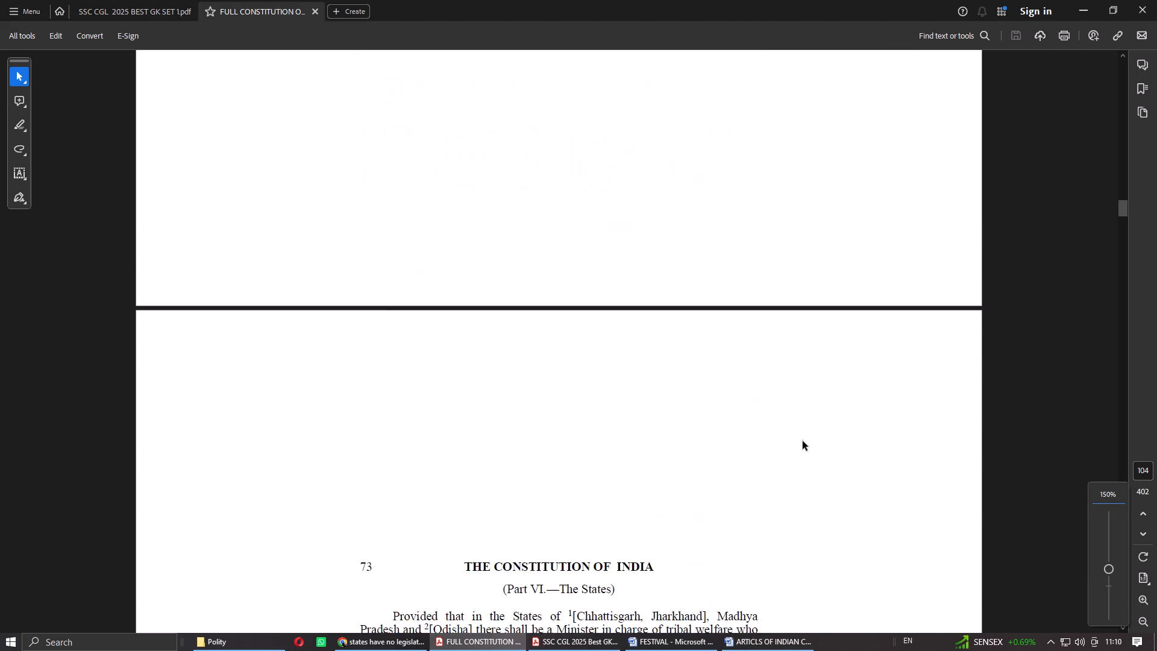
pyautogui.scroll(-12, 803, 441)
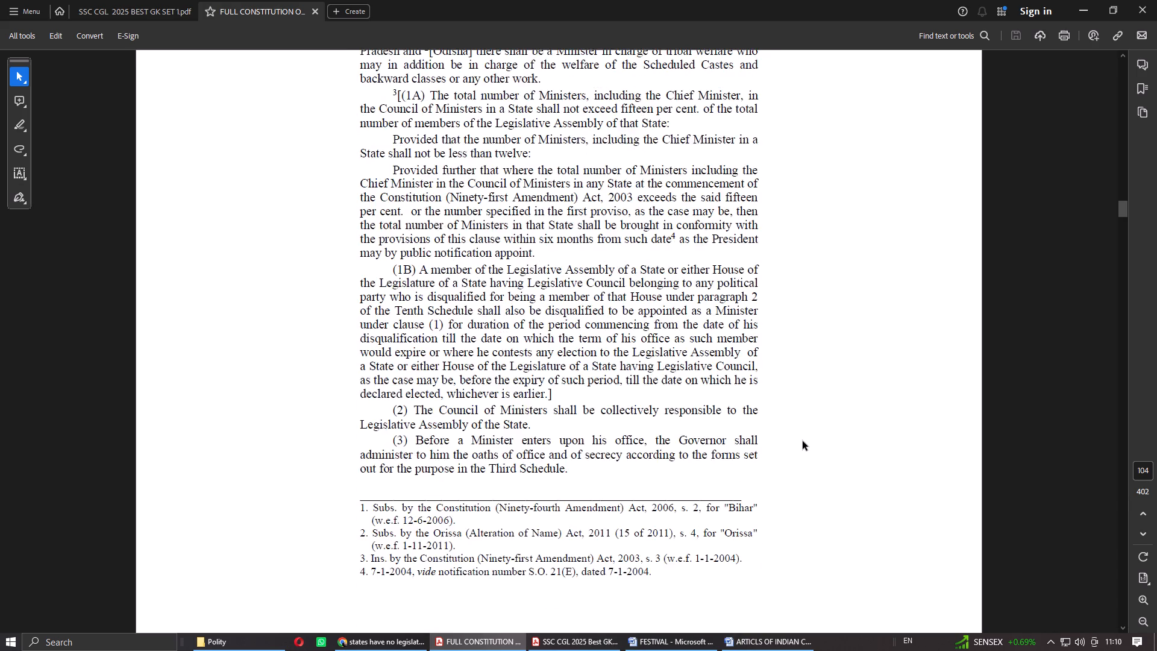
pyautogui.scroll(-17, 803, 441)
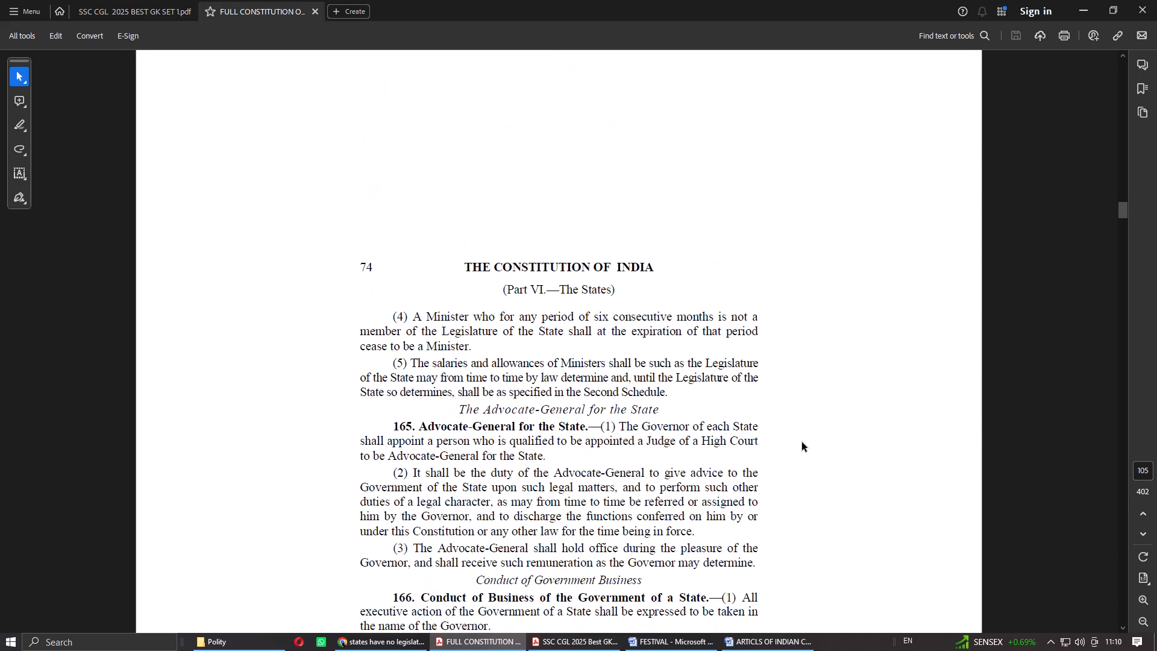
pyautogui.scroll(20, 802, 442)
pyautogui.scroll(1, 802, 442)
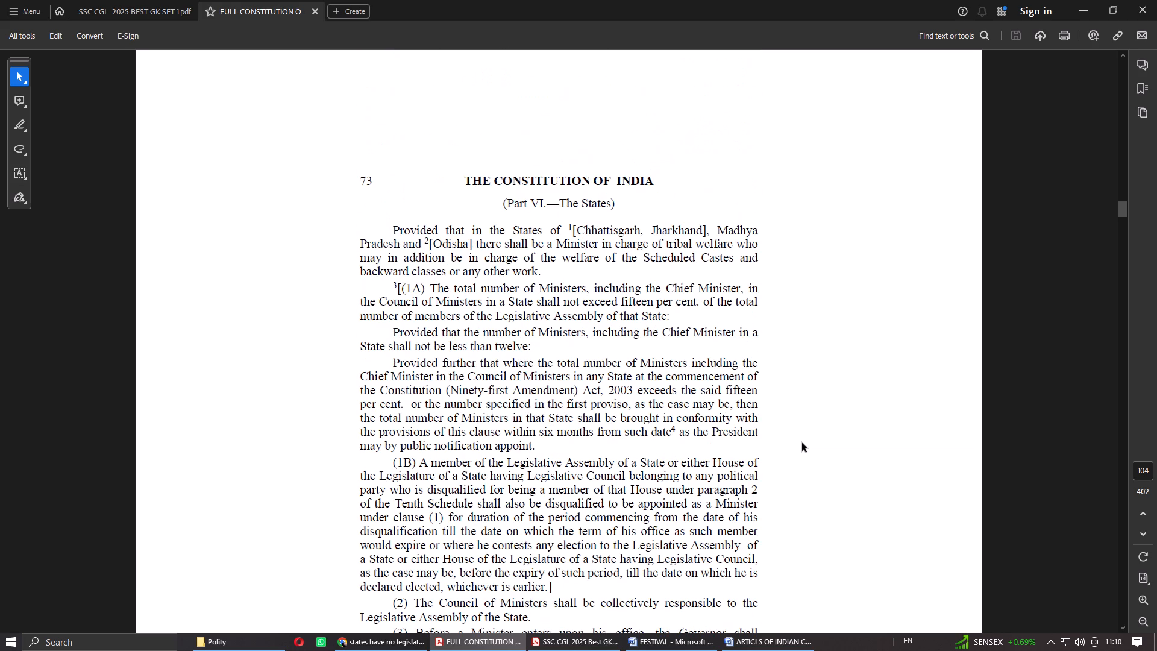
pyautogui.scroll(15, 802, 443)
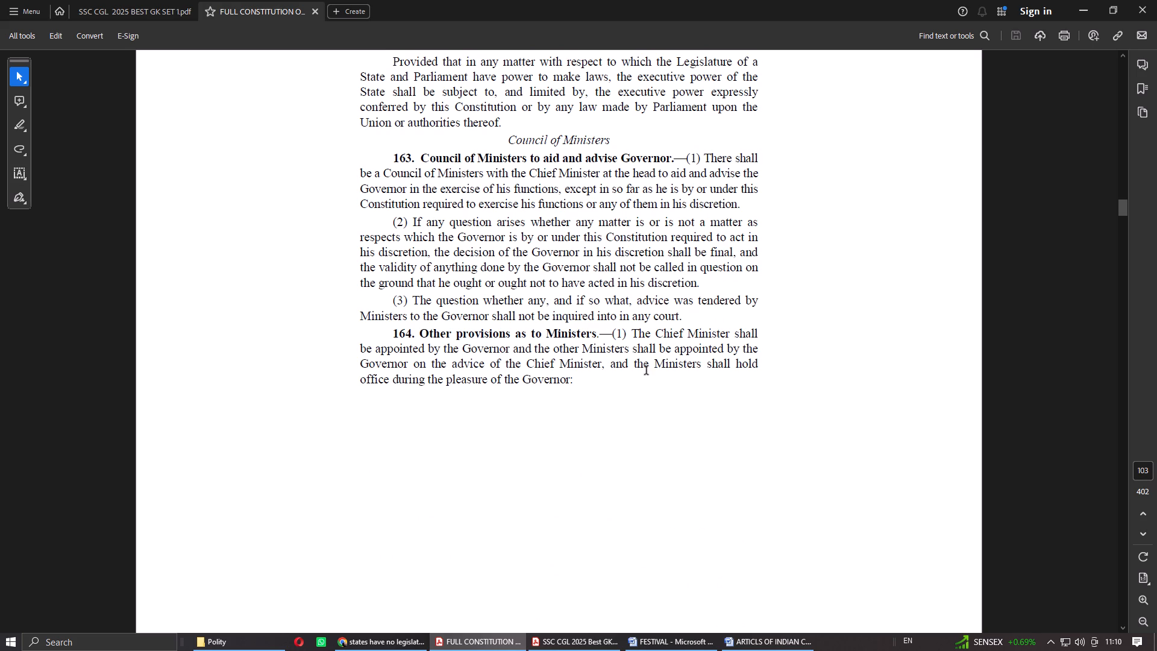
pyautogui.scroll(-11, 734, 380)
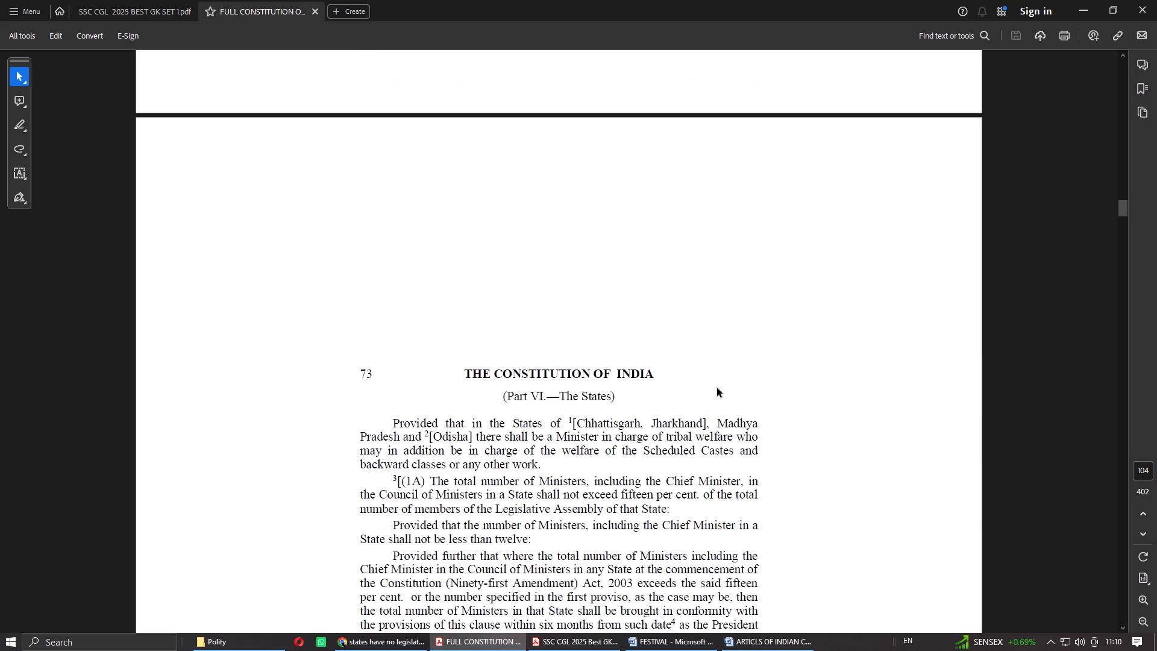
pyautogui.scroll(-4, 715, 388)
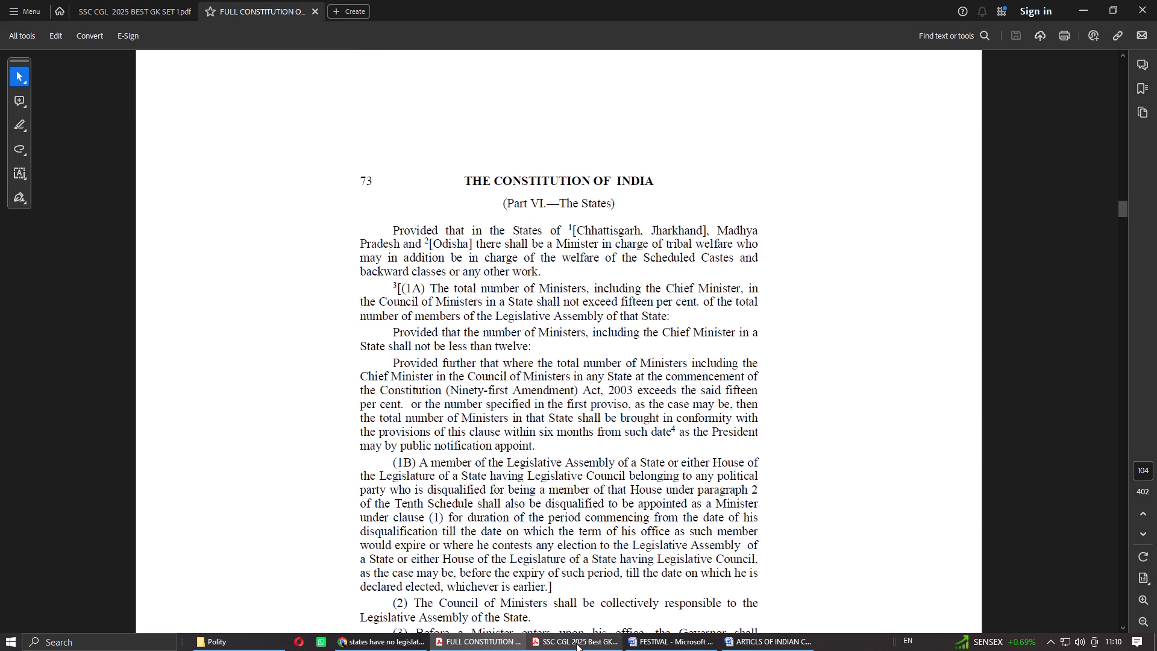
# Return to the SSC CGL 2025 BEST GK SET 1 question paper.
pyautogui.click(465, 646)
pyautogui.click(465, 646)
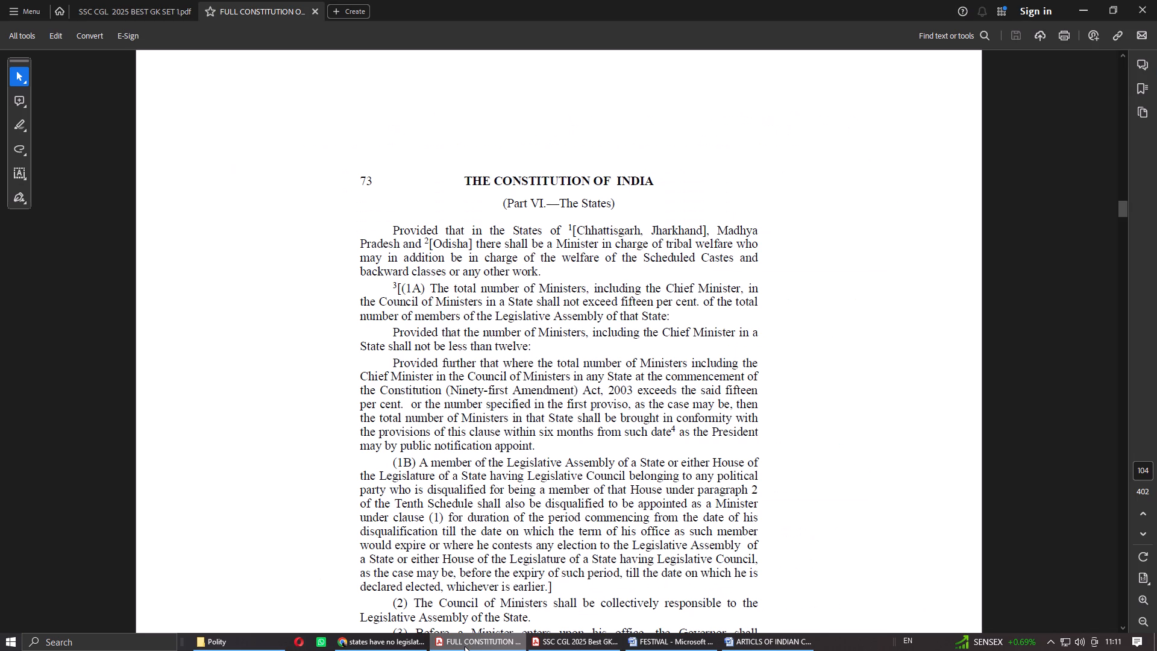
pyautogui.click(118, 12)
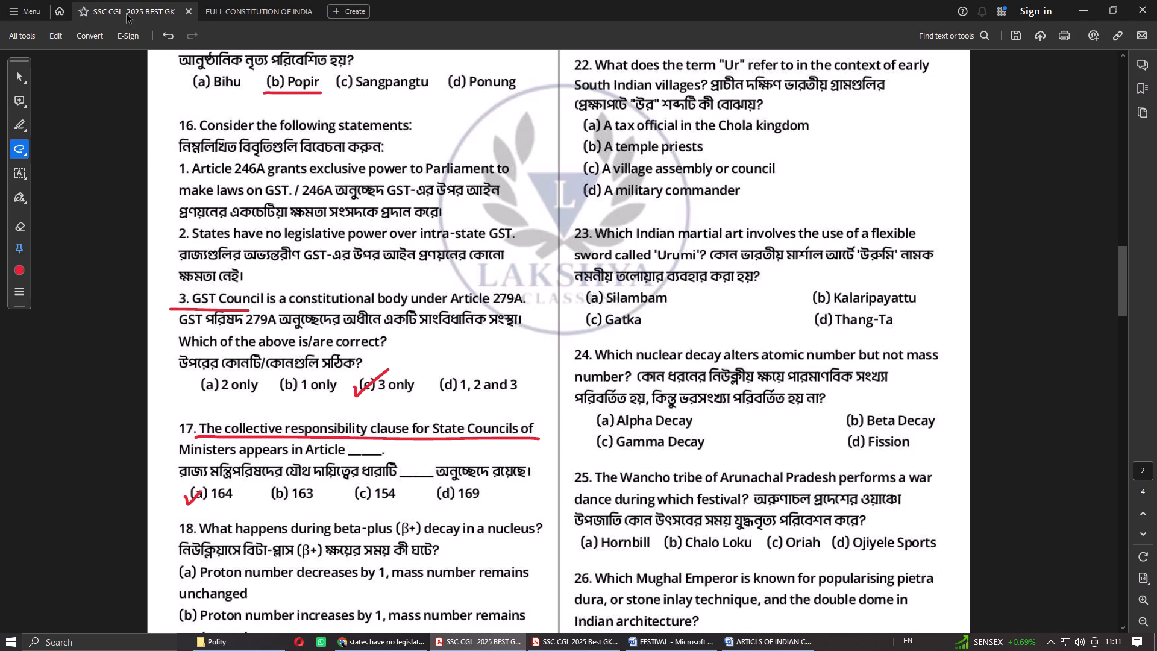
# Go back to the full Constitution and reread Article 164 on Ministers, including its collective responsibility clause and opening lines.
pyautogui.click(238, 8)
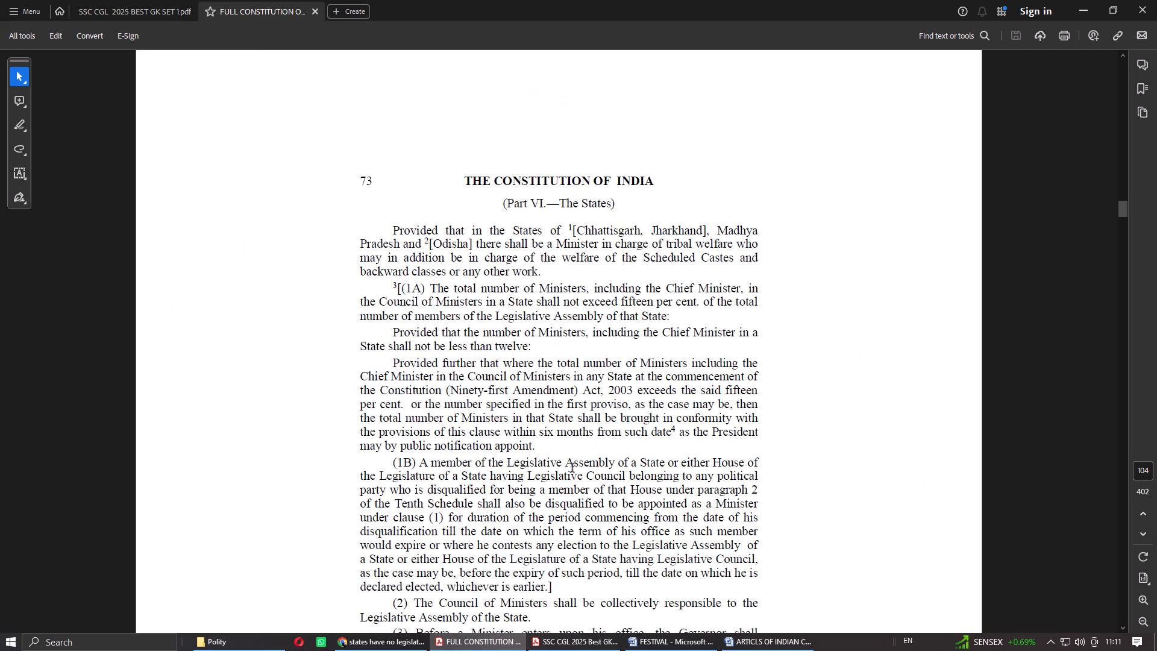
pyautogui.scroll(-1, 553, 468)
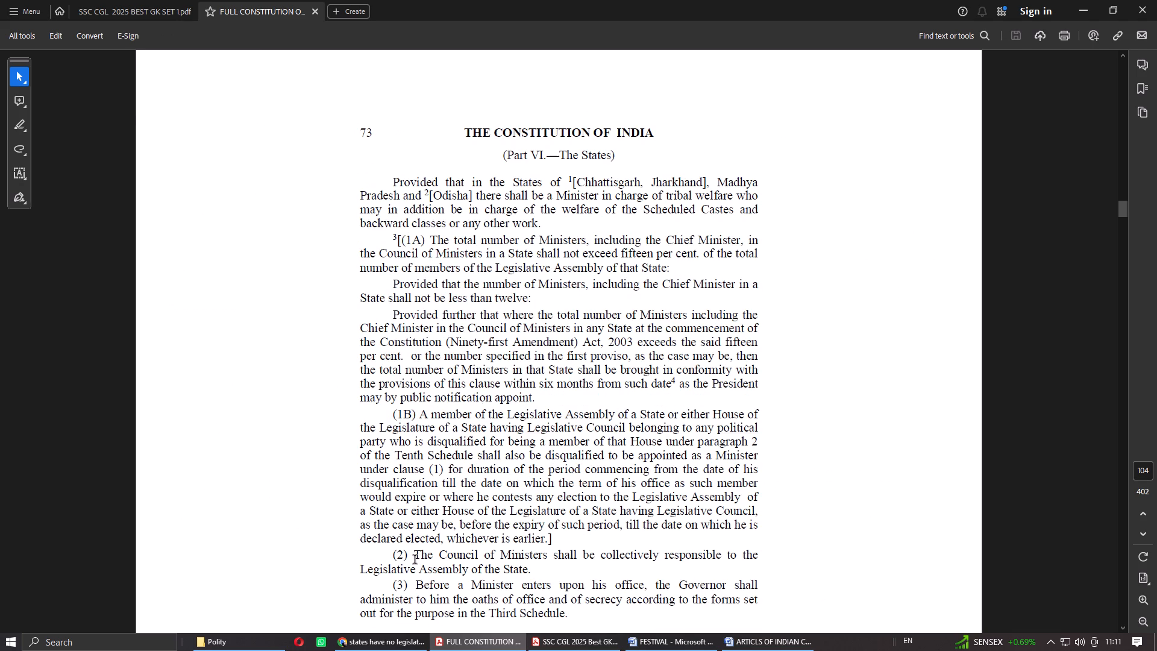
pyautogui.scroll(17, 454, 561)
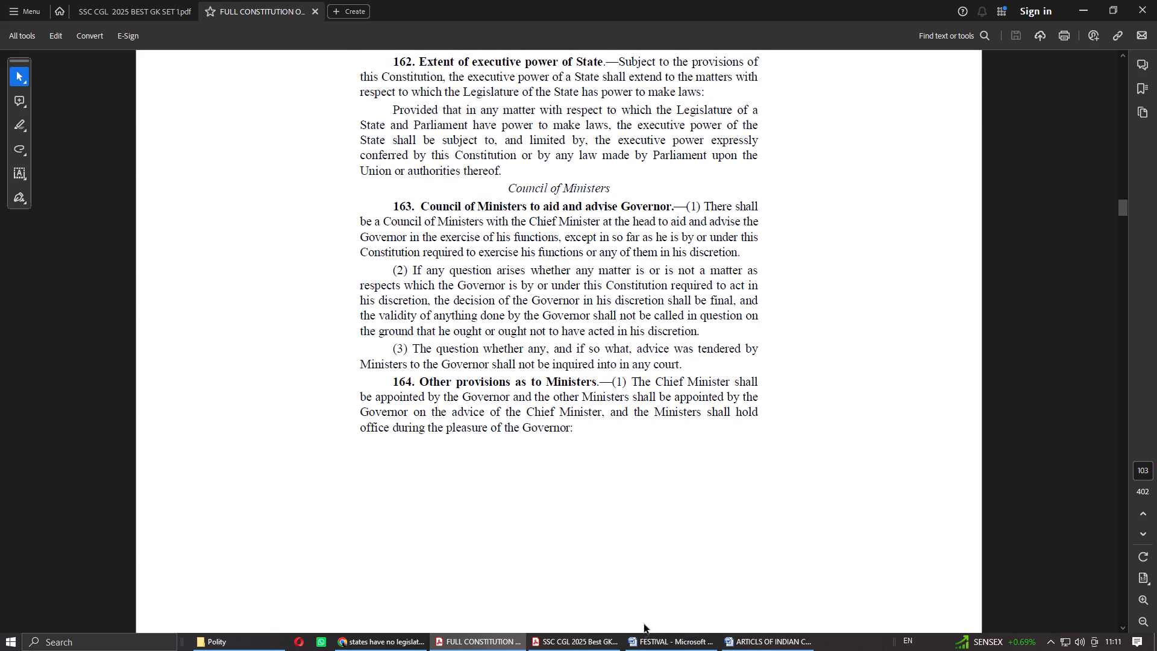
# Open the PM & COUNCIL OF MINISTERS notes from the Polity folder and look through the Council of Ministers articles and 91st Amendment notes.
pyautogui.click(228, 644)
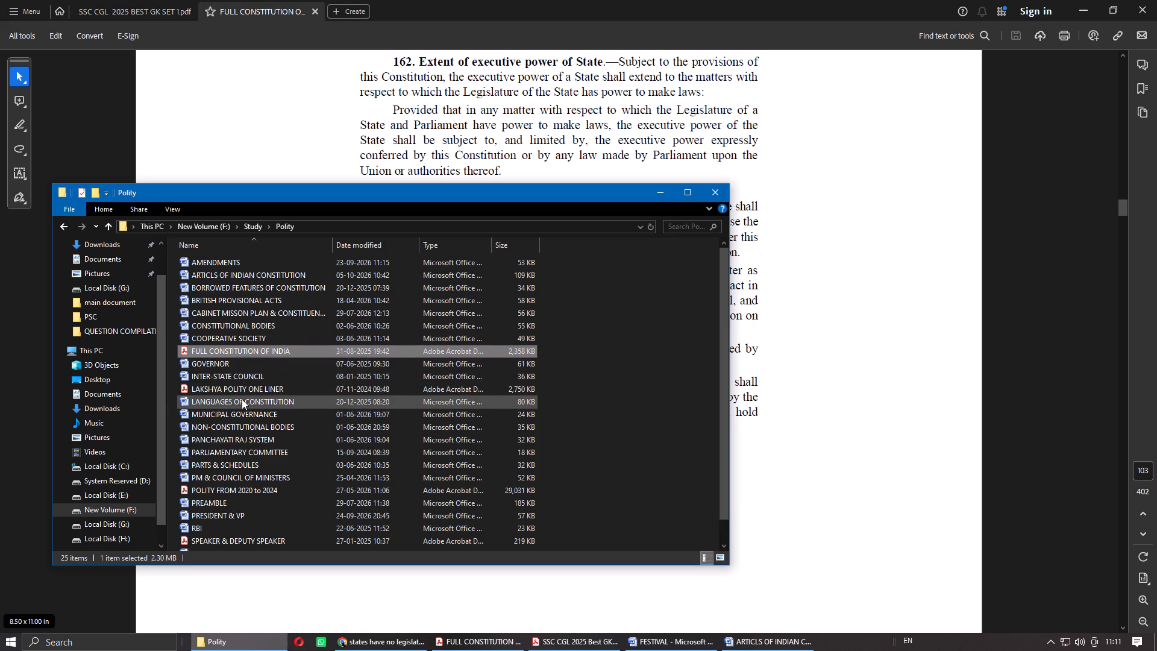
pyautogui.doubleClick(268, 475)
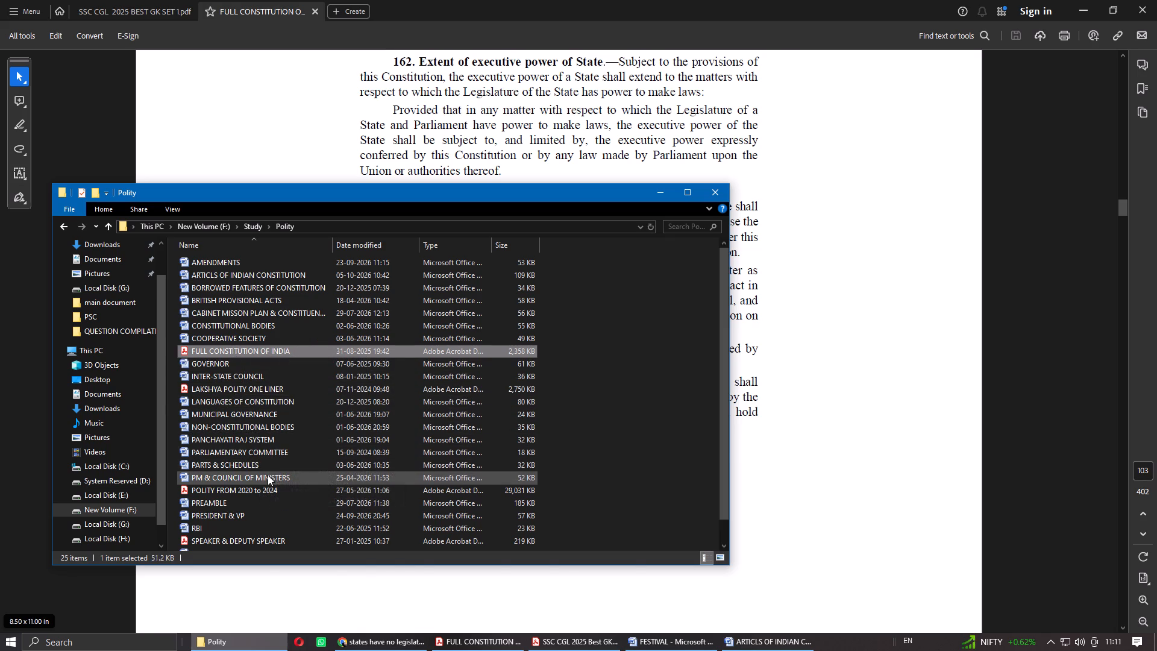
pyautogui.scroll(-7, 489, 422)
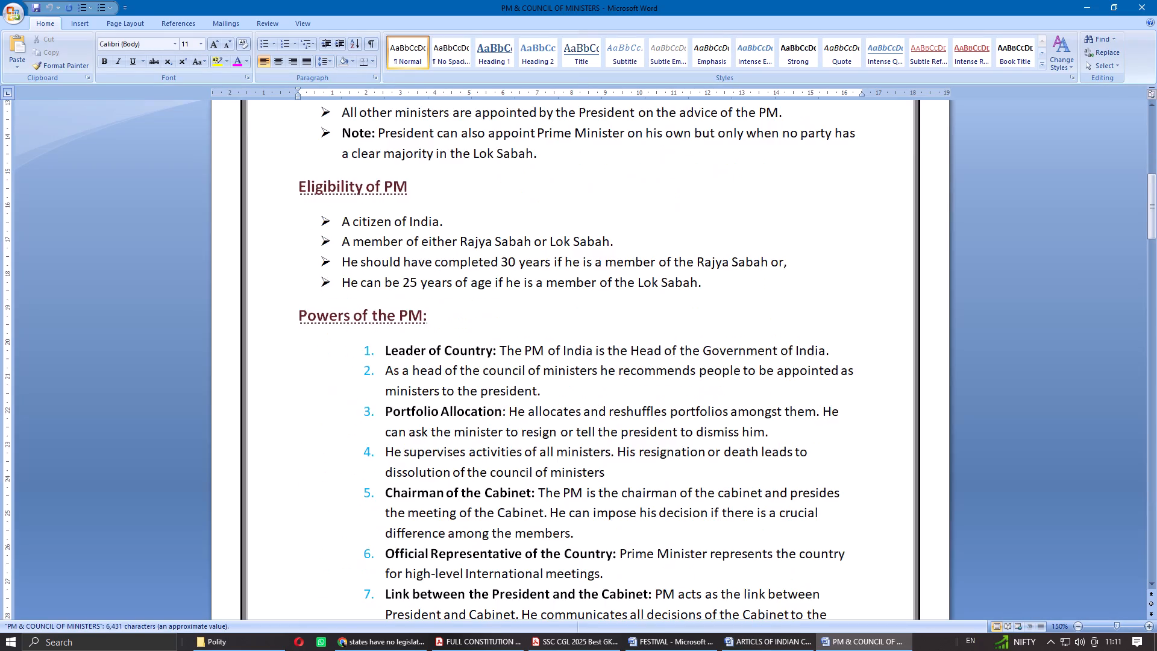
pyautogui.scroll(-14, 489, 422)
pyautogui.scroll(-8, 489, 422)
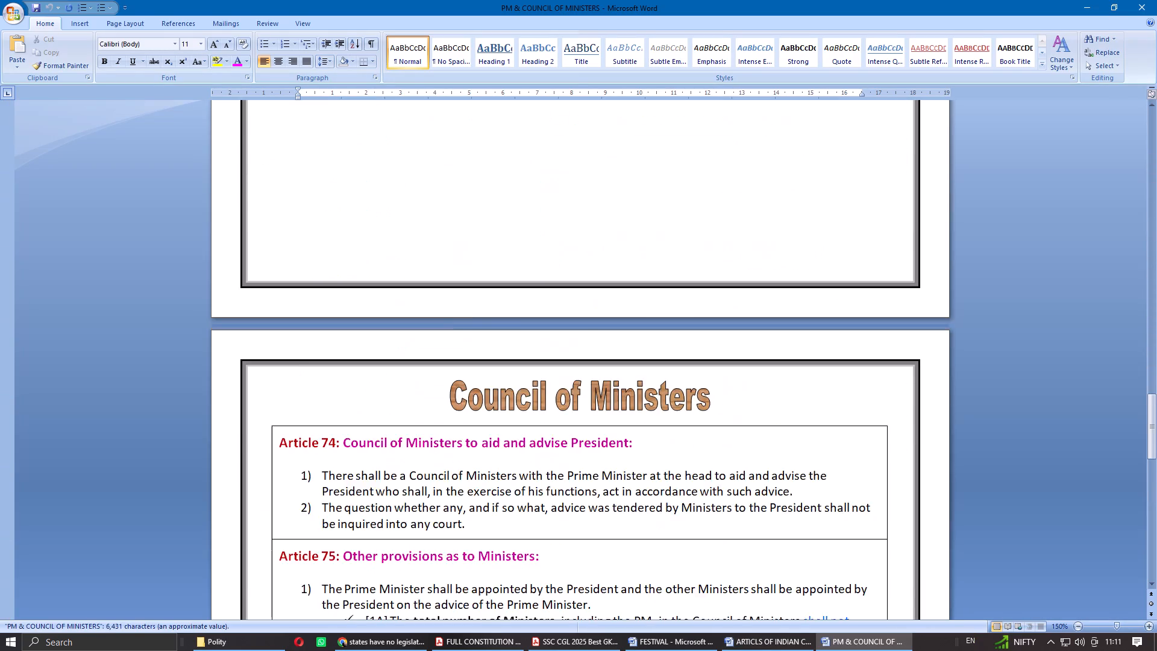
pyautogui.scroll(-11, 489, 422)
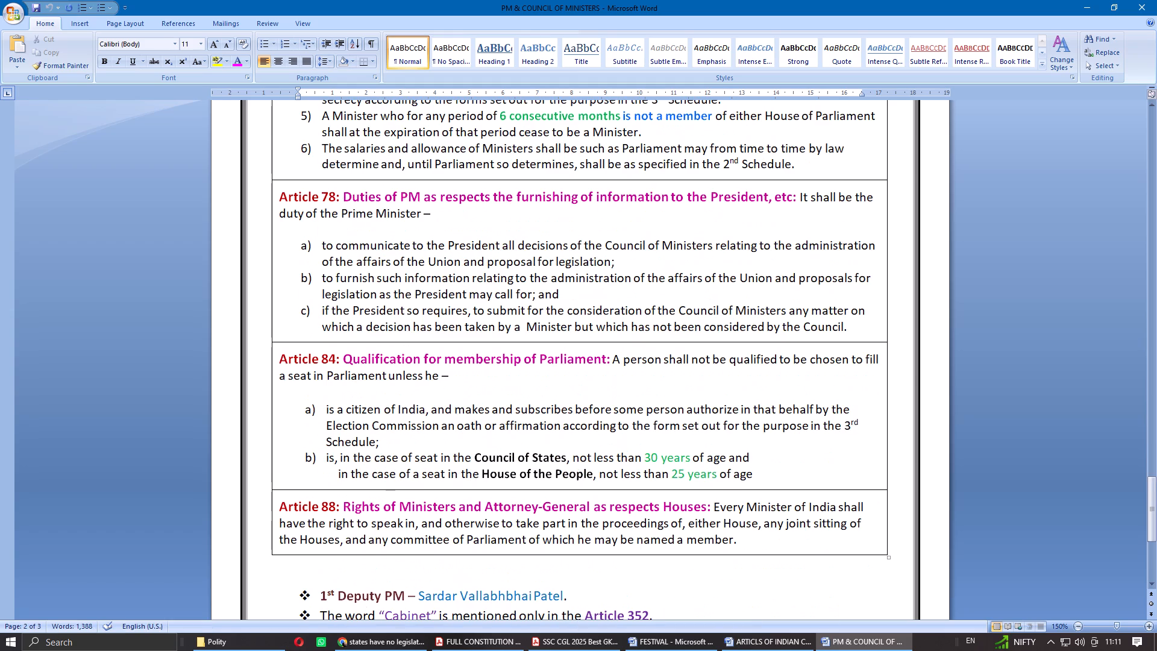
pyautogui.scroll(-3, 489, 422)
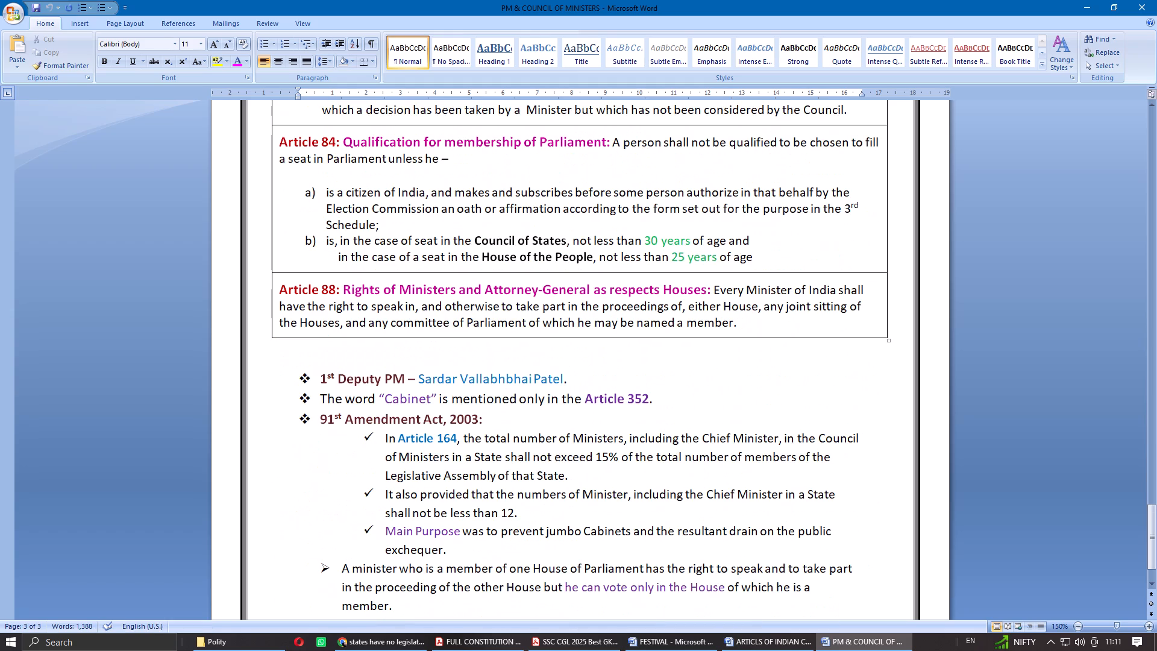
# Add an empty row below Article 88 at the end of the Council of Ministers articles table.
pyautogui.scroll(1, 485, 422)
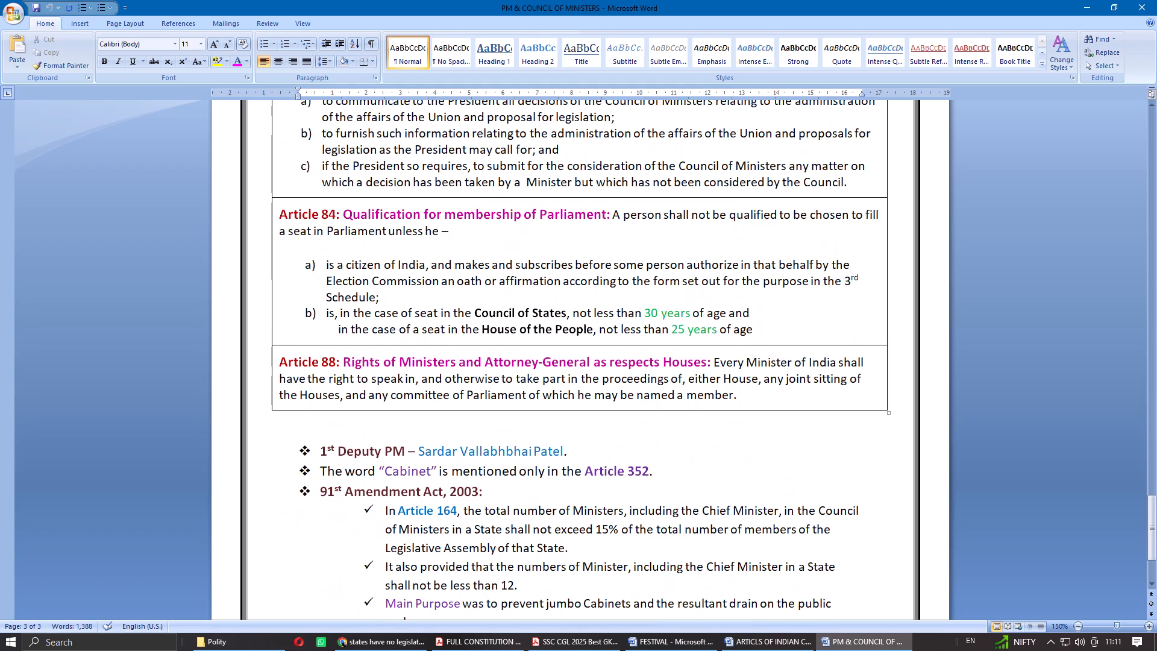
pyautogui.click(752, 397)
pyautogui.press('Tab')
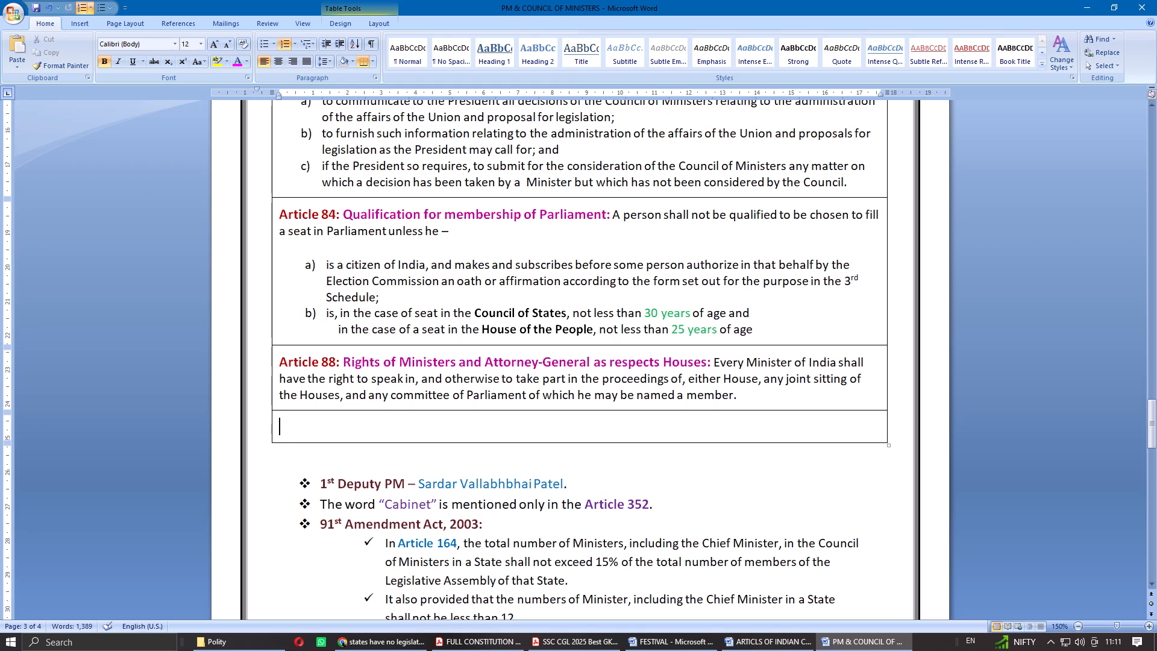
# Shrink the PM & COUNCIL OF MINISTERS window, minimise the other Word document and Polity folder, and place the notes beside the Constitution text.
pyautogui.click(1105, 1)
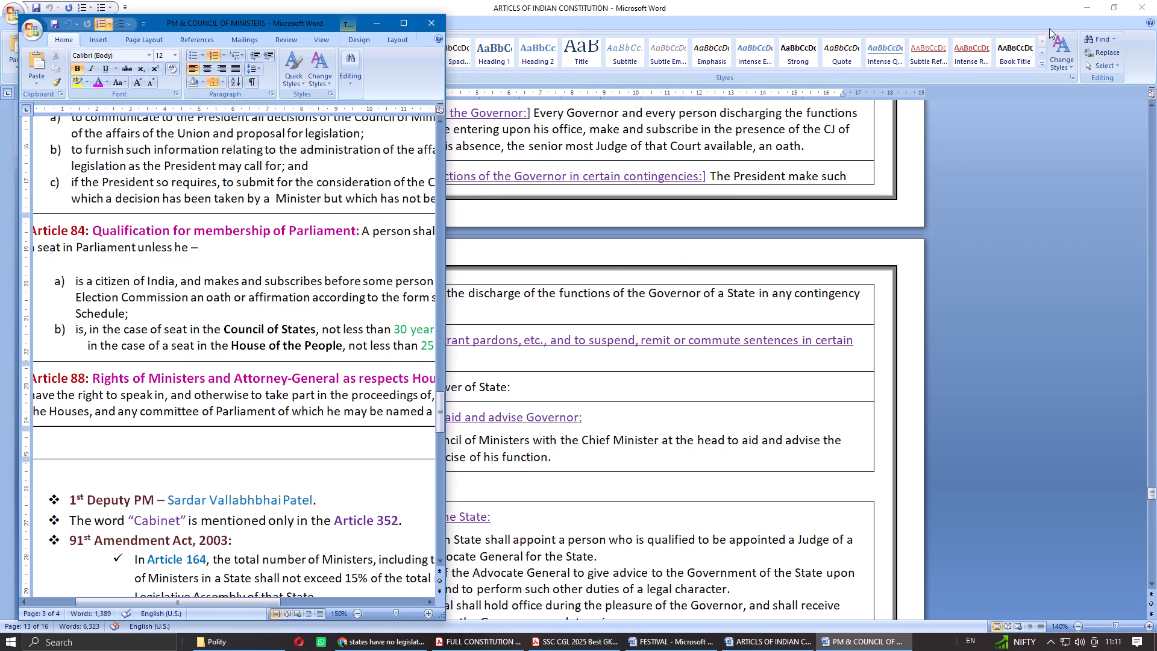
pyautogui.click(1094, 1)
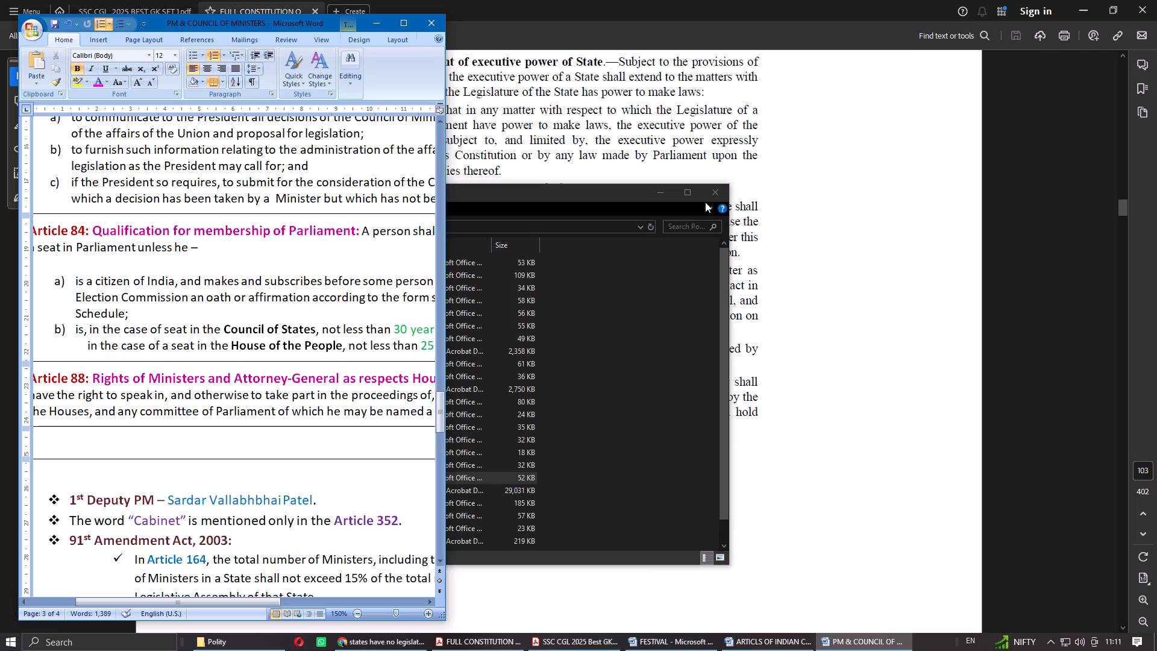
pyautogui.click(666, 196)
pyautogui.moveTo(271, 26); pyautogui.dragTo(590, 44)
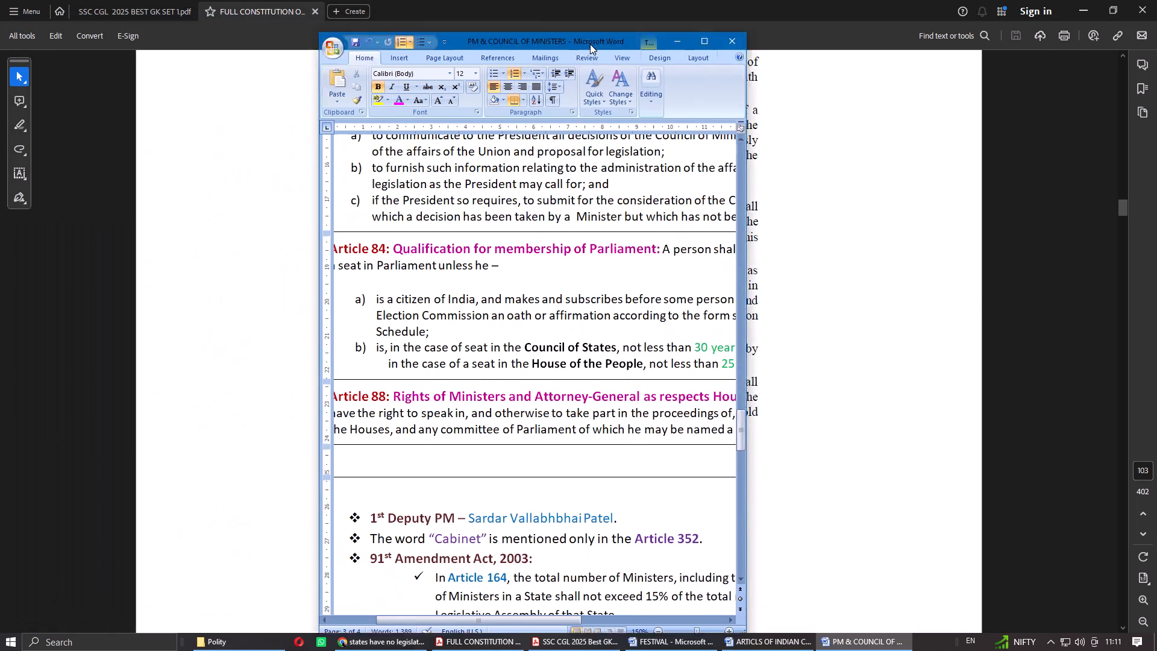
pyautogui.moveTo(590, 44); pyautogui.dragTo(932, 37)
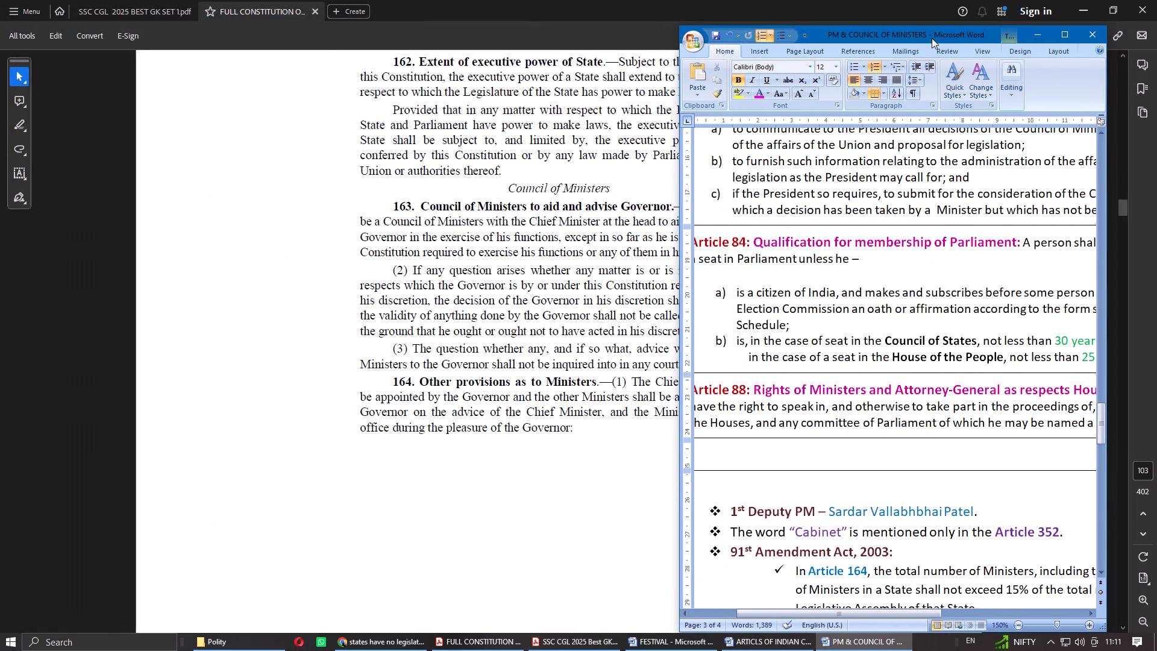
# Enter the heading "Article 164: Other provisions as to Ministers" in the new table row.
pyautogui.write('Arti')
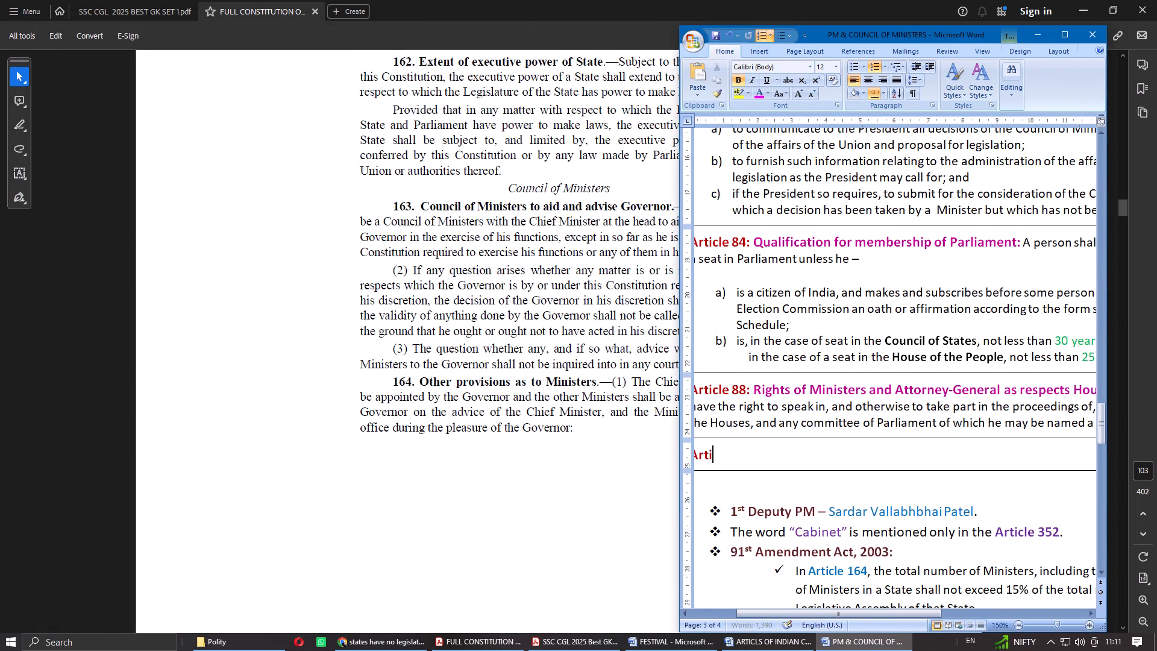
pyautogui.write('cle 168')
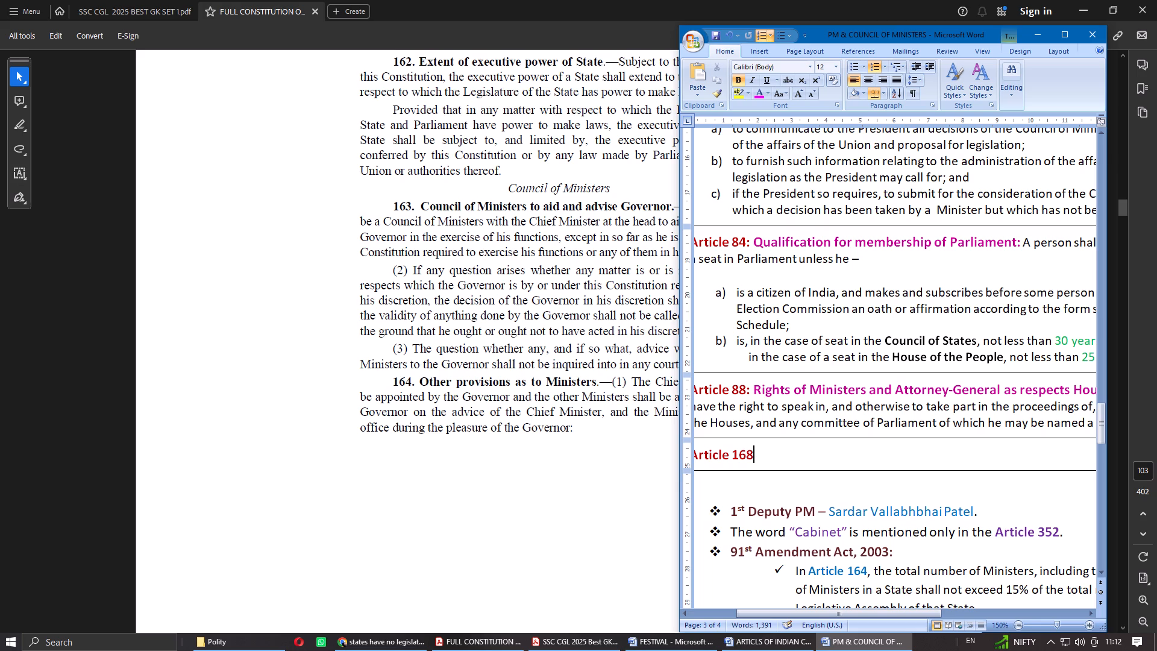
pyautogui.press('BackSpace')
pyautogui.press('4')
pyautogui.hotkey('shift', '"')
pyautogui.press('BackSpace')
pyautogui.write(':')
pyautogui.press('space')
pyautogui.hotkey('shift', 'p')
pyautogui.press('BackSpace')
pyautogui.write('Other provisions as to Ministers')
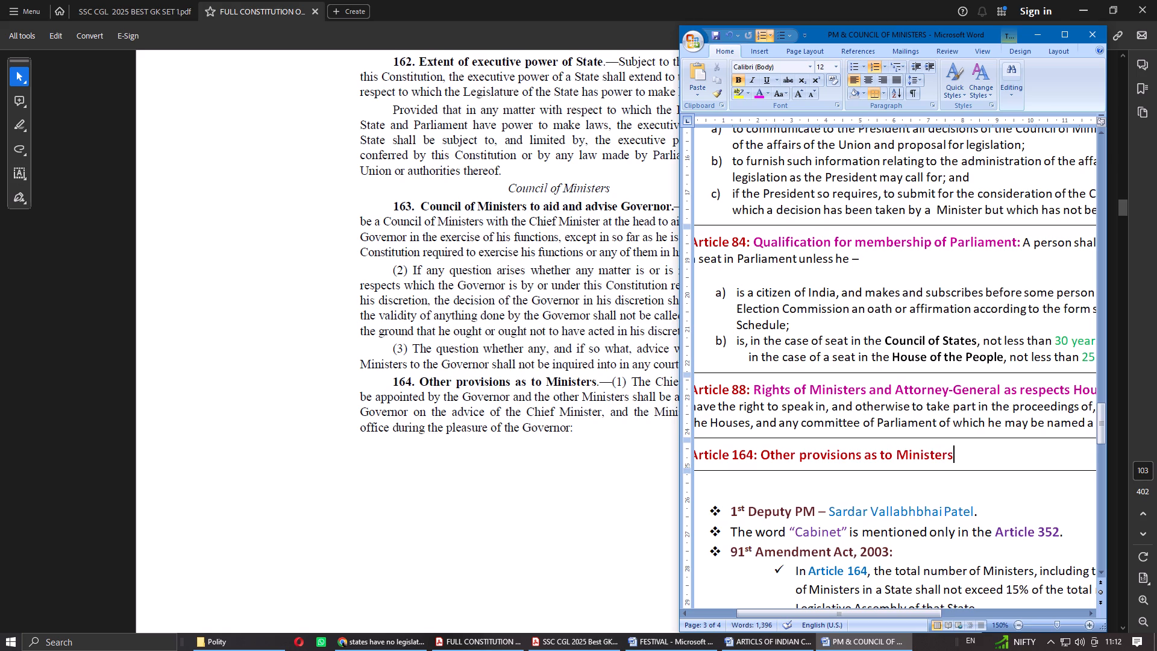
# Recolour "Other provisions as to Ministers" in the same magenta as the Article 88 title and add a colon after it.
pyautogui.click(856, 611)
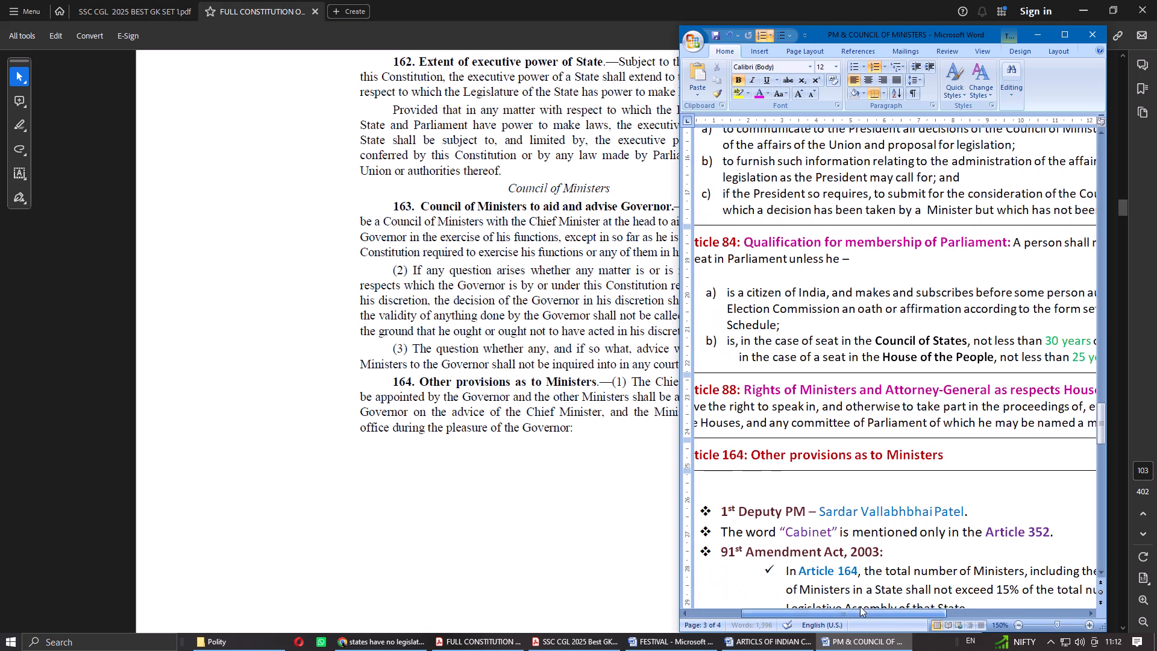
pyautogui.doubleClick(826, 392)
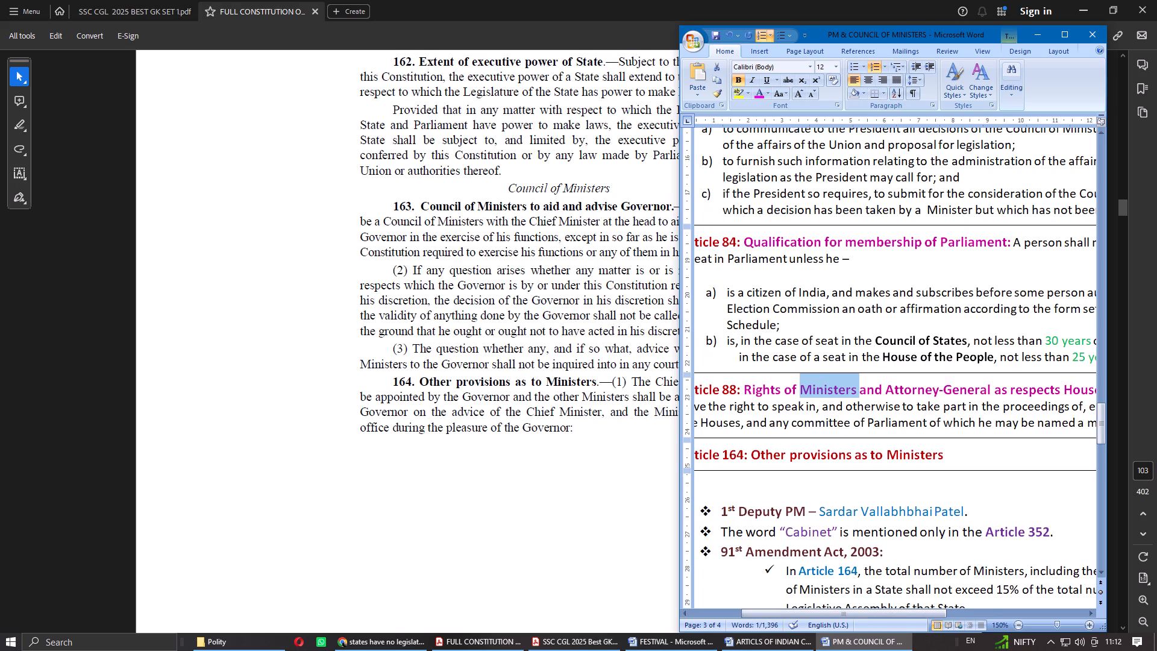
pyautogui.click(767, 89)
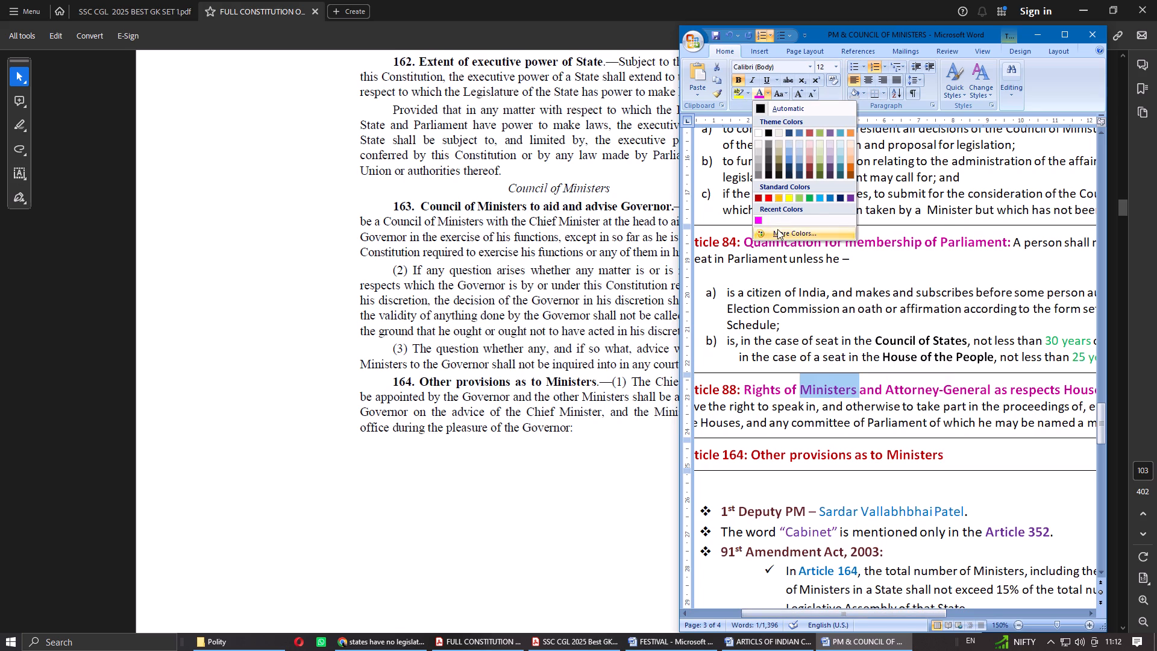
pyautogui.click(777, 229)
pyautogui.click(920, 59)
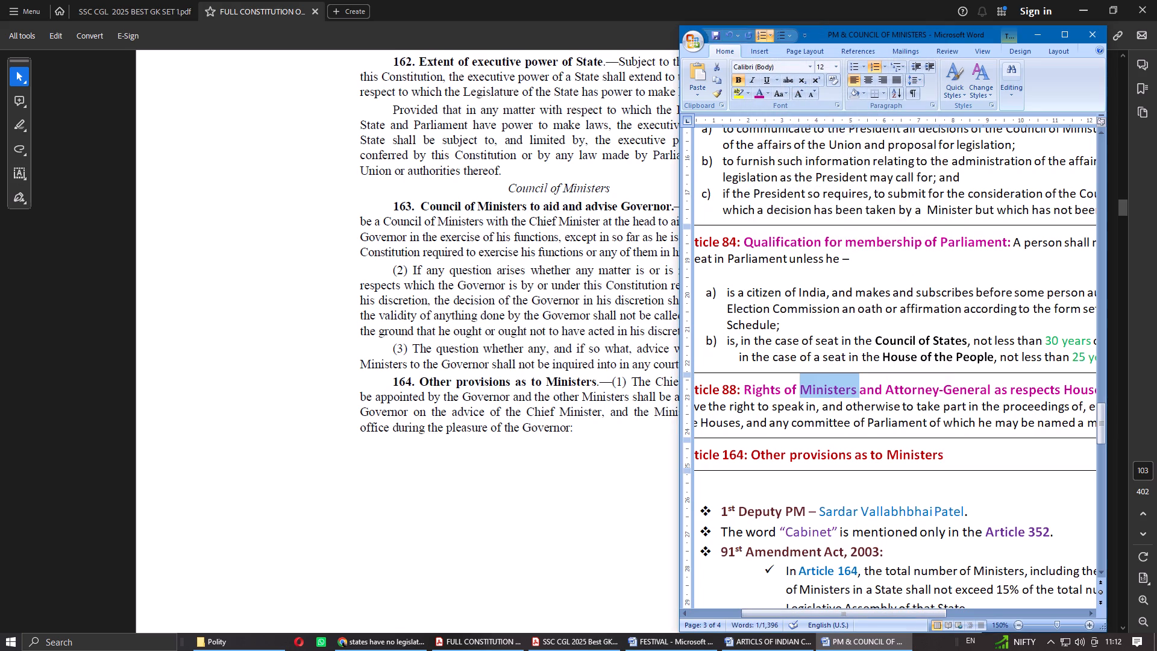
pyautogui.moveTo(758, 453); pyautogui.dragTo(914, 449)
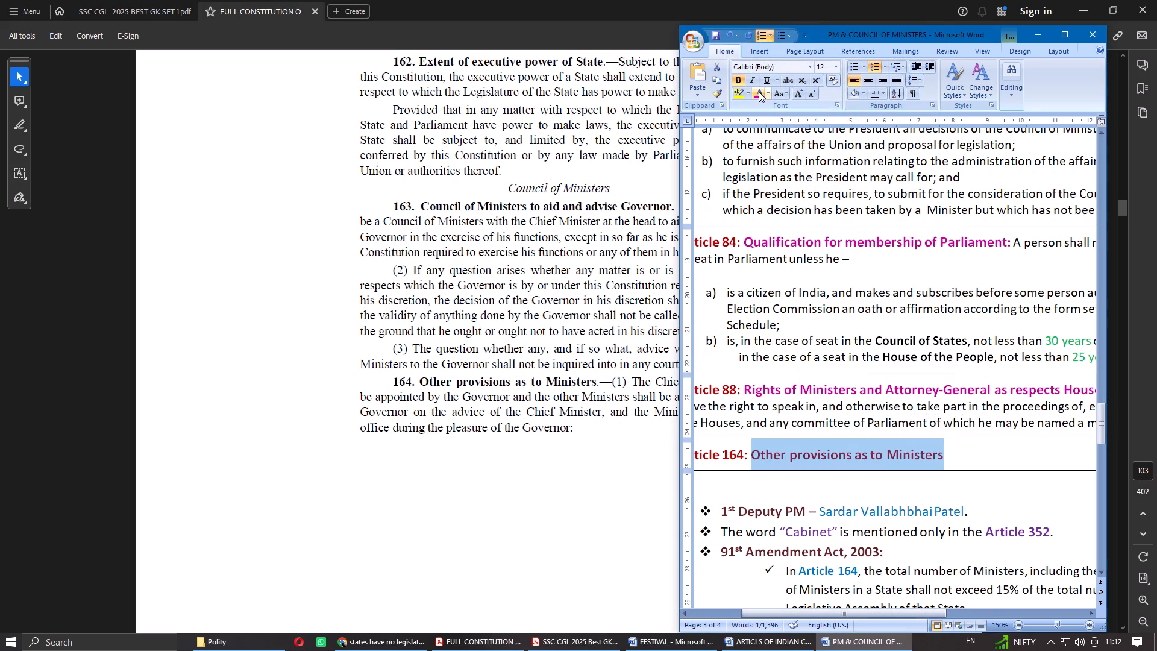
pyautogui.click(759, 92)
pyautogui.click(967, 461)
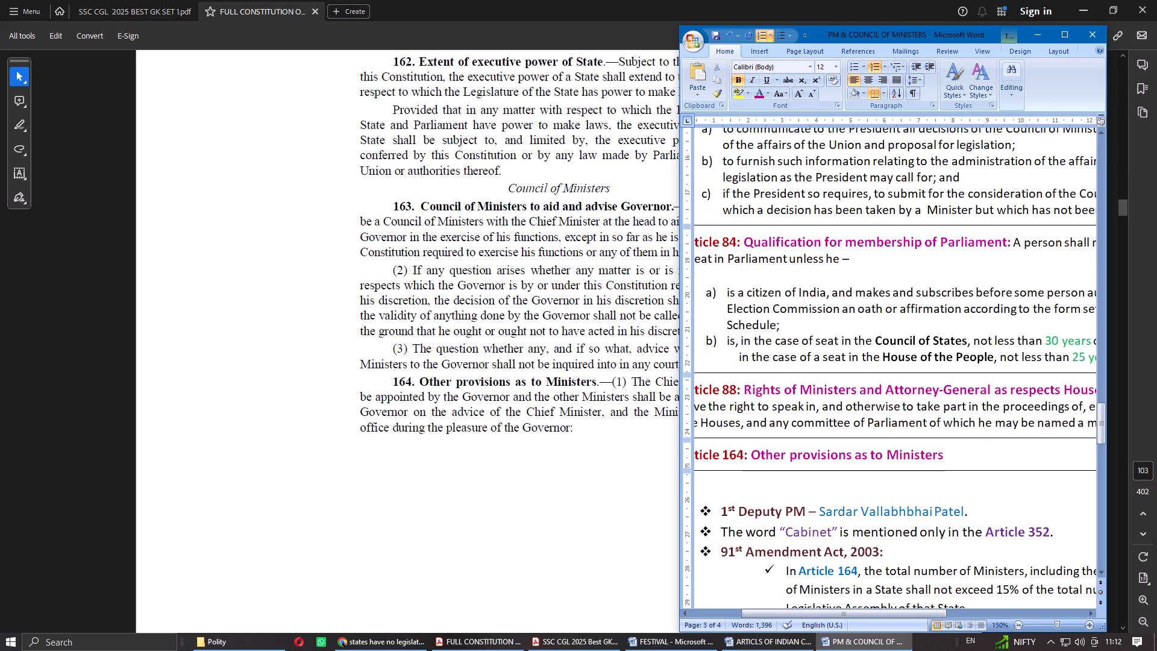
pyautogui.hotkey('shift', ':')
pyautogui.press('space')
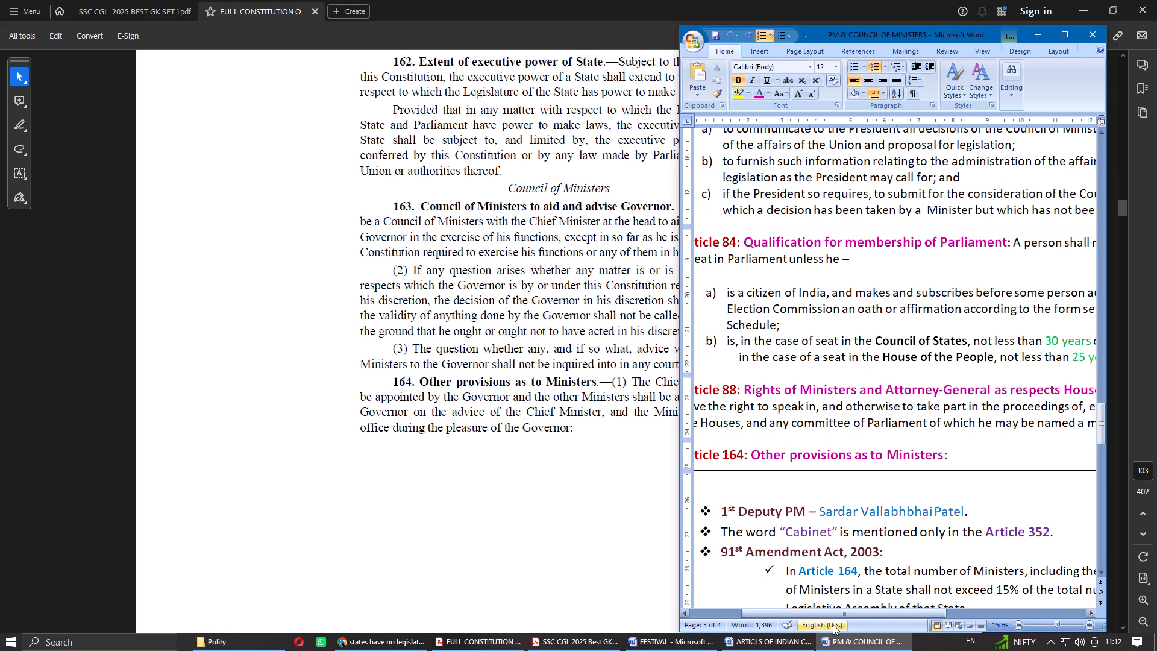
# Resize the notes window into a short, wide strip that leaves the Article 164 text of the Constitution uncovered below it.
pyautogui.moveTo(853, 632); pyautogui.dragTo(837, 254)
pyautogui.moveTo(677, 148); pyautogui.dragTo(19, 119)
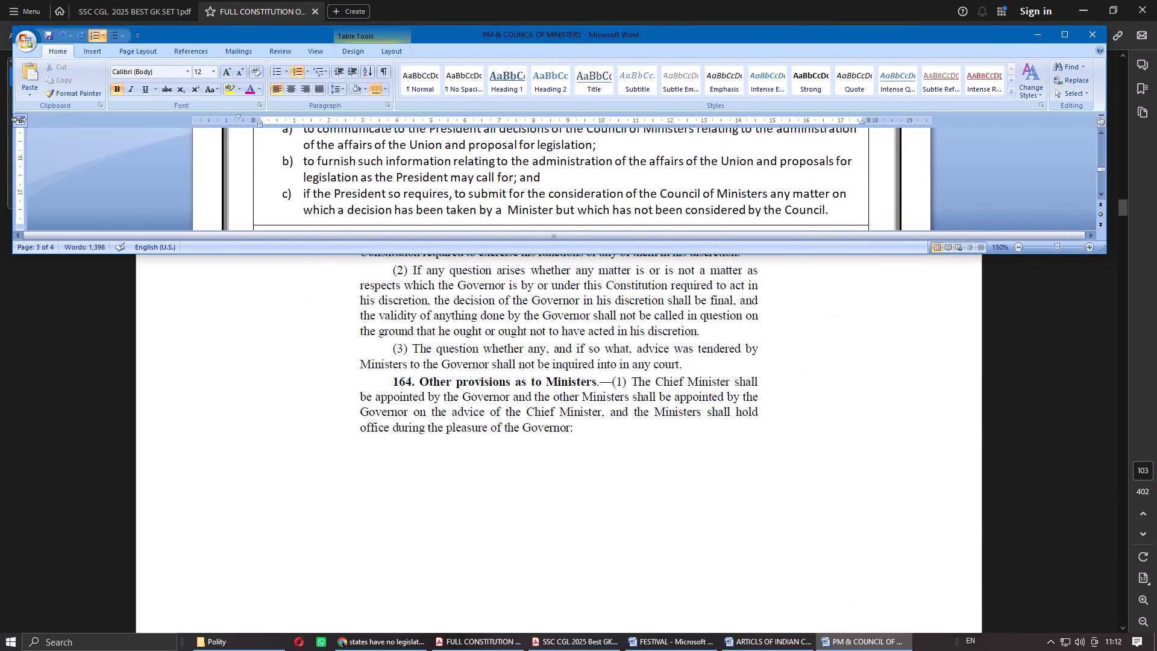
pyautogui.moveTo(19, 119); pyautogui.dragTo(58, 122)
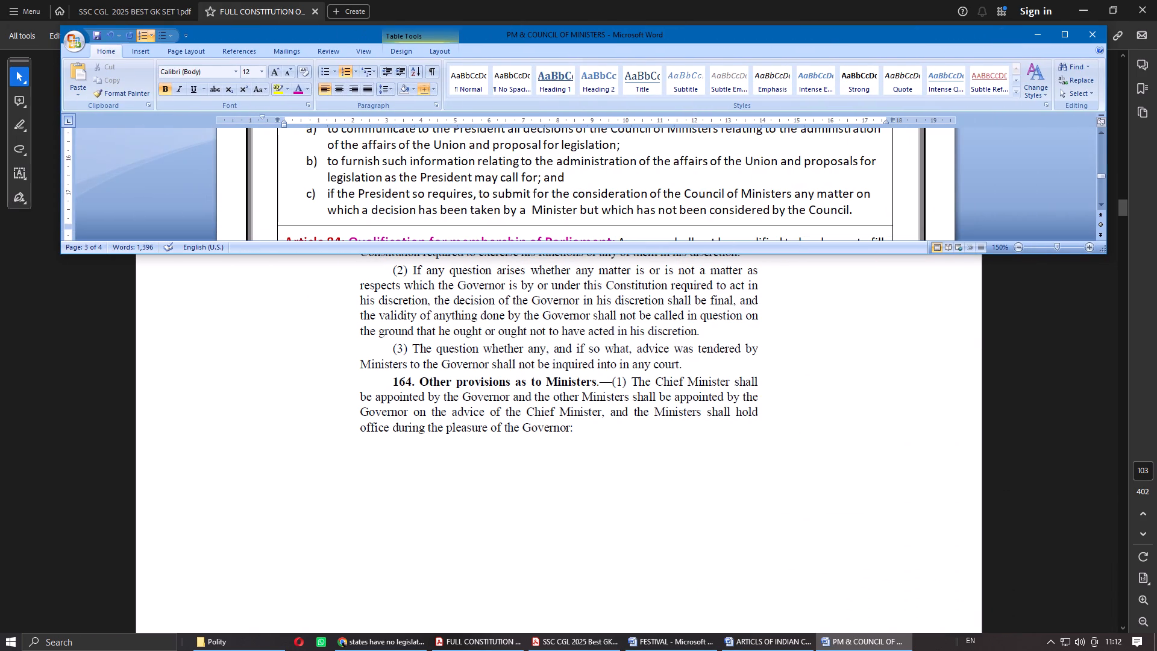
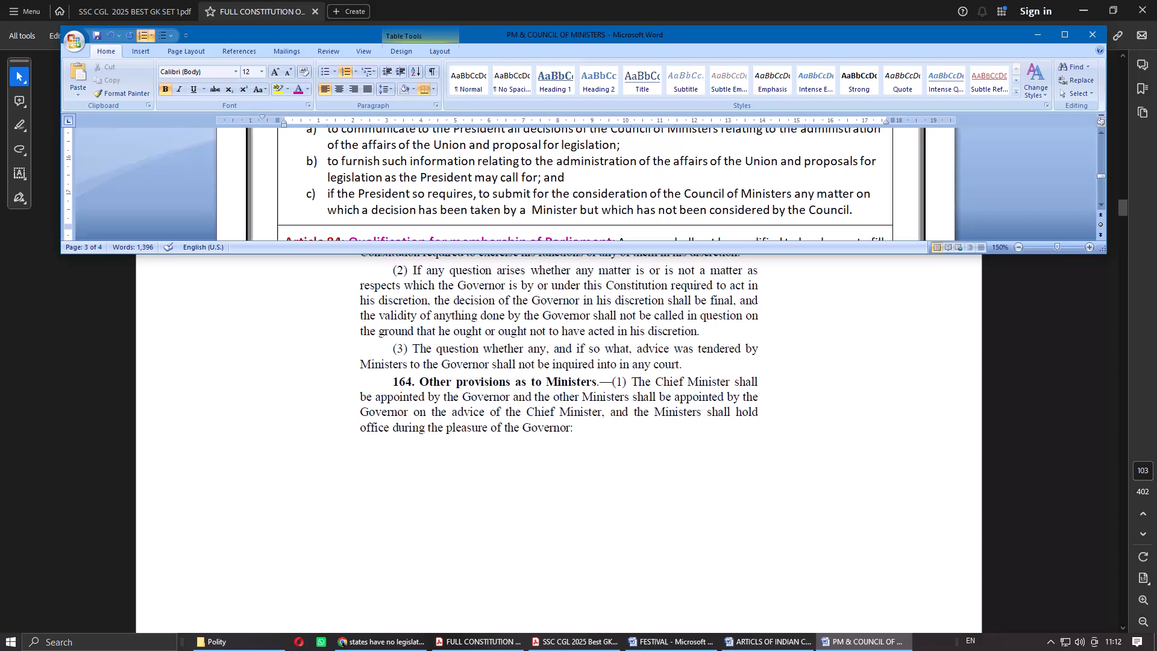
# Start a new line beneath the Article 164 heading in the table row.
pyautogui.hotkey('shift', 't')
pyautogui.press('BackSpace')
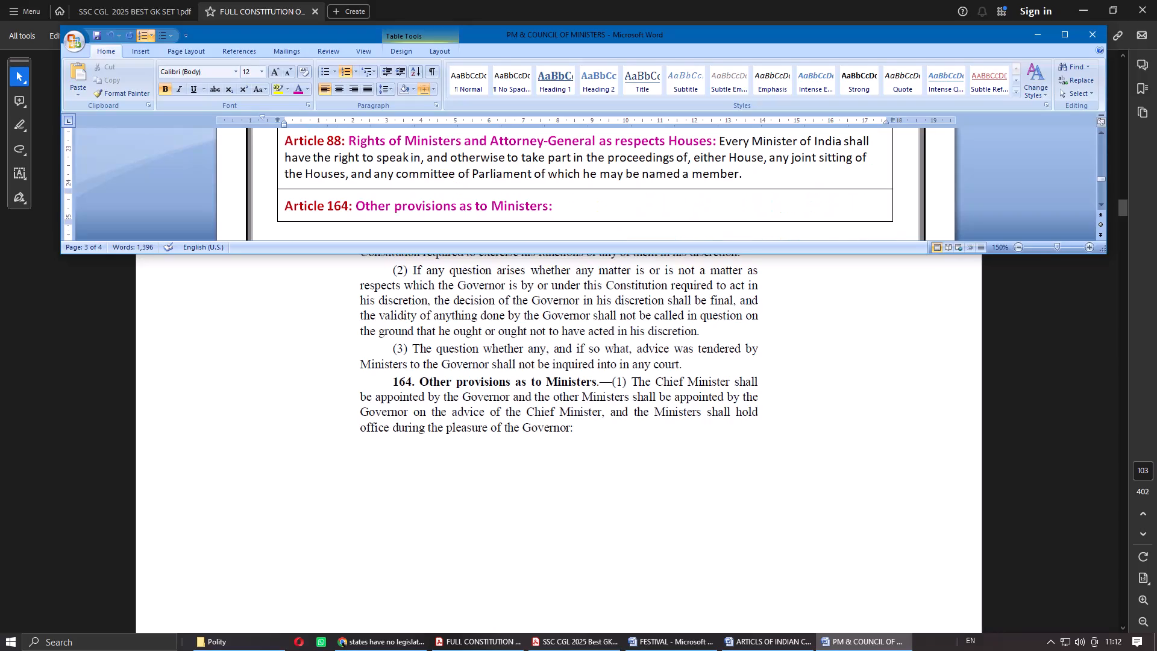
pyautogui.press('BackSpace')
pyautogui.hotkey('shift', 'Return')
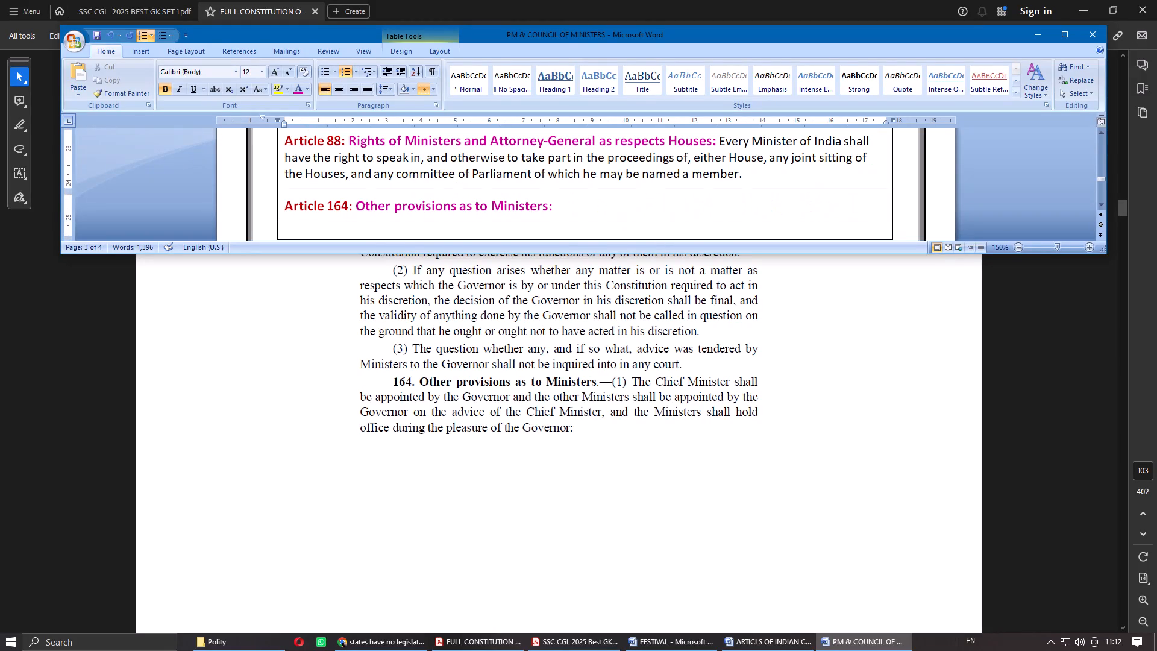
pyautogui.press('BackSpace')
pyautogui.press('Return')
pyautogui.press('BackSpace')
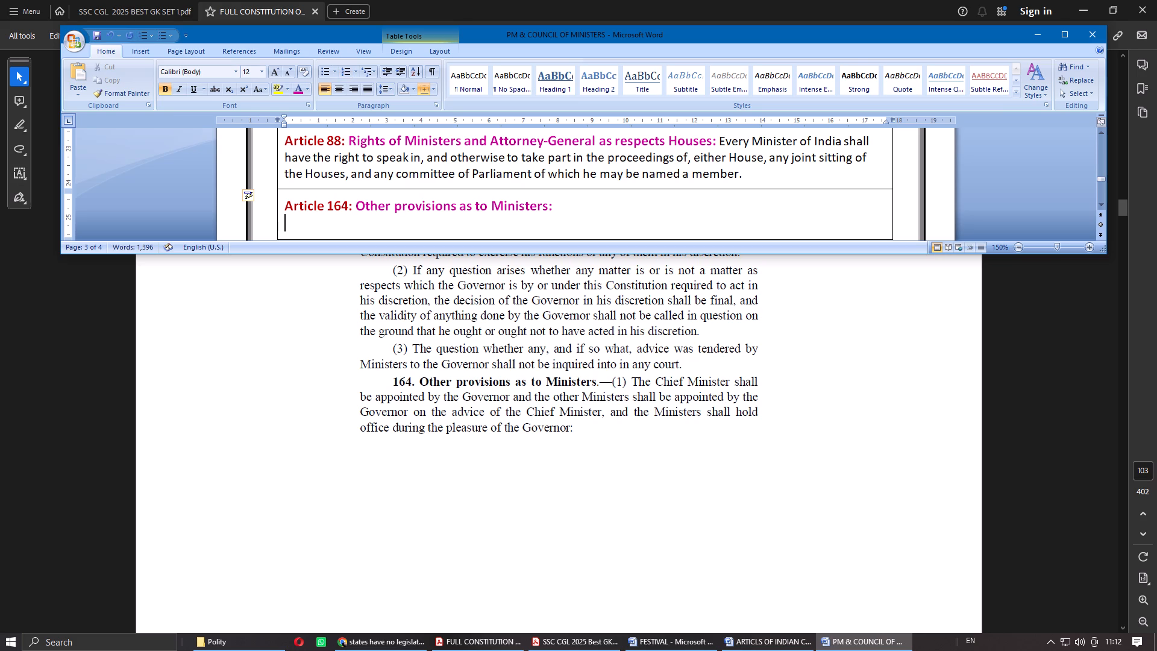
pyautogui.press('BackSpace')
pyautogui.press('Return')
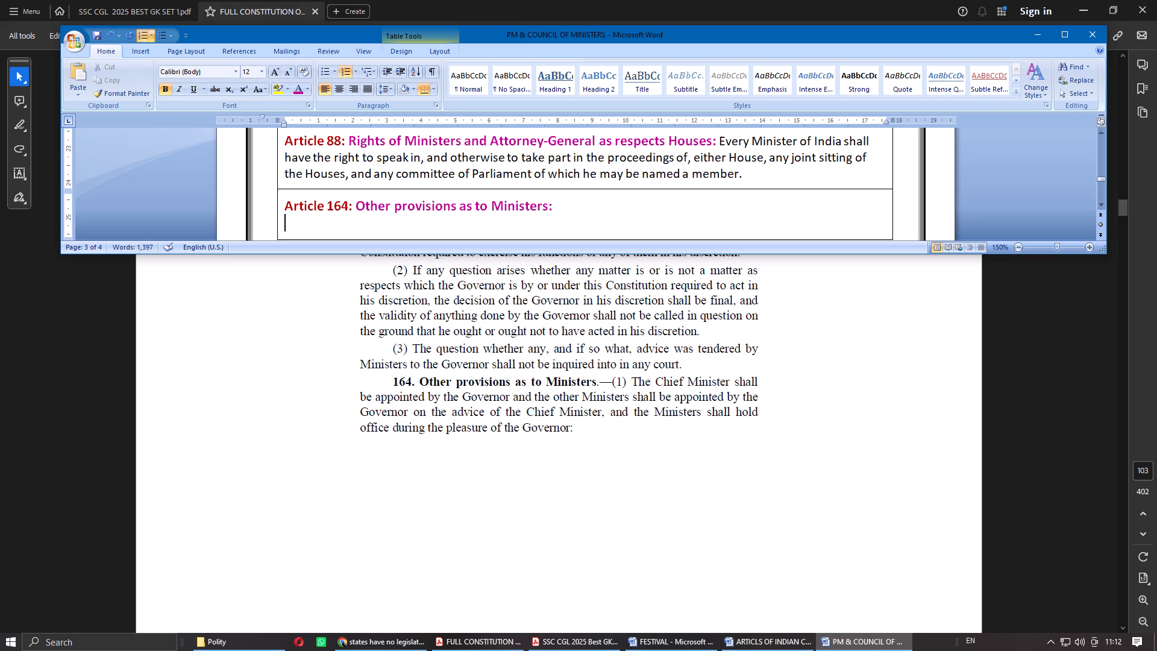
pyautogui.hotkey('shift', '*')
pyautogui.press('BackSpace')
# Number the new line under the Article 164 heading "(1)" in bold black, with regular weight following it.
pyautogui.click(163, 86)
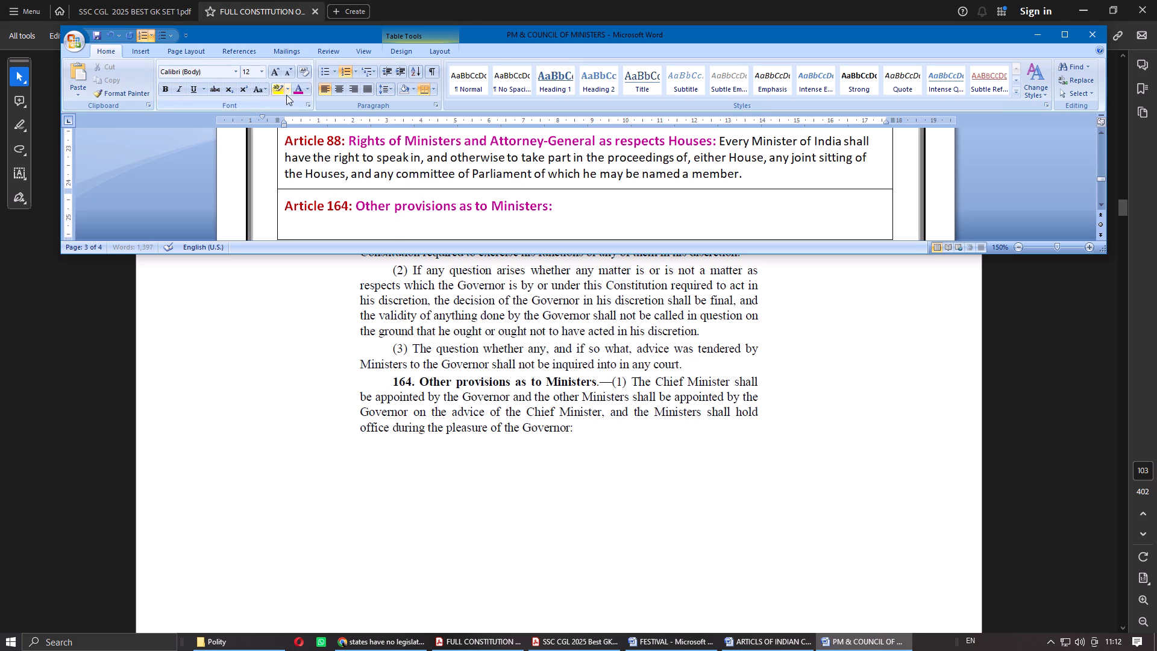
pyautogui.click(305, 90)
pyautogui.click(309, 102)
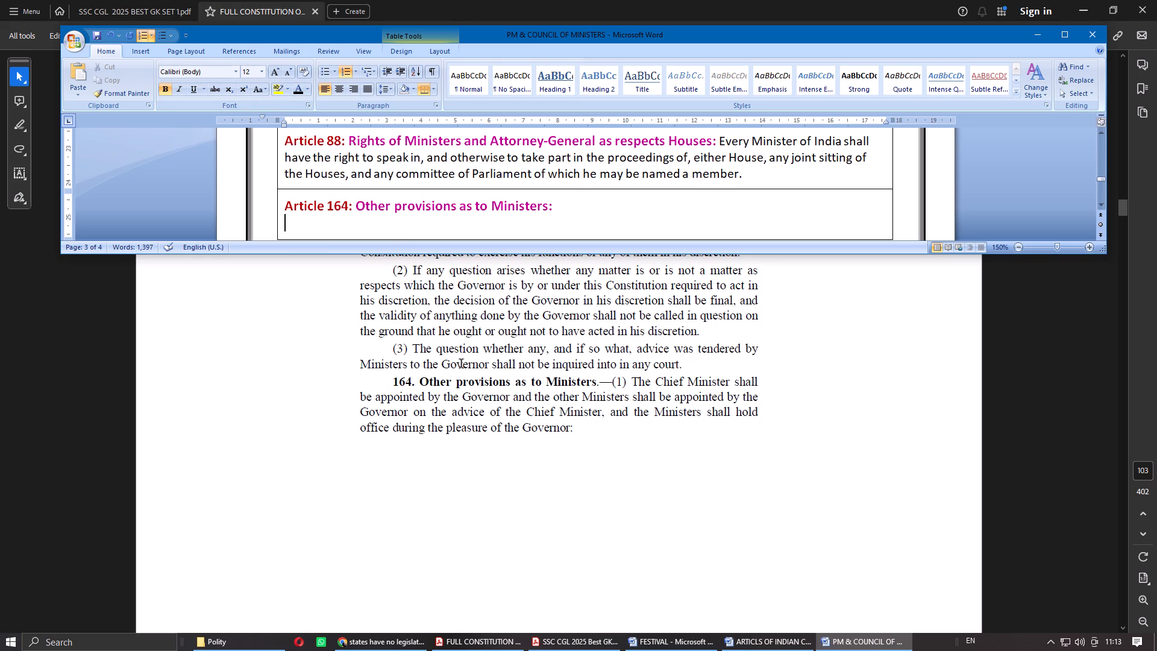
pyautogui.write('()')
pyautogui.press('Left')
pyautogui.press('1')
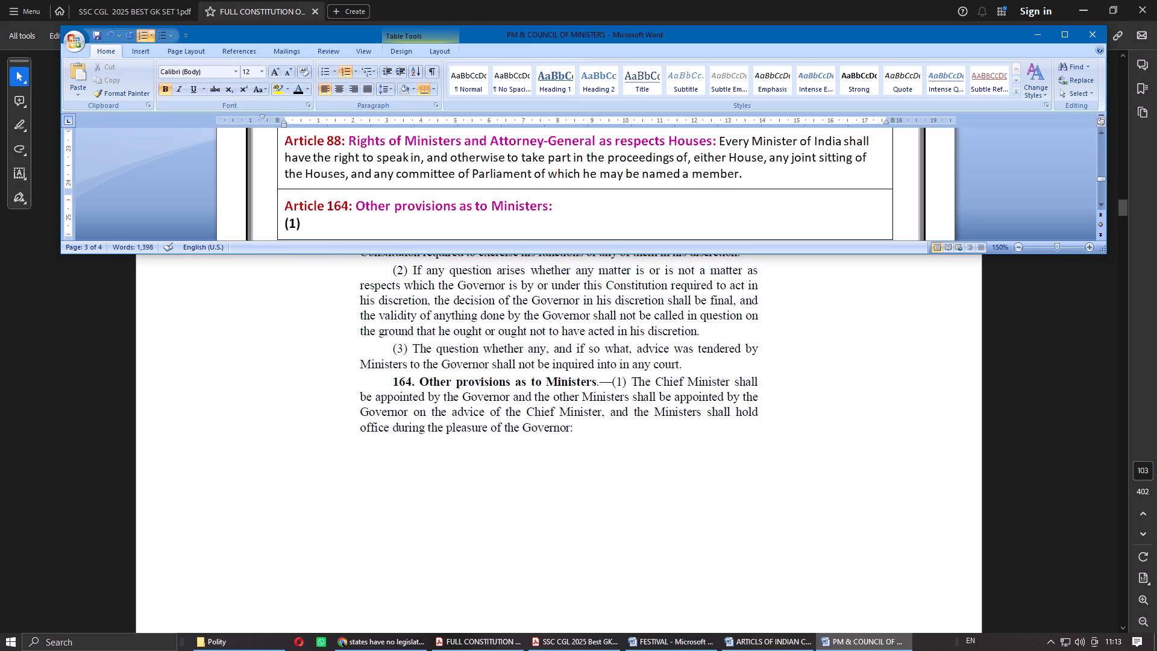
pyautogui.click(335, 217)
pyautogui.press('space')
pyautogui.hotkey('ctrl', 'b')
# Write "The Chief Minister shall be appointed by the Governor" after (1), with Governor in bold.
pyautogui.write('The Chief Minister hsa')
pyautogui.press('BackSpace')
pyautogui.press('BackSpace')
pyautogui.press('BackSpace')
pyautogui.write('shall be appointed by the')
pyautogui.press('space')
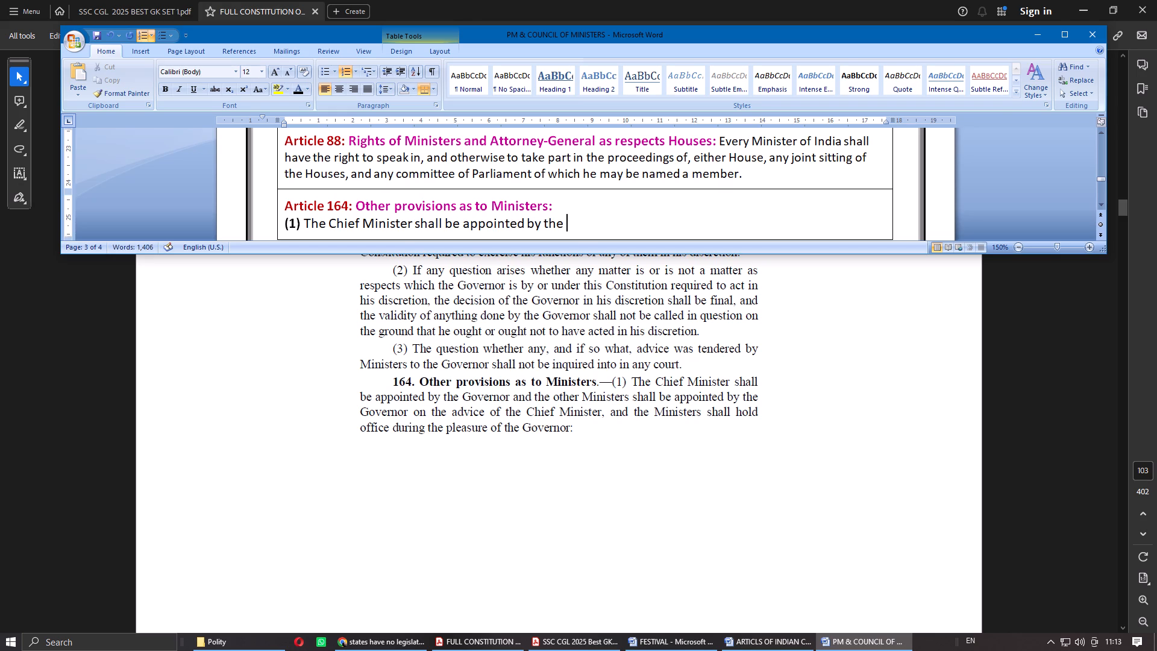
pyautogui.hotkey('ctrl', 'shift', 'b')
pyautogui.write('Governor')
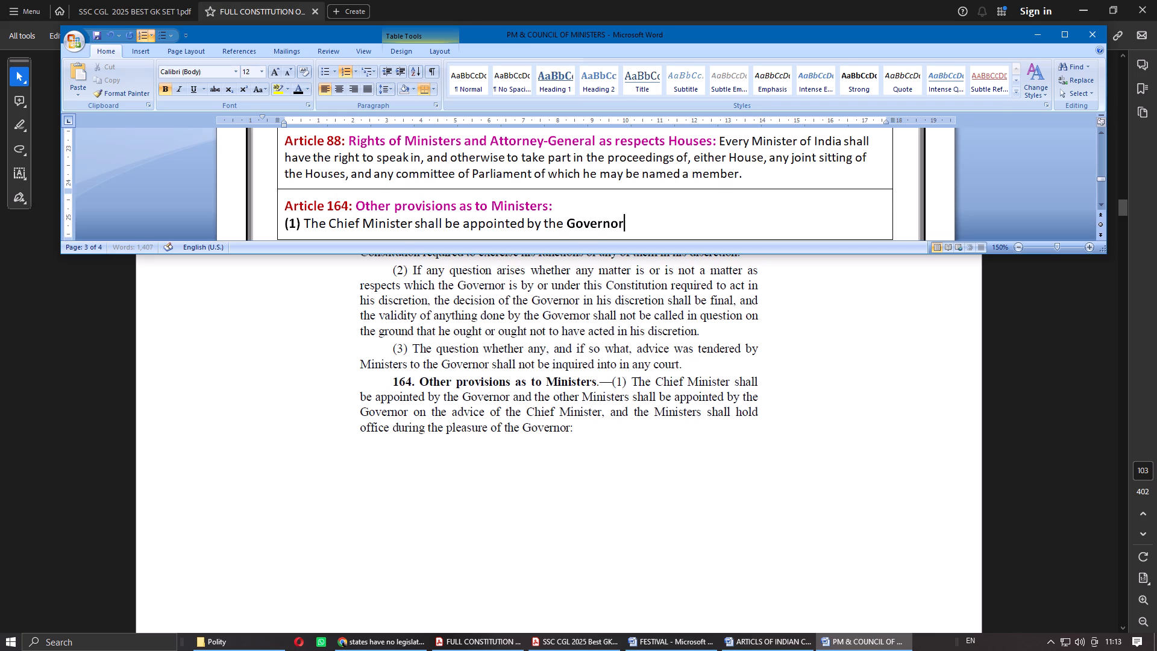
pyautogui.press('space')
# Continue clause (1) with "and the other Minister shall be appointed by the Governor on the advice of the Chief Minister", bolding Chief Minister.
pyautogui.hotkey('ctrl', 'b')
pyautogui.press('space')
pyautogui.write('and the other Minister shall be appointed by the Governor on the advice of the C')
pyautogui.press('BackSpace')
pyautogui.hotkey('ctrl', 'b')
pyautogui.write('Chief Minister')
pyautogui.hotkey('ctrl', 'b')
# Finish clause (1) with ", and the Minister shall hold office during the pleasure of the Governor".
pyautogui.write(', and the Minister shall hop')
pyautogui.press('BackSpace')
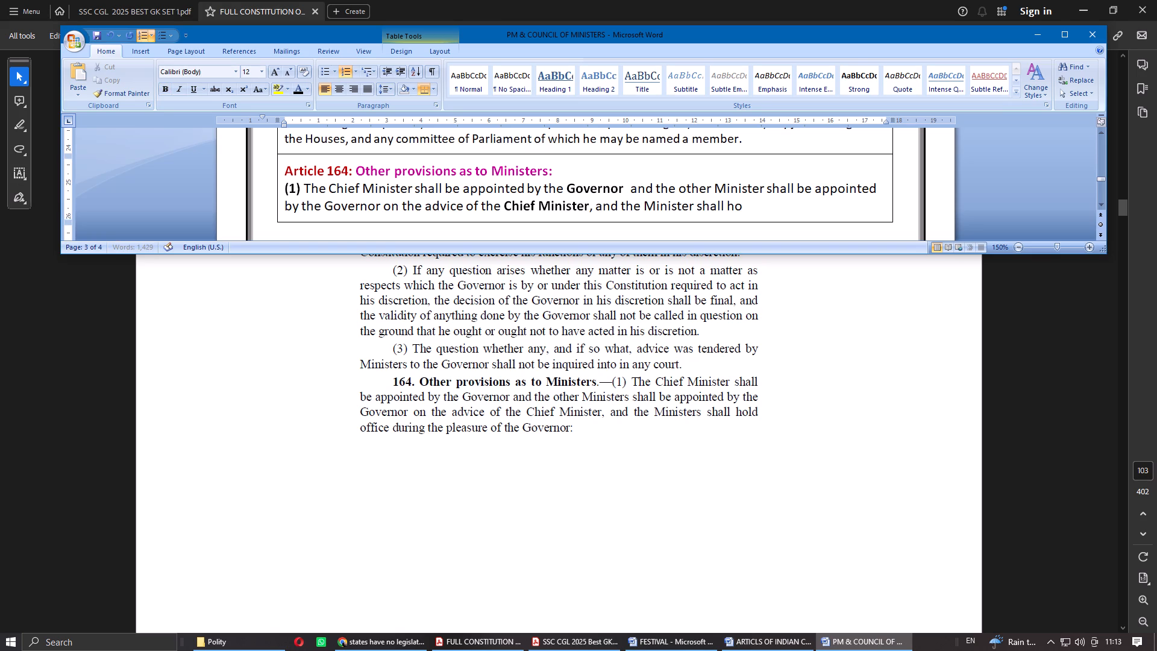
pyautogui.write('ld office d')
pyautogui.write('urin g')
pyautogui.press('BackSpace')
pyautogui.press('BackSpace')
pyautogui.write('g the pleasure of the Governor')
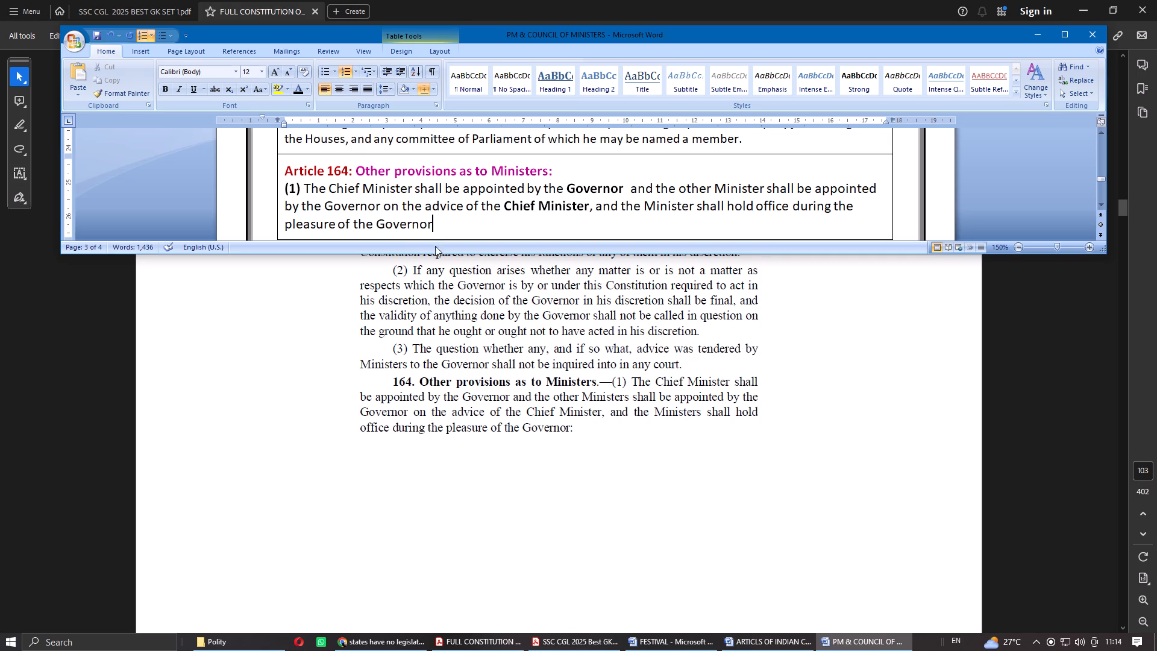
# Read the Article 164 provisos and clause (1A) in the Constitution and check how Articles 74 and 75 are laid out in the notes.
pyautogui.scroll(-11, 518, 478)
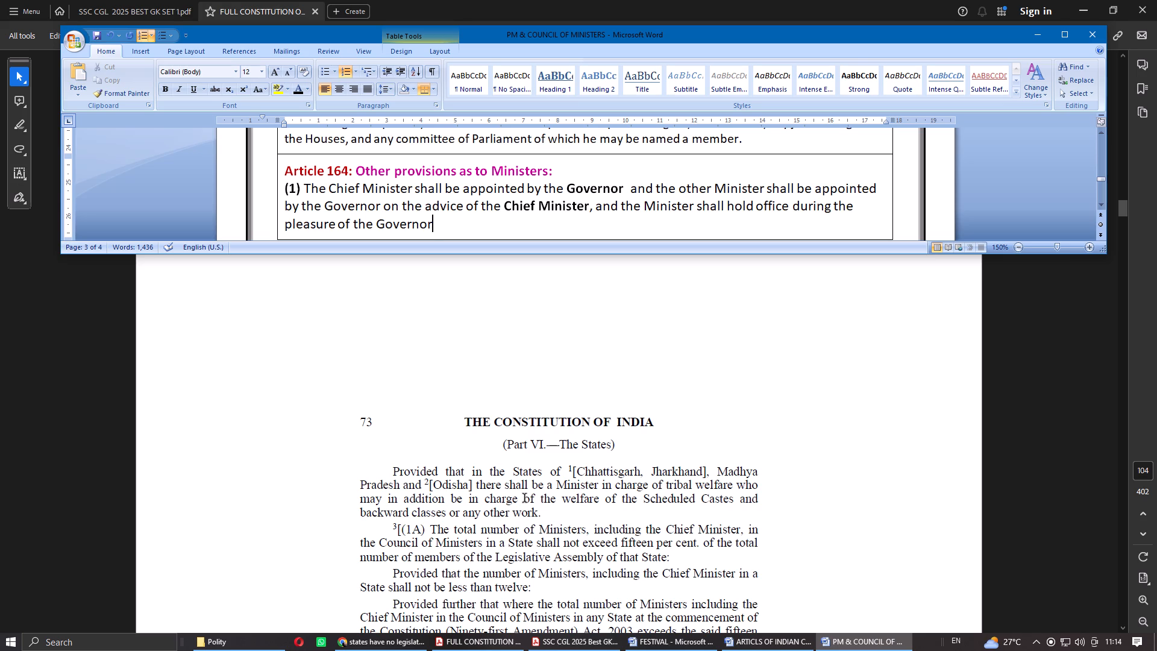
pyautogui.scroll(-1, 525, 498)
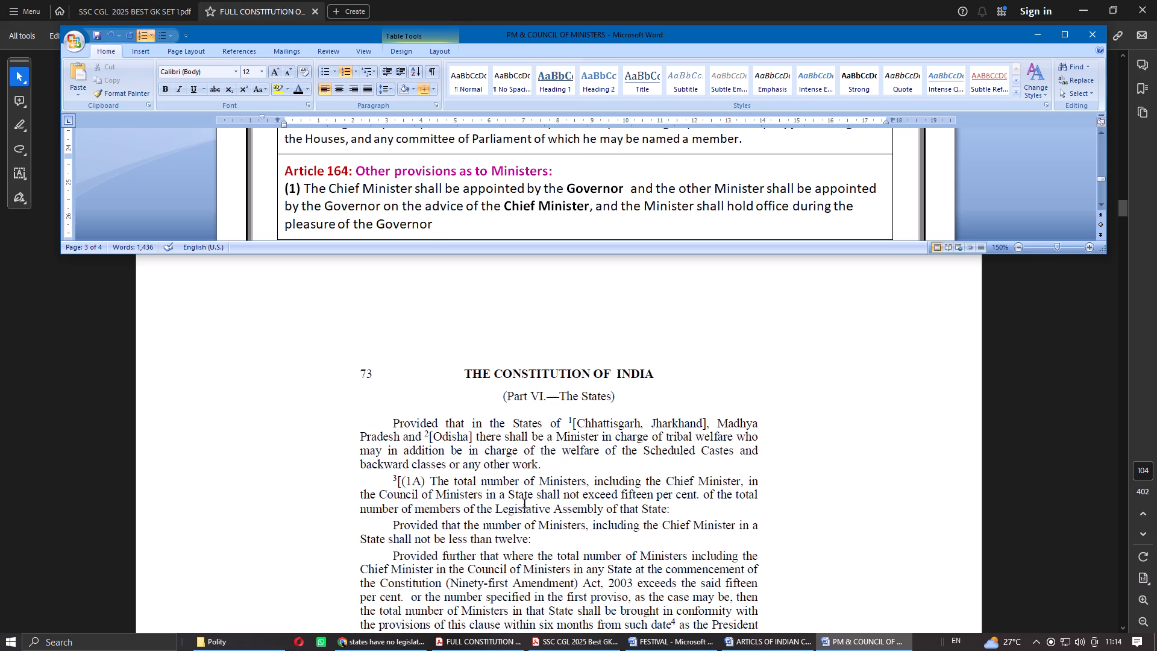
pyautogui.scroll(3, 525, 402)
pyautogui.scroll(-3, 513, 431)
pyautogui.scroll(15, 535, 184)
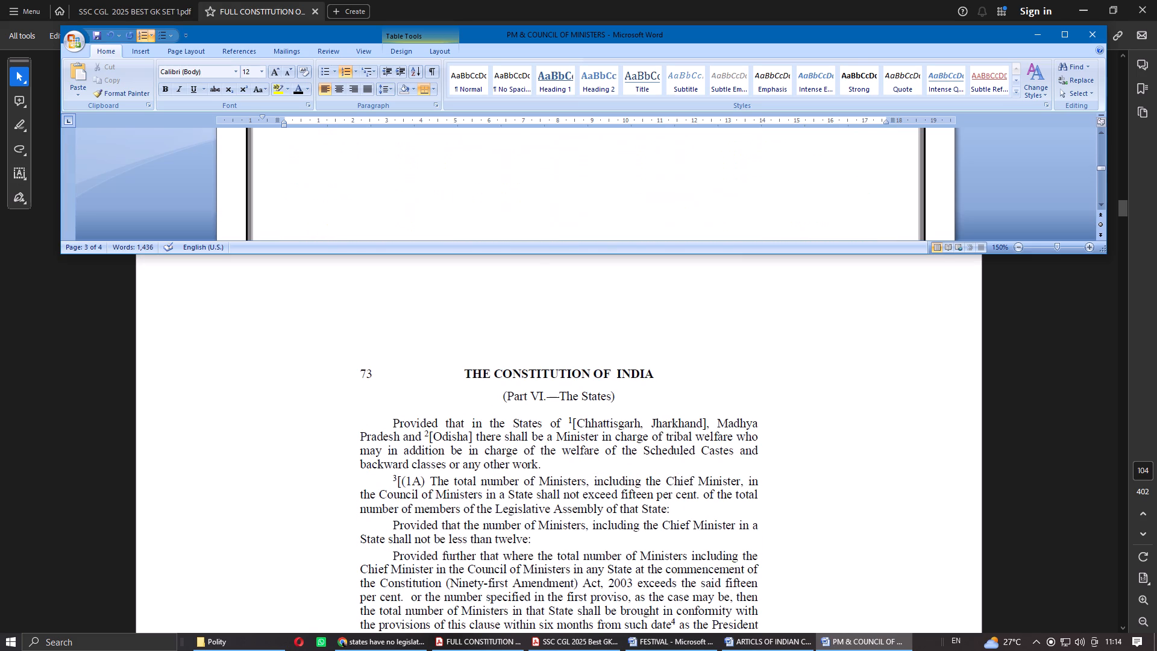
pyautogui.scroll(2, 535, 184)
pyautogui.scroll(-6, 535, 184)
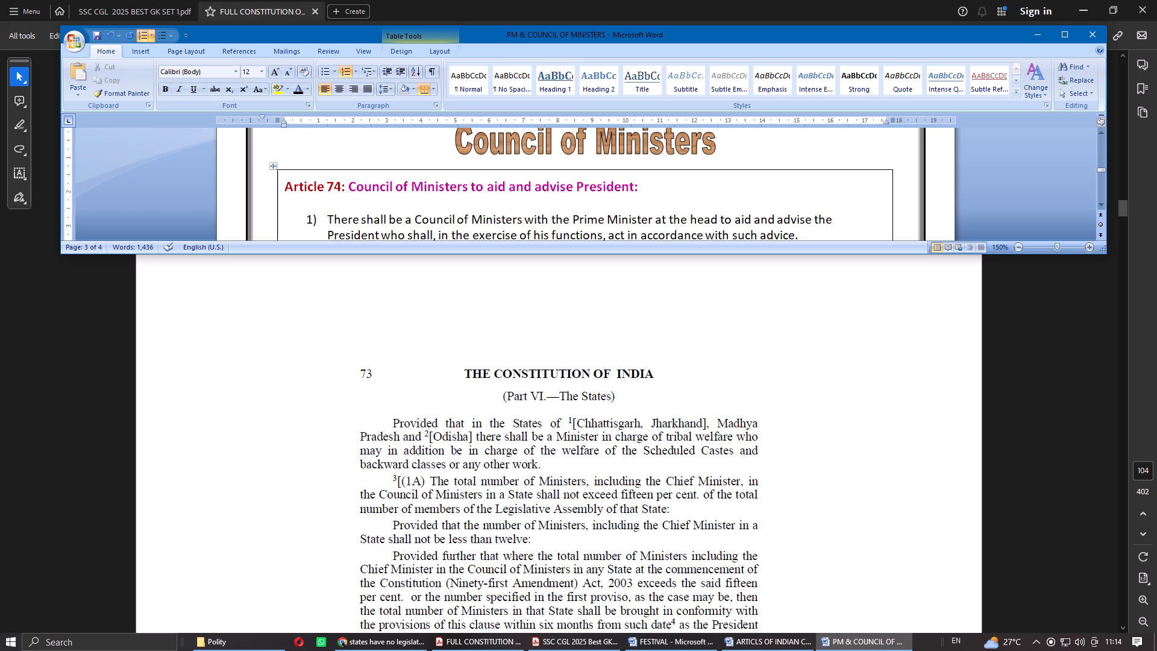
pyautogui.scroll(-1, 534, 190)
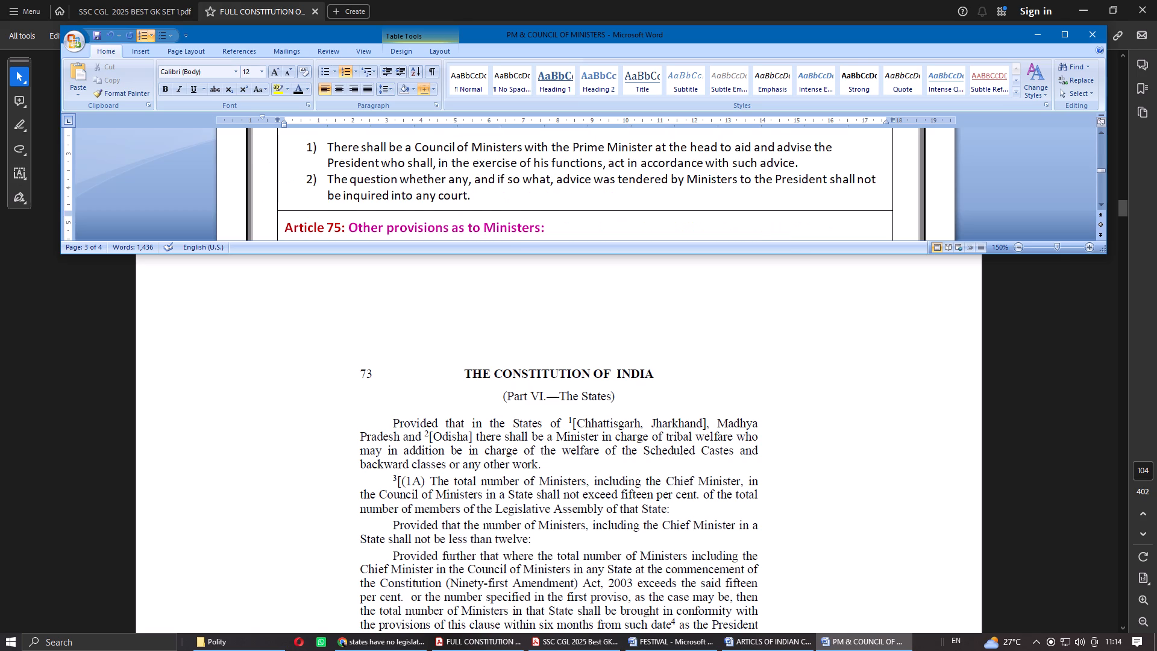
pyautogui.scroll(-1, 538, 193)
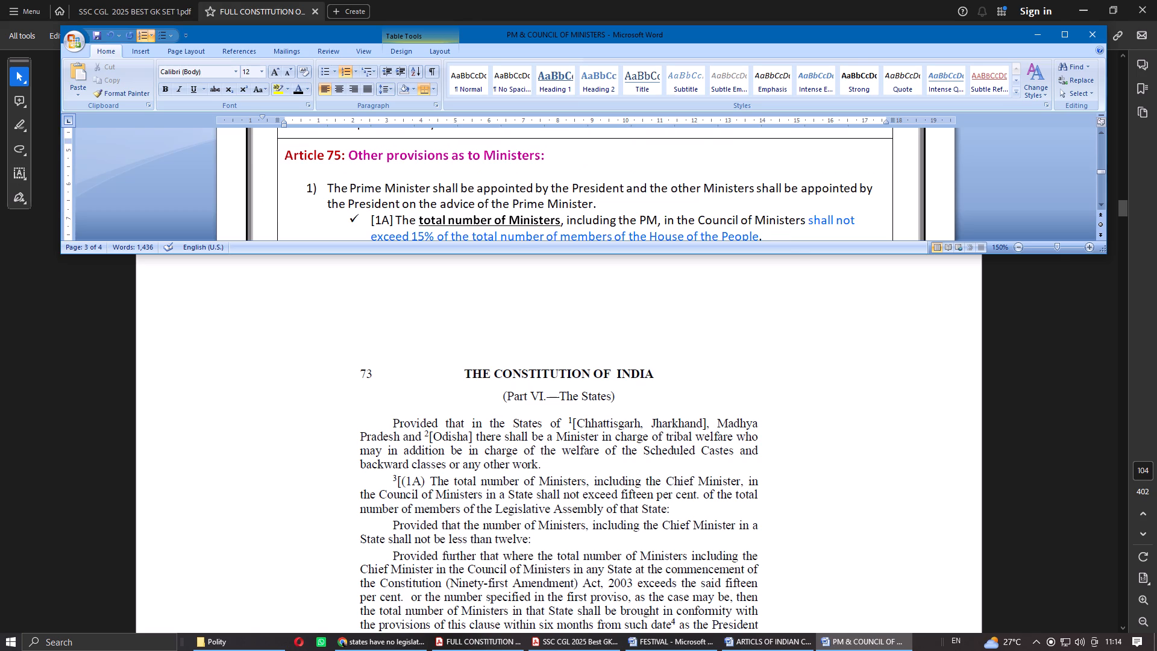
pyautogui.scroll(-1, 530, 201)
pyautogui.scroll(-1, 563, 369)
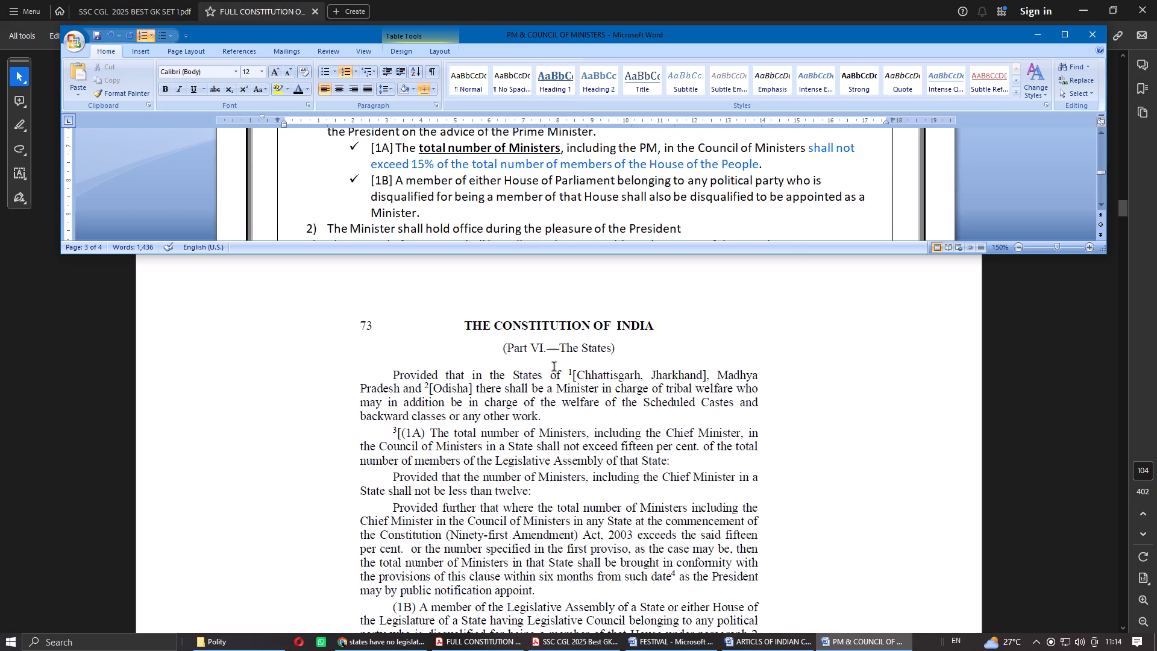
pyautogui.scroll(-8, 453, 140)
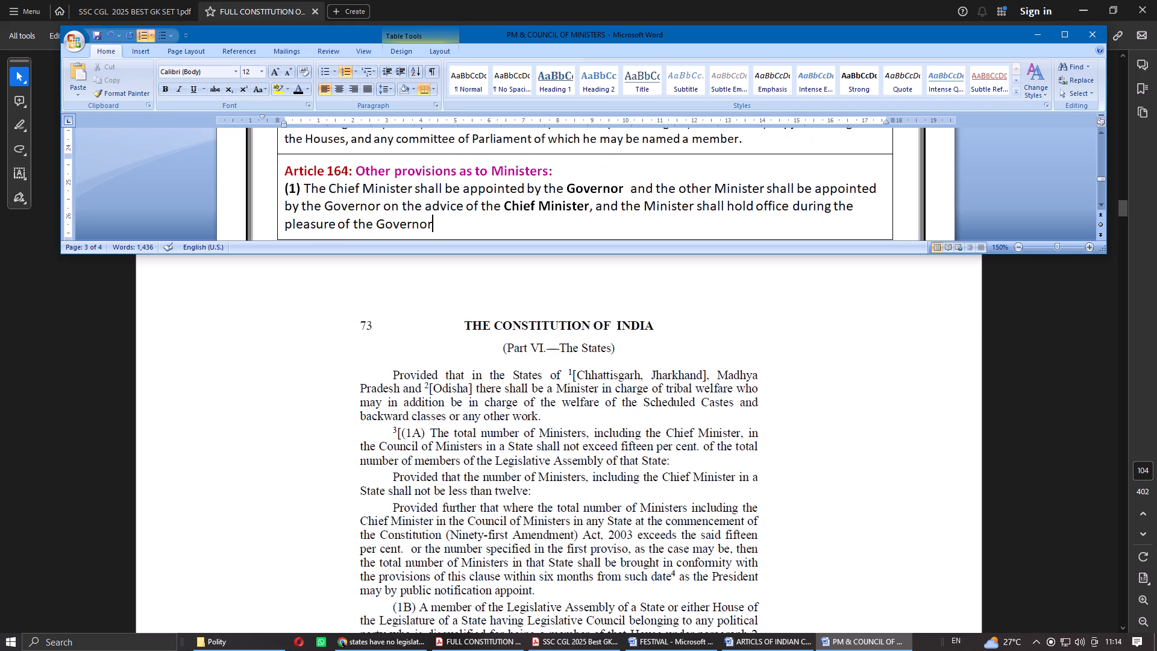
pyautogui.scroll(-1, 461, 187)
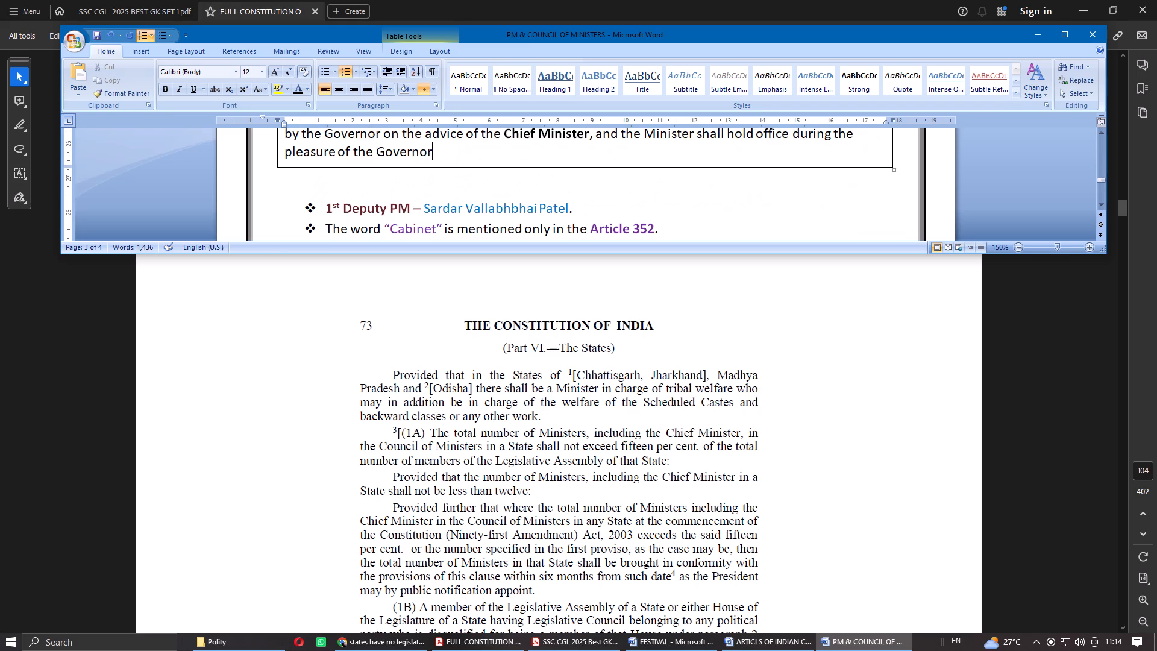
# Add a line below clause (1) labelled "[1(A)]" in bold, with regular weight following it.
pyautogui.hotkey('shift', 'Return')
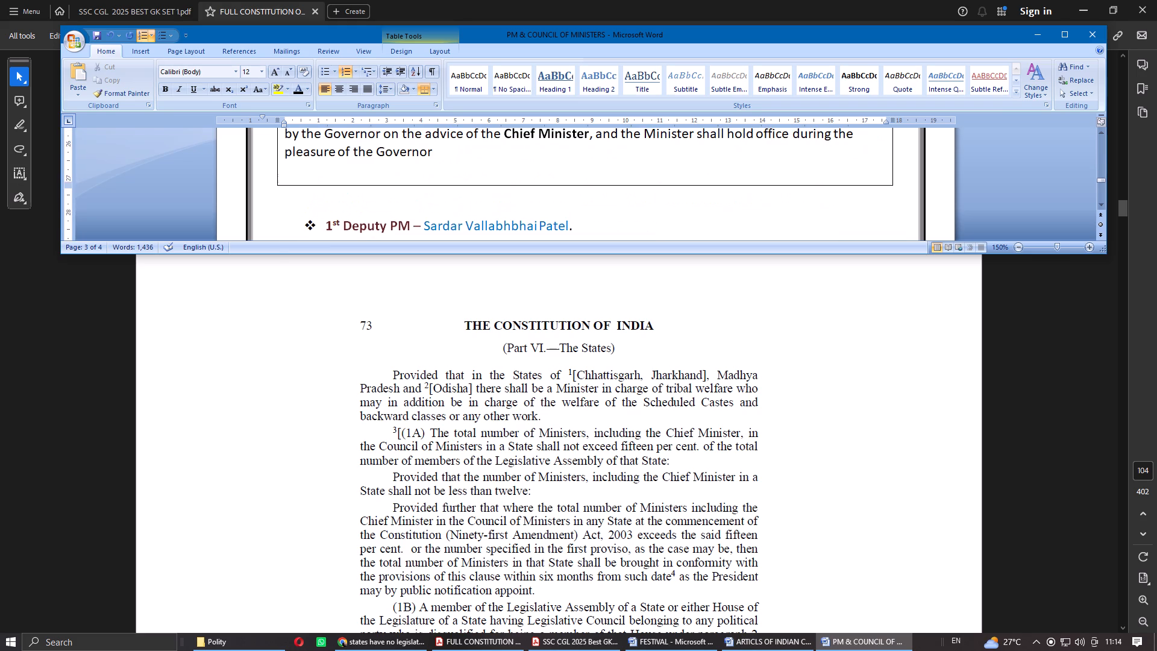
pyautogui.hotkey('ctrl', 'b')
pyautogui.write('[]')
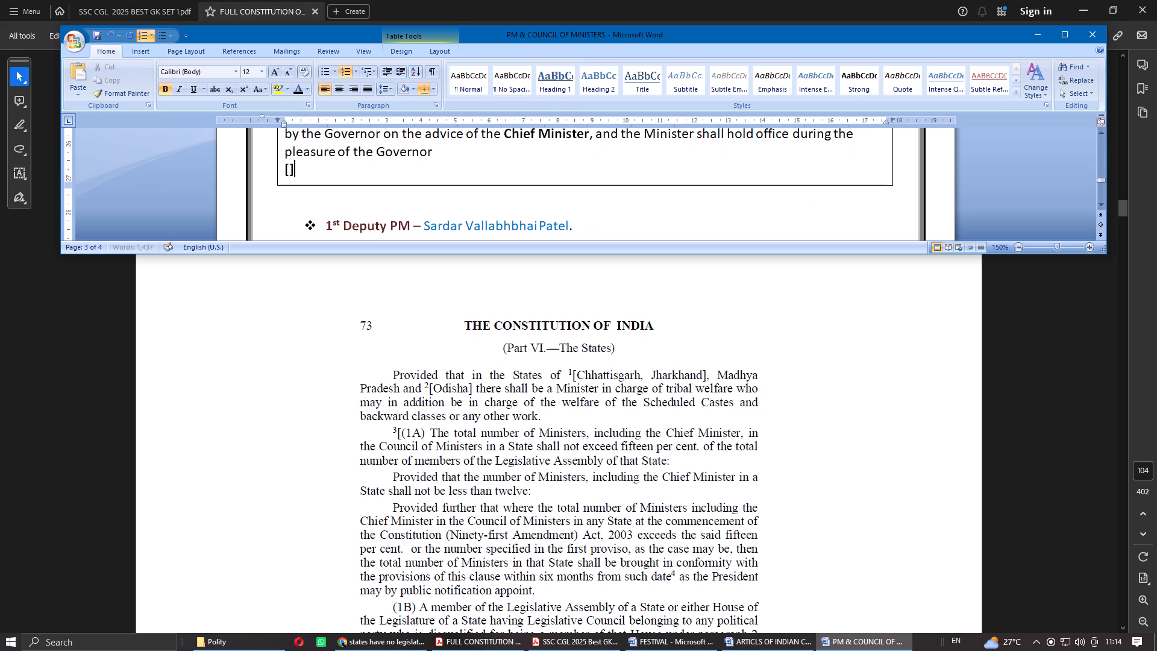
pyautogui.press('Left')
pyautogui.hotkey('shift', 'a')
pyautogui.press('BackSpace')
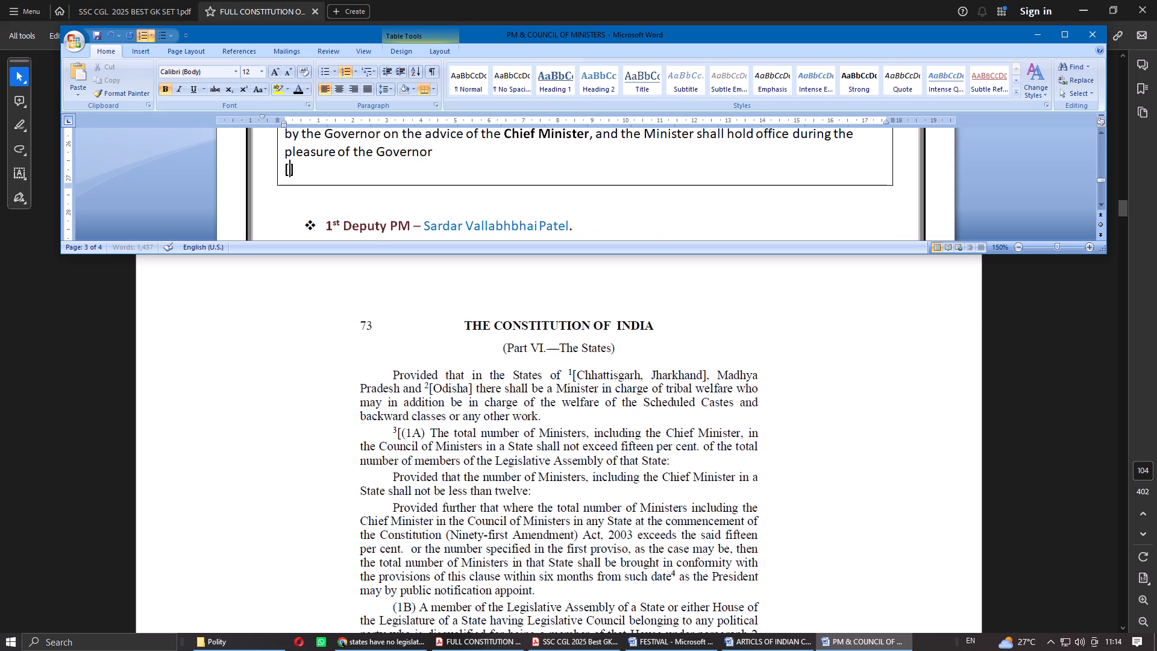
pyautogui.write('1()')
pyautogui.press('Left')
pyautogui.hotkey('shift', 'a')
pyautogui.click(366, 168)
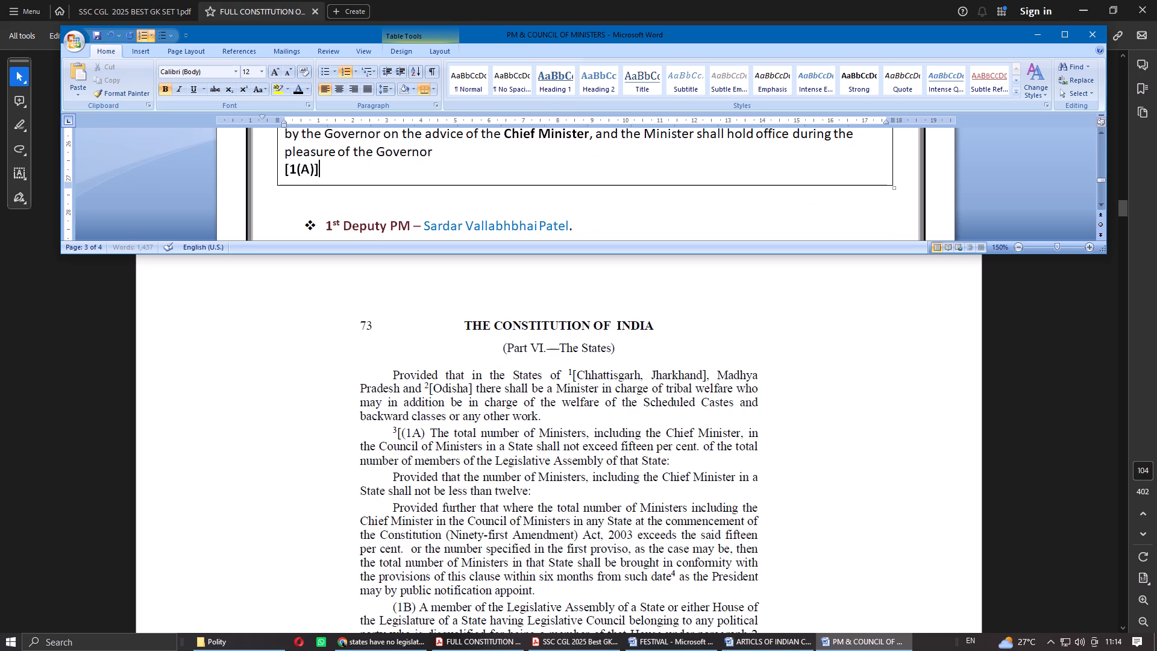
pyautogui.press('space')
pyautogui.hotkey('ctrl', 'b')
# Begin clause 1(A) with "The total number of Ministers, including the Chief Minister, in the Council of Ministers in a".
pyautogui.write('The total number of Ministers')
pyautogui.press('space')
pyautogui.press('BackSpace')
pyautogui.write(', including the CXh')
pyautogui.press('BackSpace')
pyautogui.press('BackSpace')
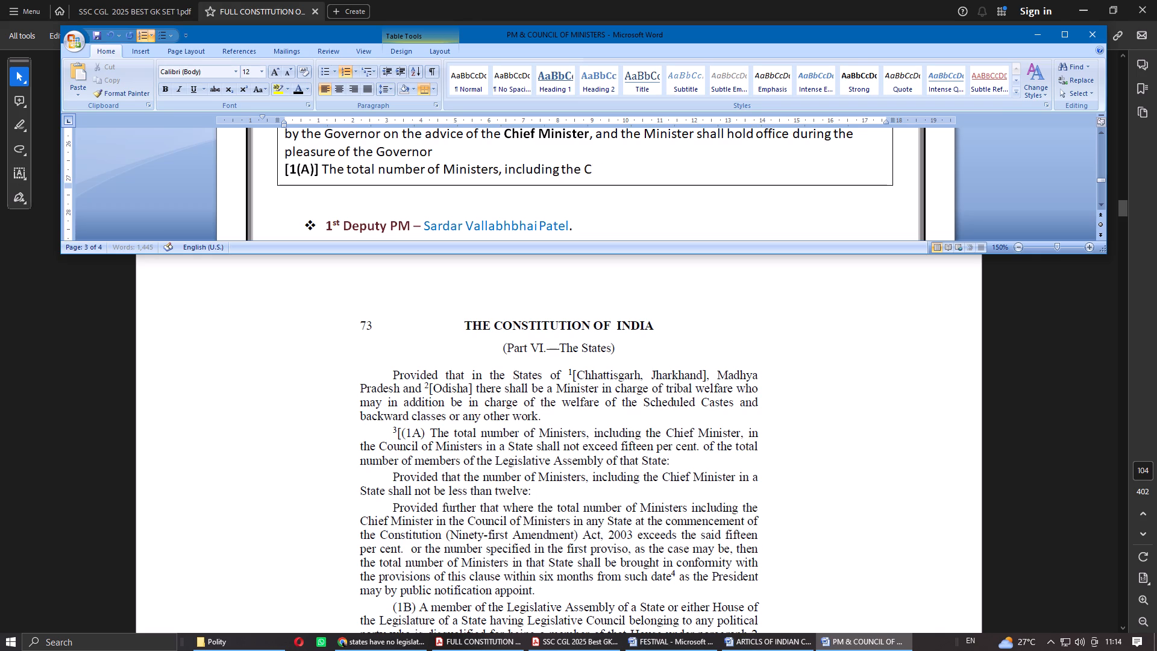
pyautogui.press('BackSpace')
pyautogui.press('c')
pyautogui.press('BackSpace')
pyautogui.write('Chief Minister, in the Council of')
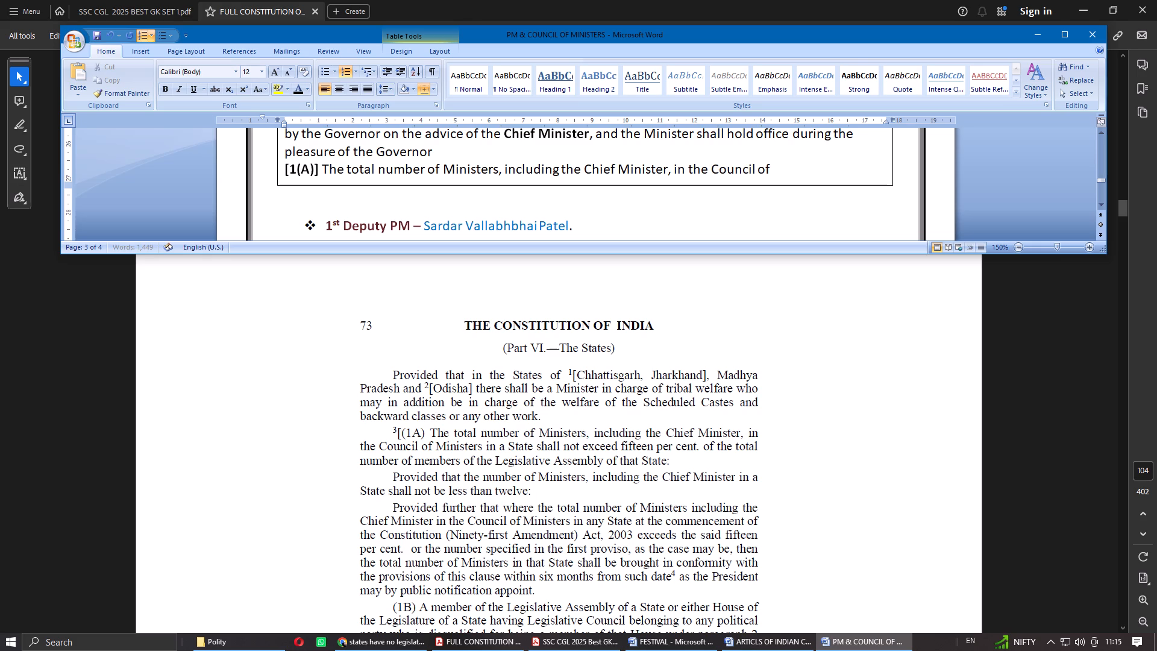
pyautogui.press('space')
pyautogui.write('Ministers in a s')
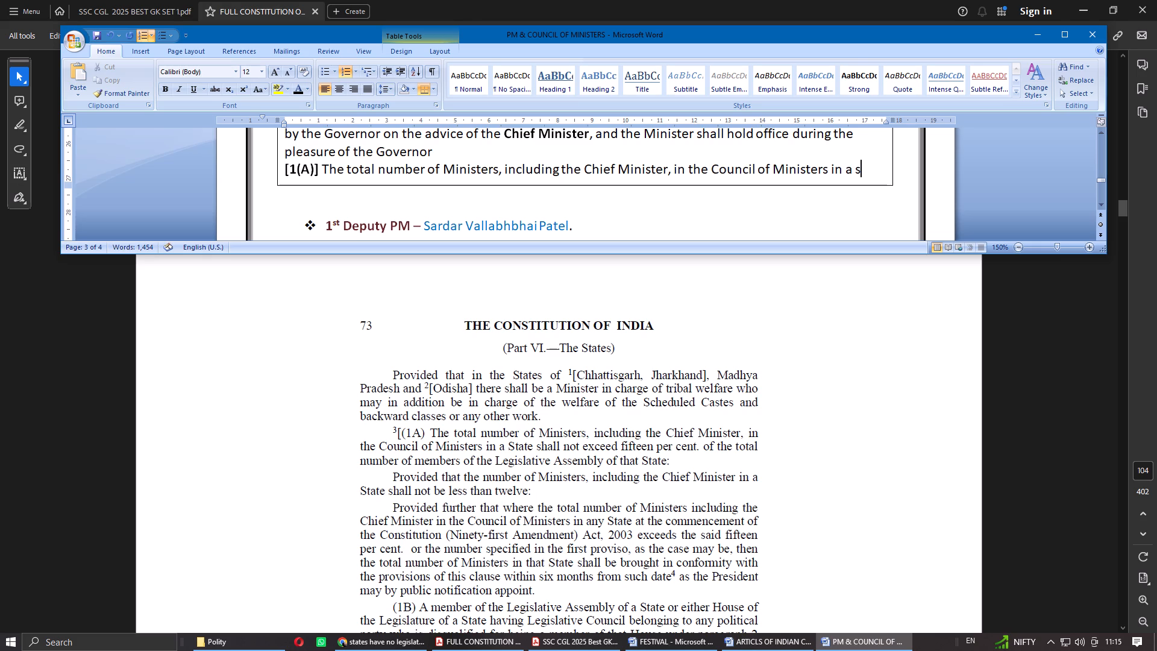
# Finish clause 1(A) with "State shall not exceed 15% of the total number of the Legislative Assembly of the State.".
pyautogui.press('BackSpace')
pyautogui.write('State shall not exceed 15')
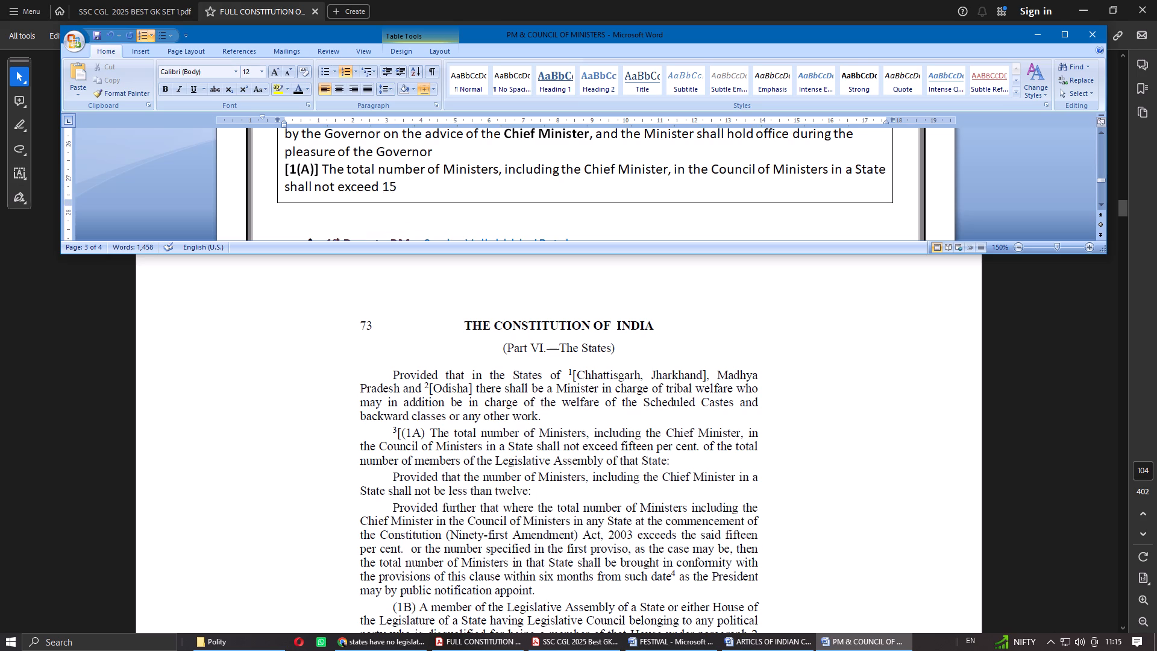
pyautogui.hotkey('shift', '%')
pyautogui.press('space')
pyautogui.press('BackSpace')
pyautogui.press('space')
pyautogui.write('of the total number of the Le')
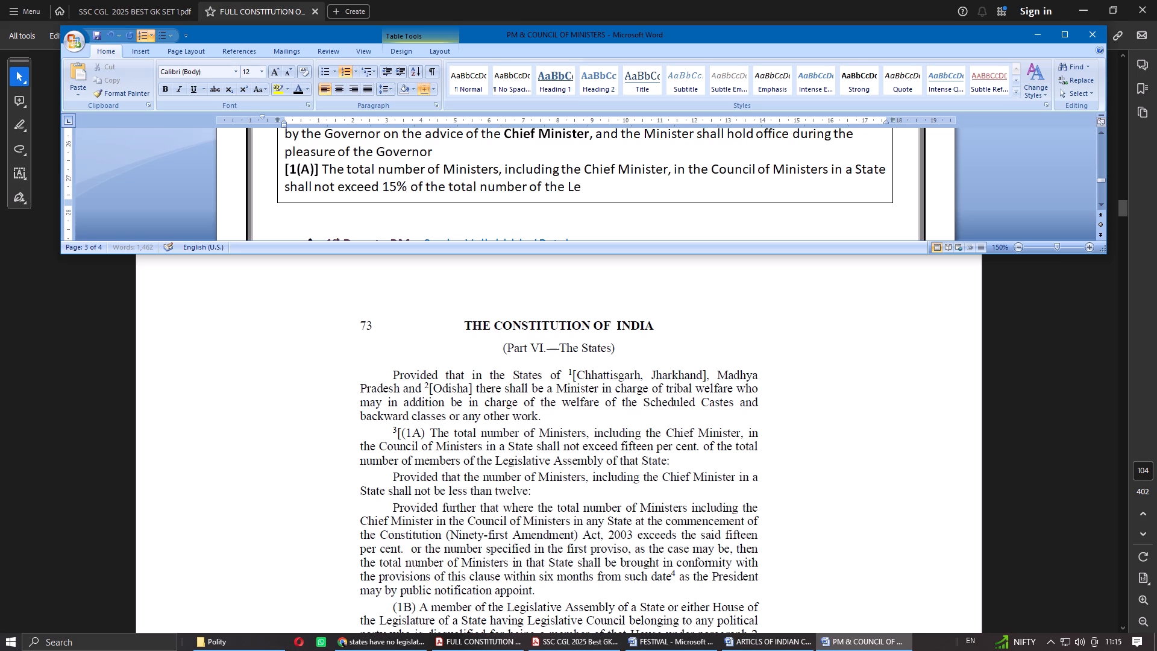
pyautogui.write('gislative Assembly of the Ss')
pyautogui.press('BackSpace')
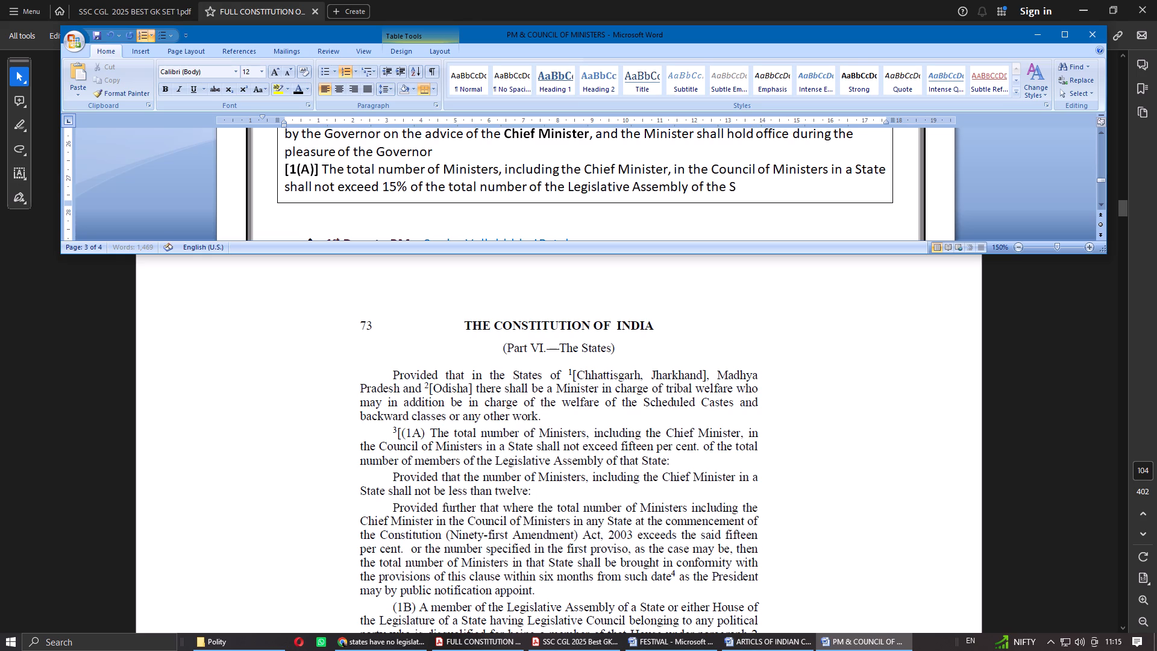
pyautogui.write('tate')
pyautogui.press('.')
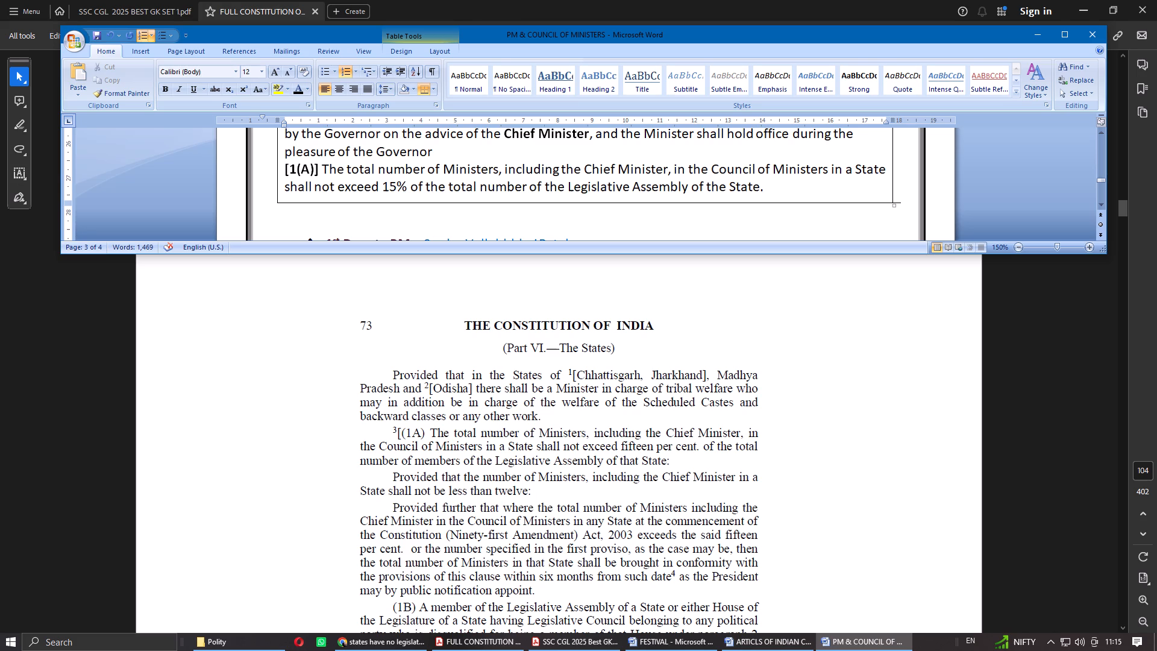
# Add a line below clause 1(A): "Provided that the number of Ministers, including the Chief Minister in a State shall not be less than 12.".
pyautogui.hotkey('shift', 'Return')
pyautogui.write('Provided that the number of Minister')
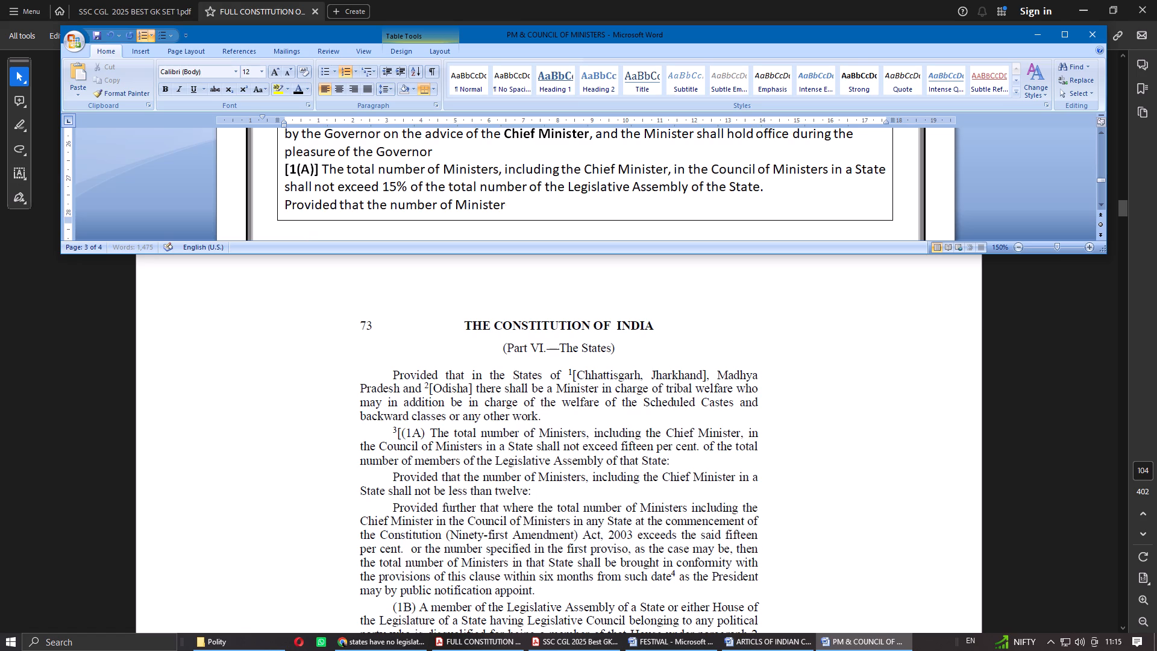
pyautogui.write('s, including the Chief Minister i')
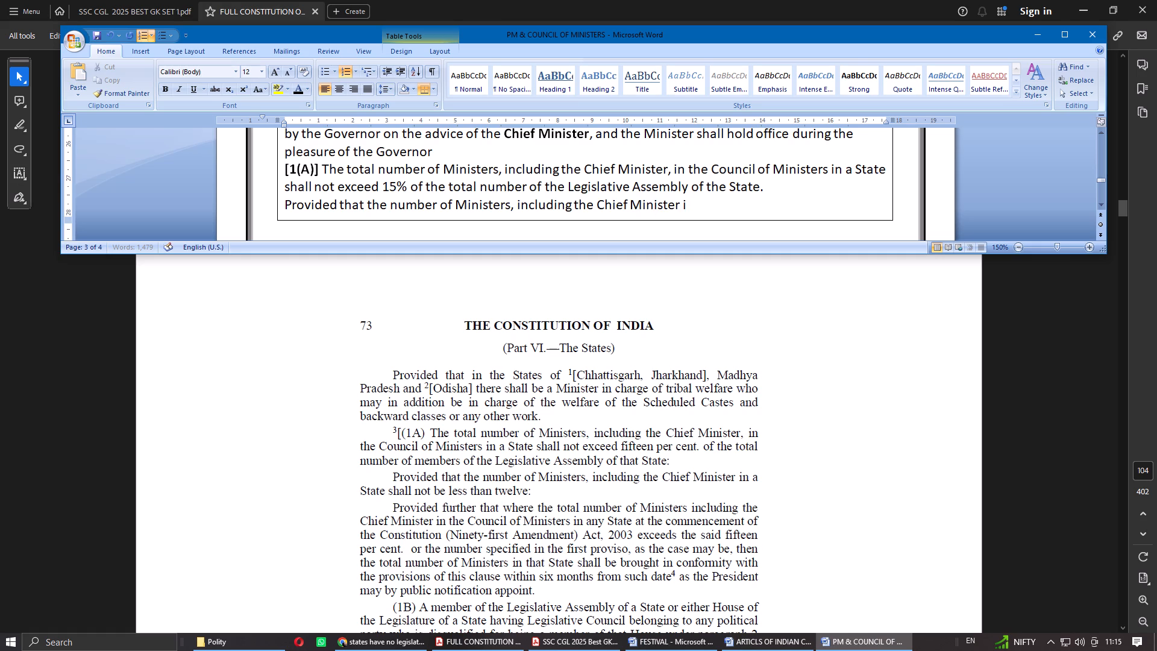
pyautogui.write('n a')
pyautogui.press('space')
pyautogui.write('State shall not be less than 1')
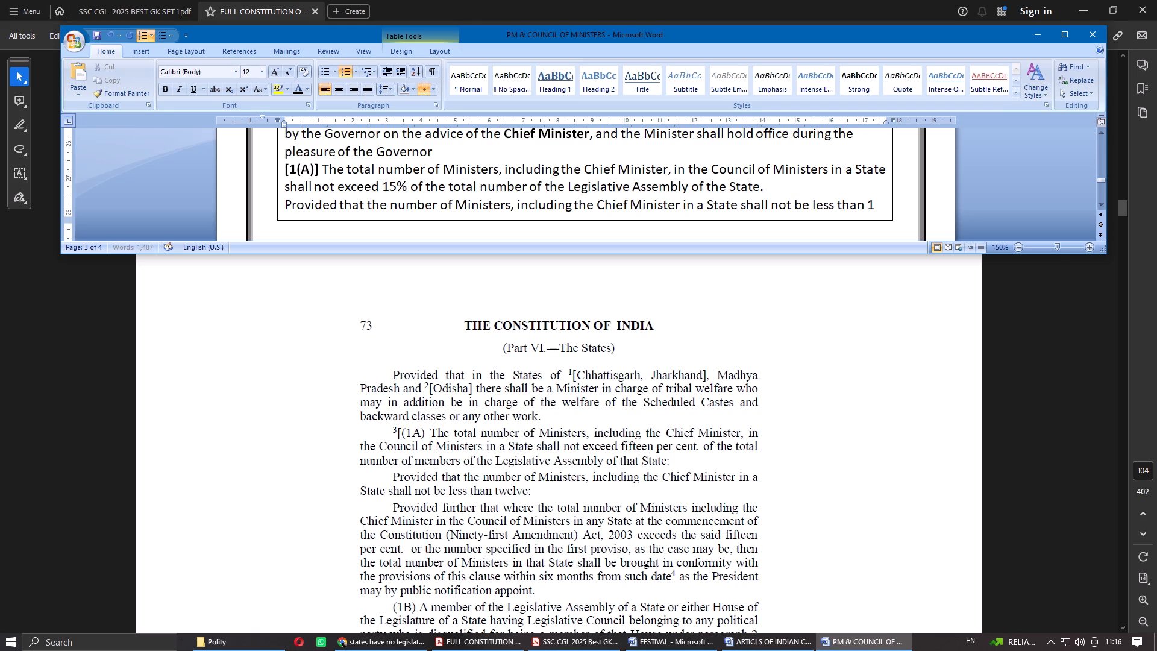
pyautogui.write('2.')
# Start a new paragraph below the proviso, labelled "(2)" in bold.
pyautogui.scroll(-2, 609, 394)
pyautogui.scroll(-1, 663, 450)
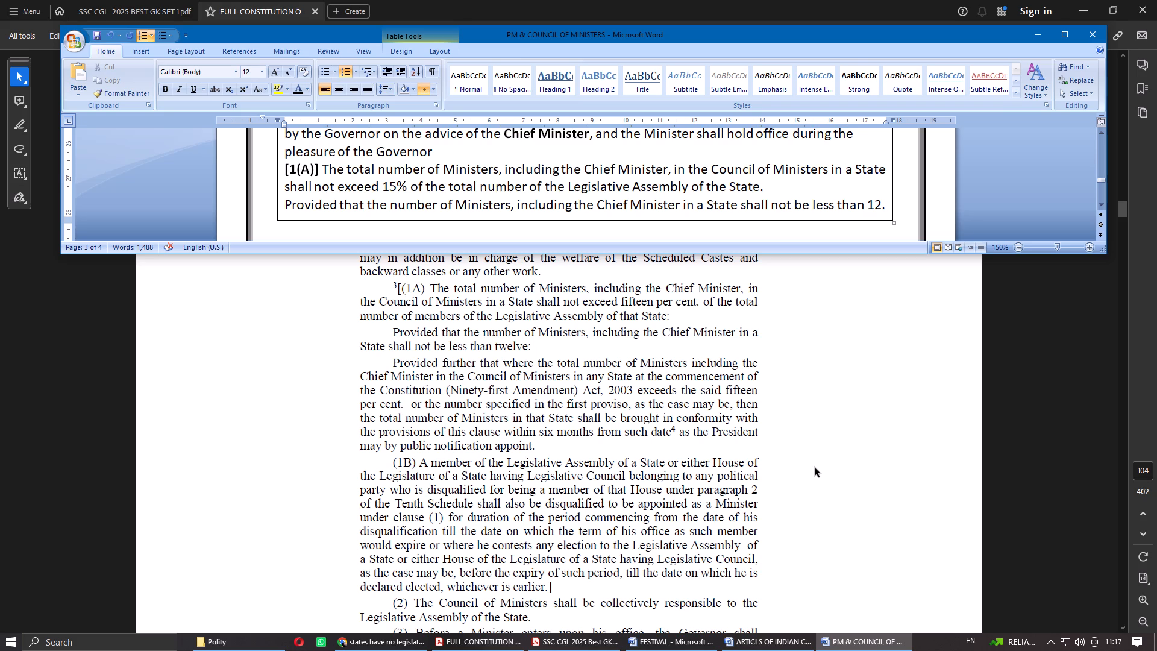
pyautogui.hotkey('shift', 'Return')
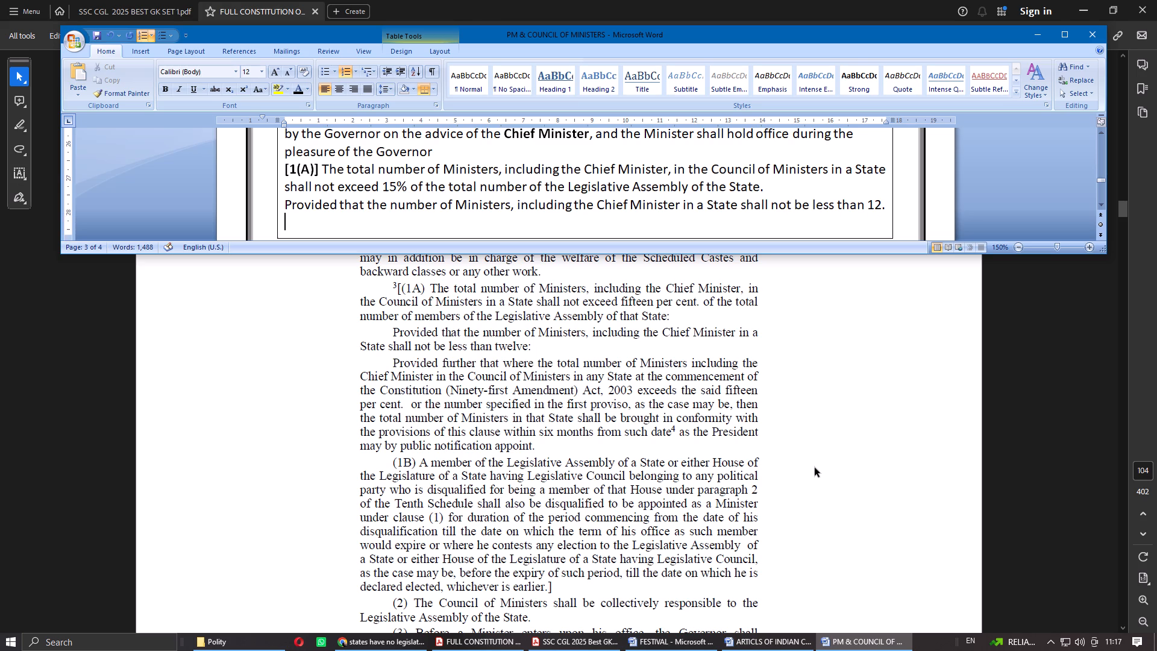
pyautogui.press('BackSpace')
pyautogui.press('Return')
pyautogui.hotkey('shift', '@')
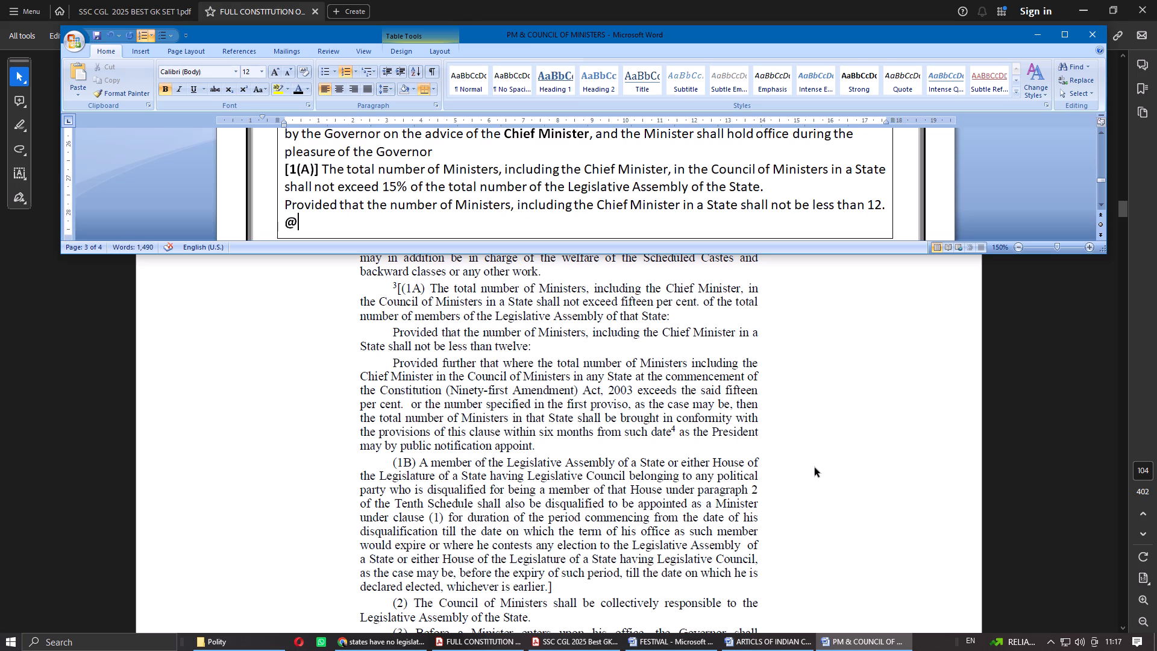
pyautogui.press('BackSpace')
pyautogui.write('()')
pyautogui.press('Left')
pyautogui.hotkey('shift', '@')
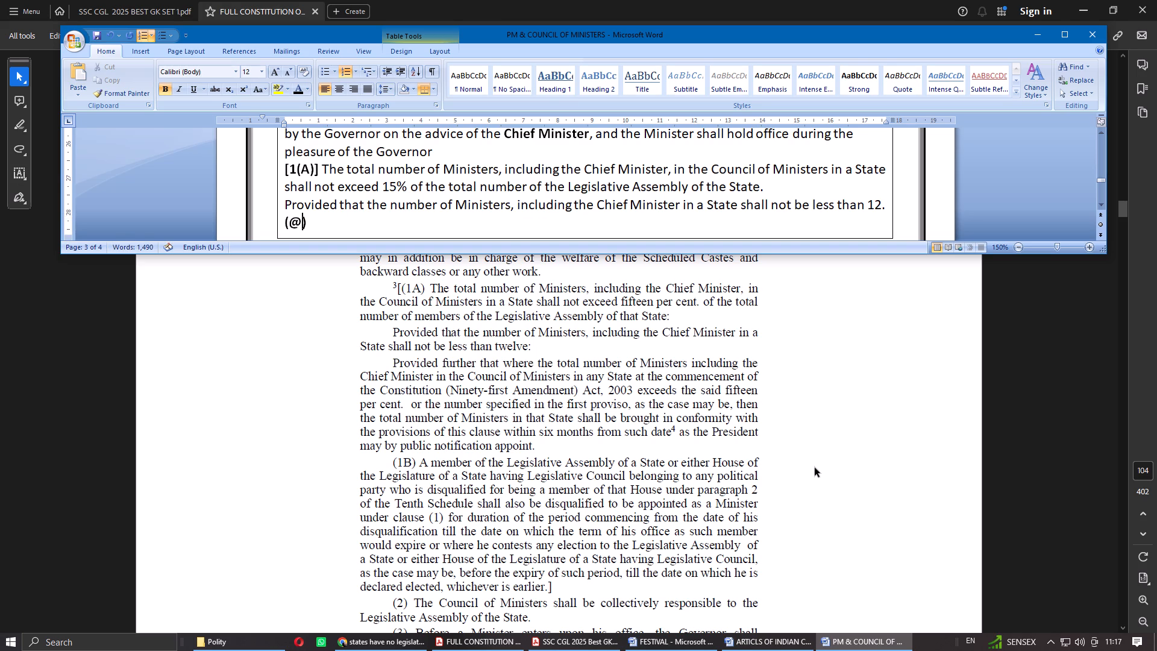
pyautogui.press('BackSpace')
pyautogui.press('2')
pyautogui.press('Right')
pyautogui.press('space')
# Write clause (2) in regular weight: "The council of Ministers shall be collectively responsible to the Legislative Assembly of the State.".
pyautogui.write('The')
pyautogui.press('space')
pyautogui.press('BackSpace')
pyautogui.press('BackSpace')
pyautogui.press('BackSpace')
pyautogui.press('BackSpace')
pyautogui.hotkey('ctrl', 'b')
pyautogui.write('The council of Ministers shall be collectively resp')
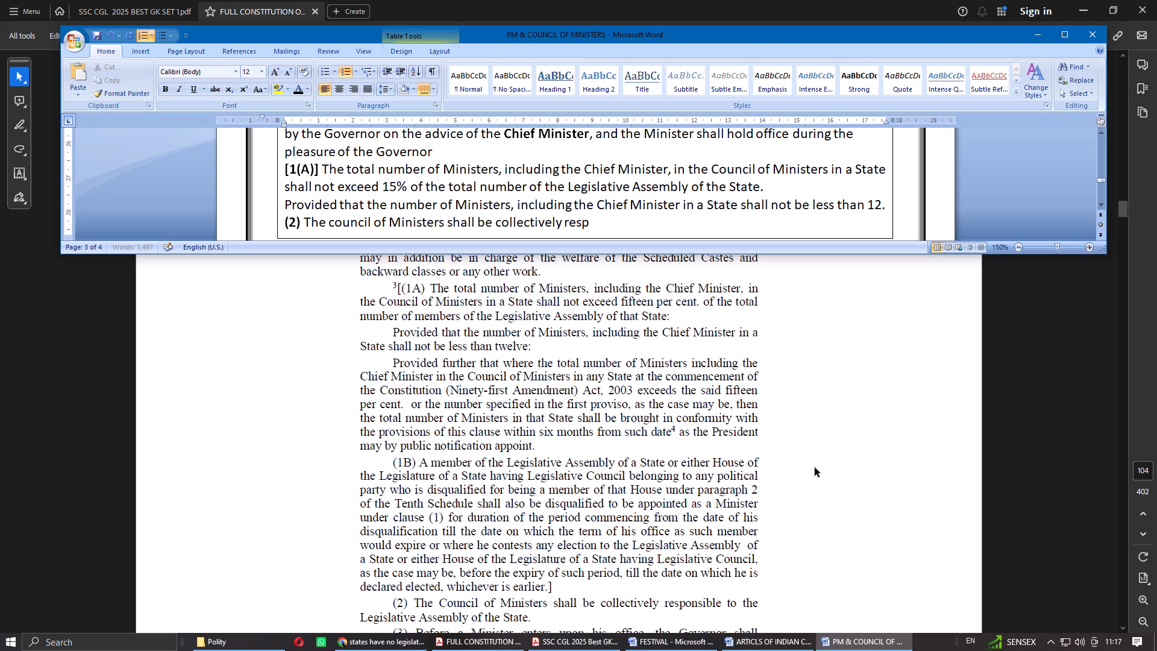
pyautogui.write('onsible to the Legist')
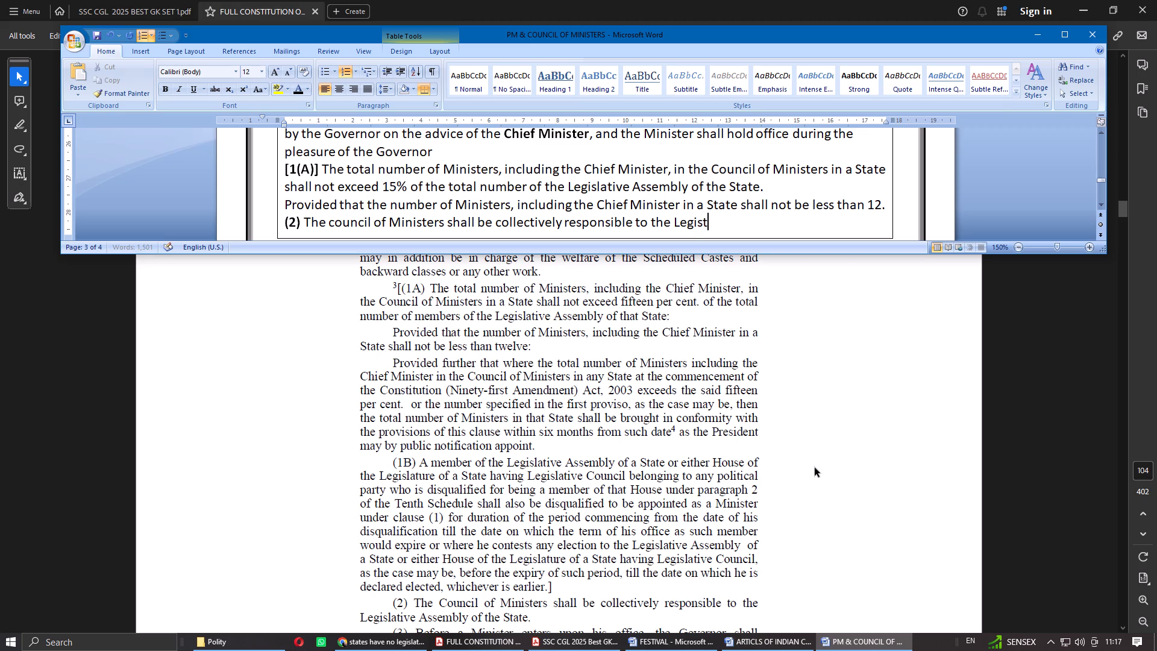
pyautogui.press('BackSpace')
pyautogui.write('lative Assemby of th')
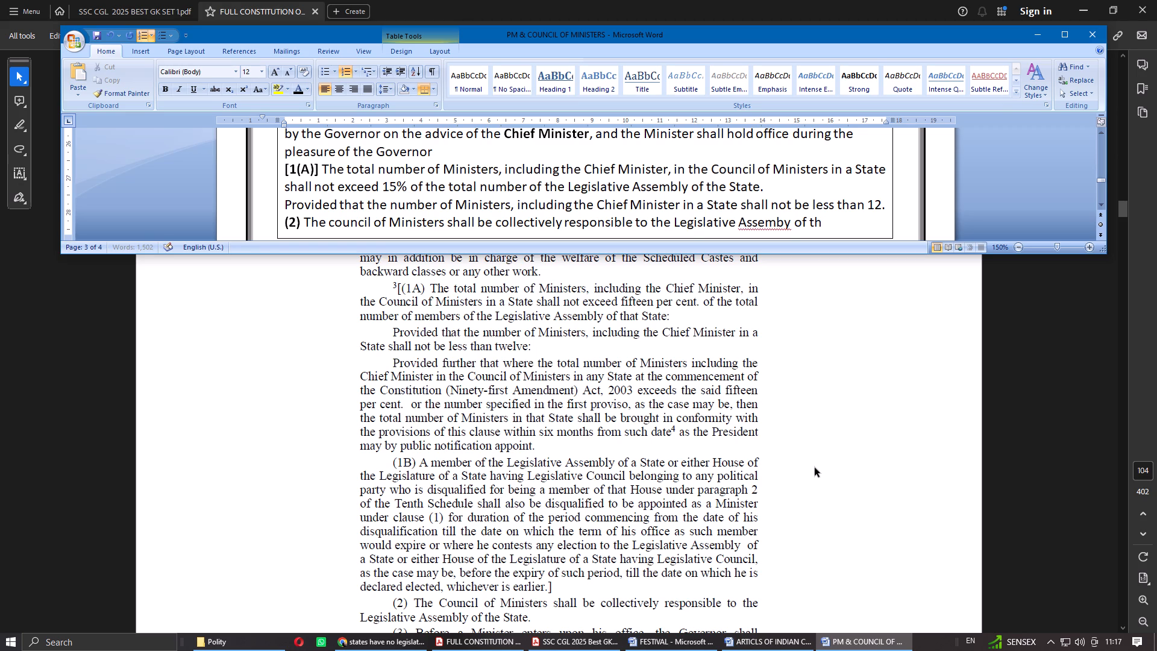
pyautogui.press('BackSpace')
pyautogui.press('BackSpace')
pyautogui.press('BackSpace')
pyautogui.press('BackSpace')
pyautogui.press('BackSpace')
pyautogui.press('BackSpace')
pyautogui.press('BackSpace')
pyautogui.write('ly of the State.')
# Maximize the notes window and remove the extra space after "Governor" in the first line of Article 164 clause (1).
pyautogui.click(1070, 34)
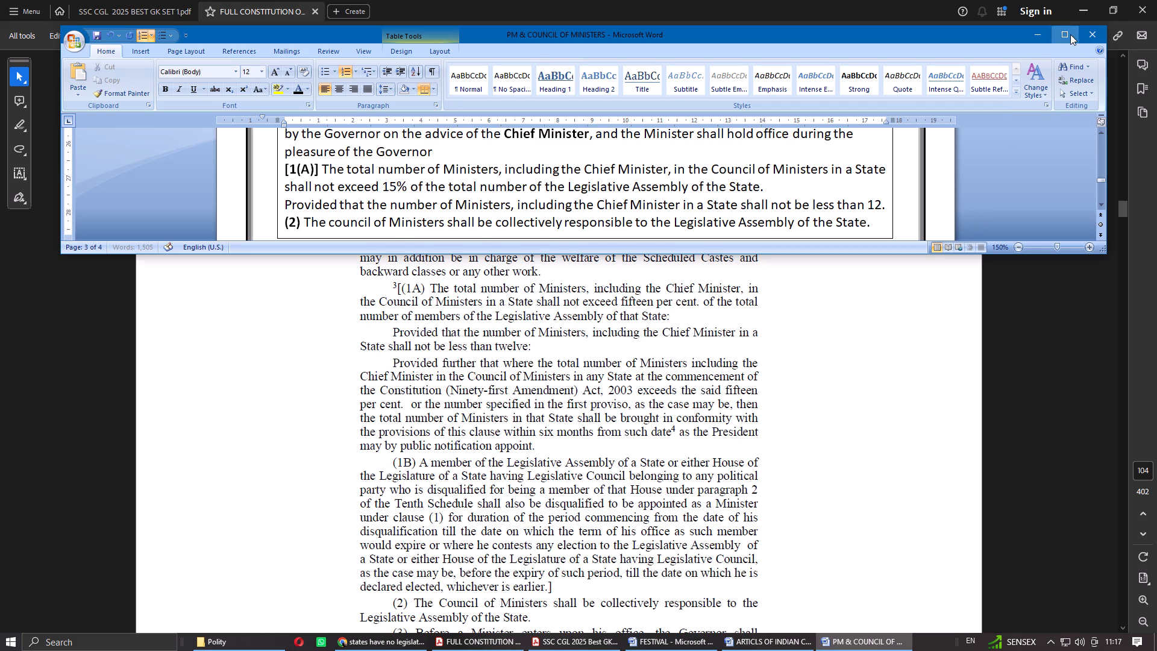
pyautogui.scroll(4, 718, 412)
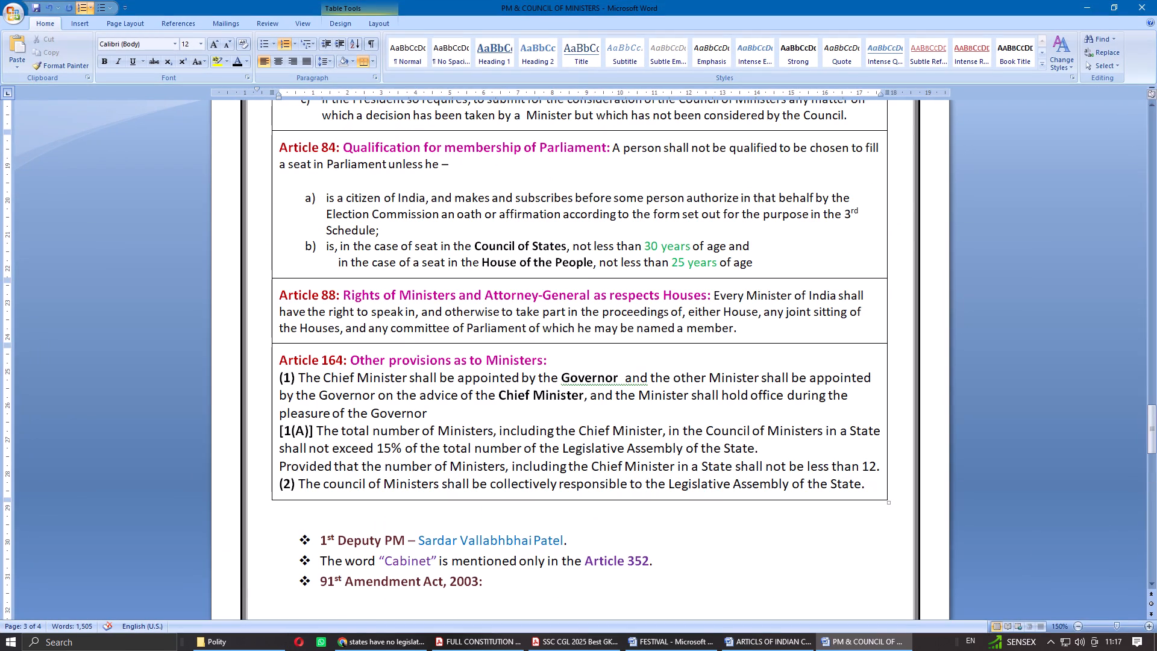
pyautogui.click(625, 375)
pyautogui.press('BackSpace')
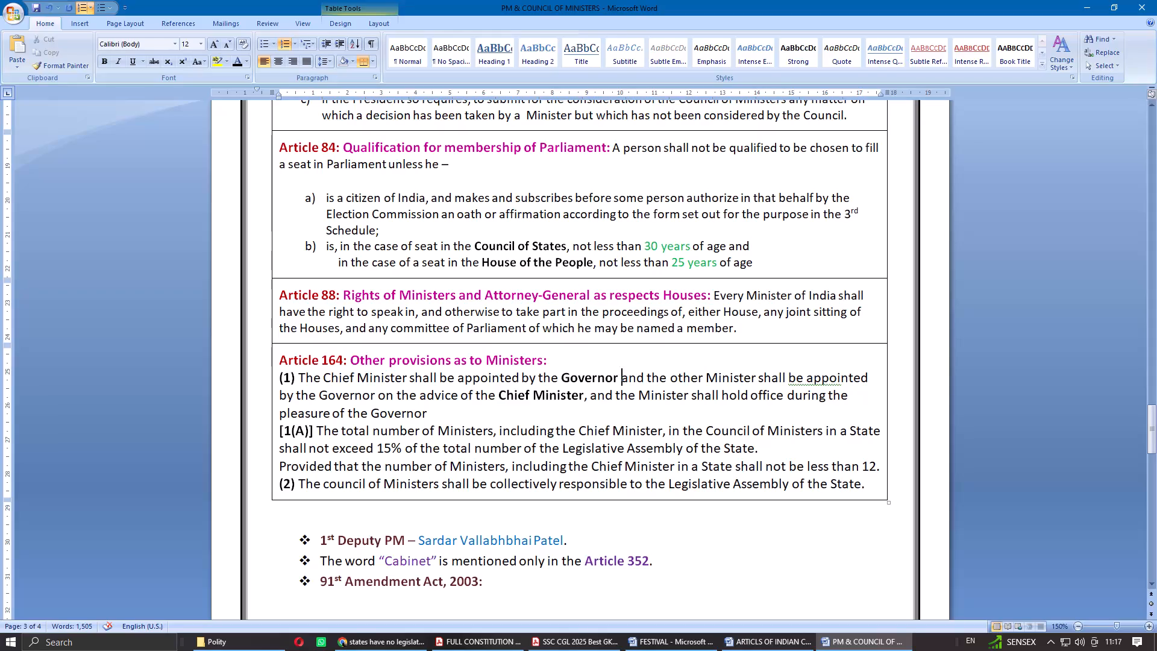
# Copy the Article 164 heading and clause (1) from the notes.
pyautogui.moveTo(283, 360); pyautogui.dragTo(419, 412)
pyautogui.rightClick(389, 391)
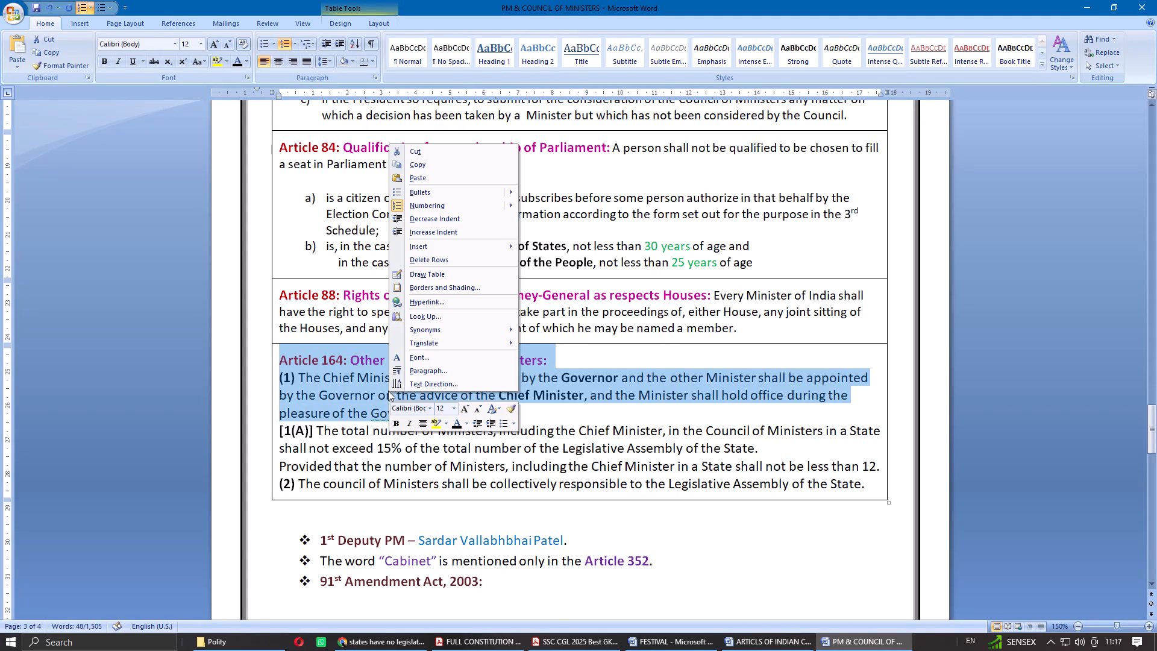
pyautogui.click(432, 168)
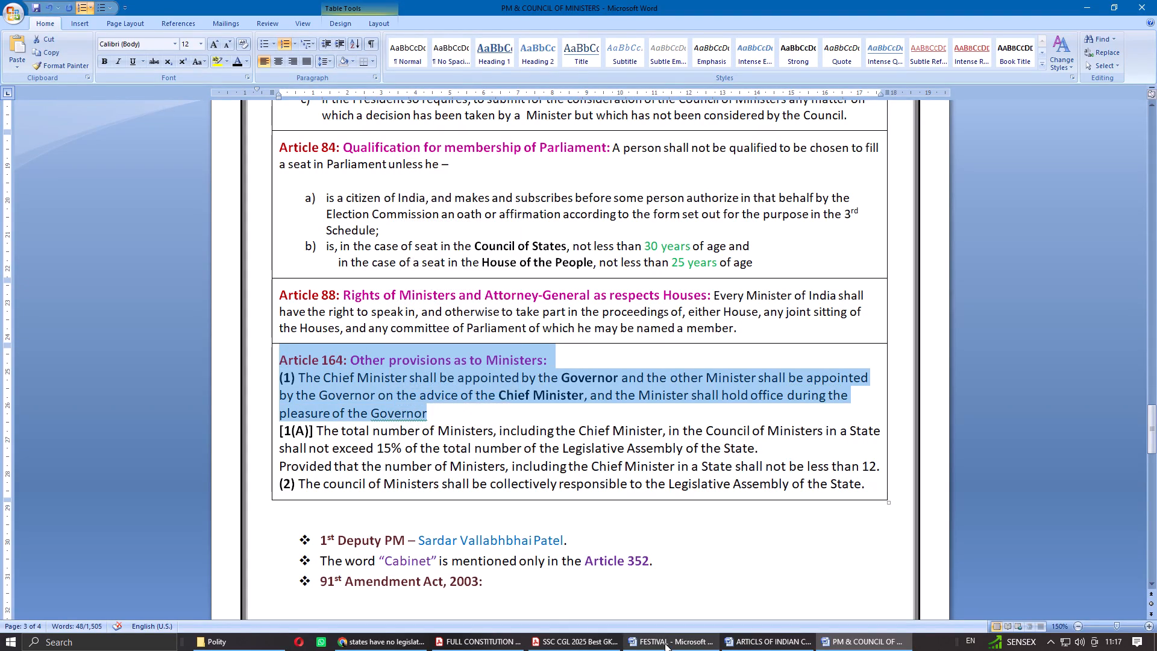
# Switch to the ARTICLS OF INDIAN CONSTITUTION document and add an empty table row below Article 163.
pyautogui.click(759, 640)
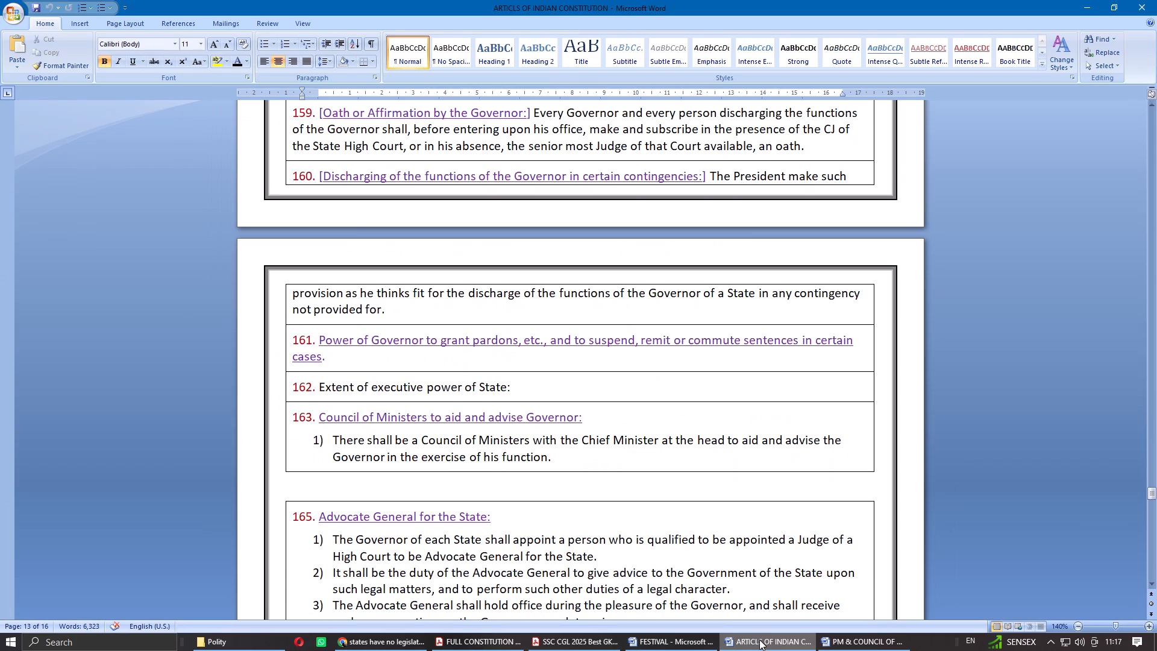
pyautogui.click(572, 459)
pyautogui.press('Tab')
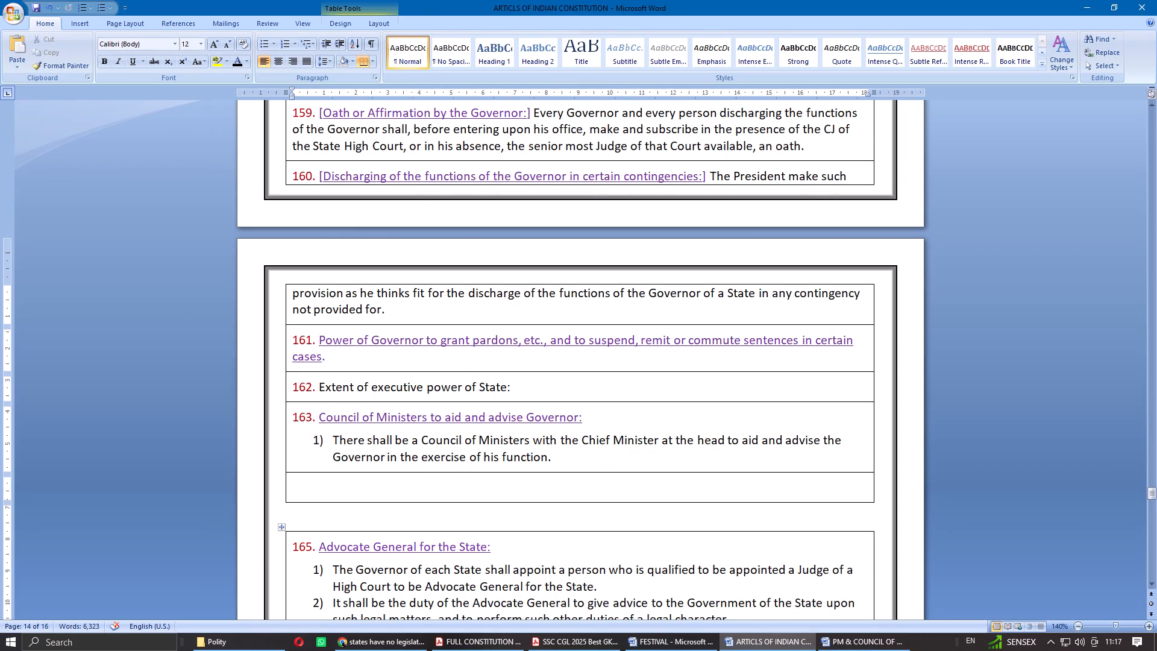
# Copy the whole Article 164 entry, heading through clause (2), from the Council of Ministers notes into the empty row below Article 163.
pyautogui.click(848, 646)
pyautogui.click(489, 423)
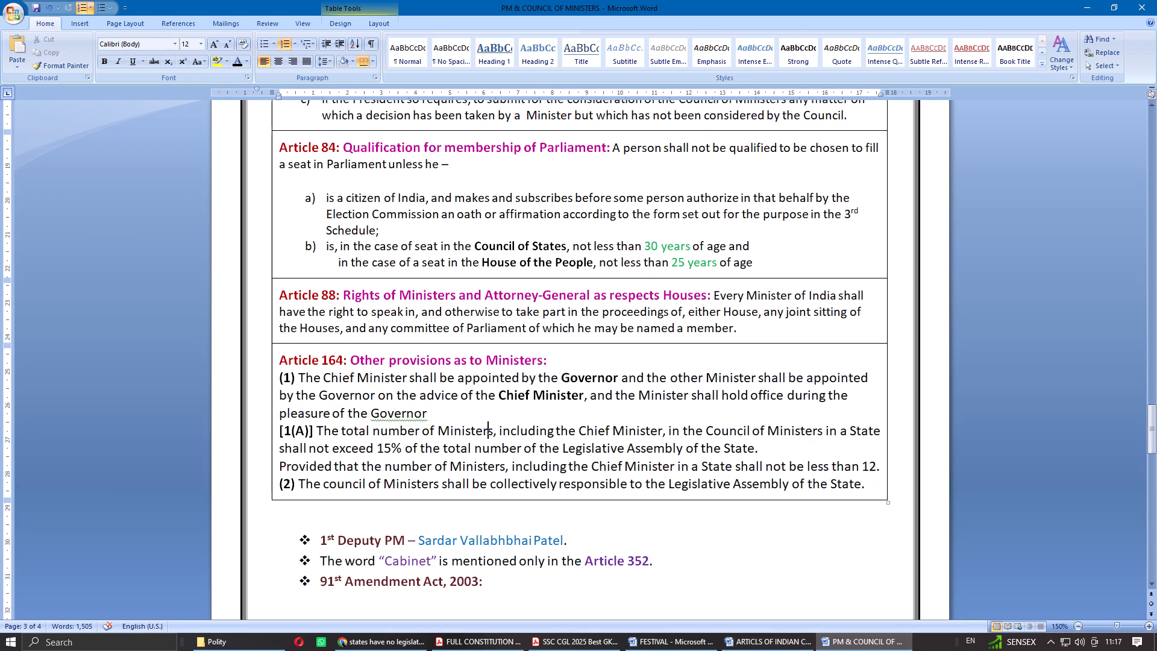
pyautogui.moveTo(289, 359); pyautogui.dragTo(867, 492)
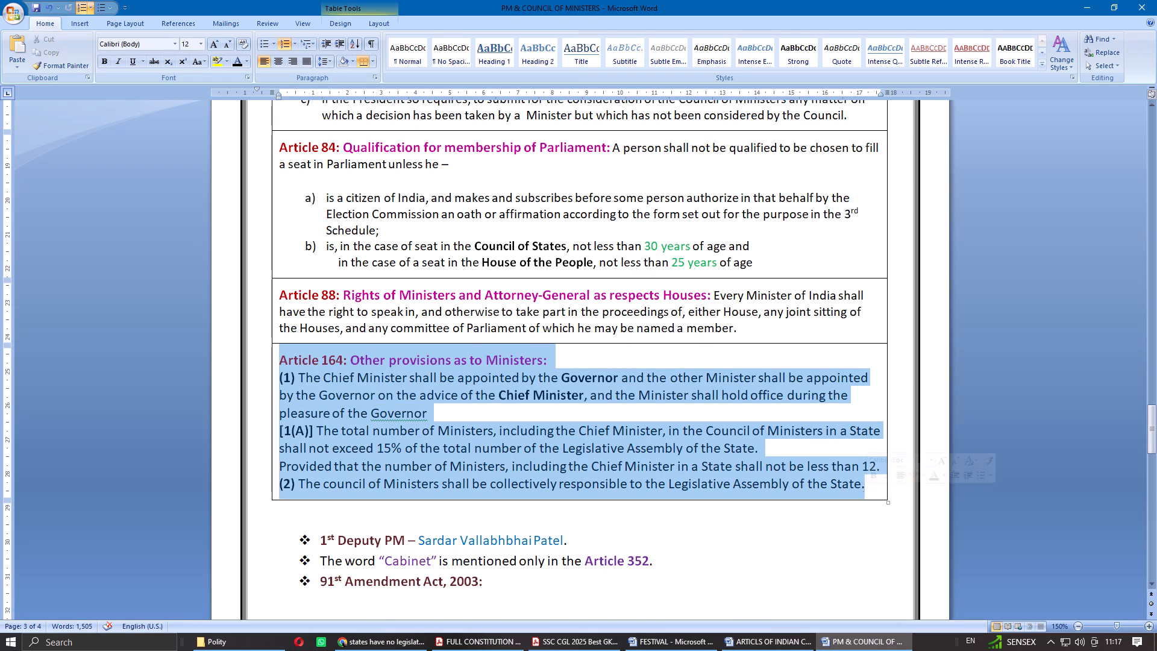
pyautogui.hotkey('ctrl', 'c')
pyautogui.click(748, 638)
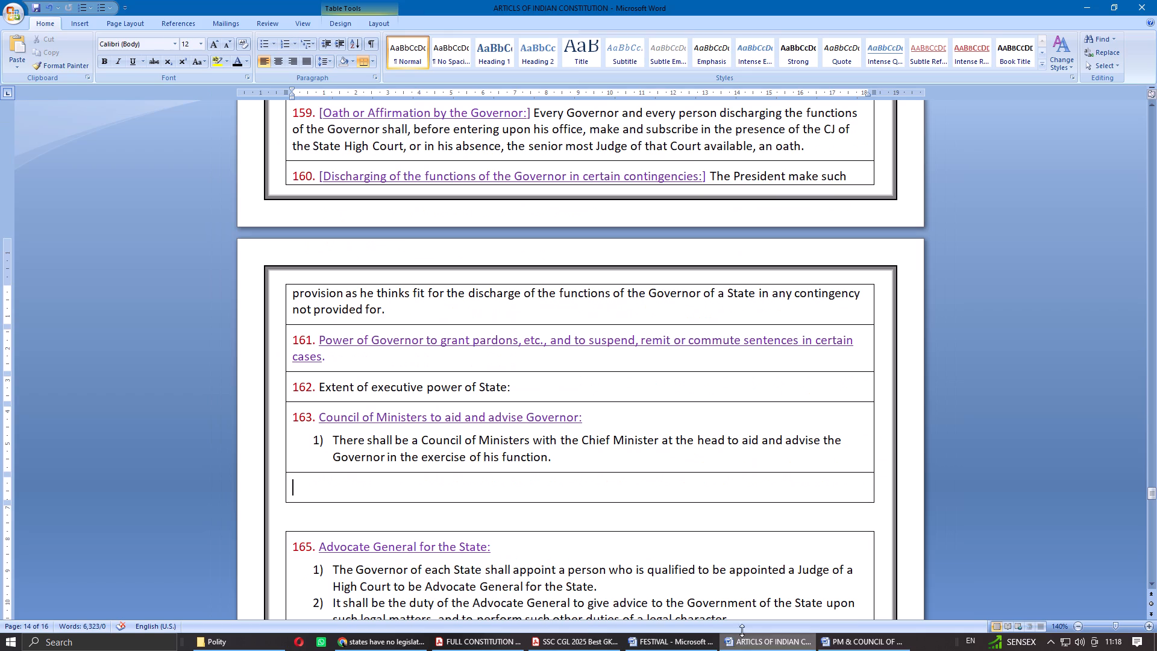
pyautogui.hotkey('ctrl', 'v')
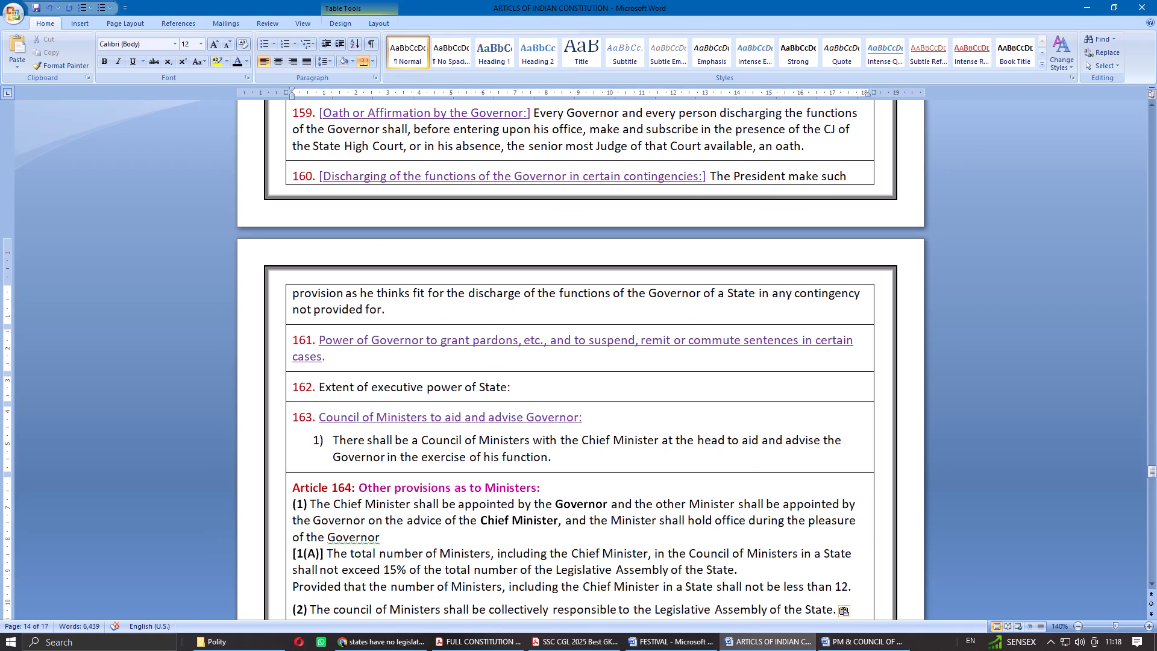
pyautogui.click(515, 510)
pyautogui.click(465, 439)
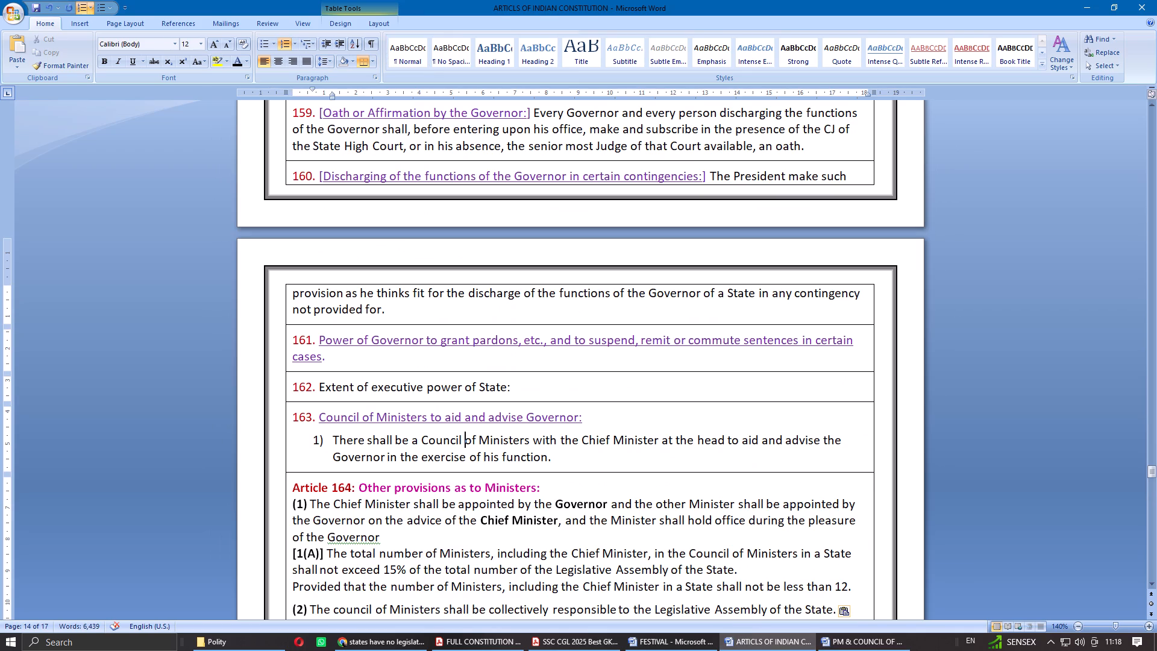
pyautogui.scroll(-2, 481, 444)
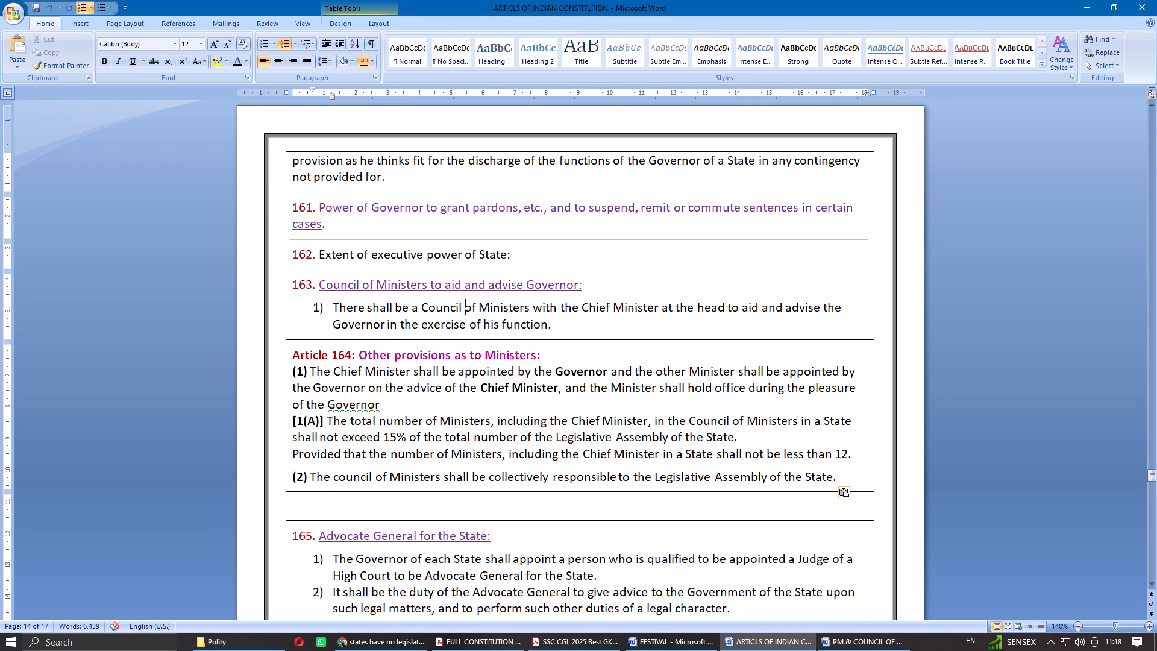
# Replace the typed "(1)" before Article 164's first clause with automatic "1)" numbering that restarts at 1.
pyautogui.scroll(2, 474, 444)
pyautogui.click(307, 438)
pyautogui.click(327, 439)
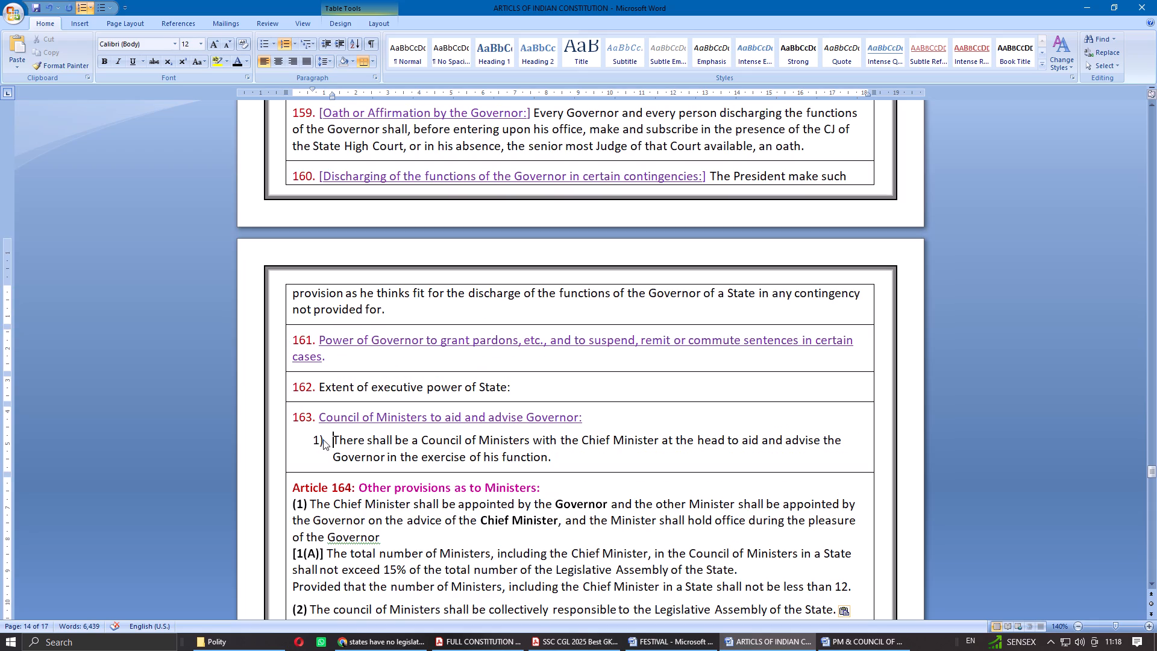
pyautogui.click(316, 441)
pyautogui.scroll(-2, 374, 442)
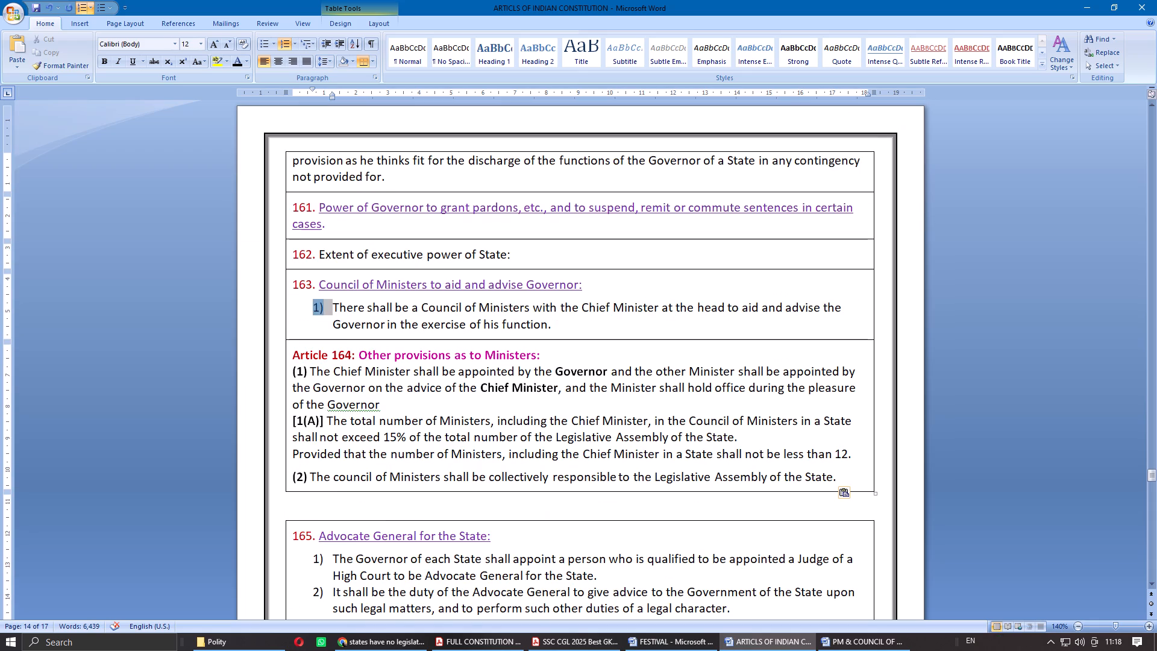
pyautogui.click(293, 374)
pyautogui.press('BackSpace')
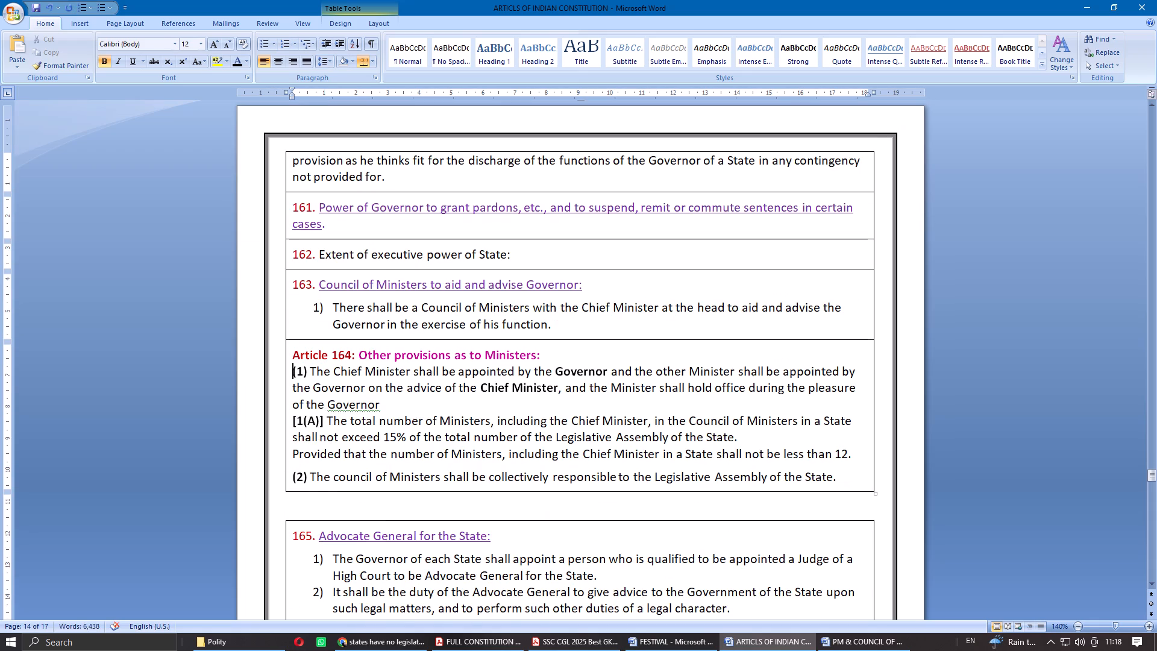
pyautogui.moveTo(310, 372); pyautogui.dragTo(293, 373)
pyautogui.press('BackSpace')
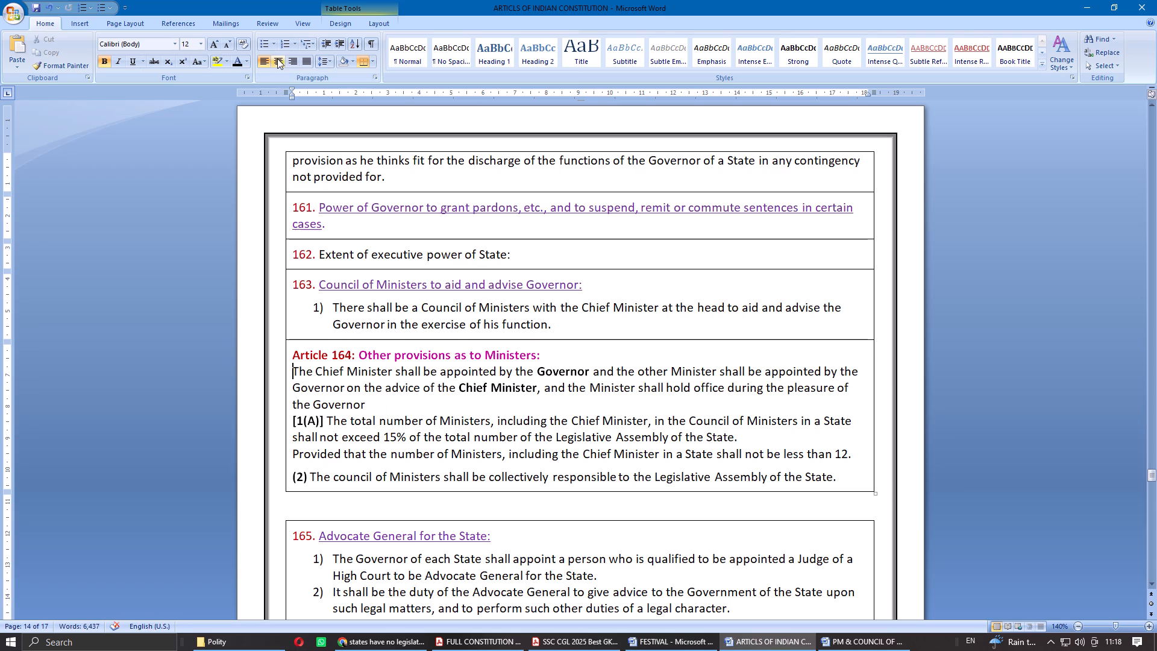
pyautogui.click(294, 42)
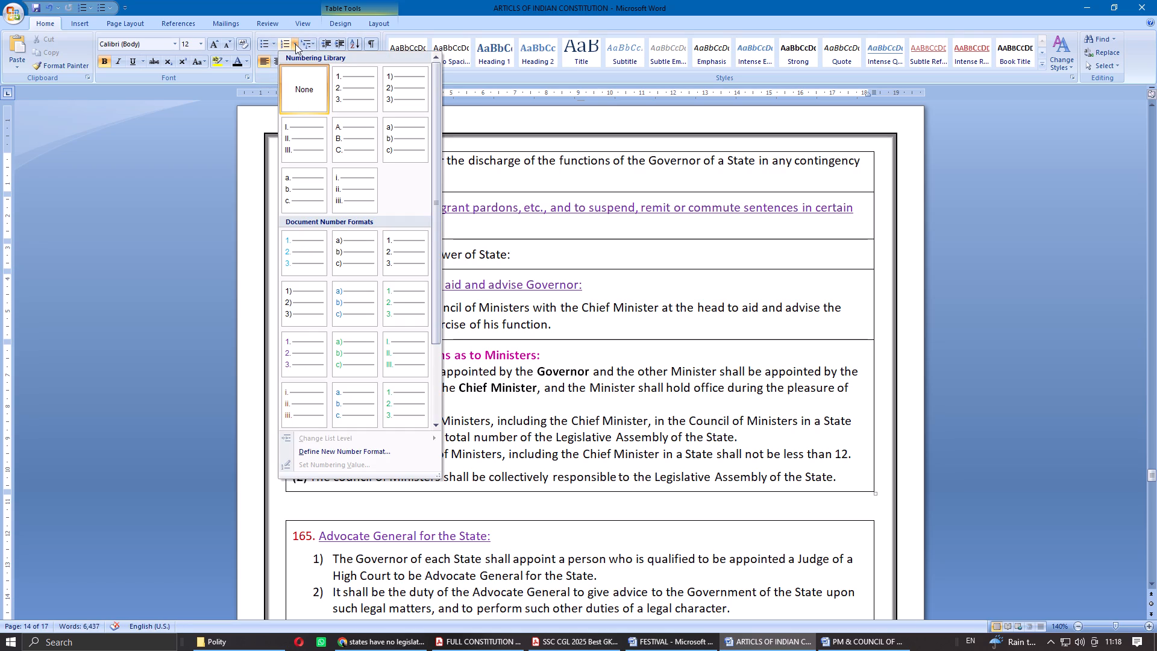
pyautogui.click(401, 82)
pyautogui.click(318, 372)
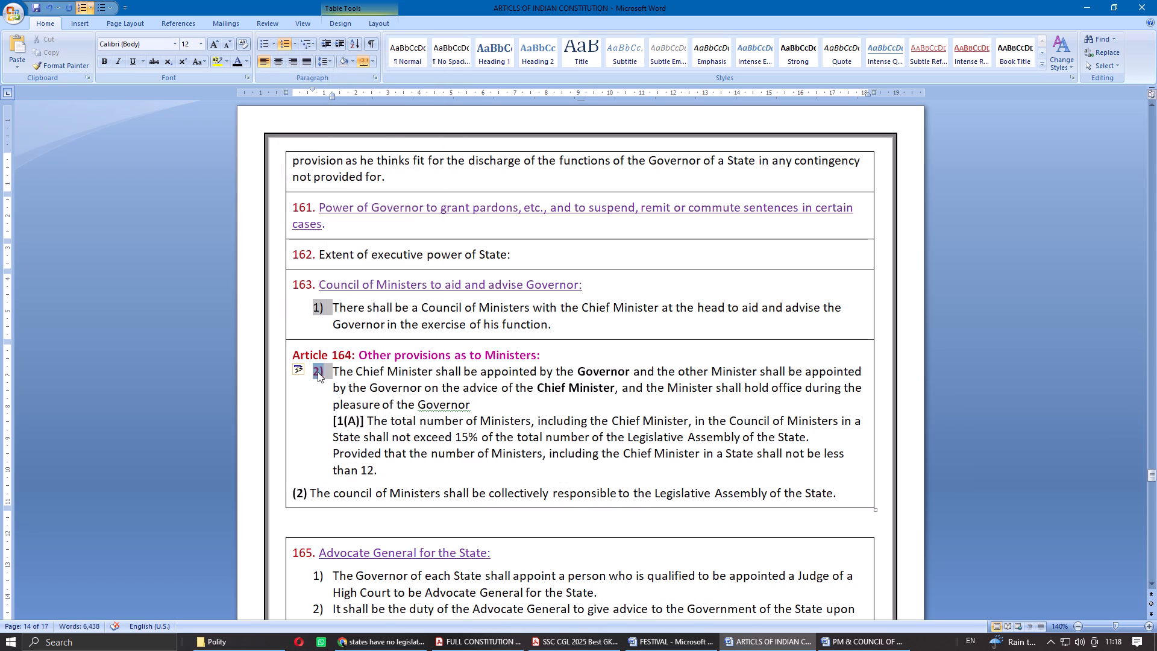
pyautogui.click(304, 369)
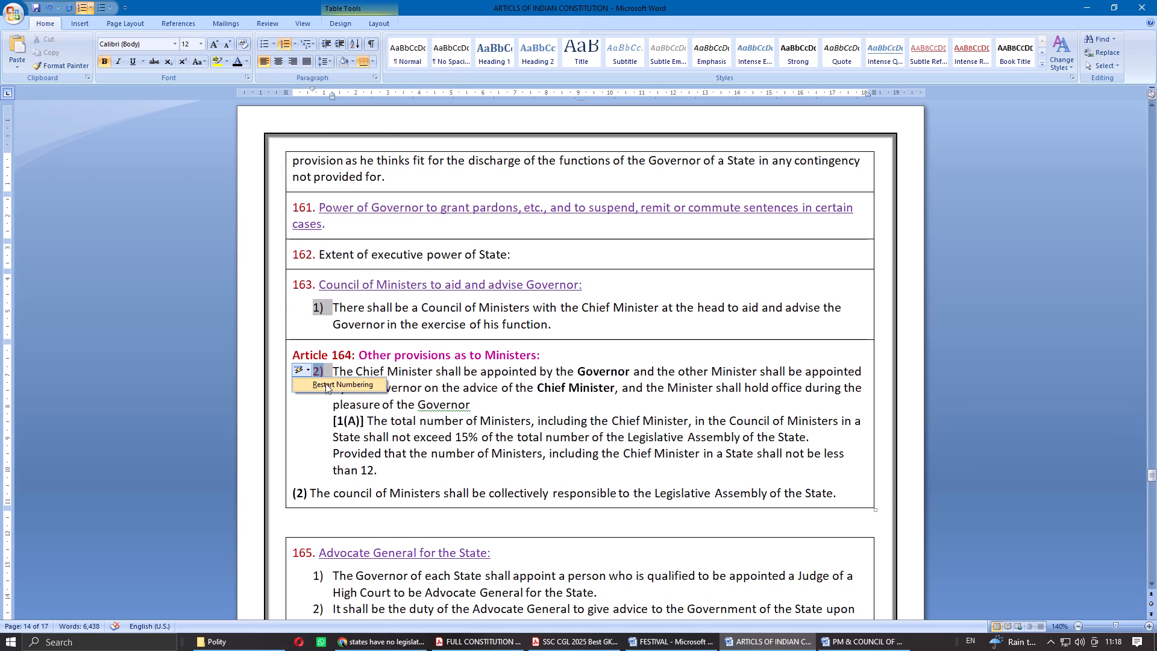
pyautogui.click(325, 383)
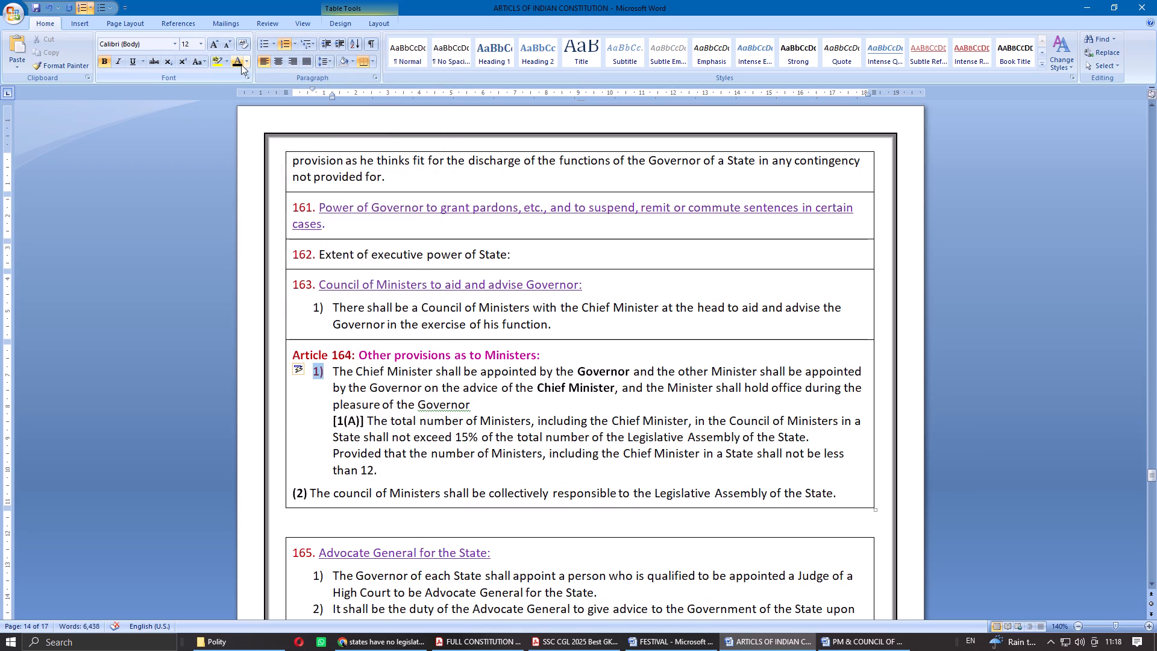
pyautogui.click(233, 60)
pyautogui.click(410, 404)
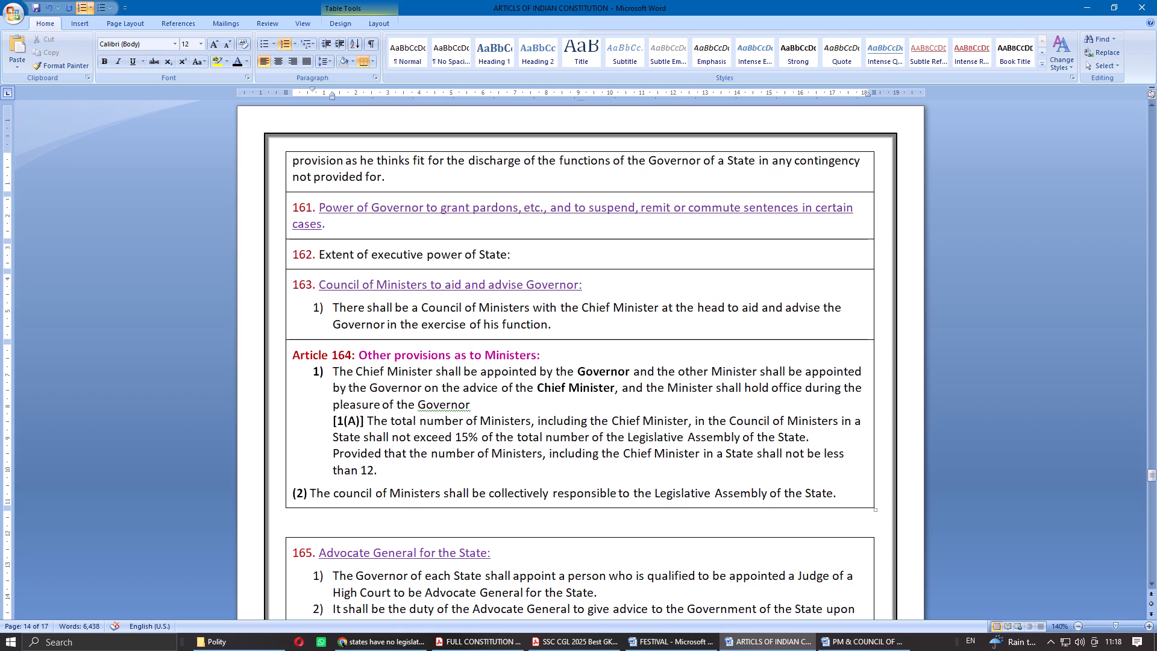
# Add a full stop after "Governor" ending Article 164's clause 1 and make [1(A)] a separate unnumbered paragraph beneath it.
pyautogui.click(472, 405)
pyautogui.press('.')
pyautogui.click(331, 422)
pyautogui.click(328, 424)
pyautogui.press('BackSpace')
pyautogui.press('Return')
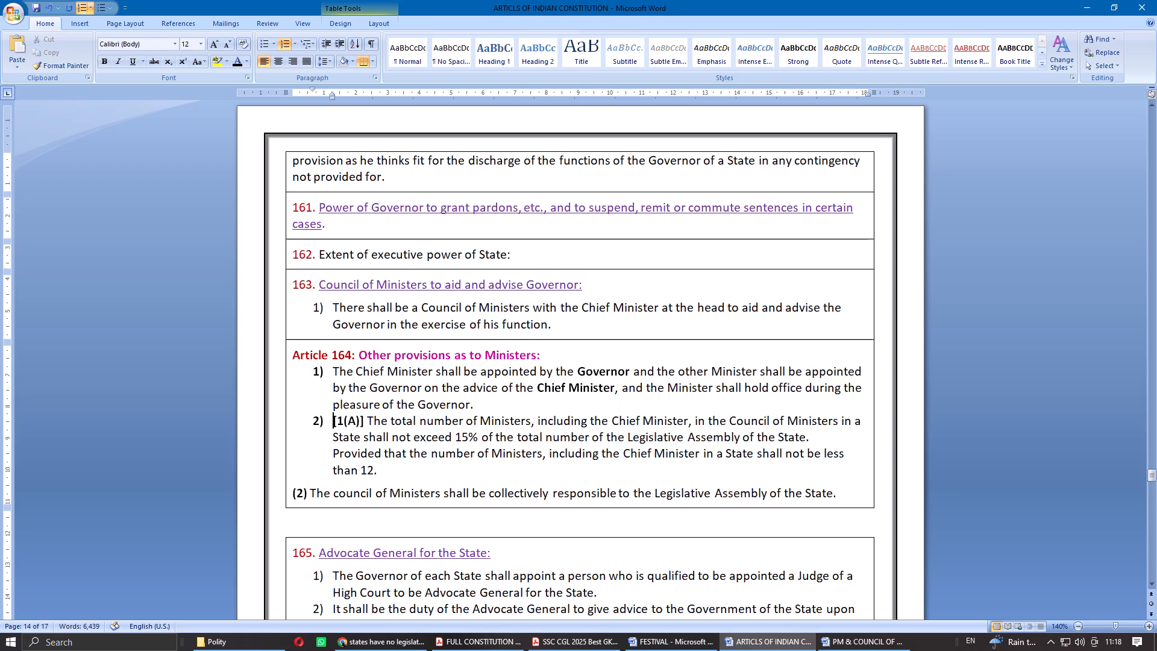
pyautogui.press('BackSpace')
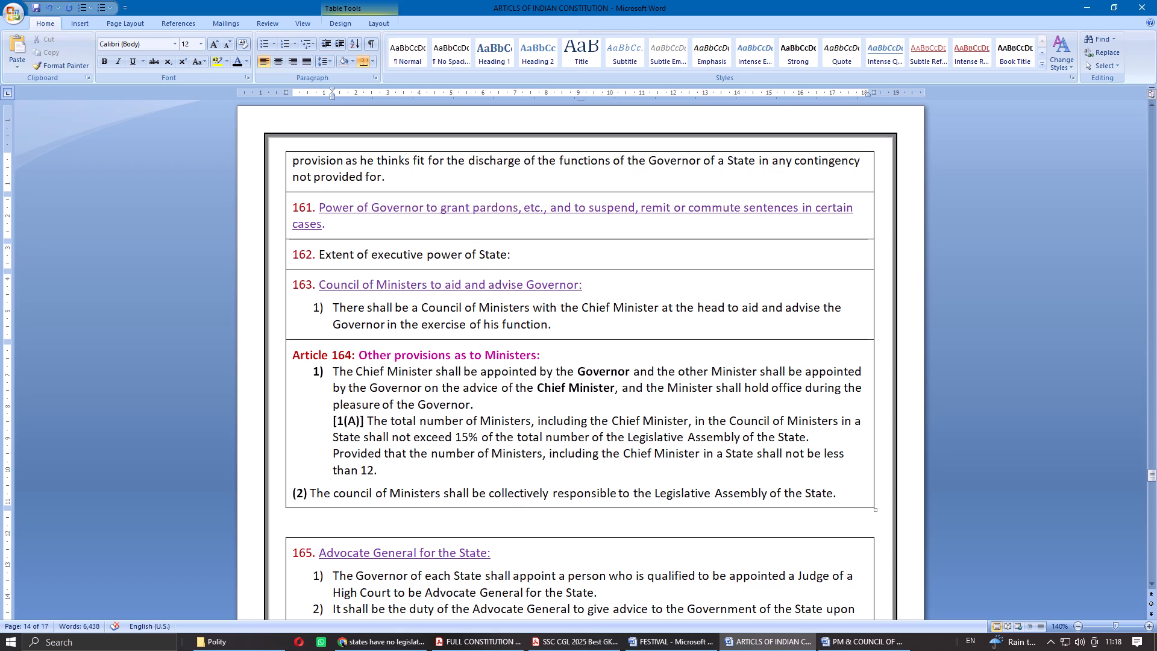
# Replace the typed "(2)" before the collective responsibility clause of Article 164 with automatic "2)" numbering in the same list.
pyautogui.click(309, 495)
pyautogui.press('BackSpace')
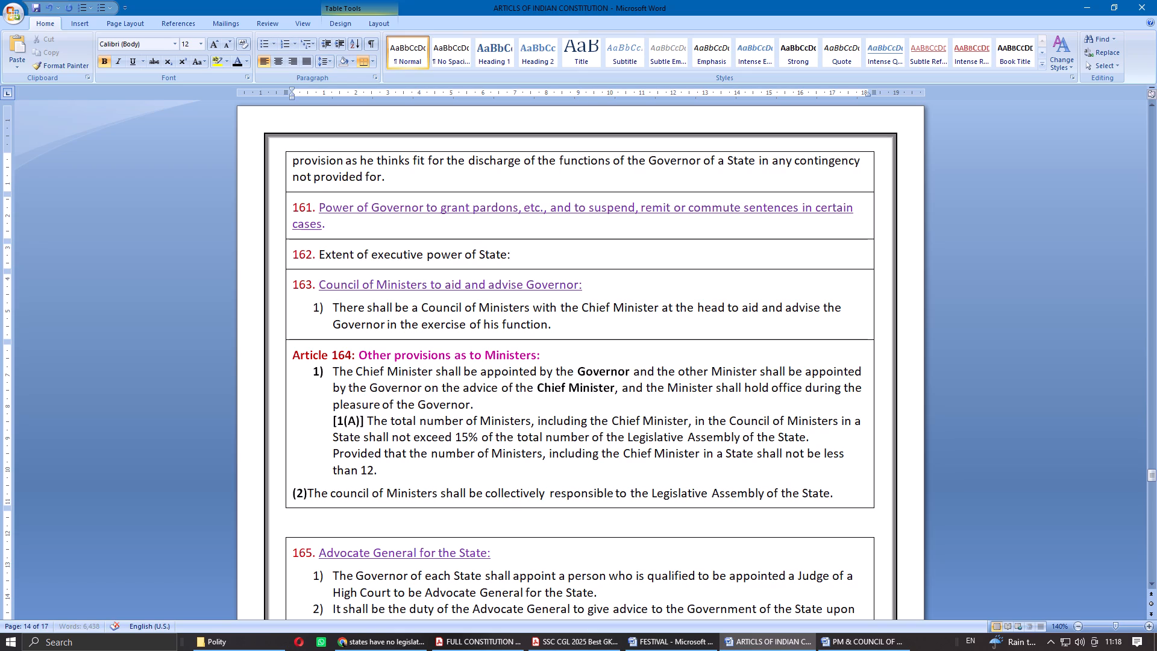
pyautogui.press('BackSpace')
pyautogui.press('BackSpace')
pyautogui.press('BackSpace')
pyautogui.press('BackSpace')
pyautogui.press('Return')
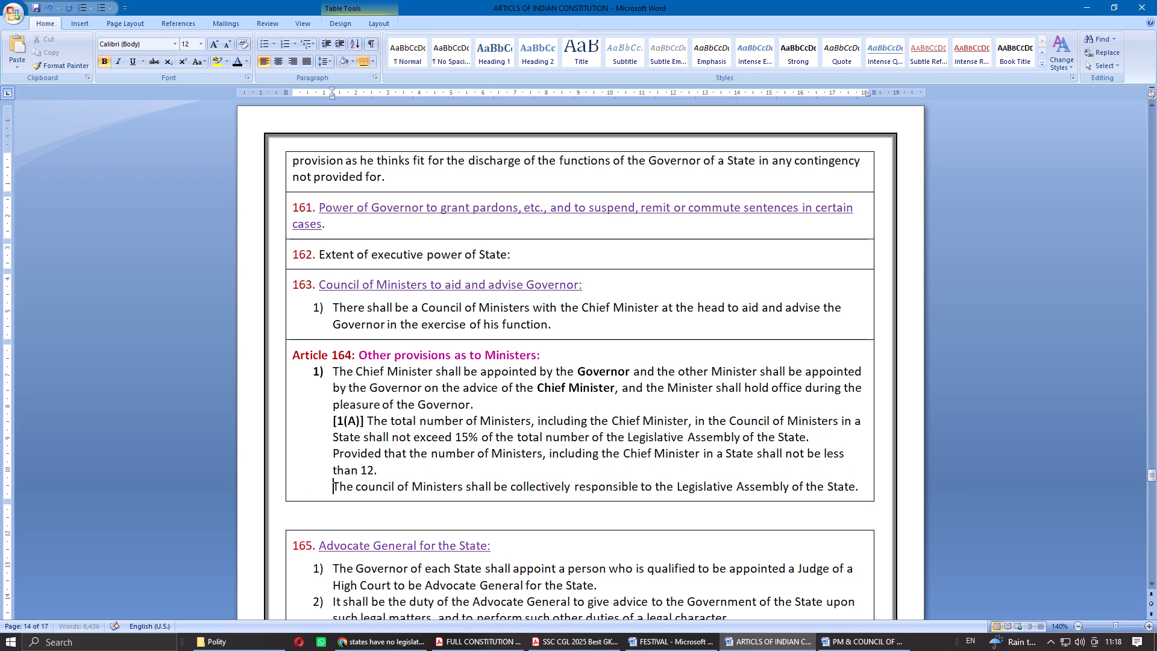
pyautogui.click(284, 39)
pyautogui.click(448, 466)
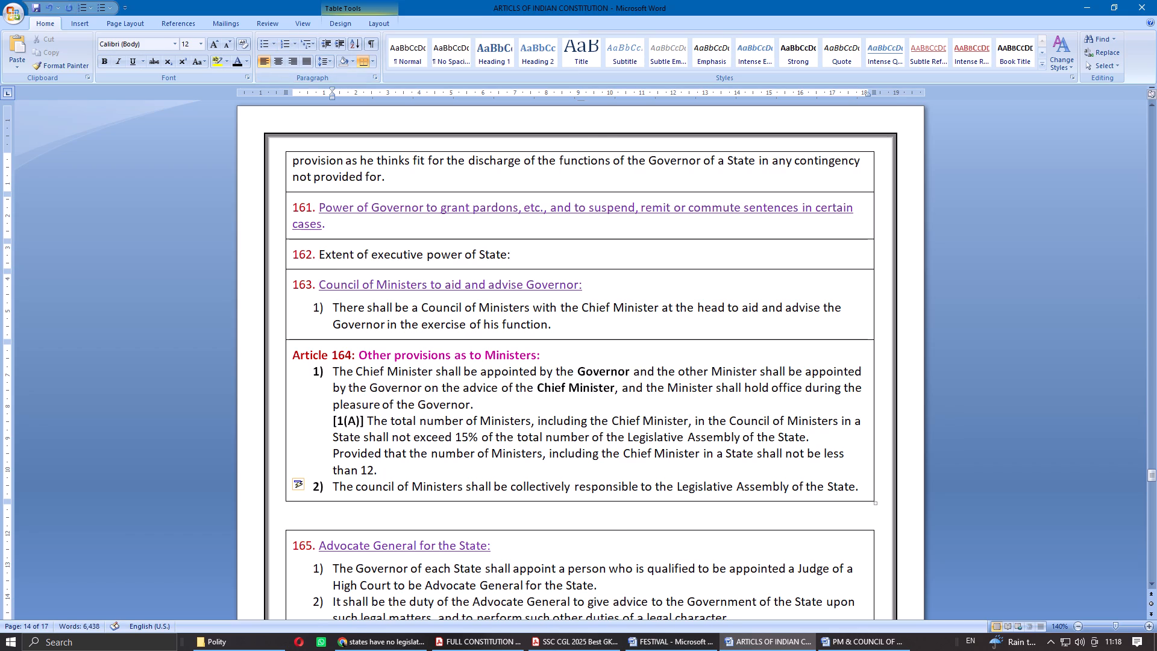
# Make the clause numbers 1) to 3) under Article 165 bold.
pyautogui.scroll(8, 423, 452)
pyautogui.scroll(-6, 423, 452)
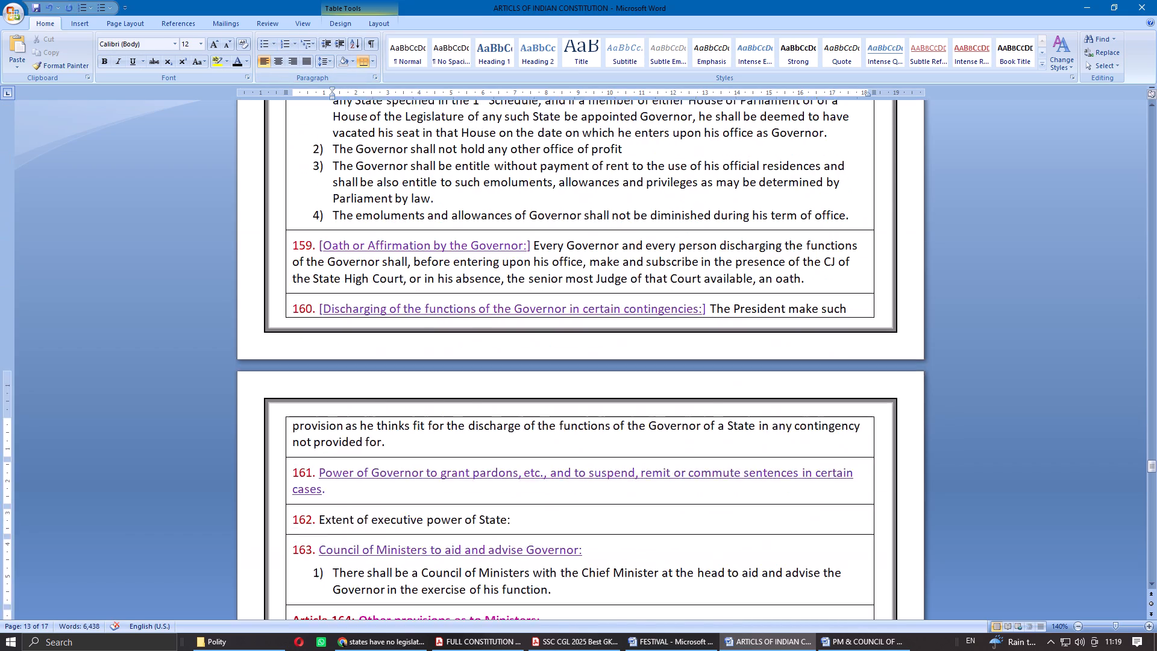
pyautogui.scroll(-2, 423, 452)
pyautogui.scroll(-2, 325, 380)
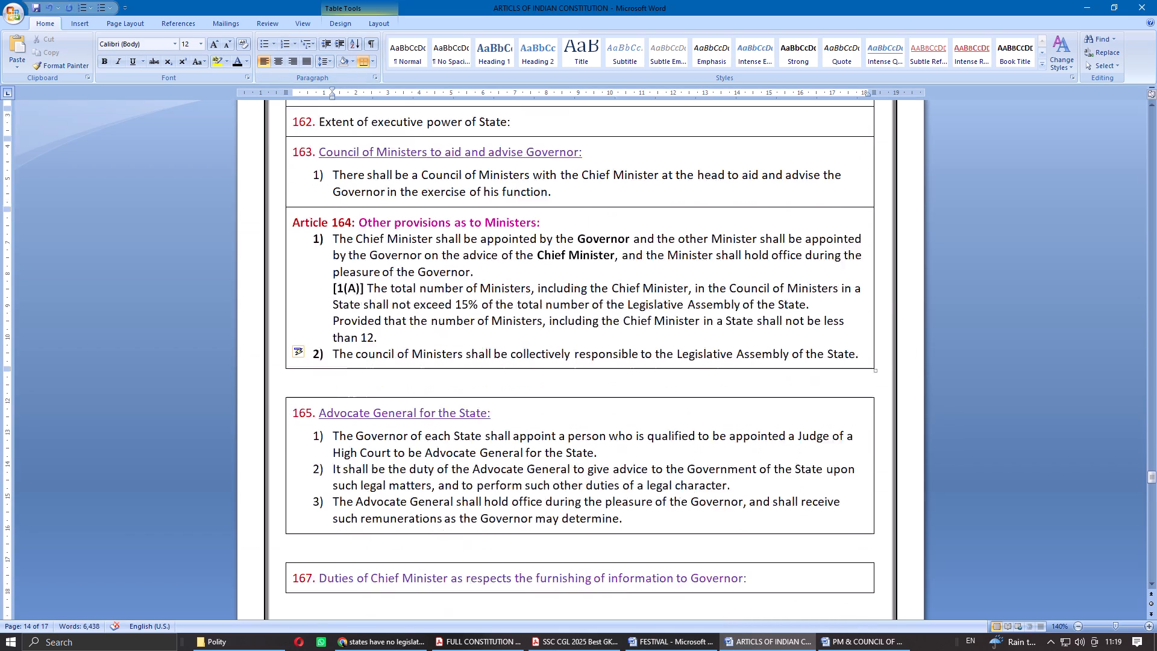
pyautogui.scroll(-1, 325, 380)
pyautogui.click(318, 368)
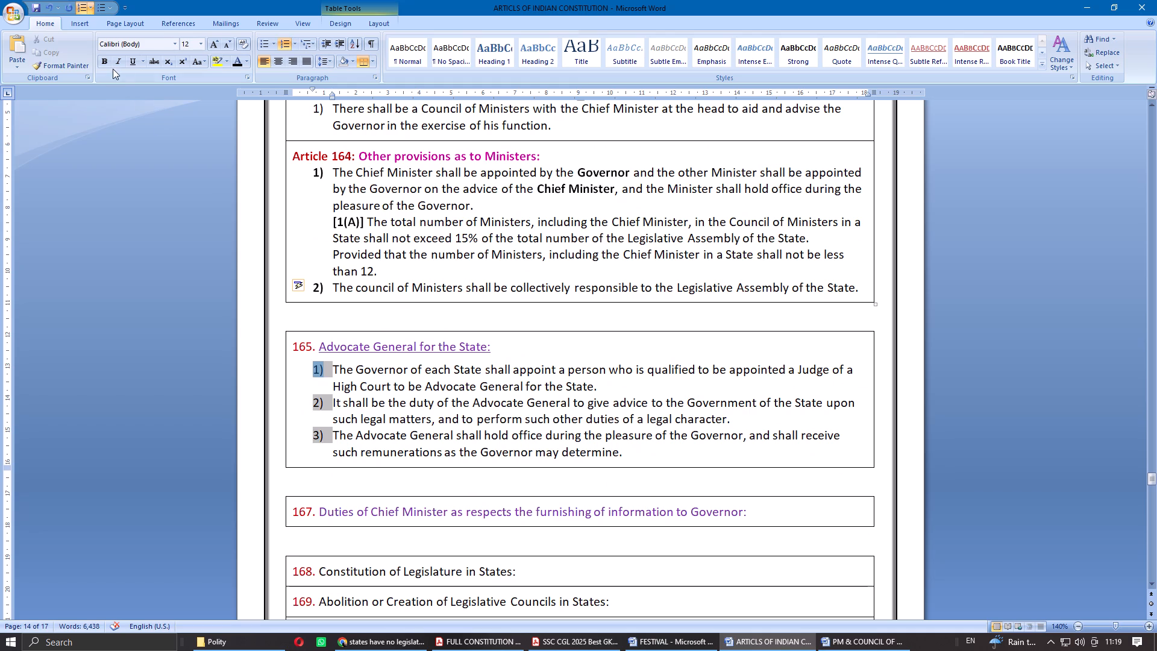
pyautogui.click(107, 62)
# Colour the clause numbers 1) and 2) under Article 164 blue.
pyautogui.scroll(2, 366, 339)
pyautogui.click(313, 309)
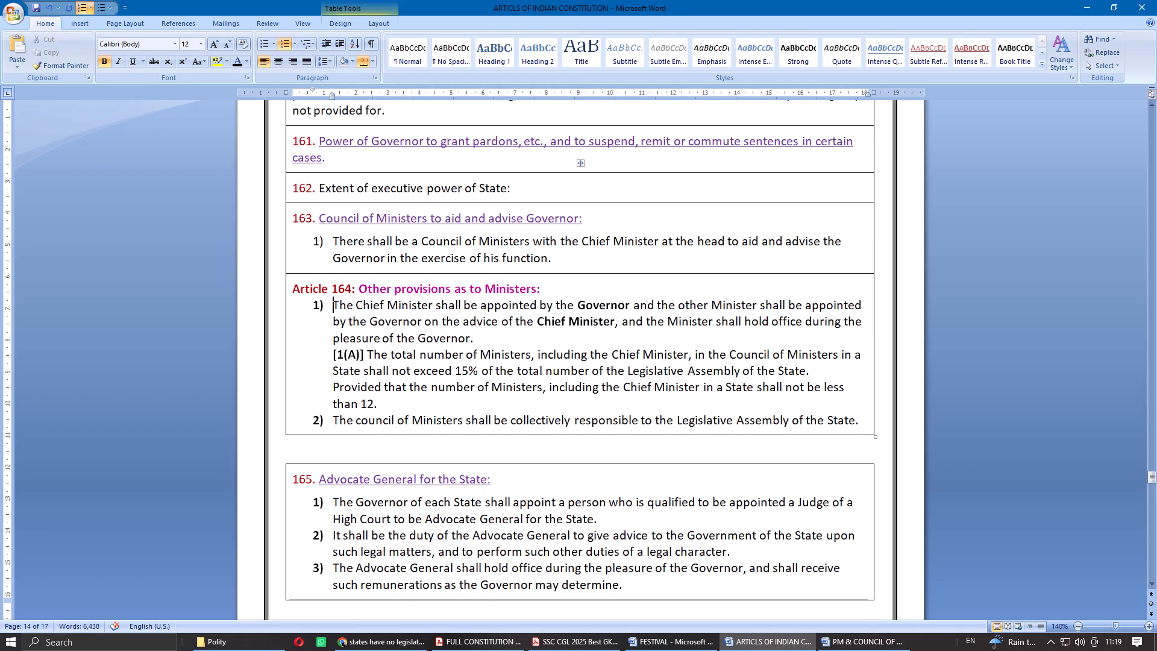
pyautogui.click(318, 307)
pyautogui.click(246, 59)
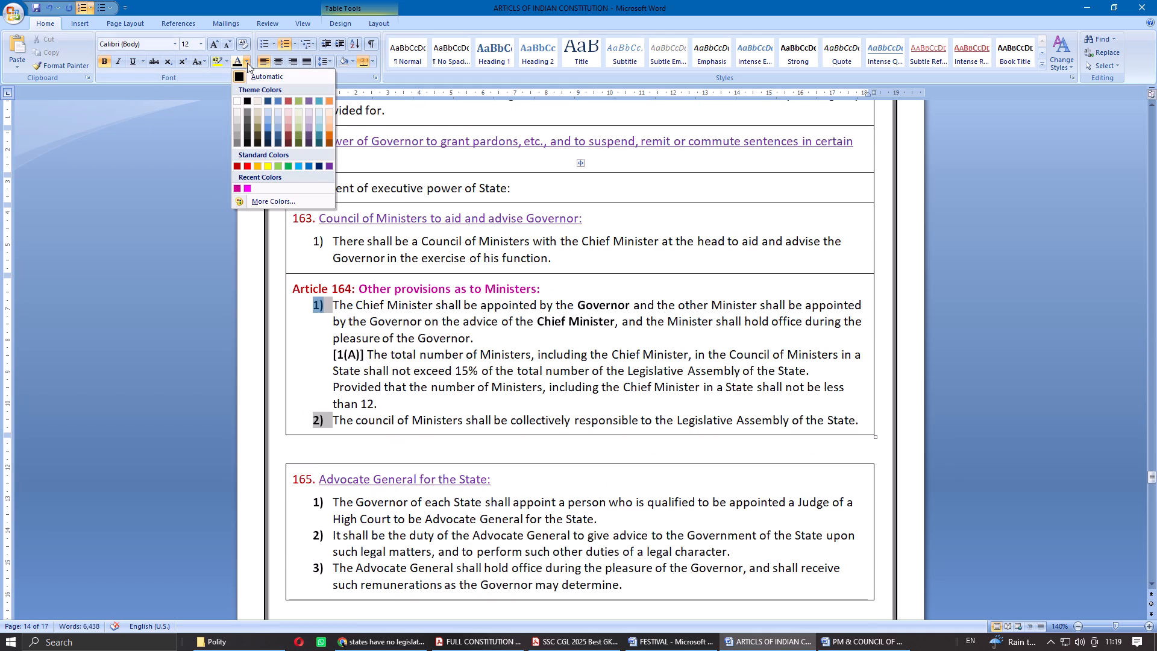
pyautogui.click(311, 168)
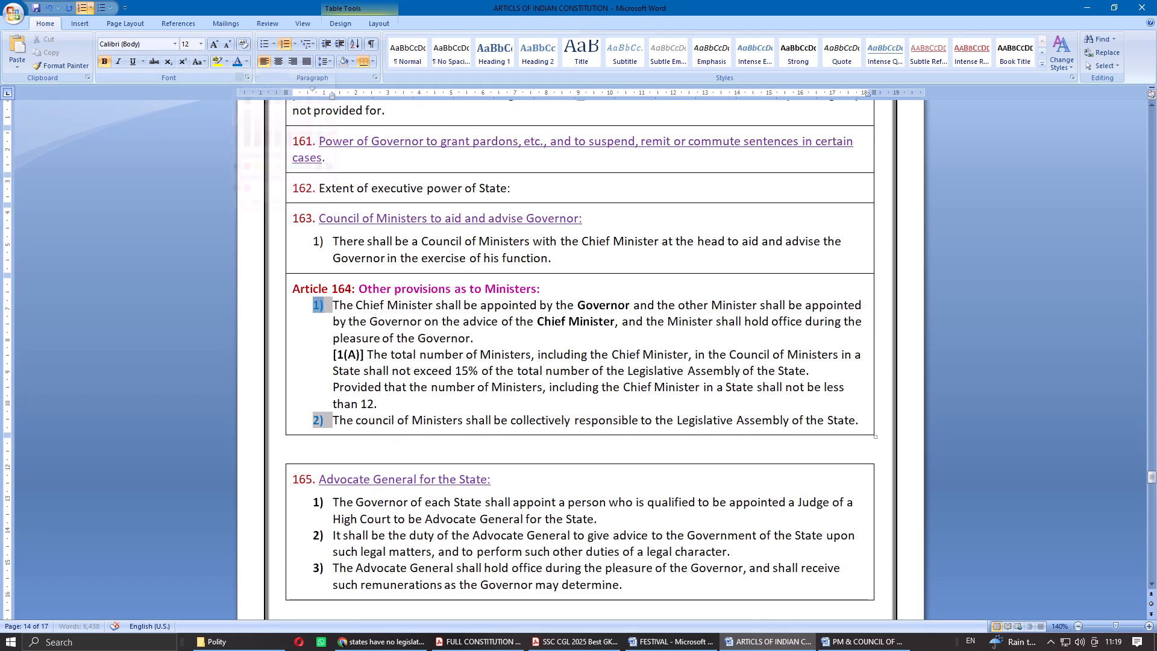
pyautogui.click(577, 421)
# Copy the Article 164 heading and clause 1, ending at "pleasure of the Governor.".
pyautogui.scroll(1, 503, 403)
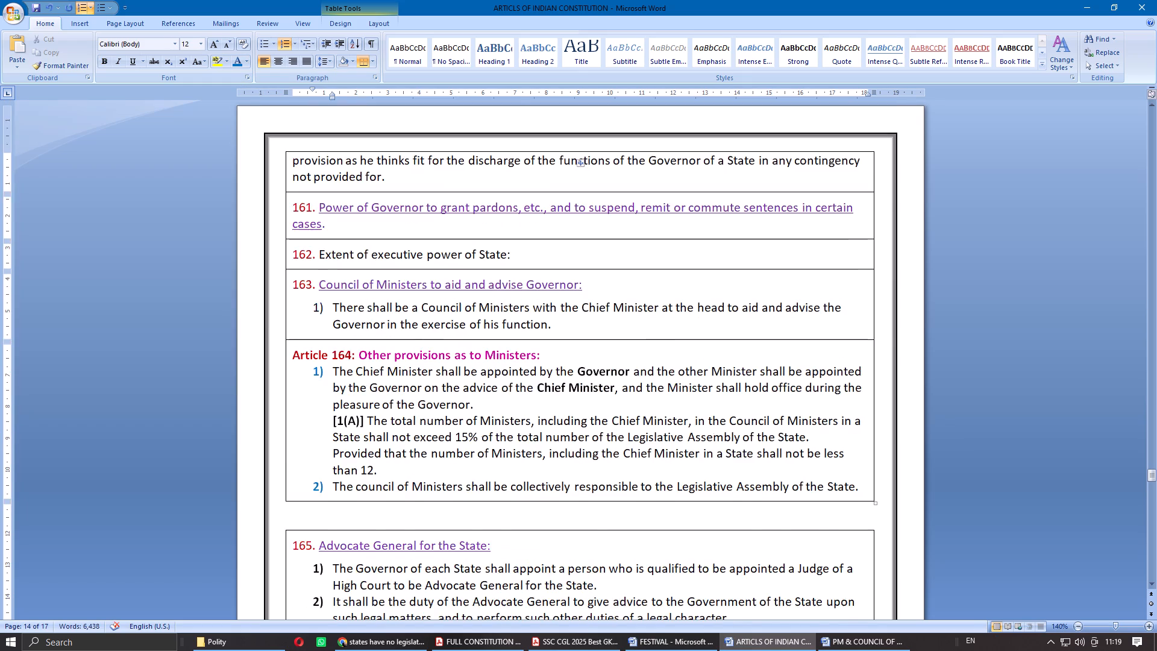
pyautogui.scroll(3, 517, 409)
pyautogui.scroll(-3, 420, 448)
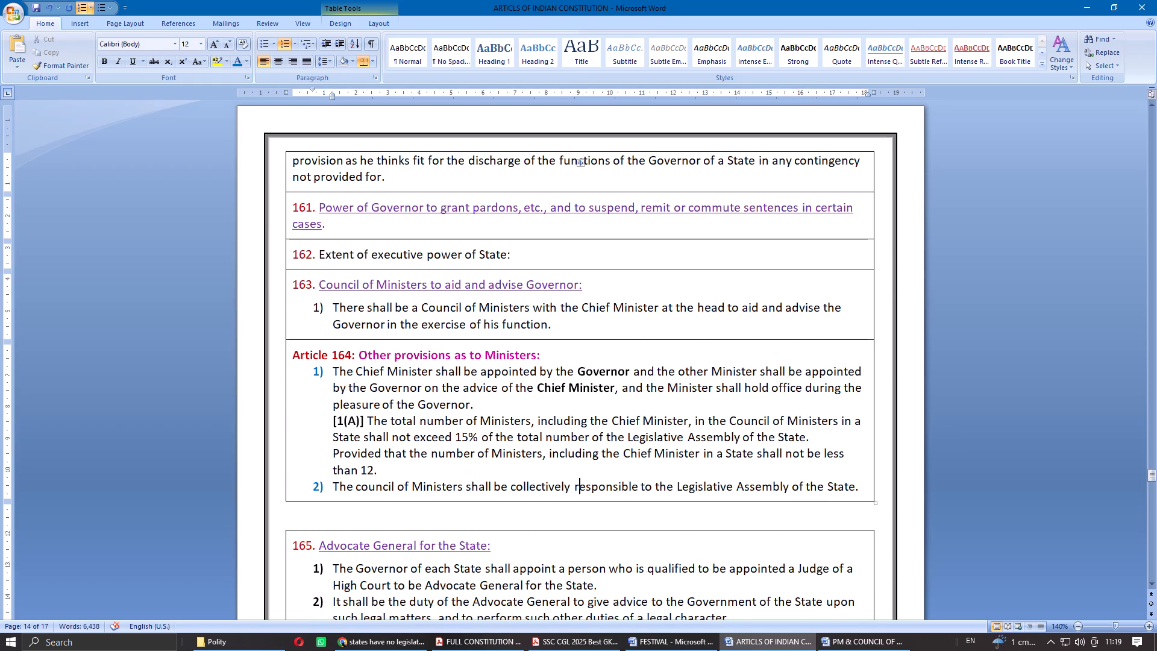
pyautogui.moveTo(480, 405); pyautogui.dragTo(367, 377)
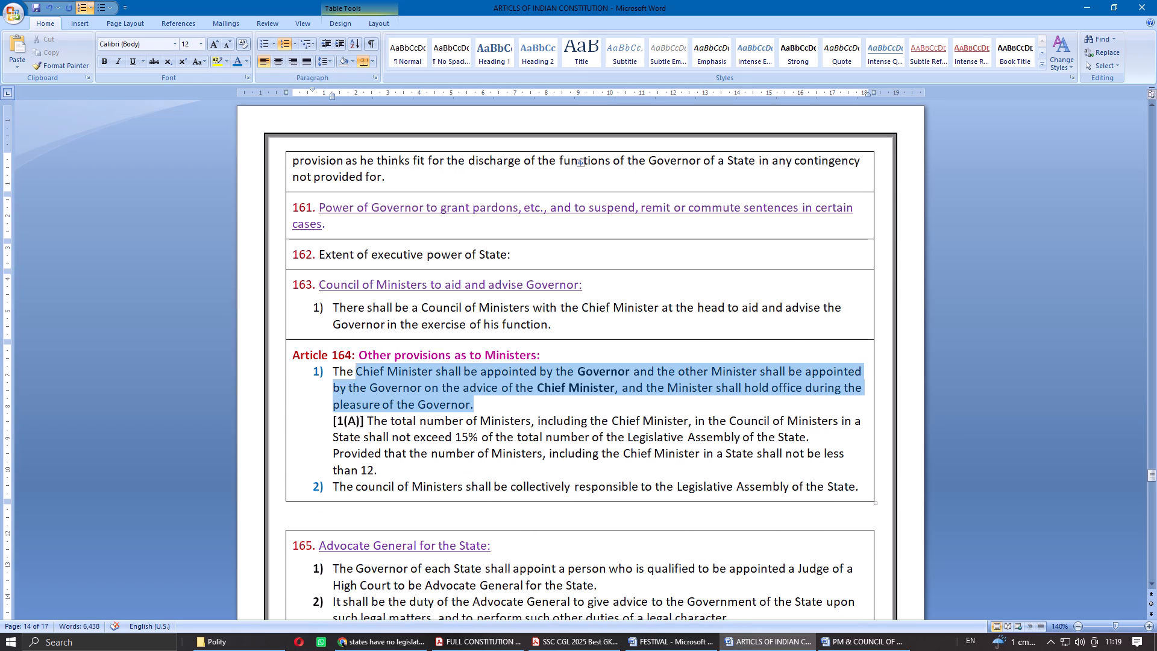
pyautogui.moveTo(367, 377); pyautogui.dragTo(298, 359)
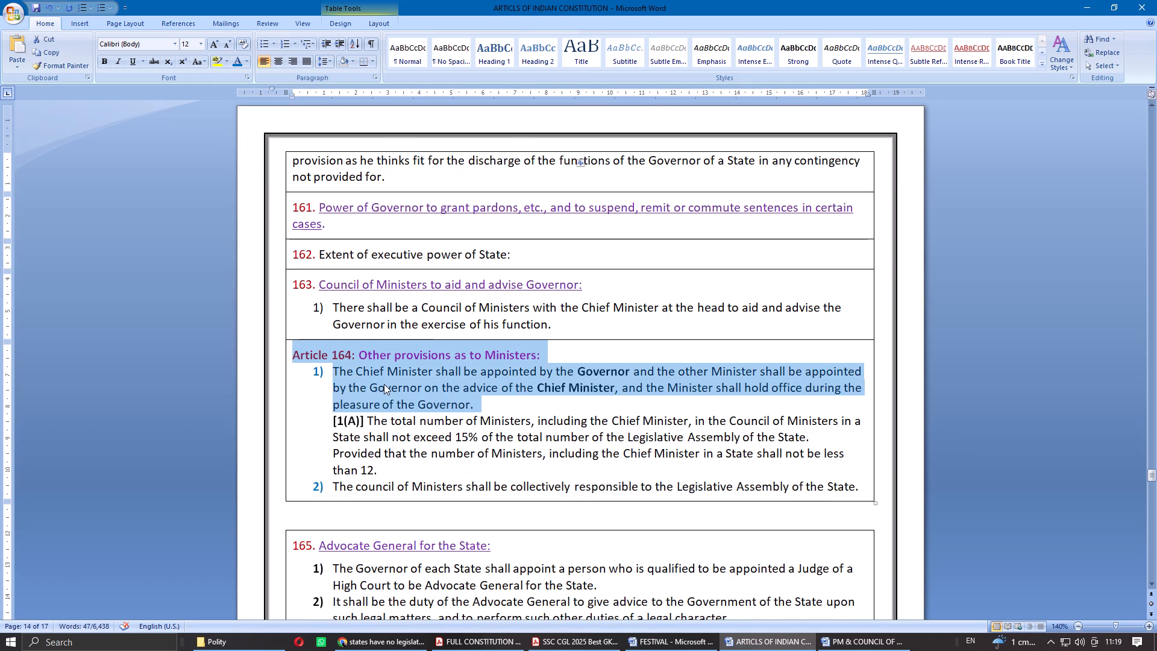
pyautogui.rightClick(384, 384)
pyautogui.click(420, 159)
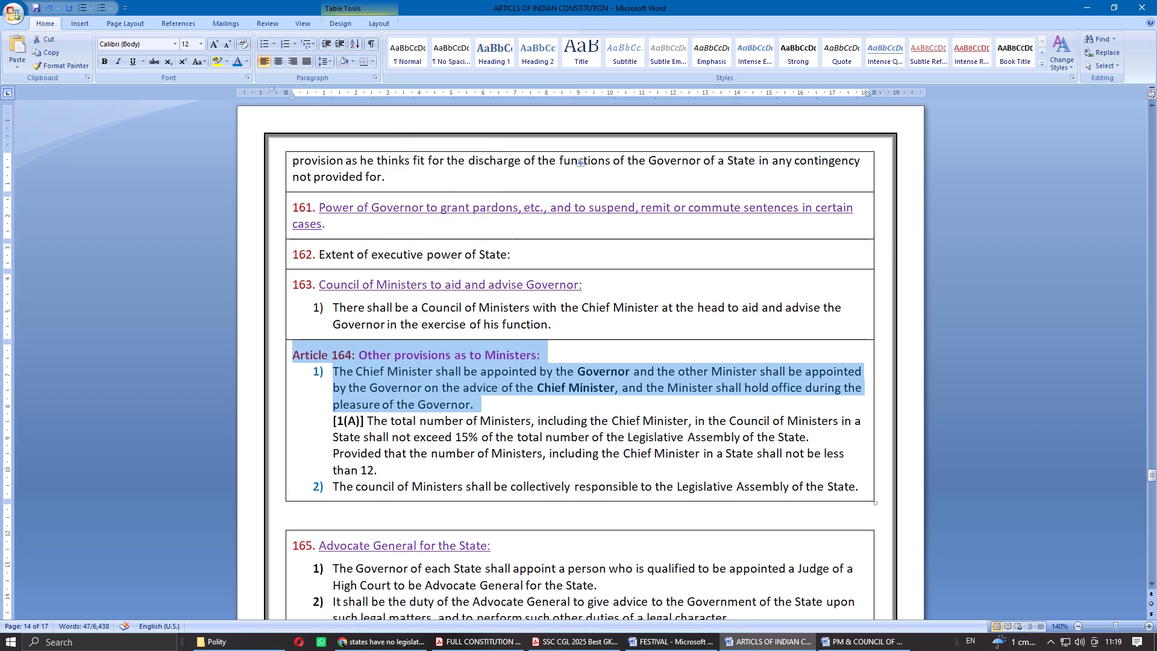
# Open the GOVERNOR document from the Polity folder.
pyautogui.click(255, 650)
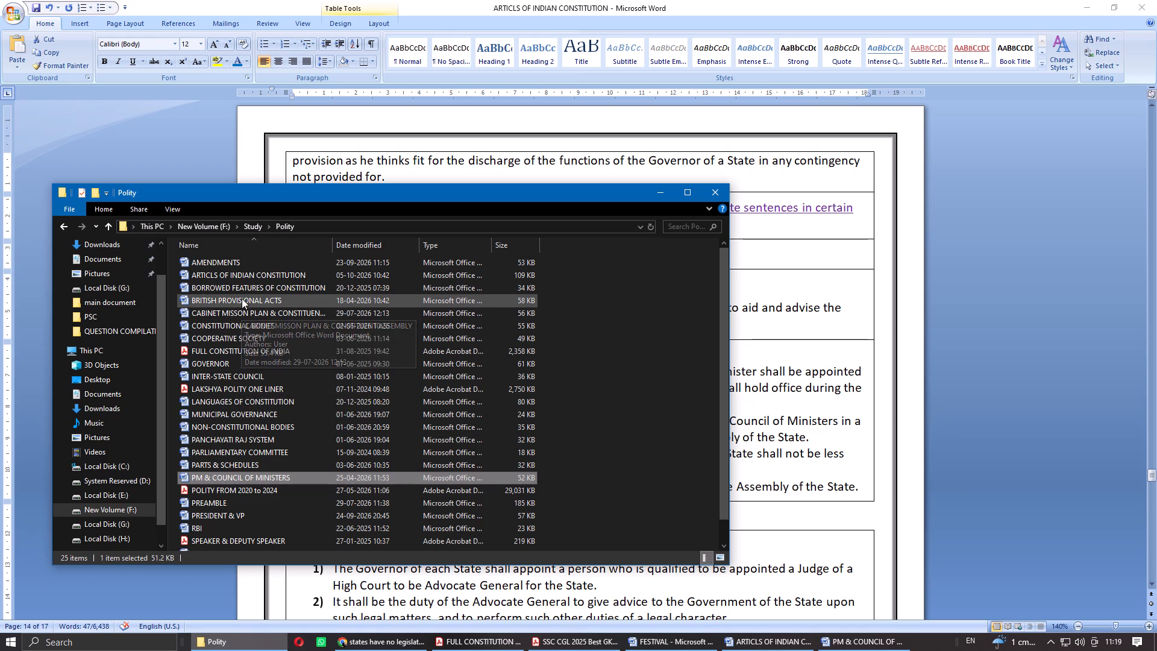
pyautogui.doubleClick(226, 360)
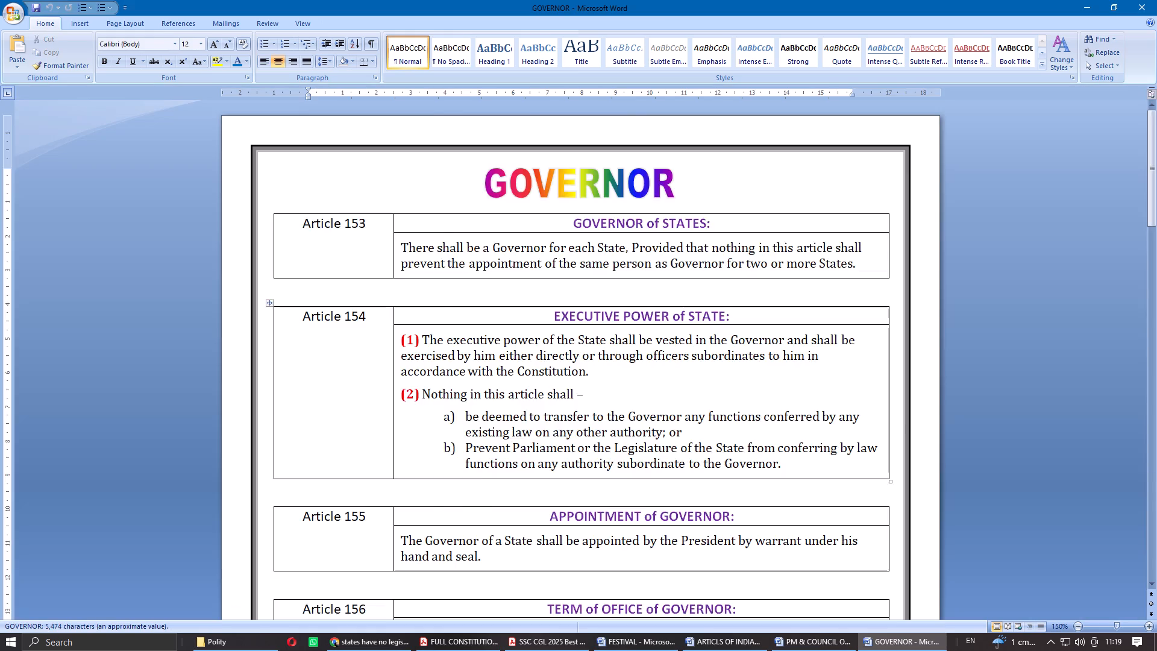
# Add a table row below Article 163 and paste the copied Article 164 heading and clause 1 into its wide column.
pyautogui.scroll(-18, 543, 363)
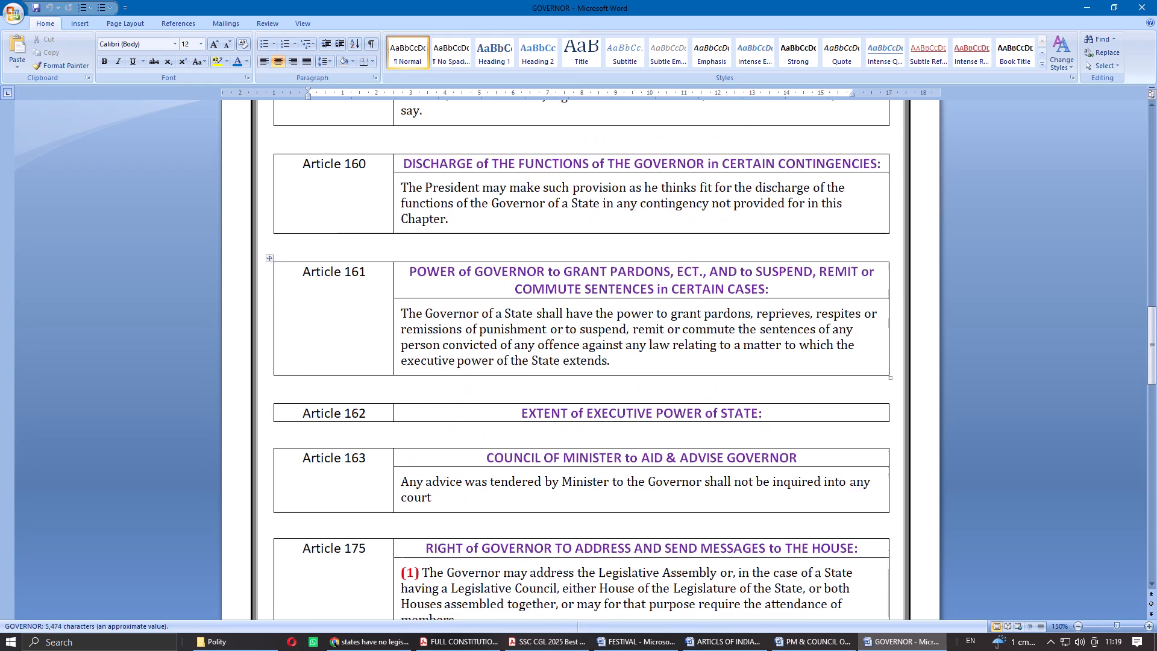
pyautogui.scroll(-2, 543, 363)
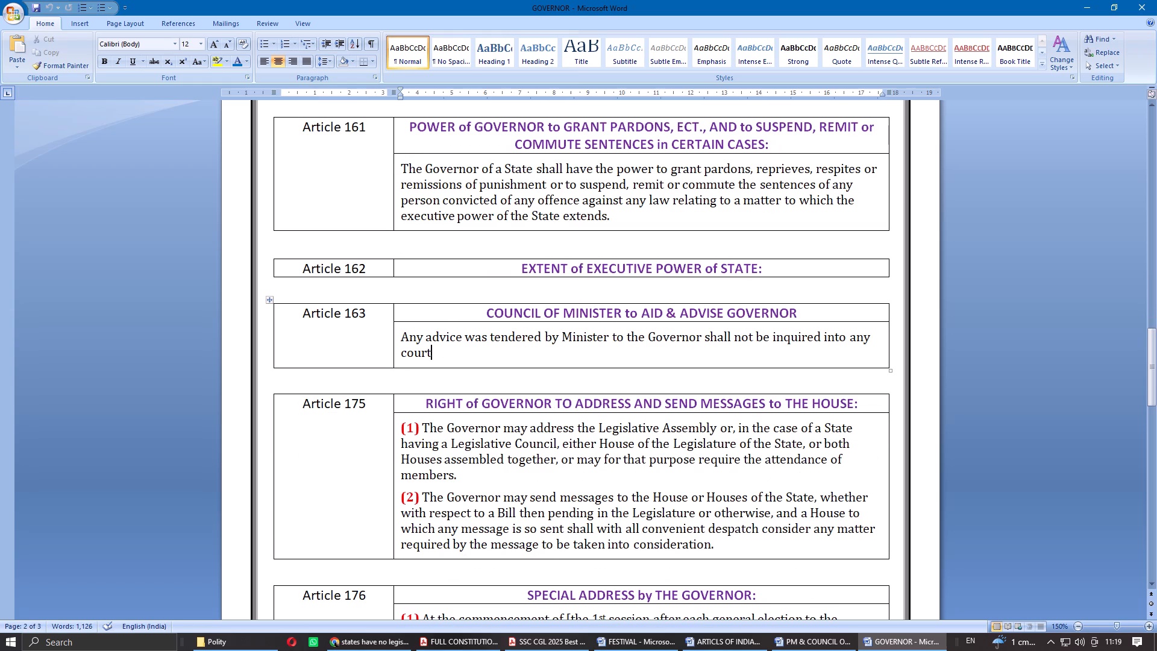
pyautogui.press('Tab')
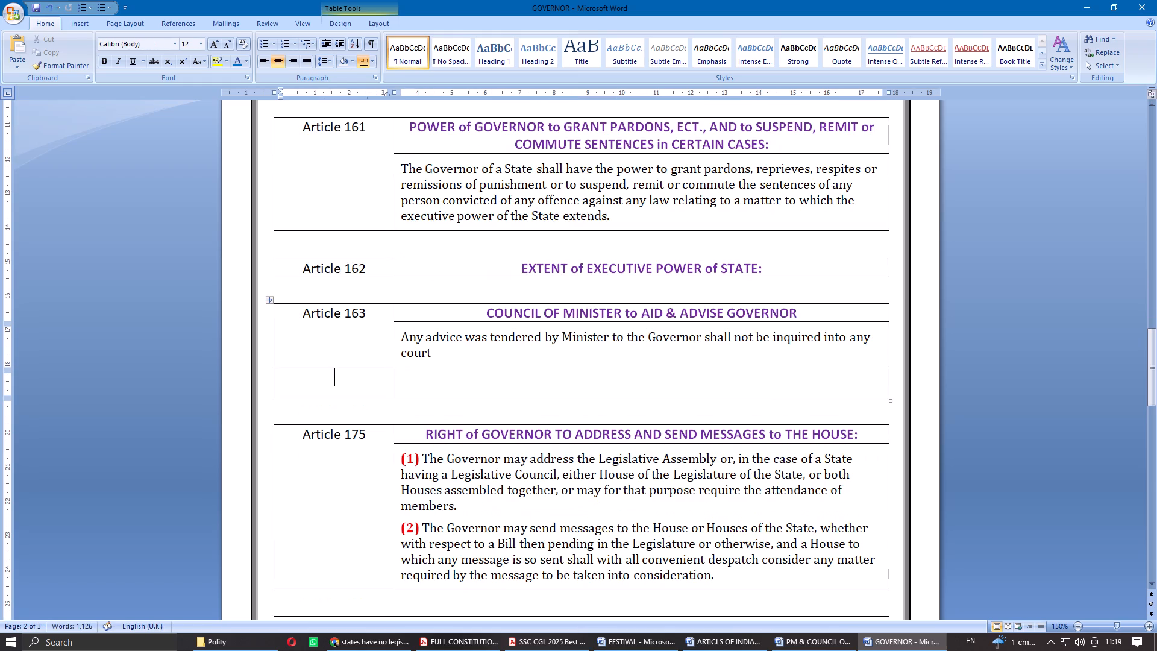
pyautogui.click(550, 378)
pyautogui.hotkey('ctrl', 'v')
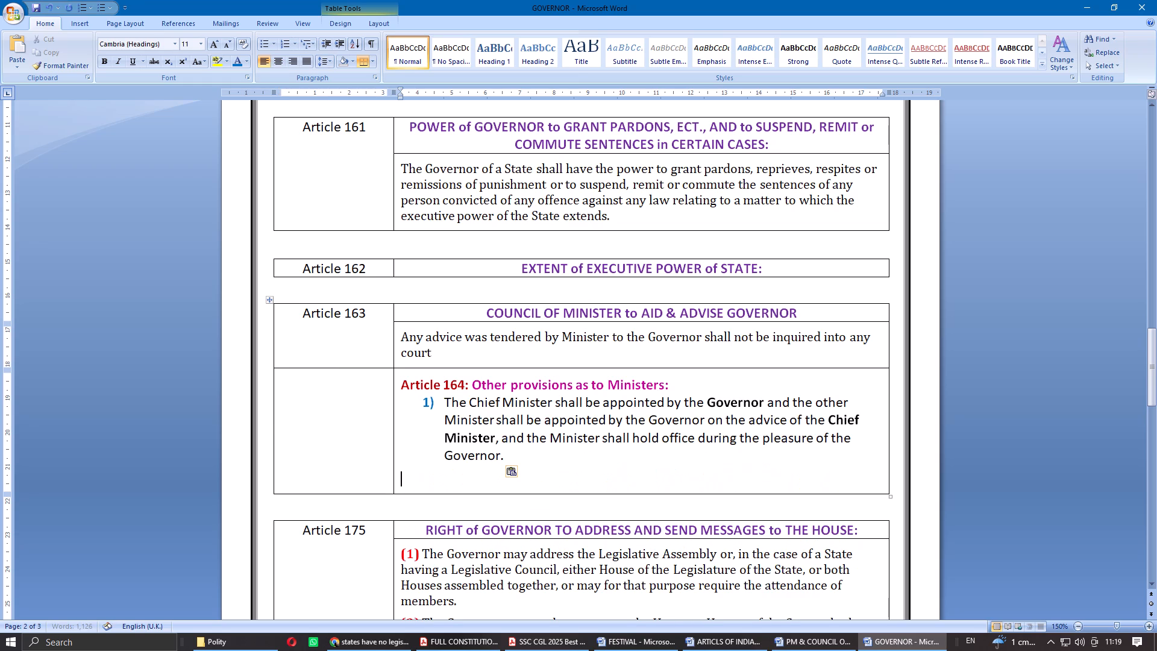
# Move the "Article 164" label from the wide column into the narrow column beside it and remove its colon.
pyautogui.moveTo(469, 385); pyautogui.dragTo(420, 385)
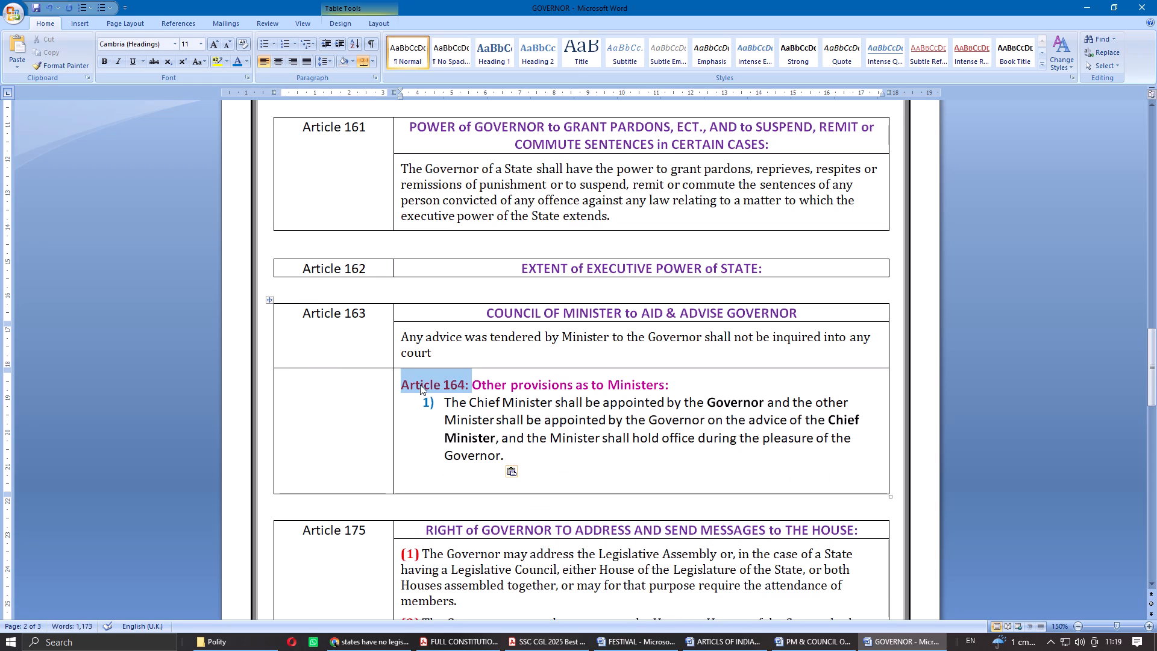
pyautogui.hotkey('ctrl', 'x')
pyautogui.click(346, 389)
pyautogui.hotkey('ctrl', 'v')
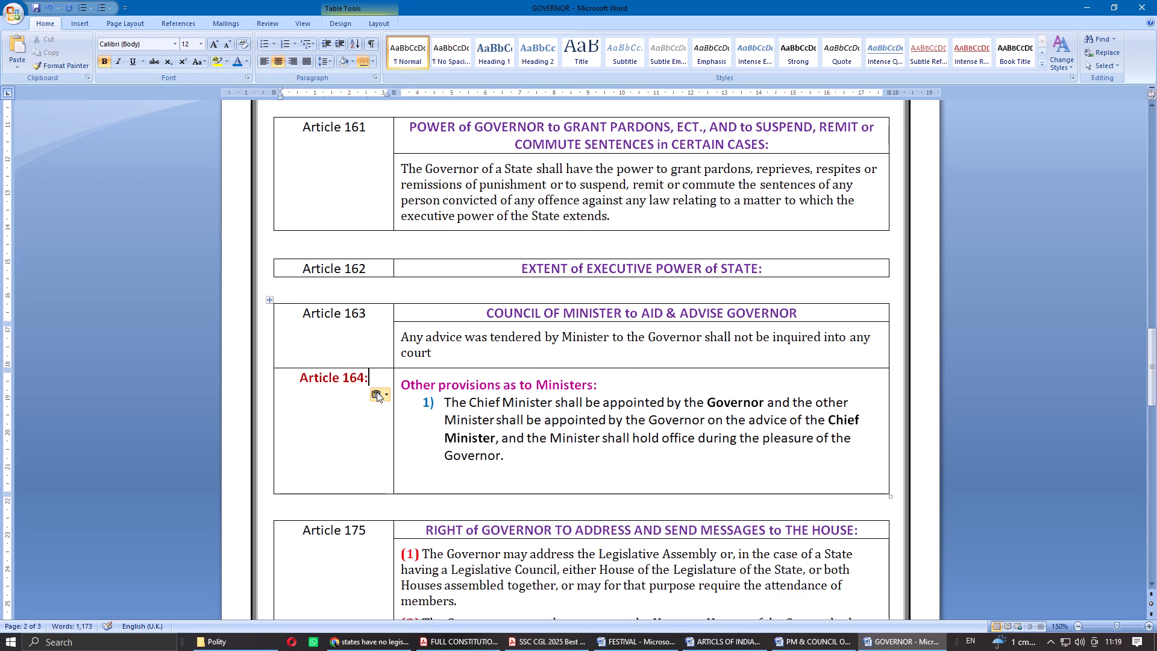
pyautogui.press('BackSpace')
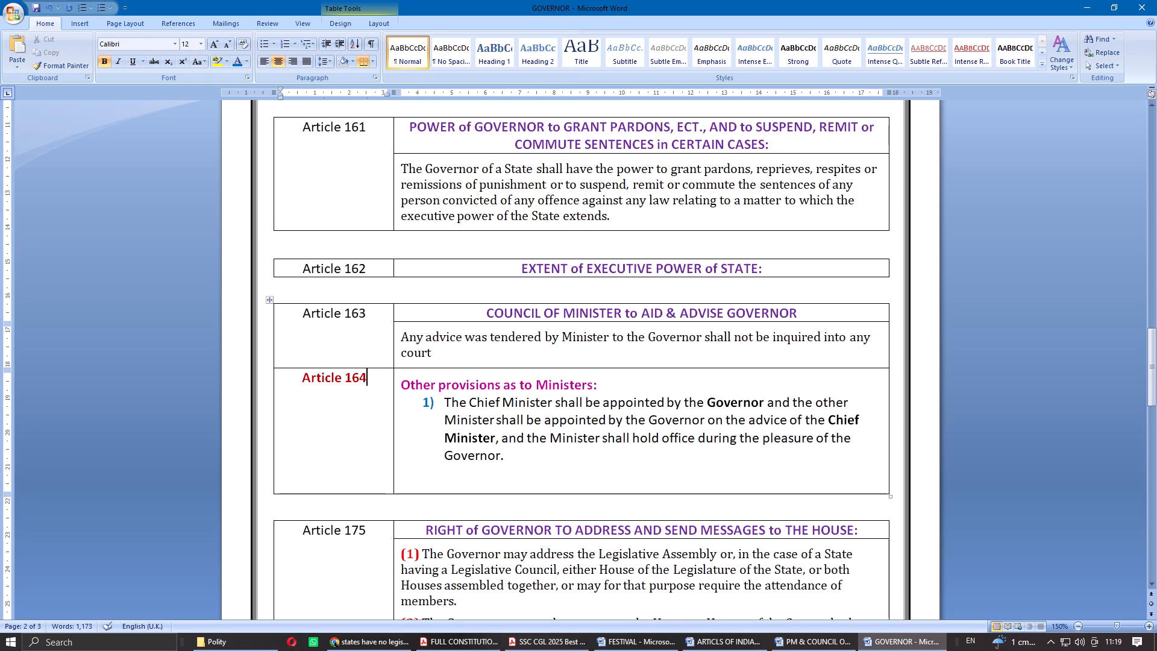
# Delete the empty line below clause 1 in the Article 164 row.
pyautogui.click(472, 479)
pyautogui.press('BackSpace')
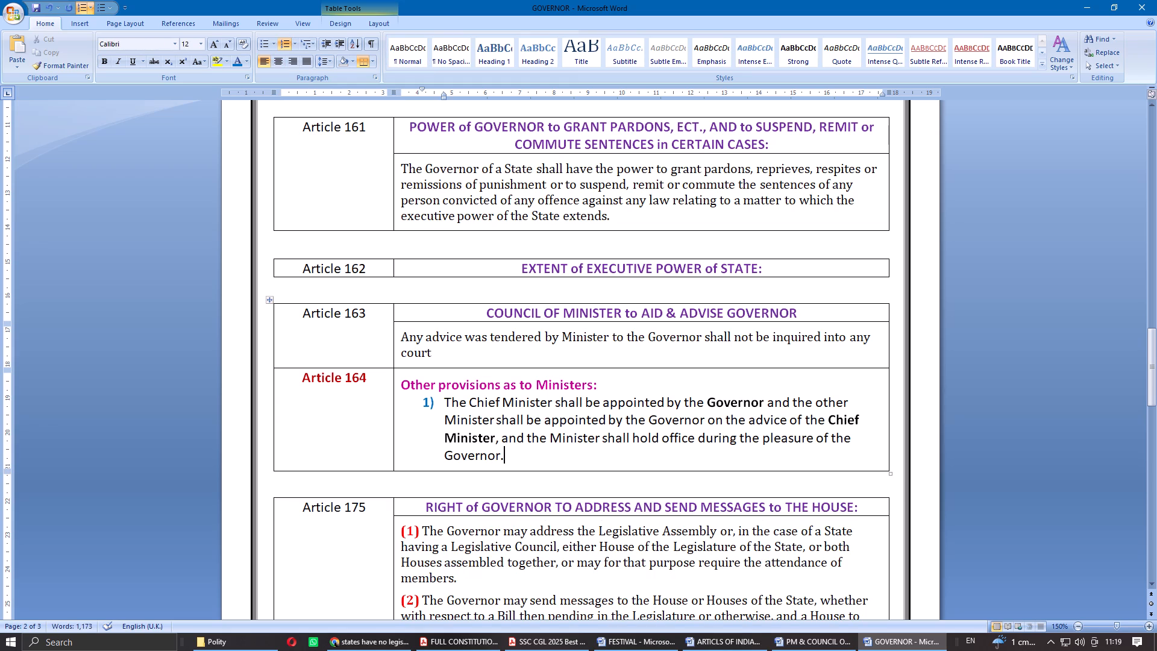
pyautogui.click(365, 409)
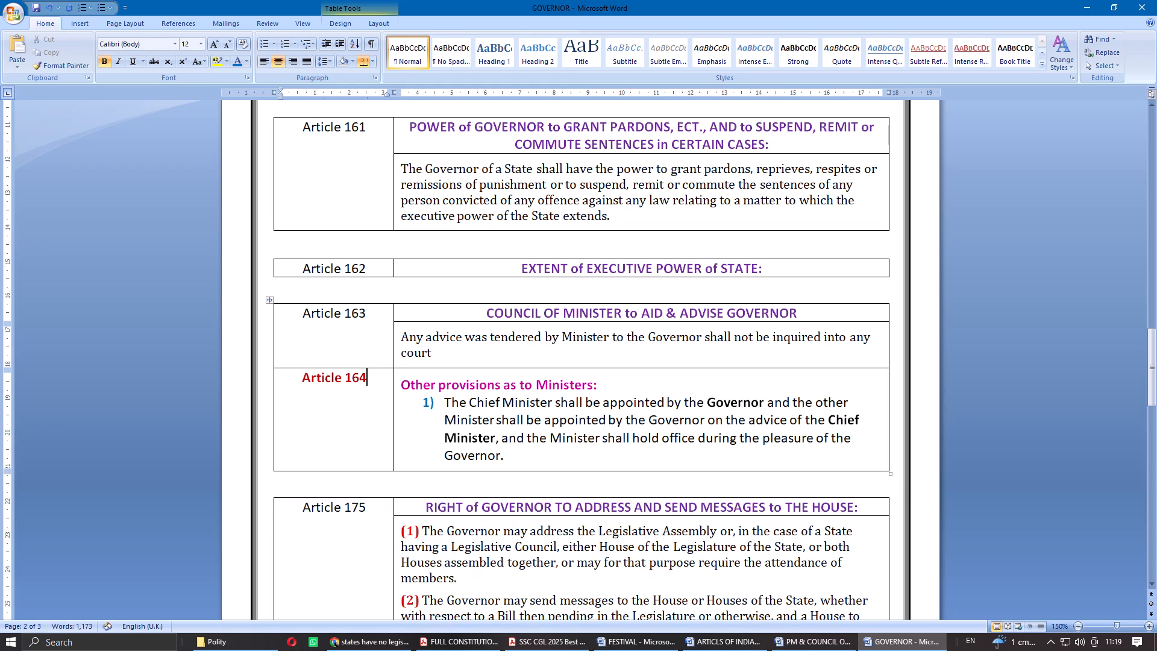
# Read through the GOVERNOR notes from Article 153 to Article 164 to examine their content and layout.
pyautogui.scroll(18, 489, 403)
pyautogui.scroll(7, 489, 403)
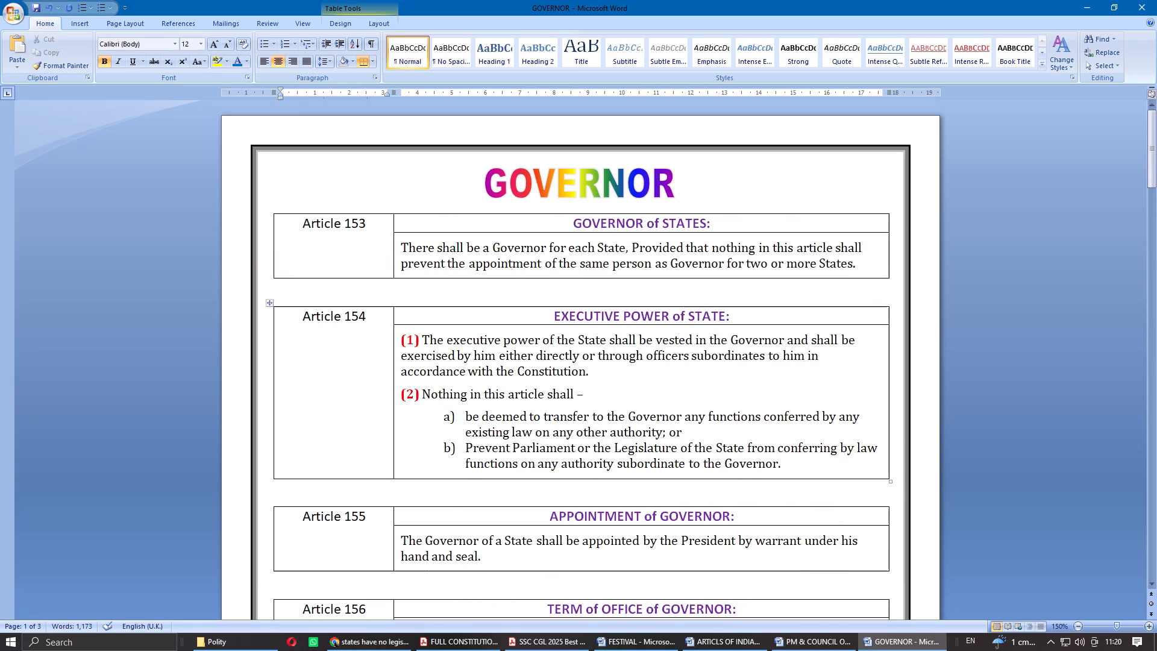
pyautogui.scroll(-2, 574, 377)
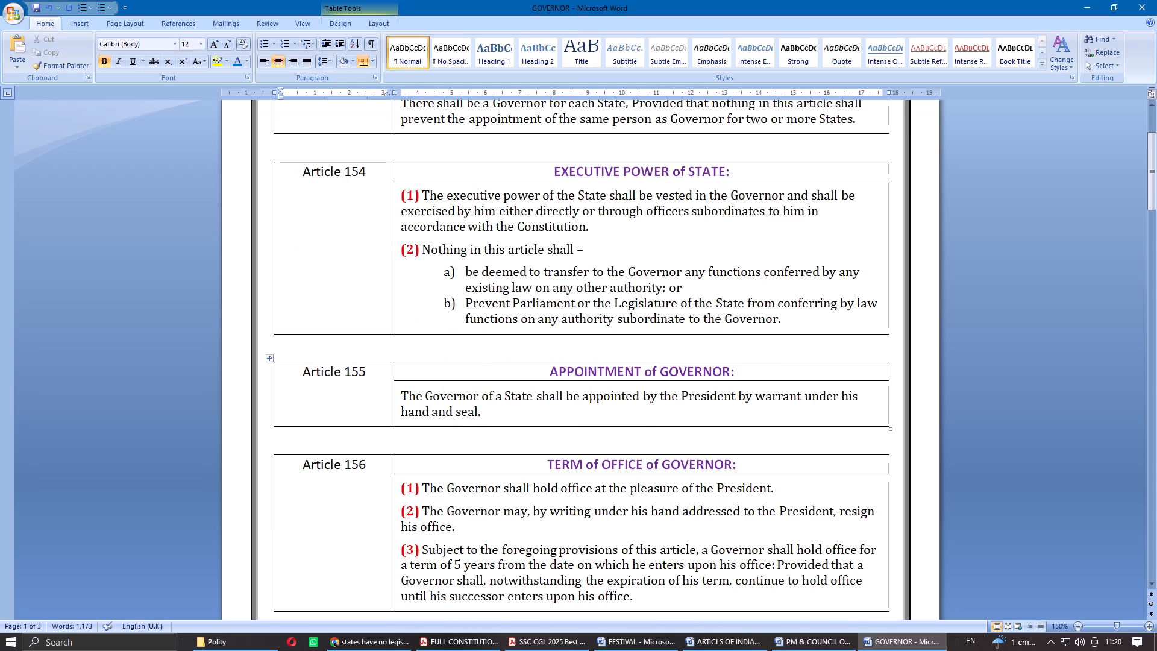
pyautogui.scroll(-2, 561, 395)
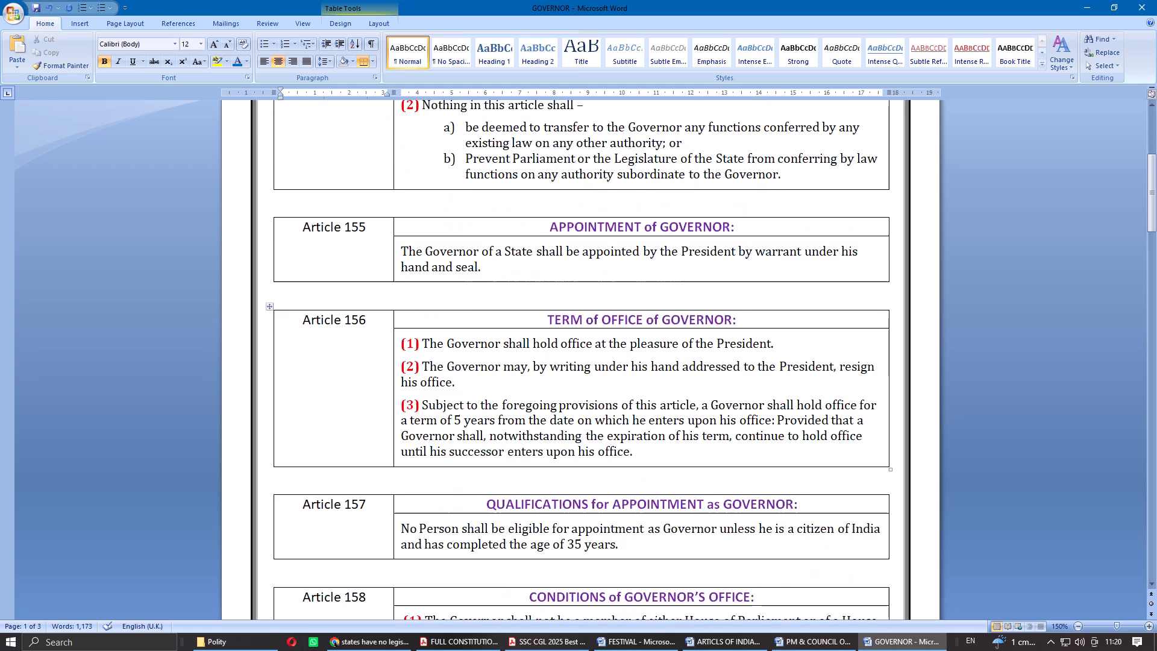
pyautogui.scroll(1, 560, 395)
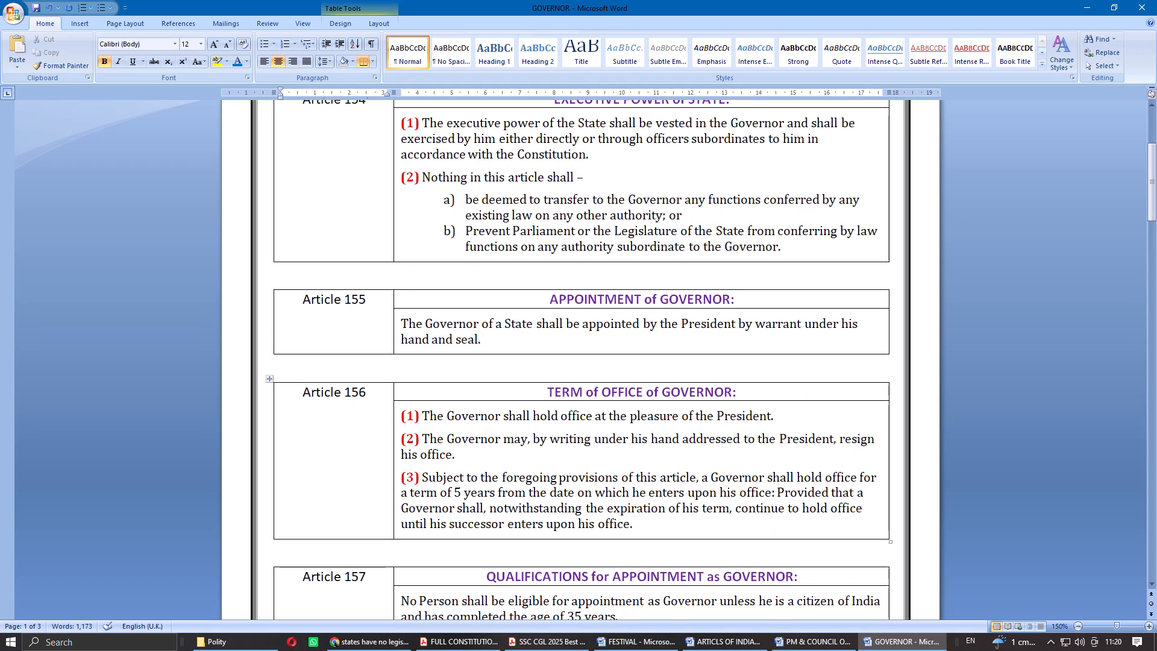
pyautogui.scroll(-2, 542, 422)
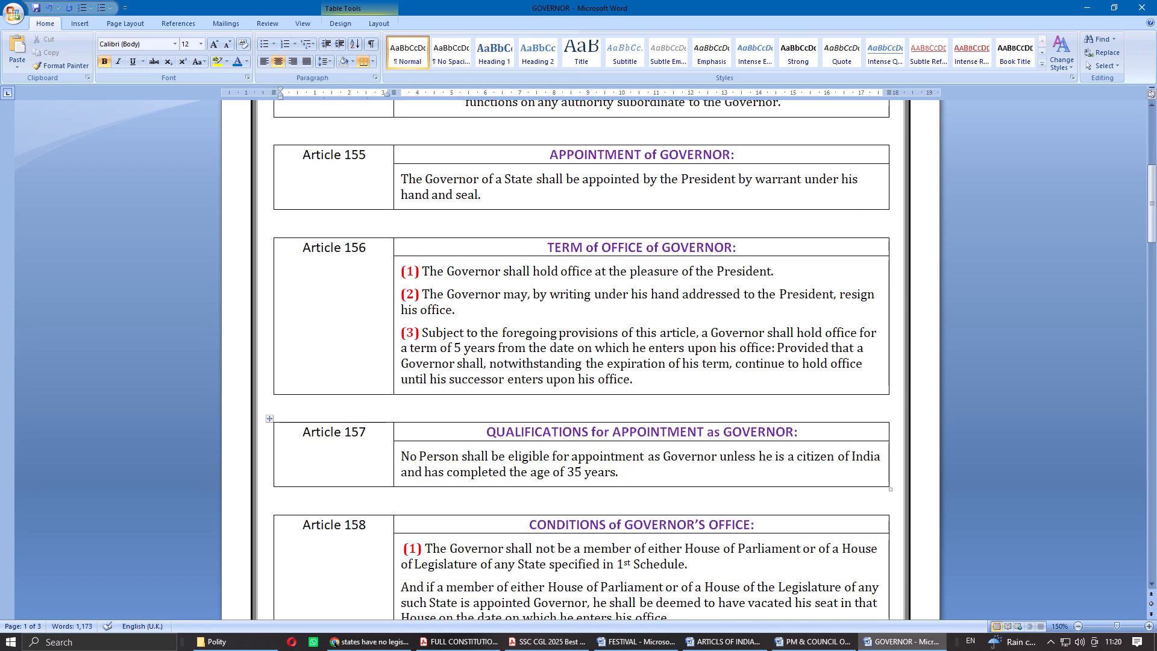
pyautogui.scroll(-4, 533, 423)
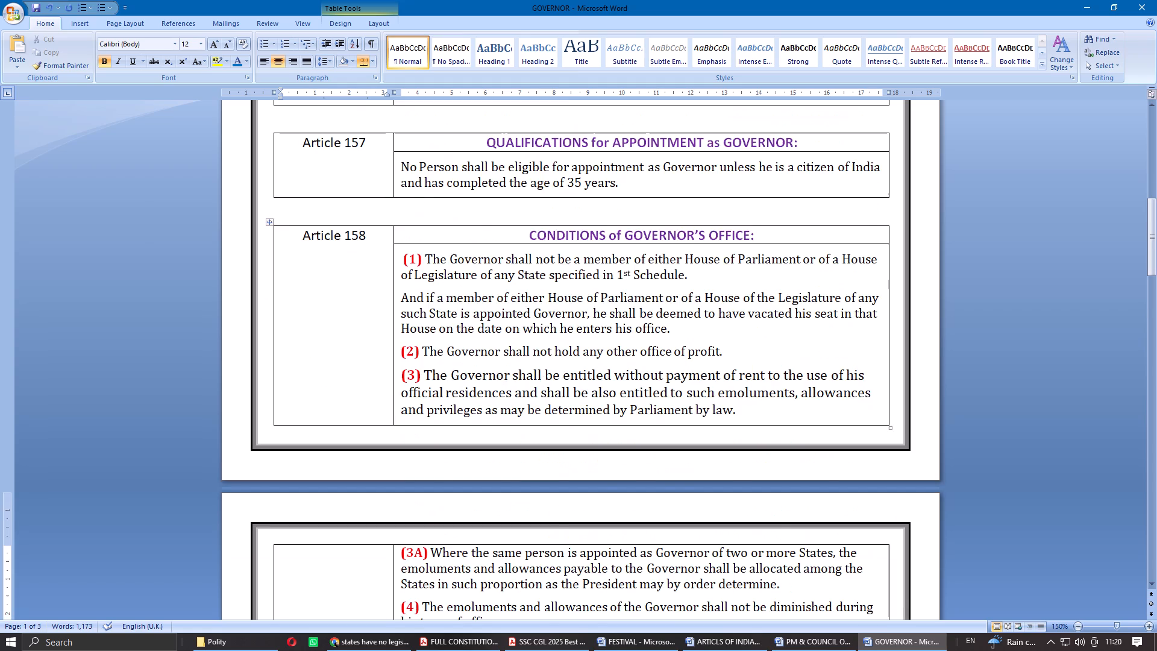
pyautogui.scroll(-5, 533, 423)
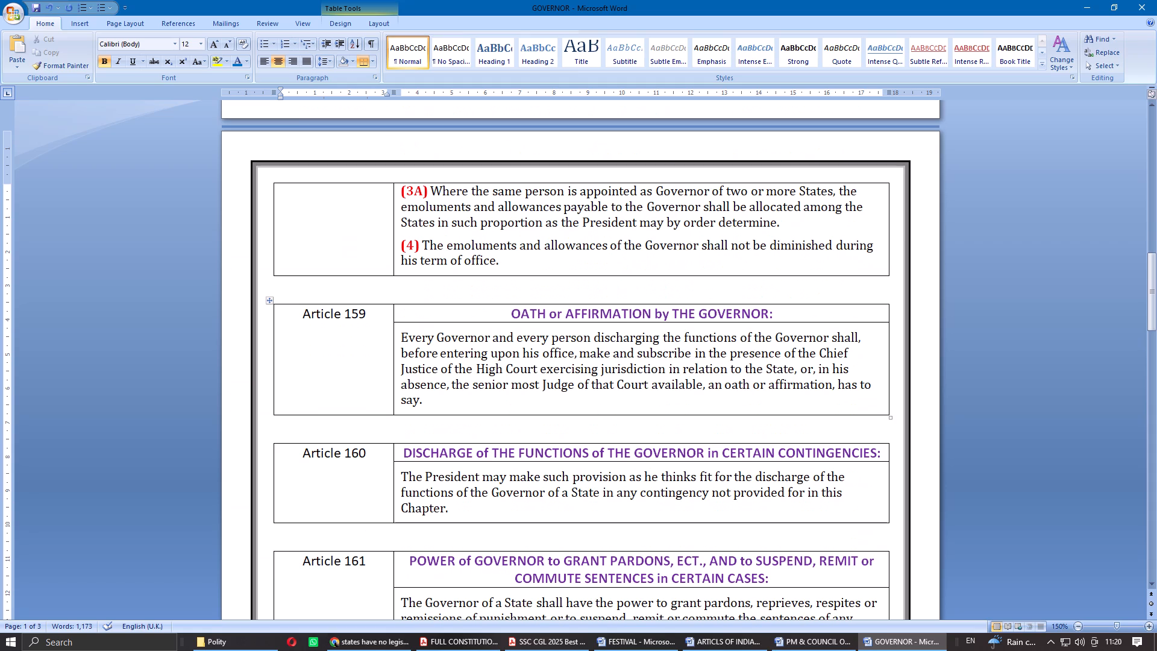
pyautogui.scroll(-1, 532, 427)
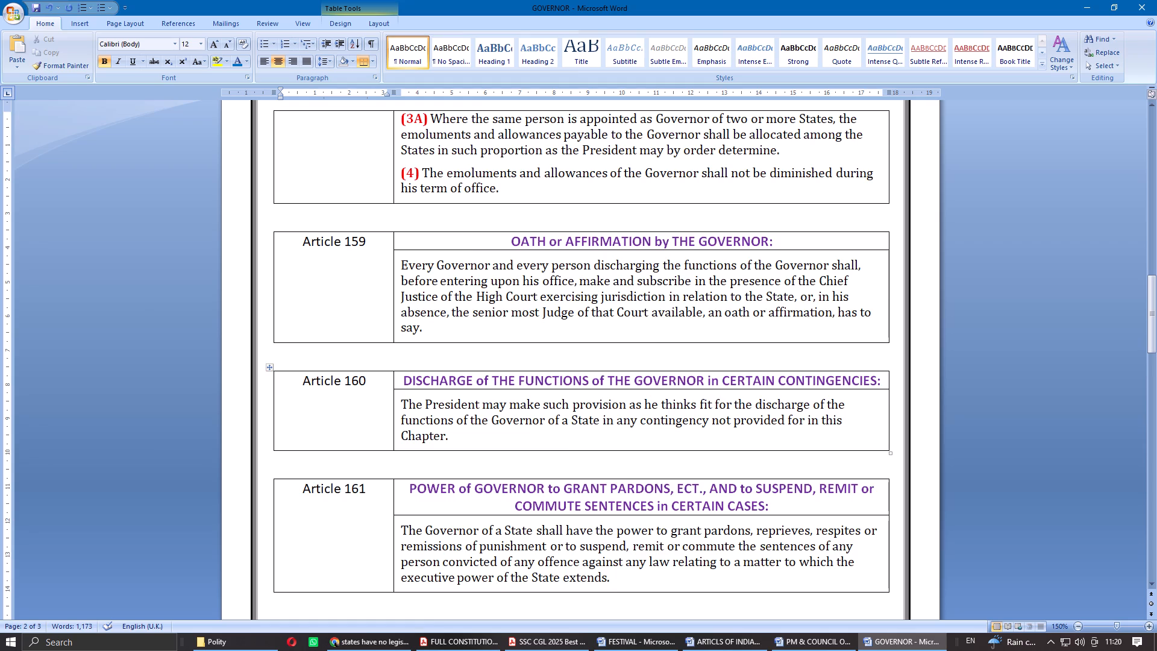
pyautogui.scroll(-2, 527, 438)
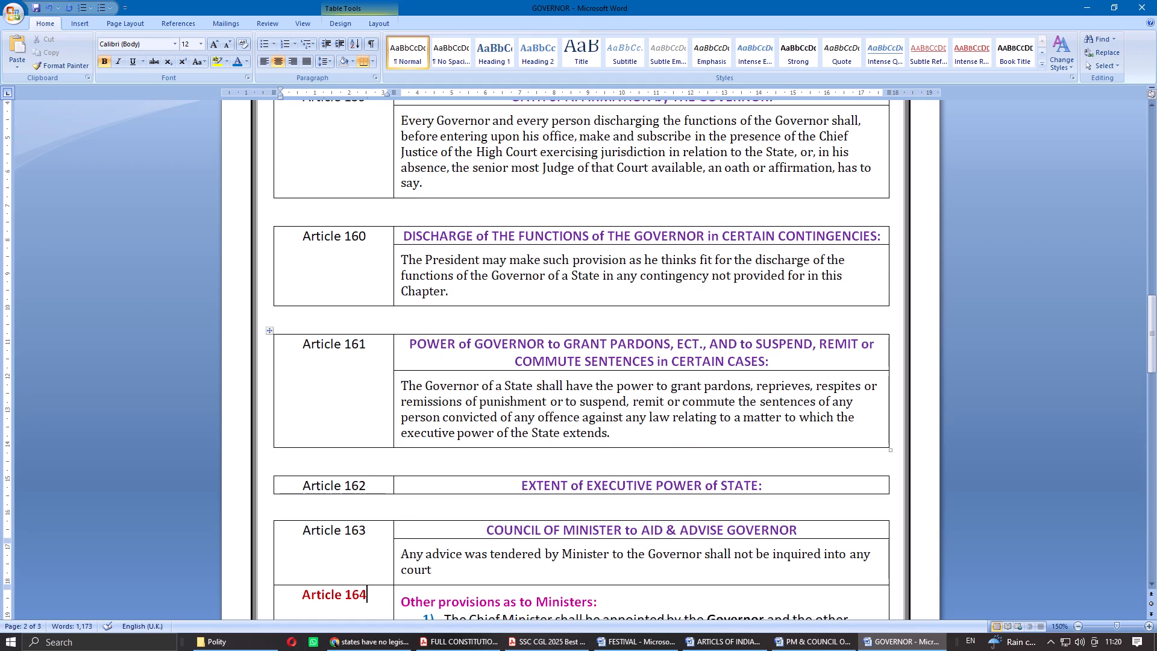
pyautogui.scroll(-2, 525, 439)
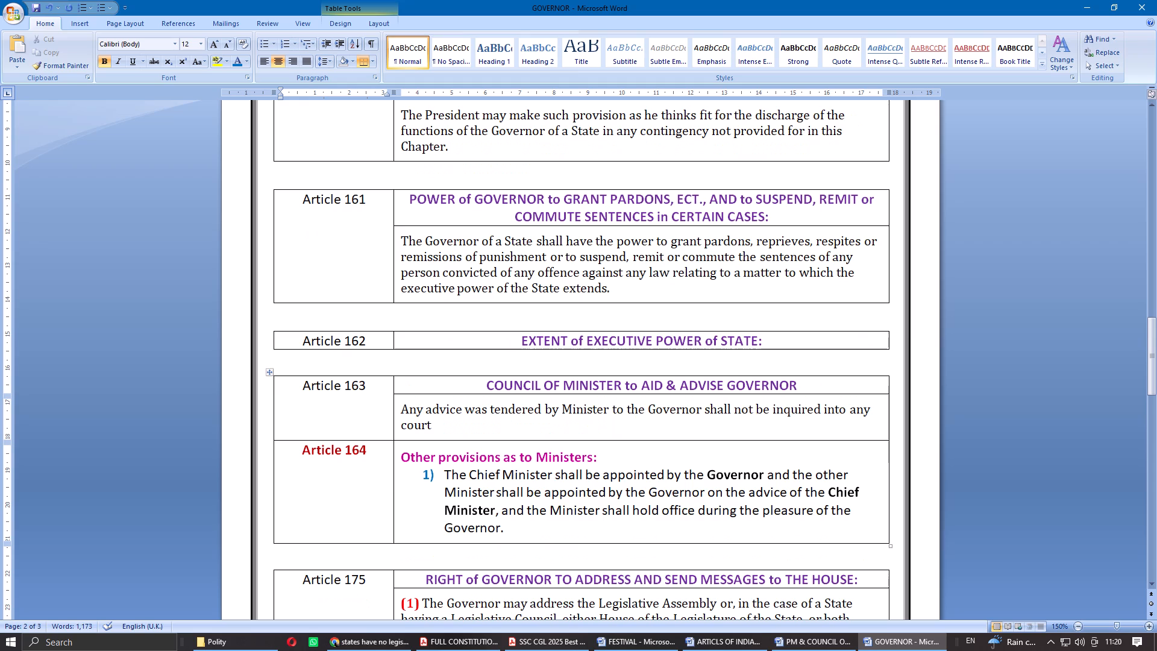
# Split the table above the Article 164 row and set the spacing after the gap paragraph to 6 pt.
pyautogui.click(383, 468)
pyautogui.click(381, 22)
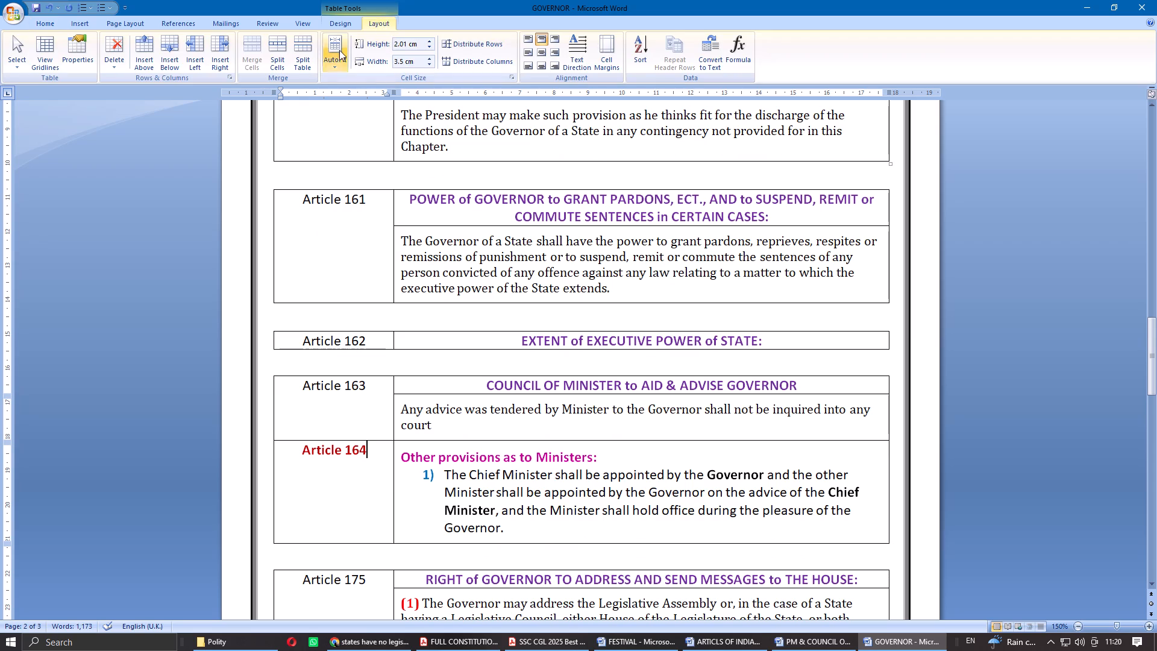
pyautogui.click(303, 63)
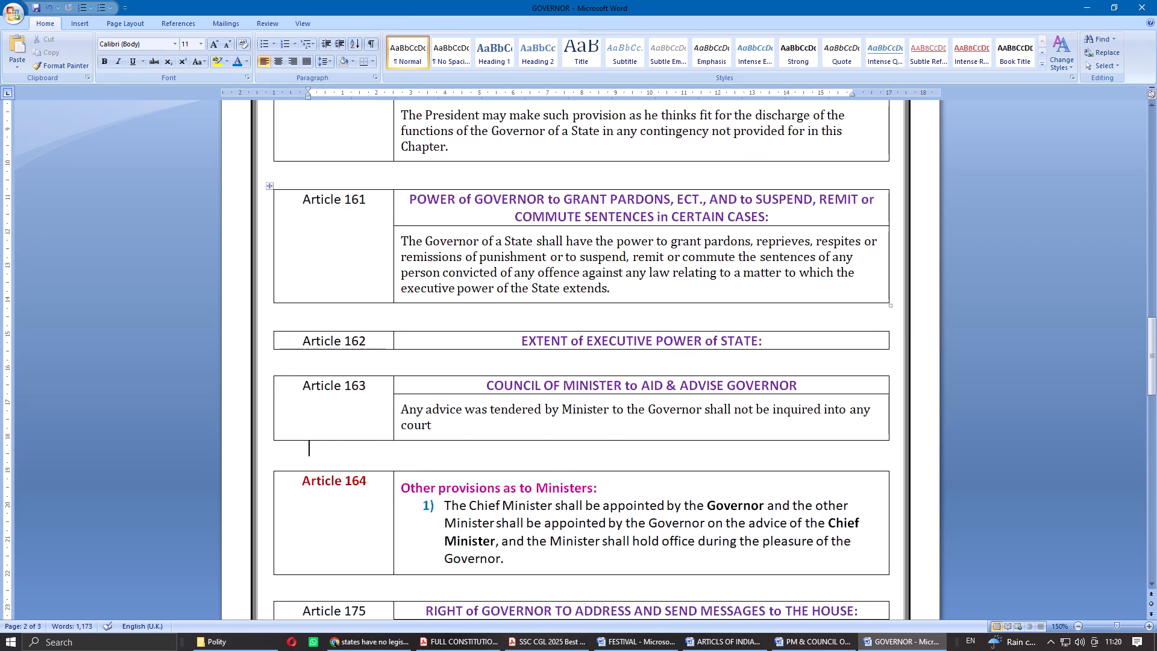
pyautogui.click(112, 28)
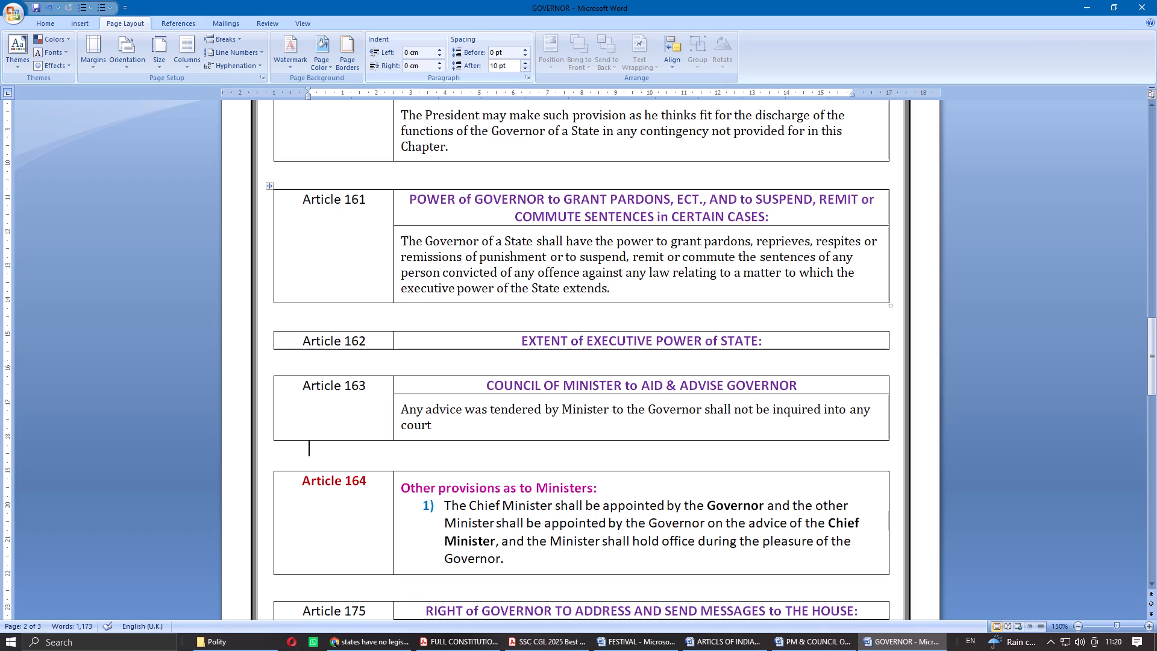
pyautogui.click(526, 68)
# Remove the bold from the "Article 164" label and set its font colour to automatic black.
pyautogui.moveTo(377, 475); pyautogui.dragTo(355, 475)
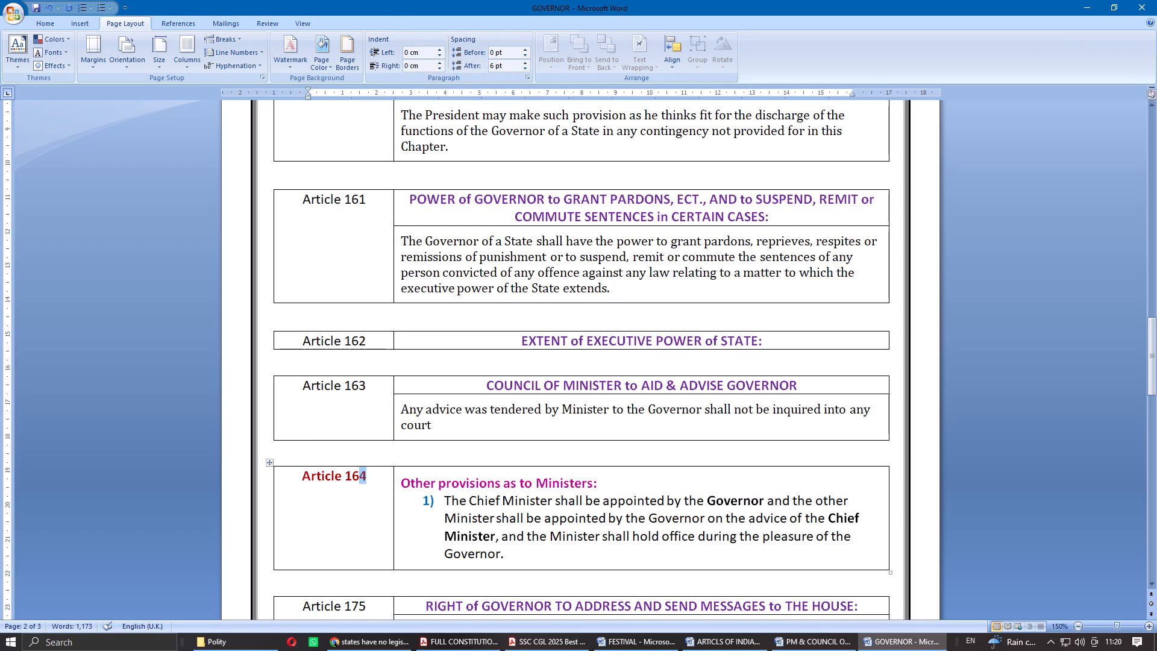
pyautogui.moveTo(355, 475); pyautogui.dragTo(323, 477)
pyautogui.click(39, 20)
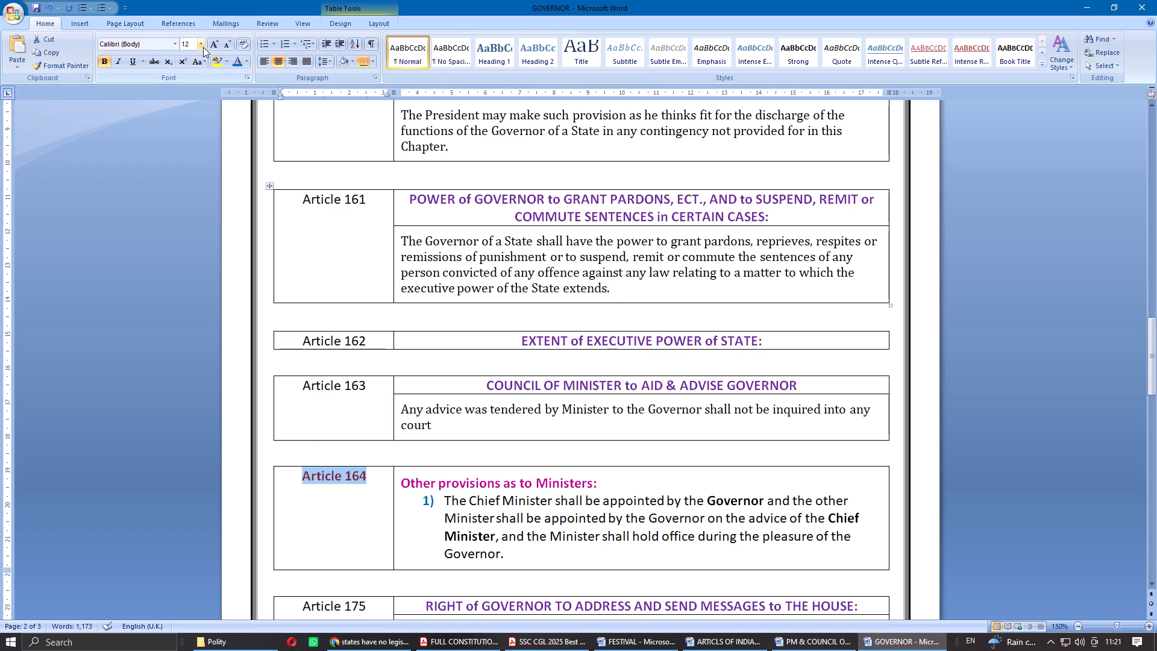
pyautogui.click(103, 65)
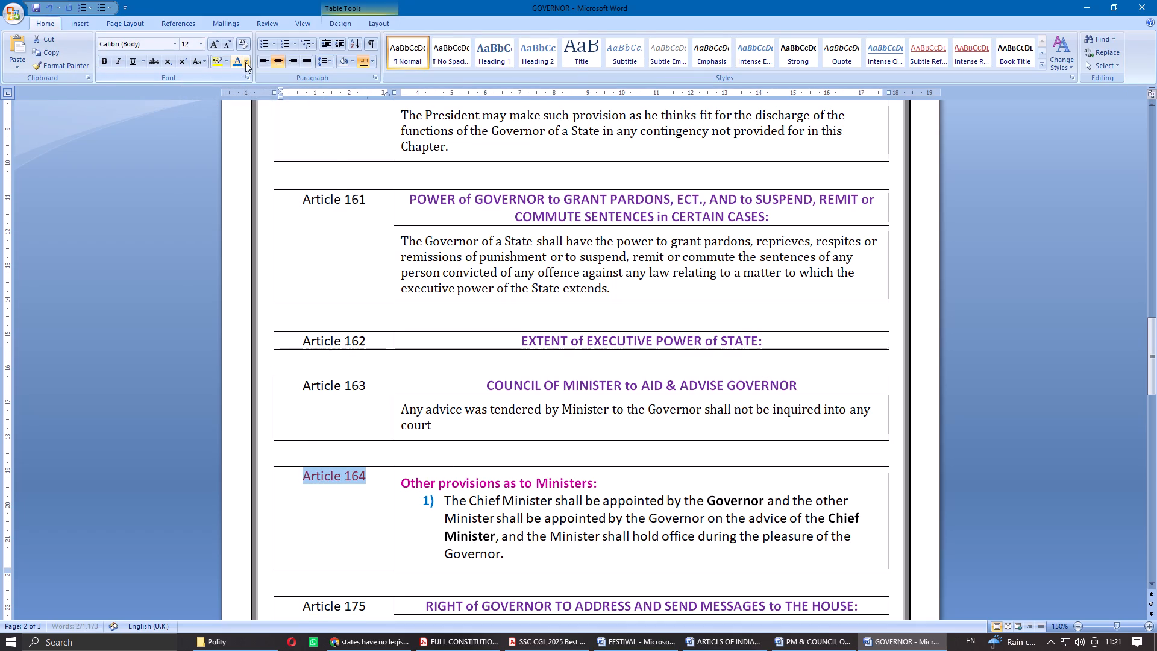
pyautogui.click(248, 61)
pyautogui.click(252, 75)
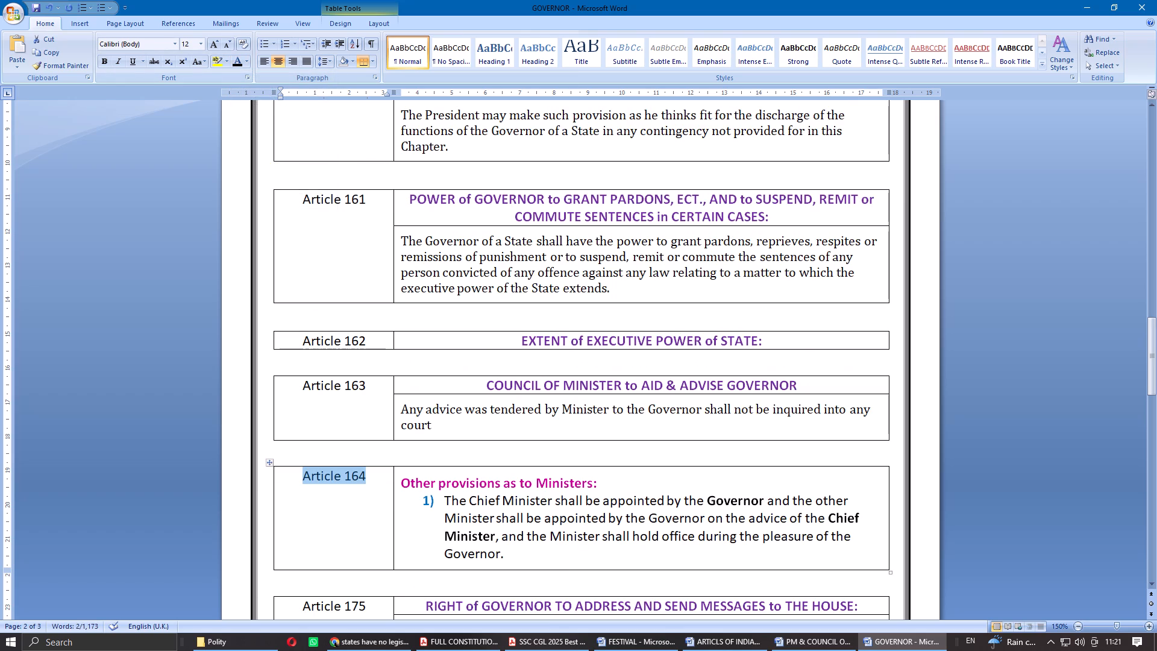
# Cut the heading "Other provisions as to Ministers:" from the Article 164 cell.
pyautogui.moveTo(615, 481); pyautogui.dragTo(452, 482)
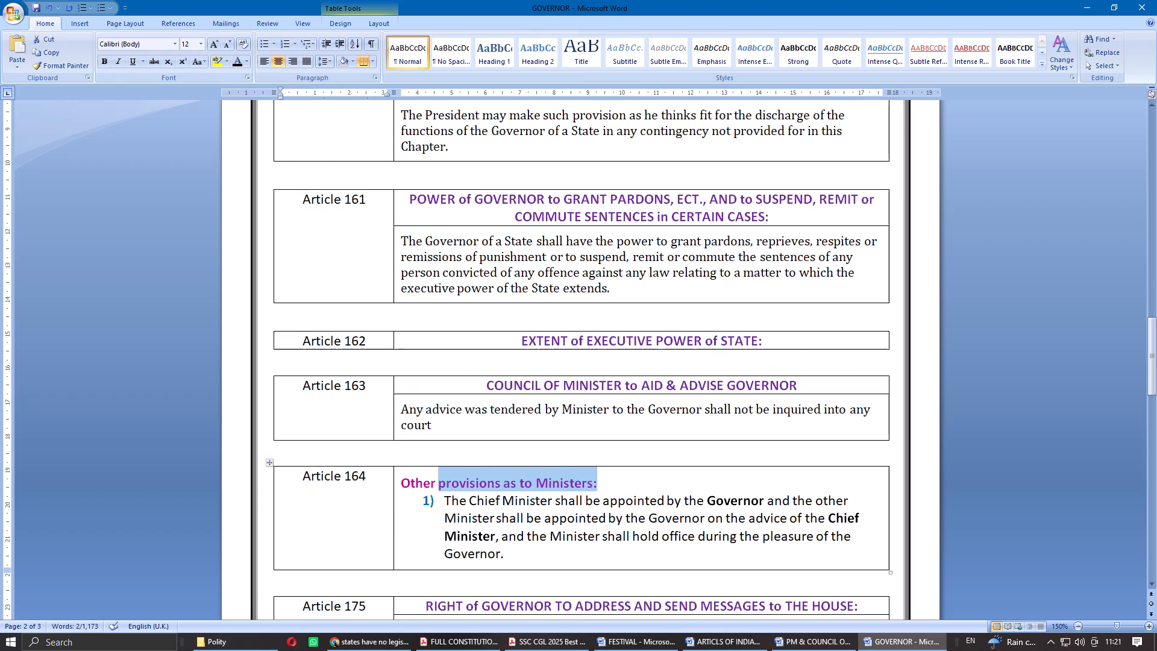
pyautogui.moveTo(452, 482); pyautogui.dragTo(422, 482)
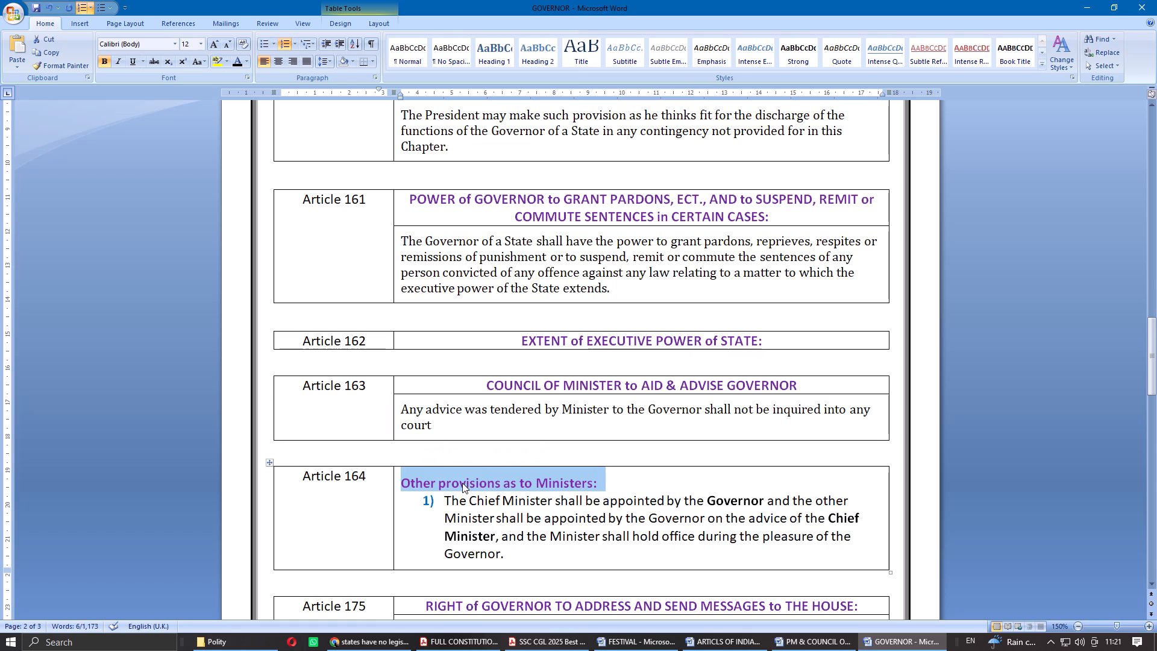
pyautogui.rightClick(462, 483)
pyautogui.click(503, 245)
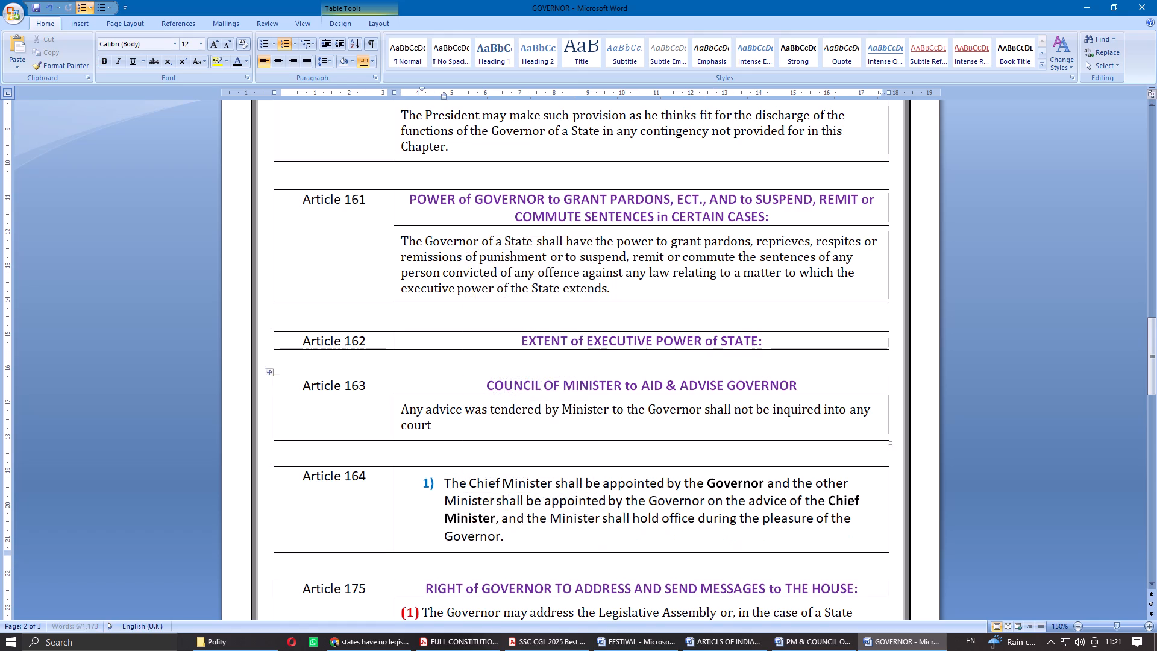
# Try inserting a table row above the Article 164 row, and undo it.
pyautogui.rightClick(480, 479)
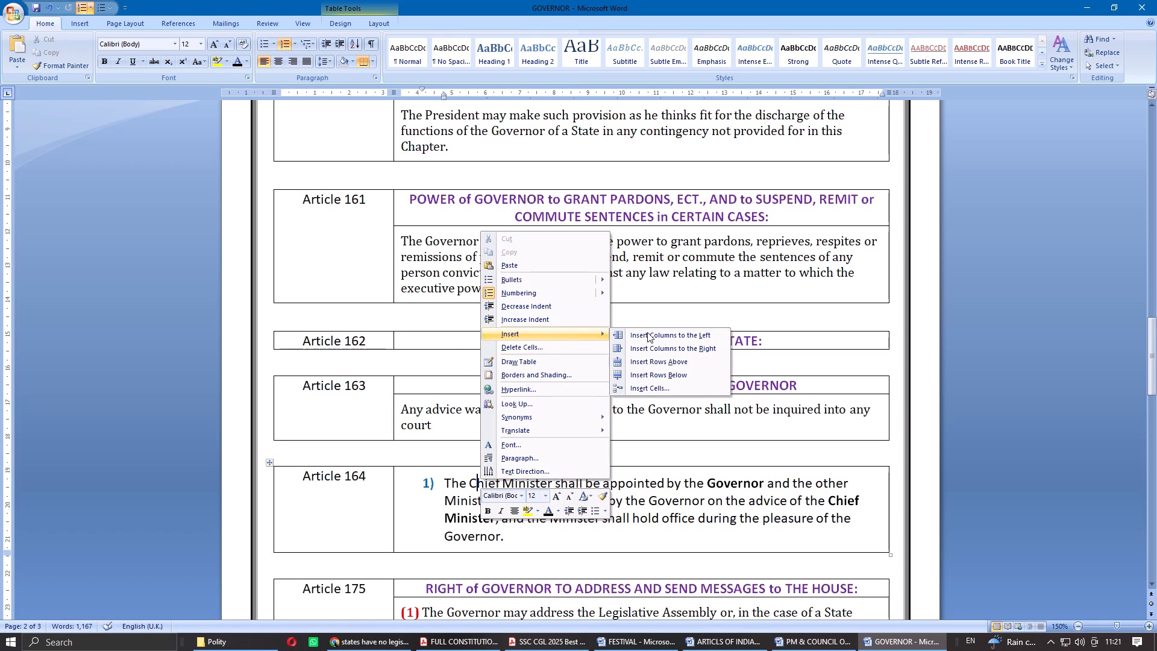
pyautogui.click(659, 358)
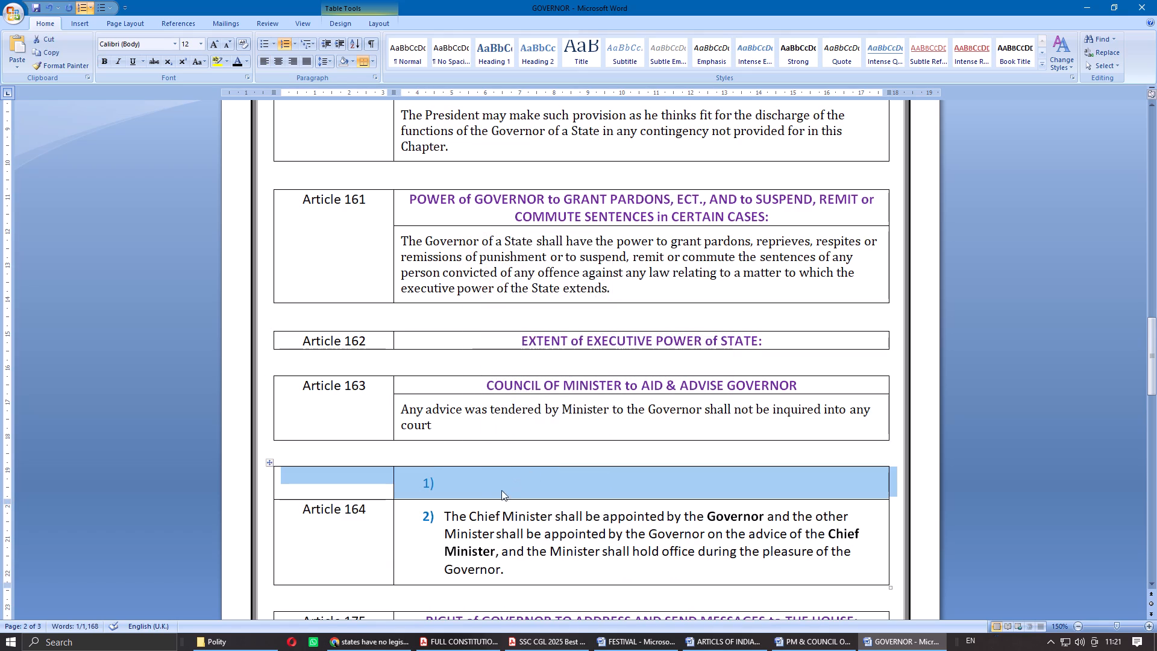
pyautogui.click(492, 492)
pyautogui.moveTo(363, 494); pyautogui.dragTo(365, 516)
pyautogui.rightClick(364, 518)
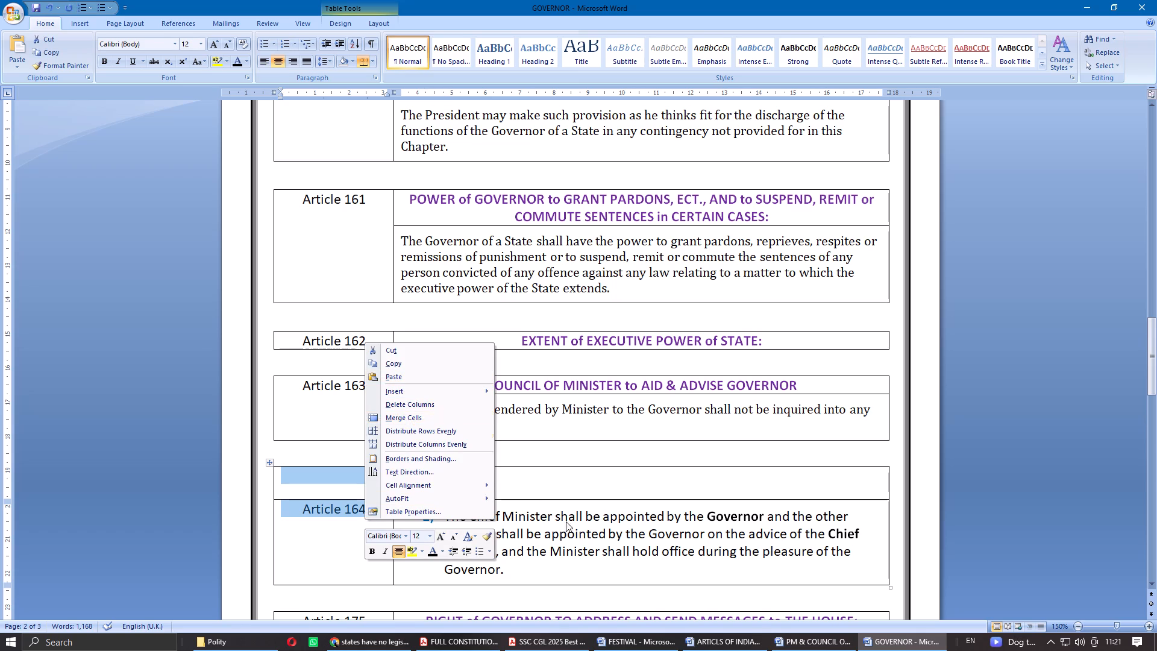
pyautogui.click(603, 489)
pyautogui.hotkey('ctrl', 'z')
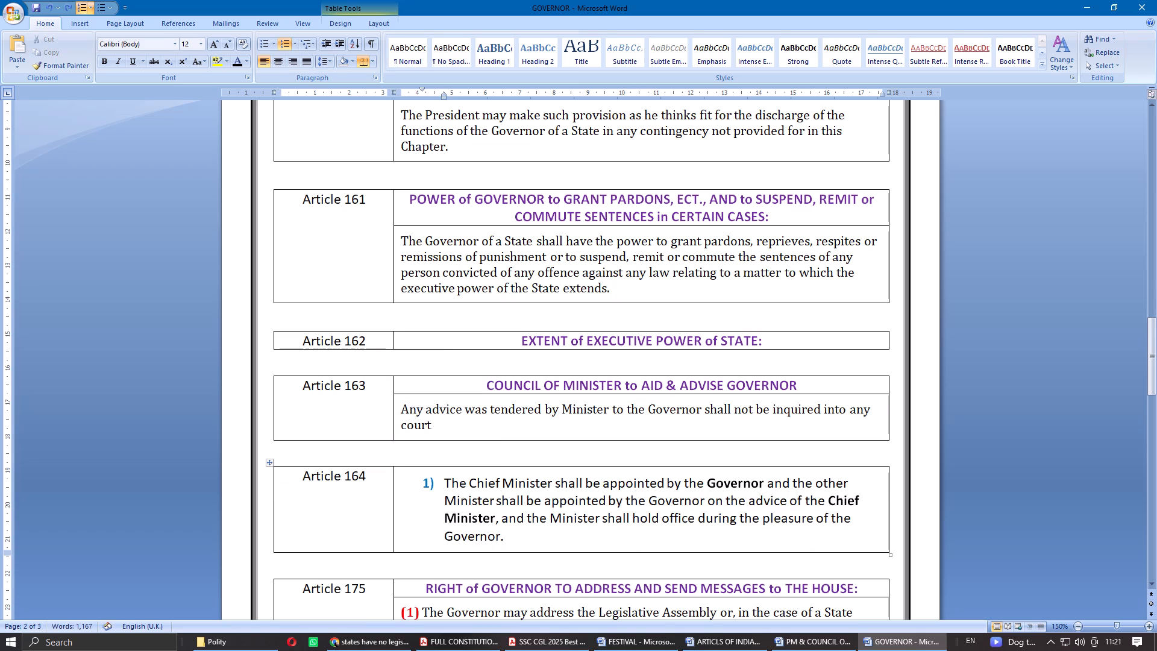
# Remove the 1) numbering and the indent from the Article 164 clause.
pyautogui.click(441, 479)
pyautogui.press('BackSpace')
pyautogui.press('BackSpace')
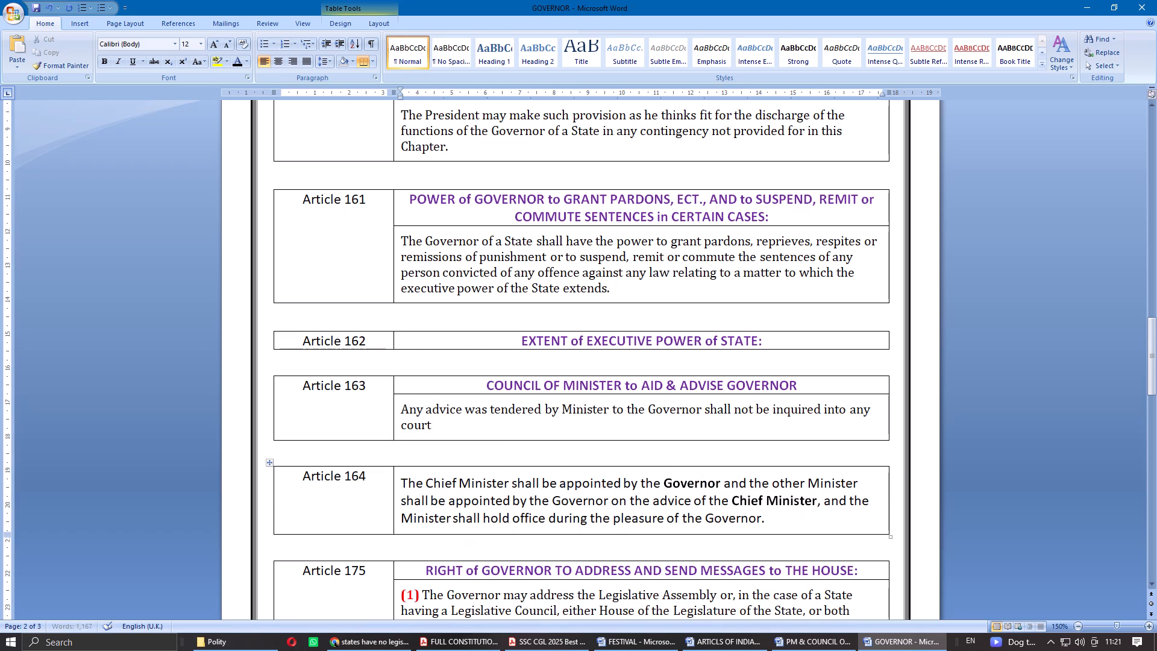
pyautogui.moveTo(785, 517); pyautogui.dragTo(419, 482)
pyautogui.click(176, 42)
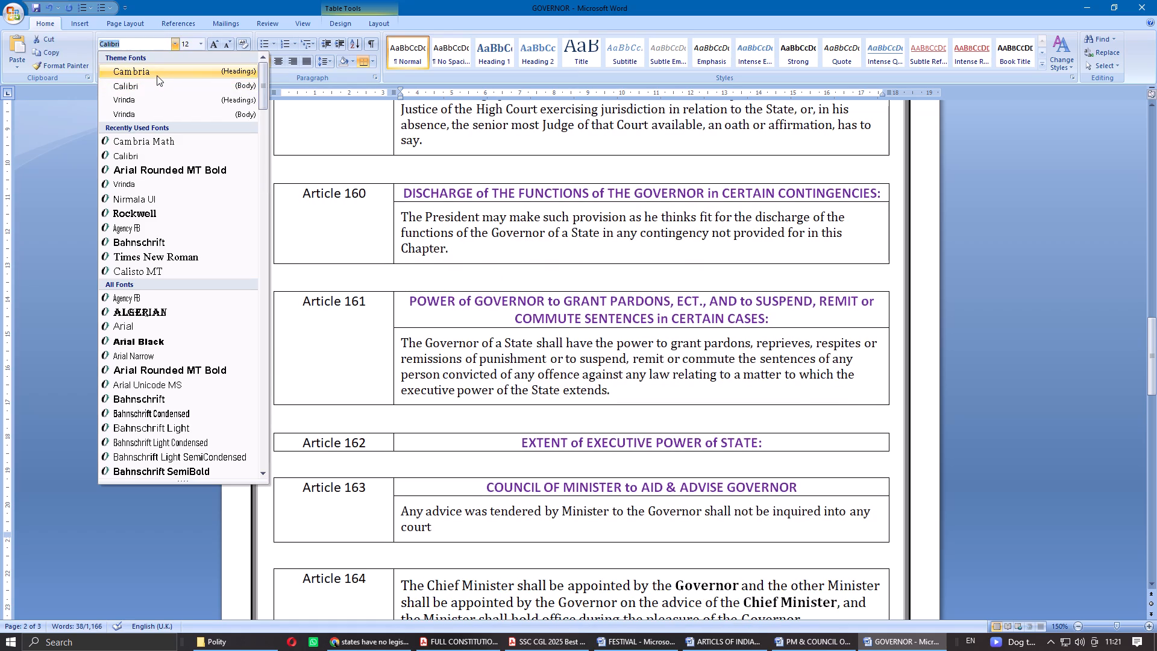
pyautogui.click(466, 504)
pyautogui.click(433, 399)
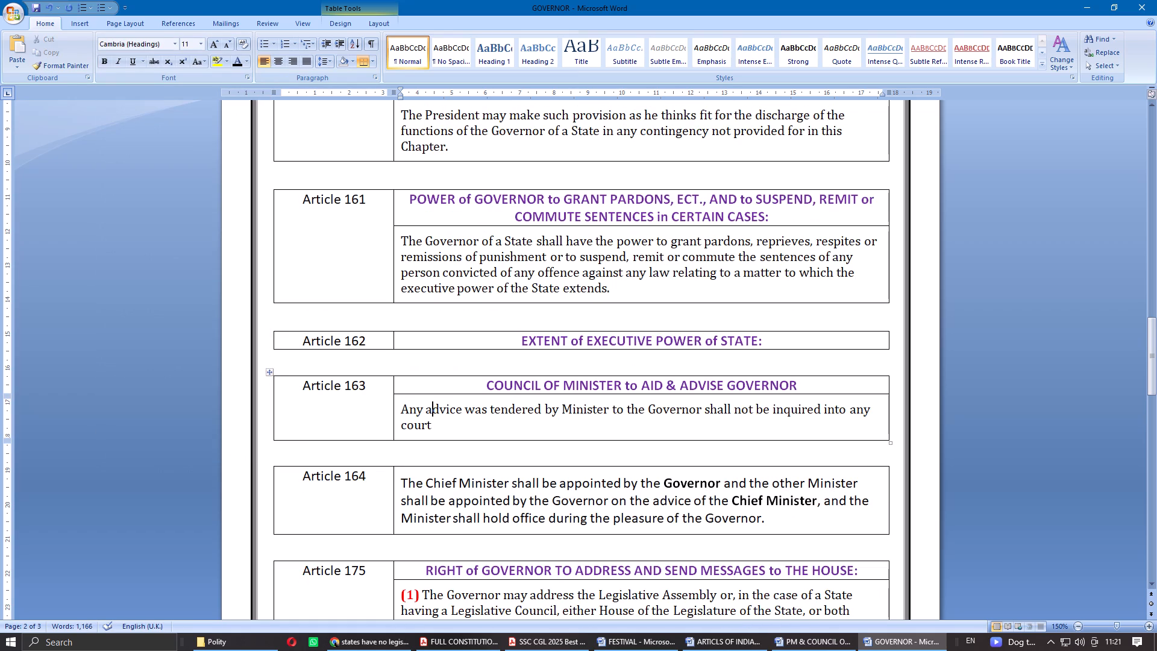
# Set the font of the whole Article 164 clause to Cambria (Headings).
pyautogui.scroll(-1, 481, 450)
pyautogui.moveTo(412, 401); pyautogui.dragTo(621, 424)
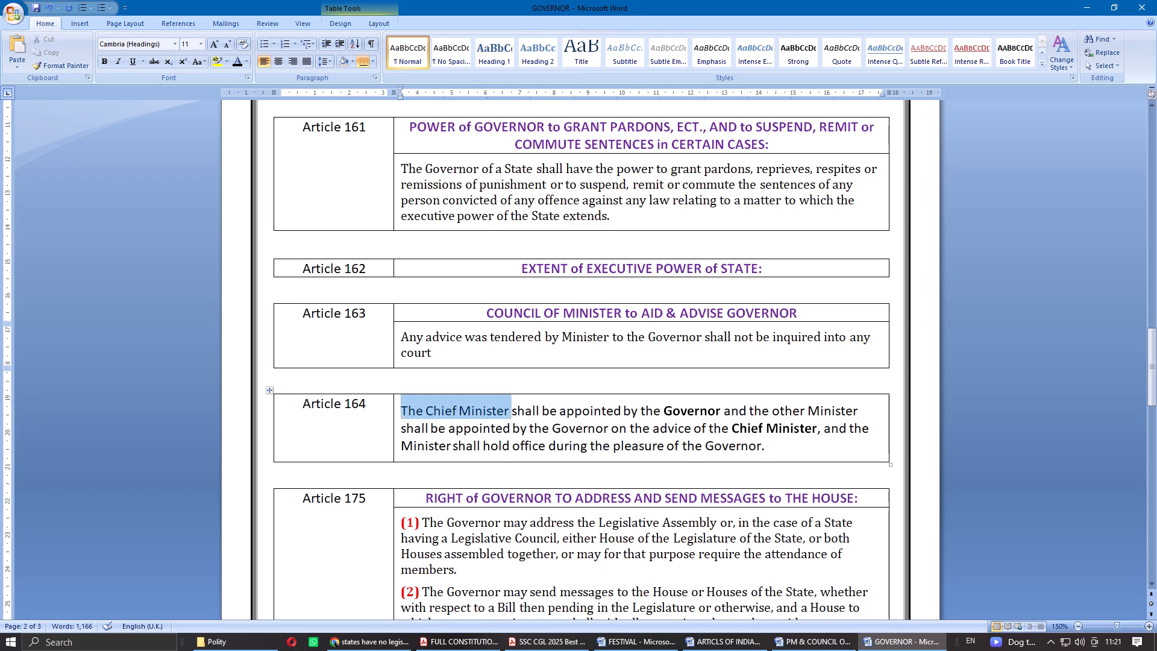
pyautogui.moveTo(621, 424); pyautogui.dragTo(785, 443)
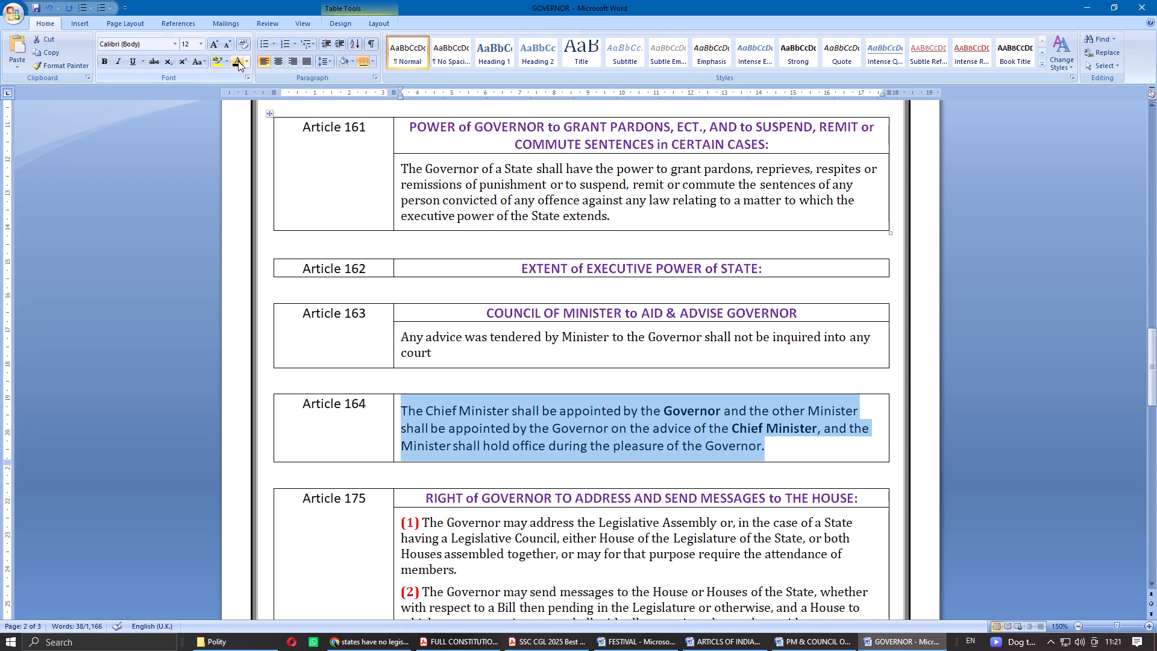
pyautogui.click(175, 45)
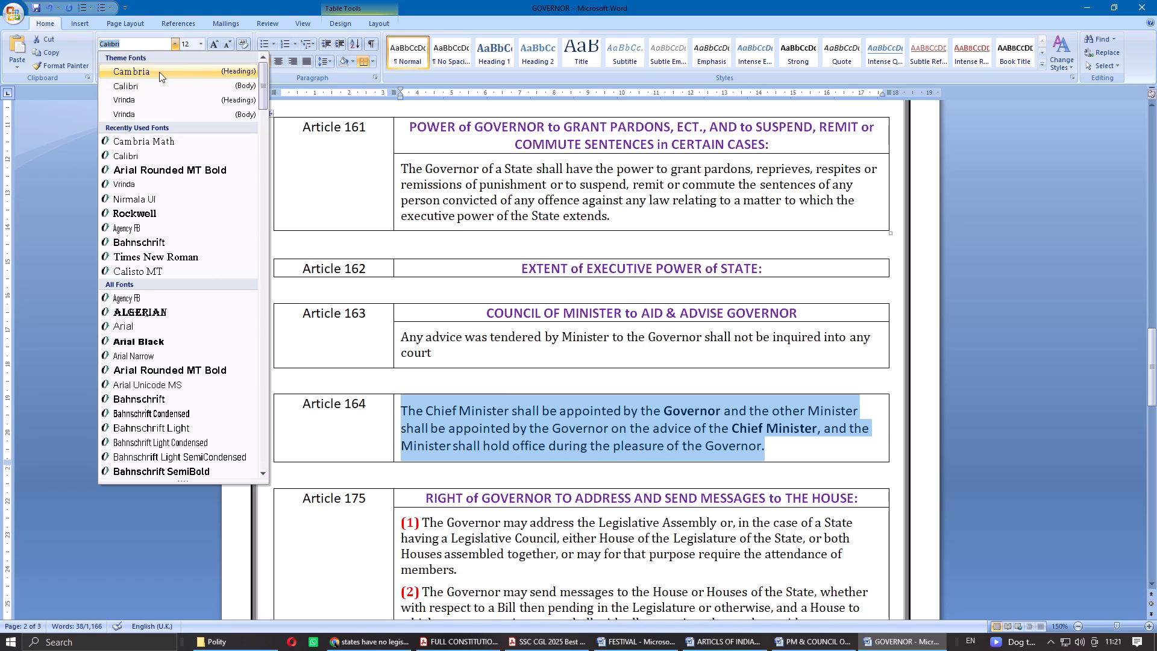
pyautogui.click(159, 72)
pyautogui.click(468, 339)
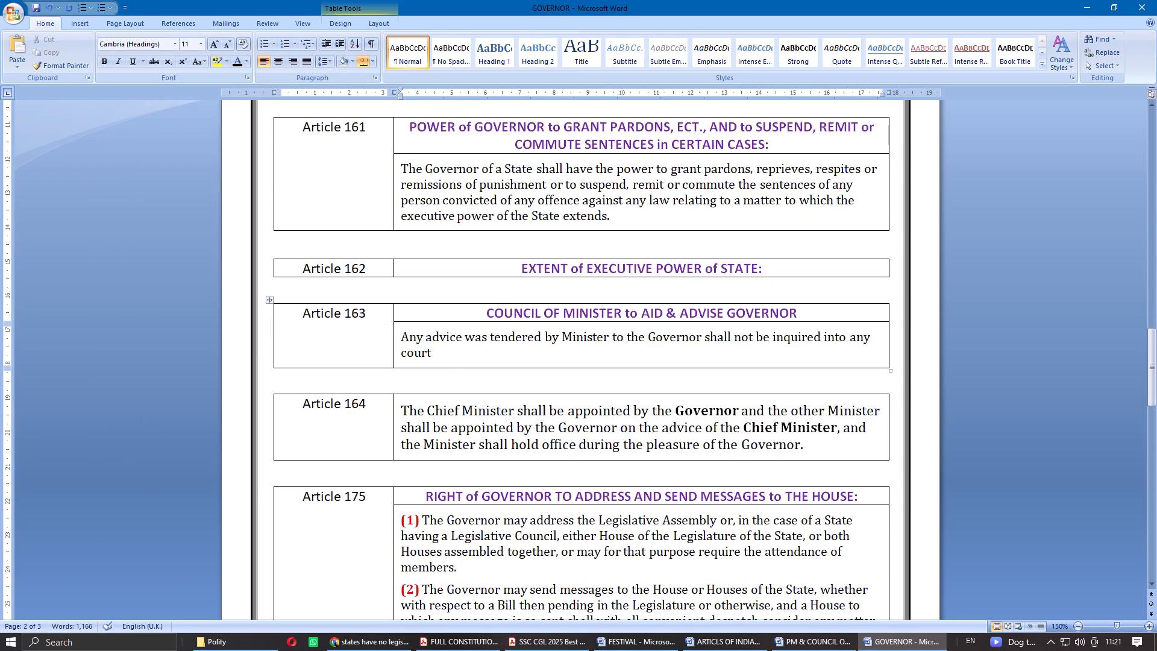
# Set the font size of the Article 164 clause to 11.
pyautogui.moveTo(812, 447); pyautogui.dragTo(425, 410)
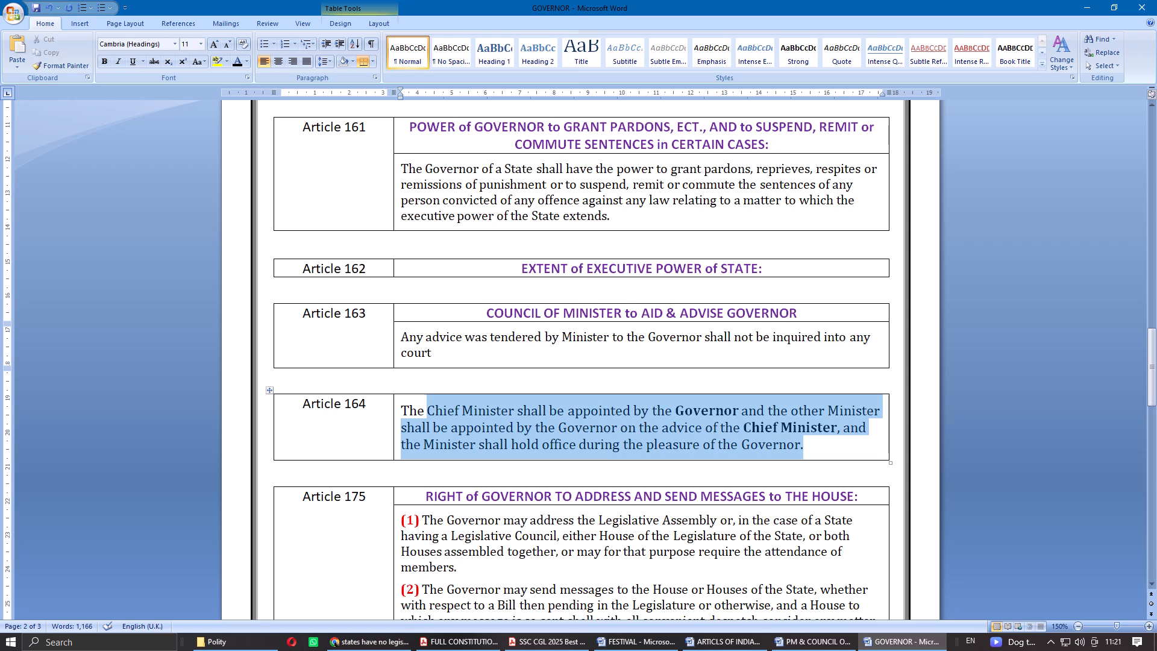
pyautogui.moveTo(425, 410); pyautogui.dragTo(423, 412)
pyautogui.click(201, 44)
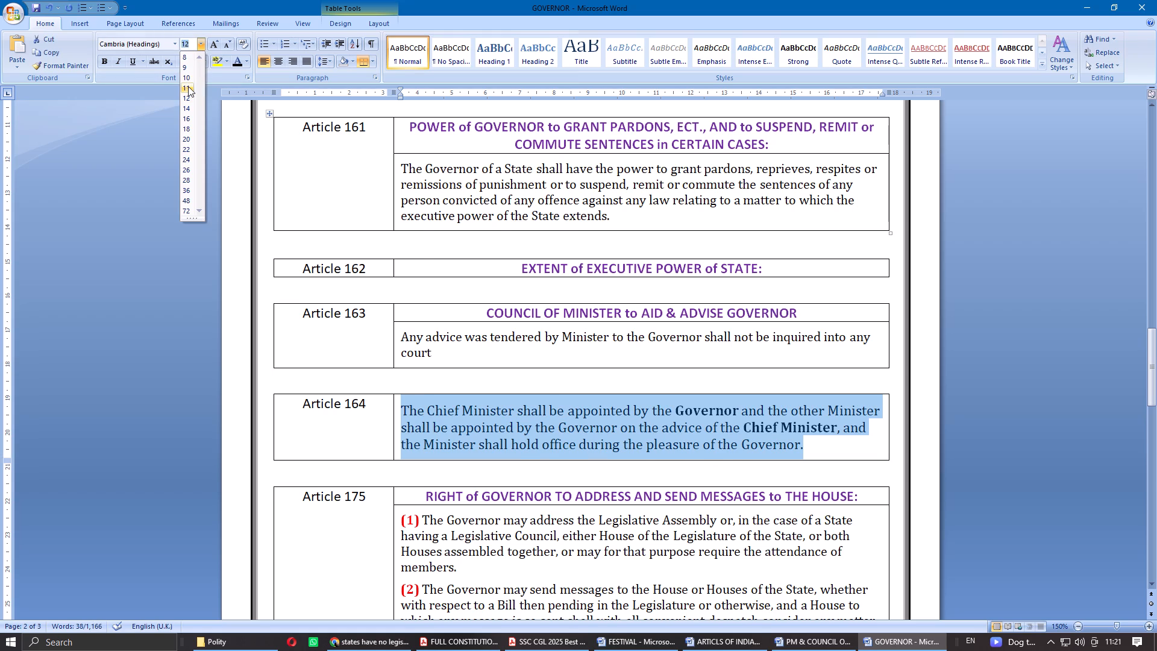
pyautogui.click(188, 87)
pyautogui.click(727, 436)
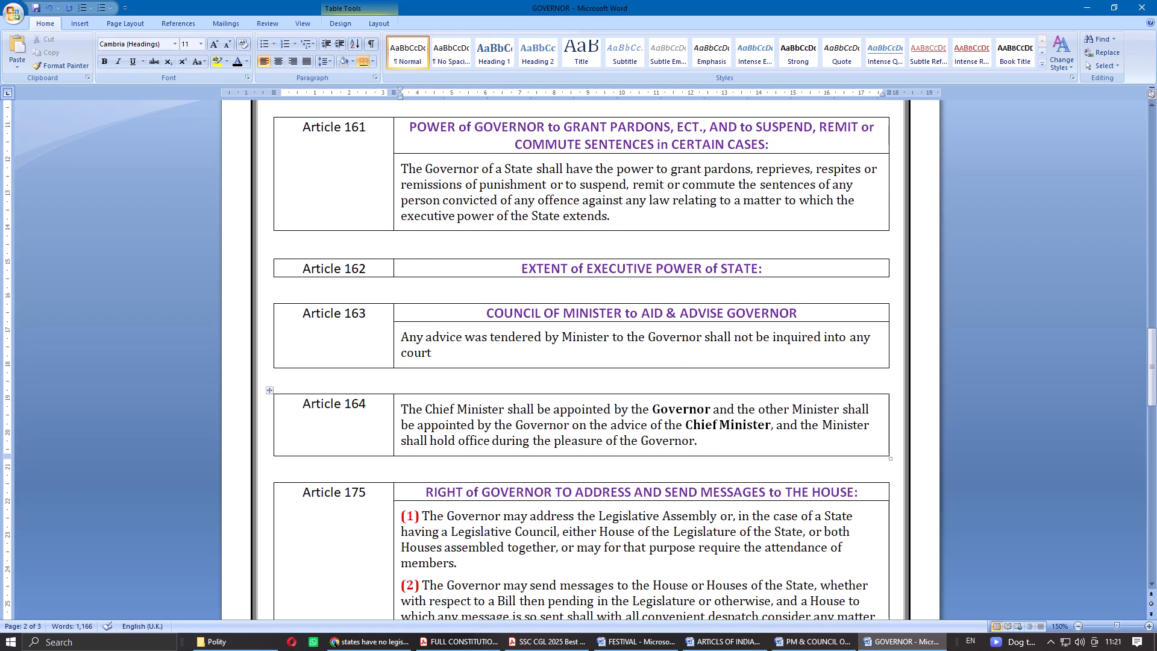
# Review the other article entries in the GOVERNOR document and compare their formatting with Article 164.
pyautogui.scroll(-2, 563, 432)
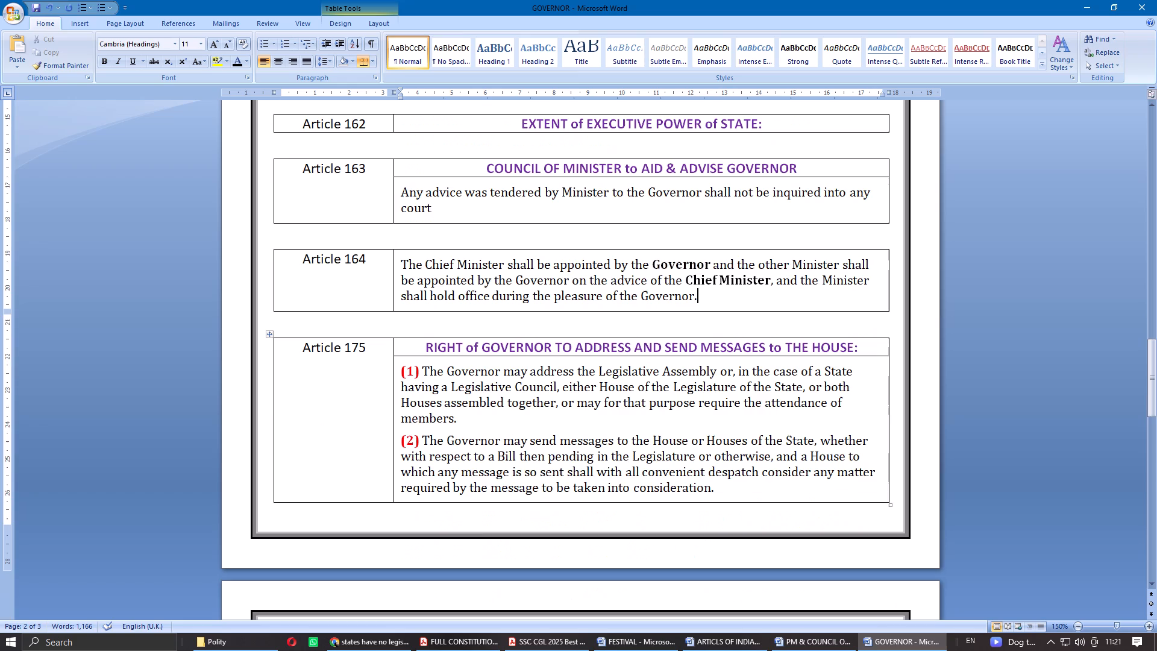
pyautogui.scroll(-4, 563, 432)
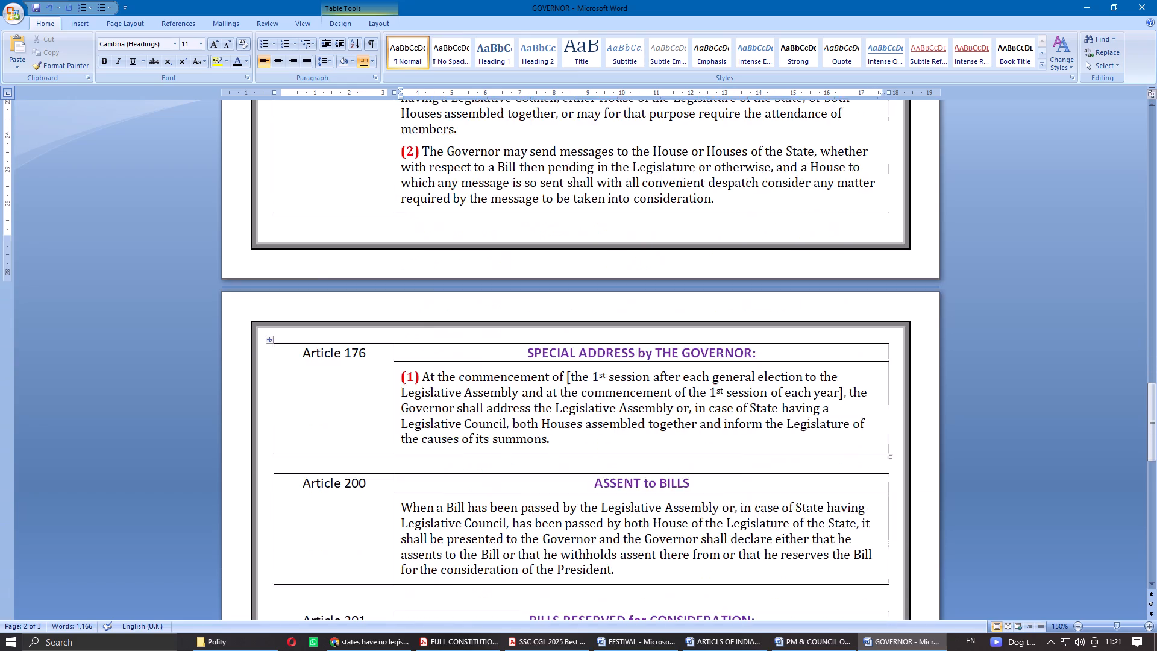
pyautogui.scroll(-2, 563, 432)
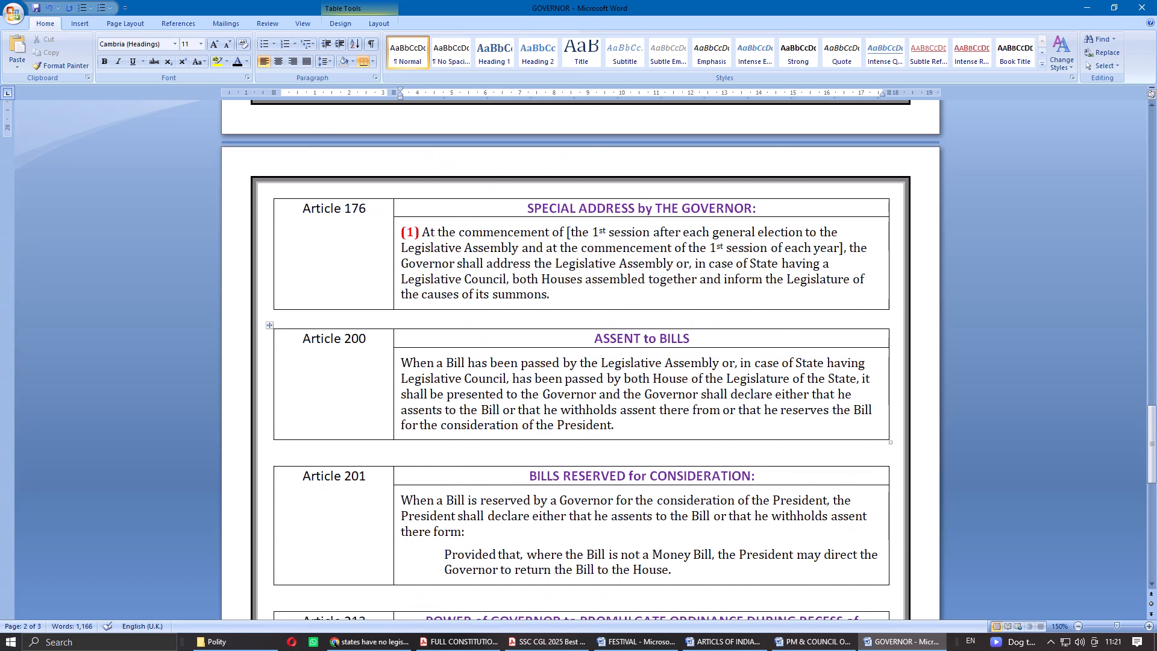
pyautogui.scroll(-7, 563, 432)
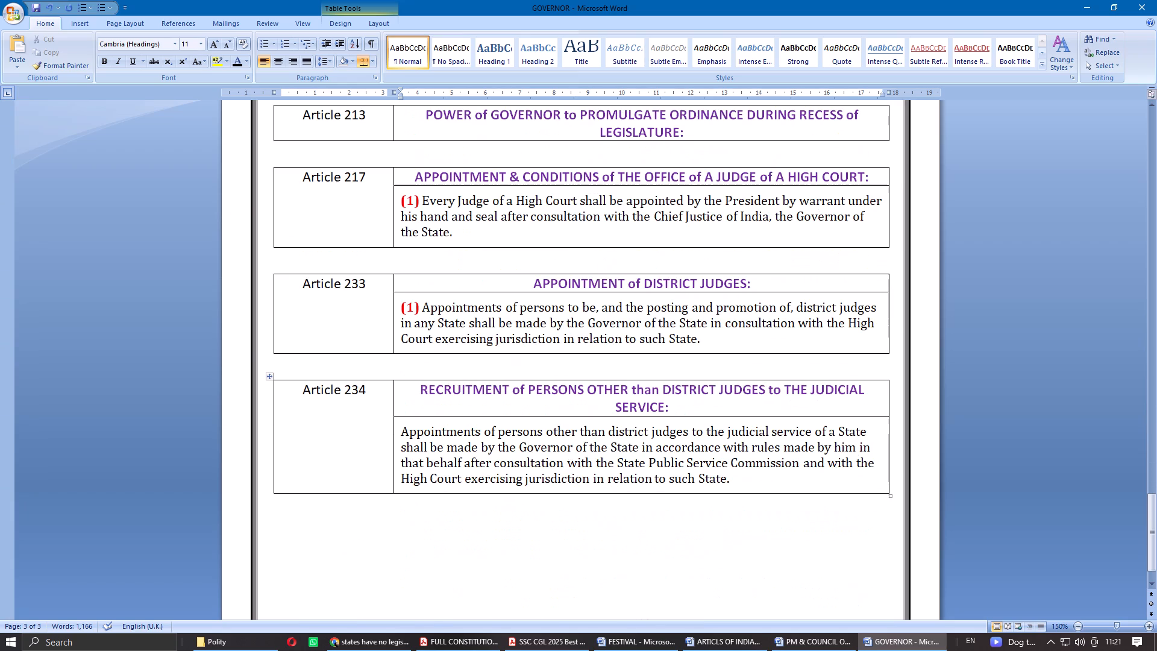
pyautogui.scroll(4, 560, 433)
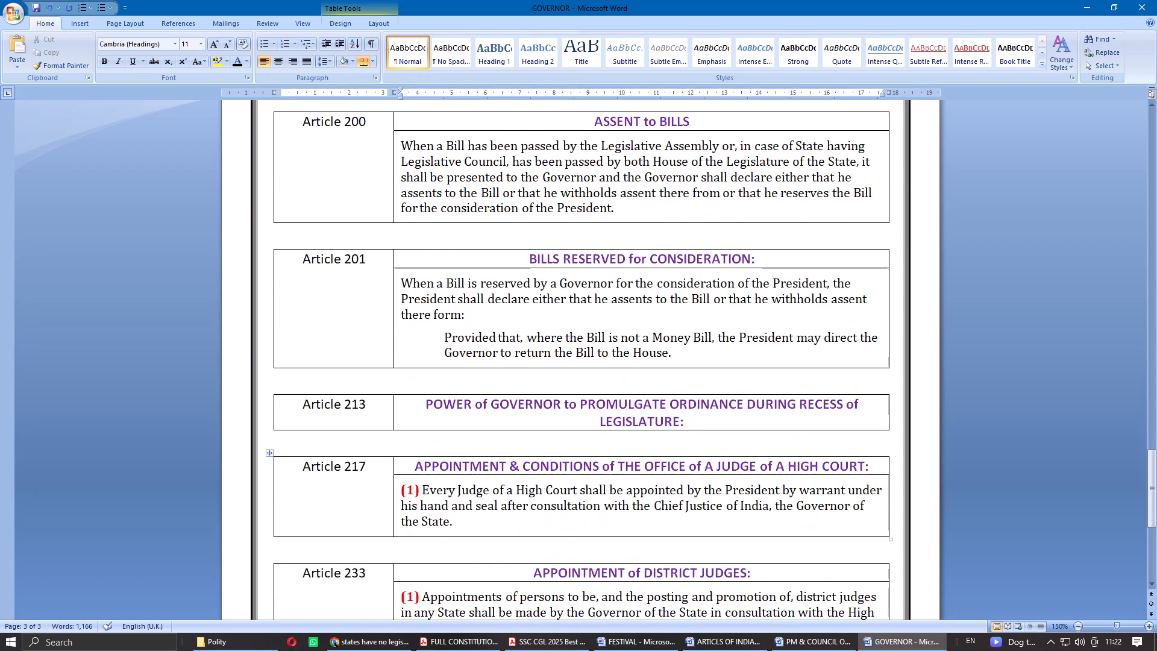
pyautogui.scroll(20, 559, 433)
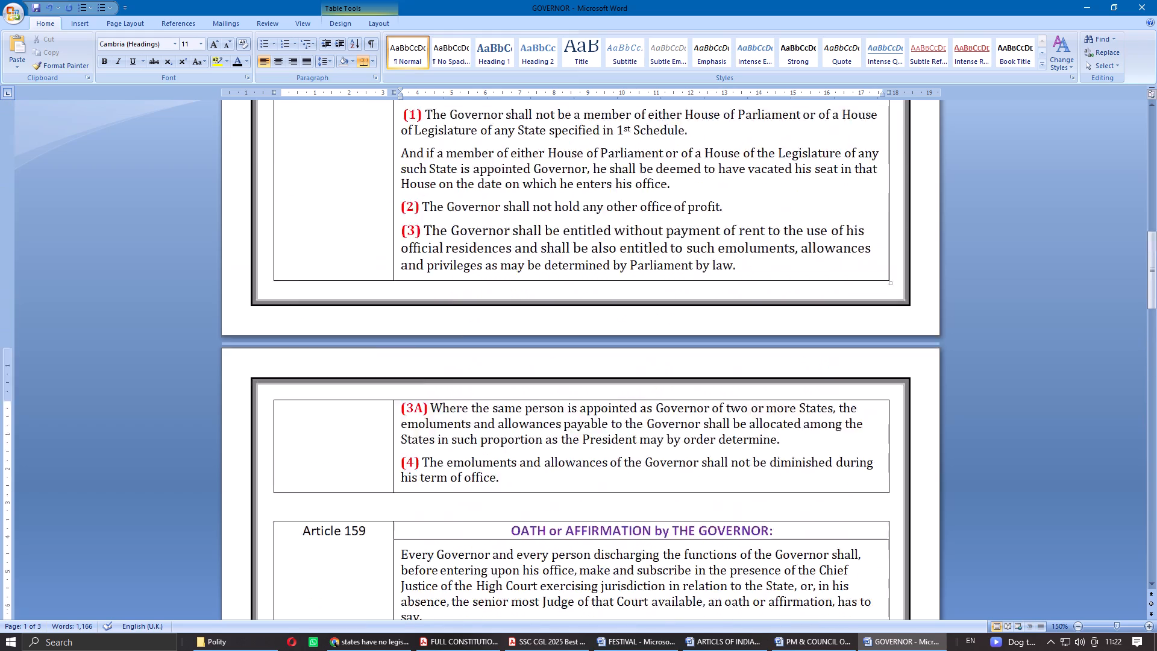
pyautogui.scroll(6, 559, 433)
pyautogui.scroll(-4, 559, 433)
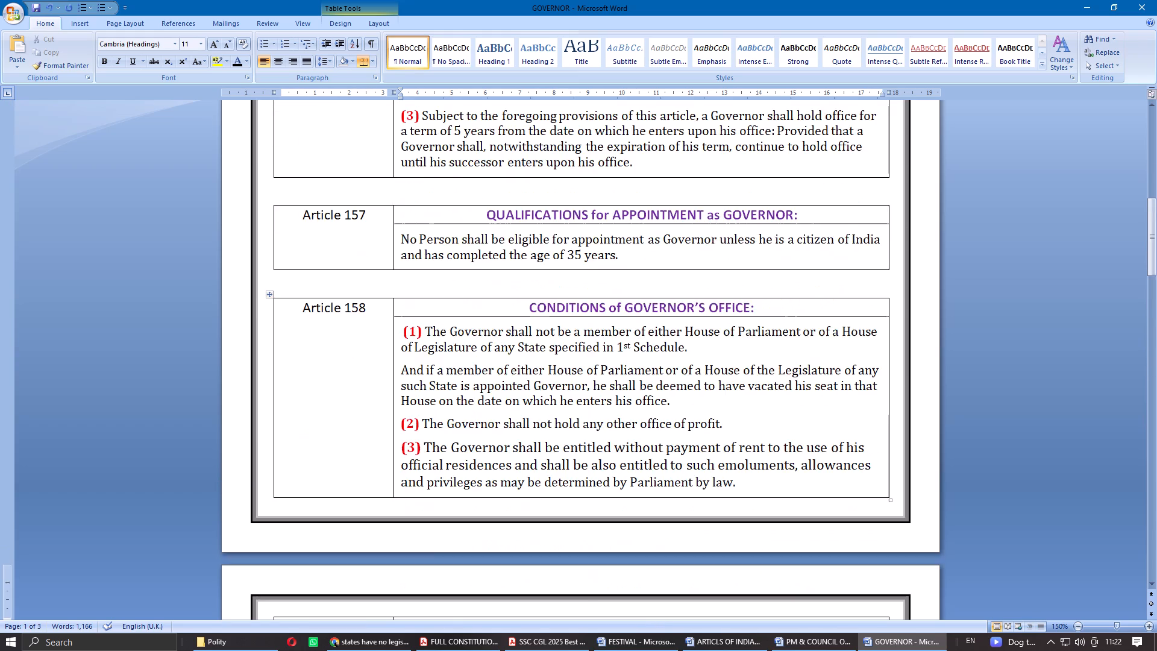
pyautogui.scroll(-9, 559, 433)
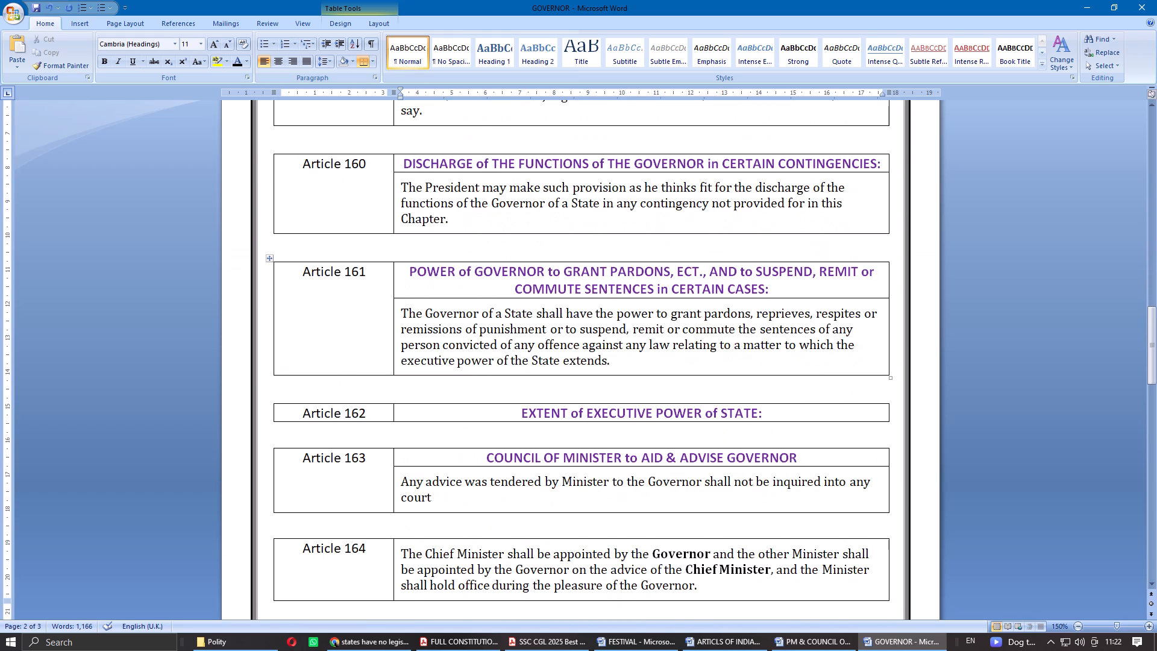
pyautogui.scroll(-1, 558, 437)
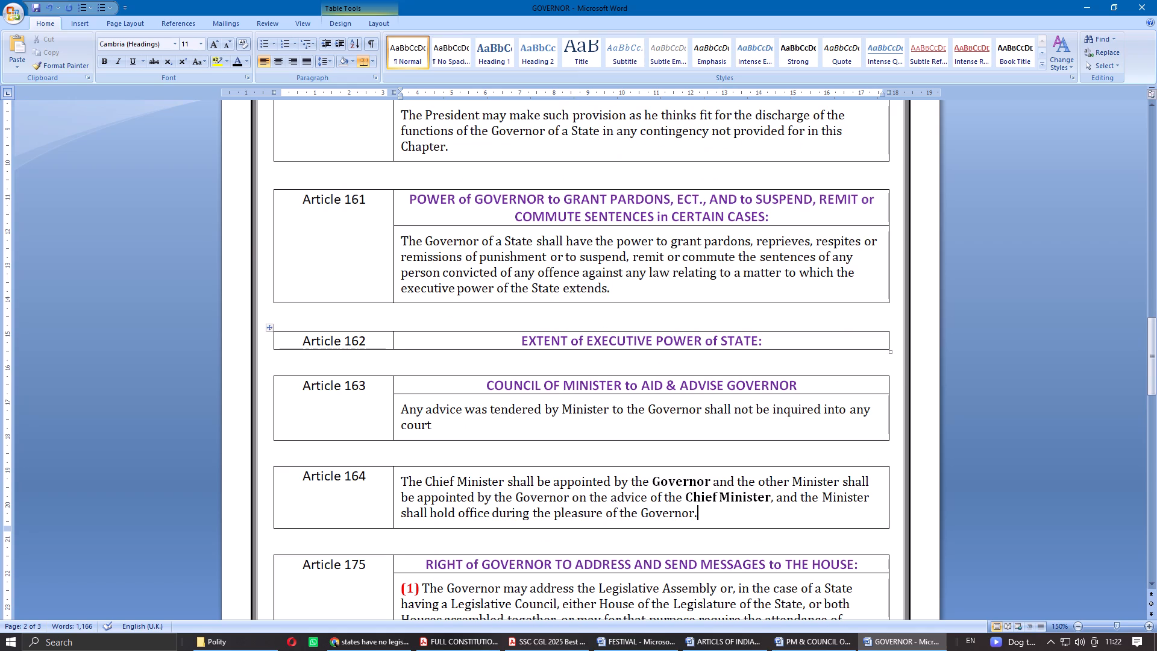
# Save the GOVERNOR document and close it.
pyautogui.click(27, 0)
pyautogui.click(31, 3)
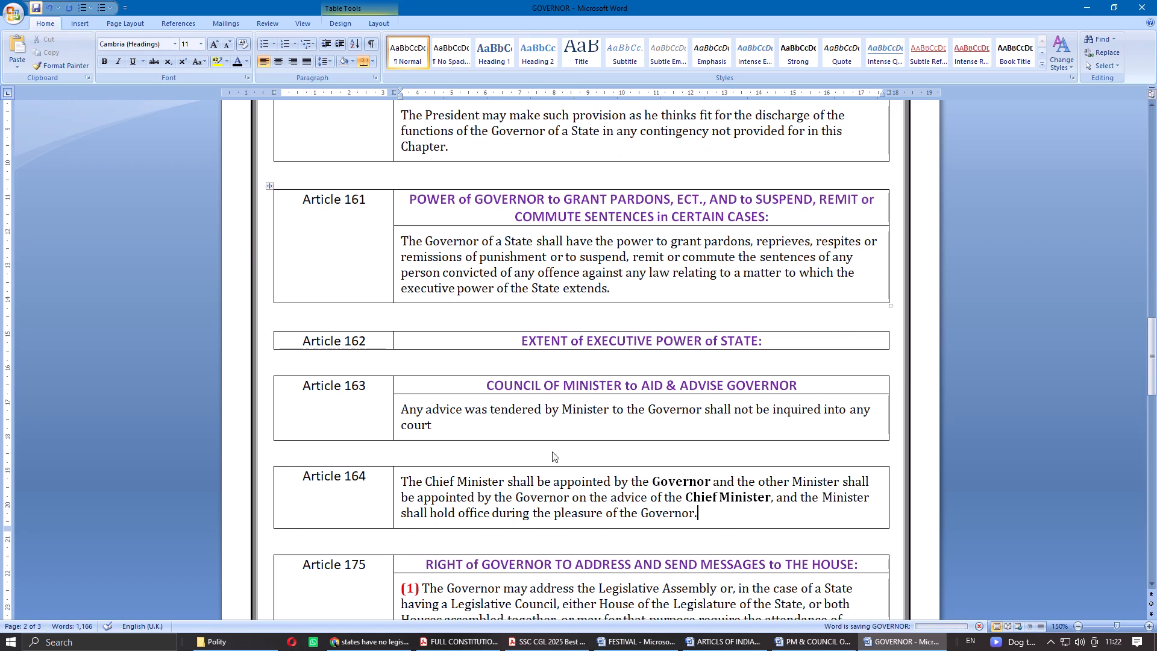
pyautogui.click(1156, 0)
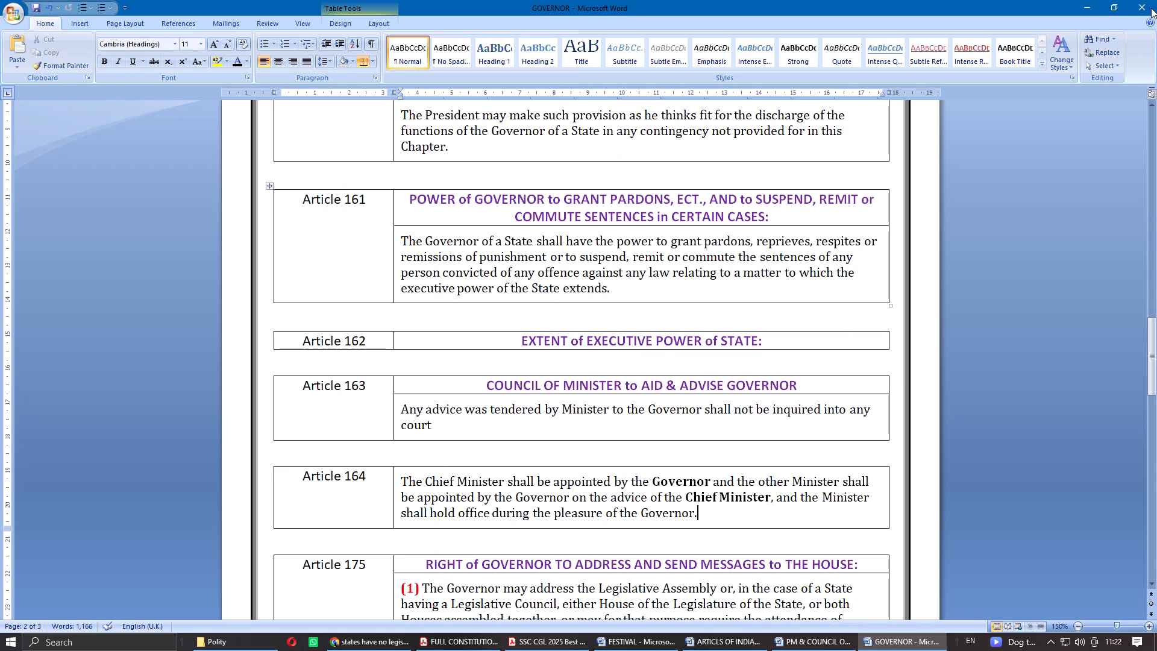
pyautogui.click(686, 453)
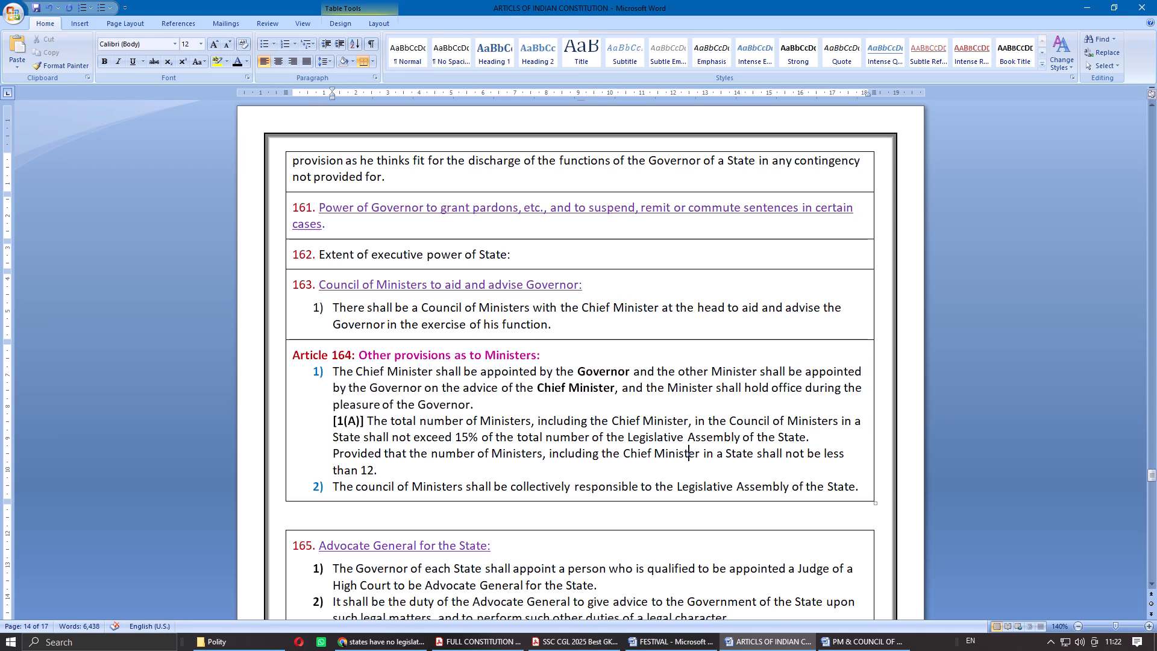
# Bring up Article 164 clause (3) in the Constitution PDF, and add a bold "(3)" line below clause (2) in PM & COUNCIL OF MINISTERS.
pyautogui.click(601, 647)
pyautogui.click(477, 640)
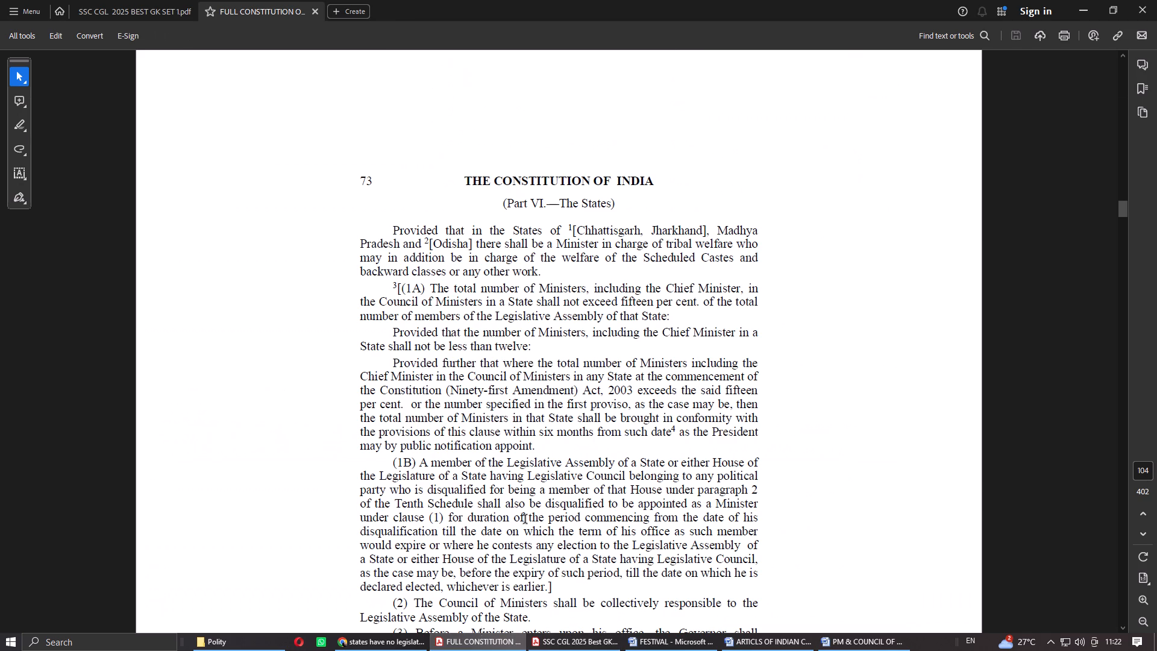
pyautogui.scroll(-2, 528, 513)
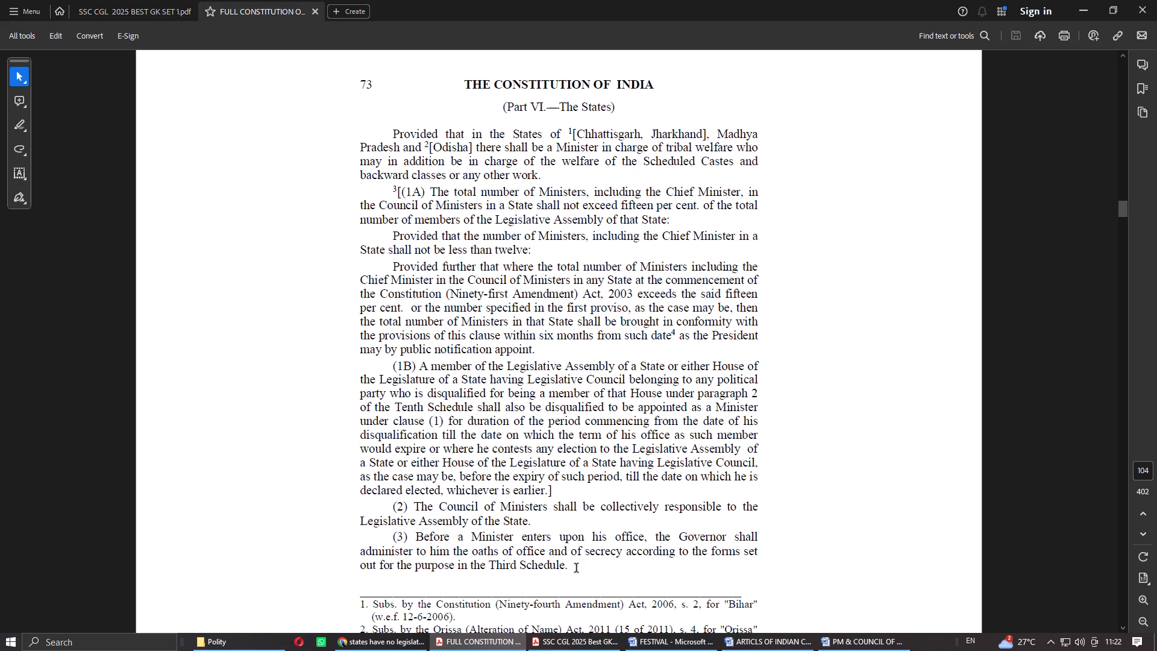
pyautogui.click(835, 642)
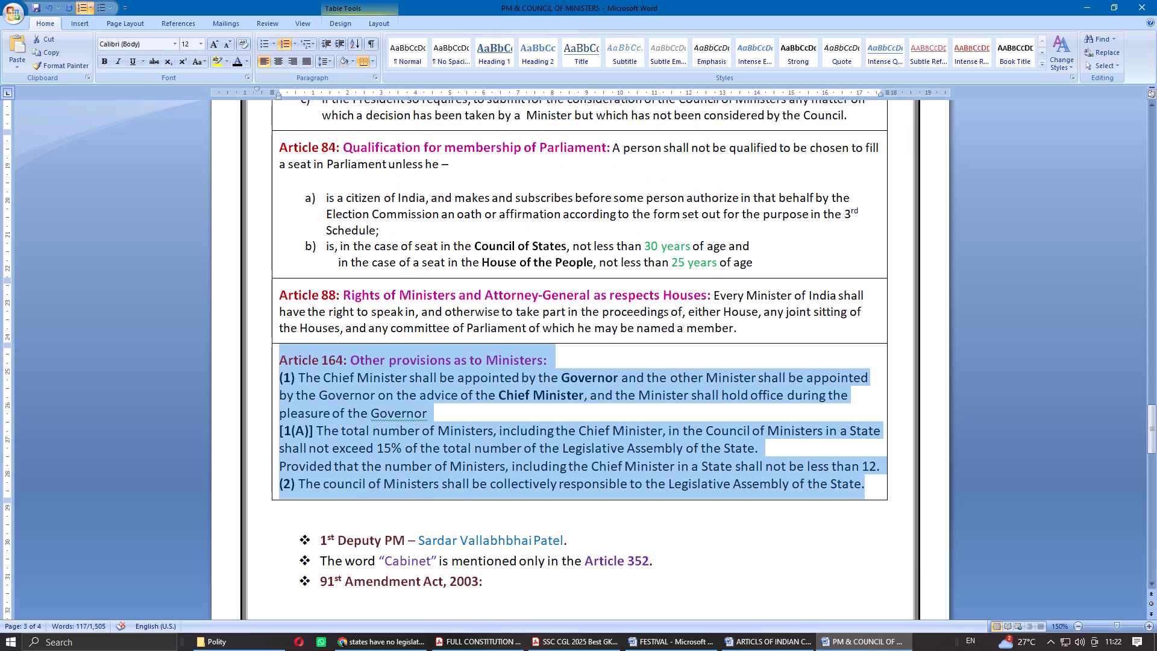
pyautogui.click(881, 492)
pyautogui.press('Return')
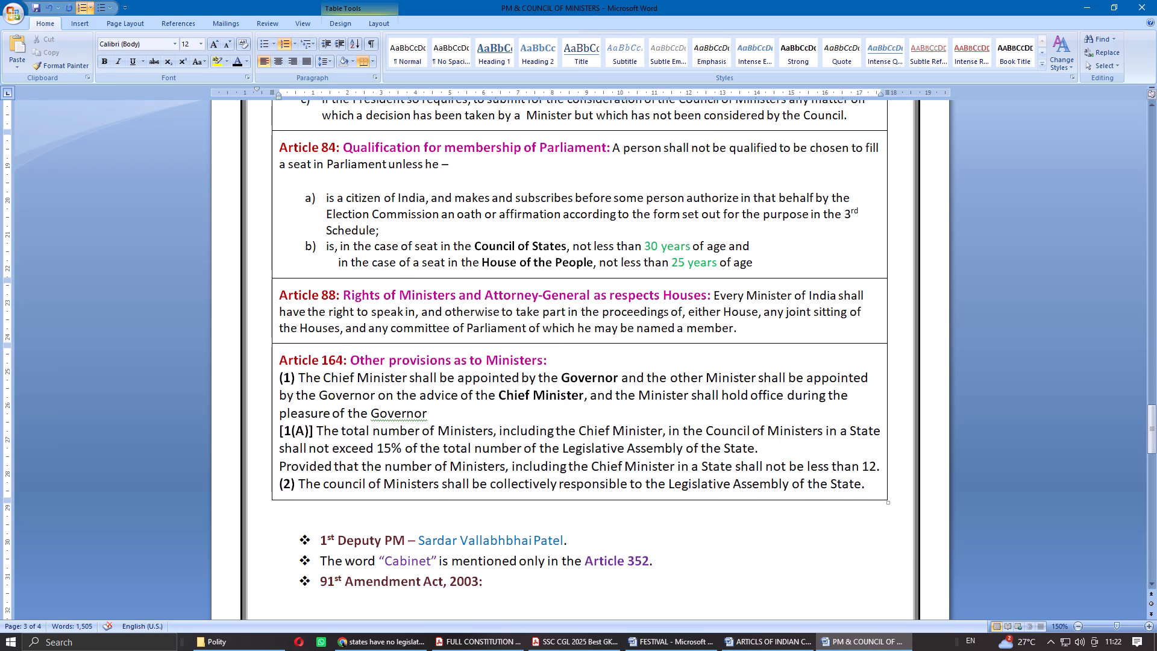
pyautogui.write('()')
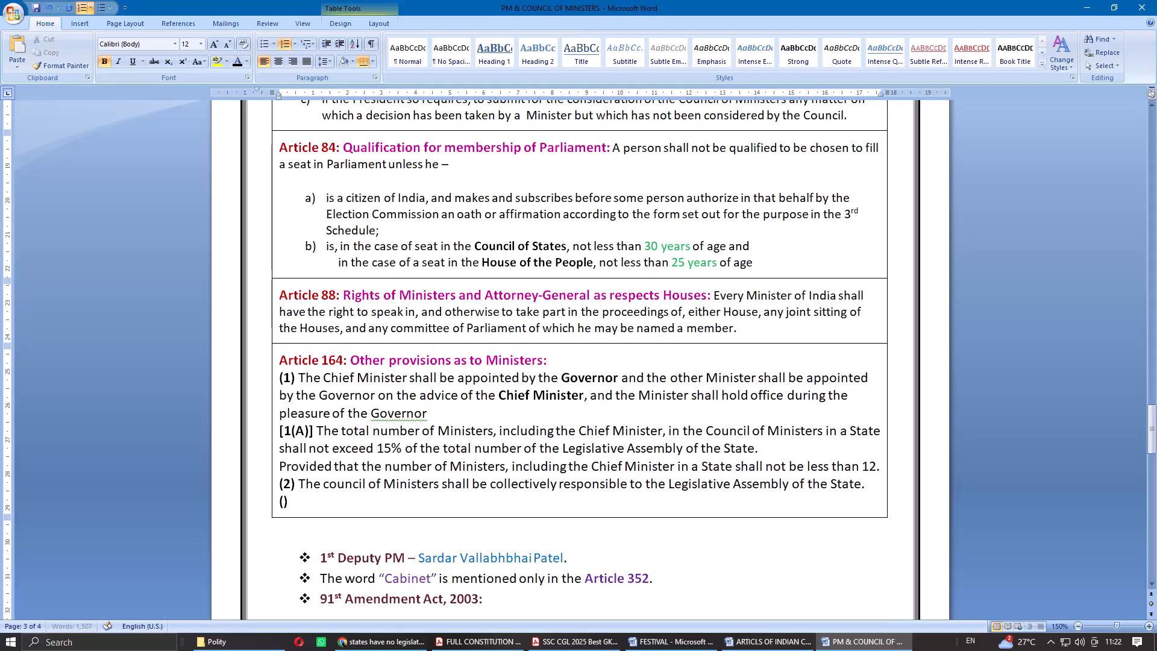
pyautogui.press('Left')
pyautogui.hotkey('shift', '#')
pyautogui.press('BackSpace')
pyautogui.press('3')
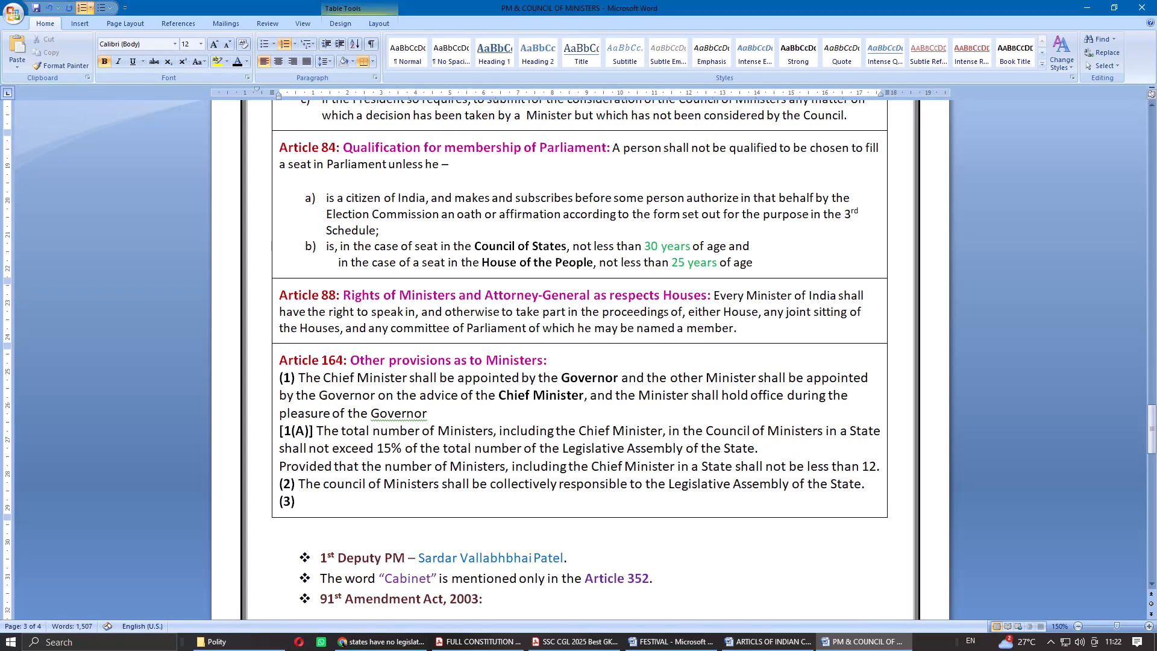
pyautogui.press('Right')
pyautogui.press('space')
pyautogui.hotkey('ctrl', 'b')
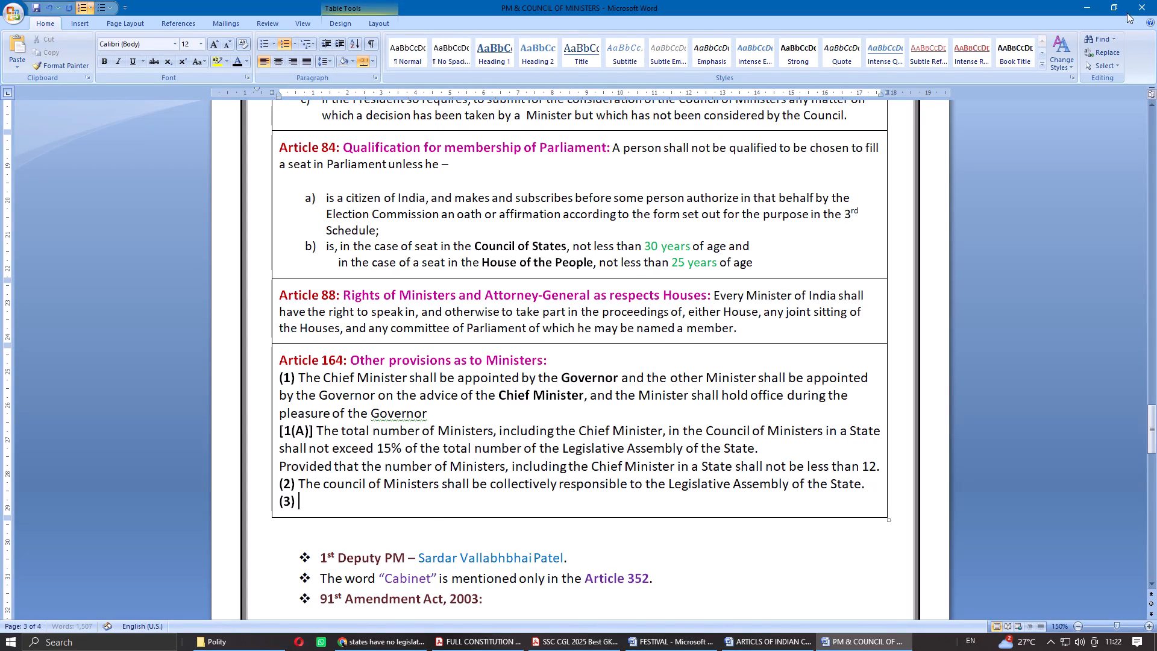
# With the Constitution PDF visible alongside, transcribe clause (3) from "Before a Minister enters upon his office" through "in the 3rd Schedule.".
pyautogui.click(1124, 5)
pyautogui.write('Before a Minister ent')
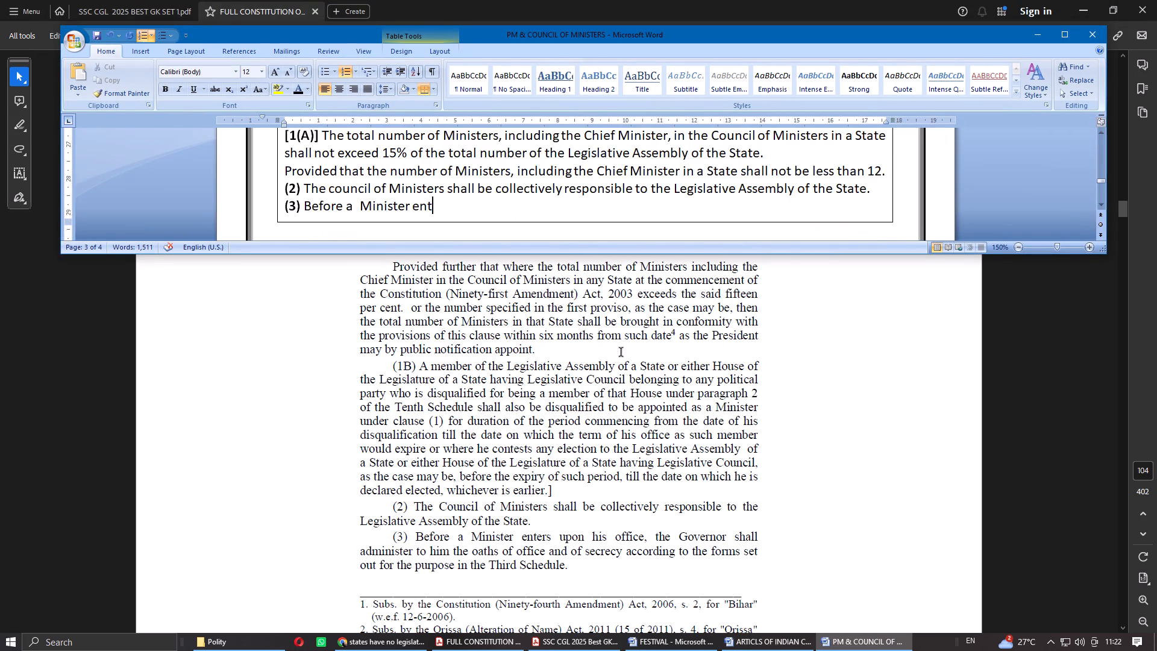
pyautogui.write('ers upon his office, the Gover')
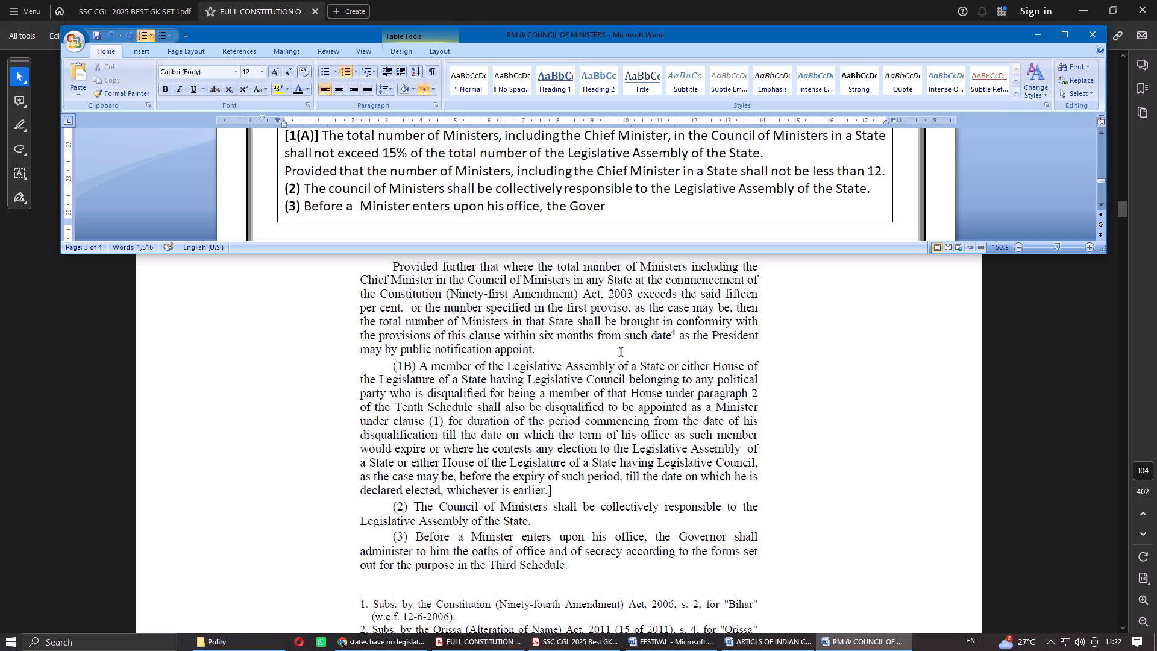
pyautogui.write('nor shall administer to him')
pyautogui.press('space')
pyautogui.write('the oaths of office and s')
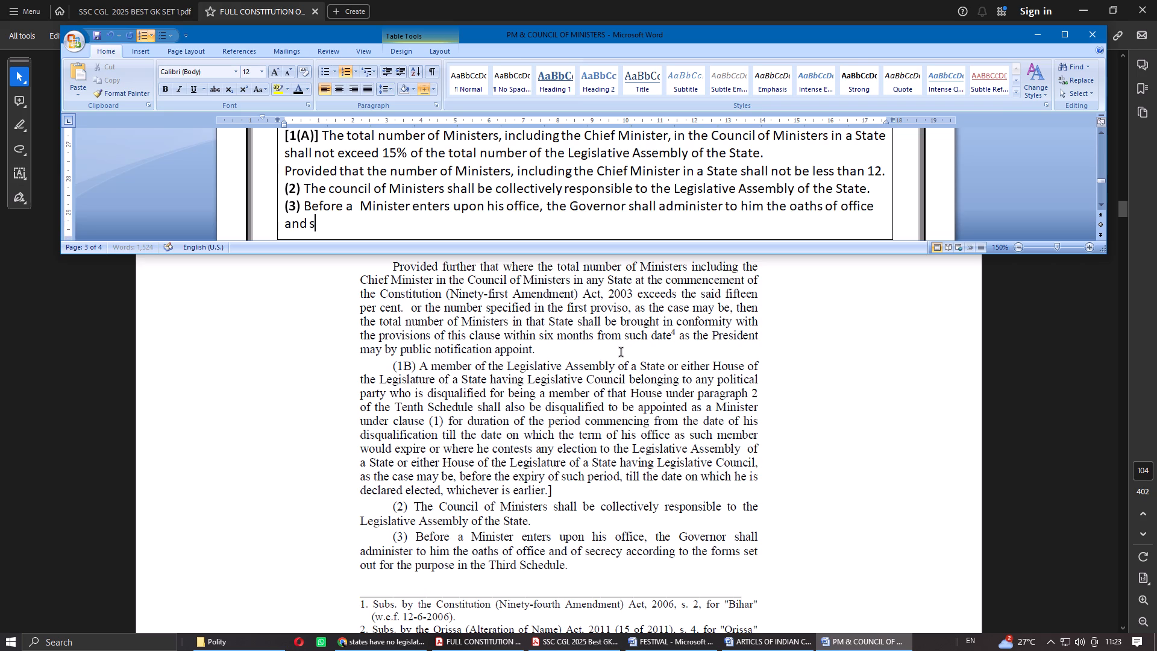
pyautogui.write('ecrecy according to the forms set out for the purpose')
pyautogui.press('space')
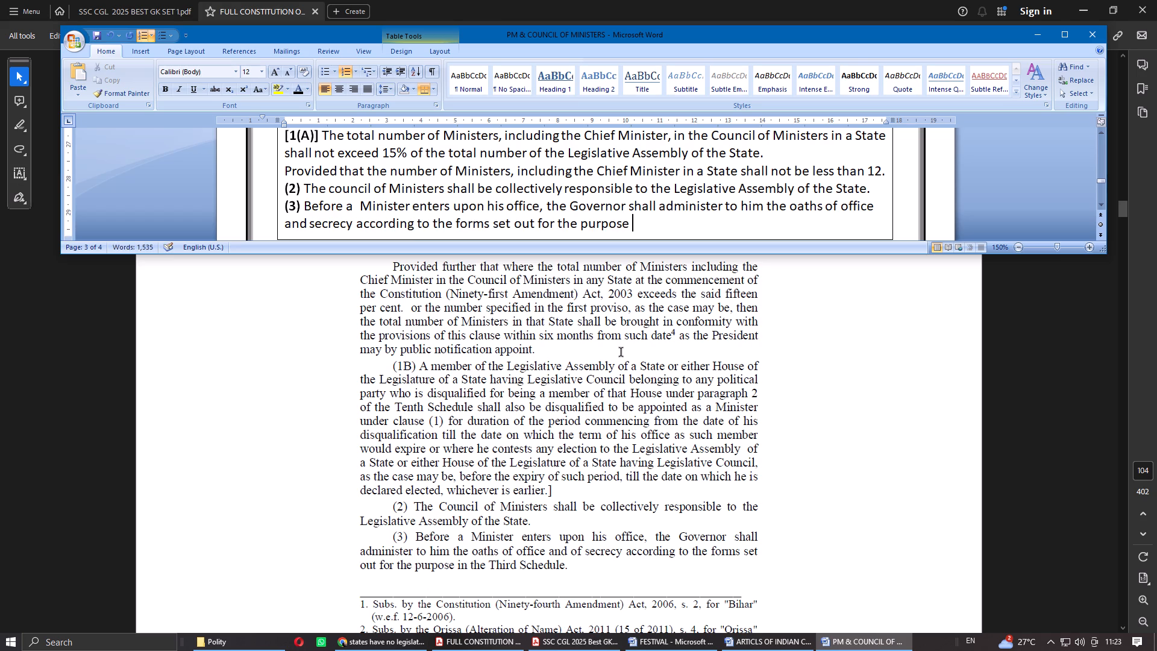
pyautogui.write('in the 3rd Schedule.')
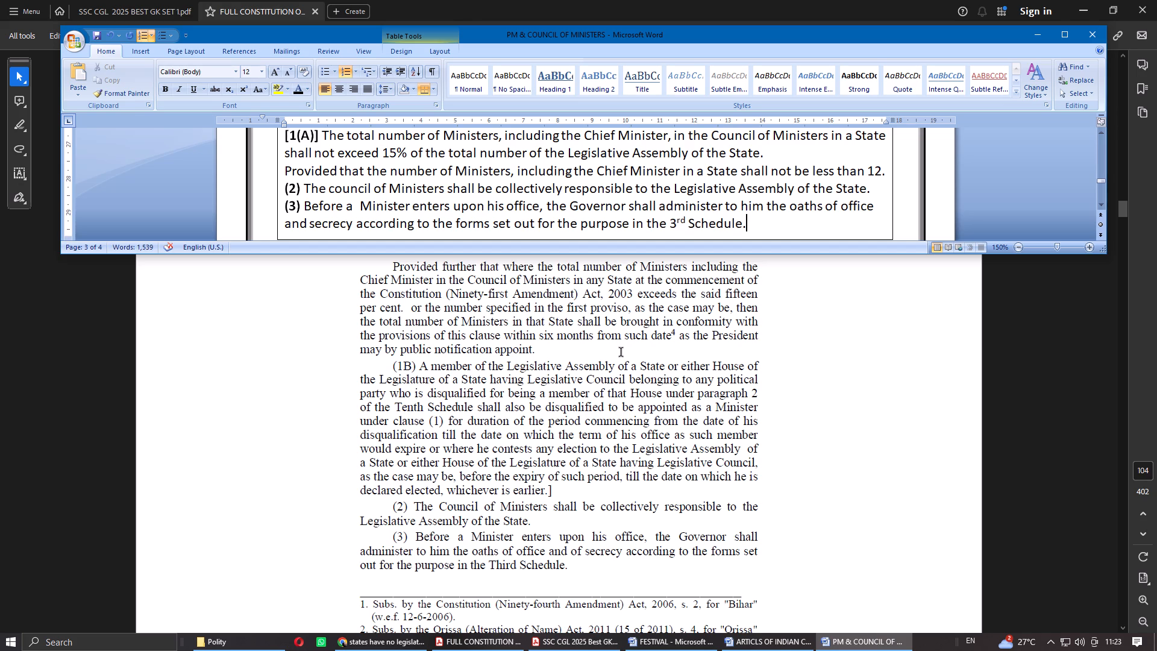
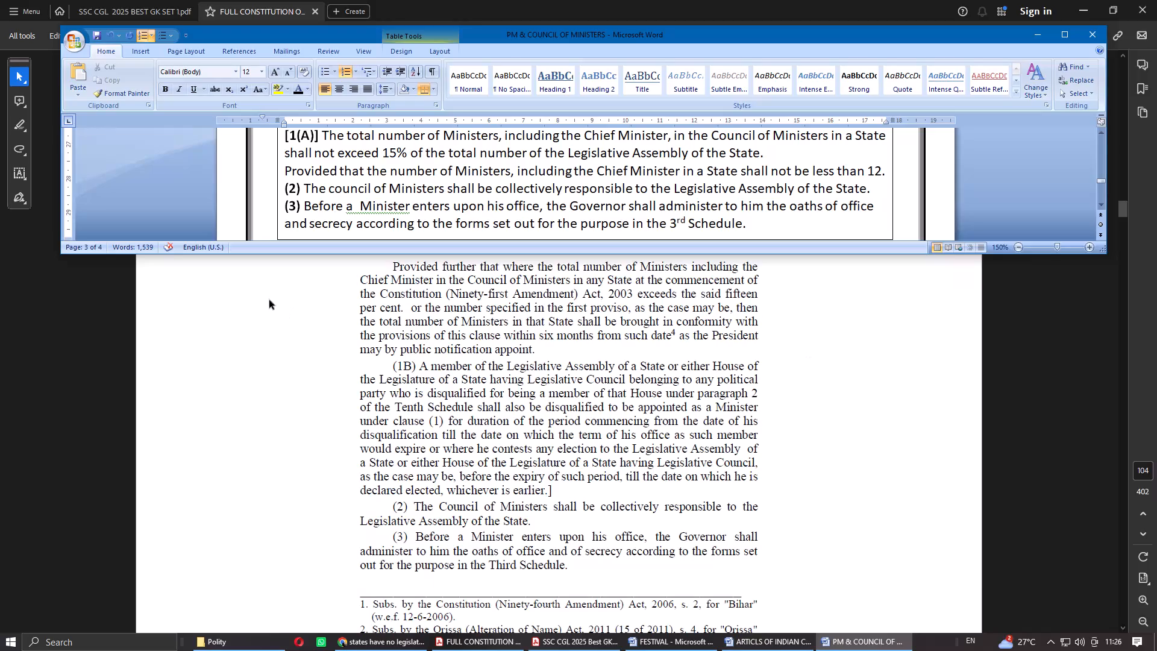
# Remove the extra space before "Minister" in clause (3) of Article 164, and copy the clause's text without its number.
pyautogui.click(362, 209)
pyautogui.press('BackSpace')
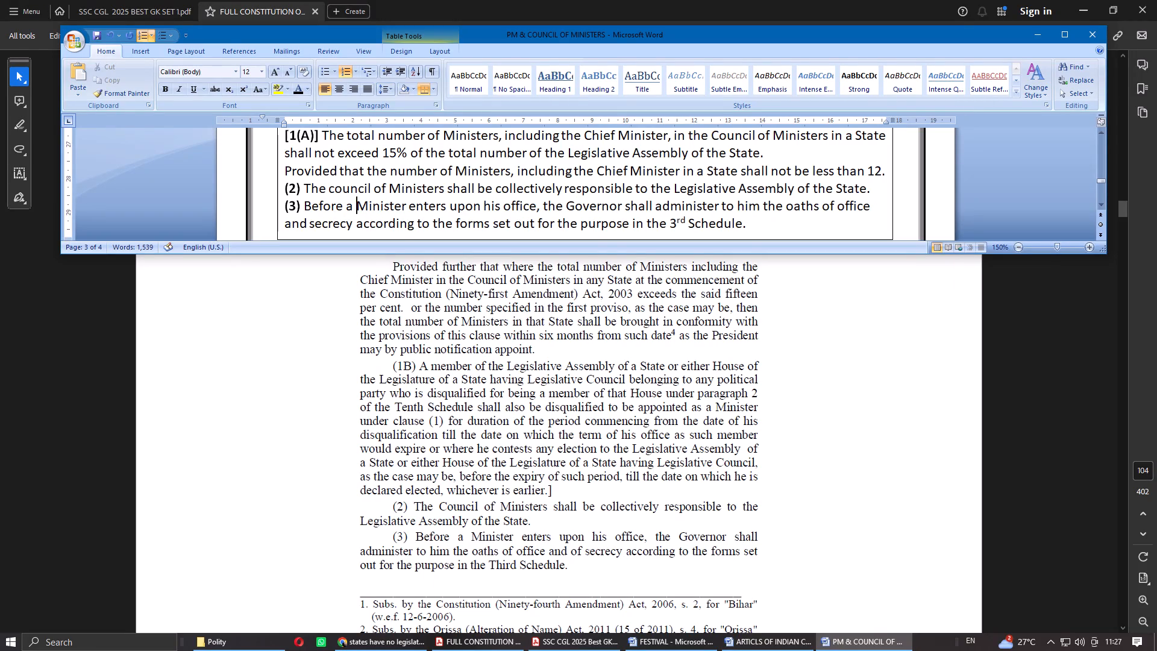
pyautogui.moveTo(786, 228); pyautogui.dragTo(316, 210)
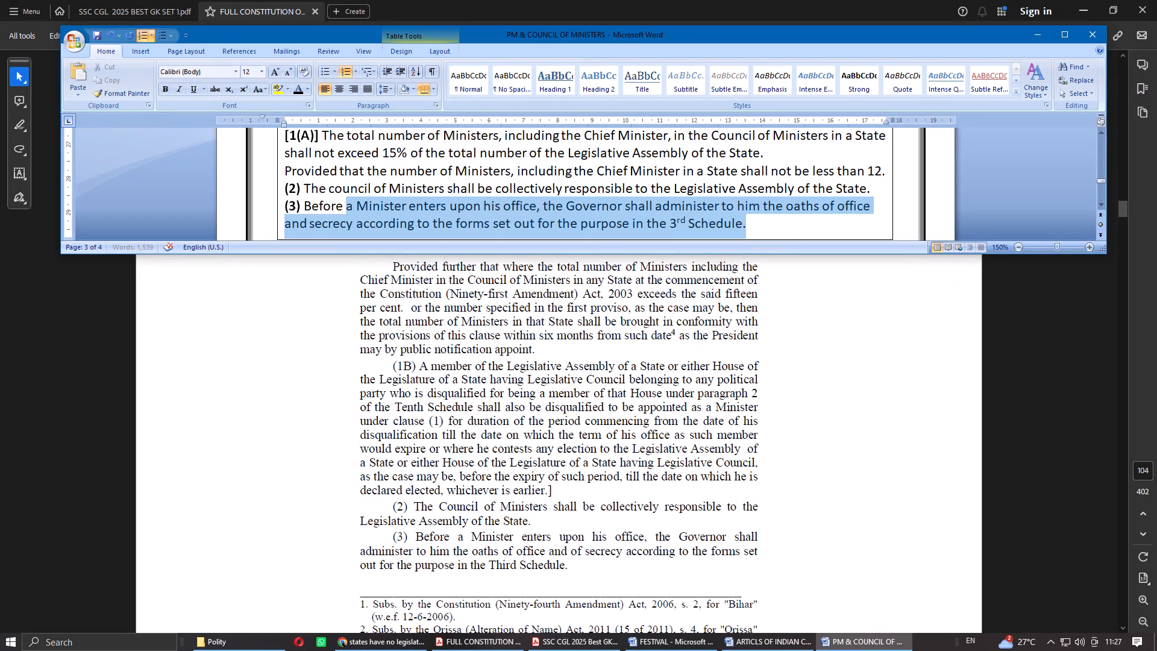
pyautogui.moveTo(316, 210); pyautogui.dragTo(309, 210)
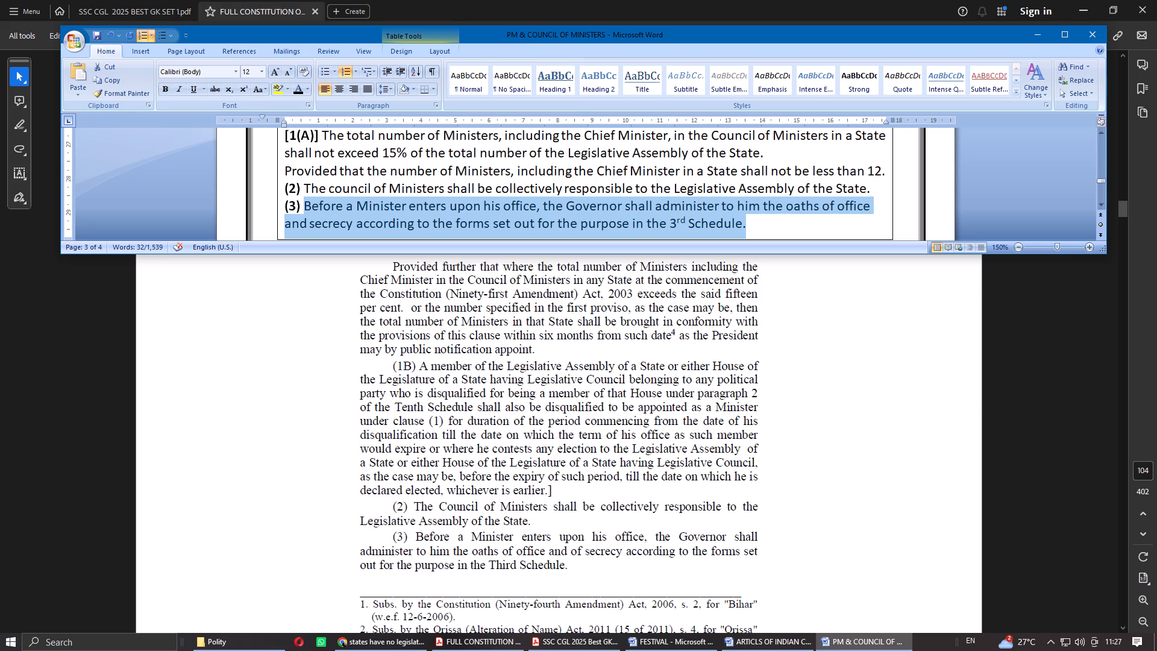
pyautogui.hotkey('ctrl', 'c')
# End Article 164 clause (1) with a full stop after "pleasure of the Governor", then save and close PM & COUNCIL OF MINISTERS.
pyautogui.scroll(2, 535, 222)
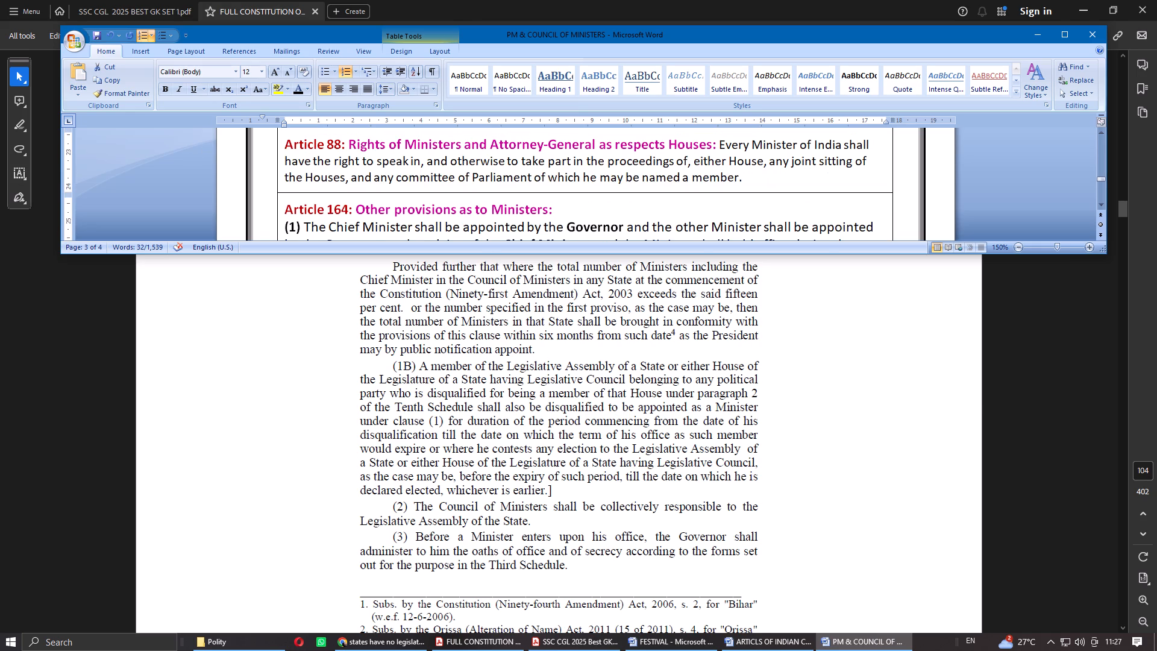
pyautogui.scroll(2, 497, 212)
pyautogui.click(1067, 36)
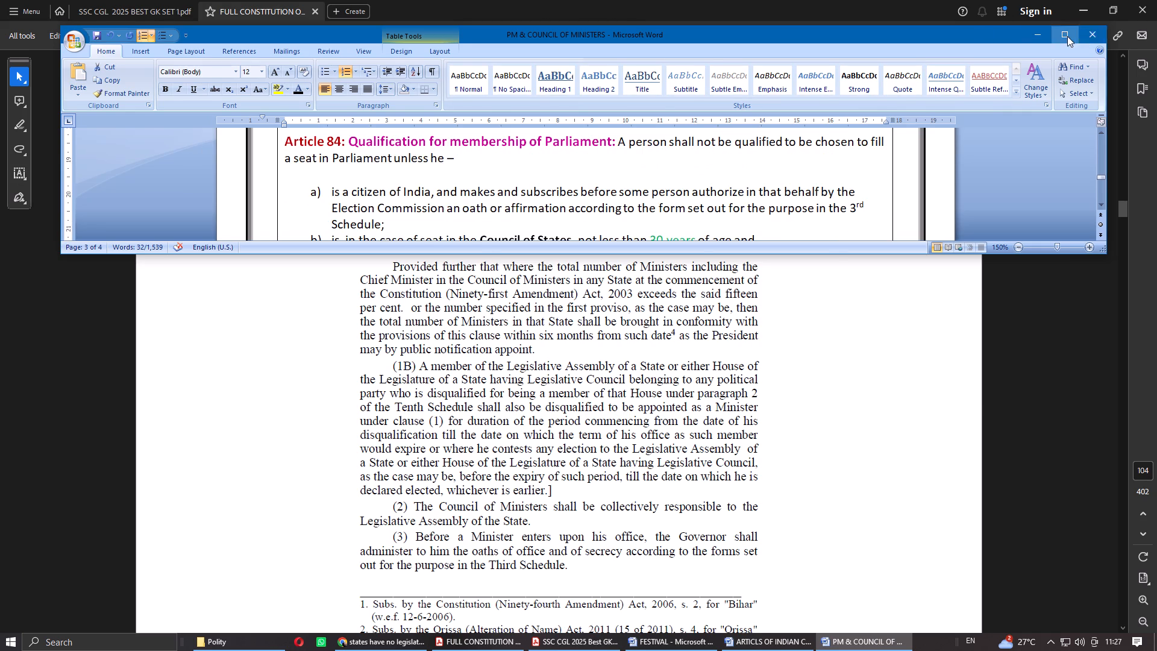
pyautogui.scroll(13, 586, 322)
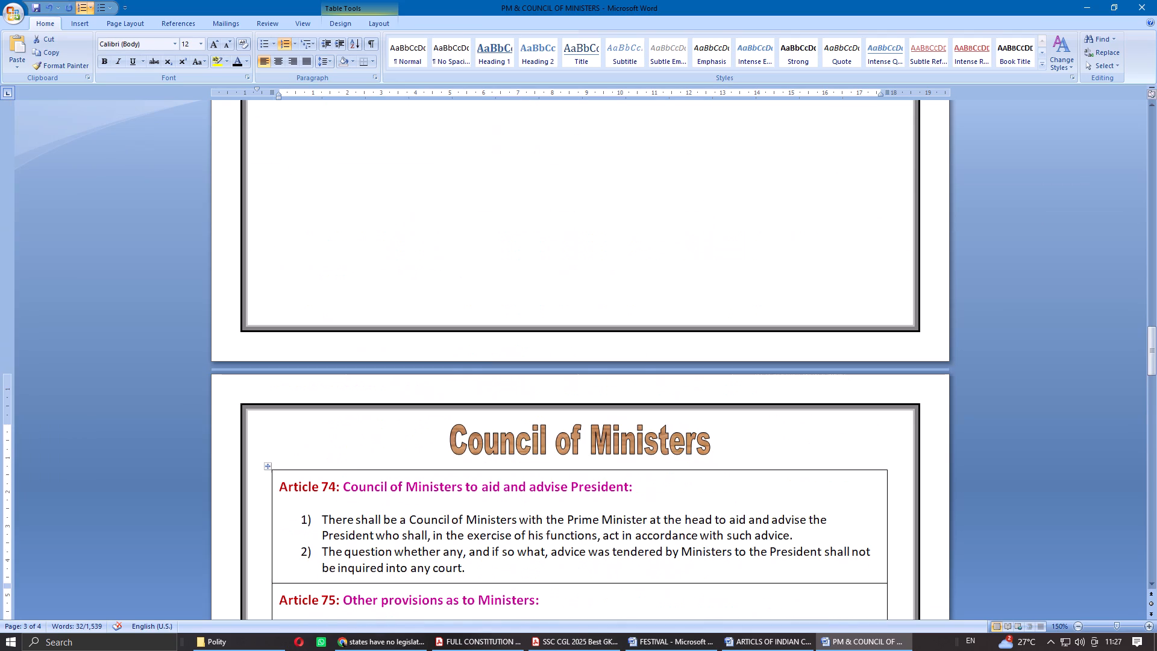
pyautogui.scroll(-13, 585, 323)
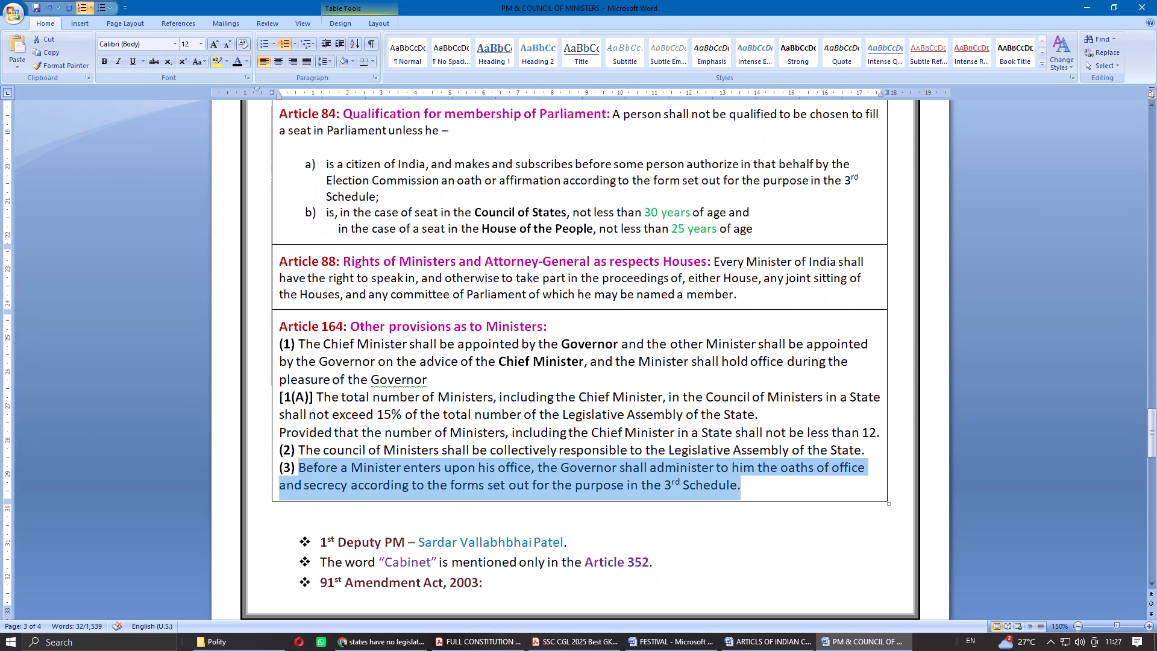
pyautogui.click(453, 377)
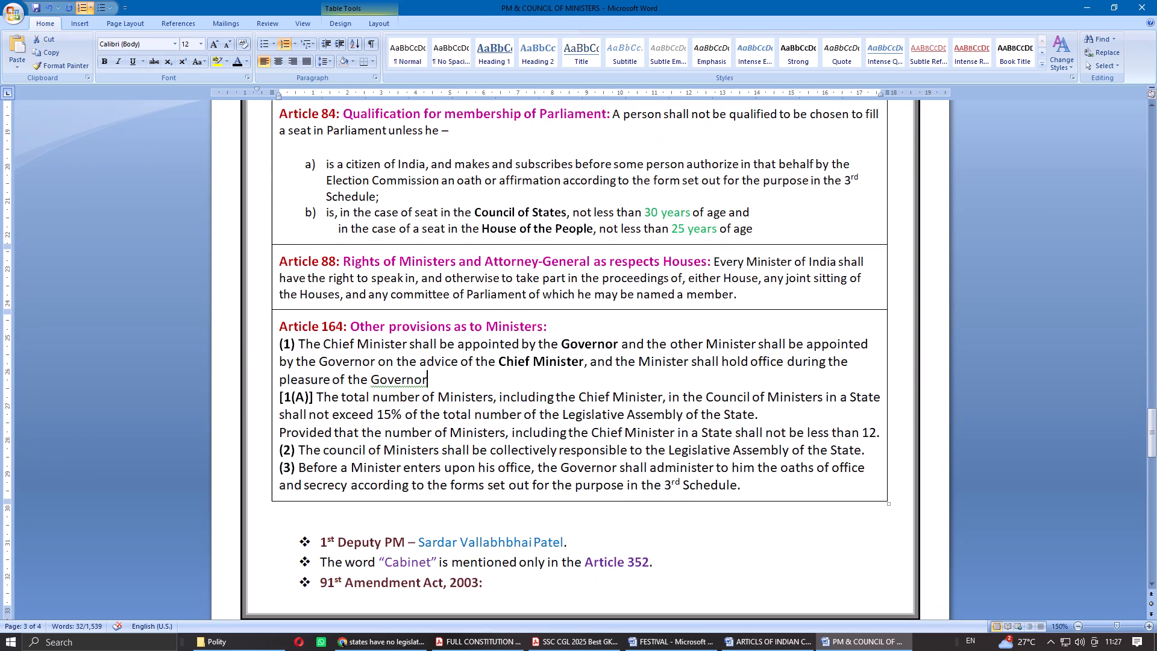
pyautogui.press('.')
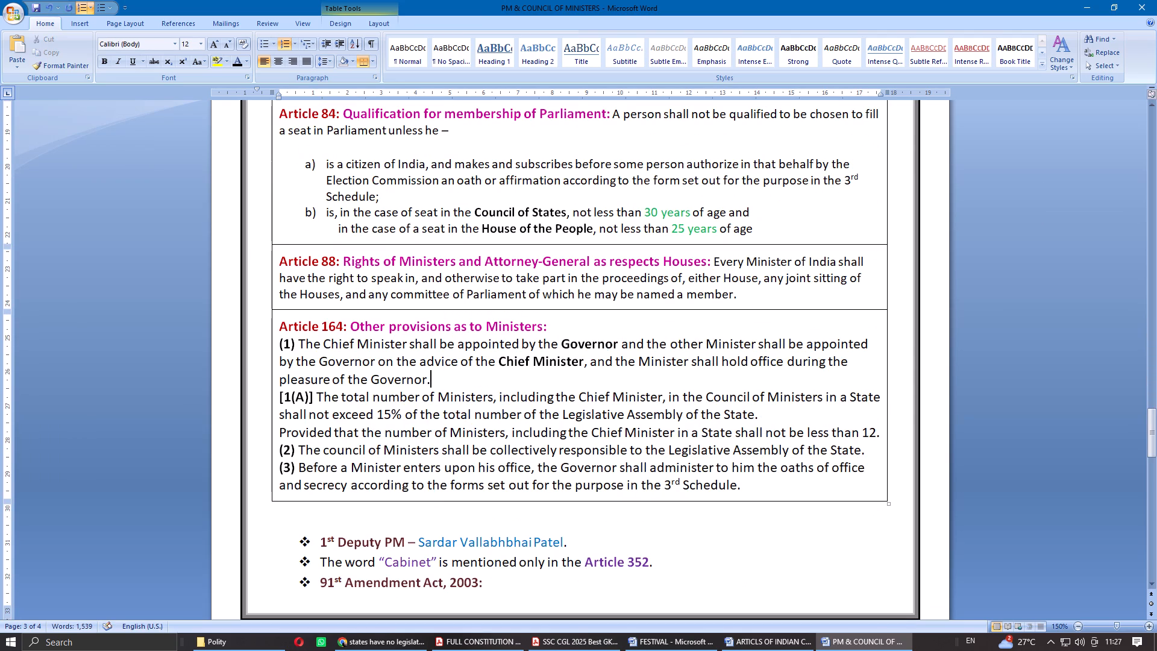
pyautogui.click(38, 8)
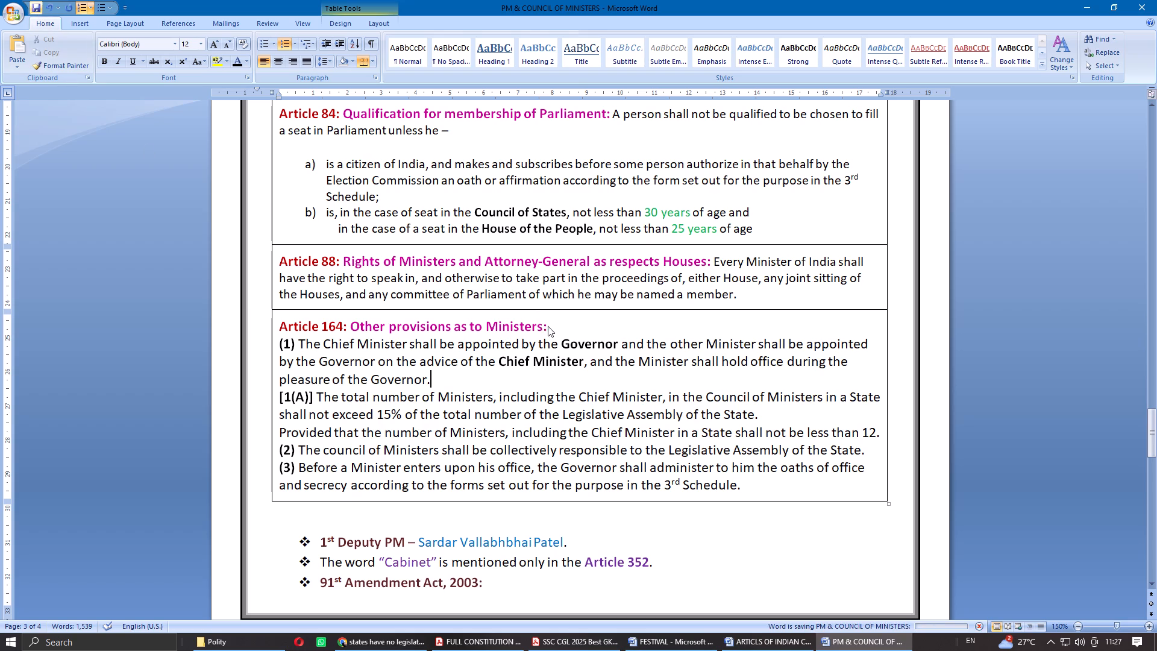
pyautogui.click(1156, 0)
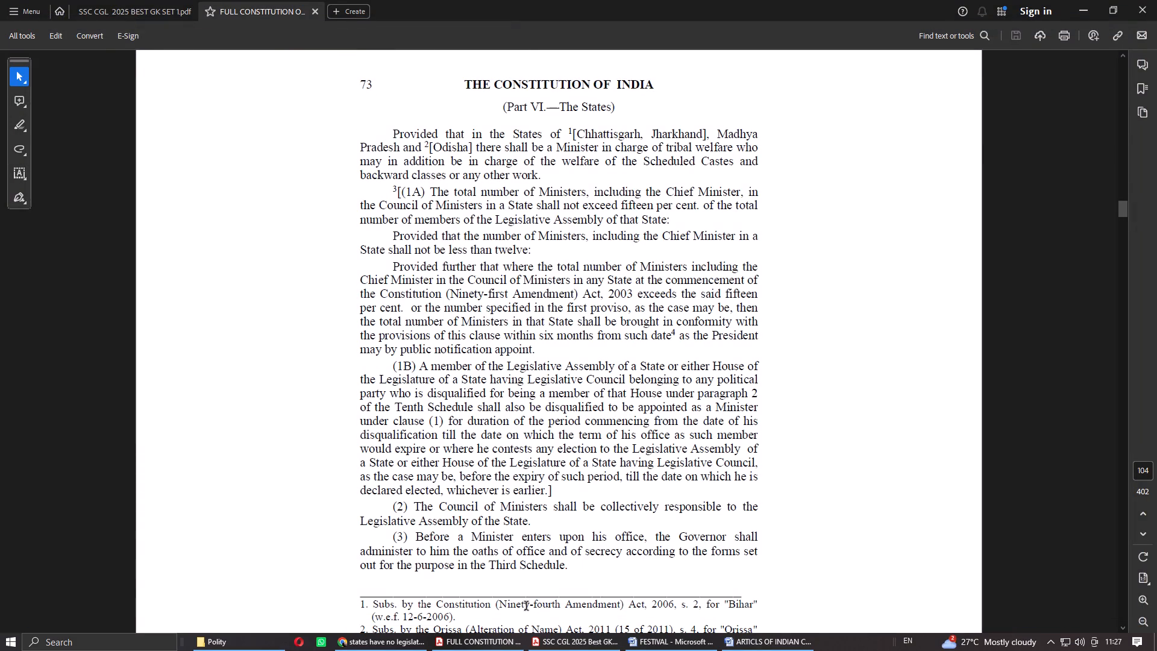
# Paste the copied text as item 3 under Article 164 in ARTICLS OF INDIAN CONSTITUTION, then save and close the document.
pyautogui.click(789, 650)
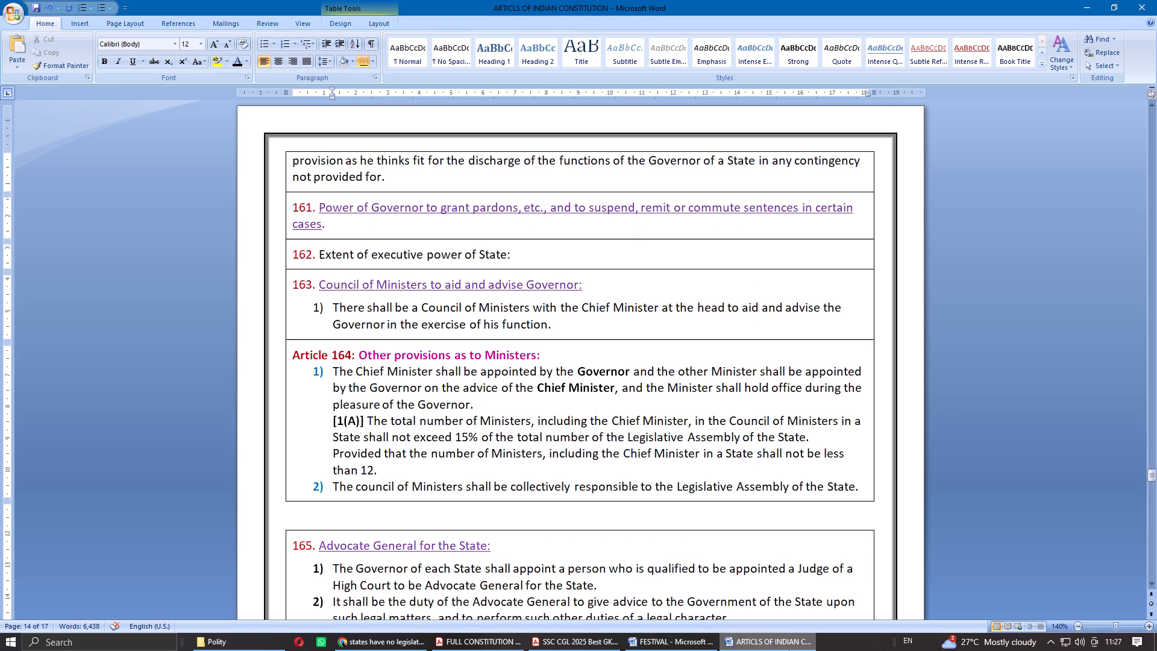
pyautogui.click(861, 489)
pyautogui.press('Return')
pyautogui.hotkey('ctrl', 'v')
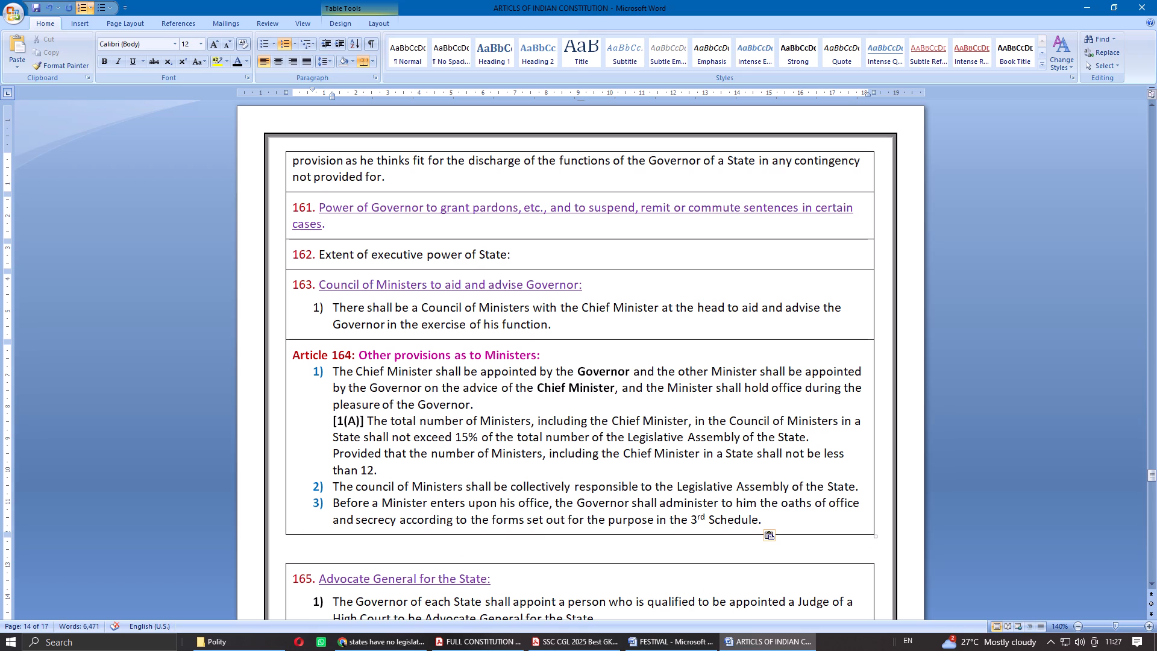
pyautogui.click(29, 4)
pyautogui.click(33, 6)
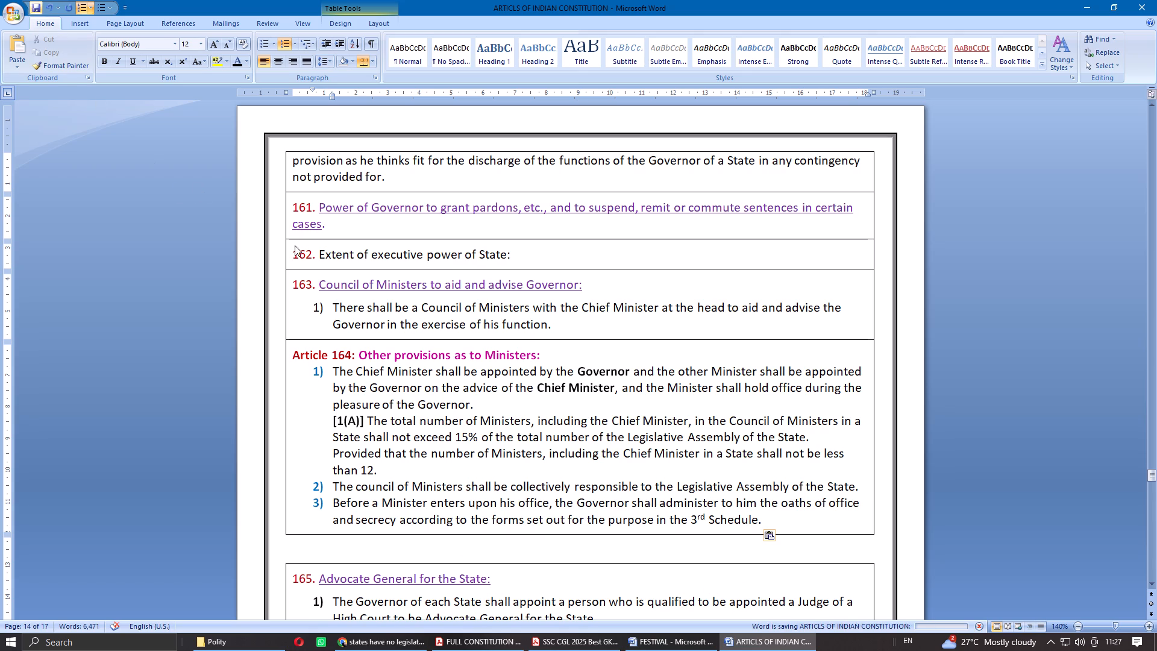
pyautogui.click(1156, 0)
# Open the GOVERNOR document from the Polity folder and number the Article 164 paragraph "(1)".
pyautogui.click(261, 650)
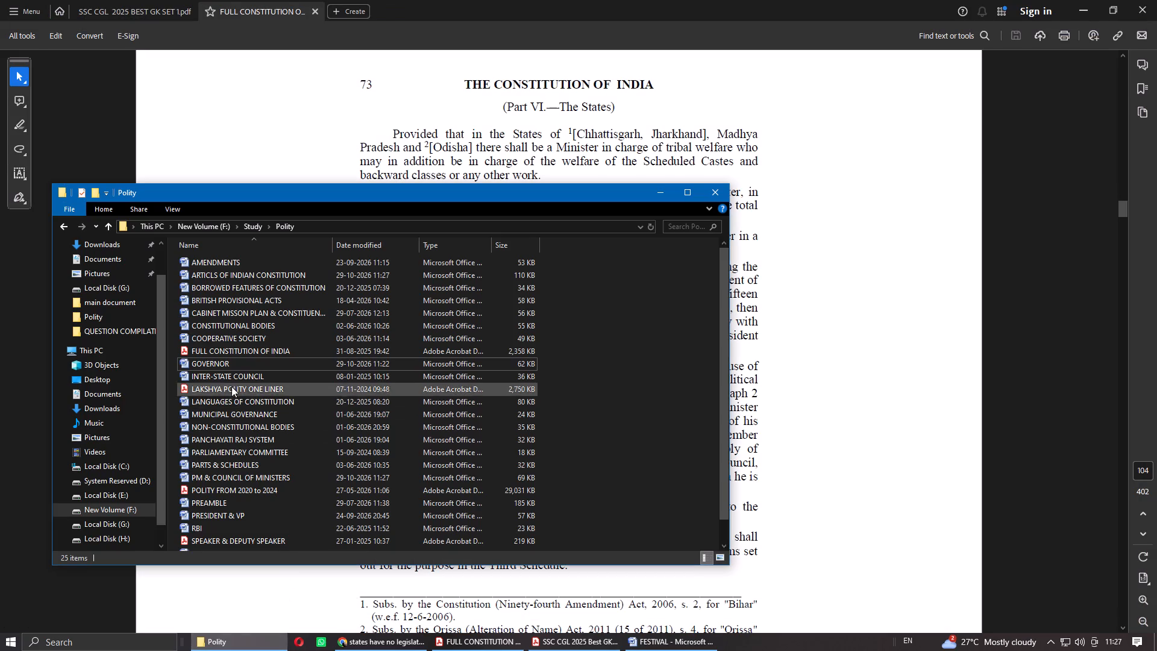
pyautogui.doubleClick(227, 366)
pyautogui.scroll(-9, 515, 443)
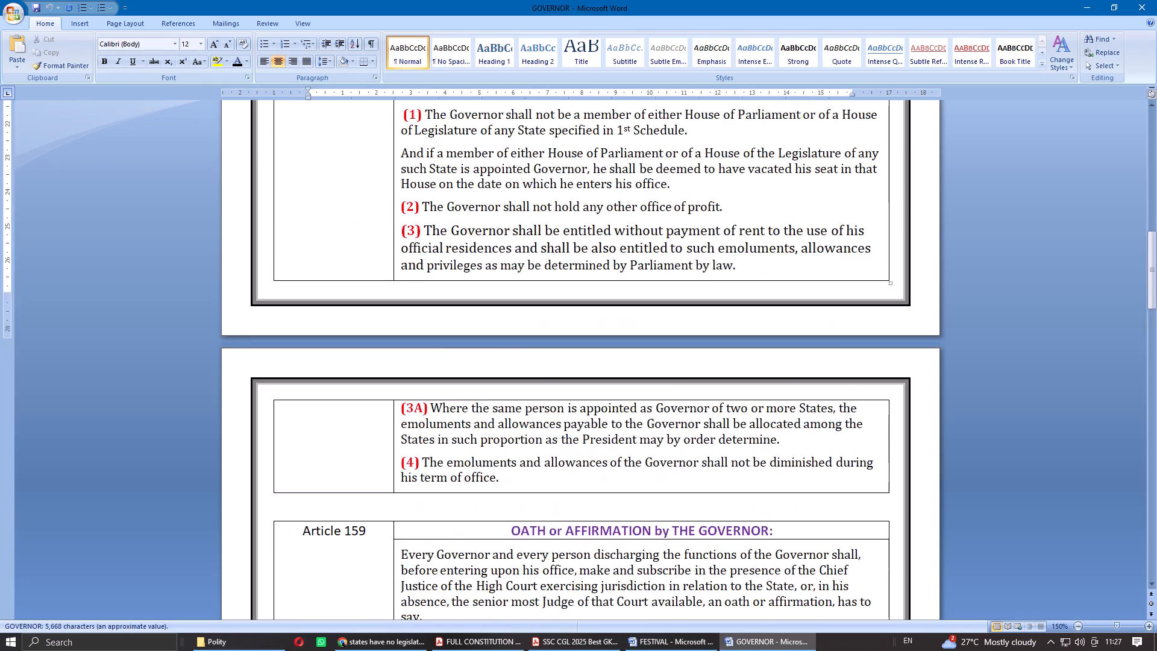
pyautogui.scroll(-19, 515, 444)
pyautogui.scroll(-3, 515, 444)
pyautogui.scroll(5, 515, 444)
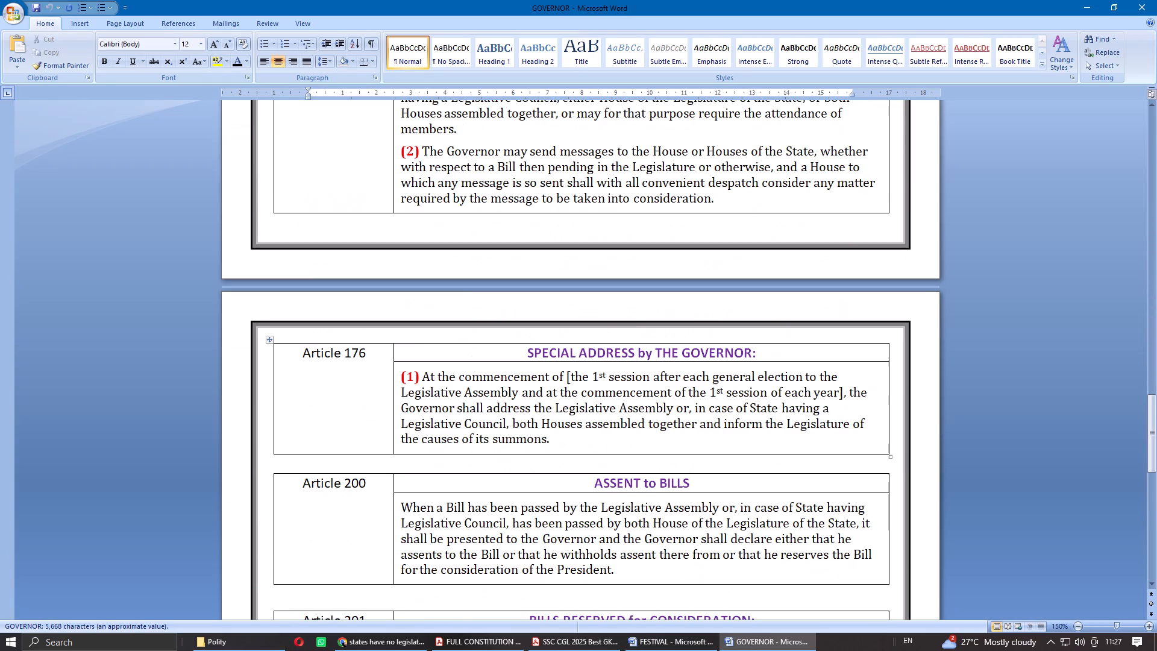
pyautogui.scroll(4, 515, 444)
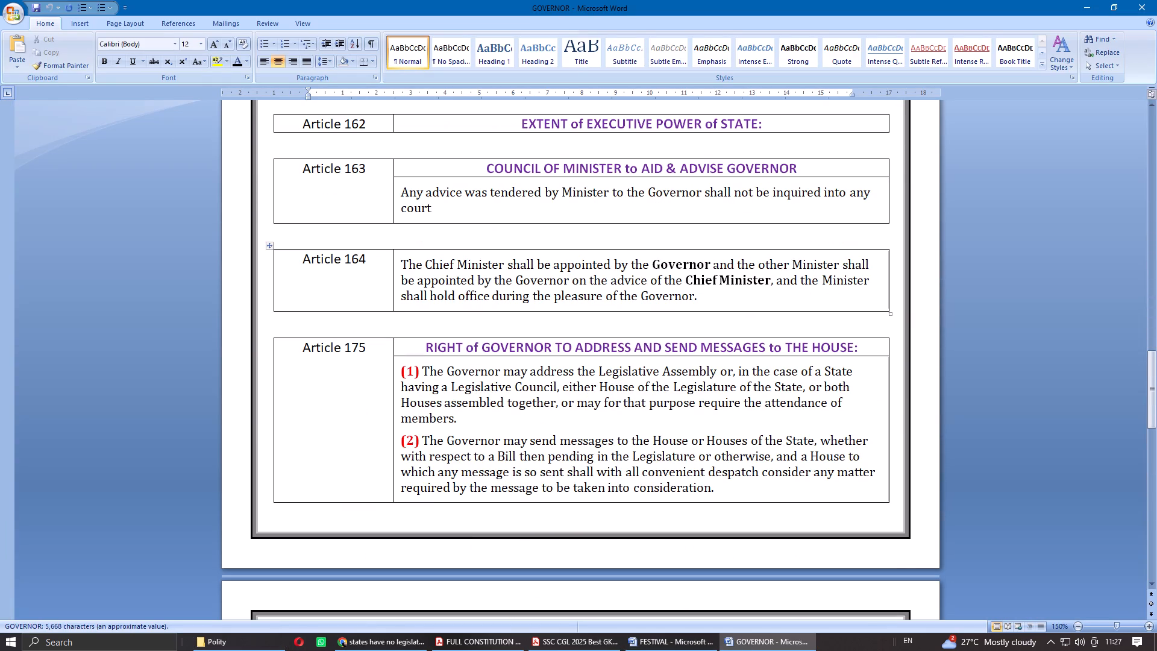
pyautogui.click(406, 265)
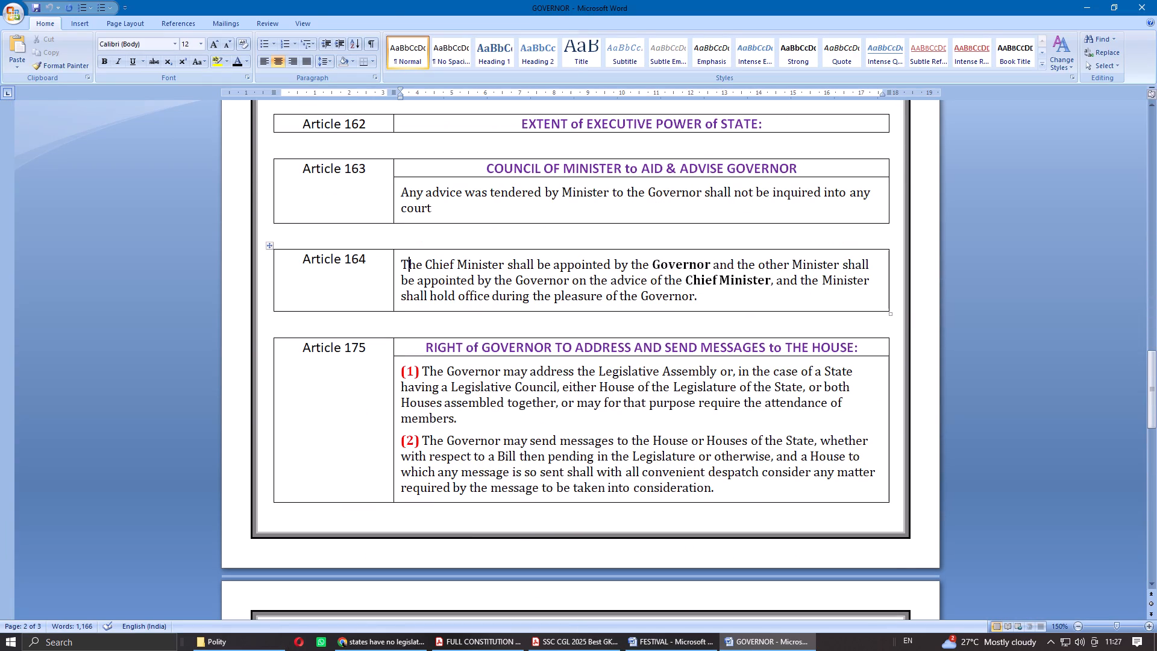
pyautogui.click(401, 268)
pyautogui.click(411, 377)
pyautogui.click(404, 262)
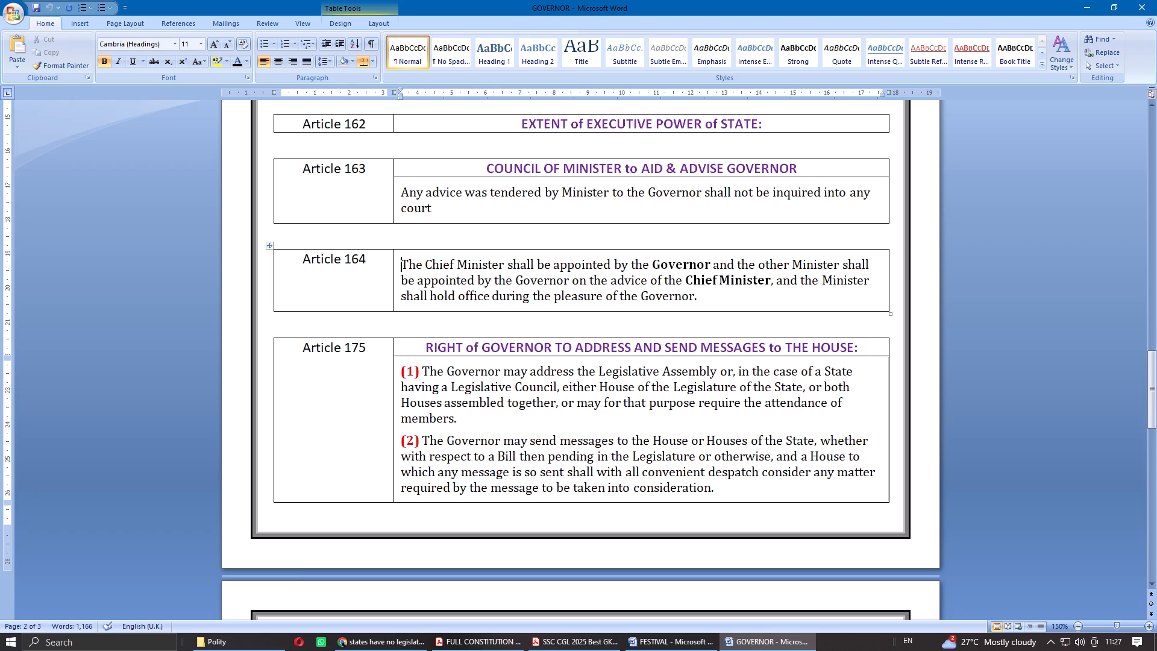
pyautogui.write('()')
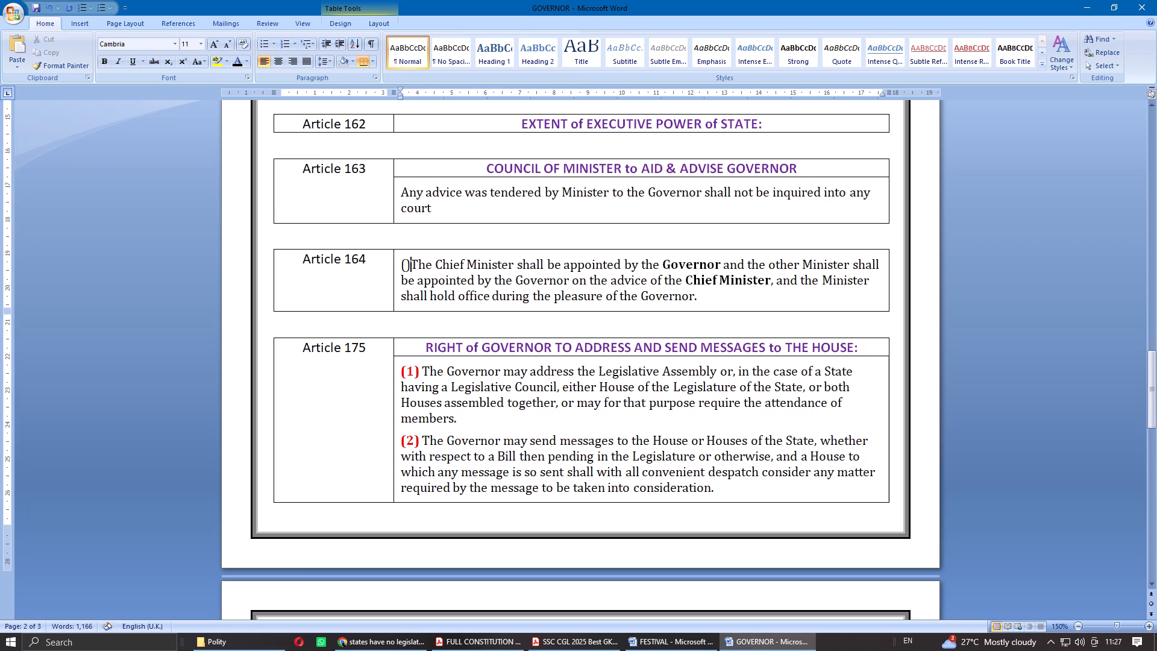
pyautogui.press('Left')
pyautogui.press('1')
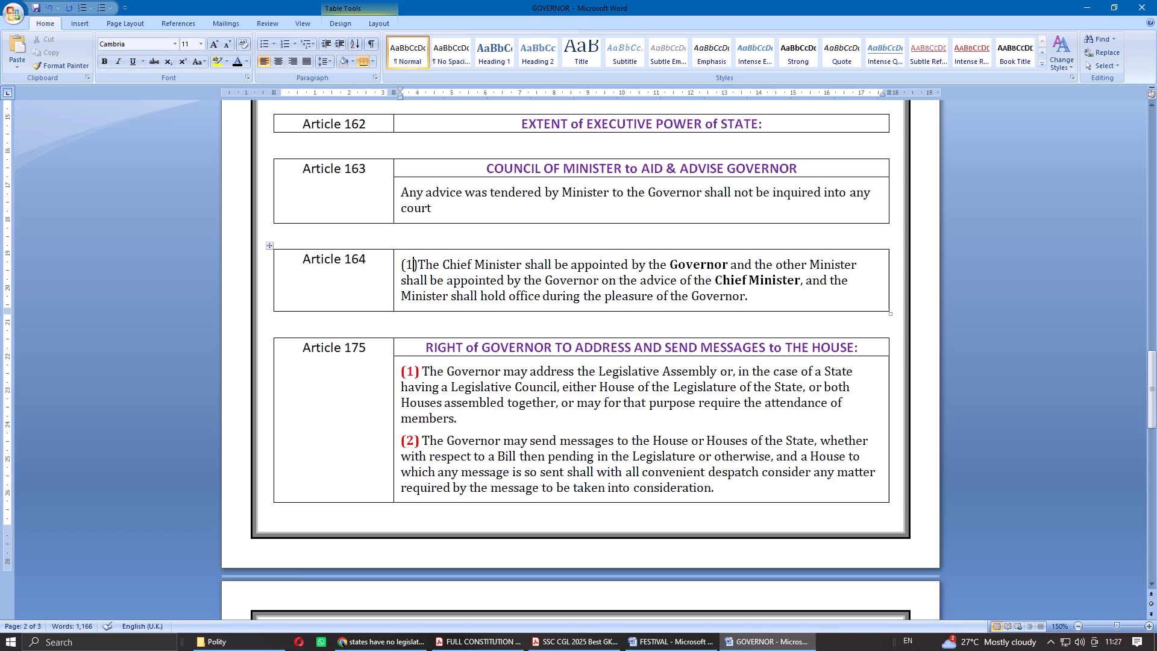
# Paste the copied clause as a new paragraph under Article 164's clause (1), and format it in Cambria, size 11.
pyautogui.click(760, 297)
pyautogui.press('Return')
pyautogui.hotkey('ctrl', 'v')
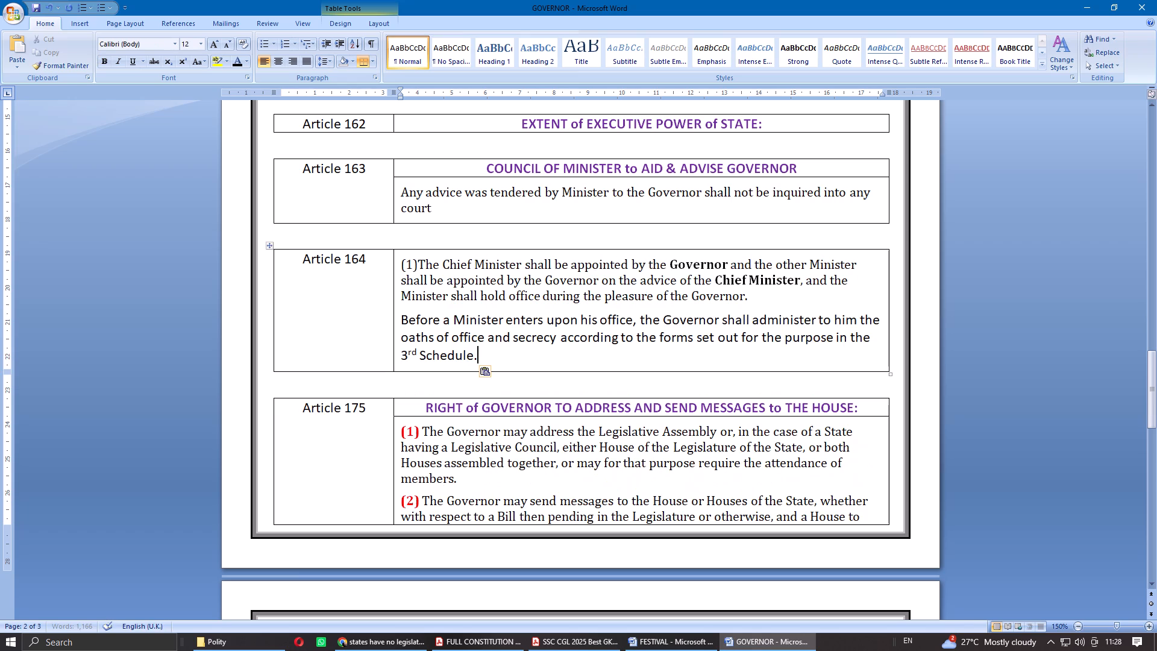
pyautogui.moveTo(494, 357); pyautogui.dragTo(411, 323)
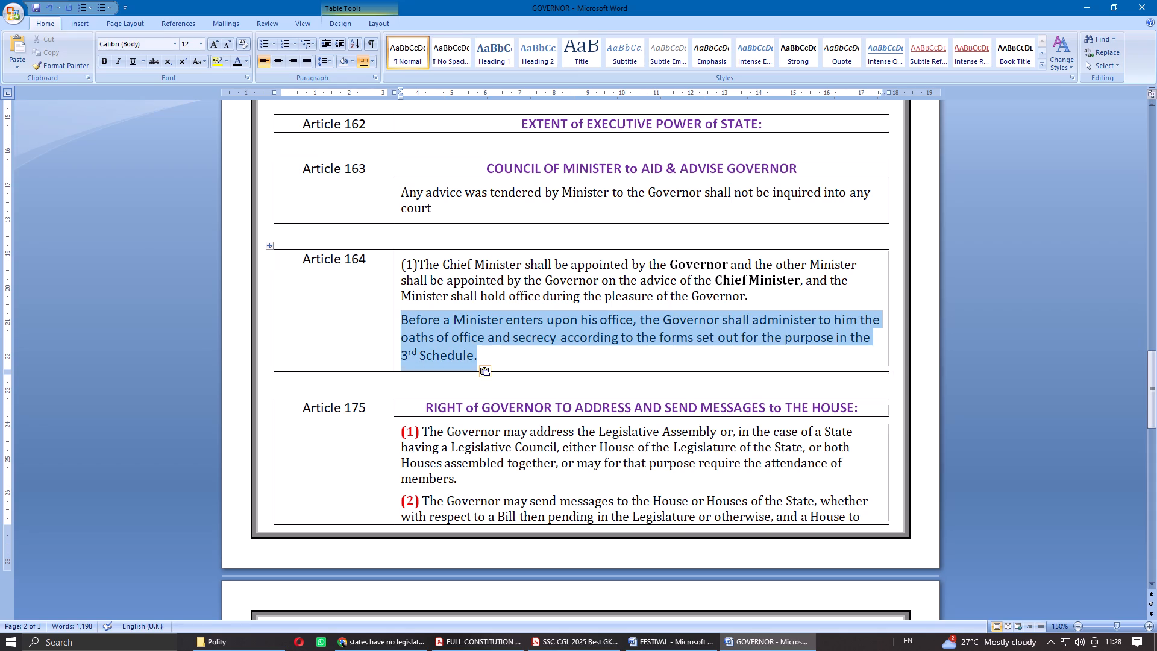
pyautogui.moveTo(411, 323); pyautogui.dragTo(410, 322)
pyautogui.click(198, 45)
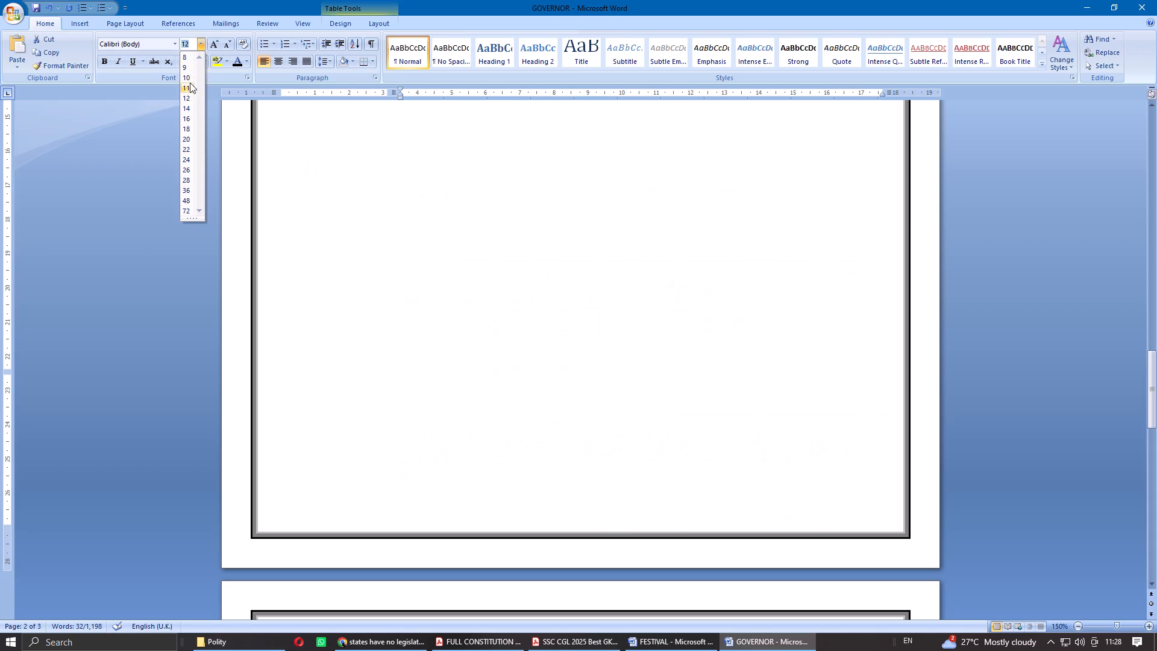
pyautogui.click(190, 83)
pyautogui.click(177, 47)
pyautogui.click(158, 76)
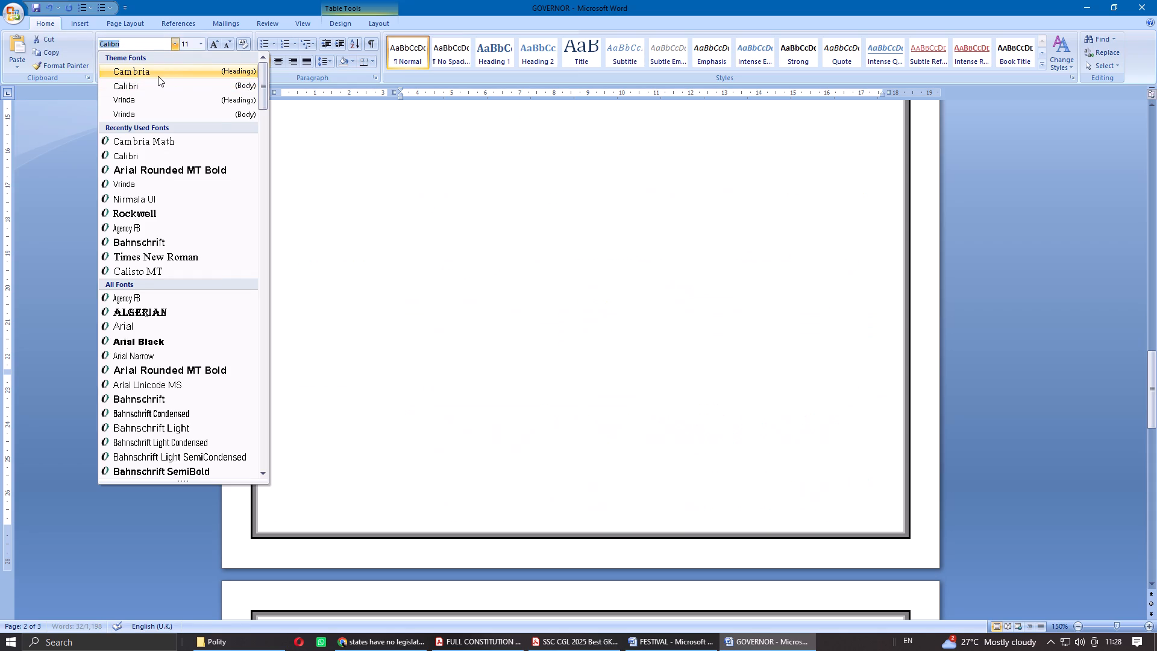
# Number the pasted paragraph "(3)" and insert a space after both the "(3)" and "(1)" labels in Article 164.
pyautogui.click(412, 318)
pyautogui.click(405, 320)
pyautogui.click(403, 321)
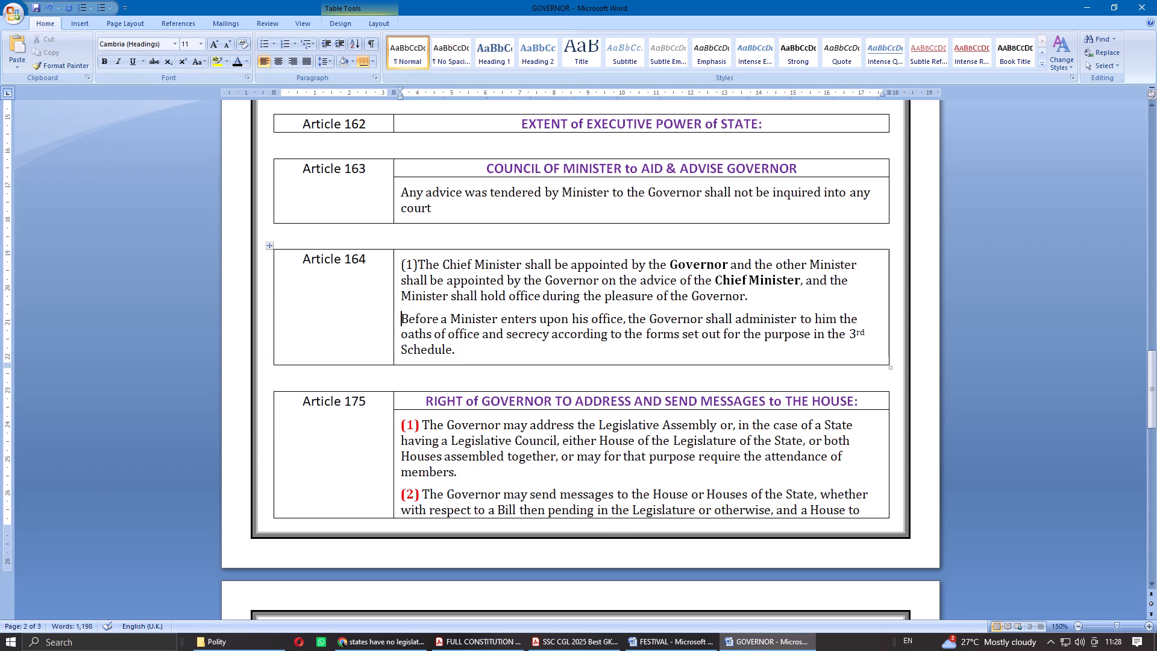
pyautogui.write('()')
pyautogui.press('Left')
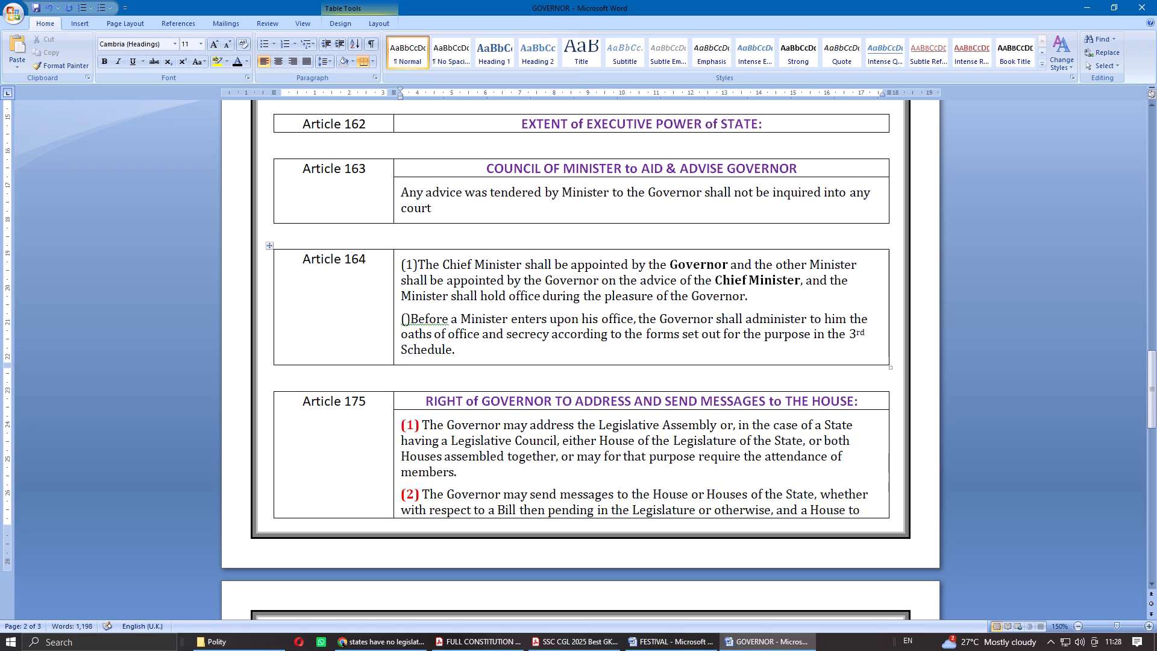
pyautogui.press('3')
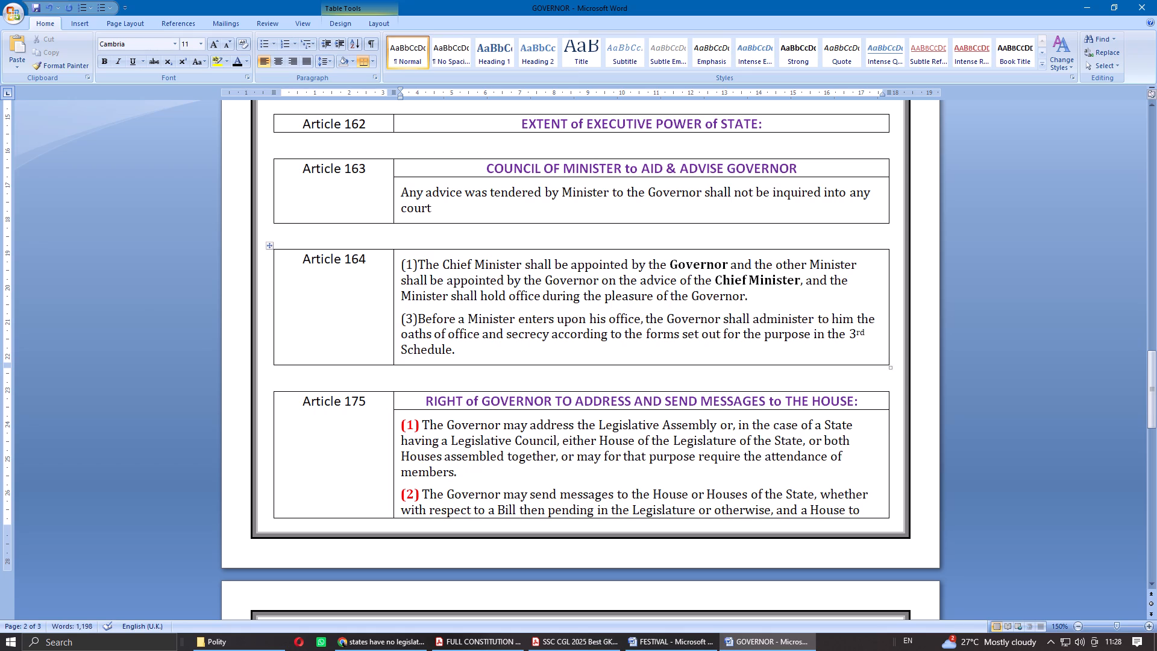
pyautogui.click(418, 318)
pyautogui.press('space')
pyautogui.click(420, 266)
pyautogui.press('space')
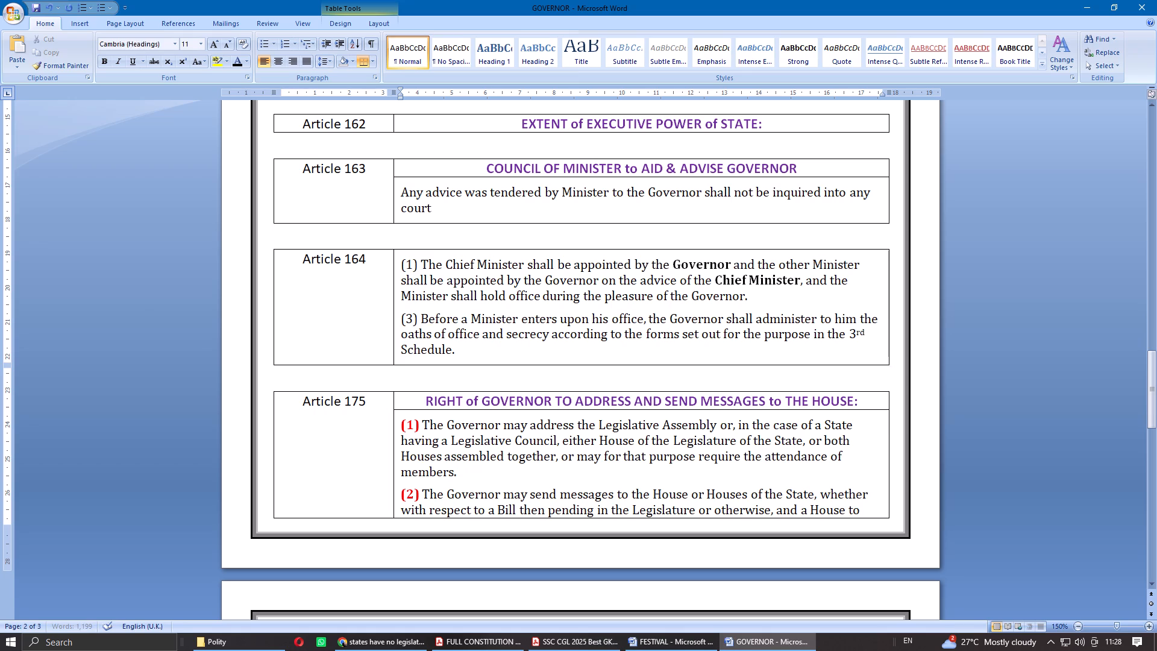
# Select the "(1)" and "(3)" labels in Article 164 together and colour them standard red.
pyautogui.doubleClick(412, 262)
pyautogui.click(422, 265)
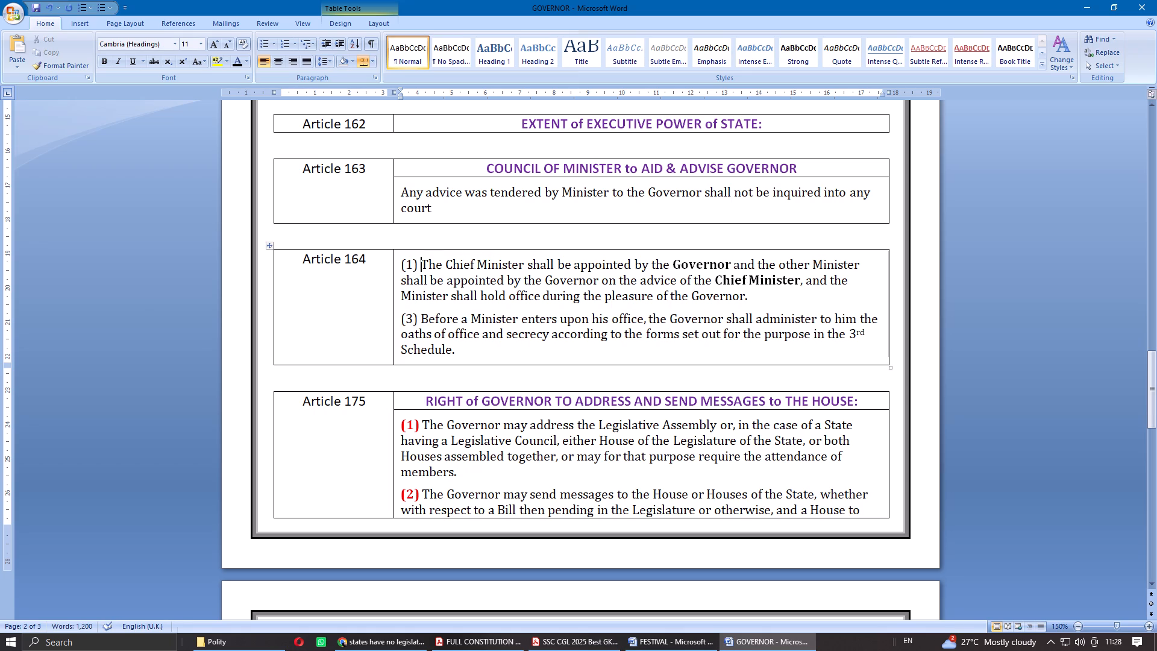
pyautogui.moveTo(422, 265); pyautogui.dragTo(393, 265)
pyautogui.click(424, 263)
pyautogui.moveTo(417, 263); pyautogui.dragTo(402, 271)
pyautogui.keyDown('ctrl'); pyautogui.moveTo(418, 319); pyautogui.dragTo(398, 323); pyautogui.keyUp('ctrl')
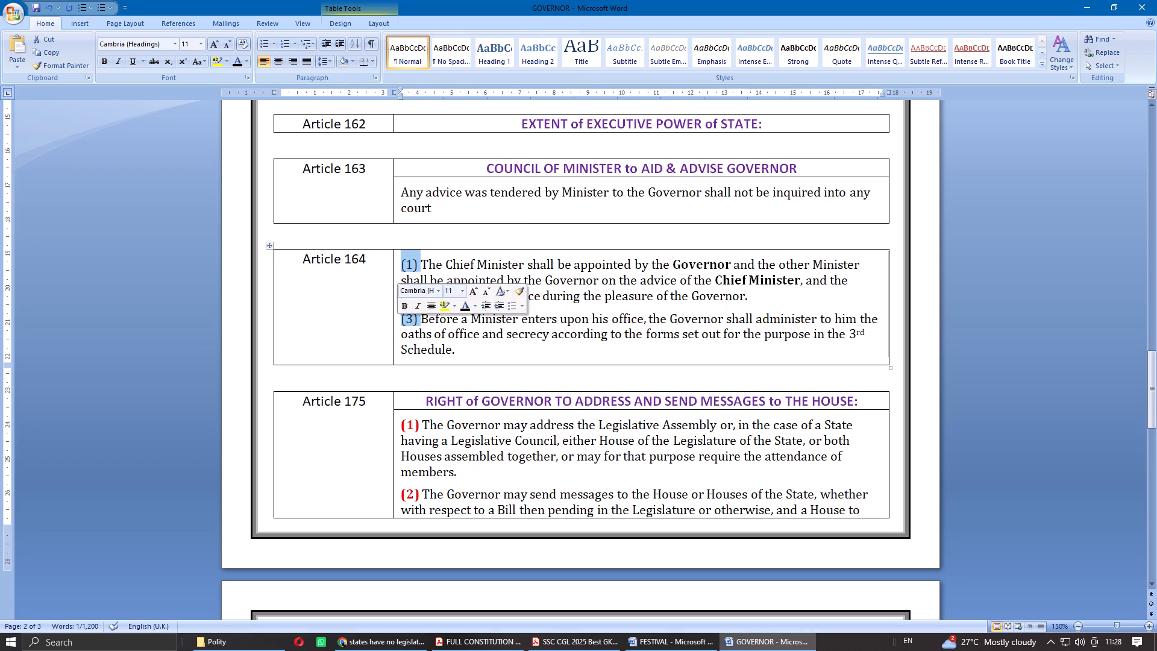
pyautogui.click(246, 58)
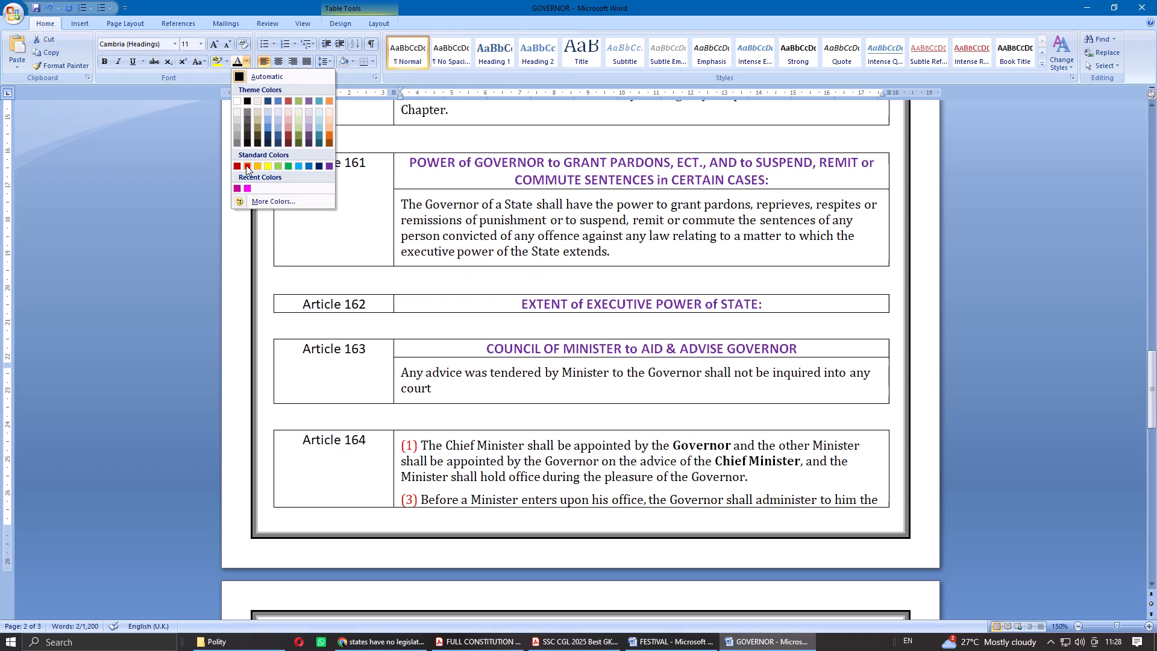
pyautogui.click(246, 168)
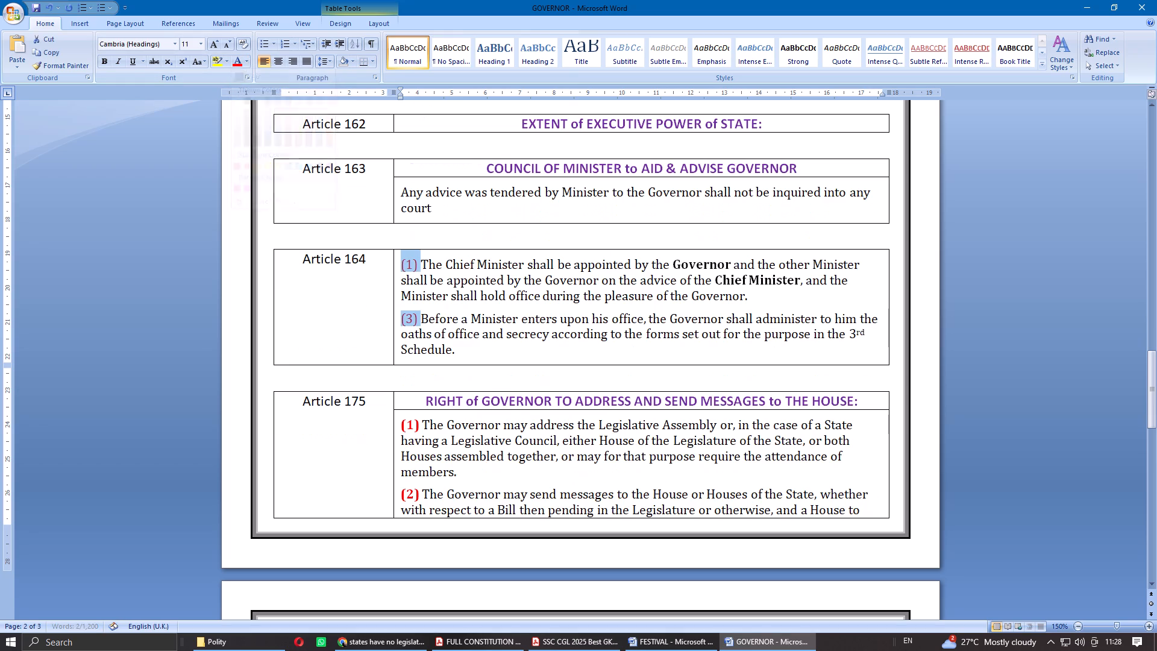
# Make the selected "(1)" and "(3)" labels in Article 164 bold.
pyautogui.click(106, 64)
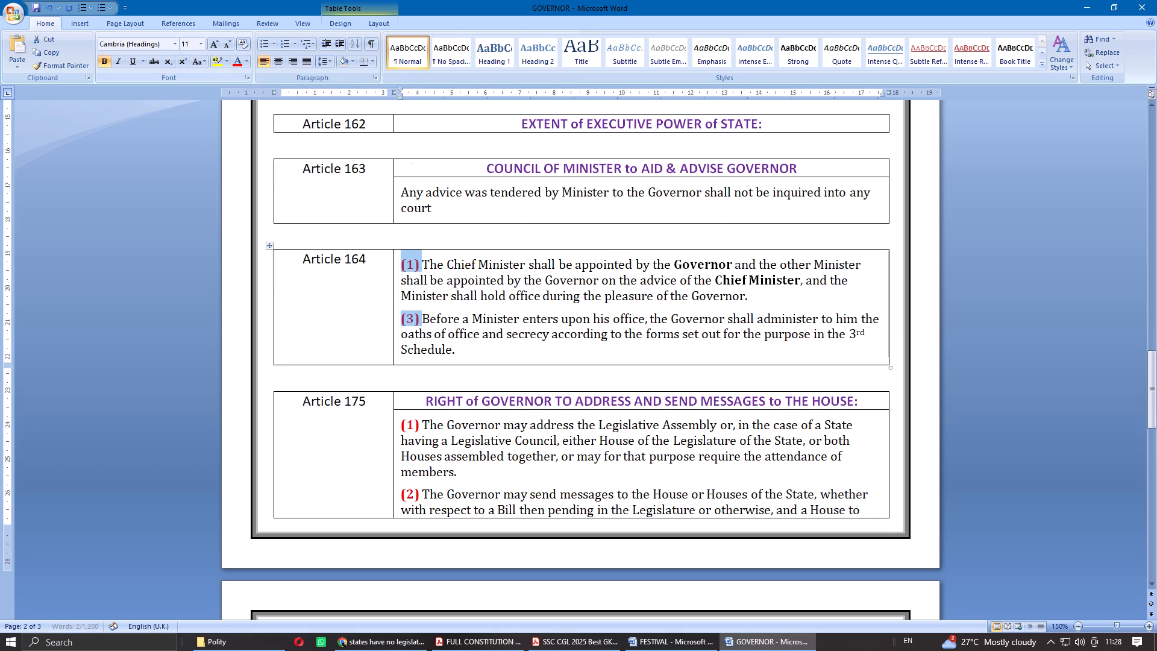
pyautogui.click(522, 306)
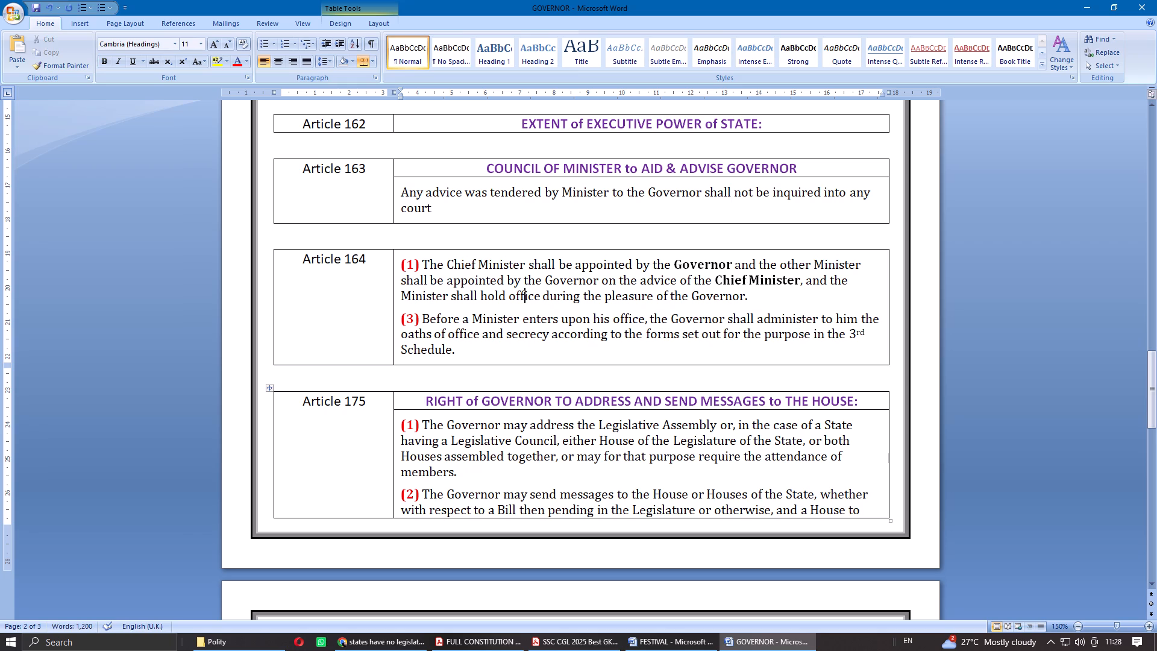
# Set all the text in the GOVERNOR document to font size 10.
pyautogui.click(422, 427)
pyautogui.scroll(-2, 641, 461)
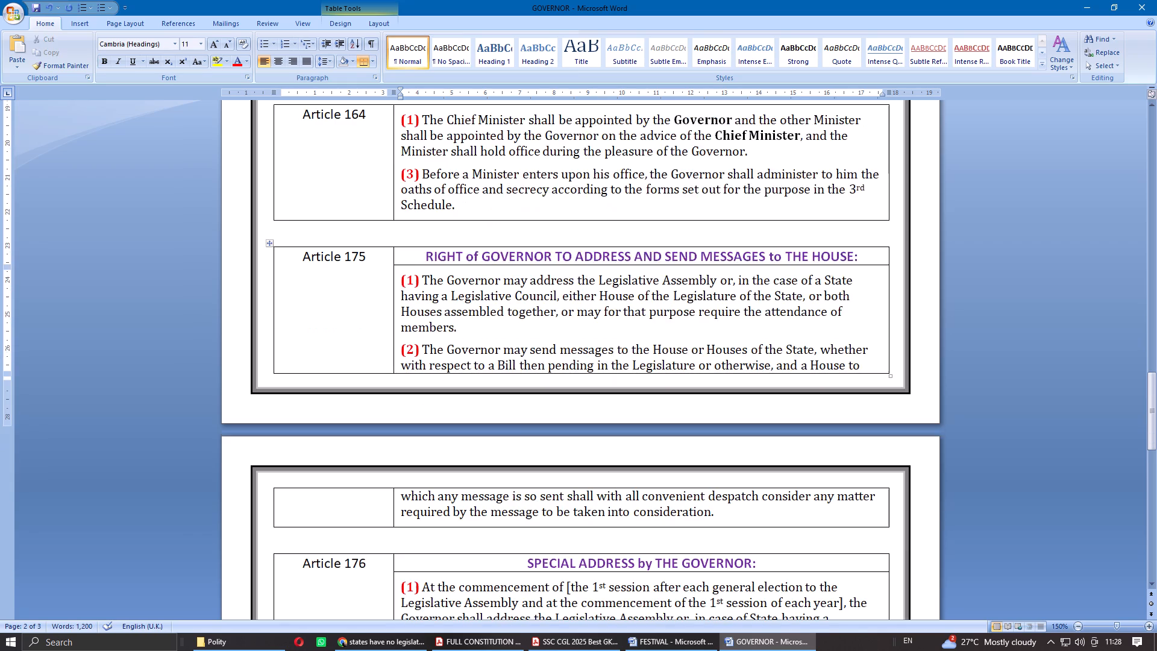
pyautogui.scroll(3, 641, 461)
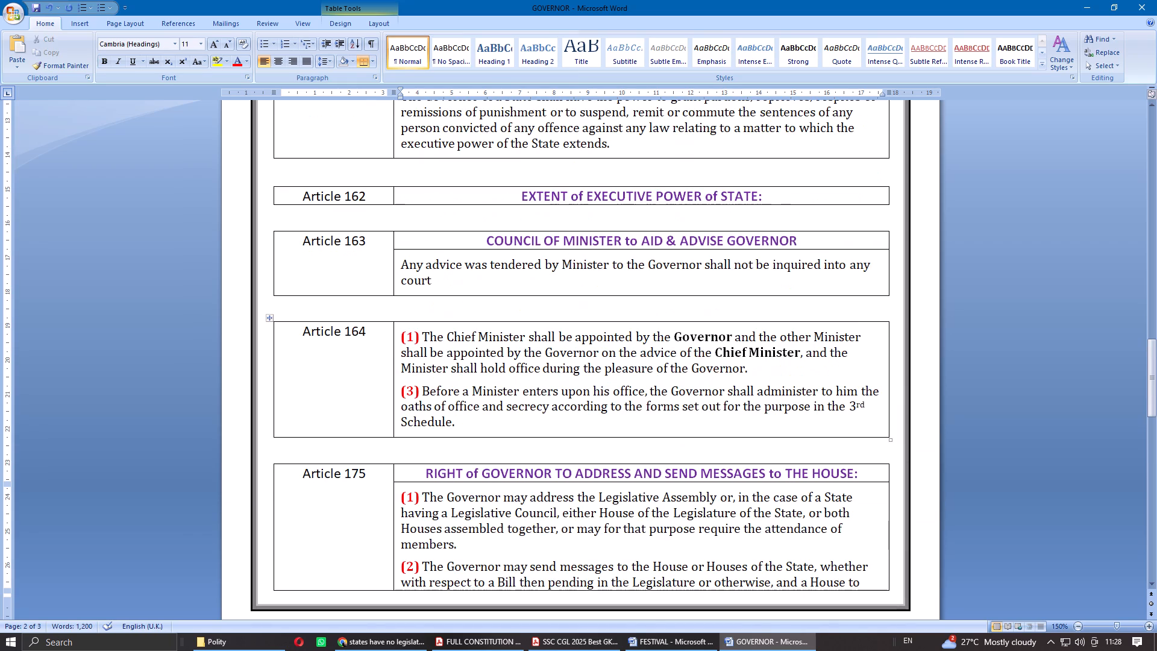
pyautogui.scroll(4, 549, 424)
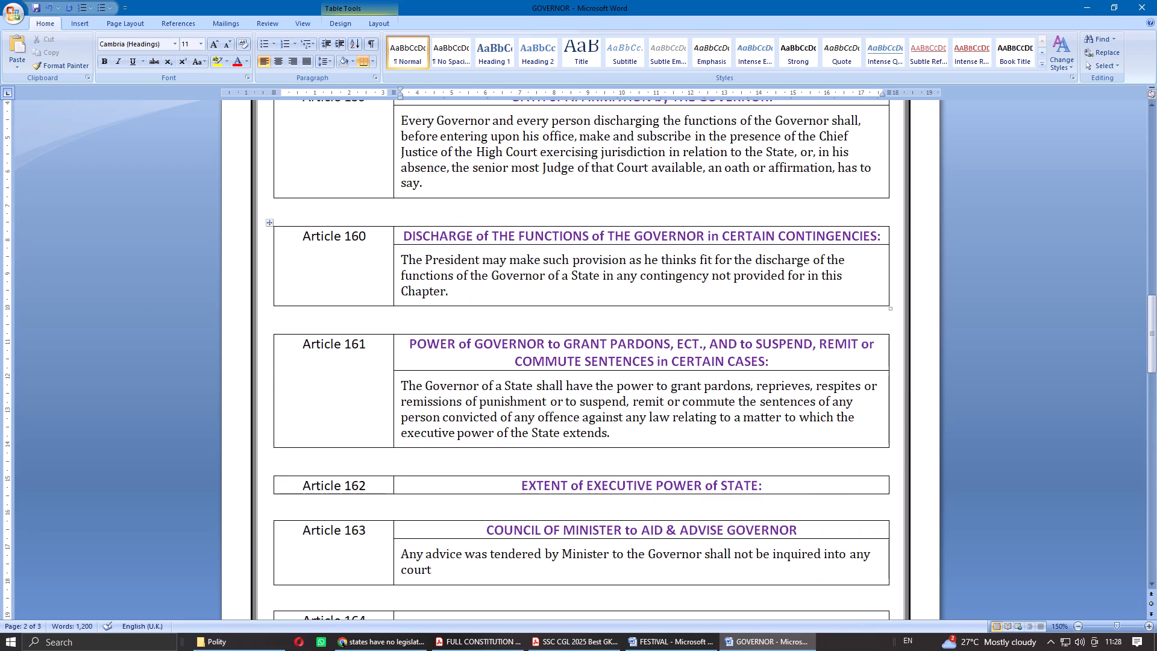
pyautogui.click(460, 283)
pyautogui.click(371, 241)
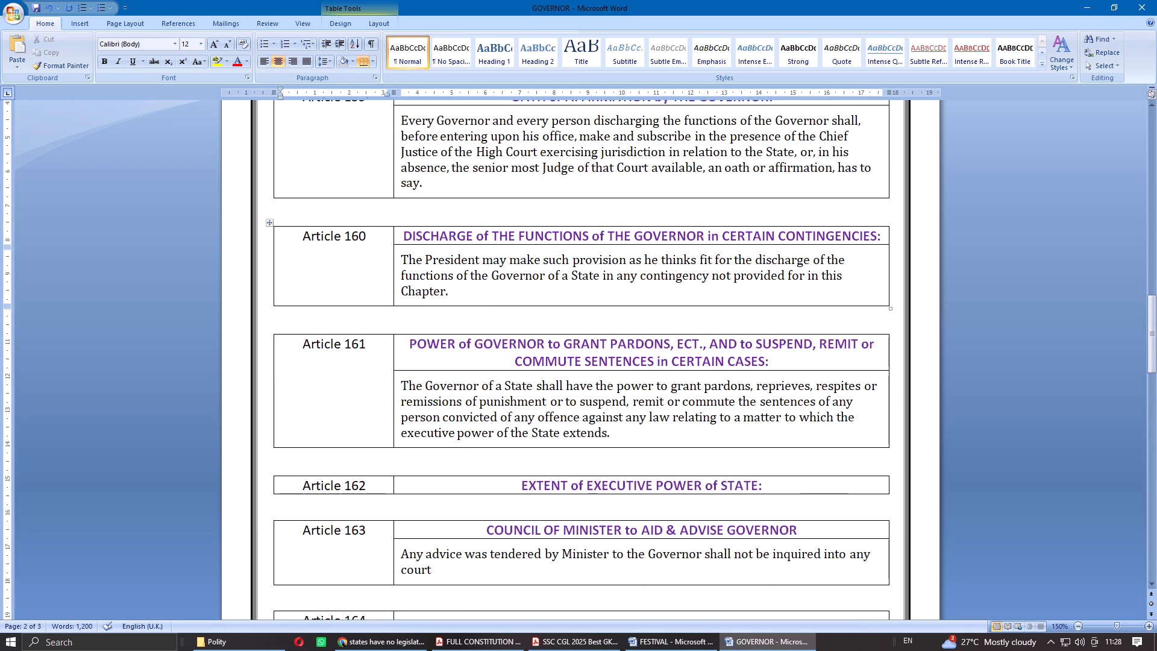
pyautogui.click(495, 234)
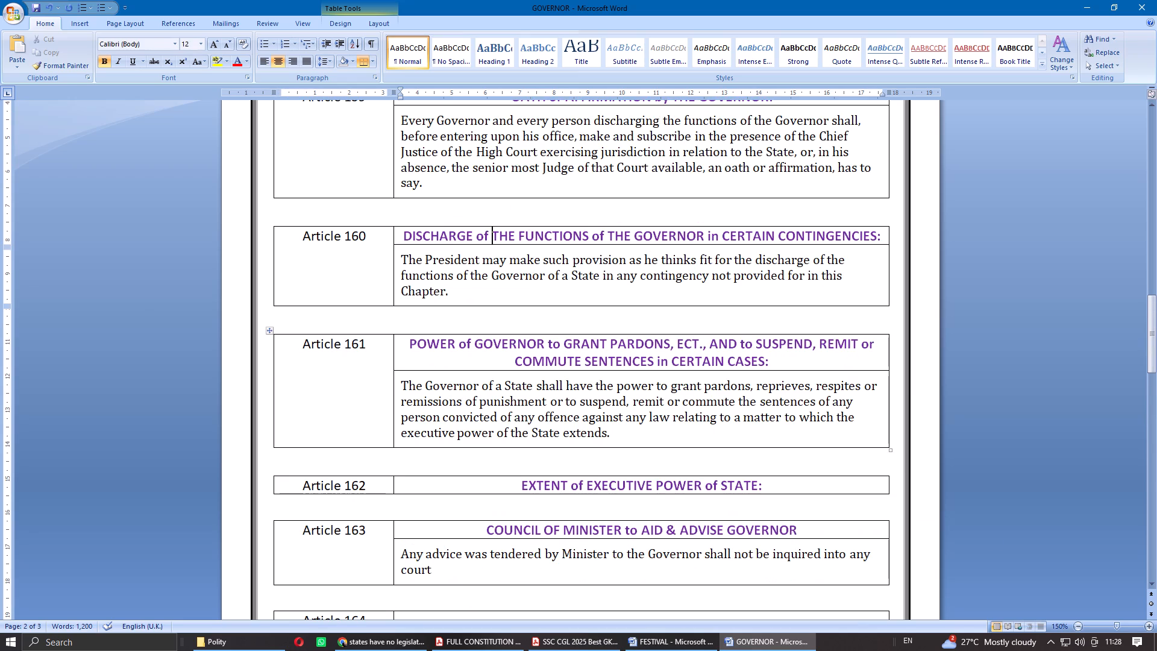
pyautogui.click(1077, 629)
pyautogui.scroll(12, 655, 442)
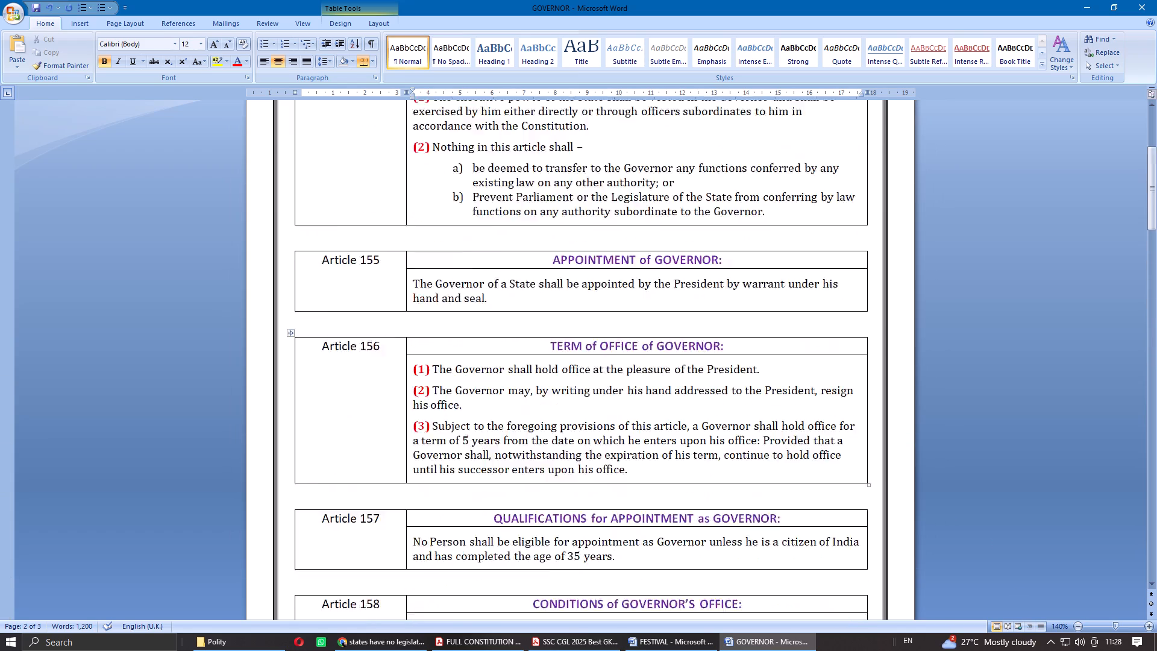
pyautogui.scroll(8, 655, 442)
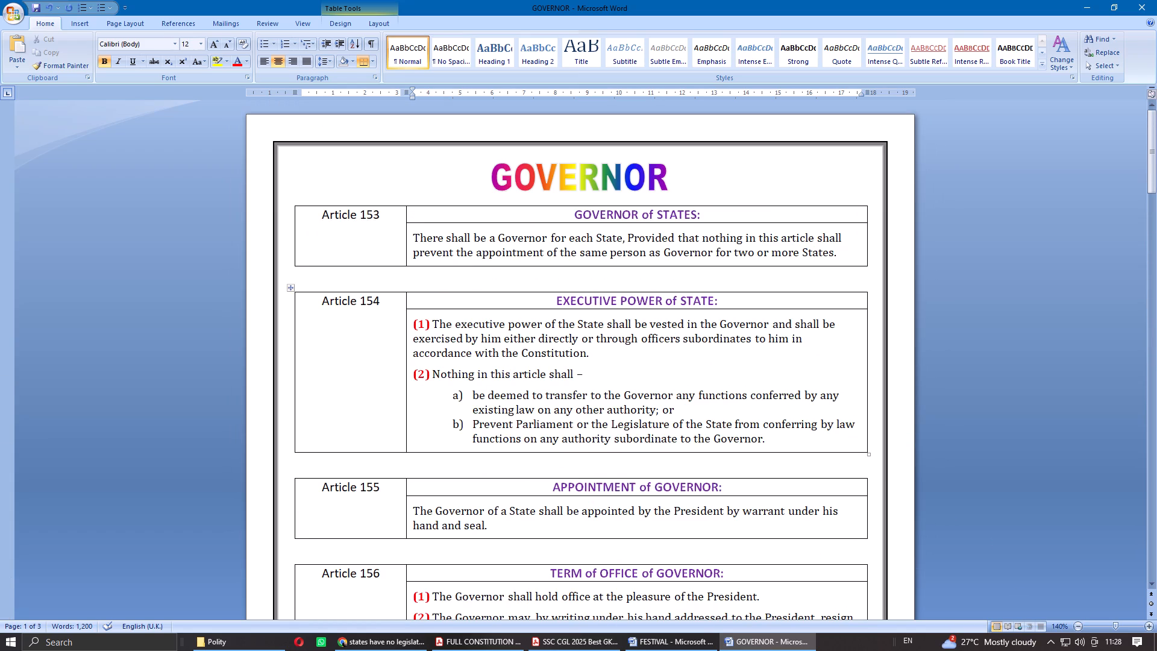
pyautogui.hotkey('ctrl', 'a')
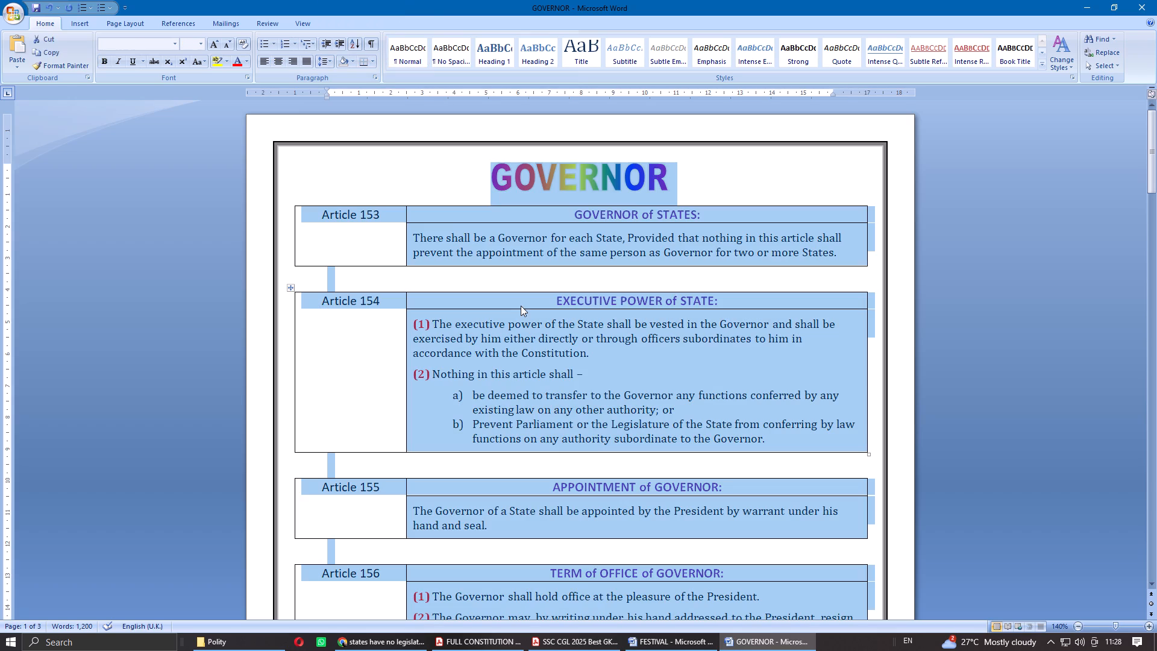
pyautogui.click(204, 45)
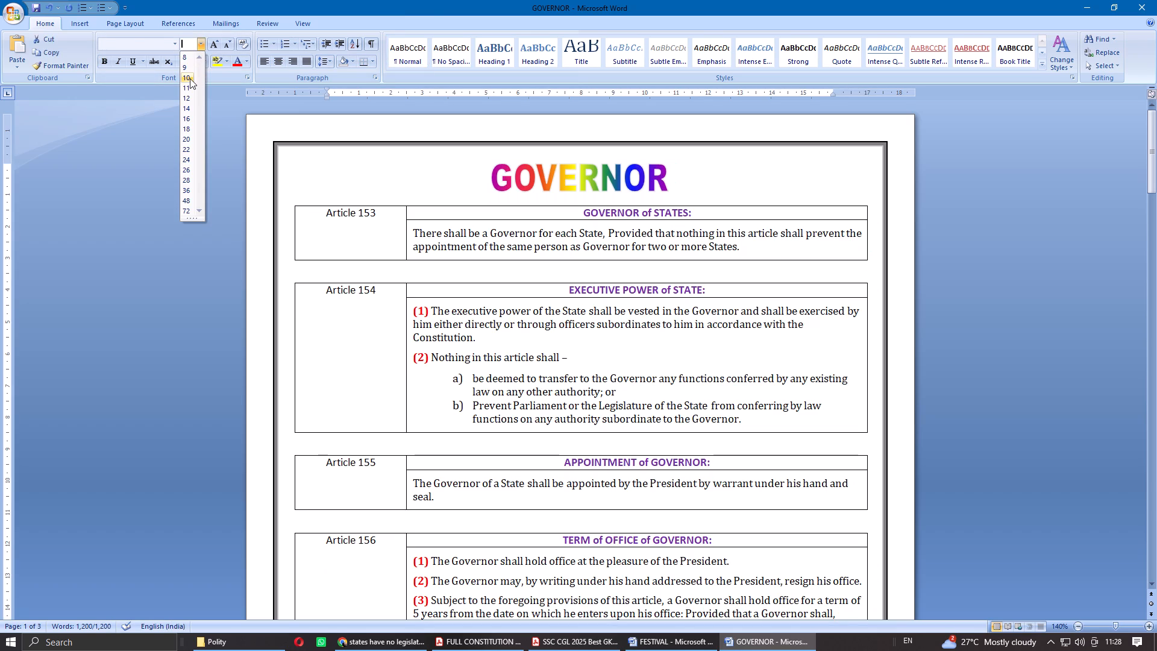
pyautogui.click(190, 78)
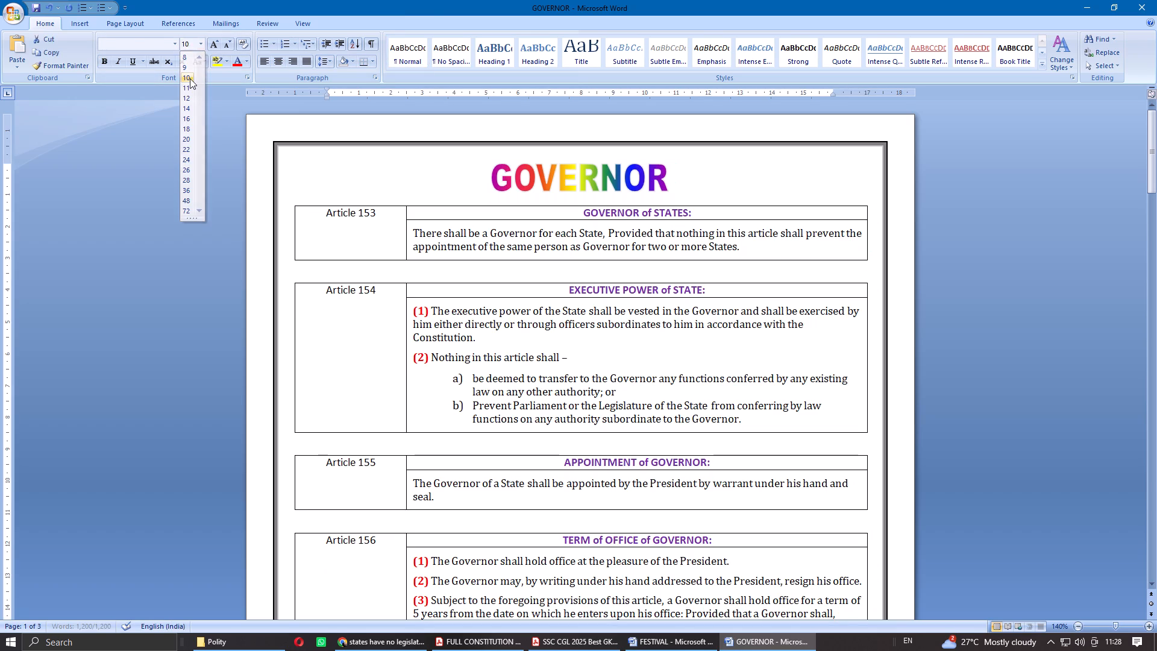
pyautogui.click(646, 398)
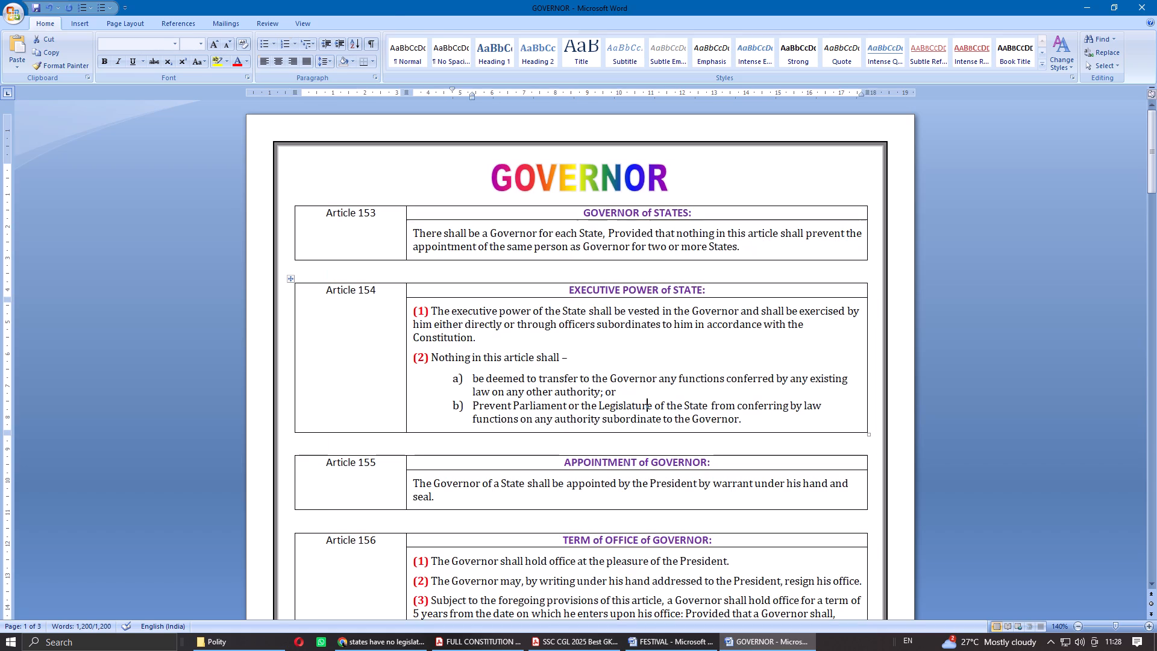
# Select the purple headings of Articles 153 through 161 together and set them to font size 11.
pyautogui.moveTo(712, 293); pyautogui.dragTo(567, 290)
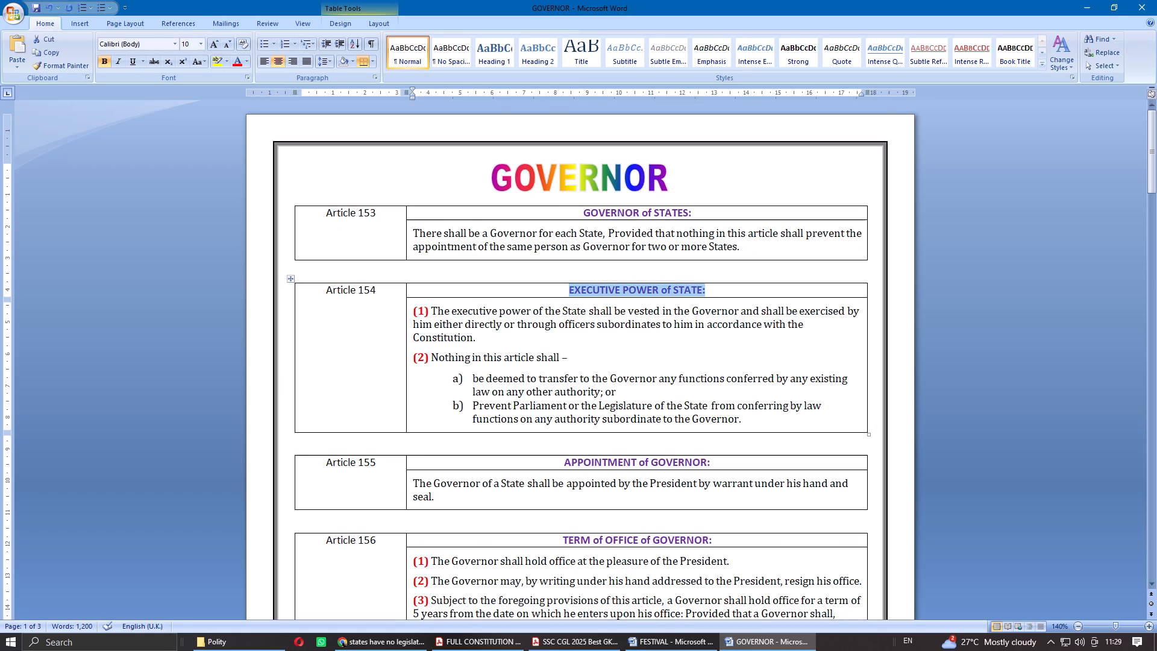
pyautogui.scroll(-9, 825, 425)
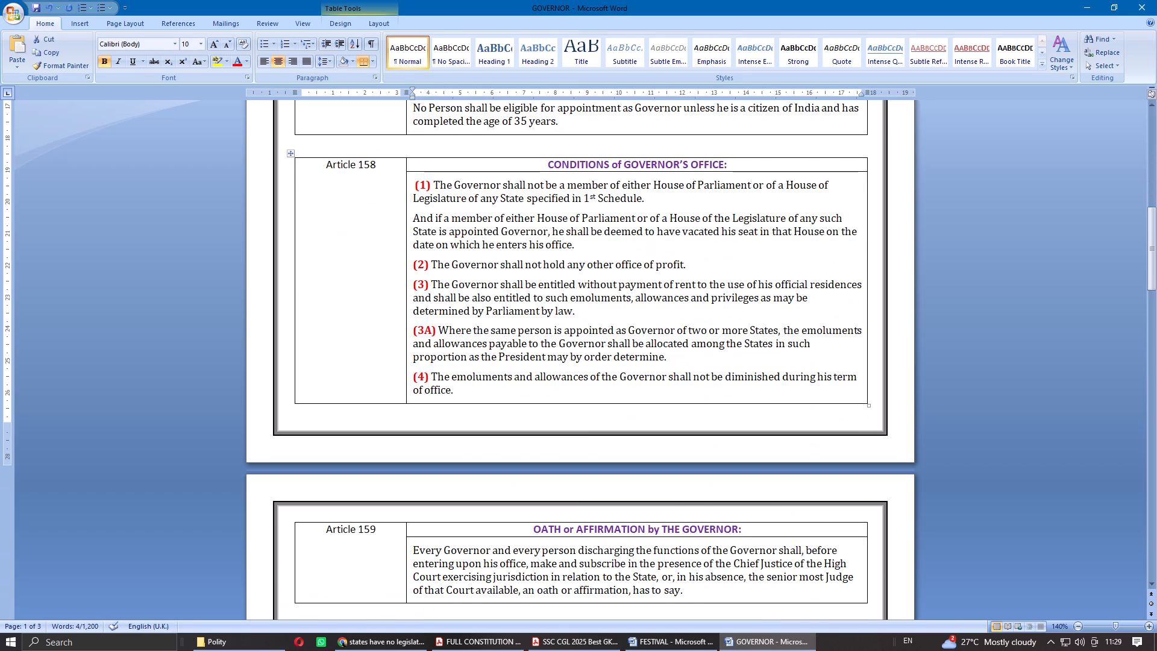
pyautogui.scroll(4, 802, 425)
pyautogui.scroll(-4, 802, 425)
pyautogui.scroll(6, 605, 553)
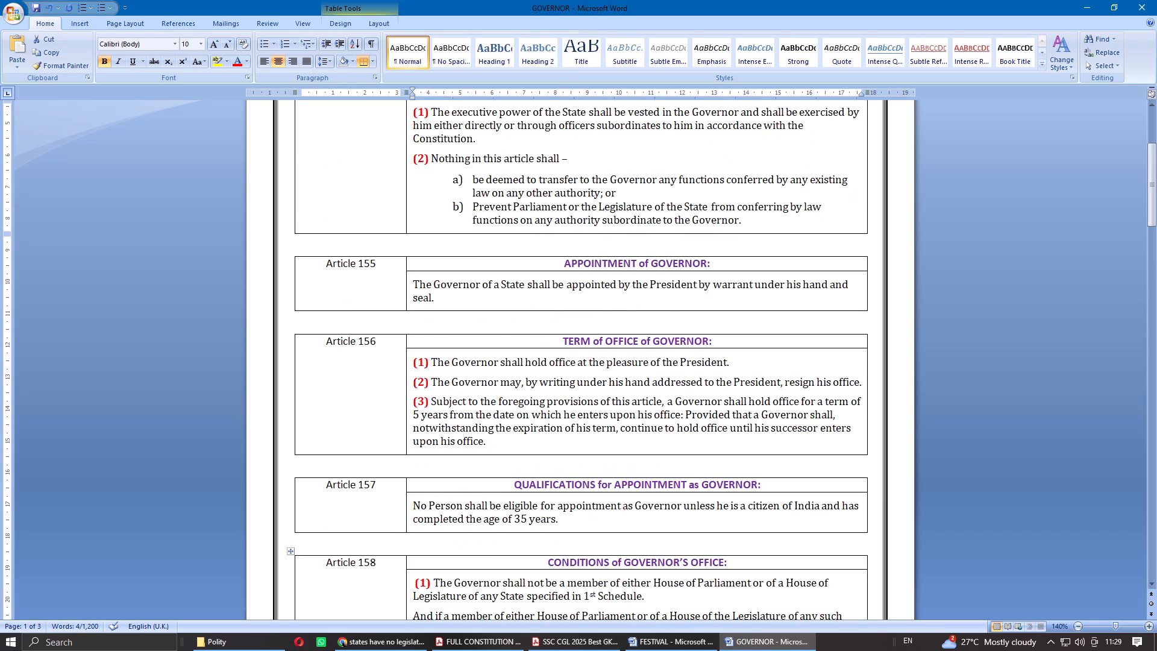
pyautogui.scroll(2, 608, 551)
pyautogui.click(1144, 624)
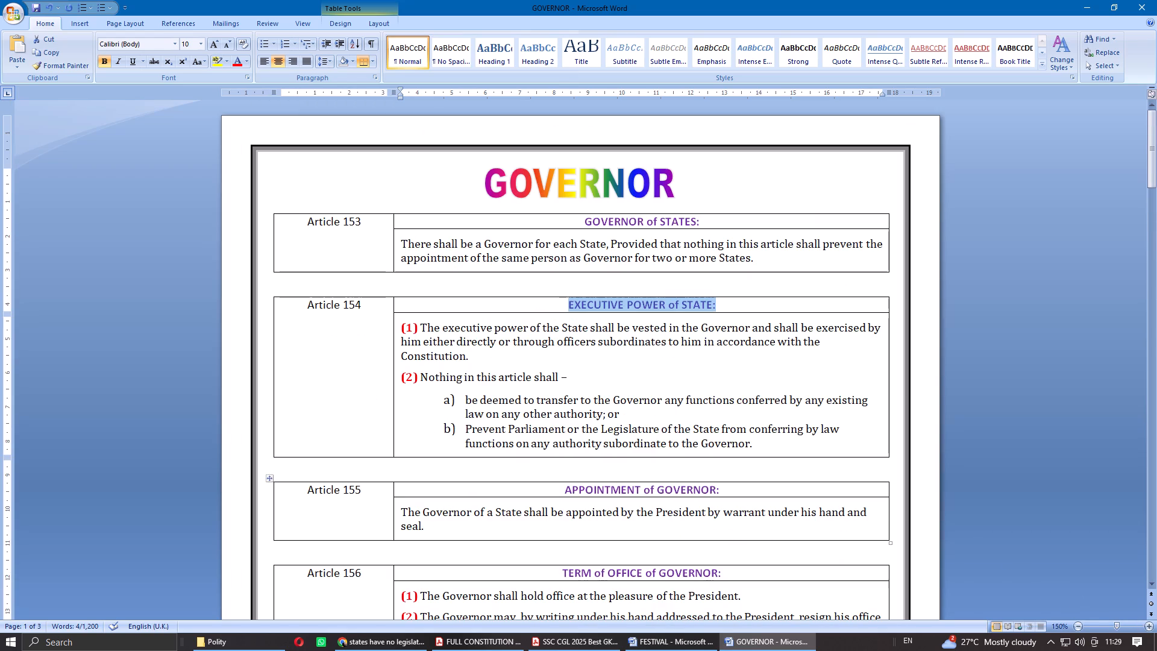
pyautogui.keyDown('ctrl'); pyautogui.moveTo(707, 222); pyautogui.dragTo(604, 224); pyautogui.keyUp('ctrl')
pyautogui.keyDown('ctrl'); pyautogui.moveTo(734, 489); pyautogui.dragTo(622, 488); pyautogui.keyUp('ctrl')
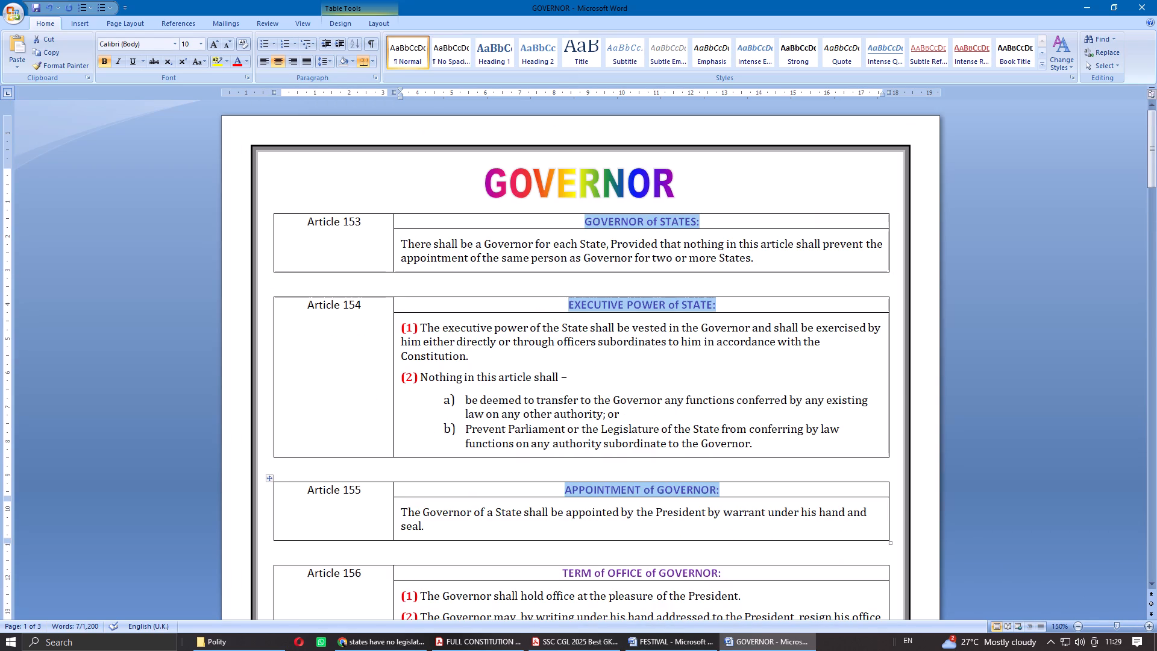
pyautogui.keyDown('ctrl'); pyautogui.moveTo(738, 575); pyautogui.dragTo(559, 573); pyautogui.keyUp('ctrl')
pyautogui.scroll(-4, 615, 360)
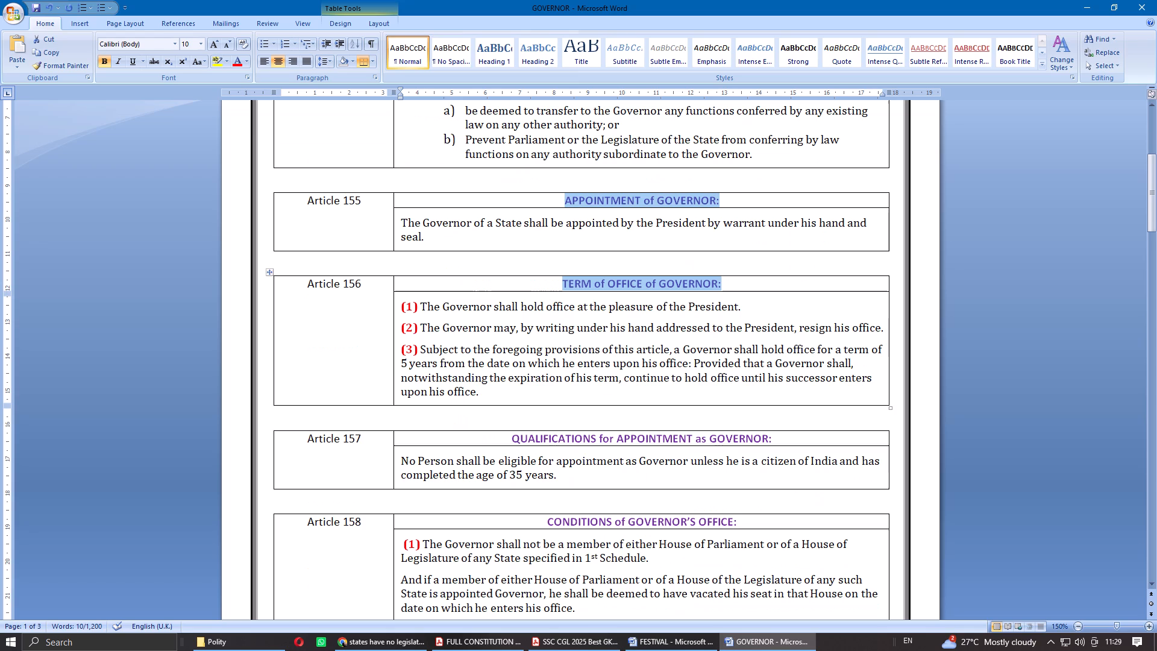
pyautogui.keyDown('ctrl'); pyautogui.moveTo(786, 433); pyautogui.dragTo(579, 442); pyautogui.keyUp('ctrl')
pyautogui.keyDown('ctrl'); pyautogui.moveTo(747, 521); pyautogui.dragTo(633, 521); pyautogui.keyUp('ctrl')
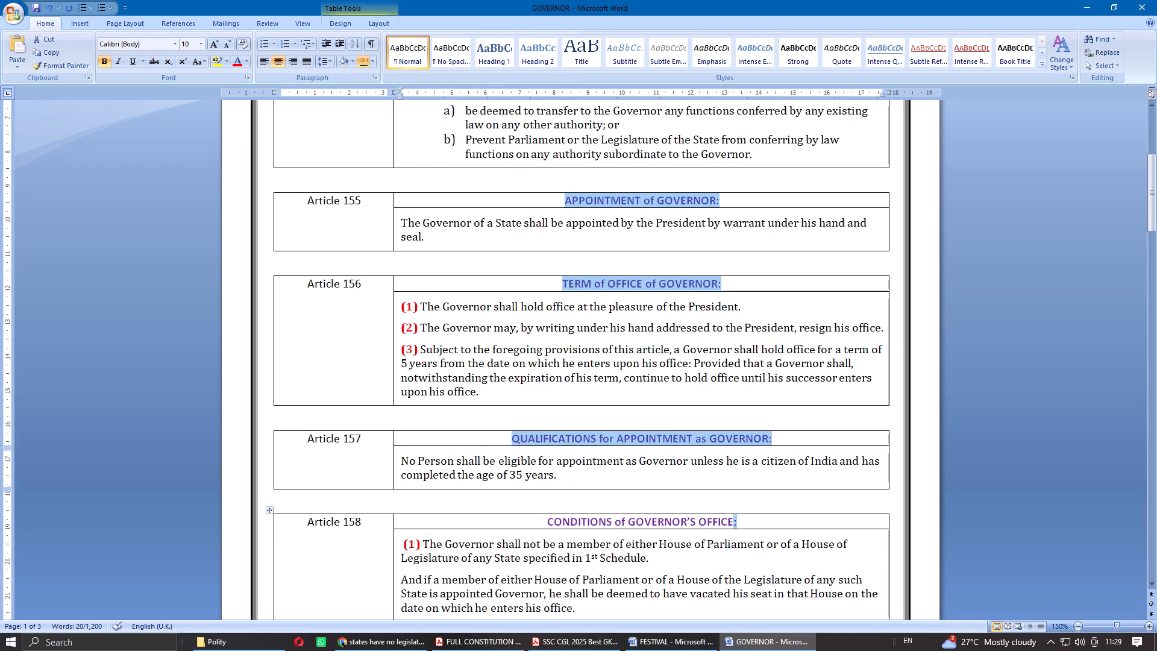
pyautogui.keyDown('ctrl'); pyautogui.moveTo(633, 521); pyautogui.dragTo(598, 521); pyautogui.keyUp('ctrl')
pyautogui.scroll(-5, 634, 389)
pyautogui.keyDown('ctrl'); pyautogui.moveTo(761, 553); pyautogui.dragTo(700, 553); pyautogui.keyUp('ctrl')
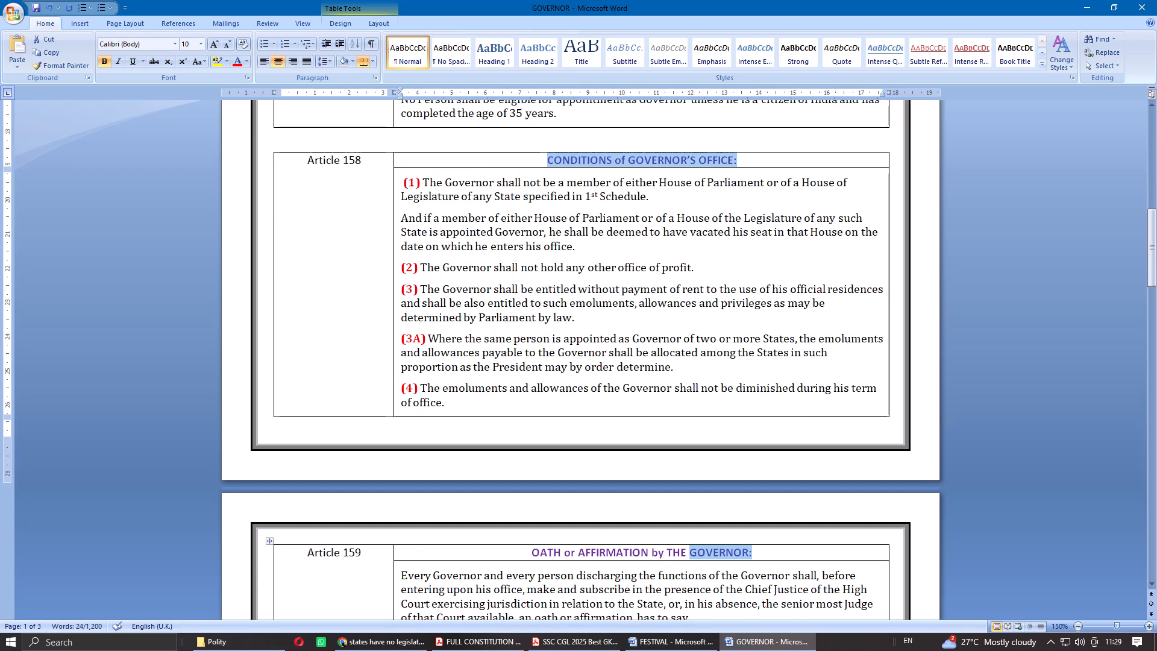
pyautogui.keyDown('ctrl'); pyautogui.moveTo(700, 553); pyautogui.dragTo(538, 553); pyautogui.keyUp('ctrl')
pyautogui.scroll(-5, 565, 322)
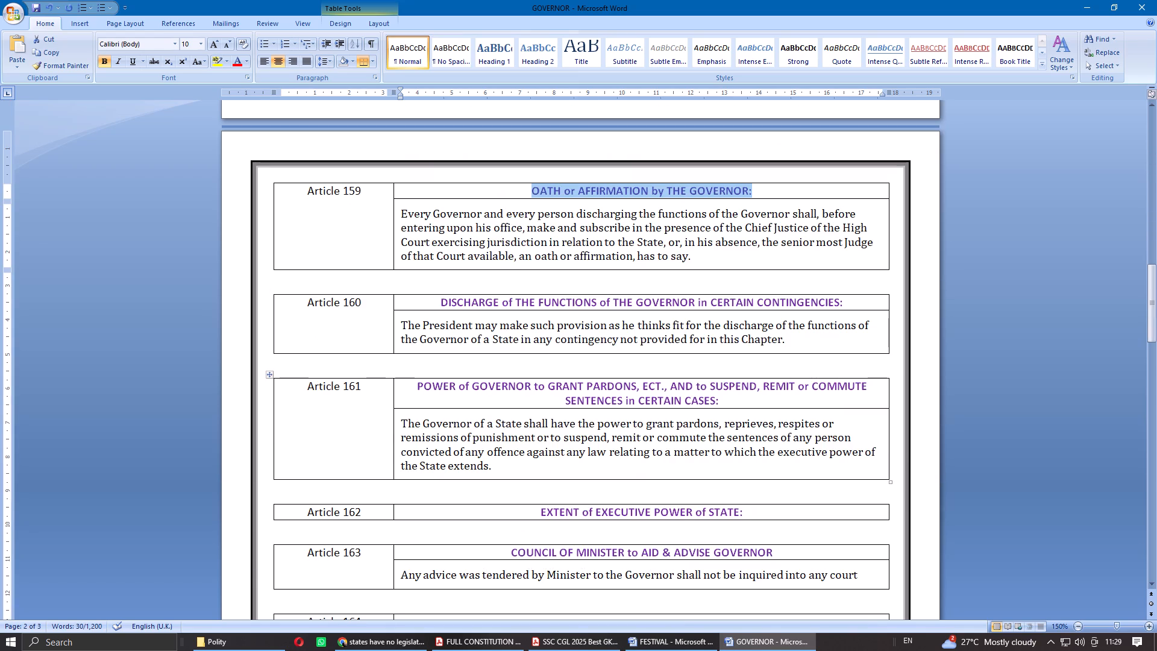
pyautogui.keyDown('ctrl'); pyautogui.moveTo(738, 400); pyautogui.dragTo(425, 388); pyautogui.keyUp('ctrl')
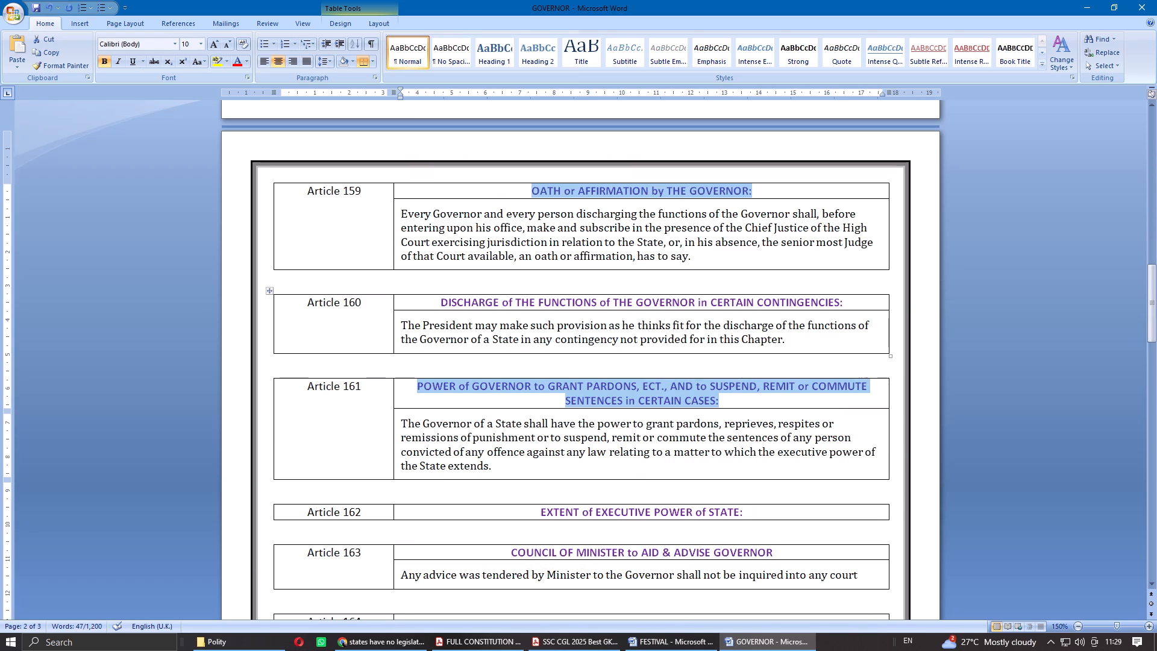
pyautogui.keyDown('ctrl'); pyautogui.moveTo(851, 300); pyautogui.dragTo(451, 301); pyautogui.keyUp('ctrl')
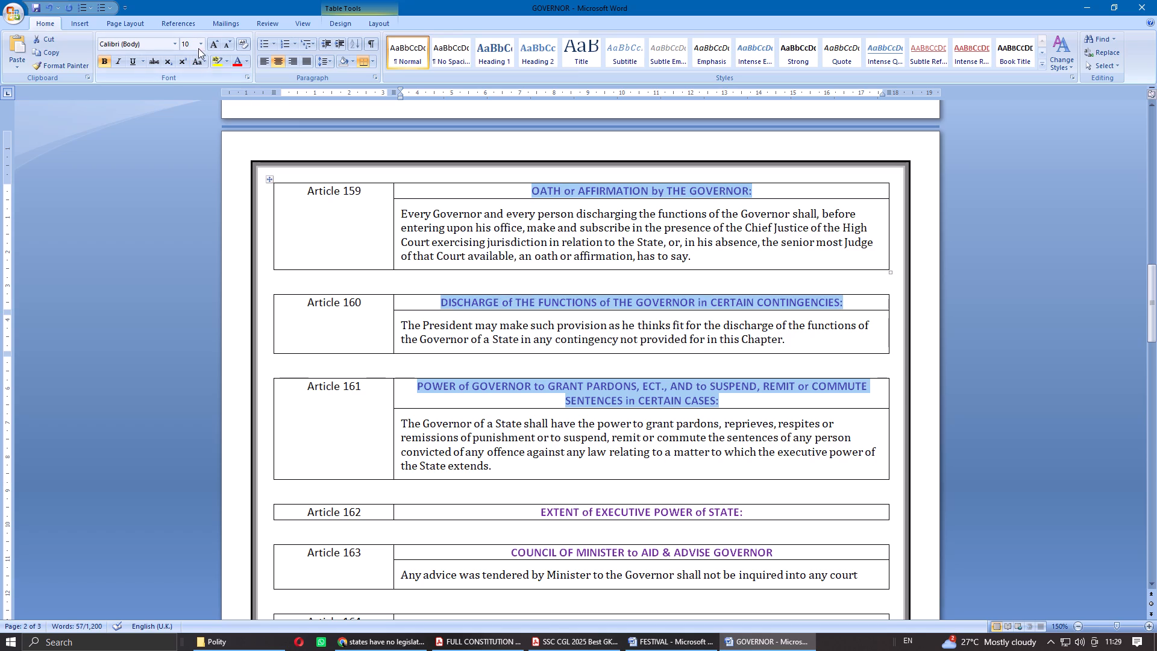
pyautogui.click(198, 46)
pyautogui.click(190, 89)
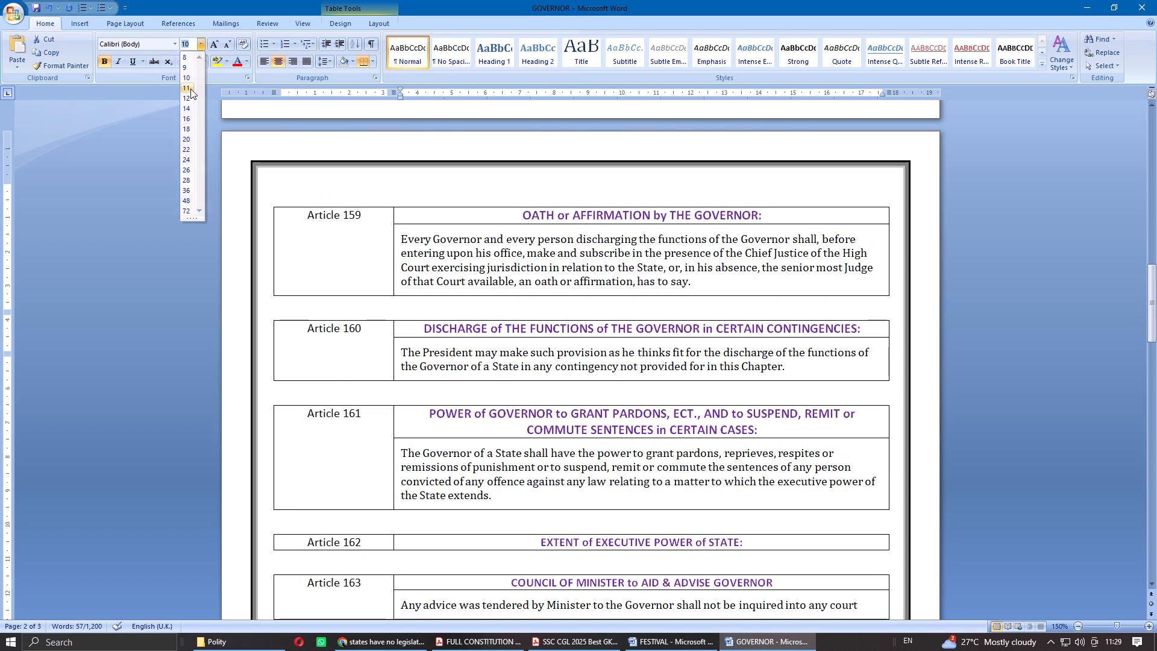
# Select the purple headings of Articles 162, 163 and 175 together and set them to font size 11.
pyautogui.scroll(-4, 682, 375)
pyautogui.moveTo(754, 255); pyautogui.dragTo(567, 255)
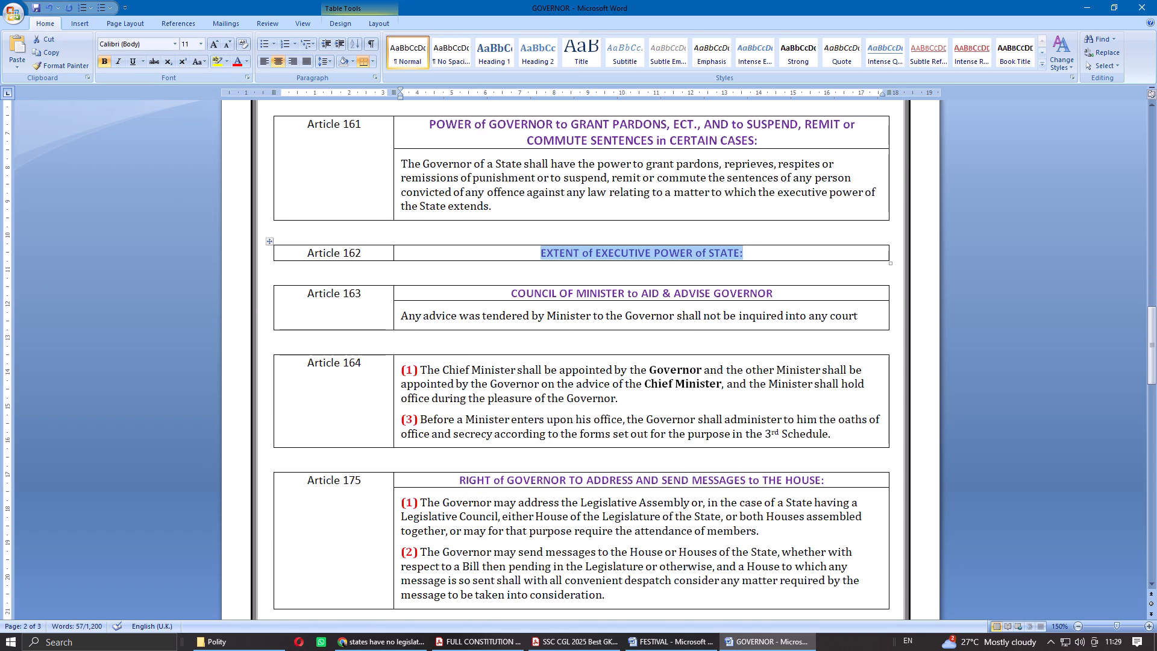
pyautogui.moveTo(567, 255); pyautogui.dragTo(564, 255)
pyautogui.keyDown('ctrl'); pyautogui.moveTo(792, 294); pyautogui.dragTo(528, 294); pyautogui.keyUp('ctrl')
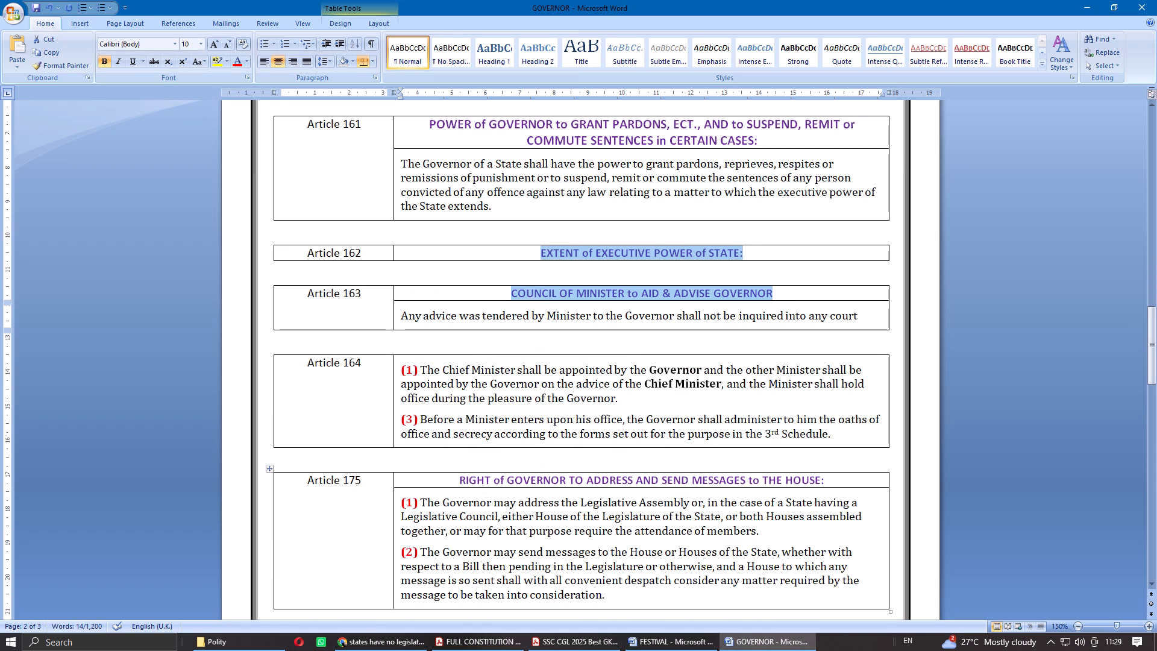
pyautogui.keyDown('ctrl'); pyautogui.moveTo(833, 479); pyautogui.dragTo(492, 478); pyautogui.keyUp('ctrl')
pyautogui.click(200, 43)
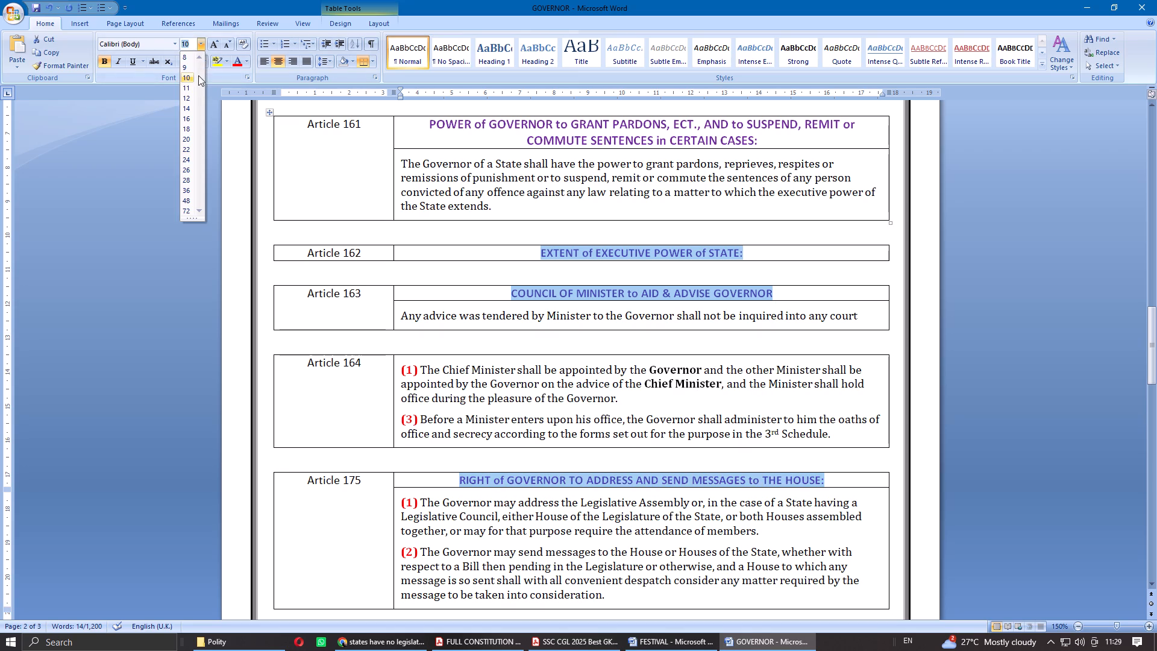
pyautogui.click(190, 86)
# Delete the trailing colons from the headings of Articles 175, 162 and 161.
pyautogui.click(851, 482)
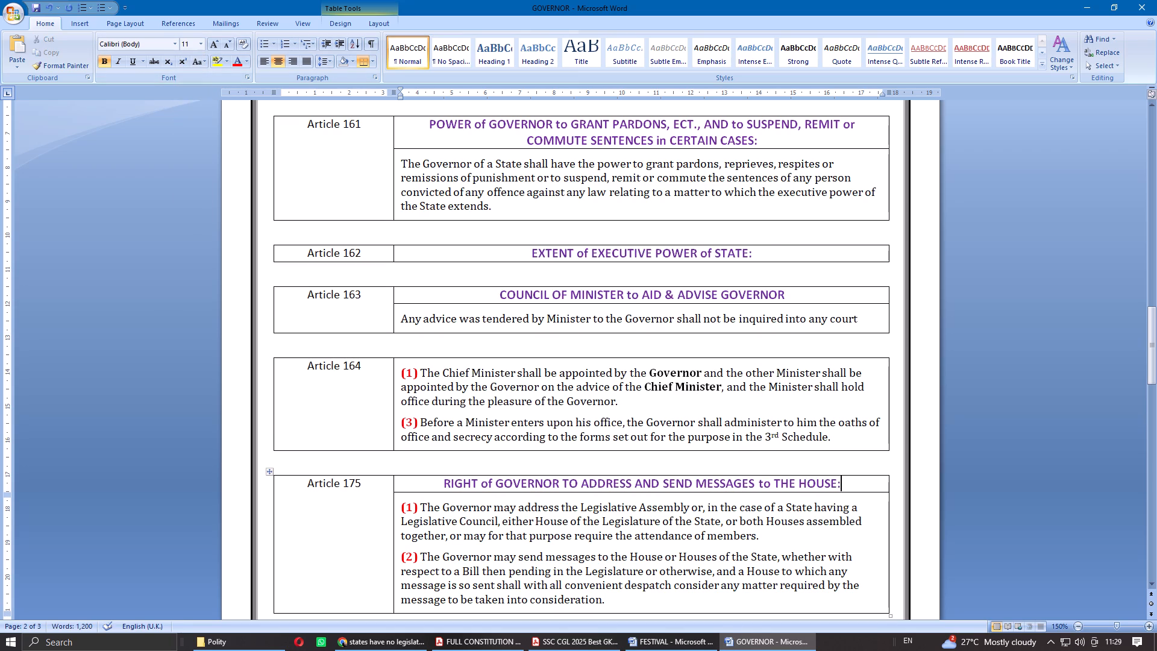
pyautogui.press('BackSpace')
pyautogui.click(768, 256)
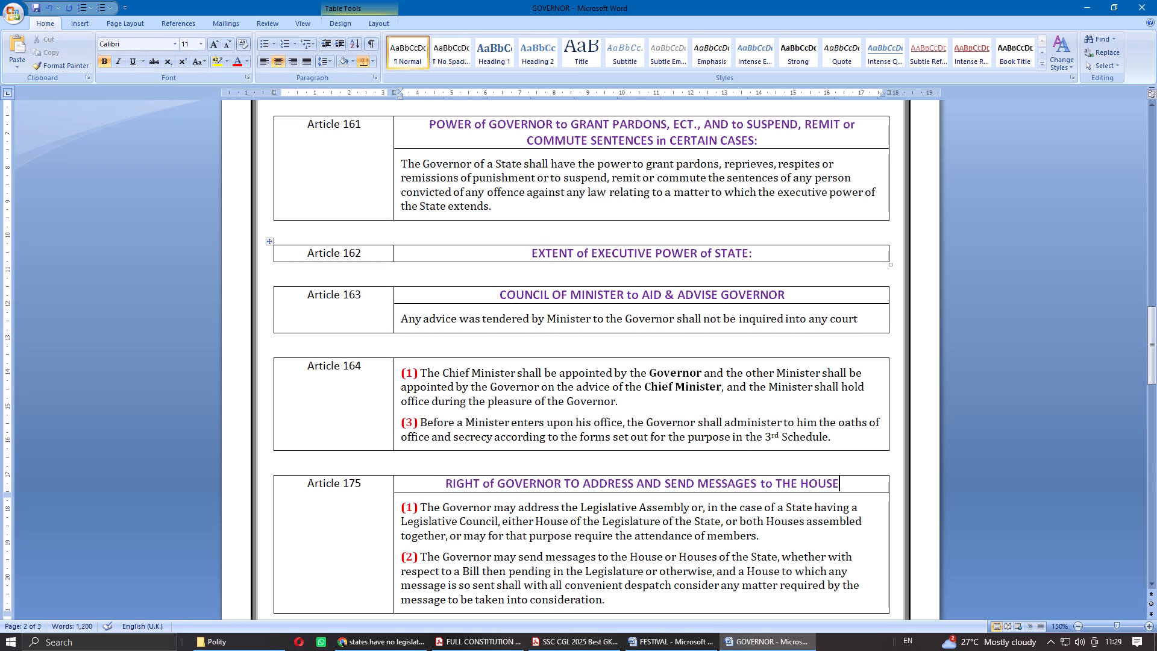
pyautogui.press('BackSpace')
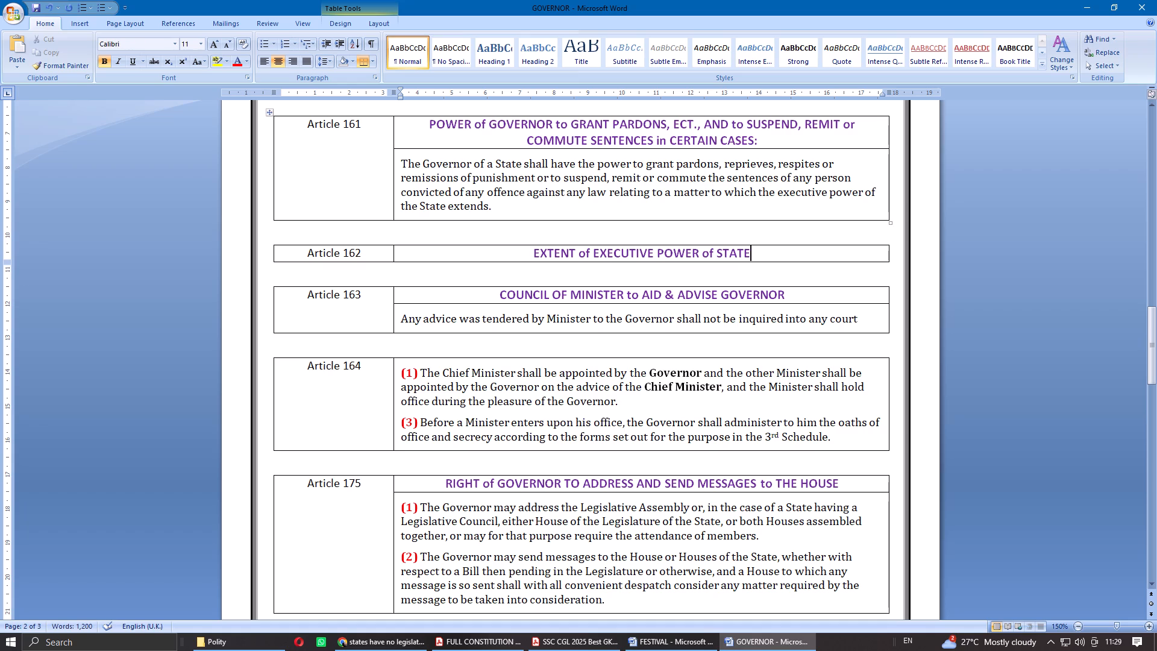
pyautogui.click(780, 141)
pyautogui.press('BackSpace')
# Delete the trailing colons from the headings of Articles 158, 157, 155 and 156.
pyautogui.scroll(4, 780, 142)
pyautogui.scroll(1, 740, 287)
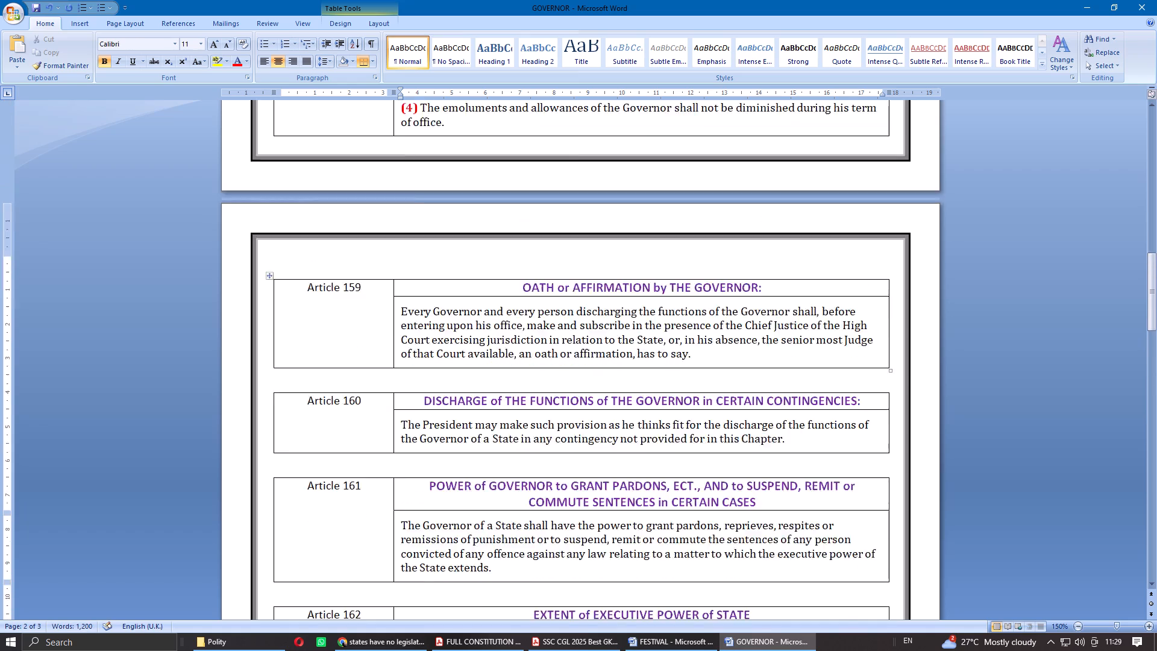
pyautogui.scroll(6, 740, 287)
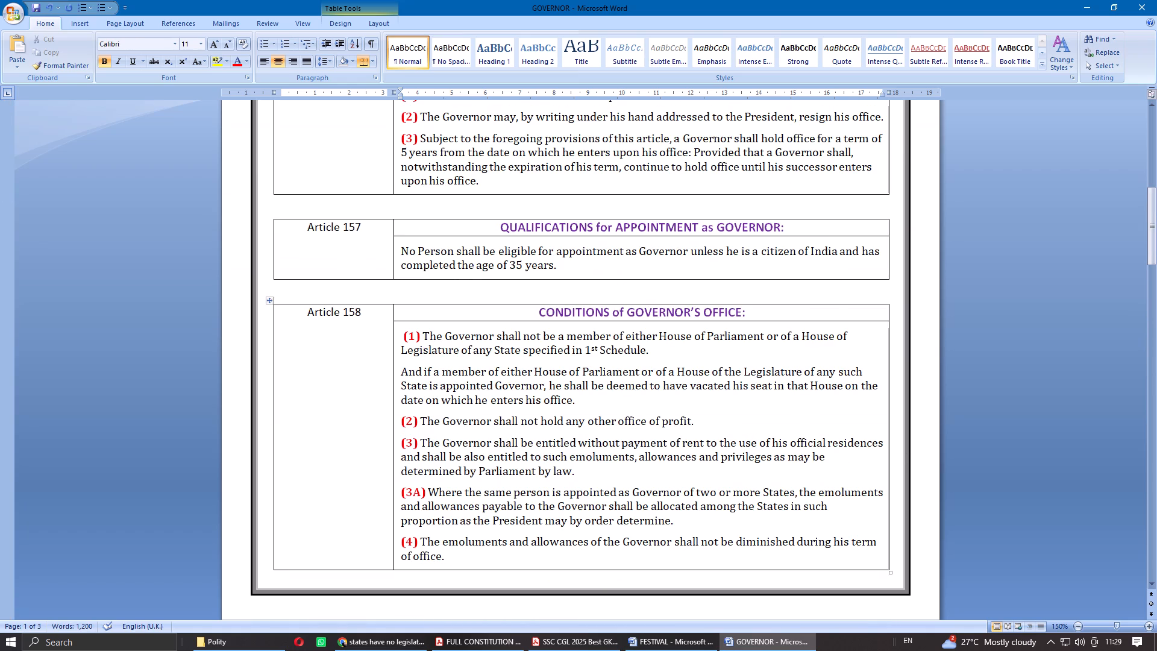
pyautogui.click(758, 313)
pyautogui.press('BackSpace')
pyautogui.click(791, 225)
pyautogui.press('BackSpace')
pyautogui.scroll(4, 797, 235)
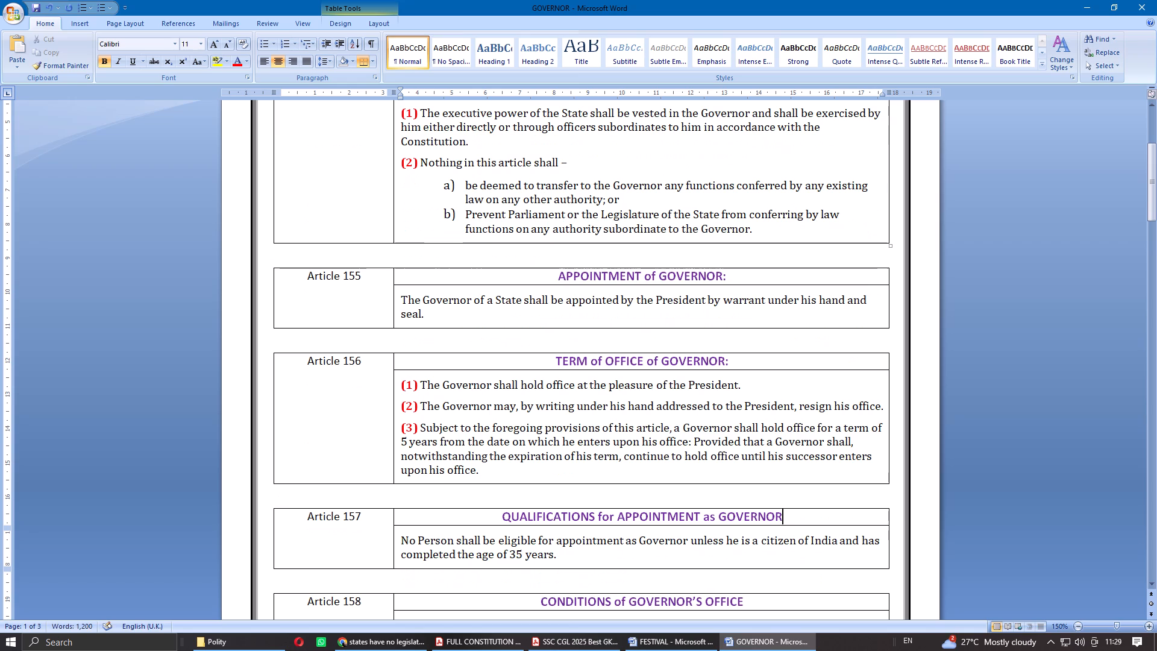
pyautogui.click(758, 274)
pyautogui.press('BackSpace')
pyautogui.click(746, 364)
pyautogui.press('BackSpace')
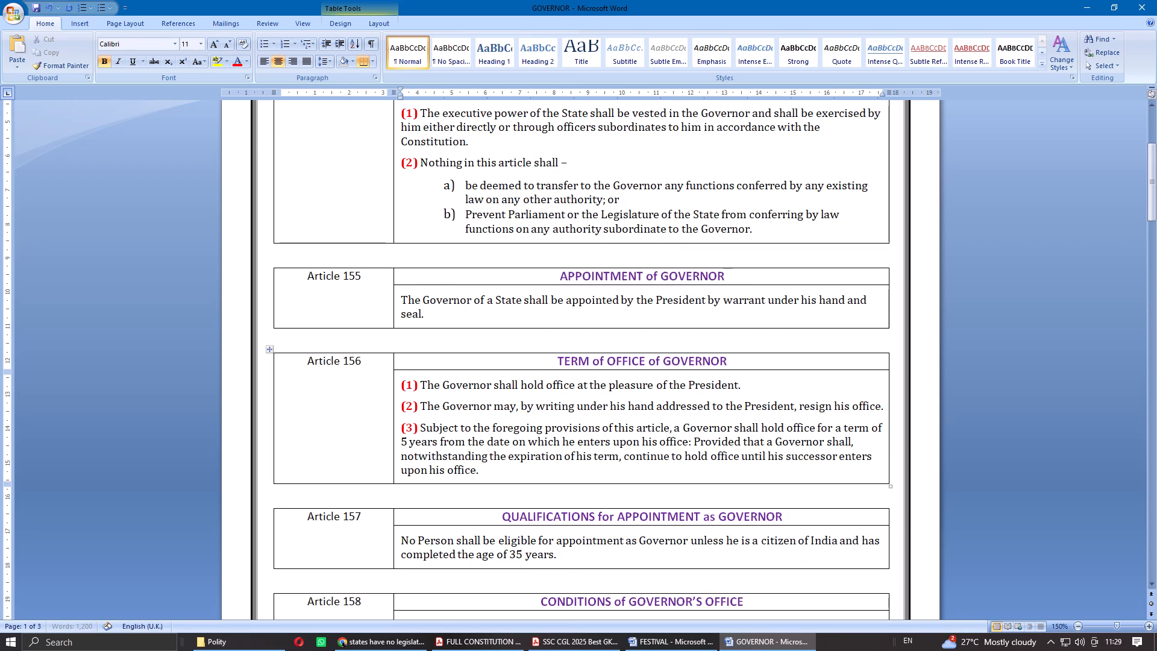
# Delete the trailing colons from the headings of Articles 154 and 153.
pyautogui.scroll(3, 748, 355)
pyautogui.click(748, 306)
pyautogui.press('BackSpace')
pyautogui.click(738, 221)
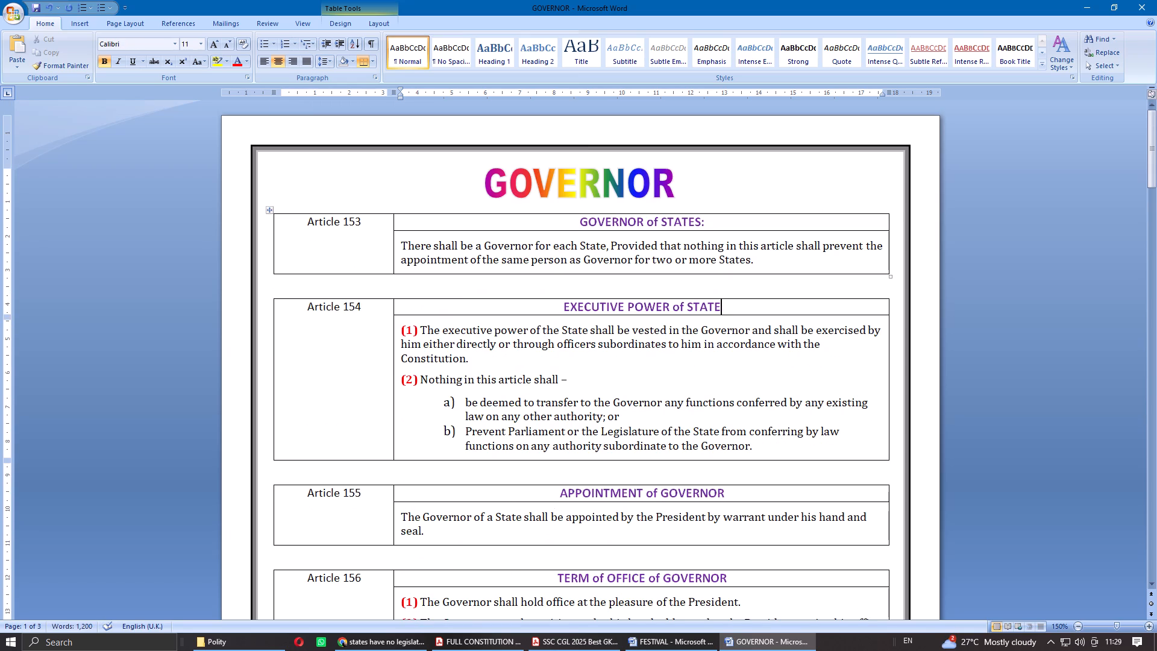
pyautogui.press('BackSpace')
# Set the paragraph spacing after the GOVERNOR title to 6 pt and save the document.
pyautogui.click(527, 187)
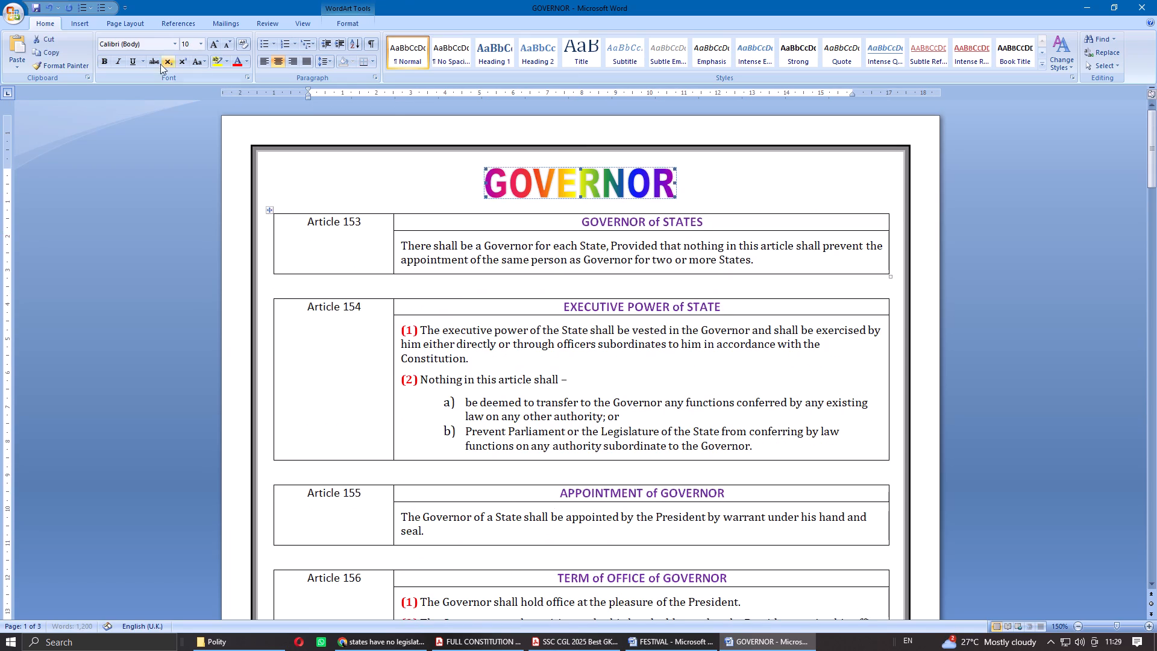
pyautogui.click(140, 25)
pyautogui.click(522, 69)
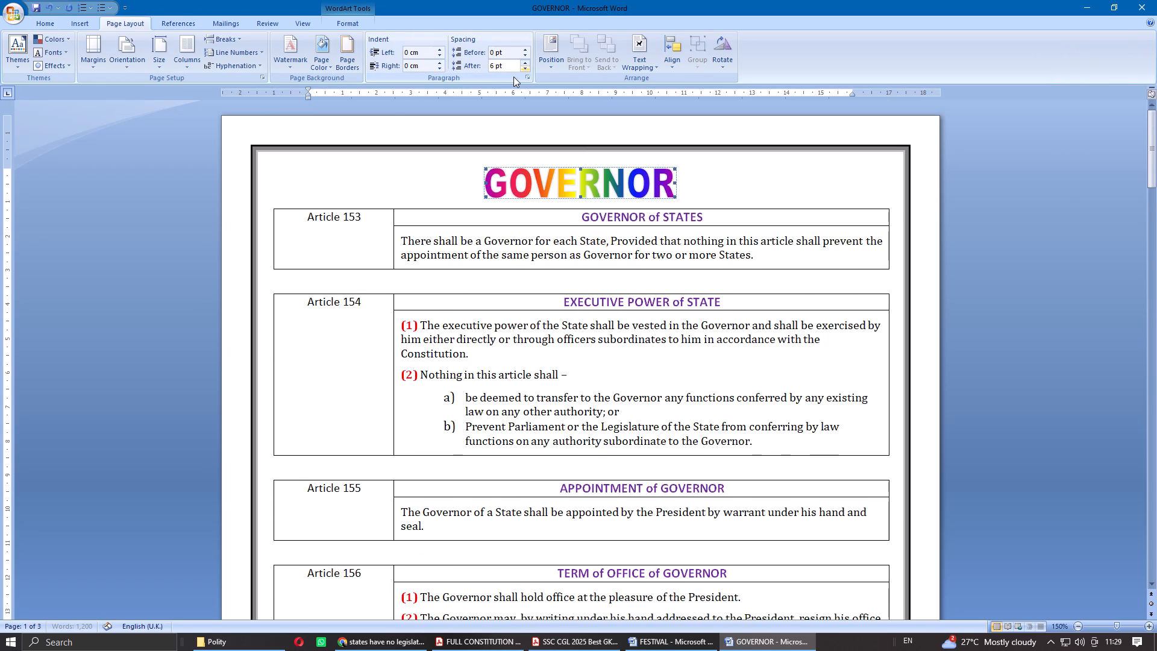
pyautogui.click(749, 185)
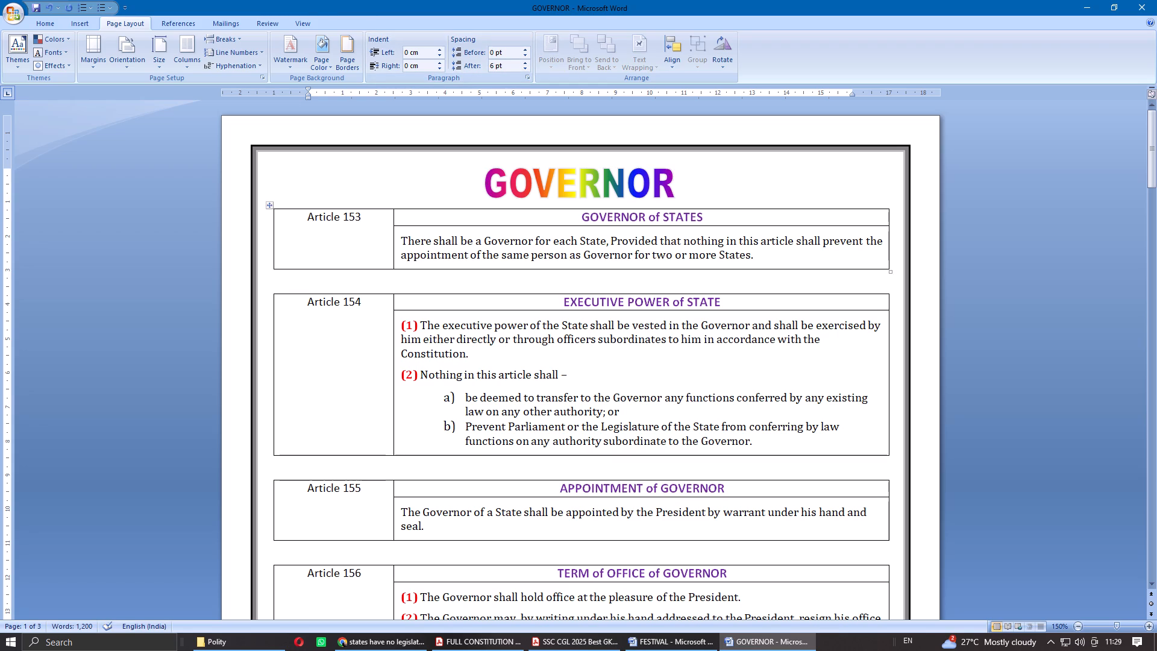
pyautogui.click(39, 6)
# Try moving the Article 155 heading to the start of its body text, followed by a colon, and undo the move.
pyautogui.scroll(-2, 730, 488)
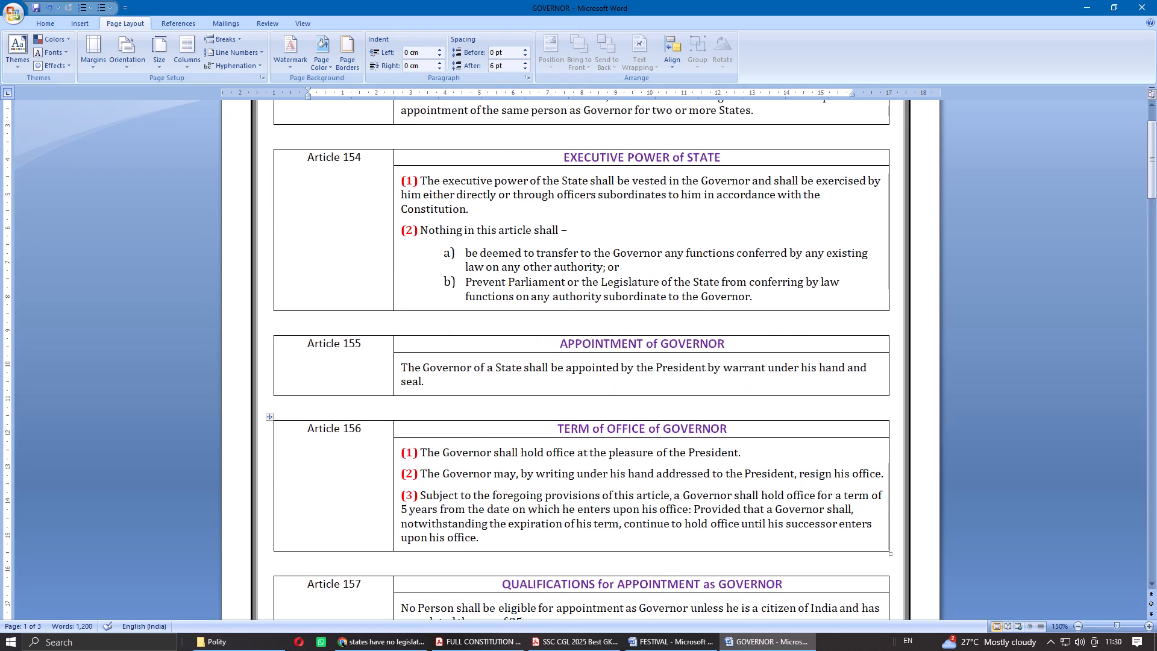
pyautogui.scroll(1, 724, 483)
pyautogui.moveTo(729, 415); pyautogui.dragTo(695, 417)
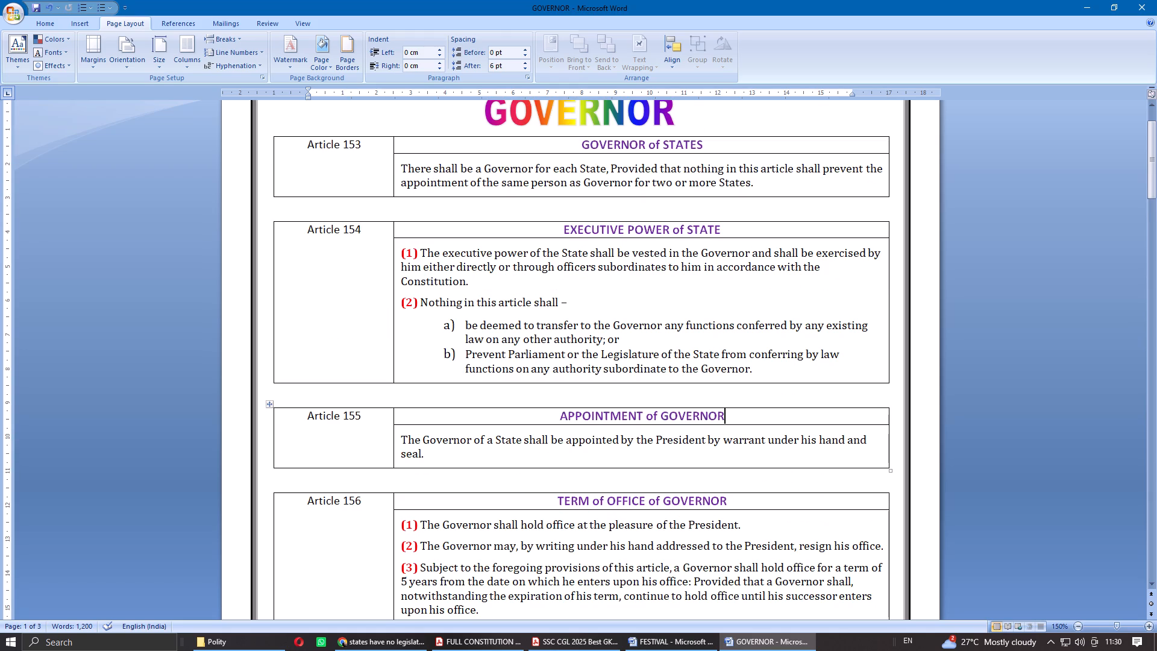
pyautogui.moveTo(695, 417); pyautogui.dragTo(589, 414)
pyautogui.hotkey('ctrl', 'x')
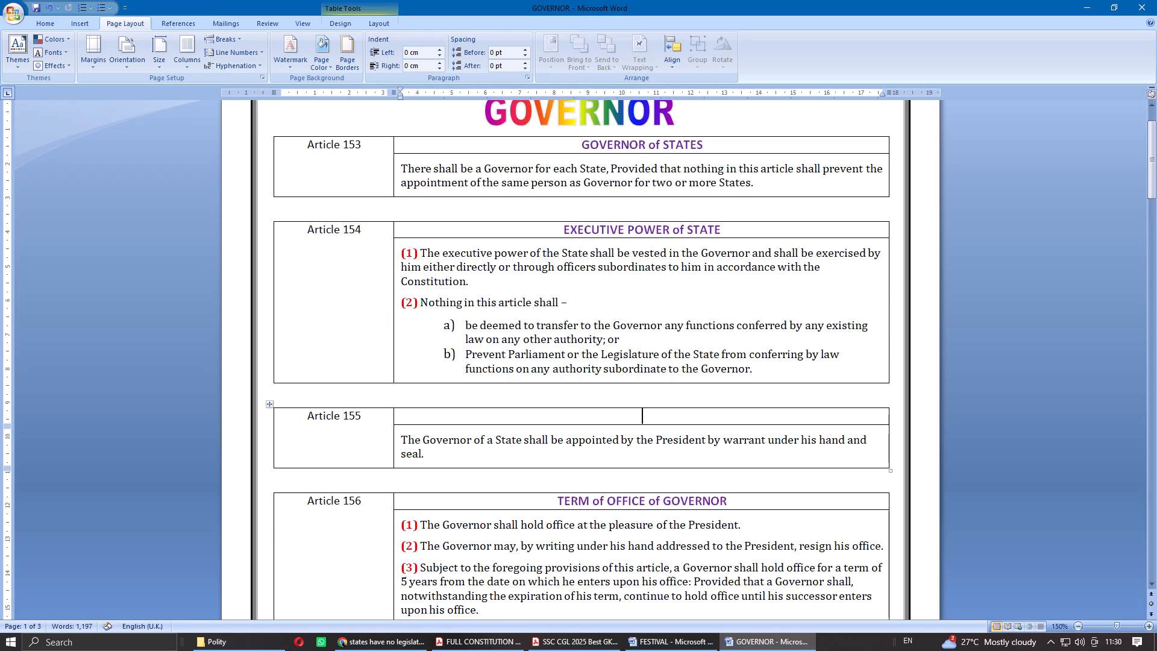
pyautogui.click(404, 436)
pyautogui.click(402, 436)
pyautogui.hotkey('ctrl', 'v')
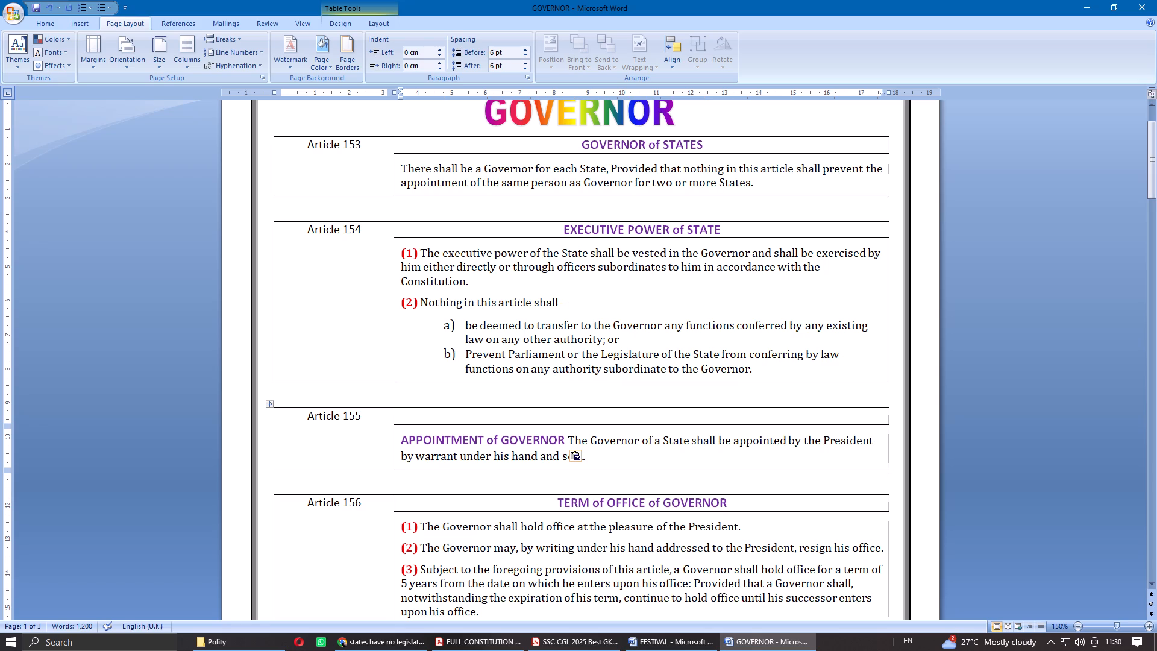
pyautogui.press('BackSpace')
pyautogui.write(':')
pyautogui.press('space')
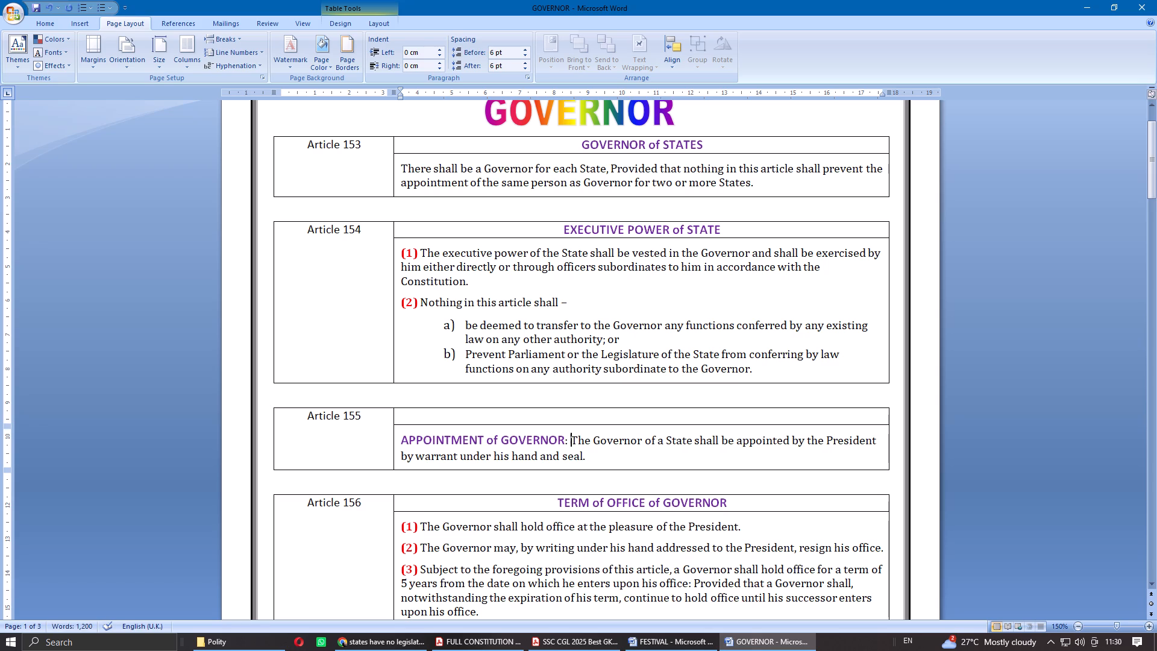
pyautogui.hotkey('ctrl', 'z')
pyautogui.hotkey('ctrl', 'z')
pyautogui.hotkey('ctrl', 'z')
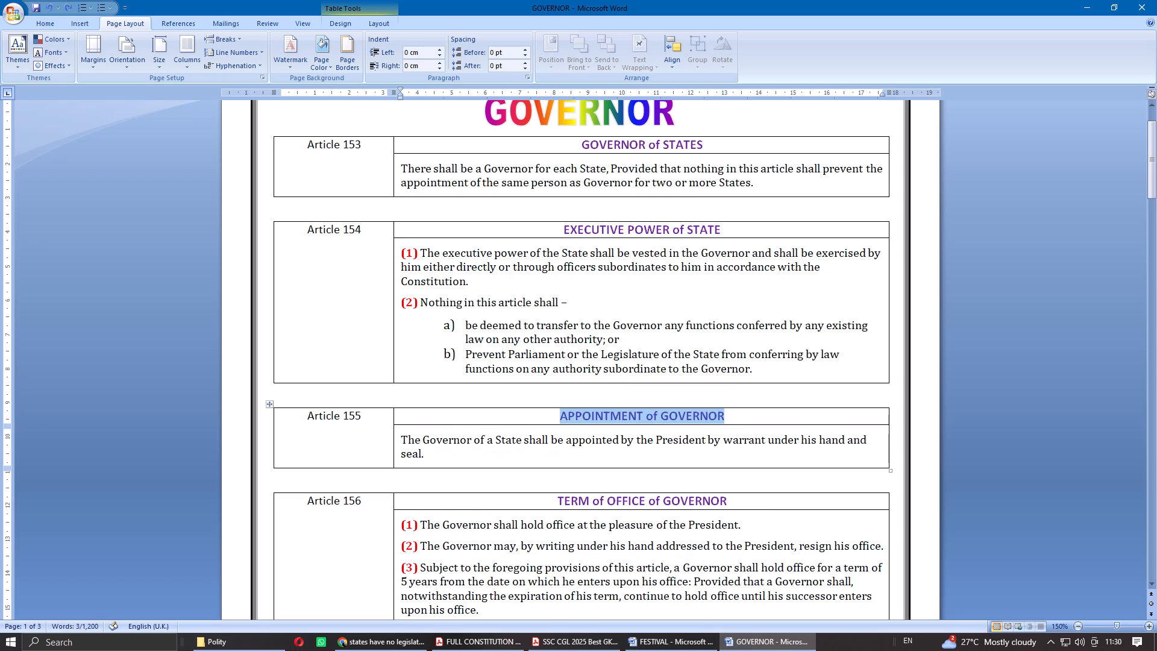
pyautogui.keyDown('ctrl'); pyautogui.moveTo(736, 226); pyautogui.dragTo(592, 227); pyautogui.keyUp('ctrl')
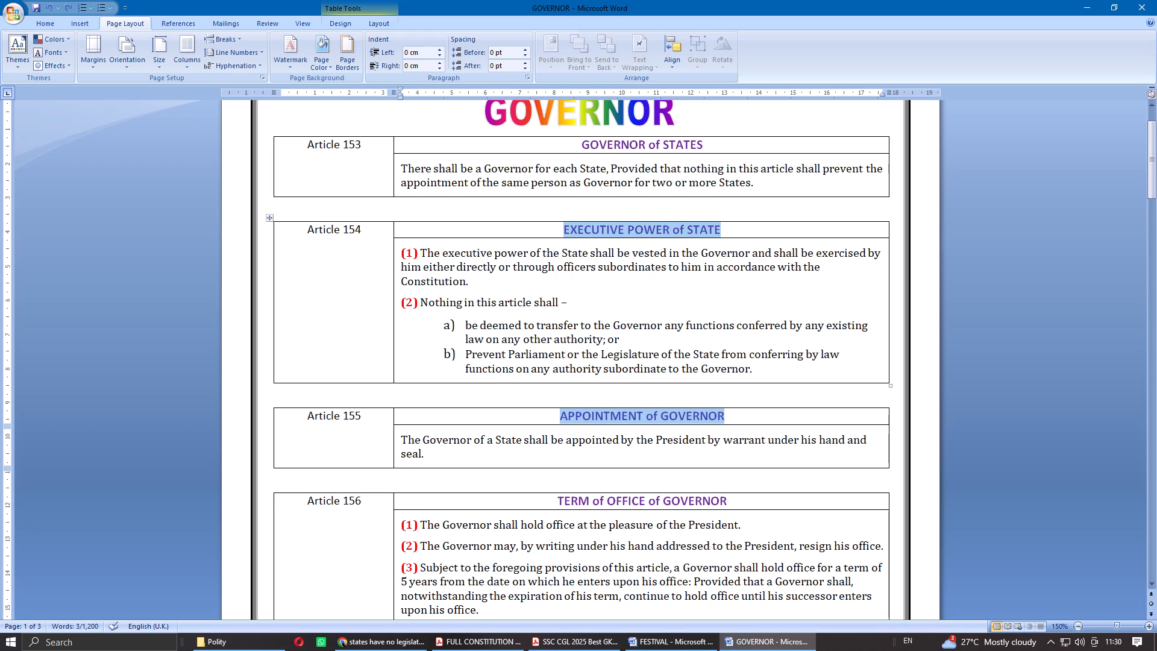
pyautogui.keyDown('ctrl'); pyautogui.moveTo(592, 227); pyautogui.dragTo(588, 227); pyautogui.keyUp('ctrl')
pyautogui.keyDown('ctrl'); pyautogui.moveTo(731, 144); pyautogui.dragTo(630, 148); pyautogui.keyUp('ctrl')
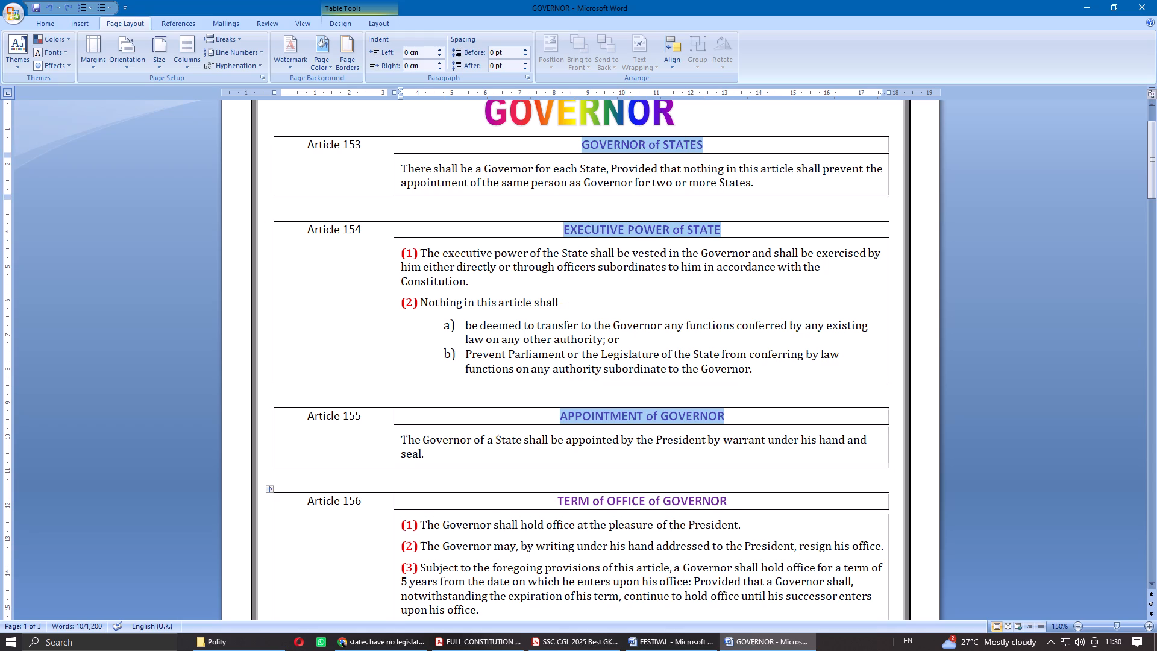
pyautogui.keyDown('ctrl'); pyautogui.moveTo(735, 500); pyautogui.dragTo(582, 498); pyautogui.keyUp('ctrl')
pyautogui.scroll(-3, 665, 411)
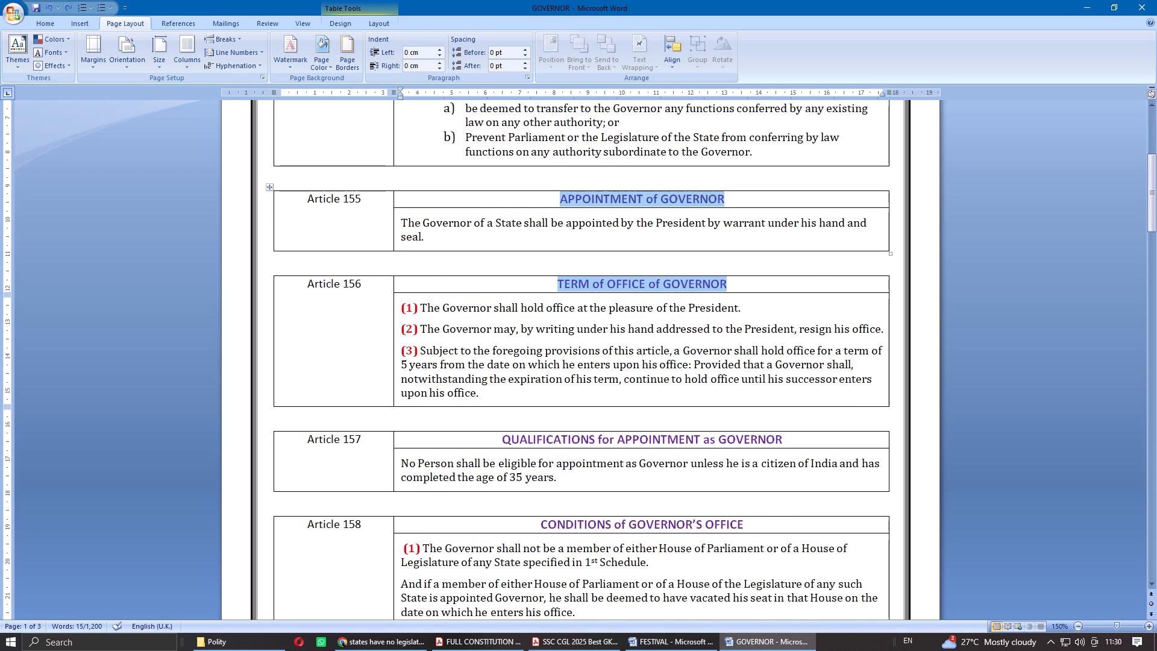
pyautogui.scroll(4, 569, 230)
# Move the Article 153 heading GOVERNOR of STATES to the start of its body text, followed by a colon and a space.
pyautogui.click(717, 213)
pyautogui.moveTo(717, 213); pyautogui.dragTo(619, 213)
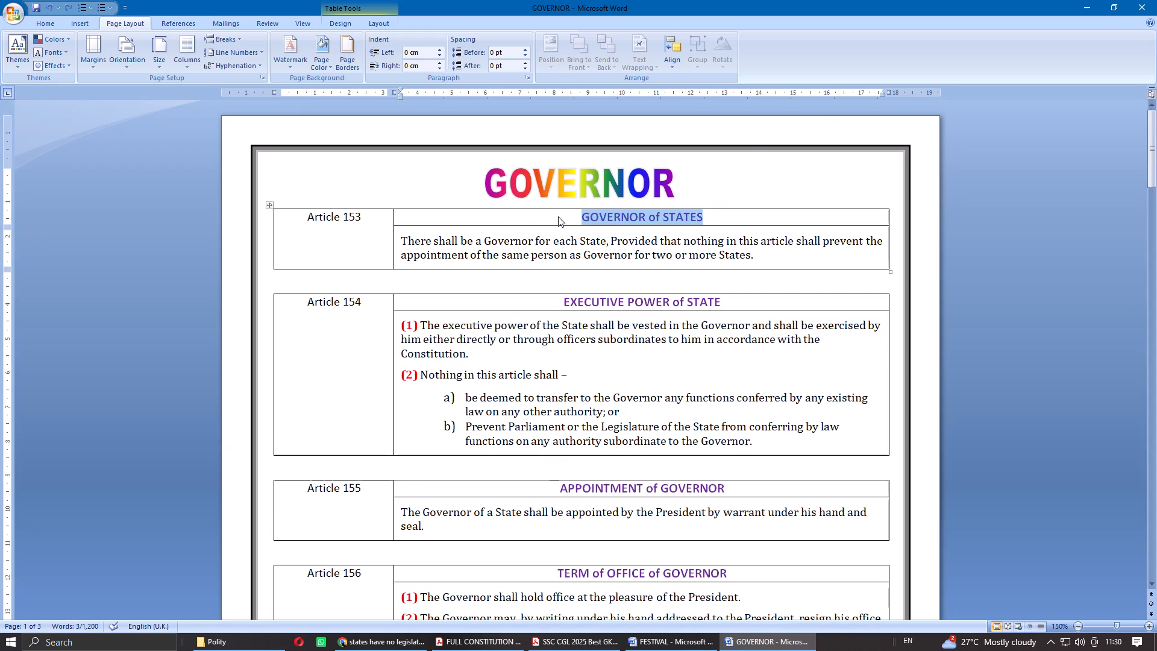
pyautogui.hotkey('ctrl', 'x')
pyautogui.click(401, 237)
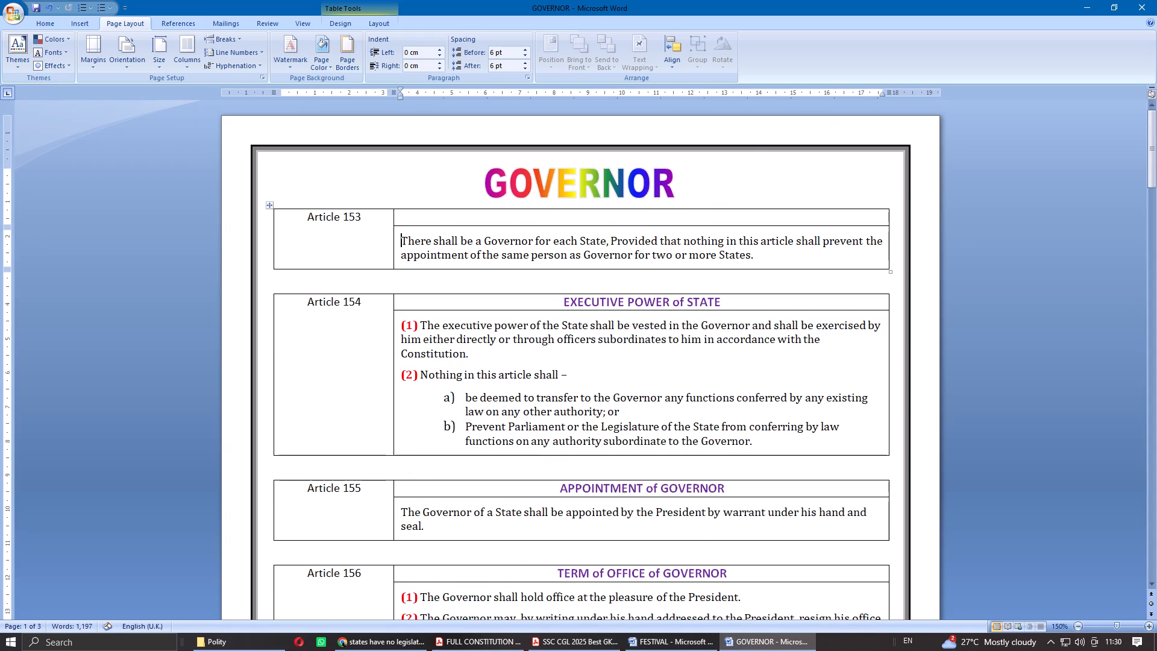
pyautogui.hotkey('ctrl', 'v')
pyautogui.press('BackSpace')
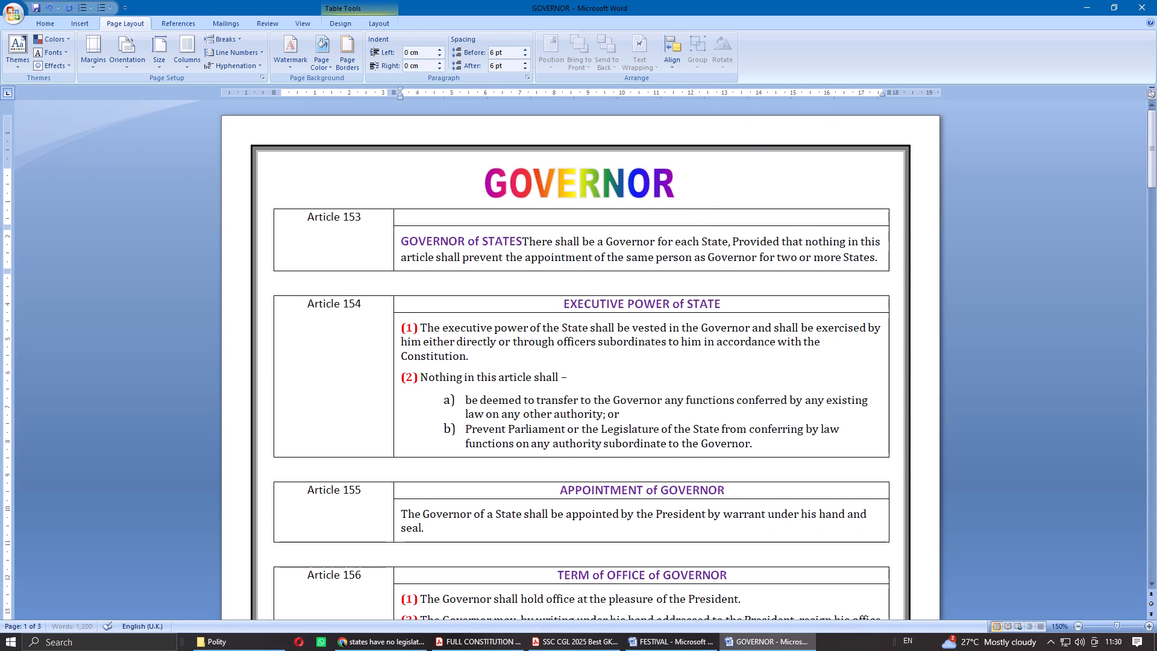
pyautogui.write(':')
pyautogui.press('space')
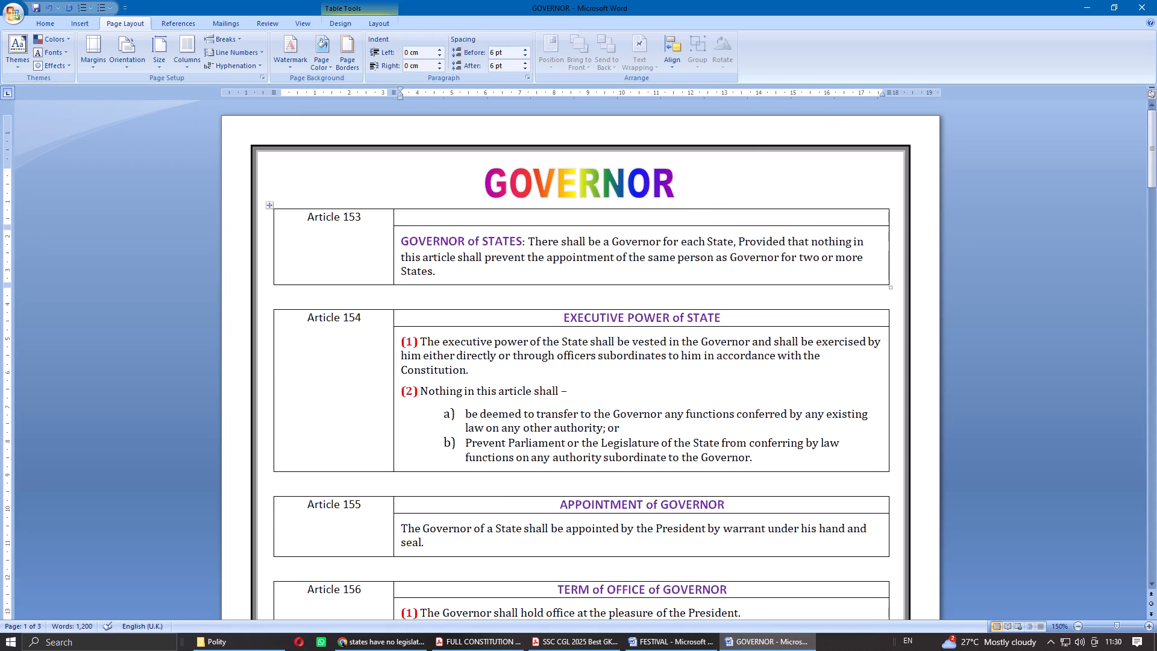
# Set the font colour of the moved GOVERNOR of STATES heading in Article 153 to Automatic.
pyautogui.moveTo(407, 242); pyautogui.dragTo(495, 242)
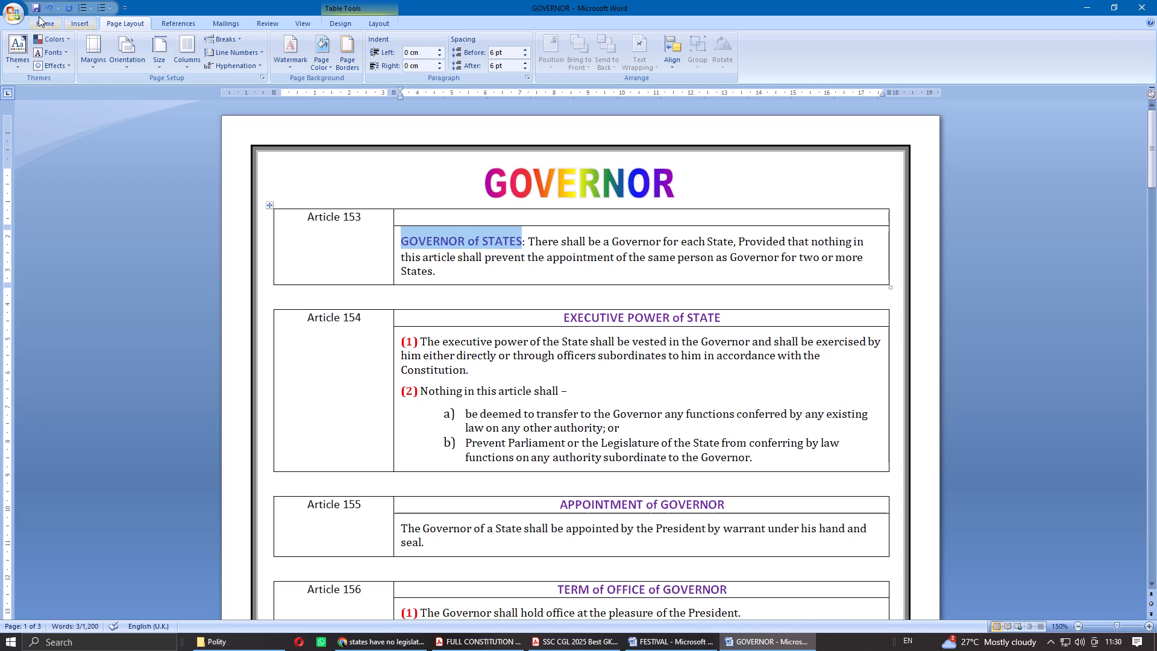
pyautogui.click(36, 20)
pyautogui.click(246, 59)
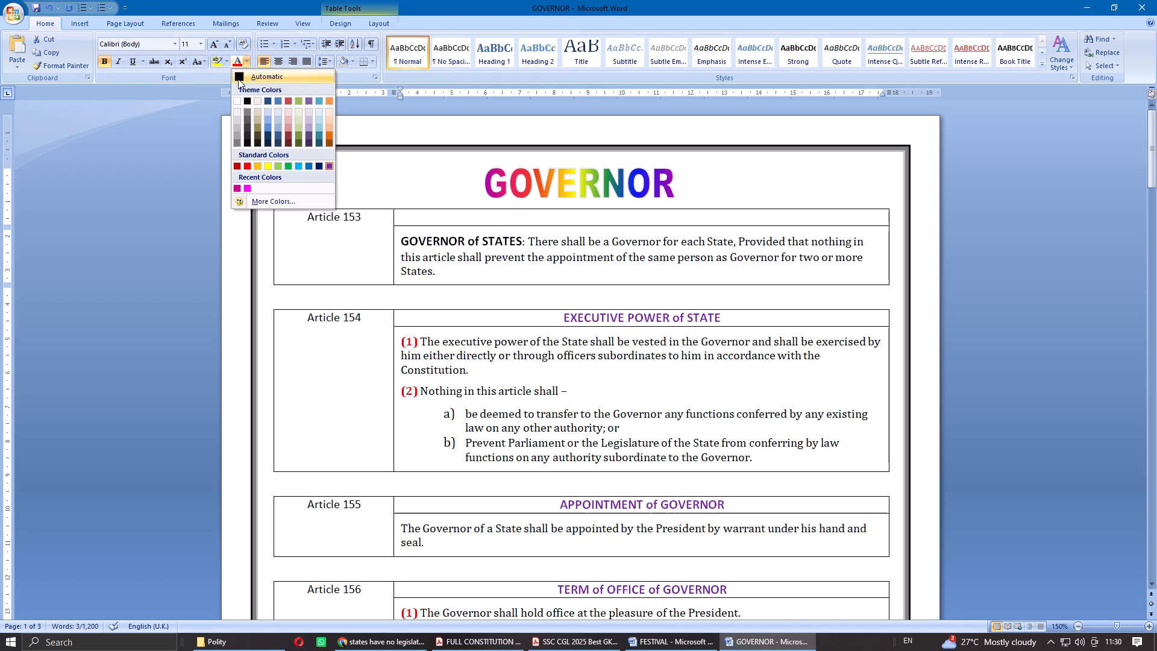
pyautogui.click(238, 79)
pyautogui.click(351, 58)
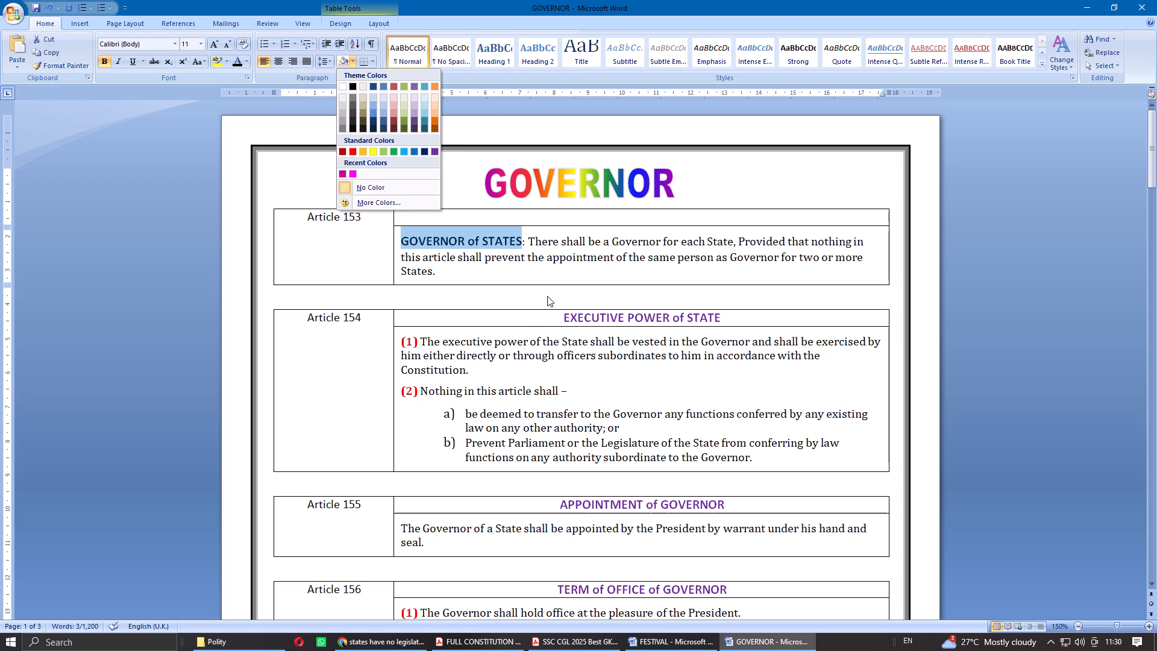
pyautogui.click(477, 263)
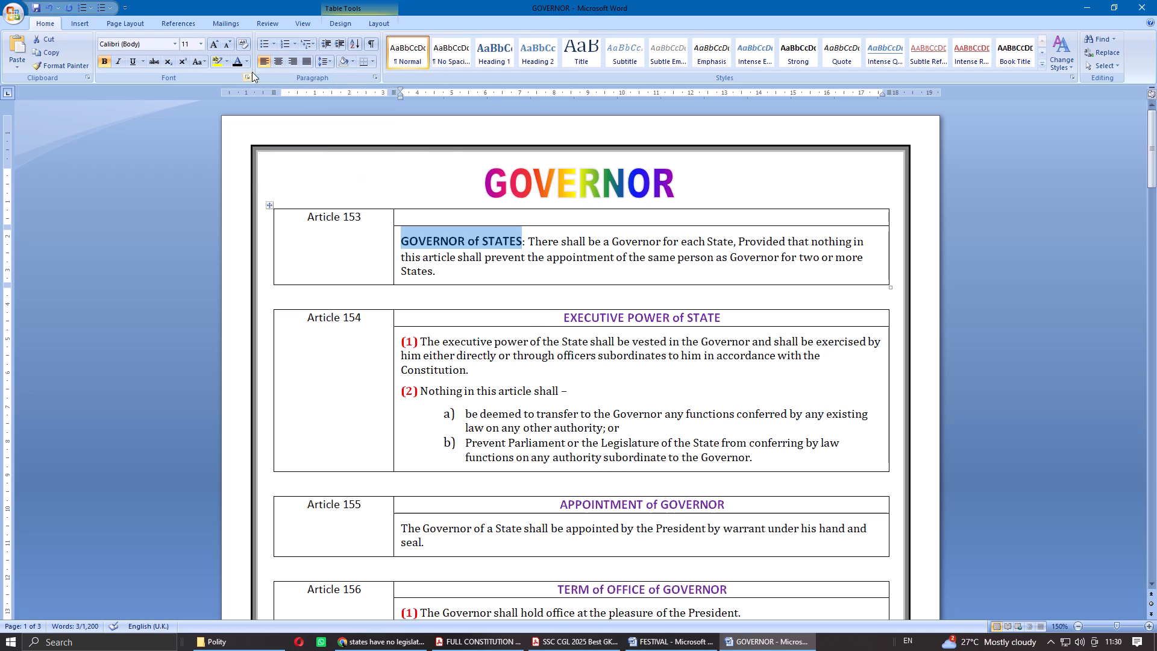
# Recolour the GOVERNOR of STATES heading in Article 153 dark pink, chosen from the additional standard colours.
pyautogui.click(249, 60)
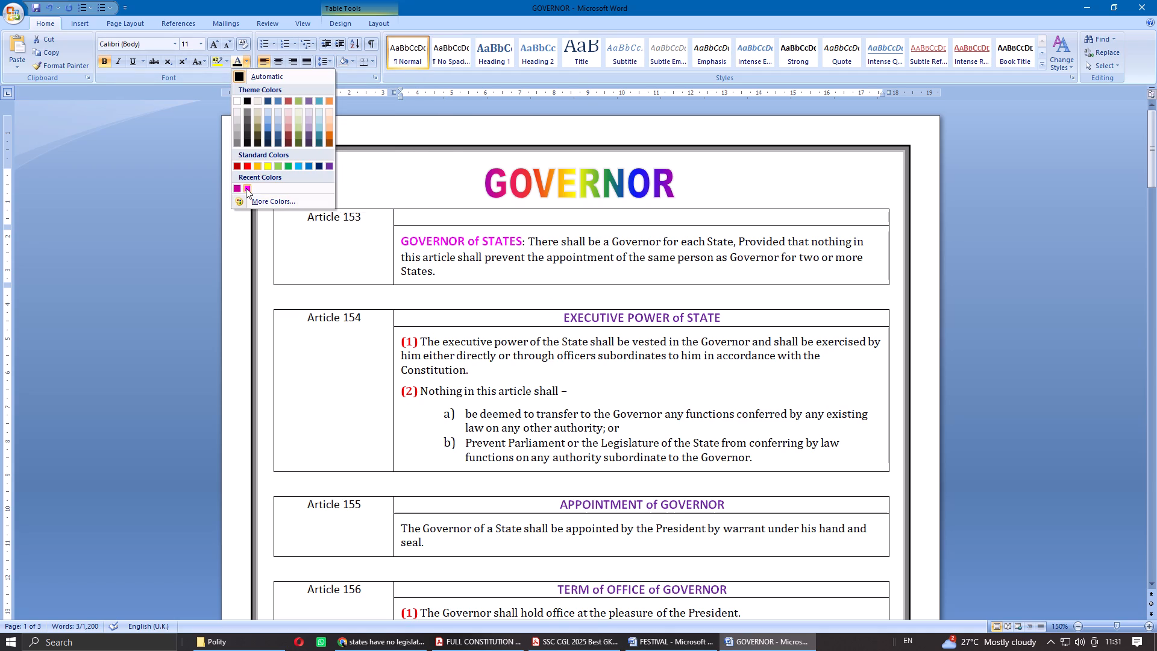
pyautogui.click(257, 200)
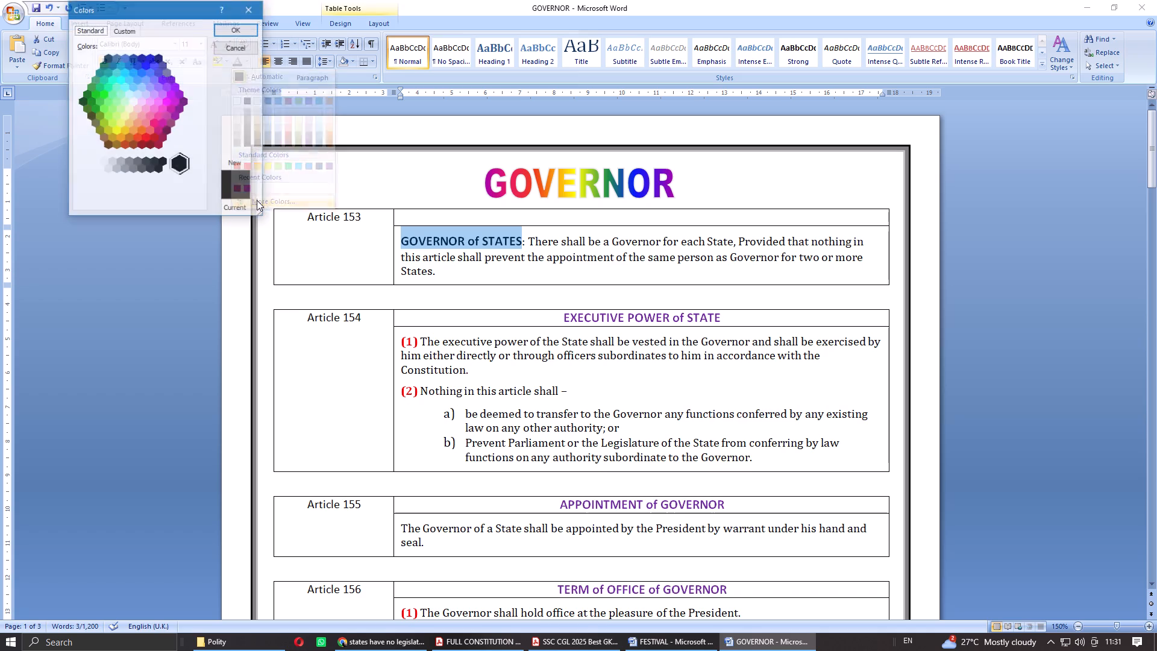
pyautogui.click(177, 102)
pyautogui.click(181, 92)
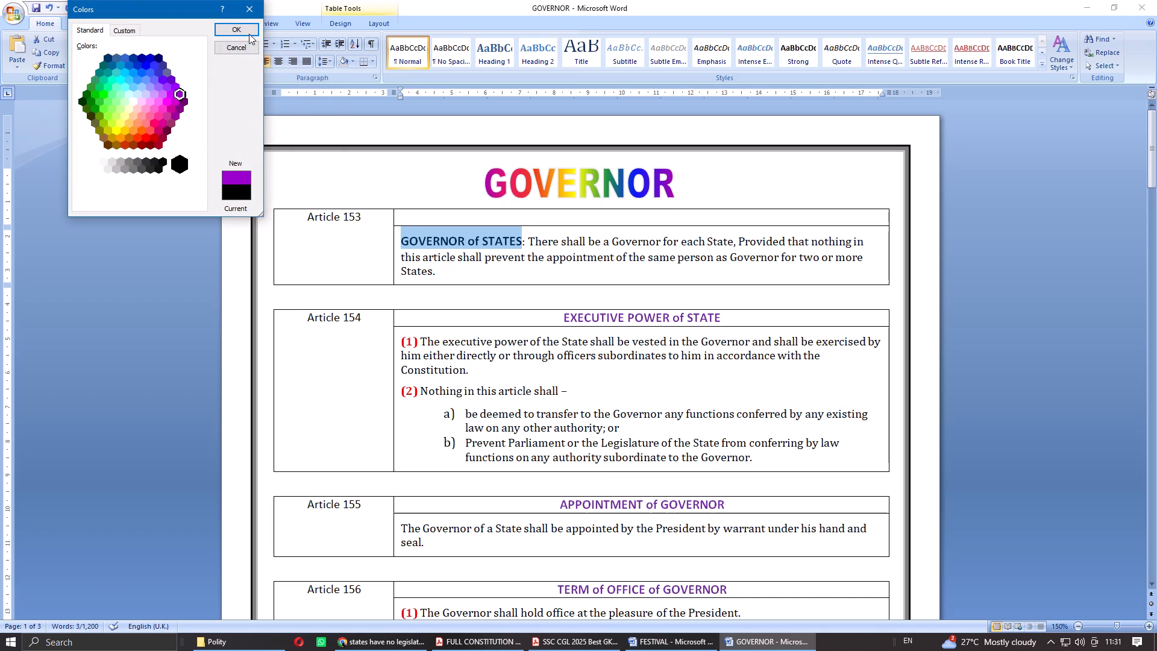
pyautogui.click(183, 102)
pyautogui.click(180, 109)
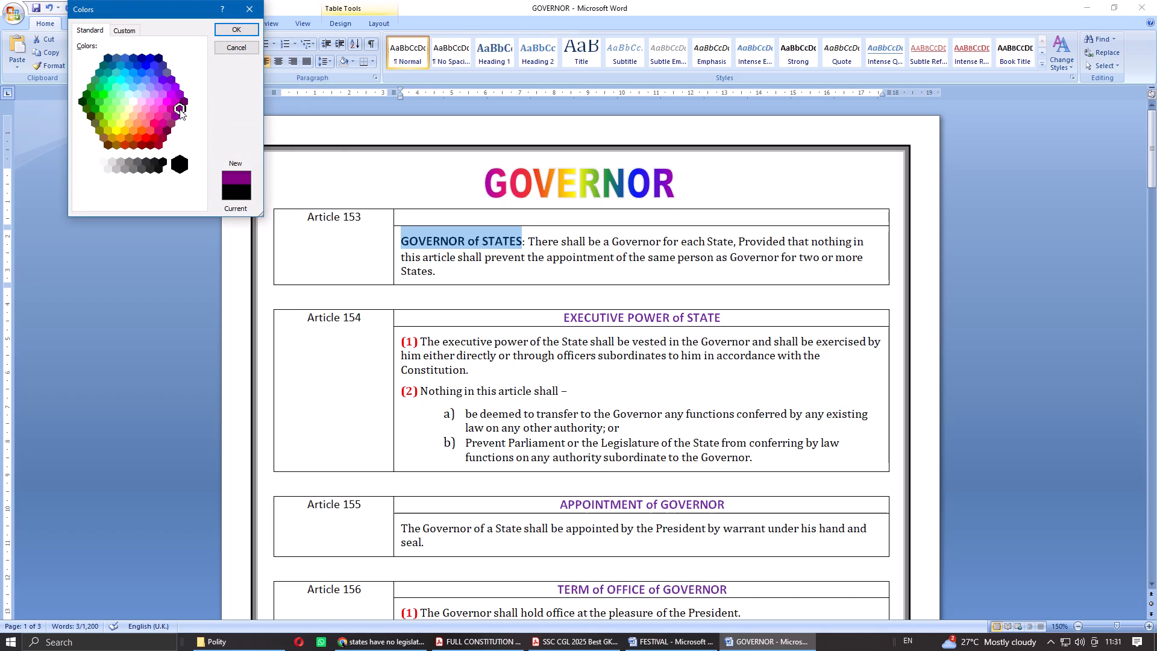
pyautogui.click(171, 109)
pyautogui.click(177, 99)
pyautogui.click(174, 95)
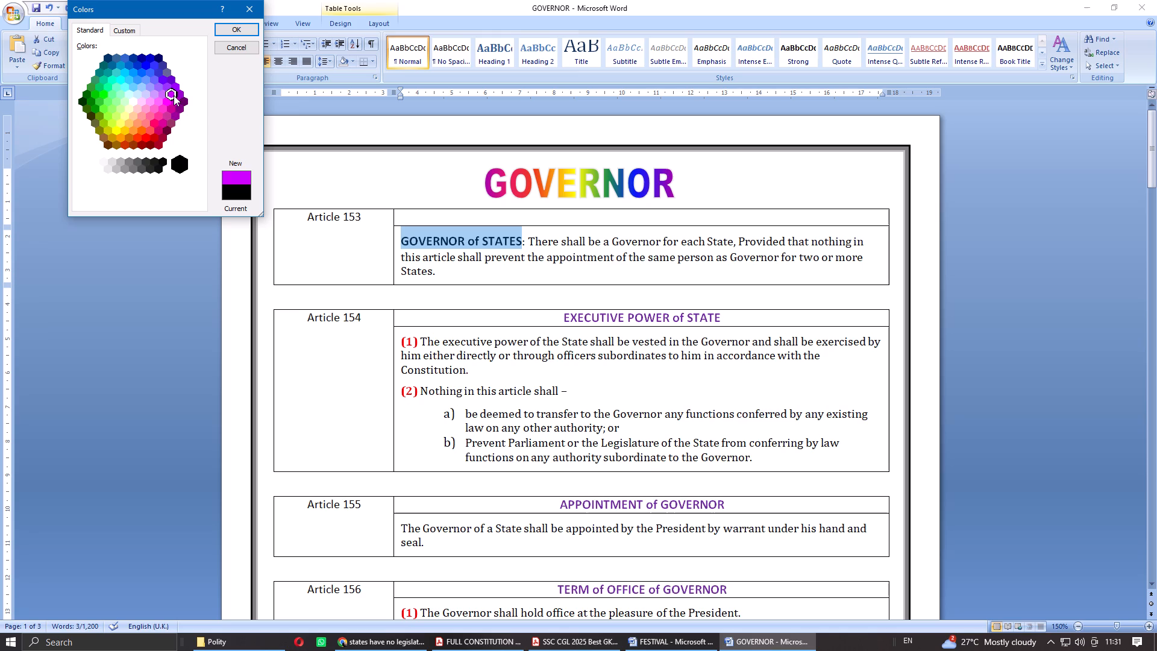
pyautogui.click(154, 122)
pyautogui.click(234, 31)
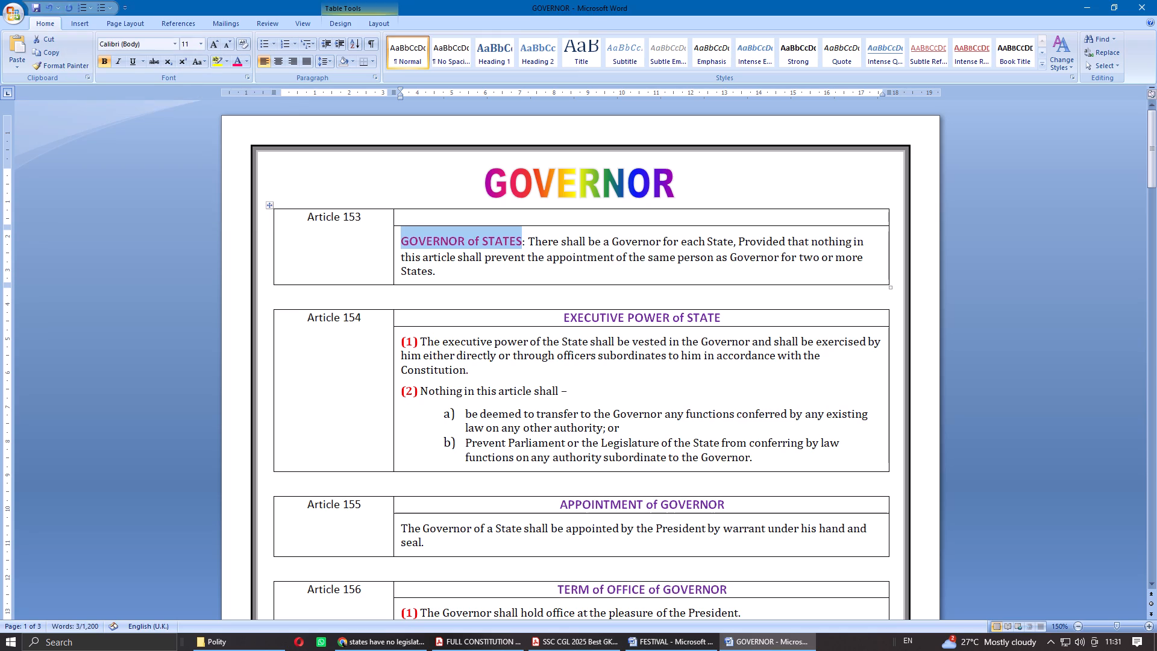
pyautogui.click(550, 239)
pyautogui.scroll(4, 568, 284)
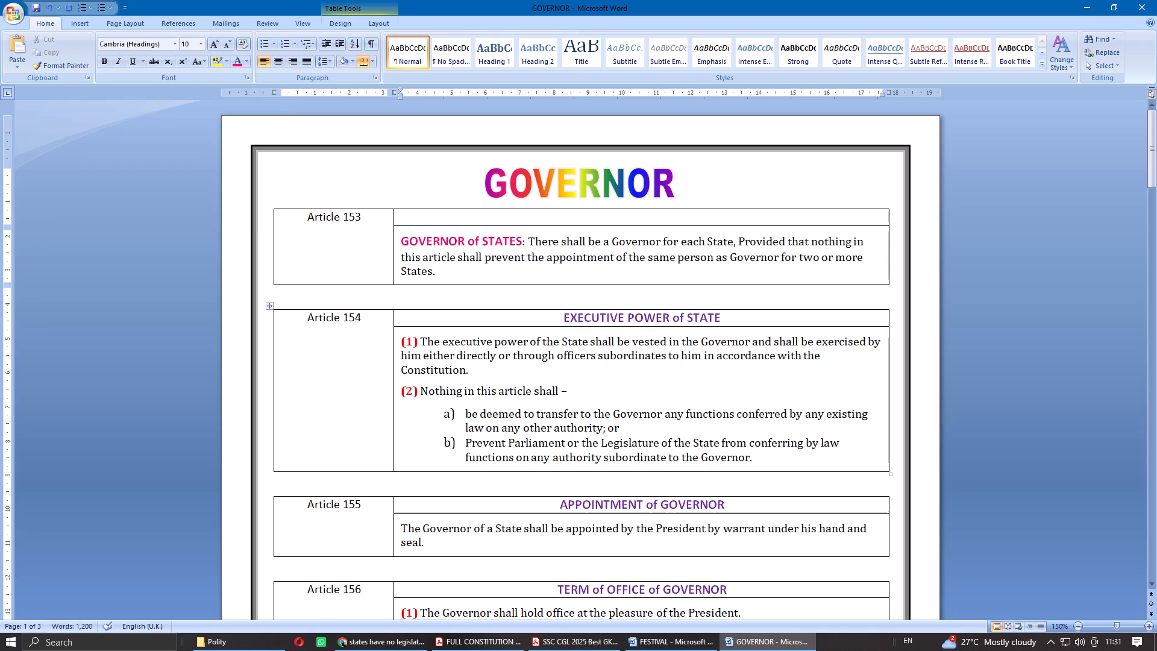
# Move the Article 154 heading EXECUTIVE POWER of STATE to the start of clause (1), followed by a colon and a space.
pyautogui.moveTo(724, 315); pyautogui.dragTo(603, 315)
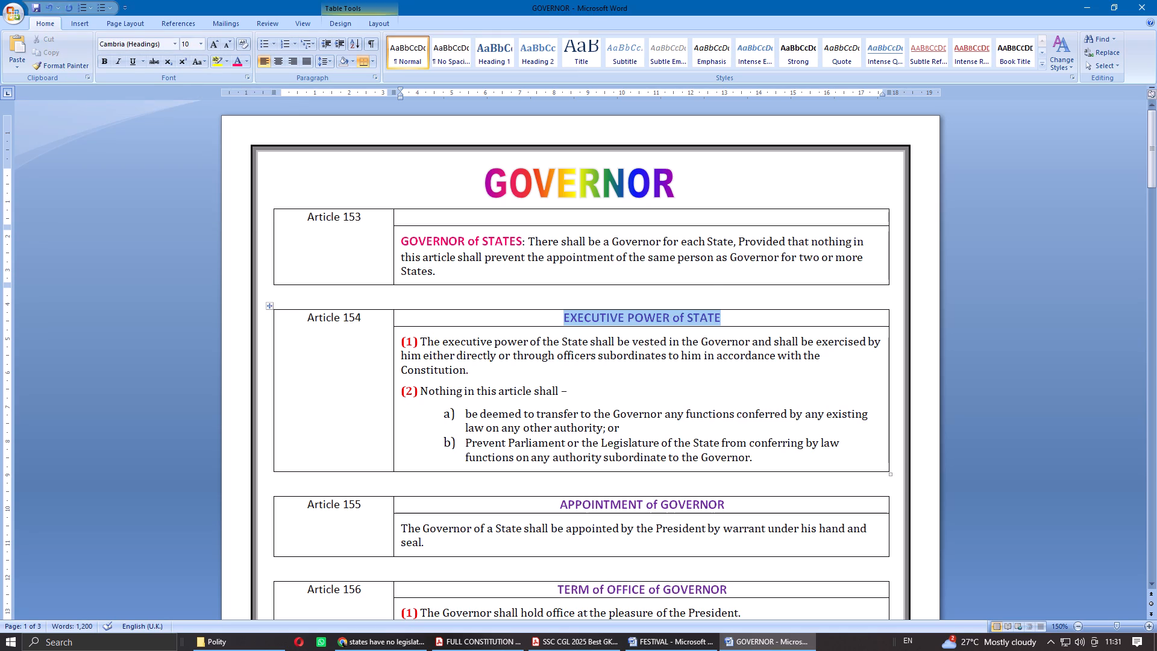
pyautogui.moveTo(603, 315); pyautogui.dragTo(584, 315)
pyautogui.hotkey('ctrl', 'x')
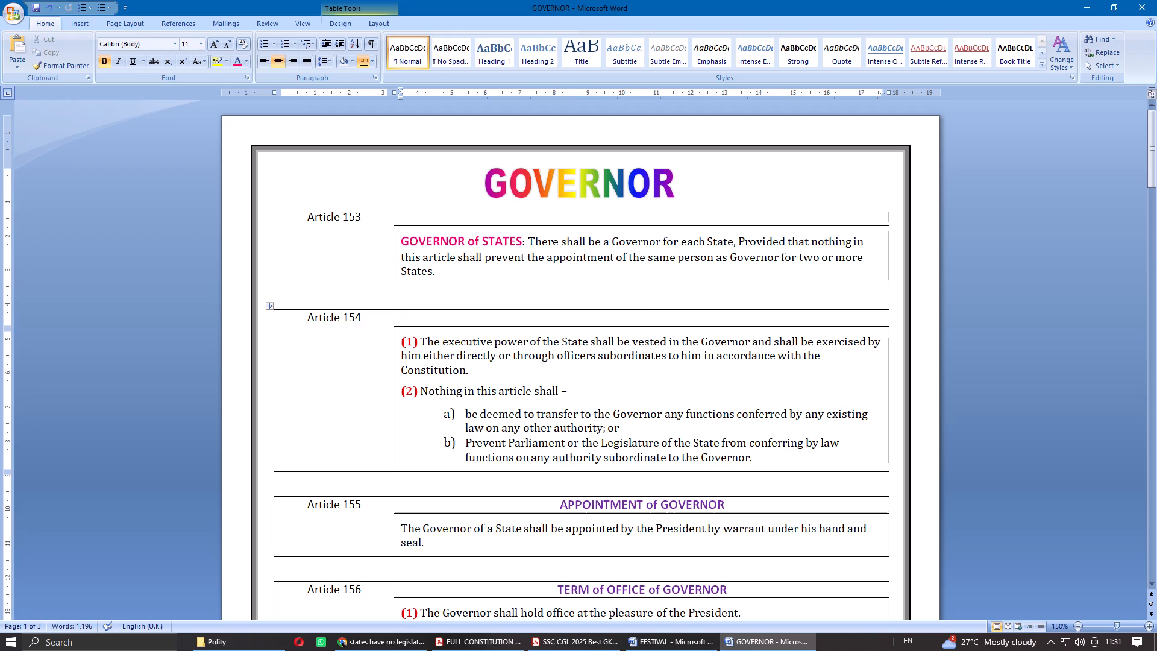
pyautogui.click(400, 341)
pyautogui.click(403, 341)
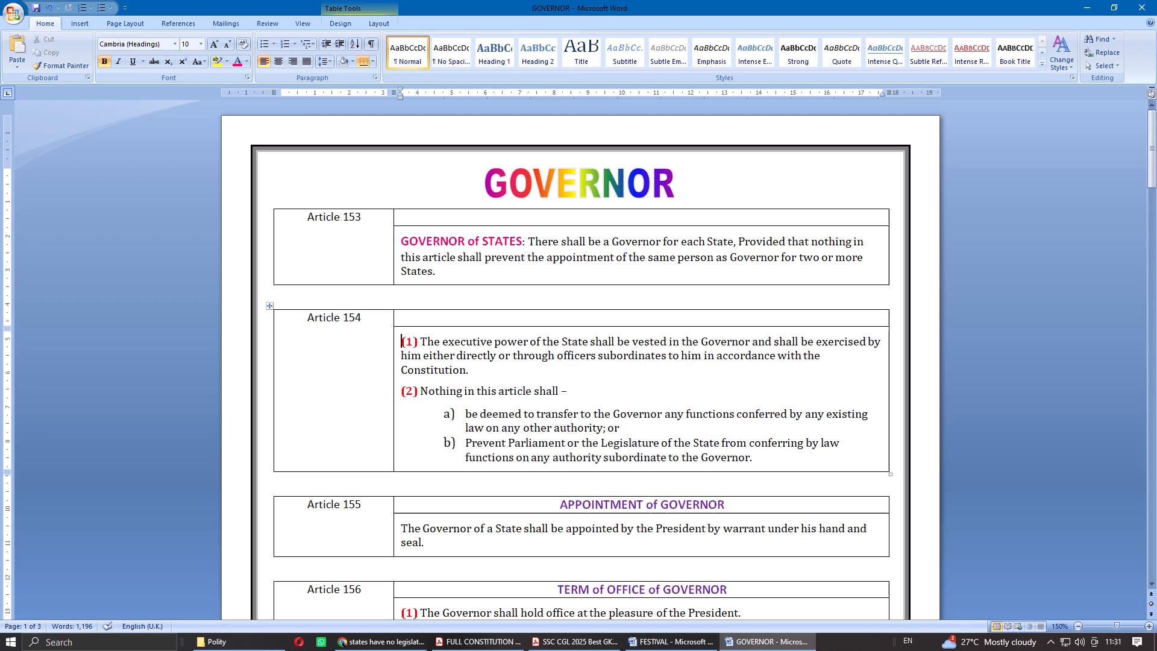
pyautogui.hotkey('ctrl', 'v')
pyautogui.hotkey('shift', ':')
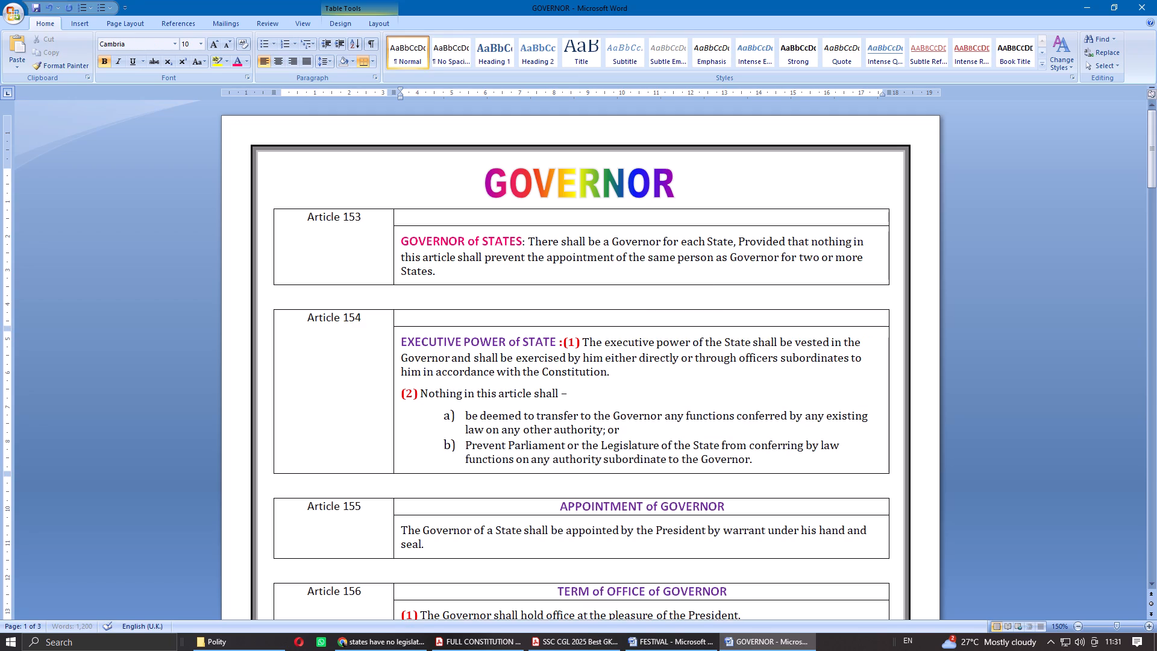
pyautogui.press('Left')
pyautogui.press('Right')
pyautogui.press('BackSpace')
pyautogui.press('BackSpace')
pyautogui.write(':')
pyautogui.press('space')
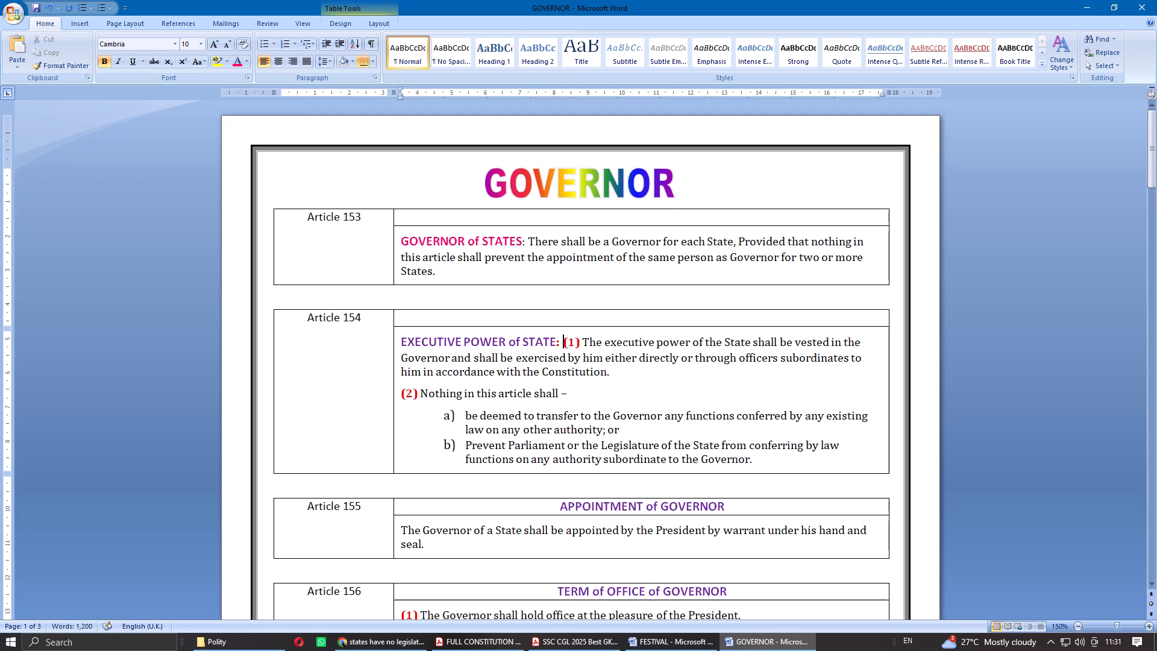
# Set the font colour of the colon after EXECUTIVE POWER of STATE to Automatic.
pyautogui.click(559, 345)
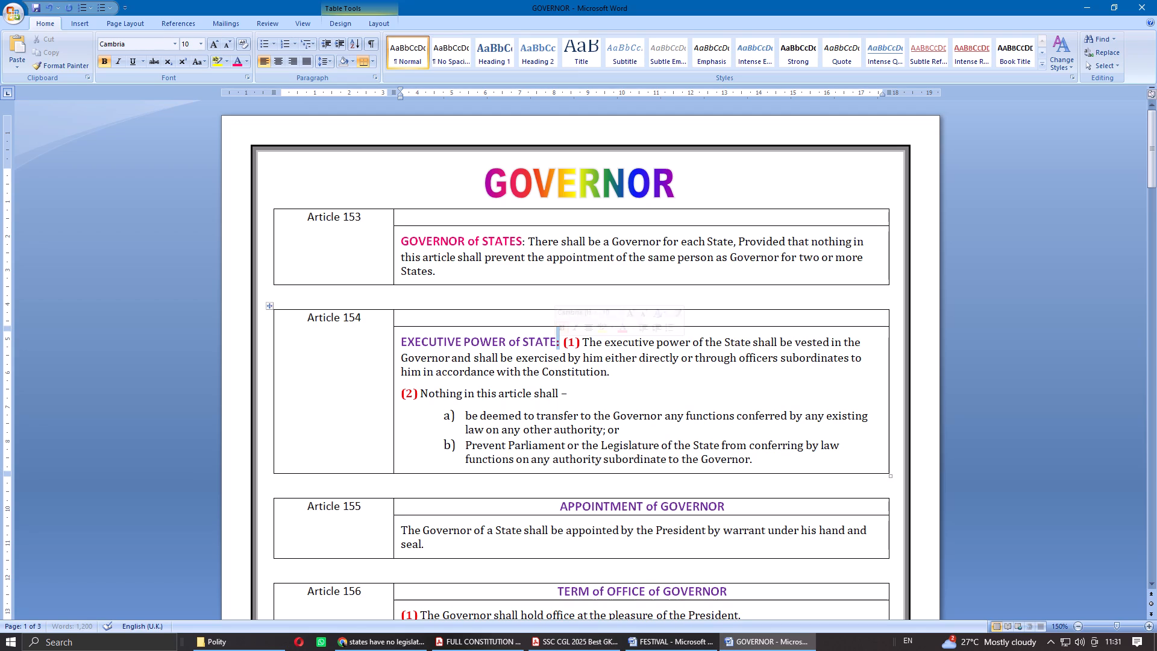
pyautogui.click(245, 60)
pyautogui.click(248, 77)
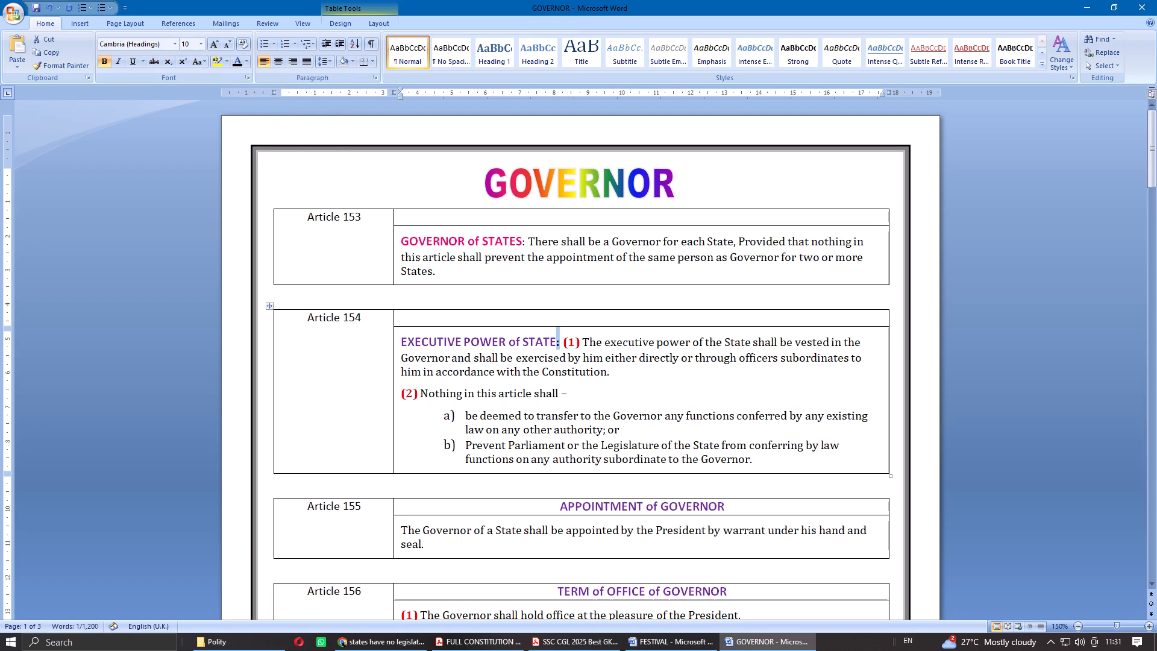
pyautogui.click(597, 344)
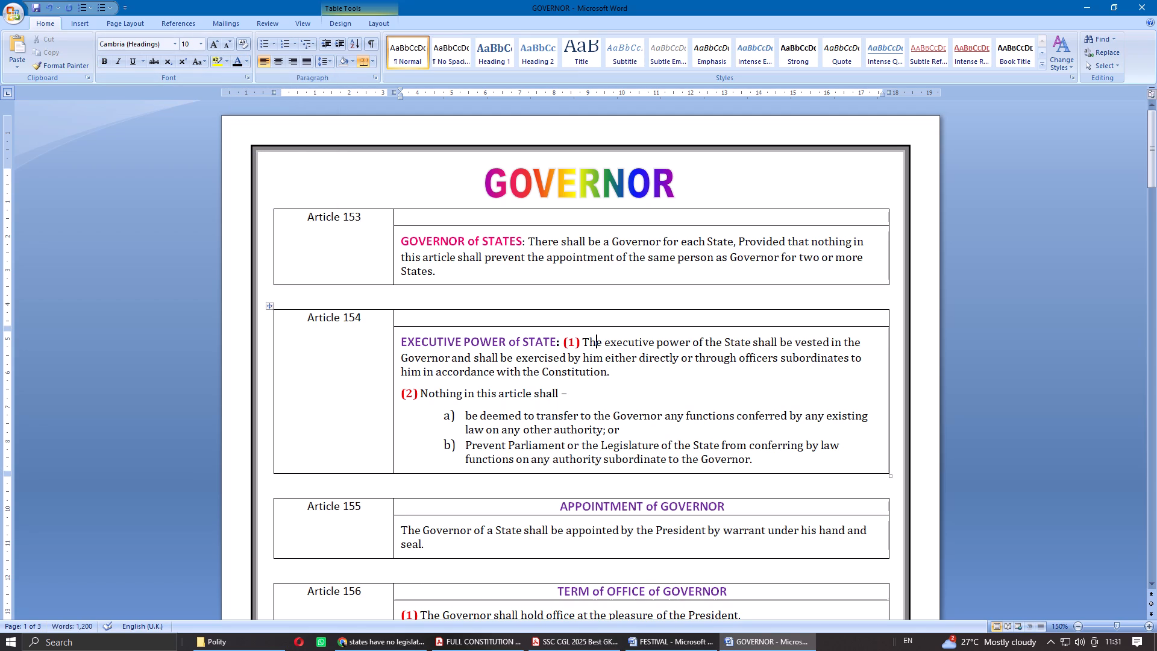
# Recolour the EXECUTIVE POWER of STATE heading in Article 154 with the recently used dark pink.
pyautogui.moveTo(559, 341); pyautogui.dragTo(413, 344)
pyautogui.click(413, 344)
pyautogui.moveTo(405, 343); pyautogui.dragTo(539, 337)
pyautogui.click(249, 64)
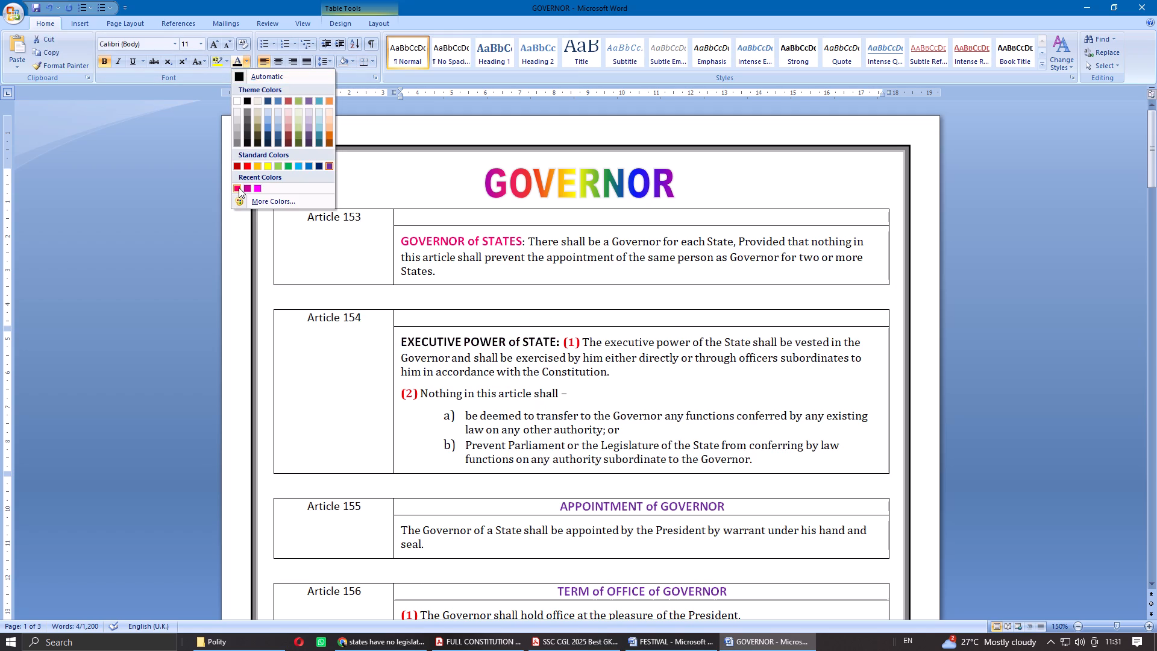
pyautogui.click(237, 188)
pyautogui.click(601, 377)
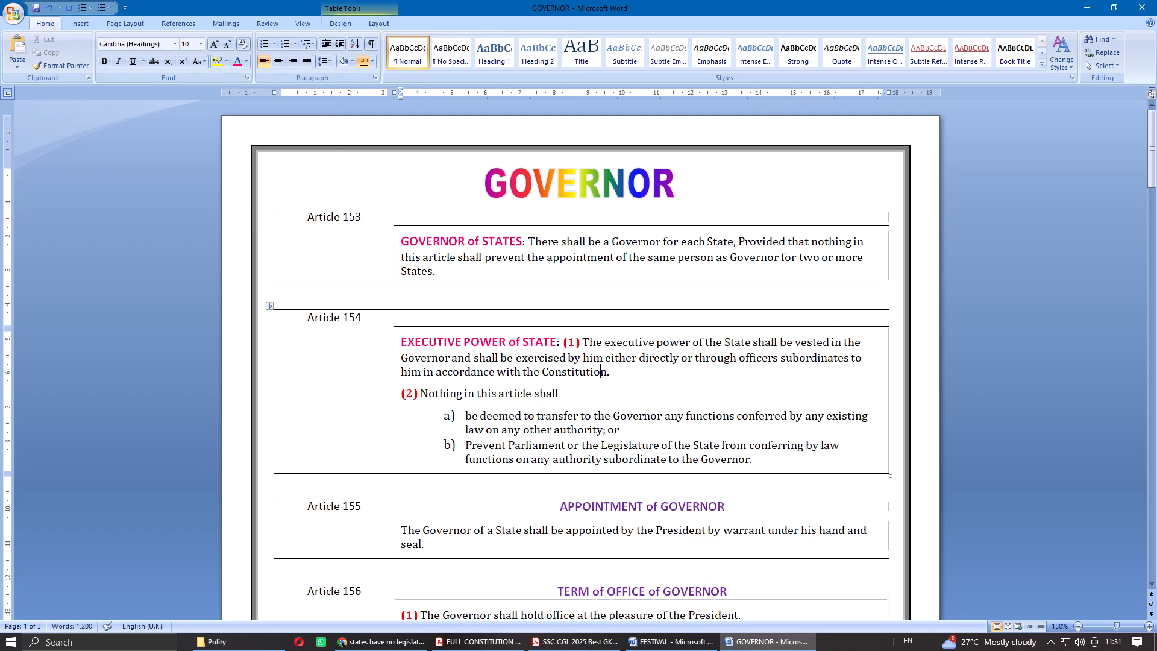
# Delete the entire empty heading row from the Article 154 table.
pyautogui.rightClick(498, 319)
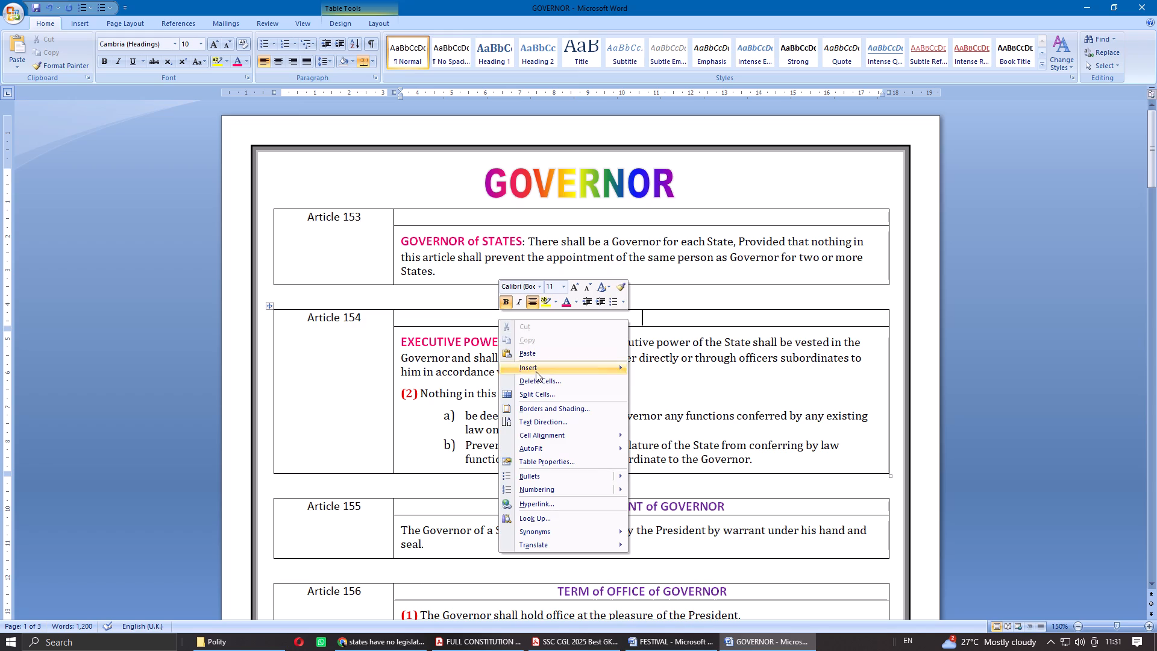
pyautogui.click(537, 381)
pyautogui.click(552, 310)
pyautogui.click(552, 336)
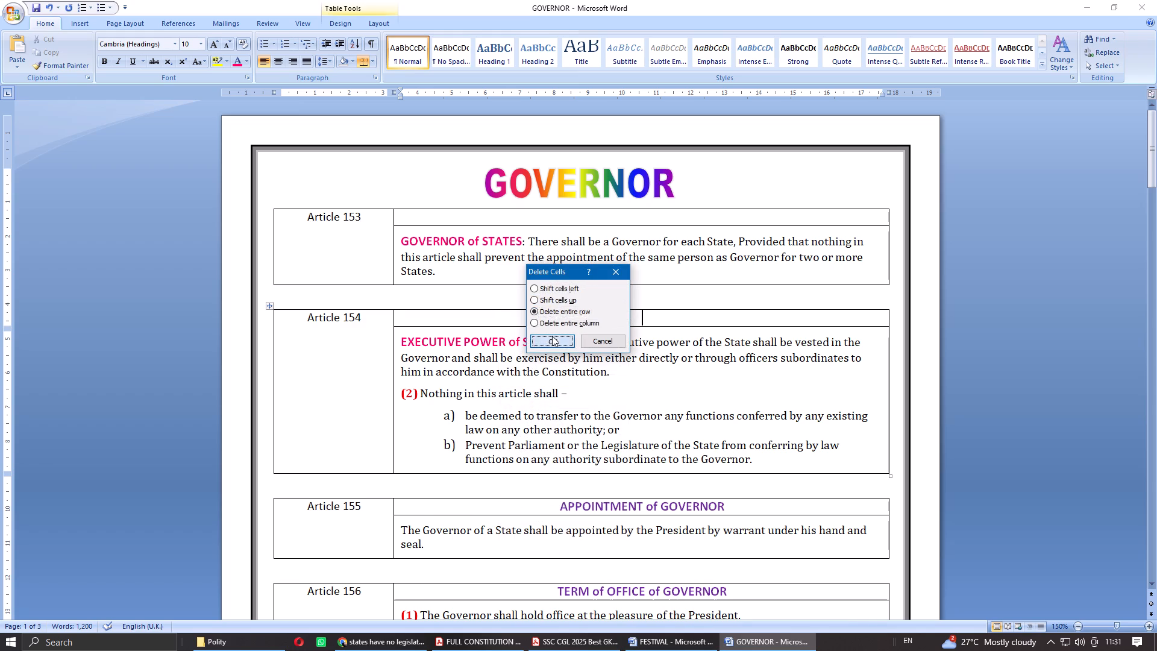
# Fill the blank label cell beside EXECUTIVE POWER of STATE with a copy of the Article 153 label, changed to Article 154.
pyautogui.moveTo(373, 216); pyautogui.dragTo(311, 218)
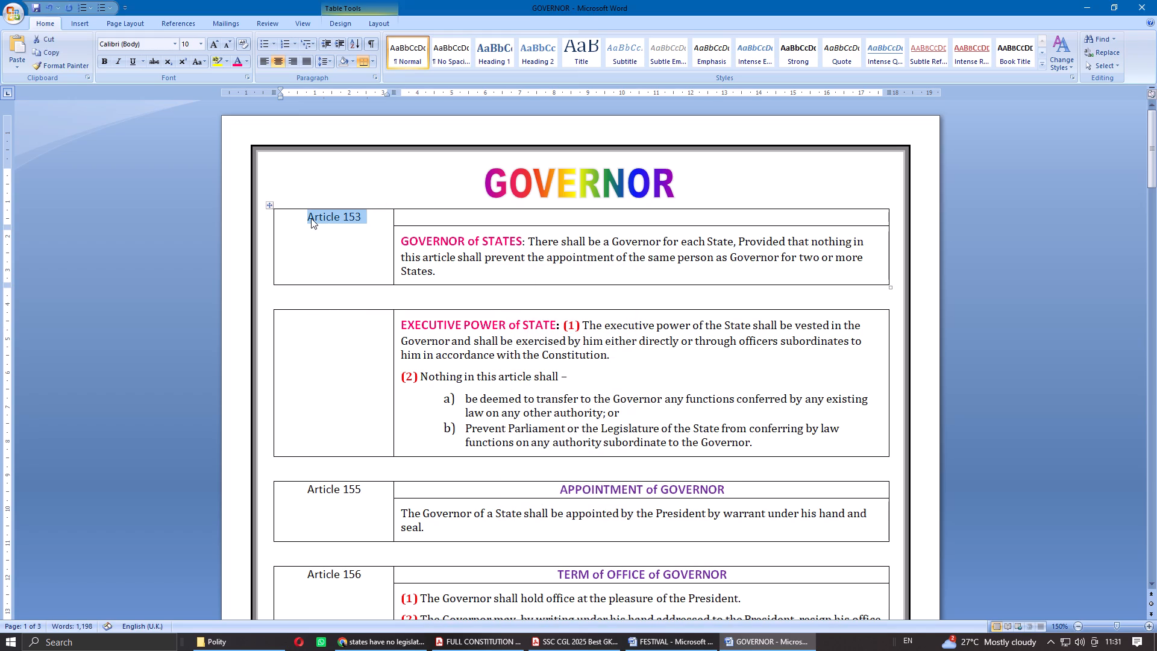
pyautogui.hotkey('ctrl', 'c')
pyautogui.click(314, 313)
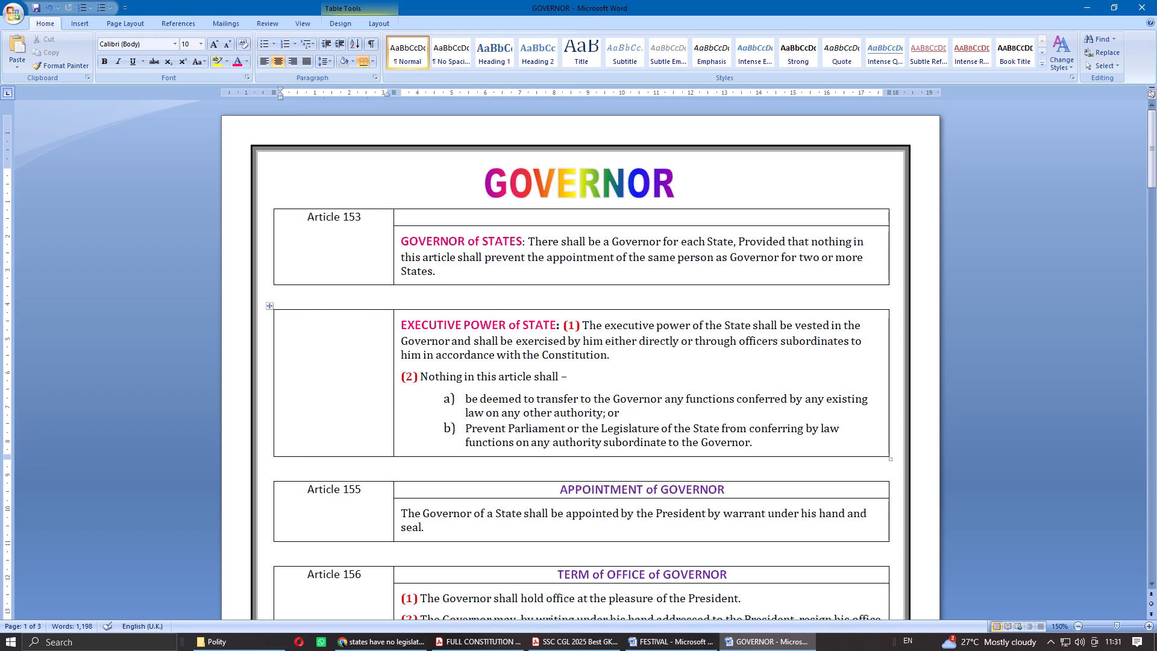
pyautogui.hotkey('ctrl', 'v')
pyautogui.press('BackSpace')
pyautogui.press('BackSpace')
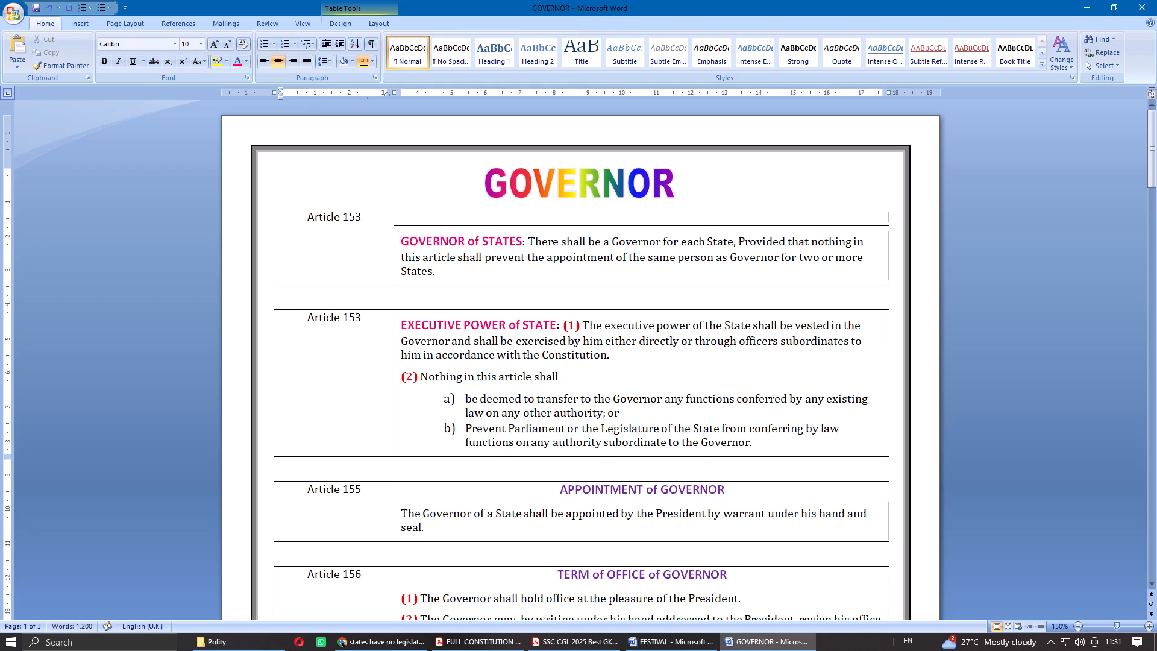
pyautogui.press('BackSpace')
pyautogui.press('4')
# Remove the trailing blanks after the Article 153 label and check the ends of the labels below it.
pyautogui.click(386, 221)
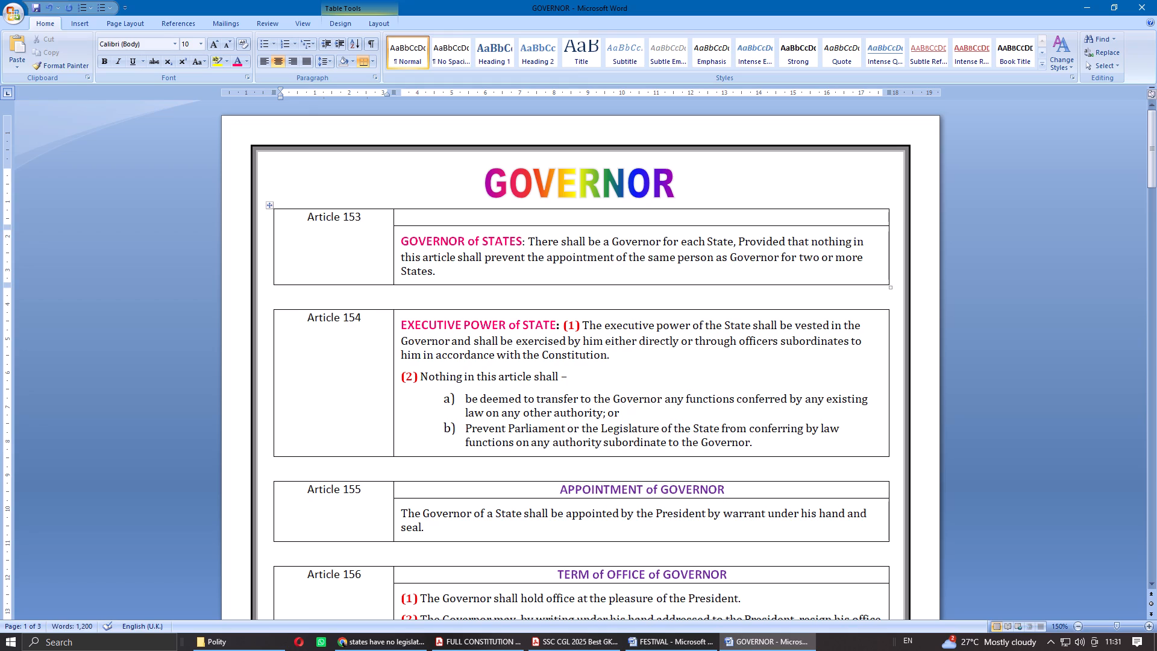
pyautogui.press('BackSpace')
pyautogui.press('BackSpace')
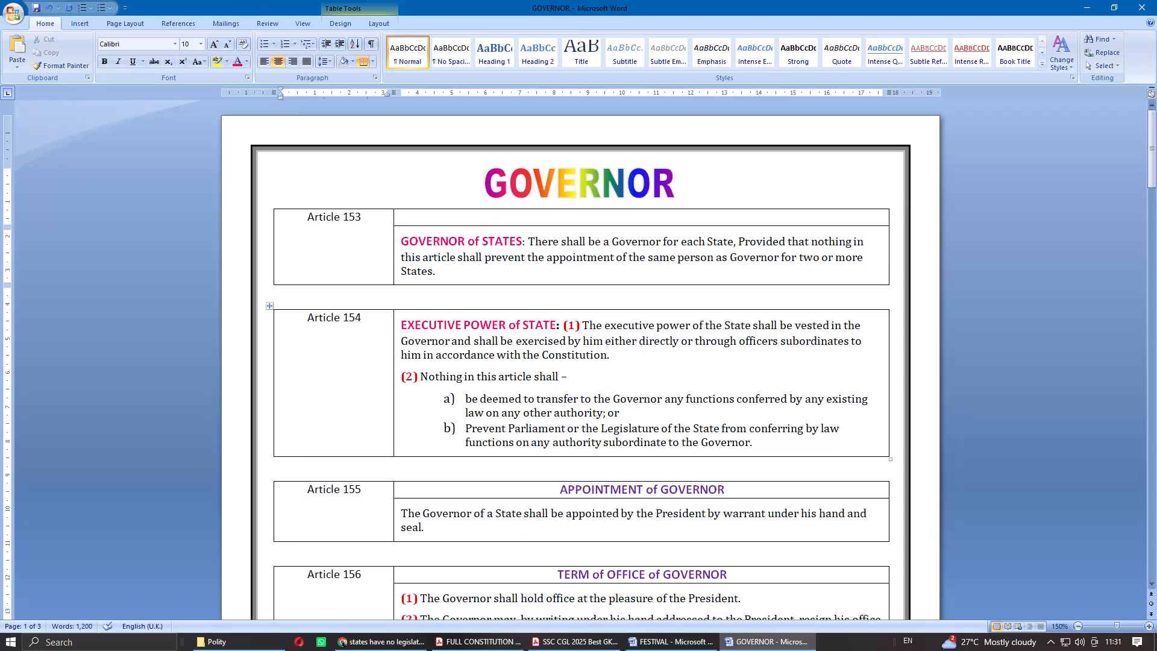
pyautogui.click(386, 329)
pyautogui.click(385, 494)
pyautogui.click(373, 582)
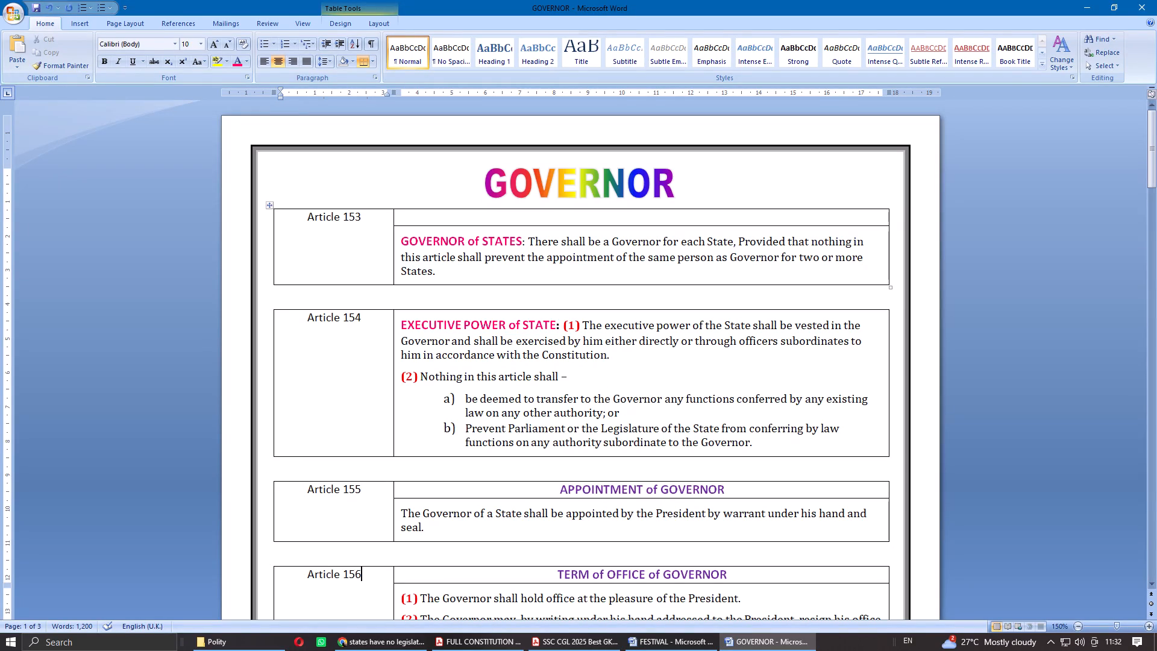
# Delete the empty heading row from the Article 153 table, cutting the Article 153 label first and pasting it back beside the body text.
pyautogui.moveTo(368, 218); pyautogui.dragTo(330, 218)
pyautogui.moveTo(330, 218); pyautogui.dragTo(322, 218)
pyautogui.hotkey('ctrl', 'x')
pyautogui.rightClick(493, 224)
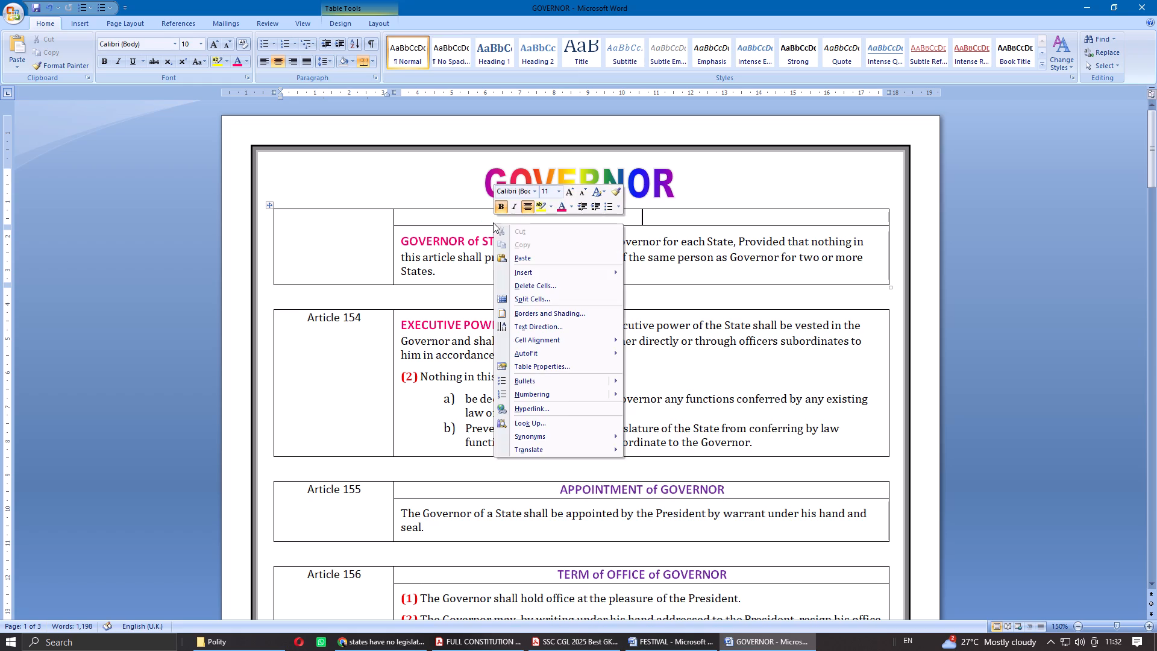
pyautogui.click(472, 212)
pyautogui.rightClick(472, 215)
pyautogui.click(521, 276)
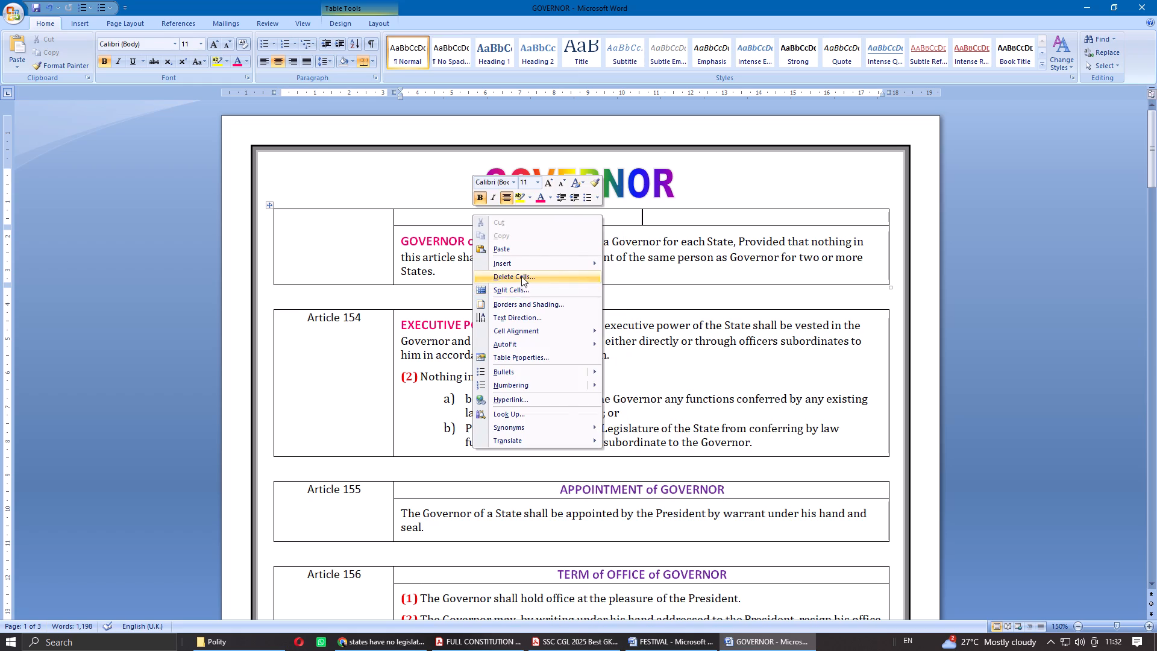
pyautogui.click(556, 312)
pyautogui.click(550, 337)
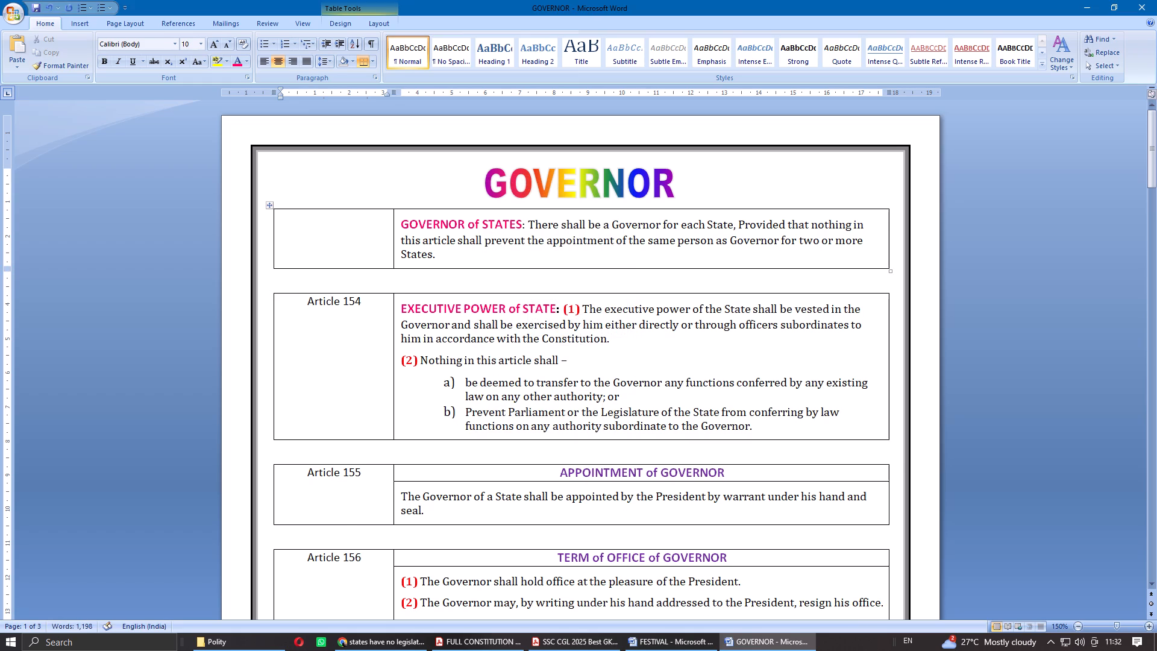
pyautogui.hotkey('ctrl', 'v')
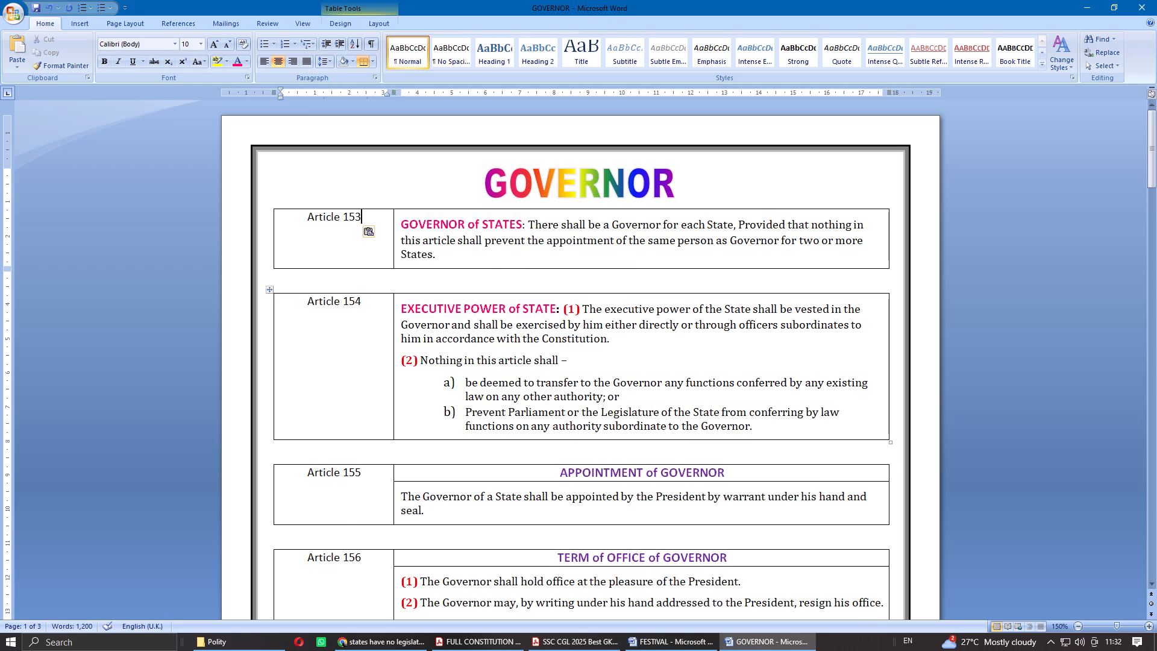
# Add a colon after the Article 155 heading APPOINTMENT of GOVERNOR and set the colon's font colour to Automatic.
pyautogui.moveTo(726, 473); pyautogui.dragTo(612, 468)
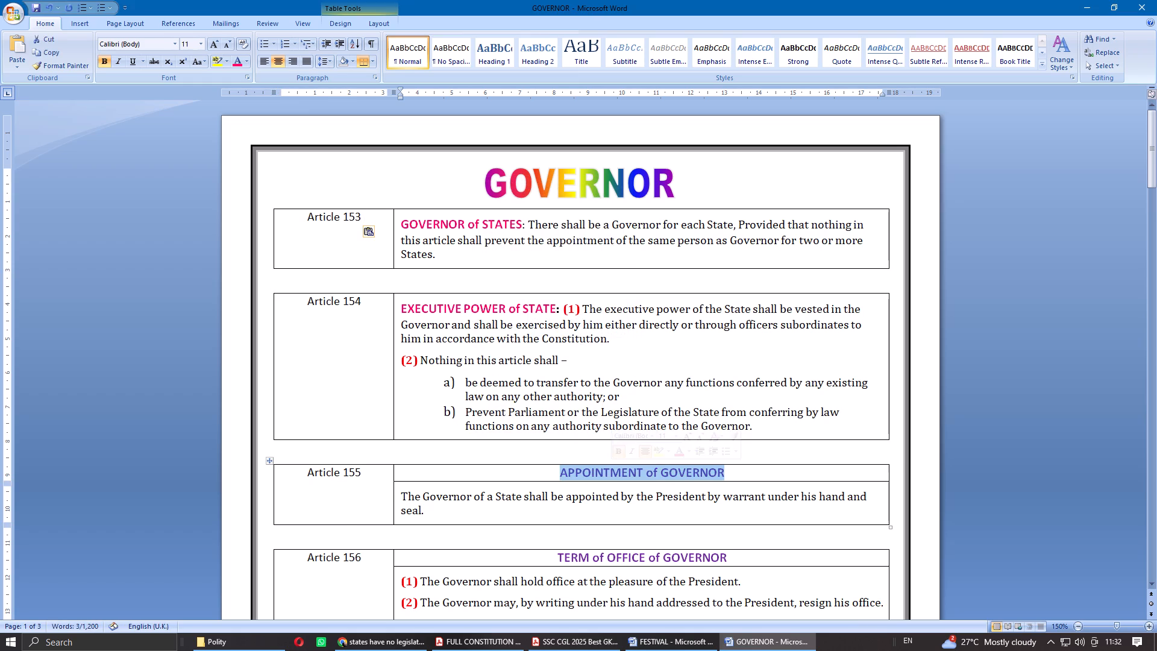
pyautogui.click(746, 468)
pyautogui.hotkey('shift', ':')
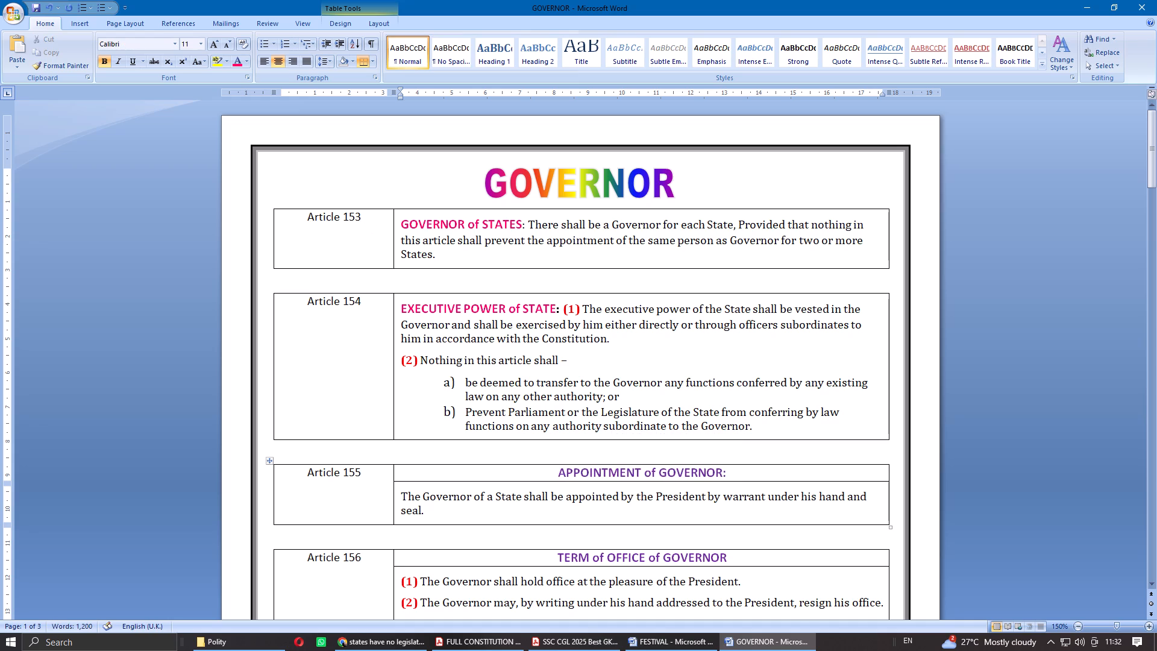
pyautogui.moveTo(729, 473); pyautogui.dragTo(720, 476)
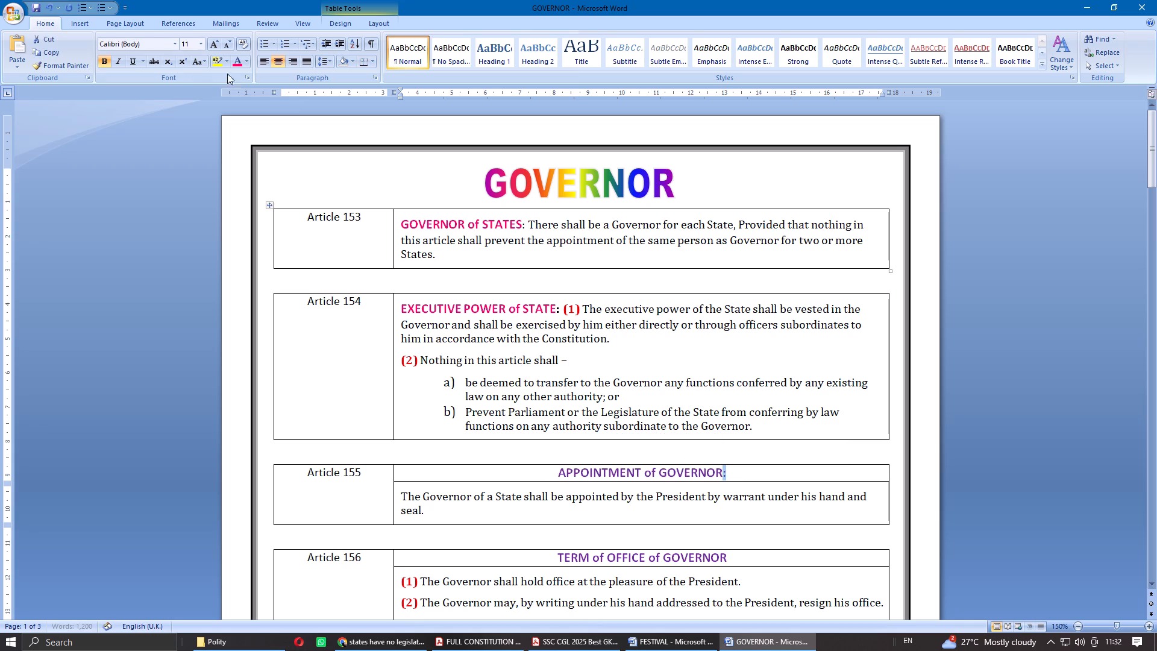
pyautogui.click(248, 58)
pyautogui.click(248, 75)
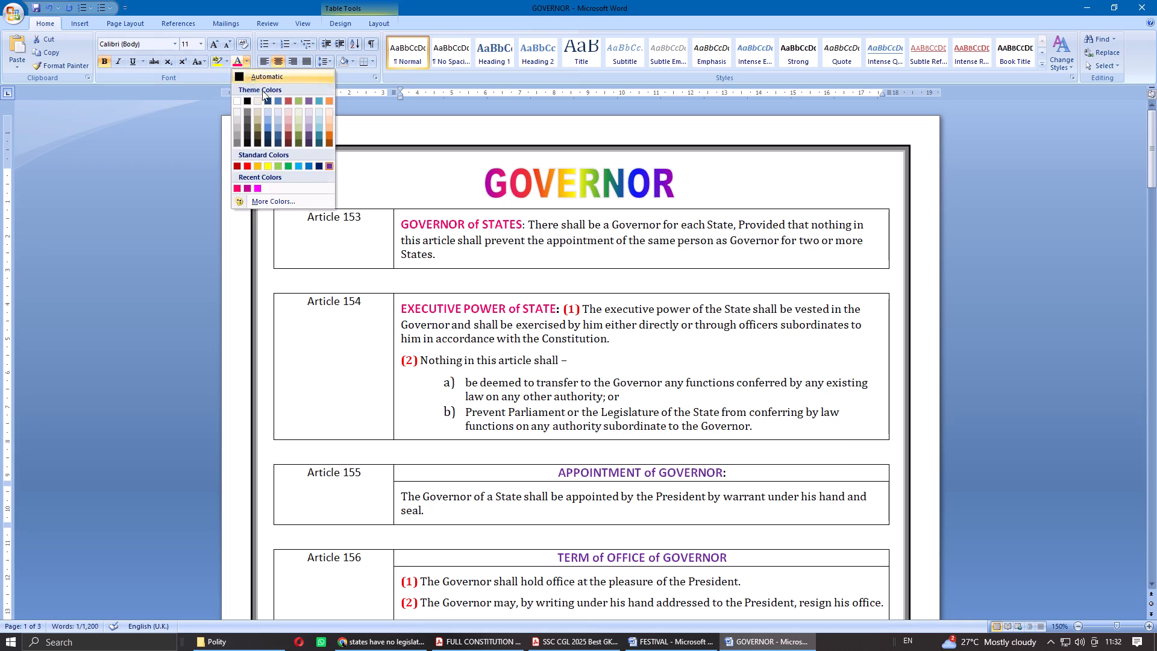
# Recolour the Article 155 heading APPOINTMENT of GOVERNOR with the recently used dark pink, excluding its colon.
pyautogui.moveTo(560, 472); pyautogui.dragTo(703, 471)
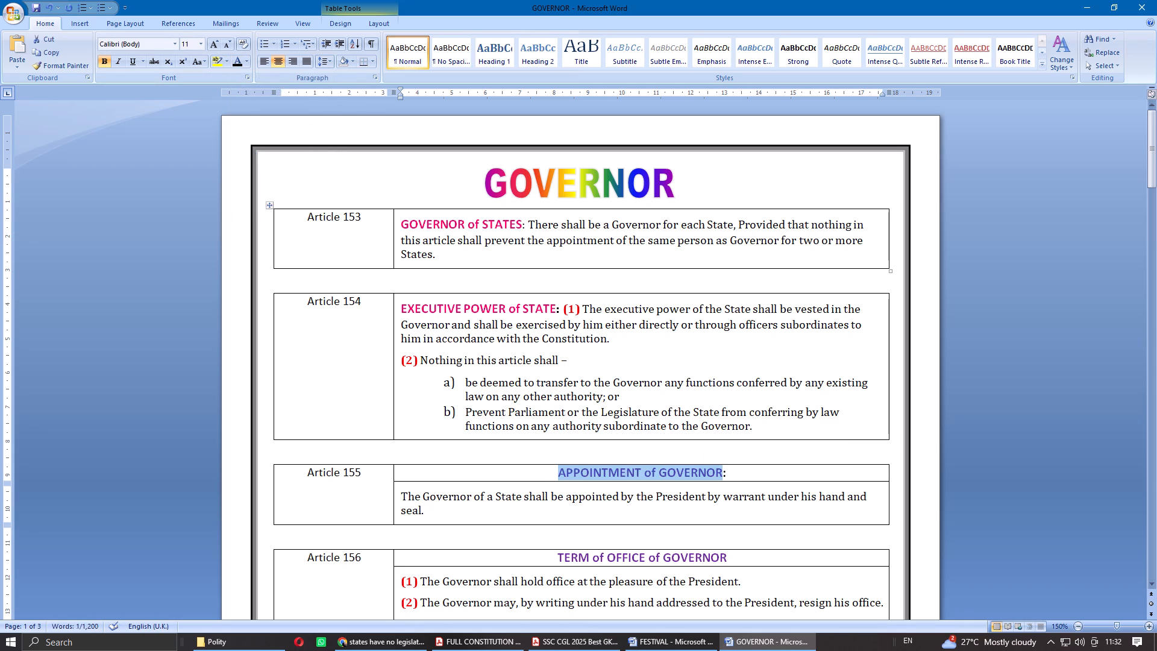
pyautogui.click(248, 61)
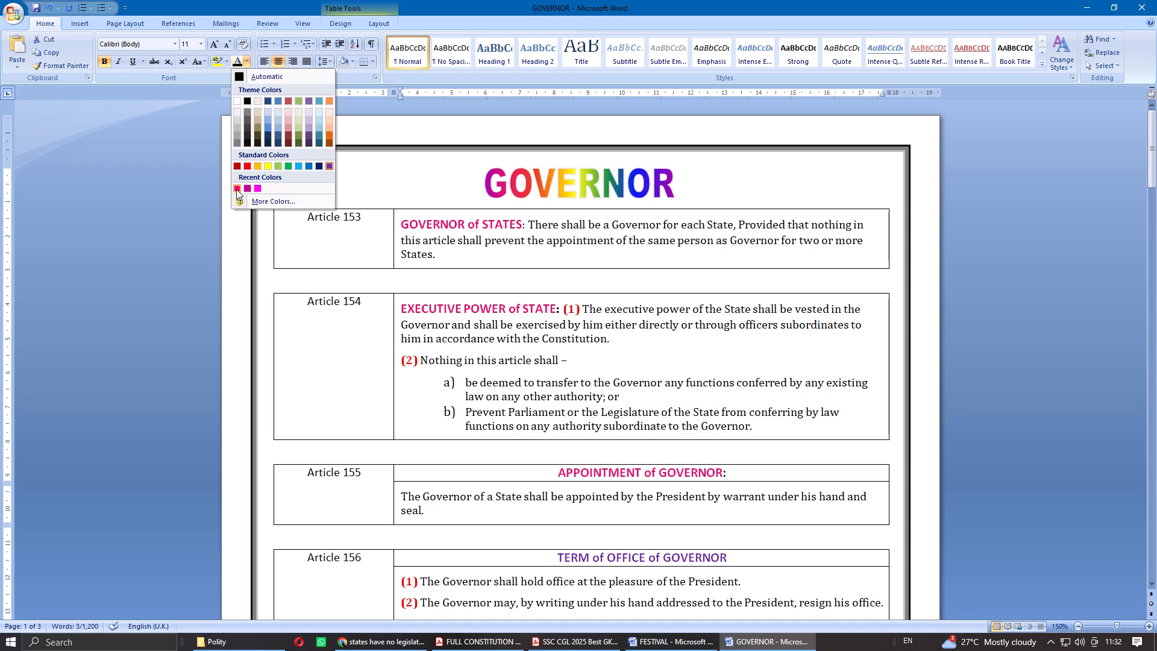
pyautogui.click(237, 189)
# Move the Article 155 heading APPOINTMENT of GOVERNOR with its colon to the start of the article's body text.
pyautogui.moveTo(763, 475); pyautogui.dragTo(612, 477)
pyautogui.hotkey('ctrl', 'x')
pyautogui.click(404, 497)
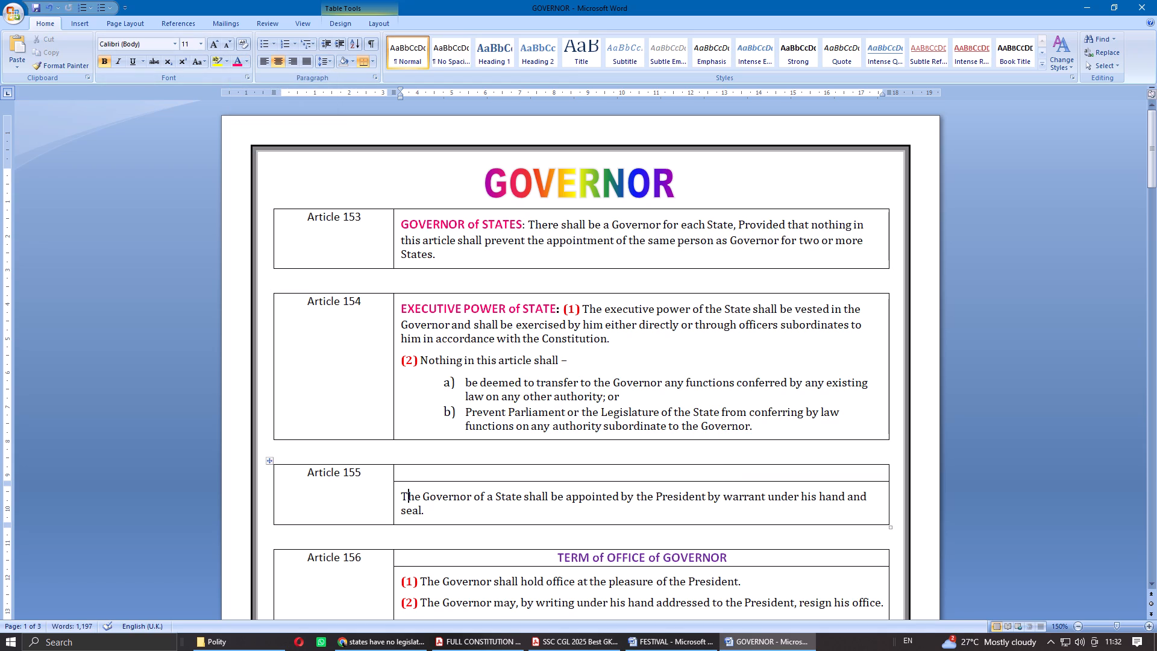
pyautogui.click(403, 496)
pyautogui.hotkey('ctrl', 'v')
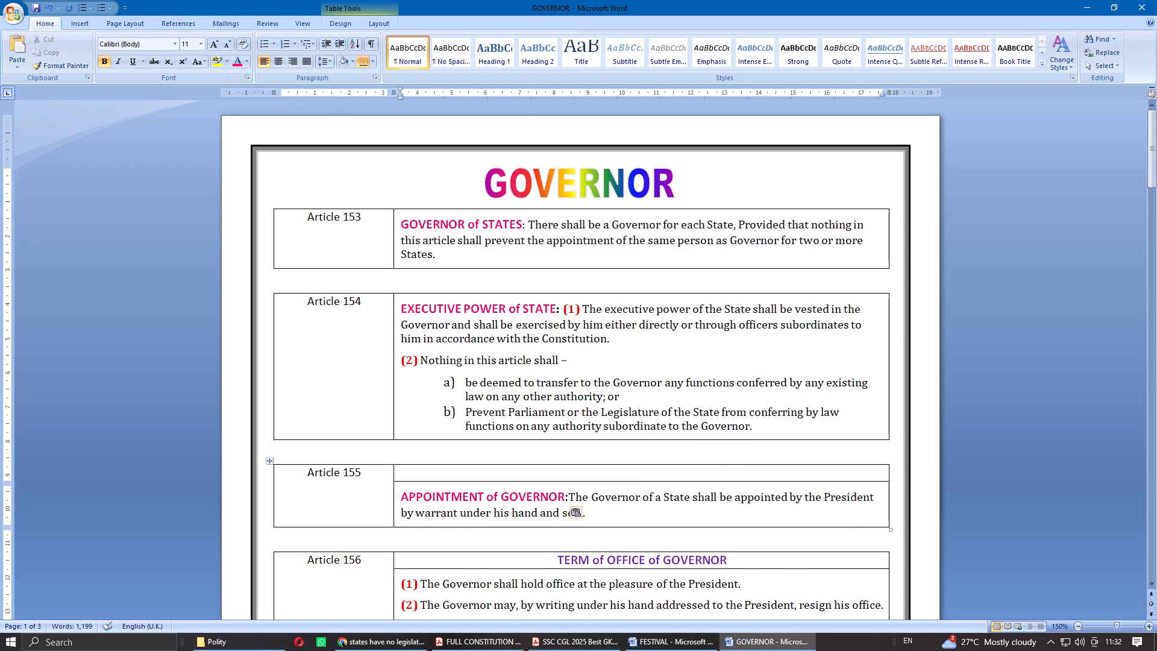
# Recolour the Article 156 heading TERM of OFFICE of GOVERNOR dark pink.
pyautogui.scroll(-1, 653, 467)
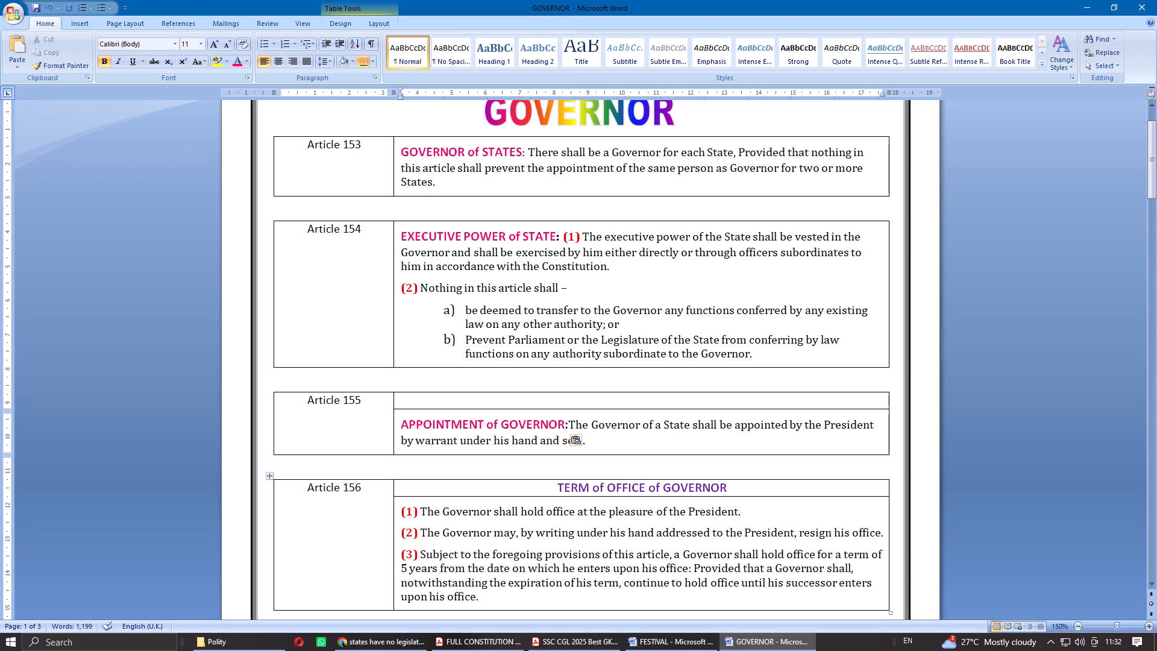
pyautogui.moveTo(743, 486); pyautogui.dragTo(563, 488)
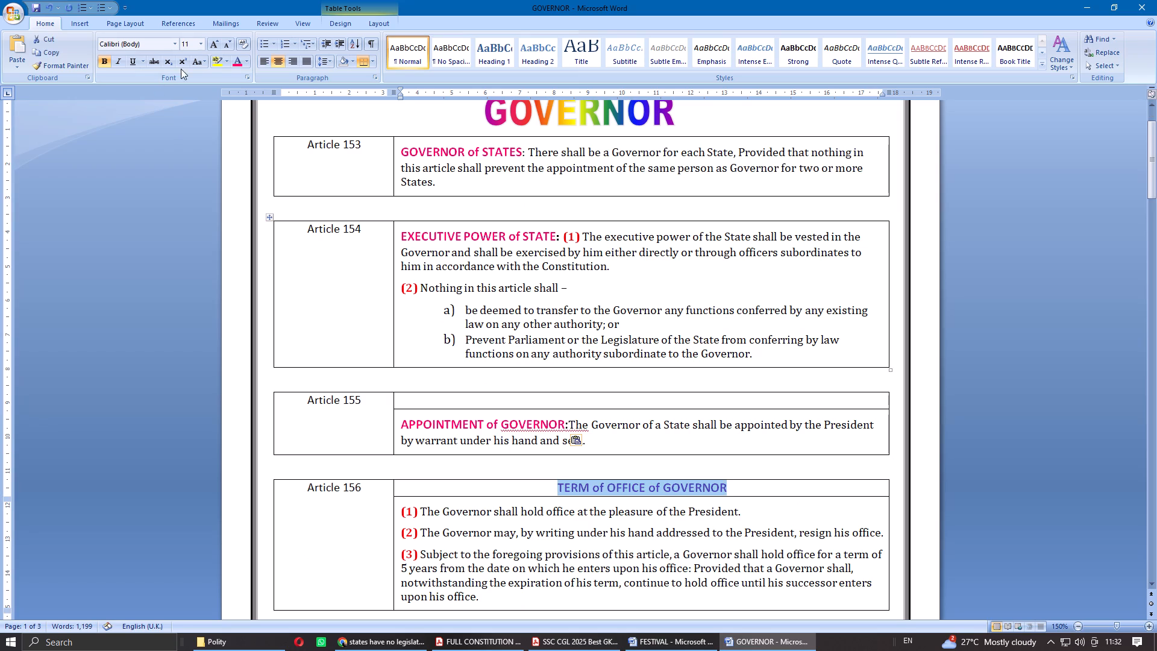
pyautogui.click(238, 61)
# Set the headings of Articles 157 to 163, 175, 176, 200, 201, 213, 217, 233 and 234 to font size 11 and dark pink.
pyautogui.scroll(-3, 657, 376)
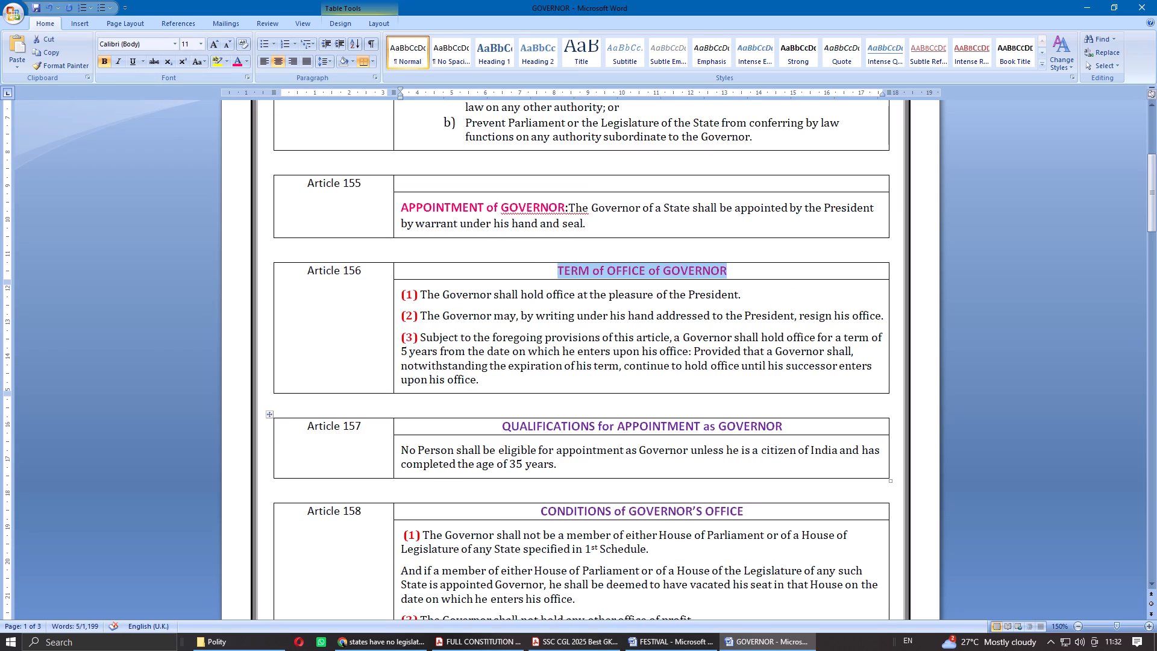
pyautogui.moveTo(798, 423); pyautogui.dragTo(532, 417)
pyautogui.click(653, 427)
pyautogui.moveTo(818, 423); pyautogui.dragTo(551, 424)
pyautogui.keyDown('ctrl'); pyautogui.moveTo(763, 516); pyautogui.dragTo(580, 508); pyautogui.keyUp('ctrl')
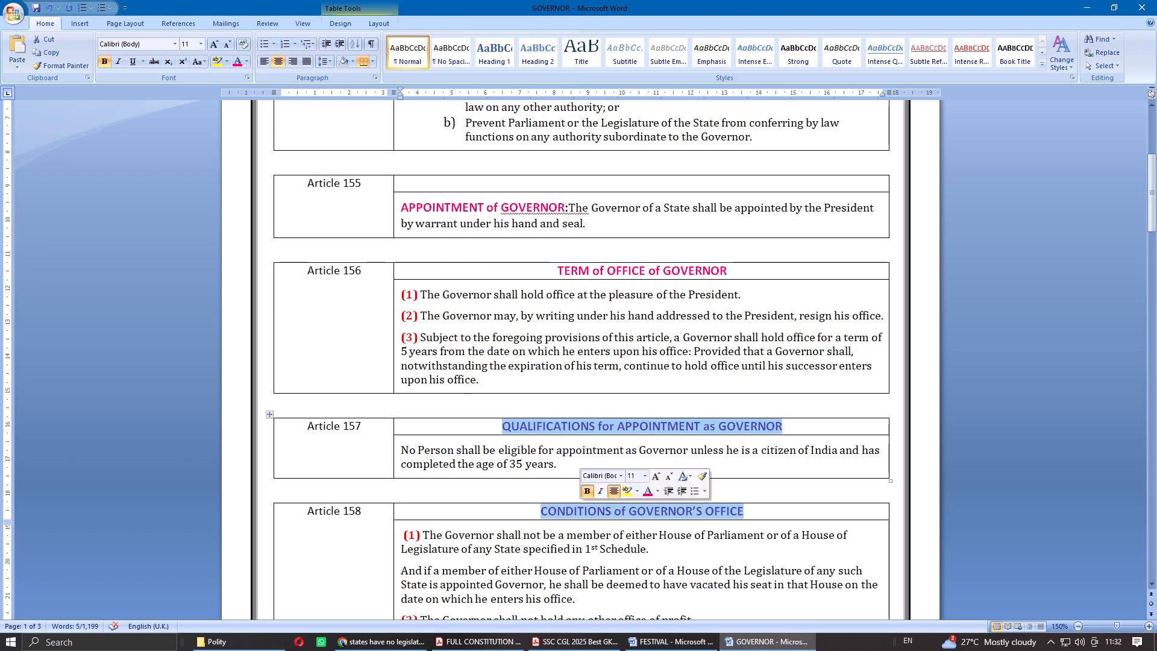
pyautogui.scroll(-4, 643, 372)
pyautogui.scroll(-4, 691, 444)
pyautogui.keyDown('ctrl'); pyautogui.moveTo(766, 332); pyautogui.dragTo(767, 332); pyautogui.keyUp('ctrl')
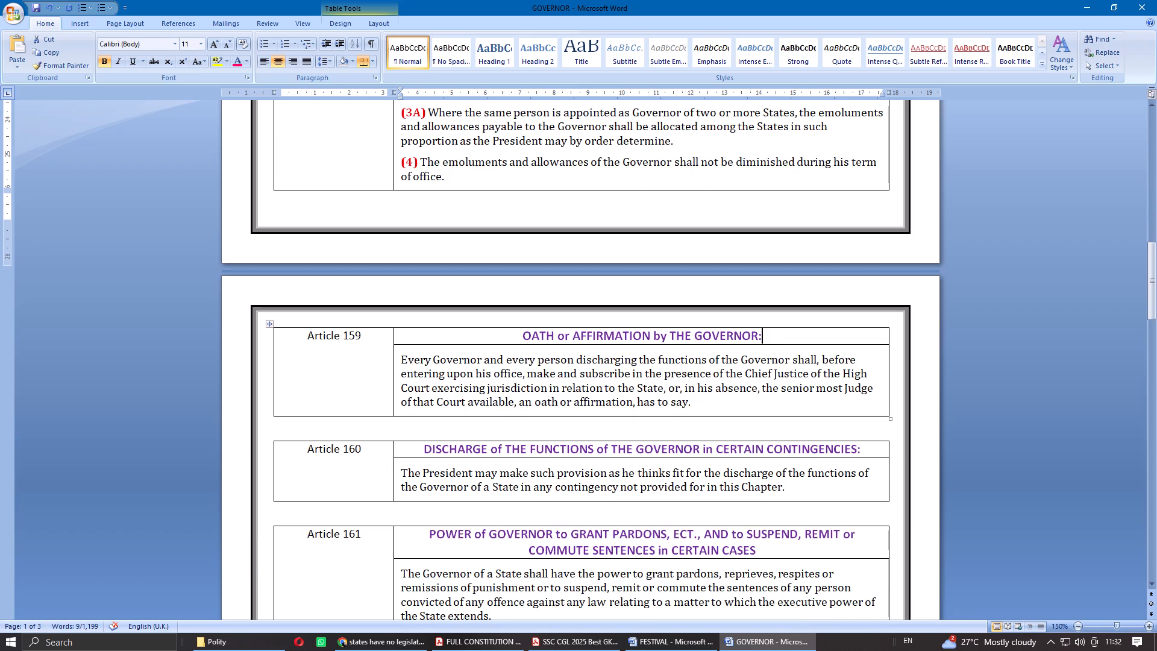
pyautogui.keyDown('ctrl'); pyautogui.moveTo(767, 332); pyautogui.dragTo(551, 334); pyautogui.keyUp('ctrl')
pyautogui.keyDown('ctrl'); pyautogui.moveTo(873, 451); pyautogui.dragTo(726, 448); pyautogui.keyUp('ctrl')
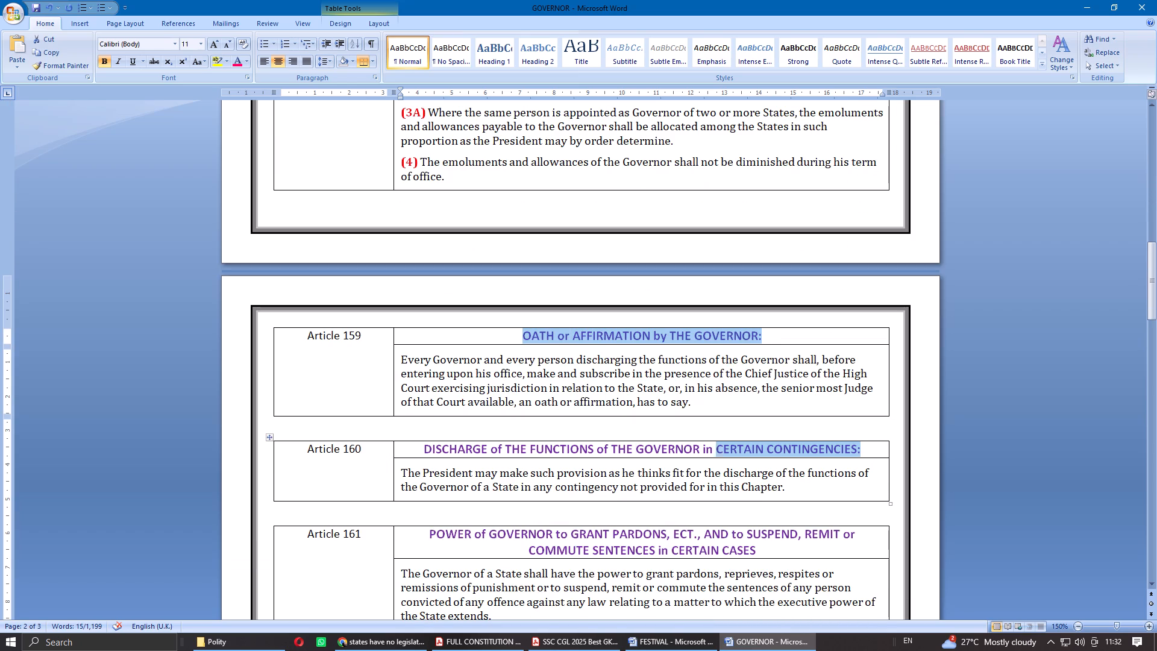
pyautogui.keyDown('ctrl'); pyautogui.moveTo(726, 448); pyautogui.dragTo(461, 447); pyautogui.keyUp('ctrl')
pyautogui.keyDown('ctrl'); pyautogui.moveTo(770, 550); pyautogui.dragTo(434, 530); pyautogui.keyUp('ctrl')
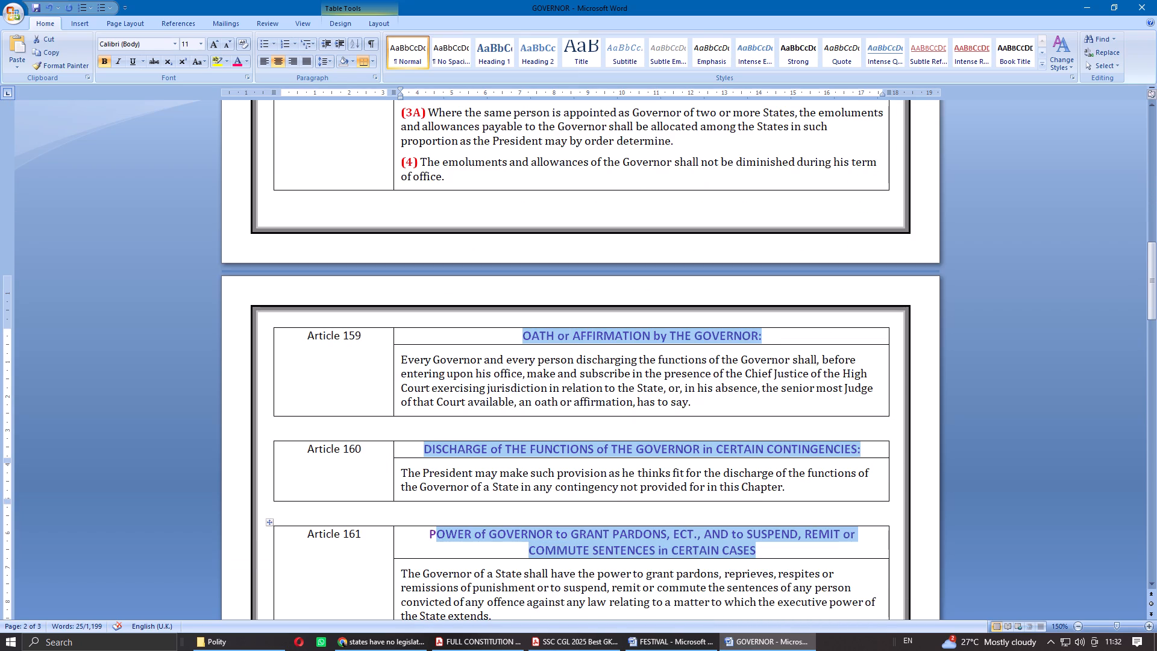
pyautogui.keyDown('ctrl'); pyautogui.moveTo(434, 530); pyautogui.dragTo(431, 532); pyautogui.keyUp('ctrl')
pyautogui.scroll(-4, 565, 413)
pyautogui.keyDown('ctrl'); pyautogui.moveTo(757, 377); pyautogui.dragTo(565, 377); pyautogui.keyUp('ctrl')
pyautogui.keyDown('ctrl'); pyautogui.moveTo(797, 417); pyautogui.dragTo(545, 411); pyautogui.keyUp('ctrl')
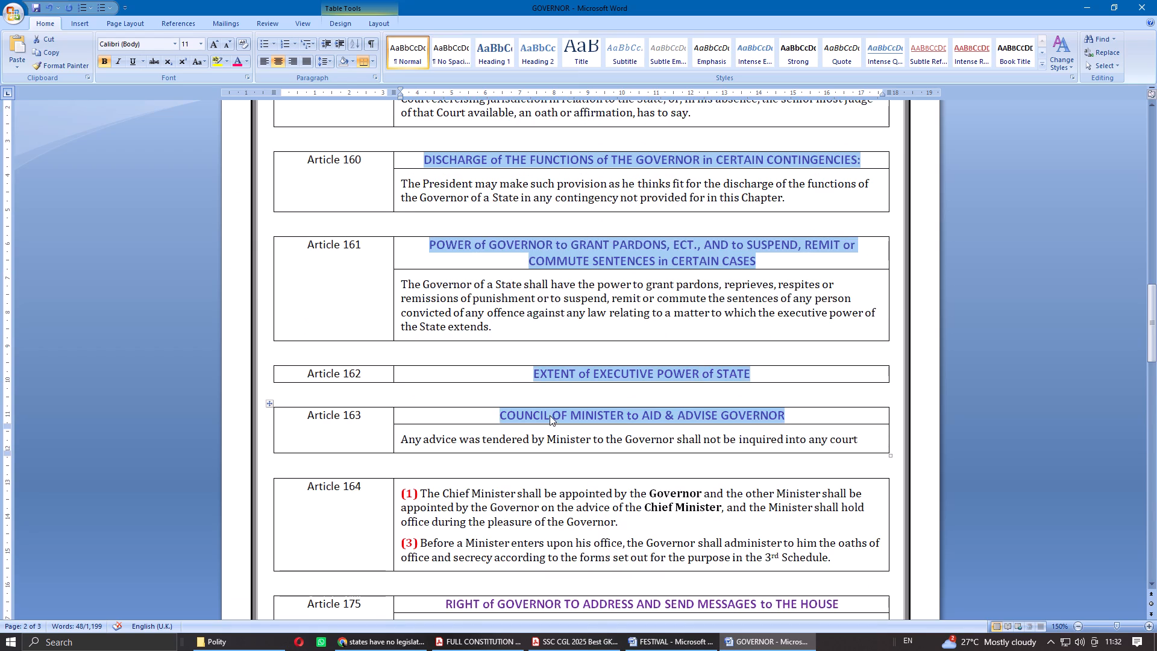
pyautogui.keyDown('ctrl'); pyautogui.moveTo(842, 606); pyautogui.dragTo(447, 600); pyautogui.keyUp('ctrl')
pyautogui.scroll(-4, 554, 348)
pyautogui.keyDown('ctrl'); pyautogui.moveTo(745, 476); pyautogui.dragTo(577, 470); pyautogui.keyUp('ctrl')
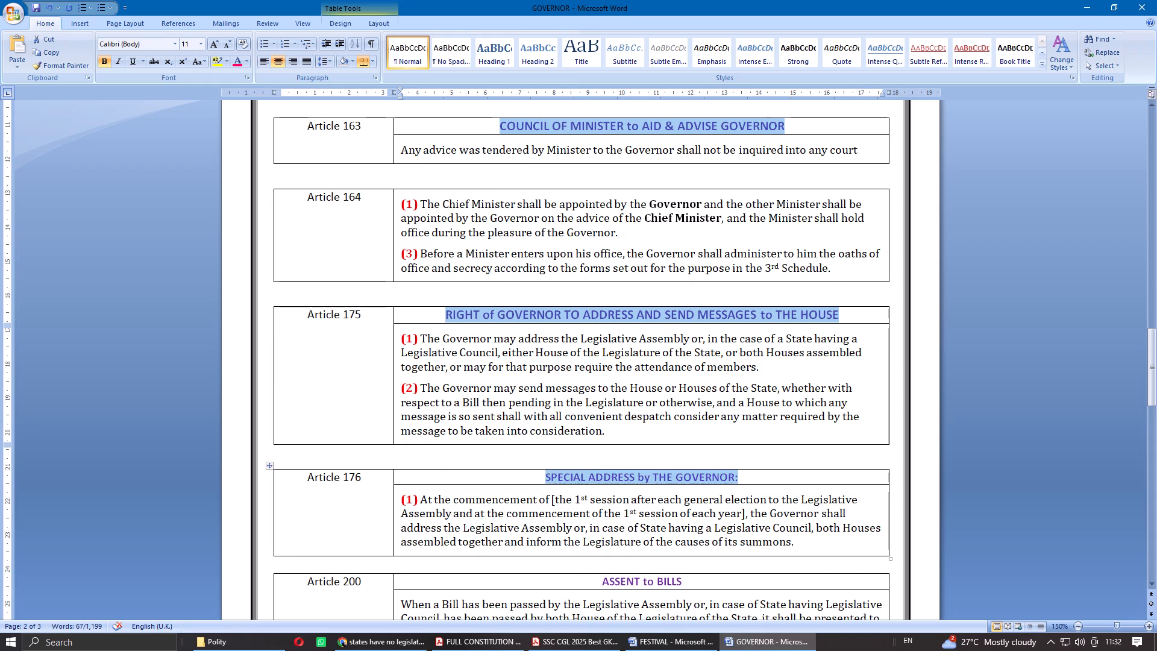
pyautogui.keyDown('ctrl'); pyautogui.moveTo(577, 470); pyautogui.dragTo(577, 470); pyautogui.keyUp('ctrl')
pyautogui.keyDown('ctrl'); pyautogui.moveTo(686, 577); pyautogui.dragTo(615, 579); pyautogui.keyUp('ctrl')
pyautogui.scroll(-4, 636, 347)
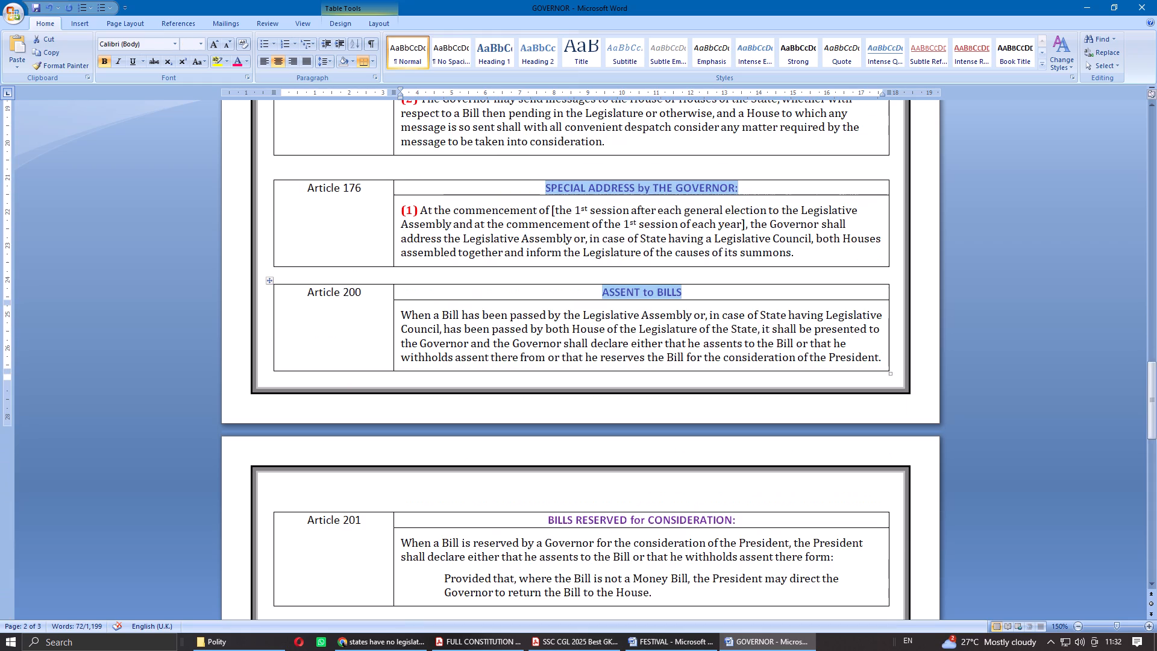
pyautogui.keyDown('ctrl'); pyautogui.moveTo(748, 522); pyautogui.dragTo(568, 514); pyautogui.keyUp('ctrl')
pyautogui.scroll(-4, 637, 342)
pyautogui.keyDown('ctrl'); pyautogui.moveTo(869, 348); pyautogui.dragTo(455, 348); pyautogui.keyUp('ctrl')
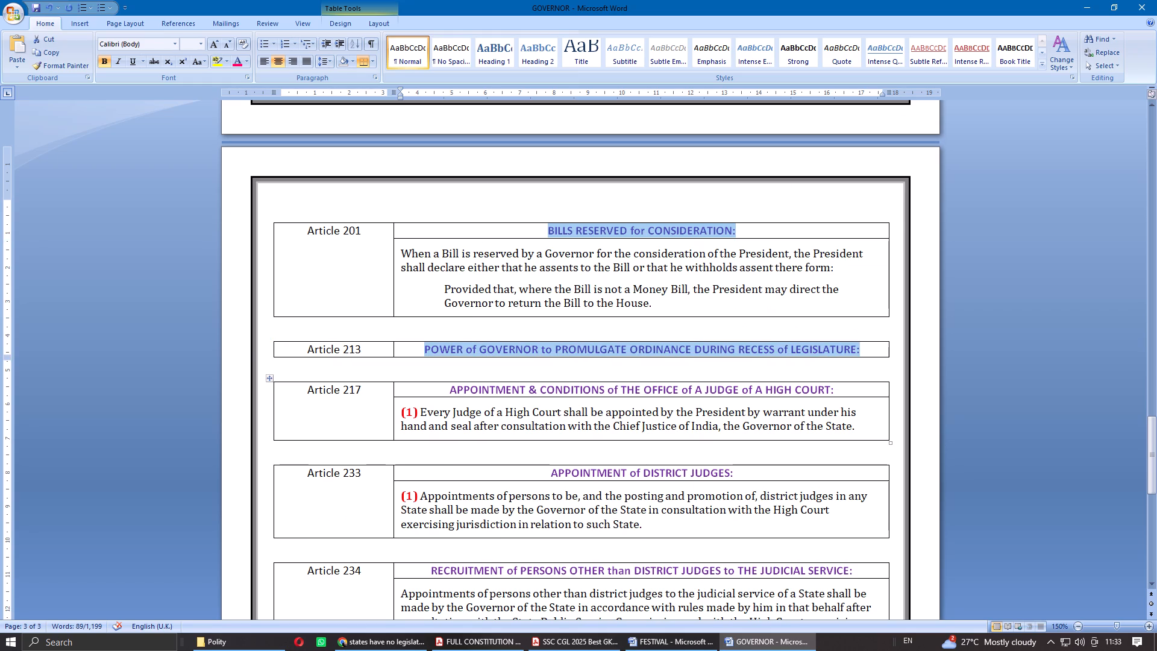
pyautogui.keyDown('ctrl'); pyautogui.moveTo(838, 390); pyautogui.dragTo(470, 387); pyautogui.keyUp('ctrl')
pyautogui.keyDown('ctrl'); pyautogui.moveTo(759, 473); pyautogui.dragTo(582, 471); pyautogui.keyUp('ctrl')
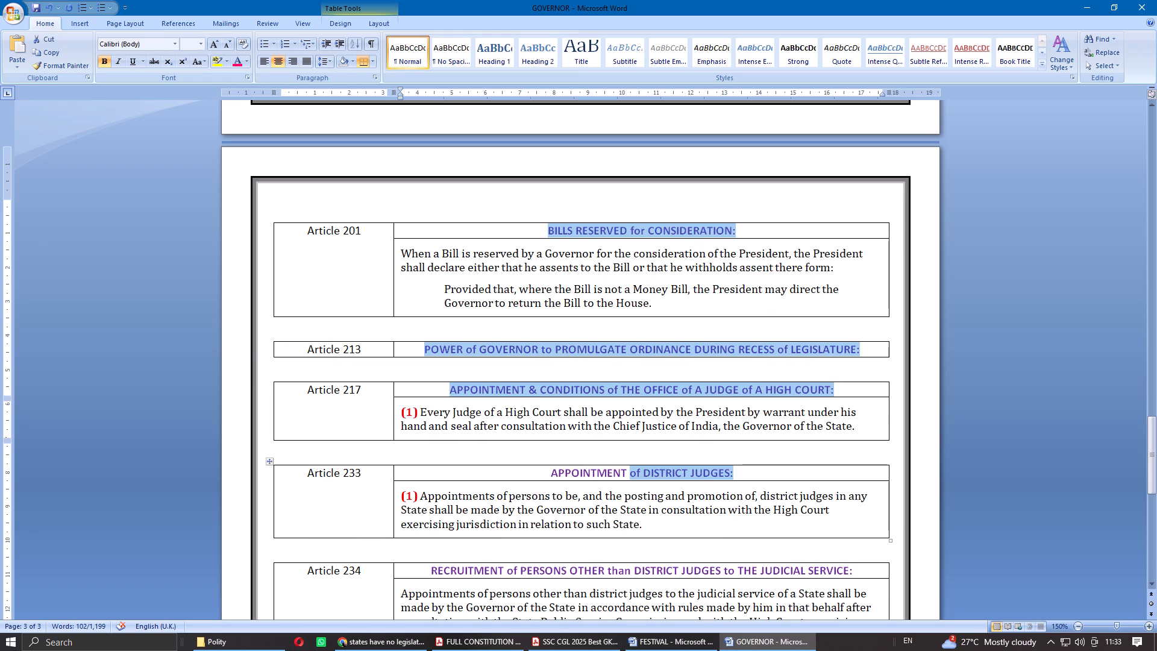
pyautogui.keyDown('ctrl'); pyautogui.moveTo(582, 471); pyautogui.dragTo(580, 471); pyautogui.keyUp('ctrl')
pyautogui.keyDown('ctrl'); pyautogui.moveTo(864, 568); pyautogui.dragTo(463, 573); pyautogui.keyUp('ctrl')
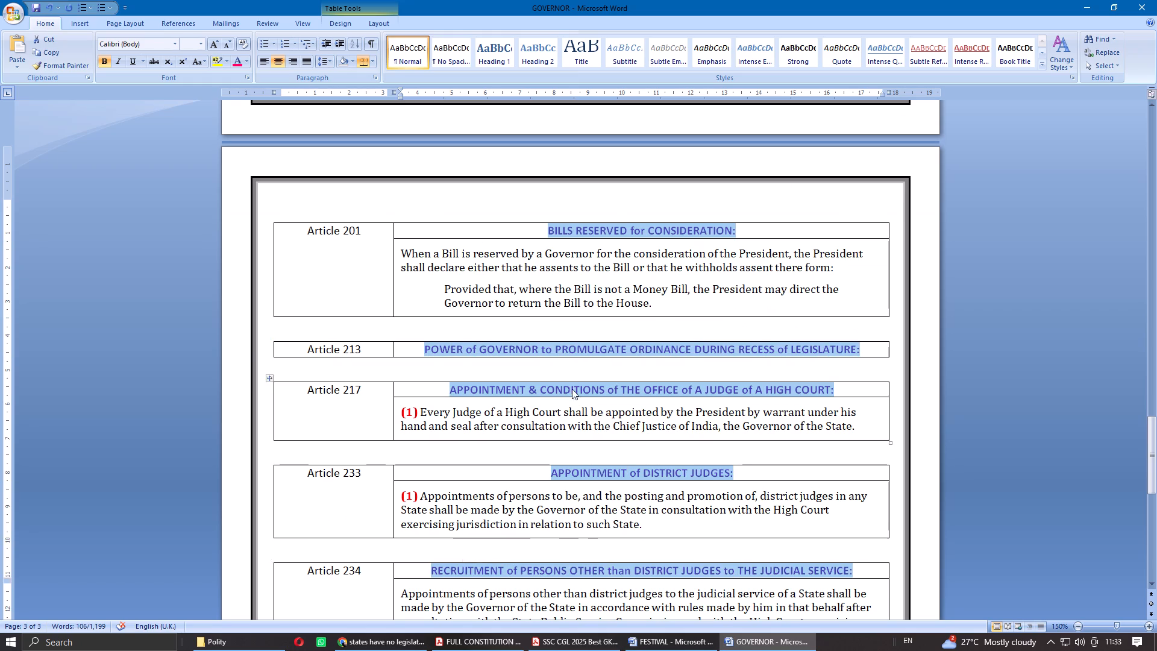
pyautogui.scroll(-4, 574, 383)
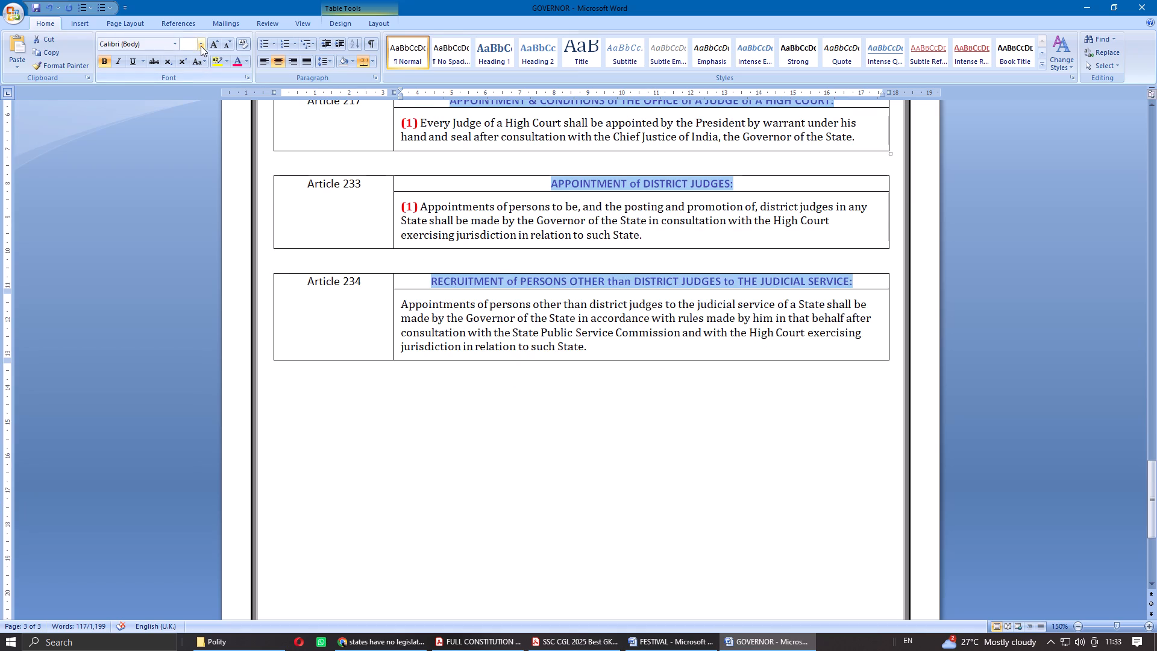
pyautogui.click(201, 46)
pyautogui.click(189, 86)
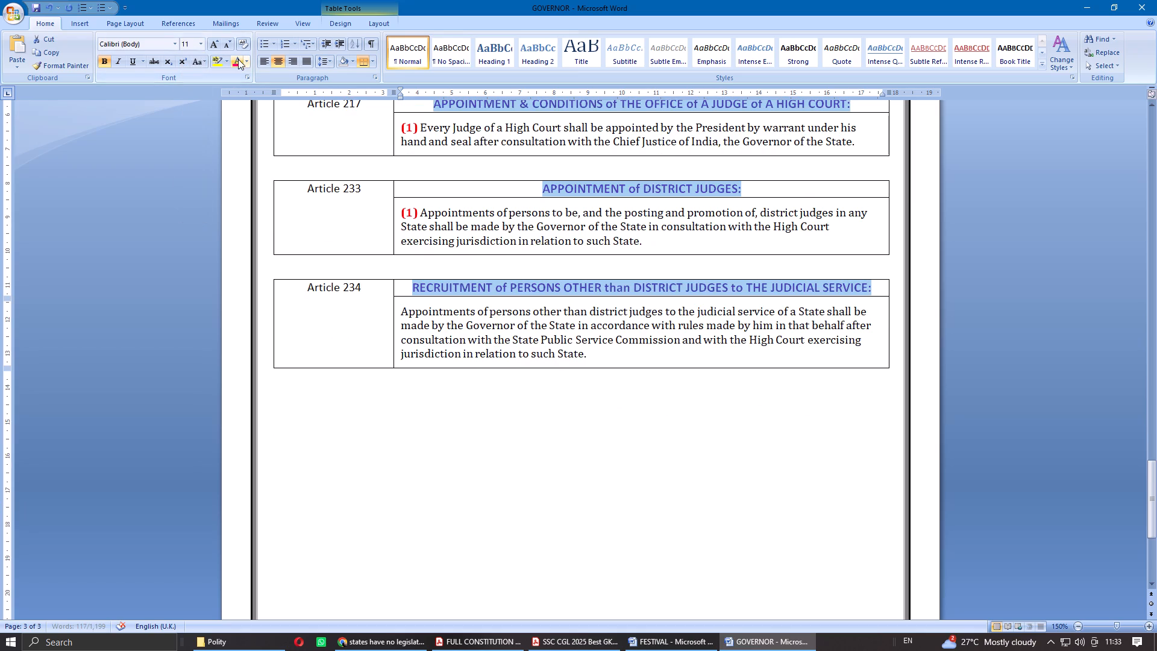
pyautogui.click(237, 60)
# Set the font colour of the colons ending the Article 234, 233, 217 and 213 headings to Automatic.
pyautogui.scroll(2, 659, 307)
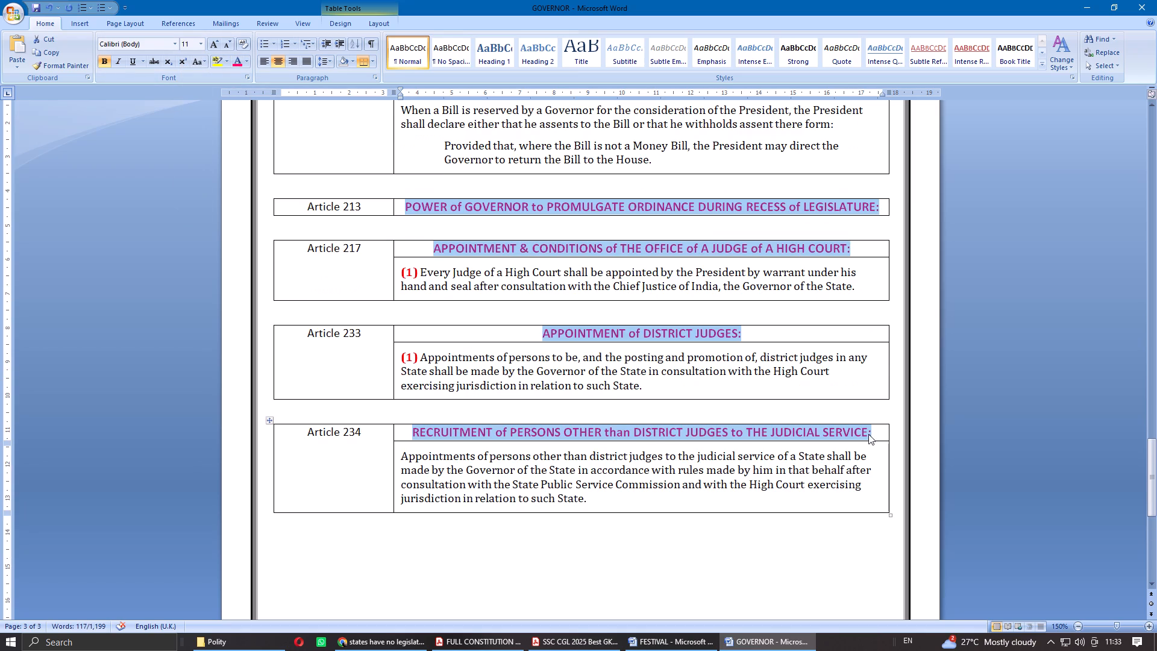
pyautogui.click(868, 434)
pyautogui.click(871, 433)
pyautogui.keyDown('ctrl'); pyautogui.moveTo(751, 332); pyautogui.dragTo(739, 336); pyautogui.keyUp('ctrl')
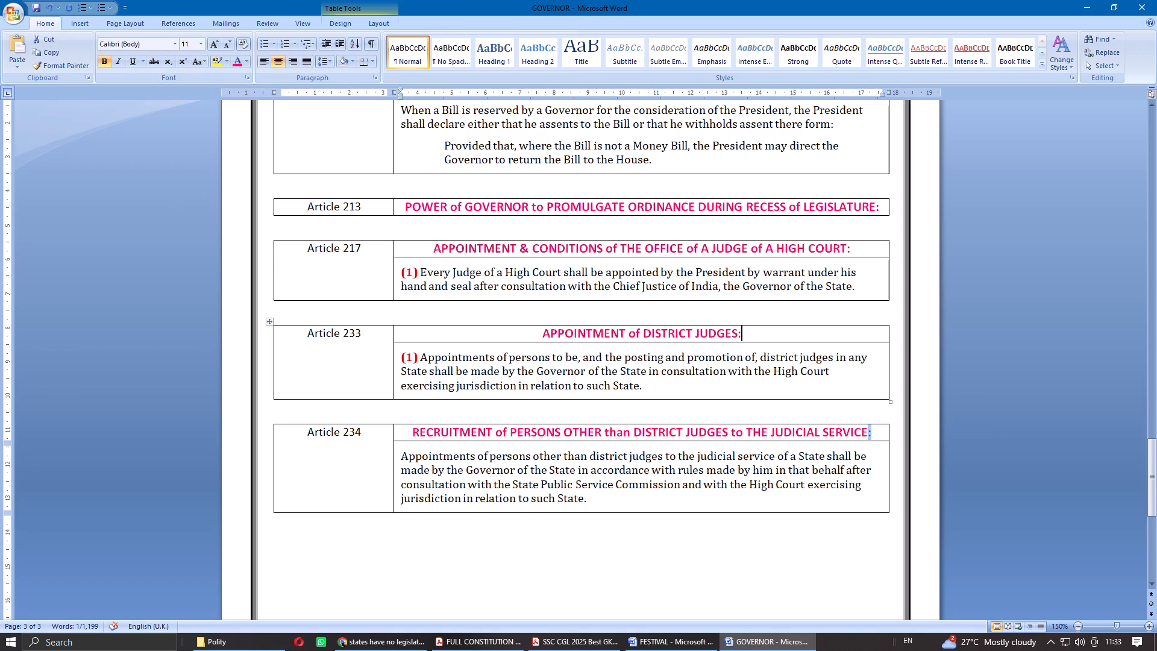
pyautogui.keyDown('ctrl'); pyautogui.moveTo(739, 336); pyautogui.dragTo(738, 338); pyautogui.keyUp('ctrl')
pyautogui.keyDown('ctrl'); pyautogui.moveTo(854, 247); pyautogui.dragTo(846, 249); pyautogui.keyUp('ctrl')
pyautogui.keyDown('ctrl'); pyautogui.click(881, 212); pyautogui.keyUp('ctrl')
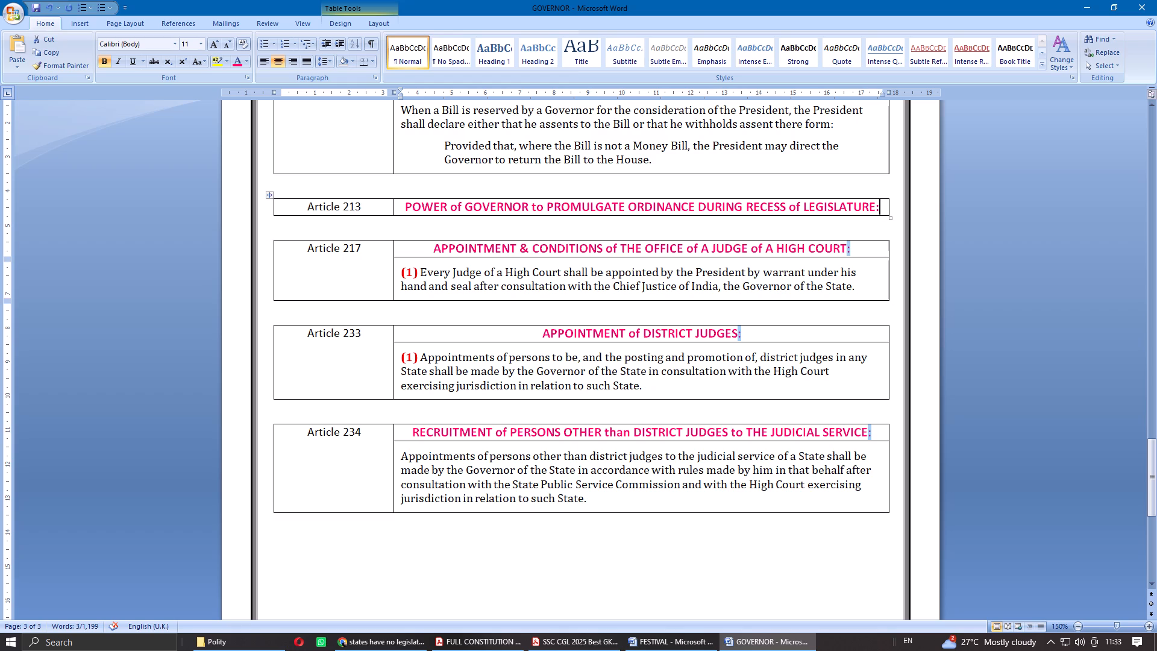
pyautogui.click(250, 64)
pyautogui.click(252, 77)
# Set the font colour of the colons ending the Article 201 and Article 176 headings to Automatic.
pyautogui.scroll(7, 674, 298)
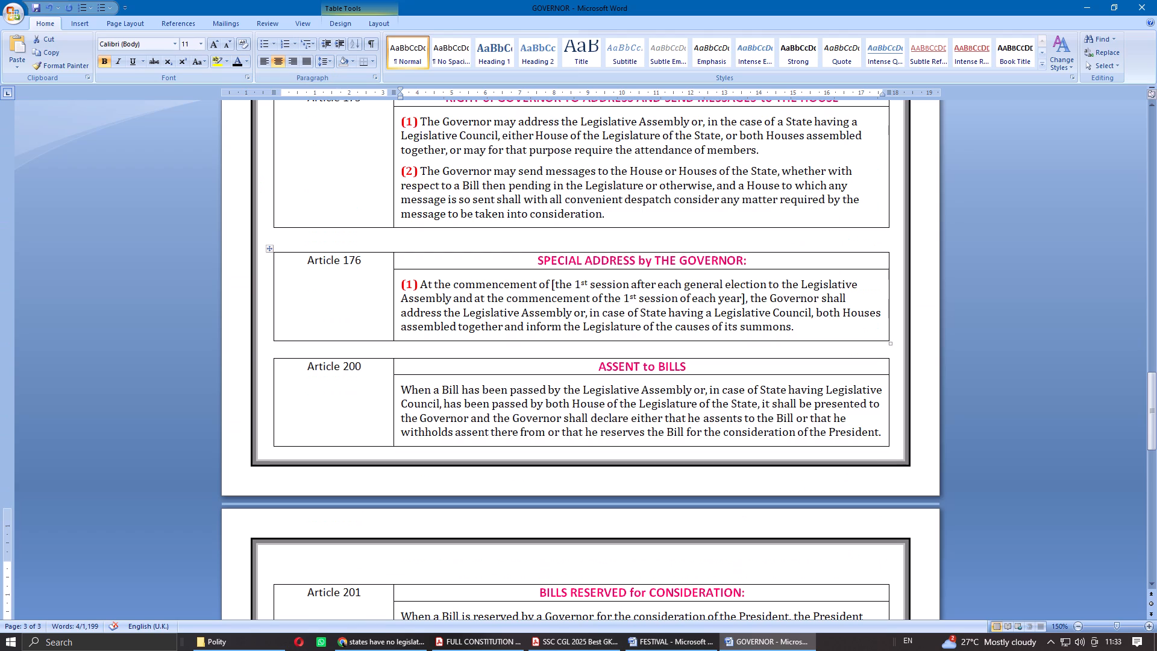
pyautogui.moveTo(749, 592); pyautogui.dragTo(740, 596)
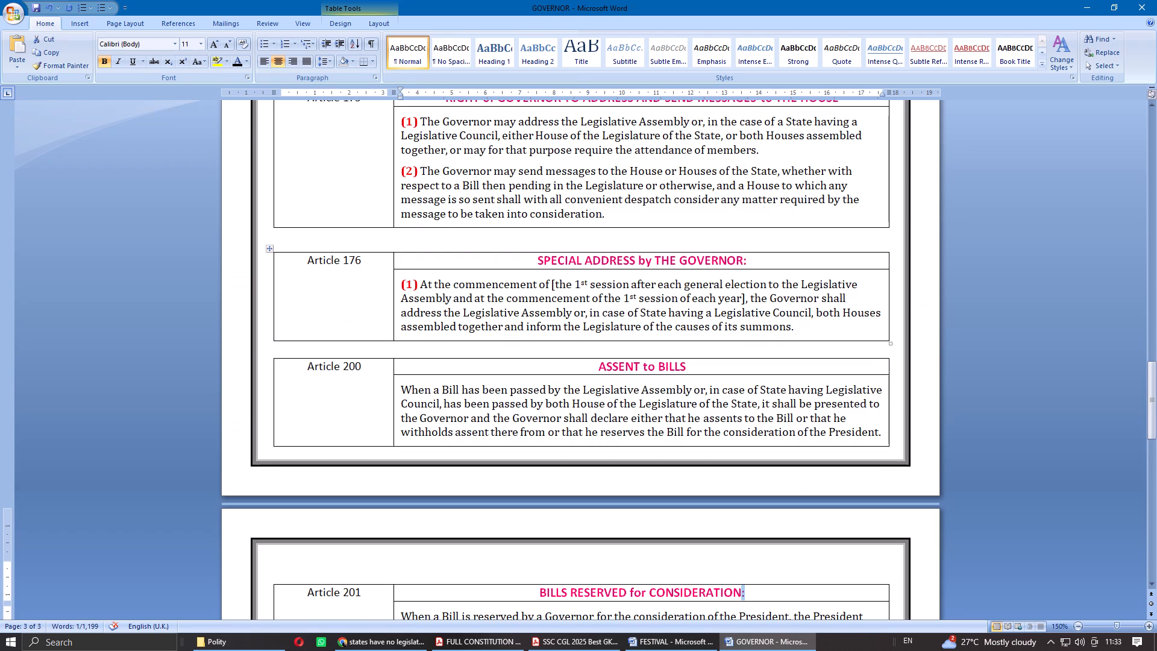
pyautogui.keyDown('ctrl'); pyautogui.moveTo(753, 257); pyautogui.dragTo(742, 259); pyautogui.keyUp('ctrl')
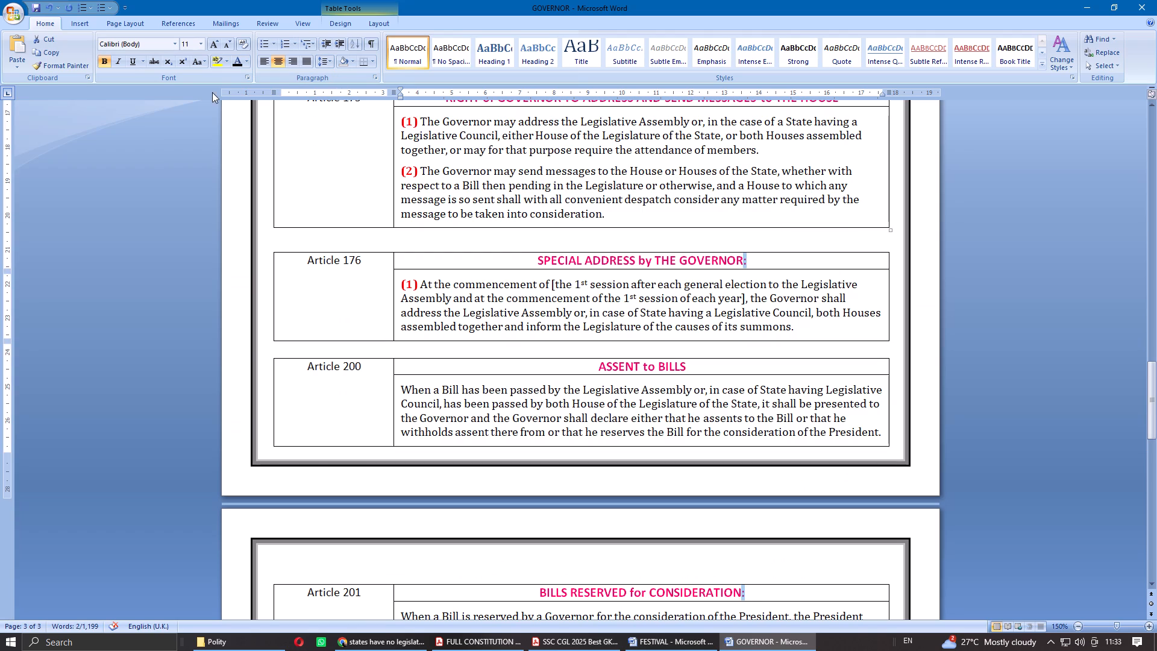
pyautogui.click(235, 57)
# Add a colon after the Article 200 heading ASSENT to BILLS and set the colon's font colour to Automatic.
pyautogui.click(700, 365)
pyautogui.hotkey('shift', ':')
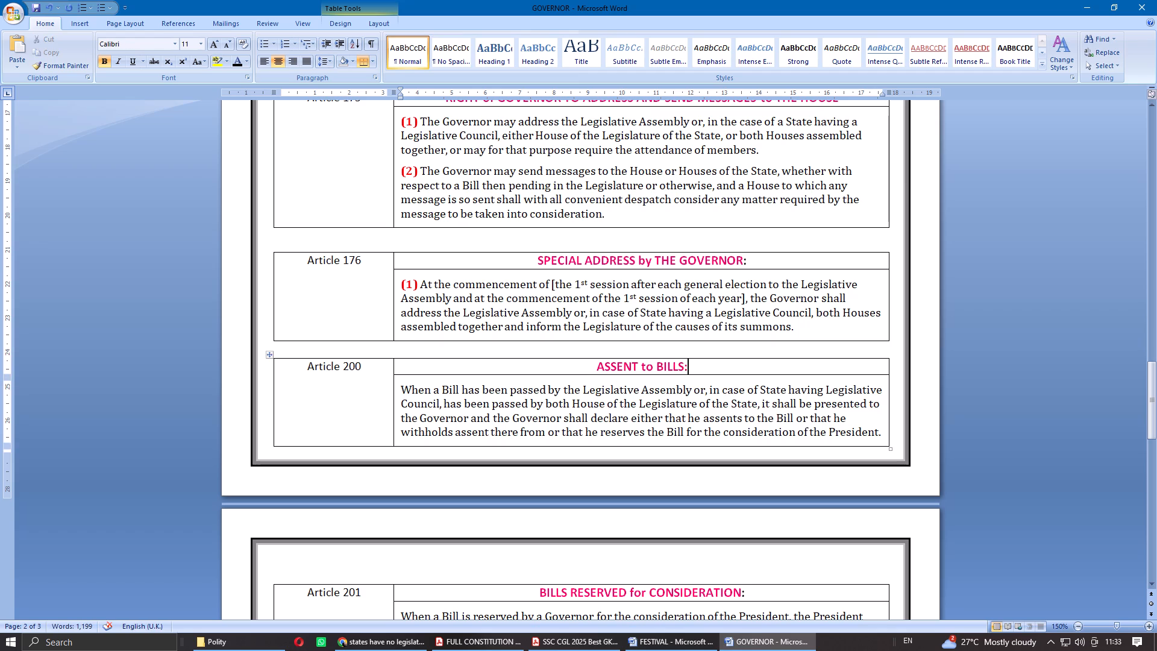
pyautogui.moveTo(692, 366); pyautogui.dragTo(685, 368)
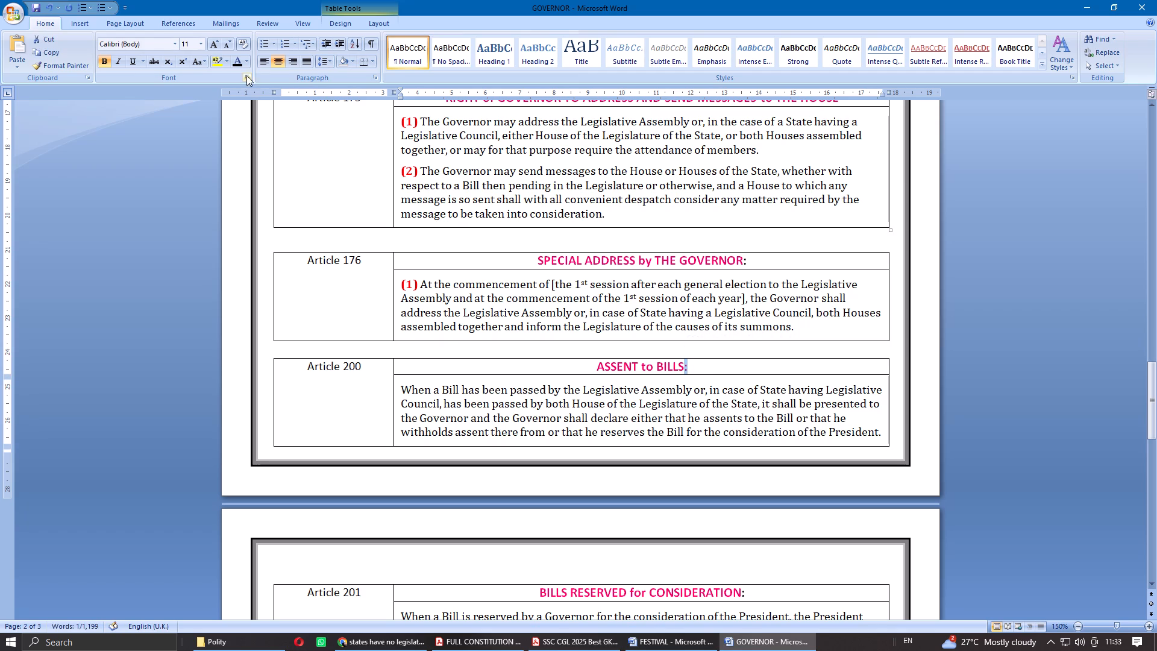
pyautogui.click(235, 59)
# Add a colon after the Article 175 and Article 163 headings and set both colons' font colour to Automatic.
pyautogui.scroll(3, 667, 359)
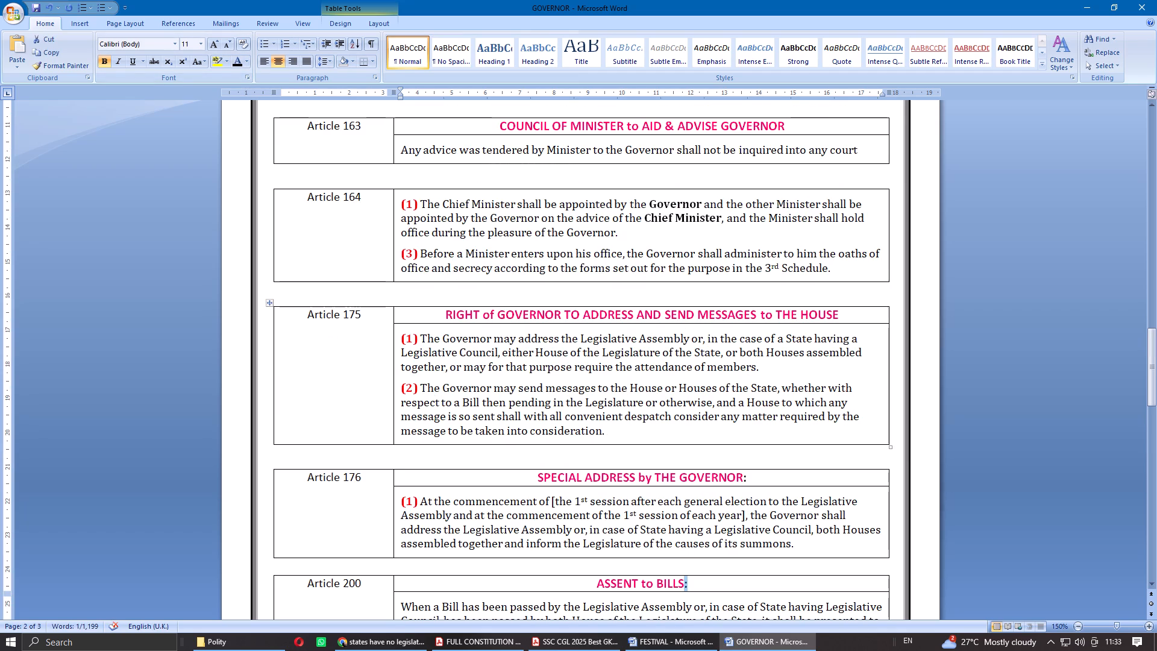
pyautogui.click(857, 316)
pyautogui.hotkey('shift', ':')
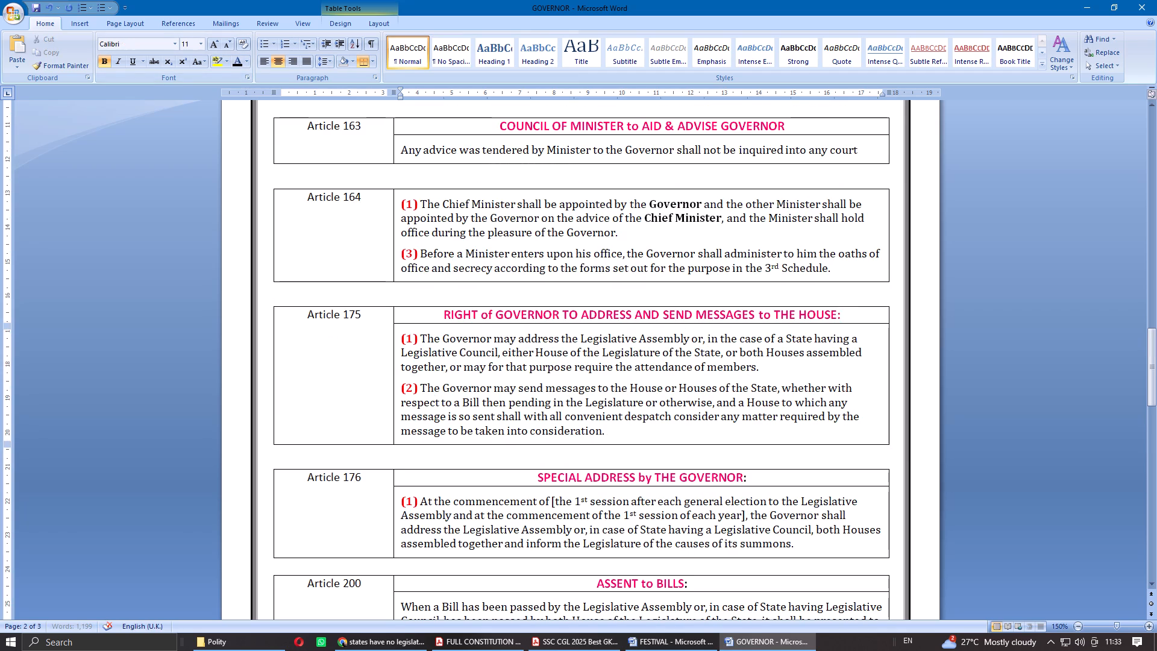
pyautogui.click(799, 131)
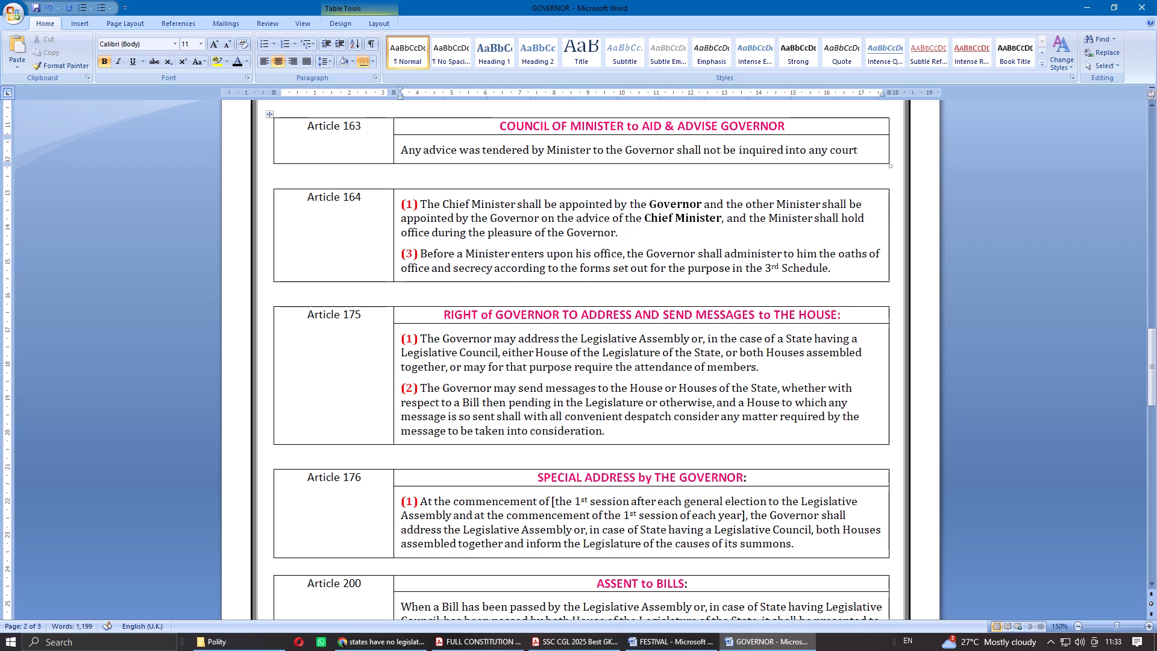
pyautogui.hotkey('shift', ':')
pyautogui.scroll(3, 877, 365)
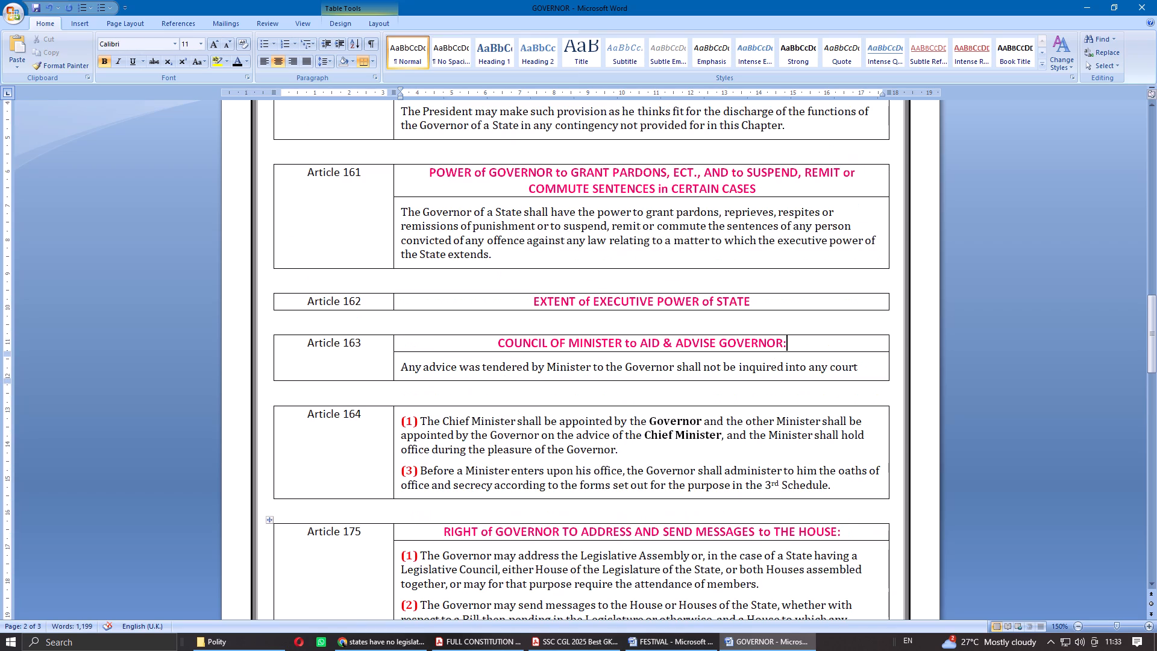
pyautogui.moveTo(847, 531); pyautogui.dragTo(835, 533)
pyautogui.keyDown('ctrl'); pyautogui.moveTo(792, 341); pyautogui.dragTo(782, 345); pyautogui.keyUp('ctrl')
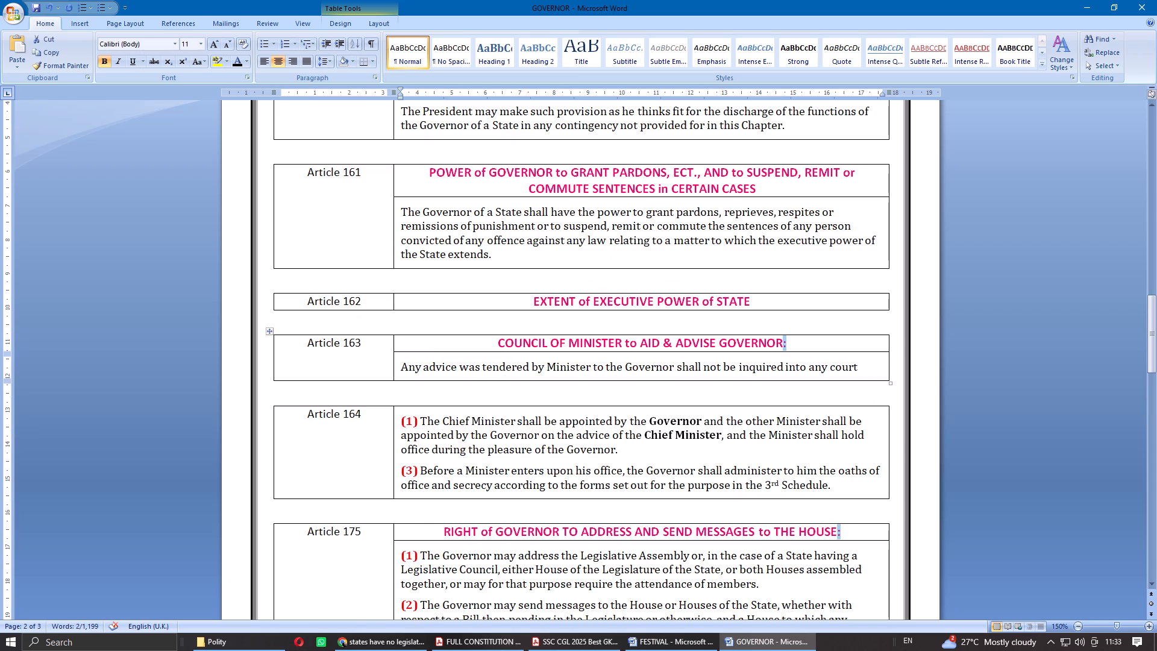
pyautogui.click(242, 66)
# Add a colon after the Article 162 and Article 161 headings and set the Article 162 colon's font colour to Automatic.
pyautogui.click(778, 301)
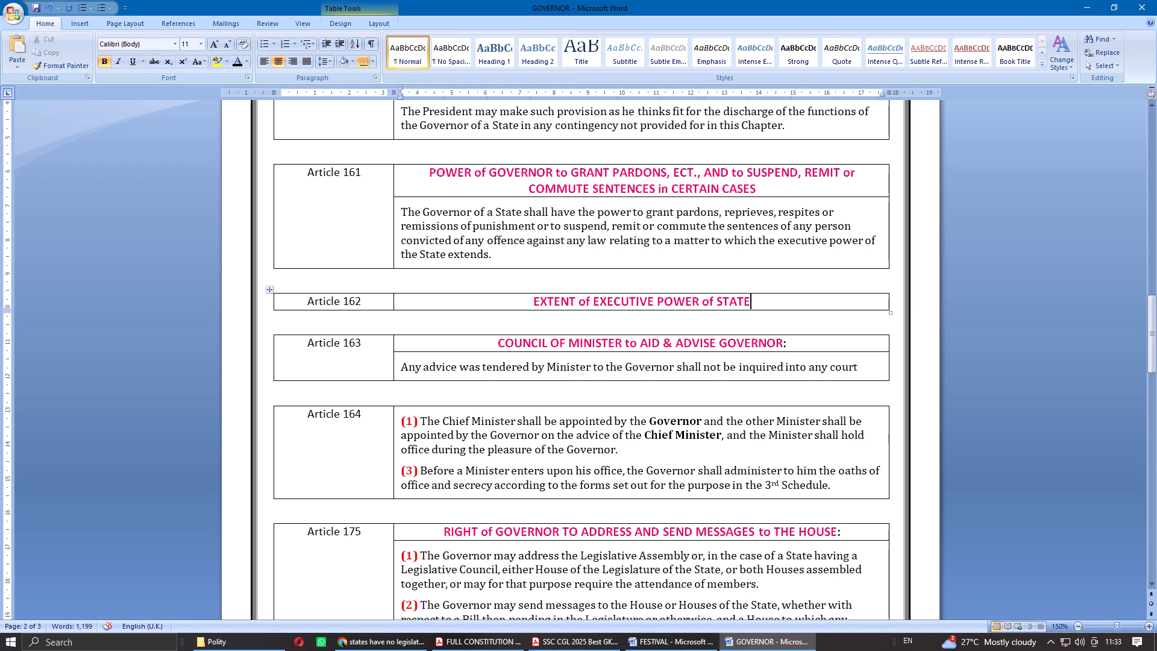
pyautogui.hotkey('shift', ':')
pyautogui.click(767, 186)
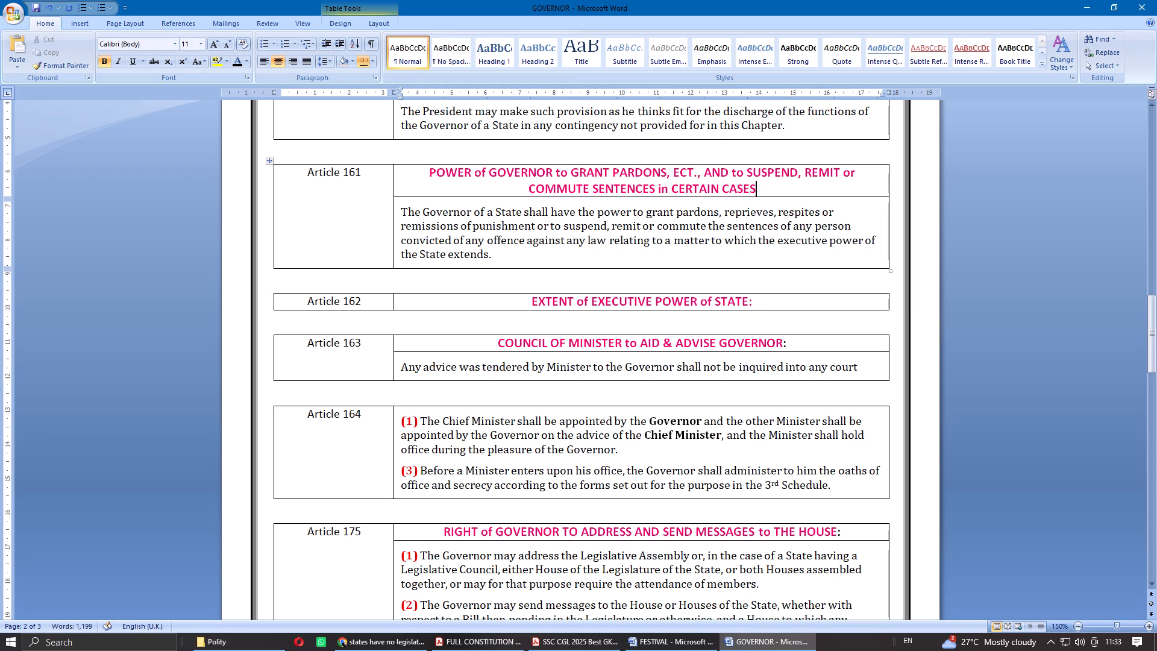
pyautogui.hotkey('shift', ':')
pyautogui.moveTo(759, 187); pyautogui.dragTo(751, 190)
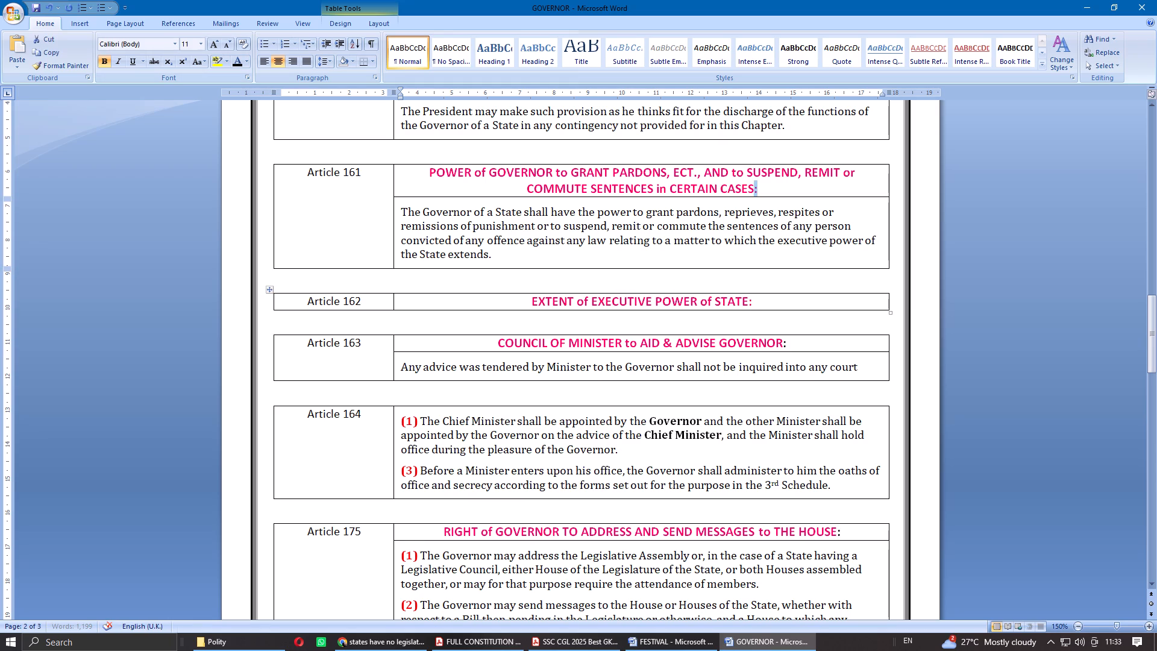
pyautogui.moveTo(754, 303); pyautogui.dragTo(747, 303)
pyautogui.click(240, 65)
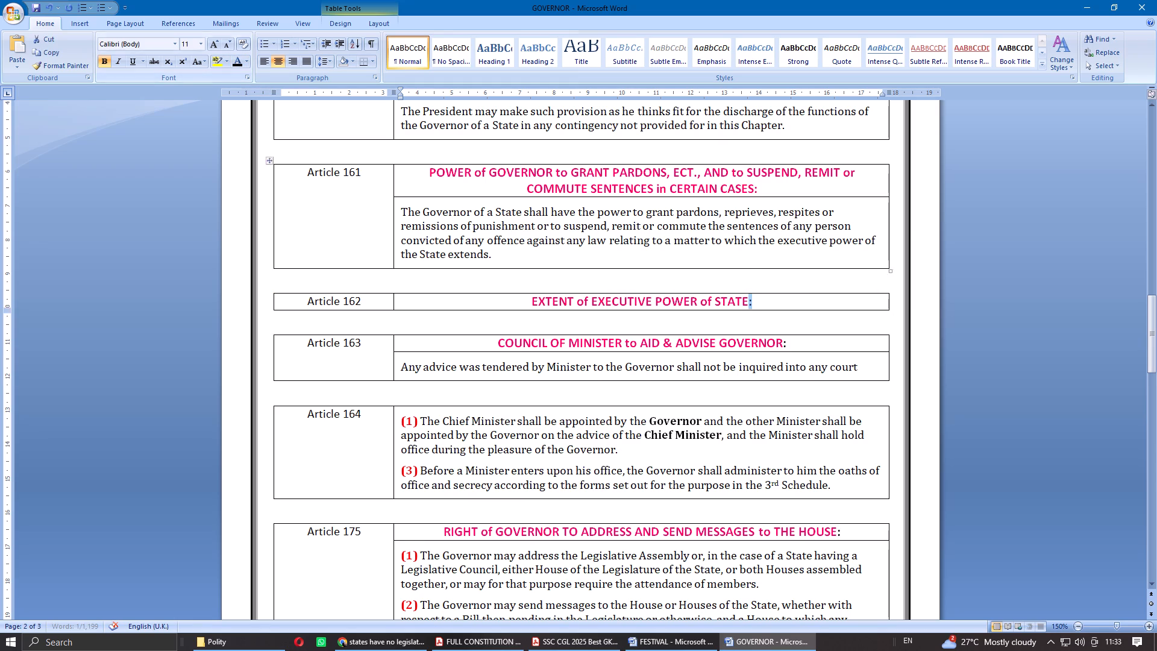
# Set the font colour of the colons ending the Article 159, Article 160 and Article 161 headings to Automatic.
pyautogui.scroll(5, 779, 390)
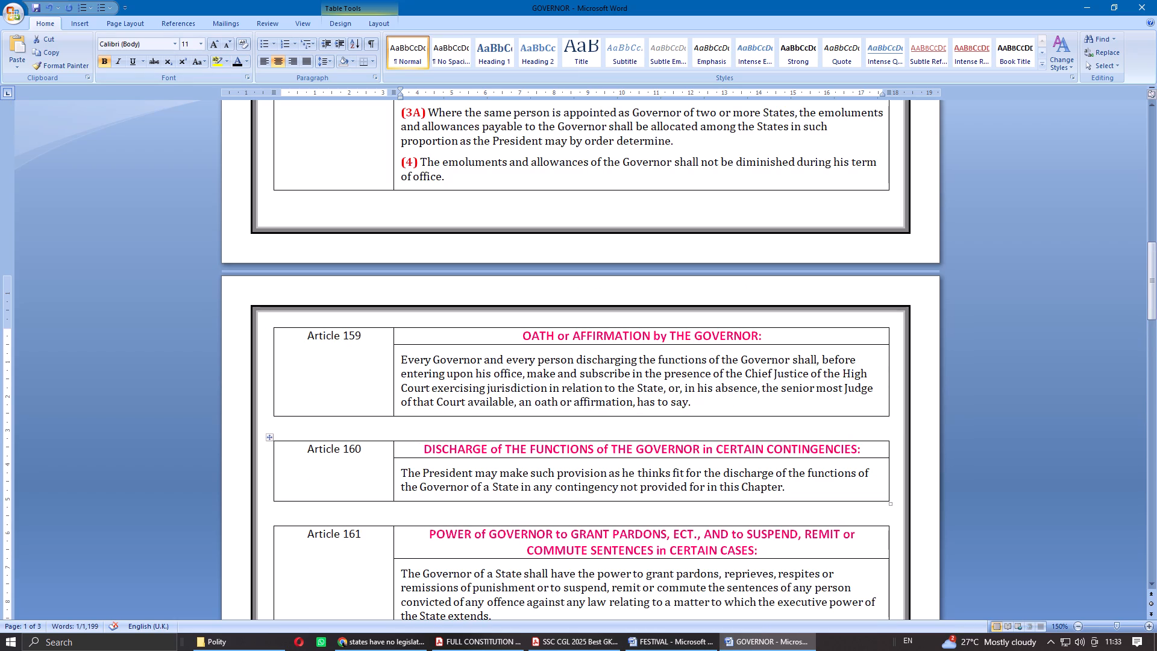
pyautogui.moveTo(868, 448); pyautogui.dragTo(858, 454)
pyautogui.keyDown('ctrl'); pyautogui.moveTo(768, 544); pyautogui.dragTo(754, 551); pyautogui.keyUp('ctrl')
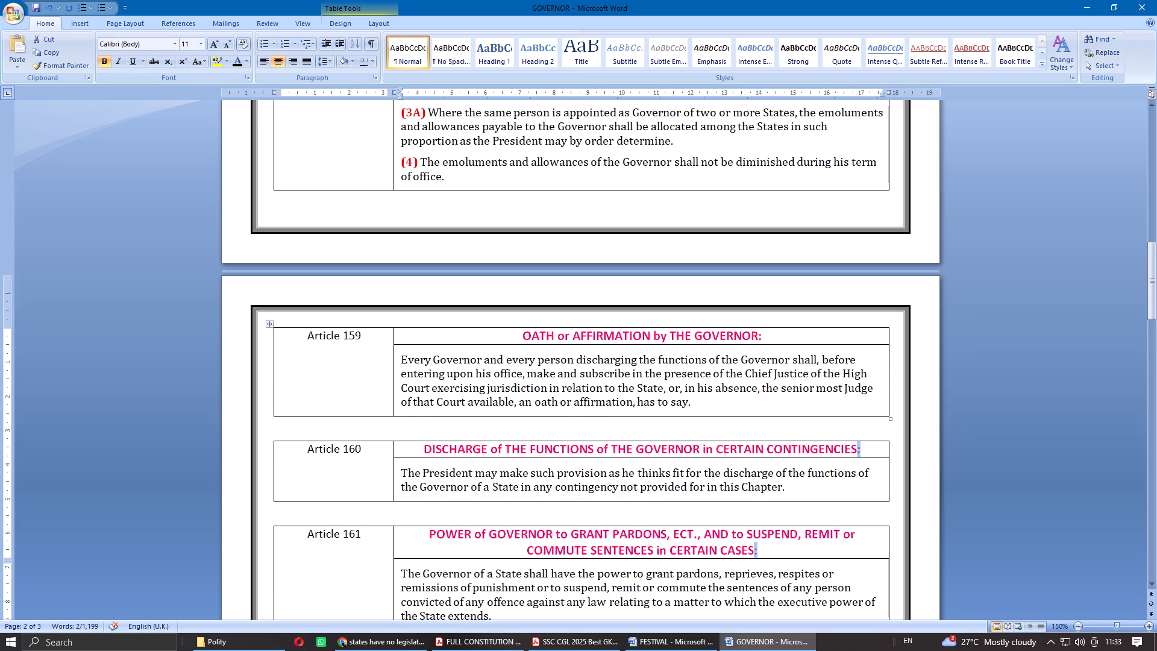
pyautogui.keyDown('ctrl'); pyautogui.moveTo(763, 339); pyautogui.dragTo(757, 340); pyautogui.keyUp('ctrl')
pyautogui.click(234, 57)
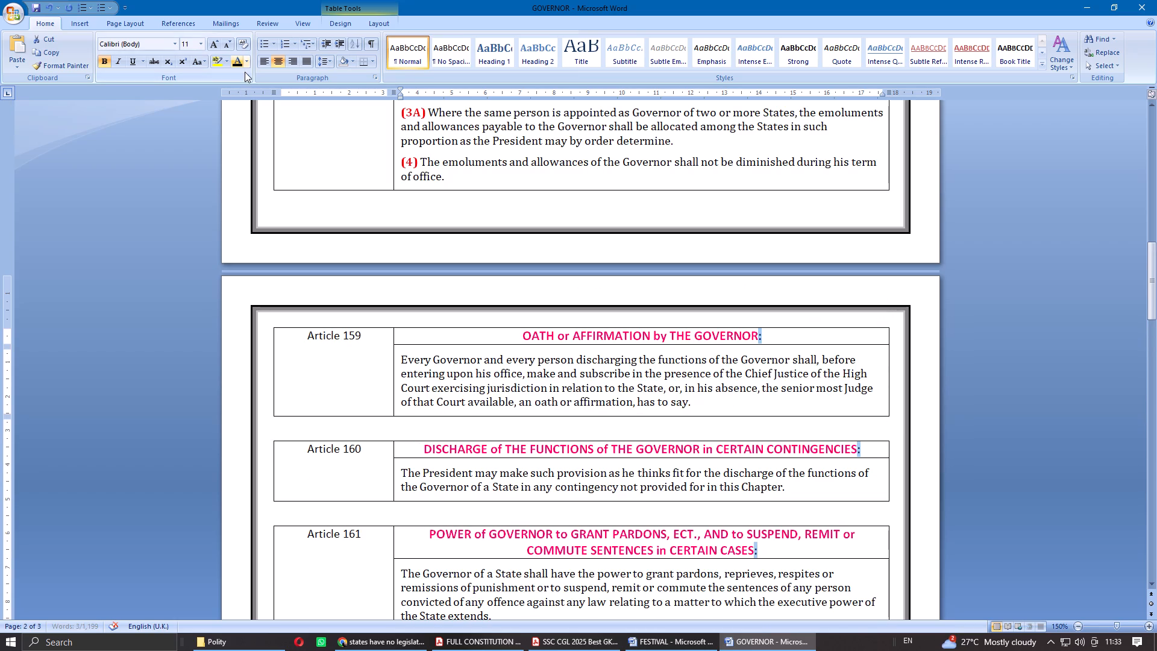
pyautogui.click(763, 474)
pyautogui.scroll(-2, 763, 474)
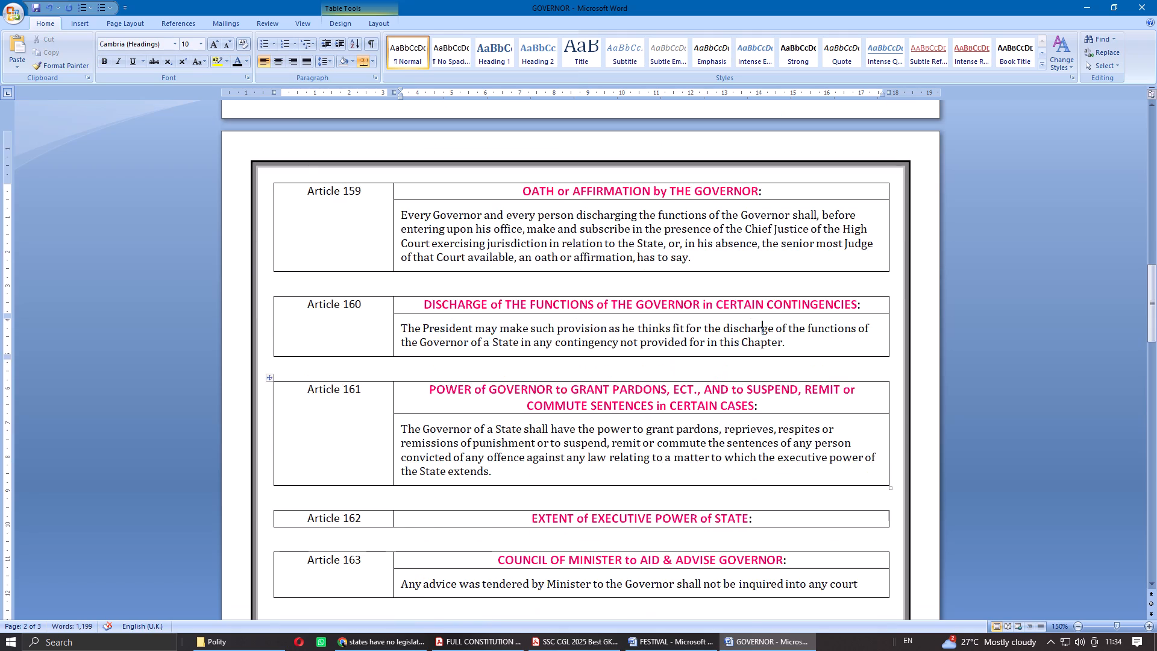
# Insert a space after the colon of the inline heading APPOINTMENT of GOVERNOR in Article 155.
pyautogui.scroll(8, 764, 475)
pyautogui.scroll(4, 773, 367)
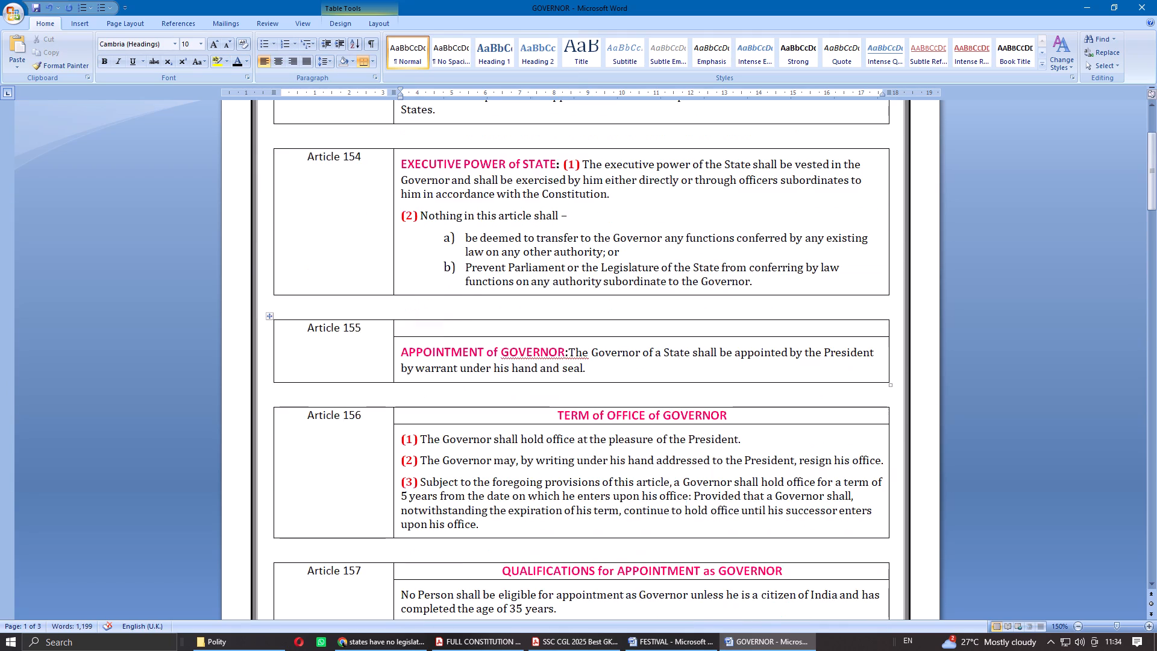
pyautogui.scroll(3, 773, 371)
pyautogui.scroll(-3, 771, 379)
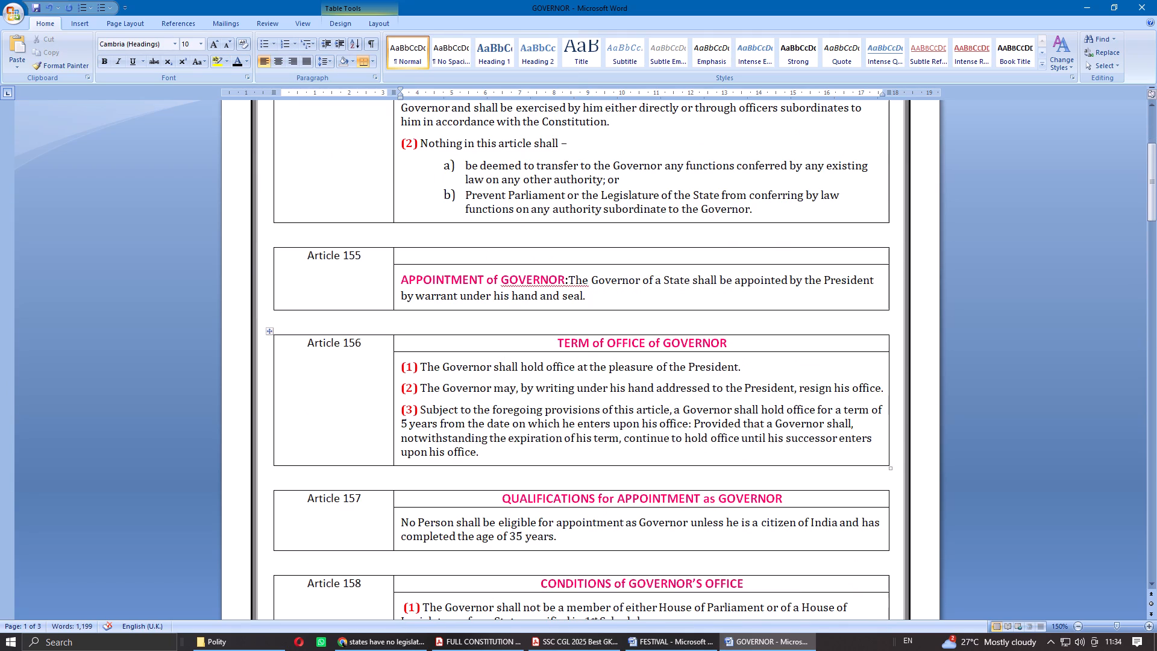
pyautogui.click(569, 278)
pyautogui.press('space')
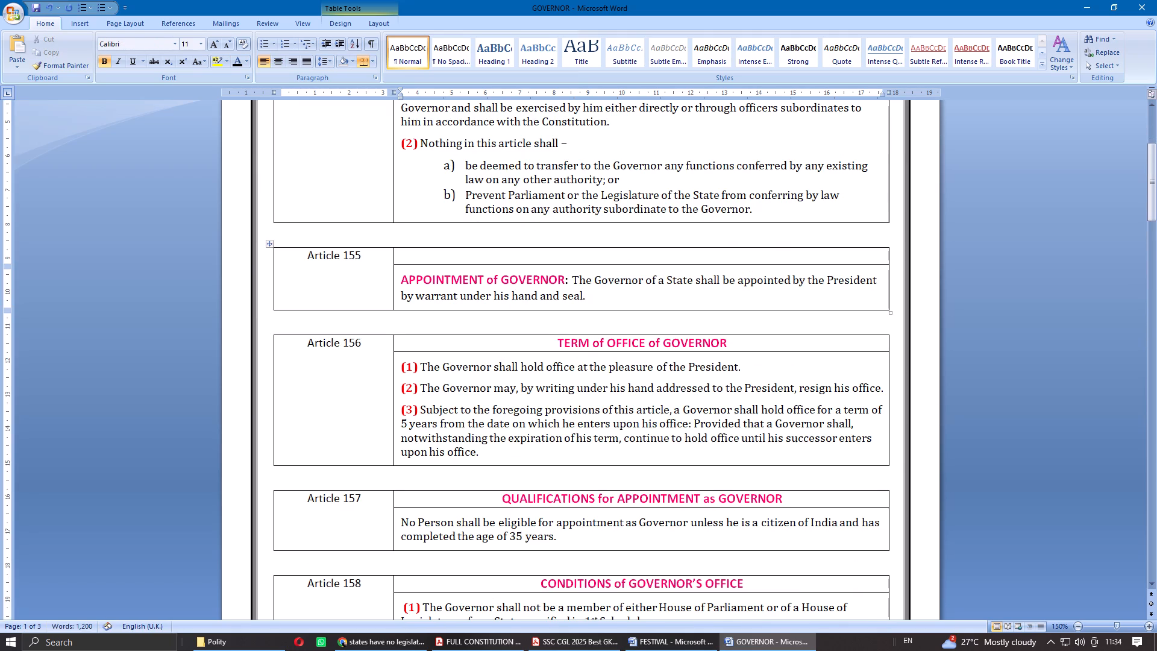
# Add a colon after the Article 156, Article 157 and Article 158 headings.
pyautogui.click(741, 344)
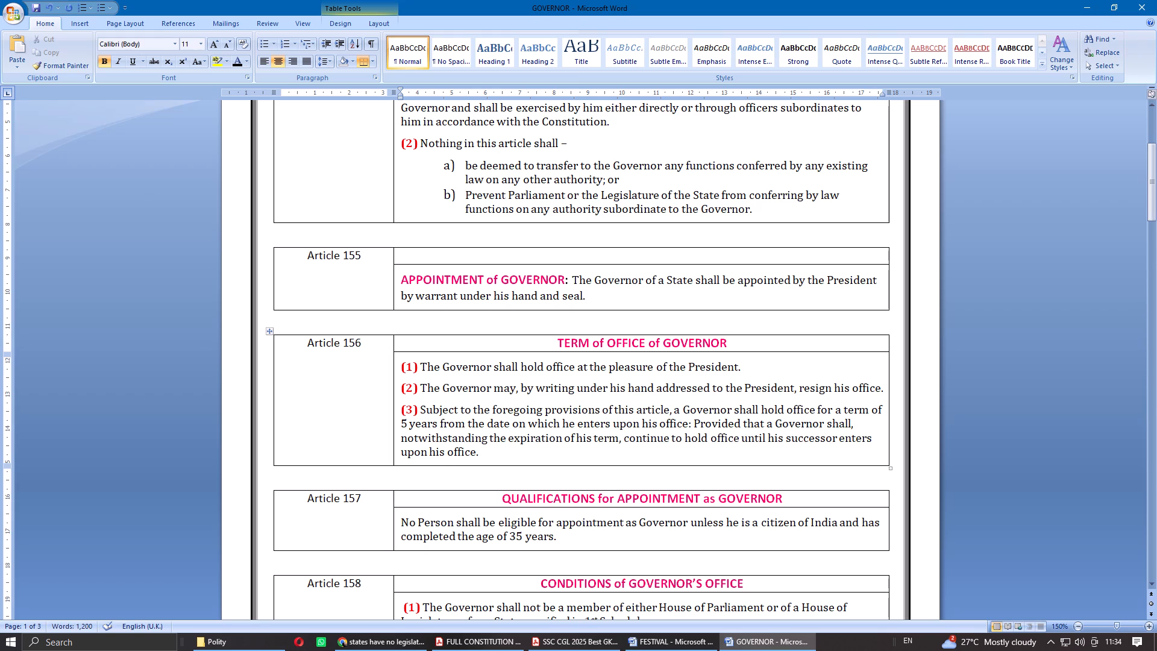
pyautogui.hotkey('shift', ':')
pyautogui.click(798, 495)
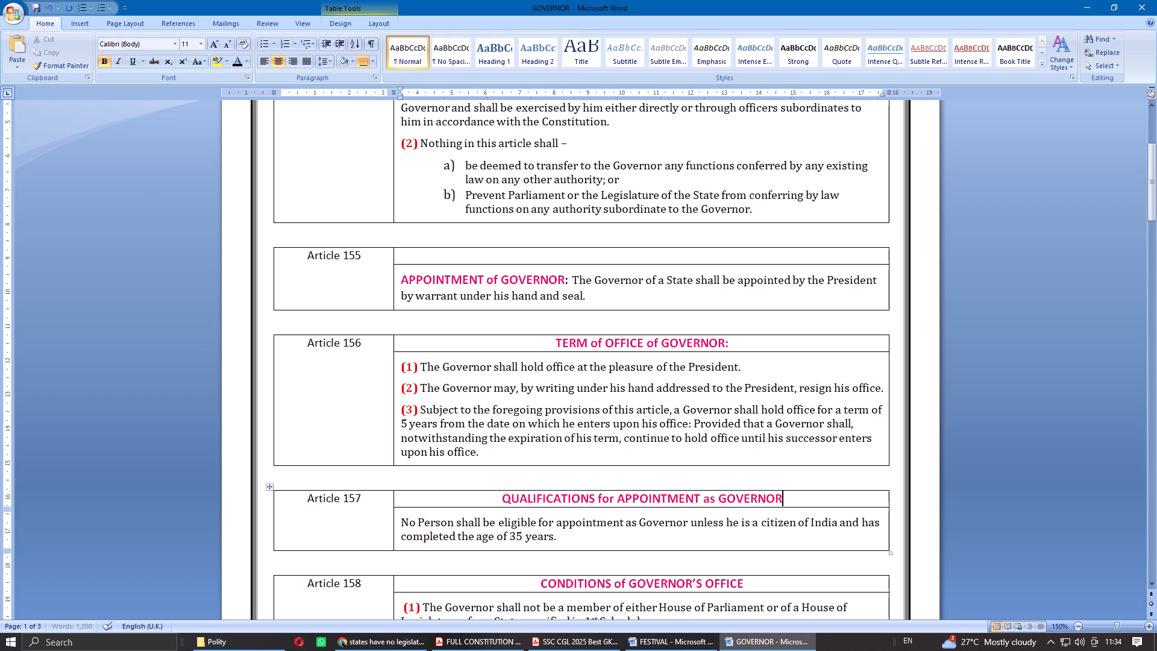
pyautogui.hotkey('shift', ':')
pyautogui.click(765, 581)
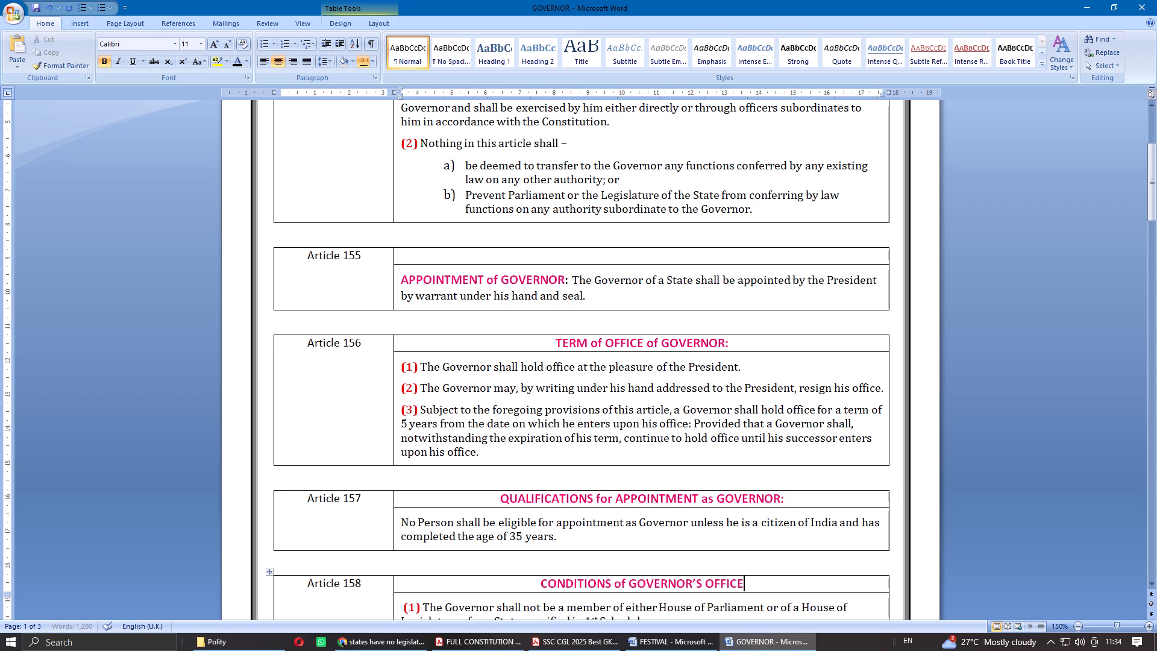
pyautogui.hotkey('shift', ':')
# Set the font colour of the colons ending the Article 156, Article 157 and Article 158 headings to Automatic.
pyautogui.moveTo(792, 501); pyautogui.dragTo(783, 502)
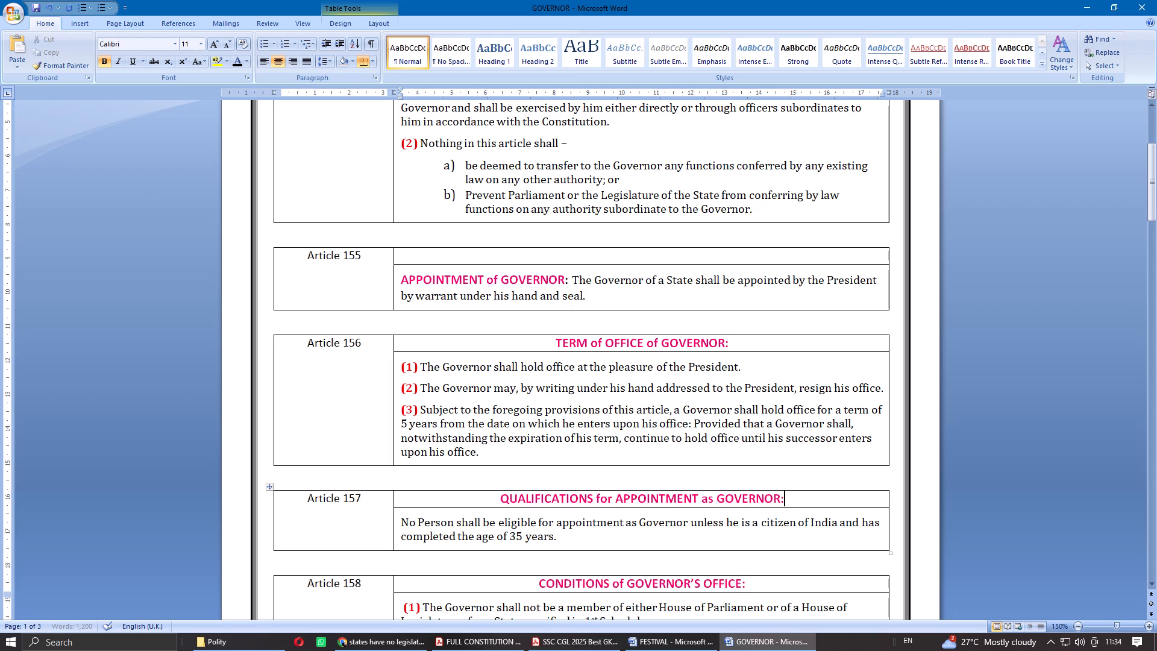
pyautogui.moveTo(783, 502); pyautogui.dragTo(782, 502)
pyautogui.click(747, 583)
pyautogui.keyDown('ctrl'); pyautogui.click(786, 498); pyautogui.keyUp('ctrl')
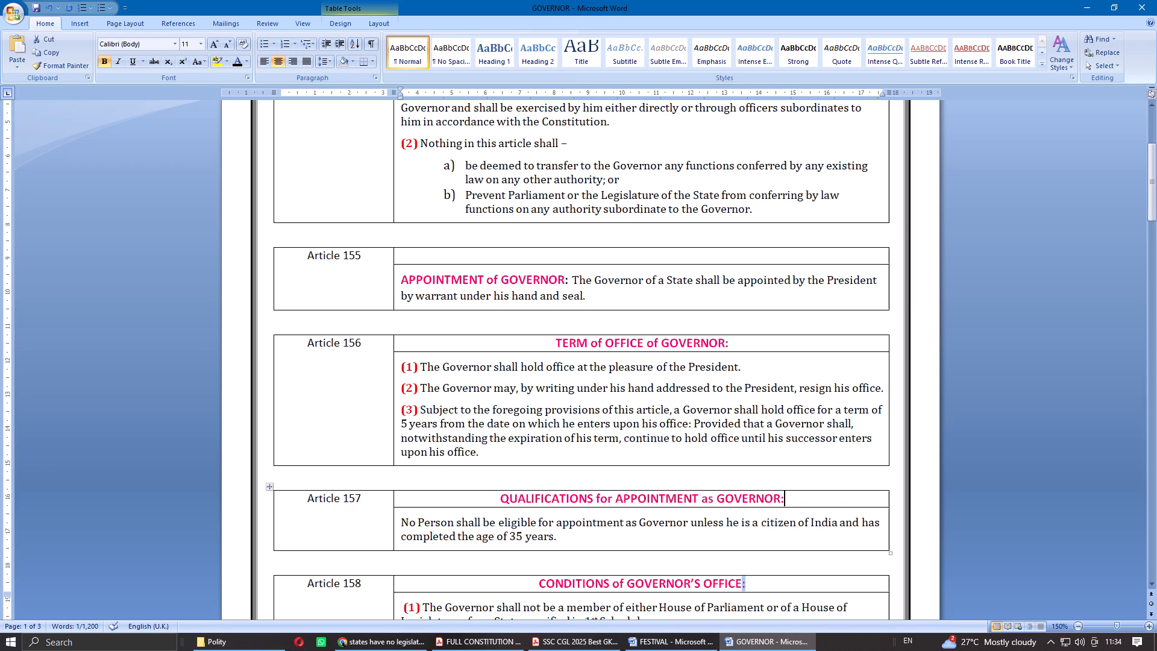
pyautogui.keyDown('ctrl'); pyautogui.moveTo(729, 339); pyautogui.dragTo(724, 339); pyautogui.keyUp('ctrl')
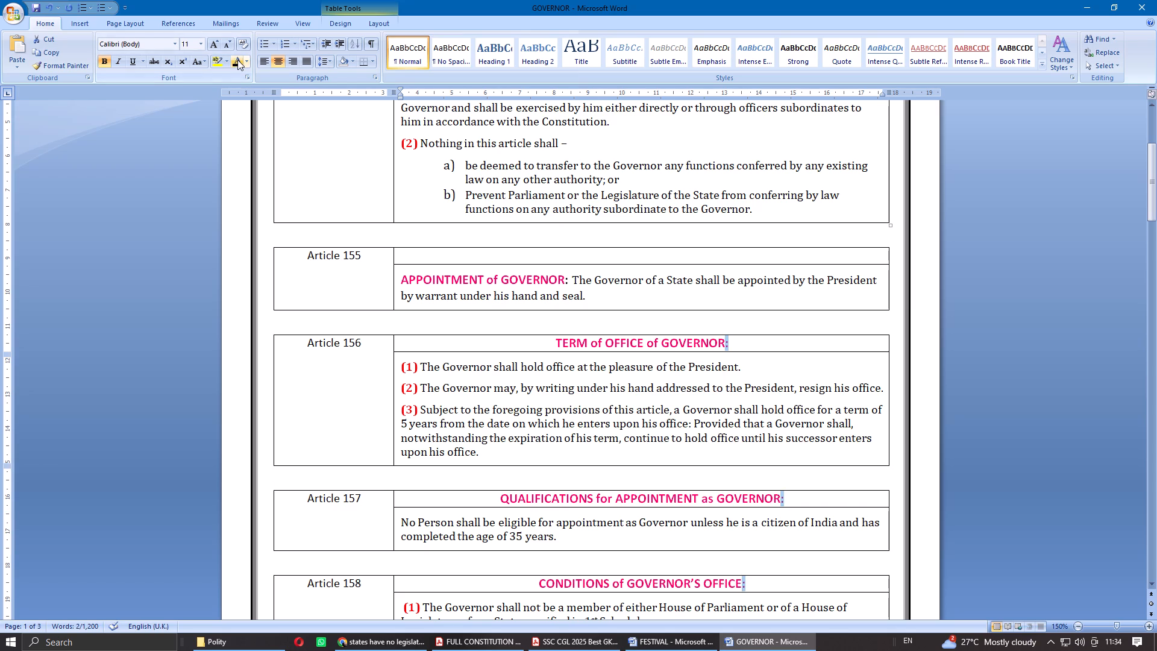
pyautogui.click(237, 60)
# Move the heading TERM of OFFICE of GOVERNOR: into the Article 156 text cell, on its own line above clause (1).
pyautogui.click(738, 345)
pyautogui.moveTo(738, 345); pyautogui.dragTo(579, 346)
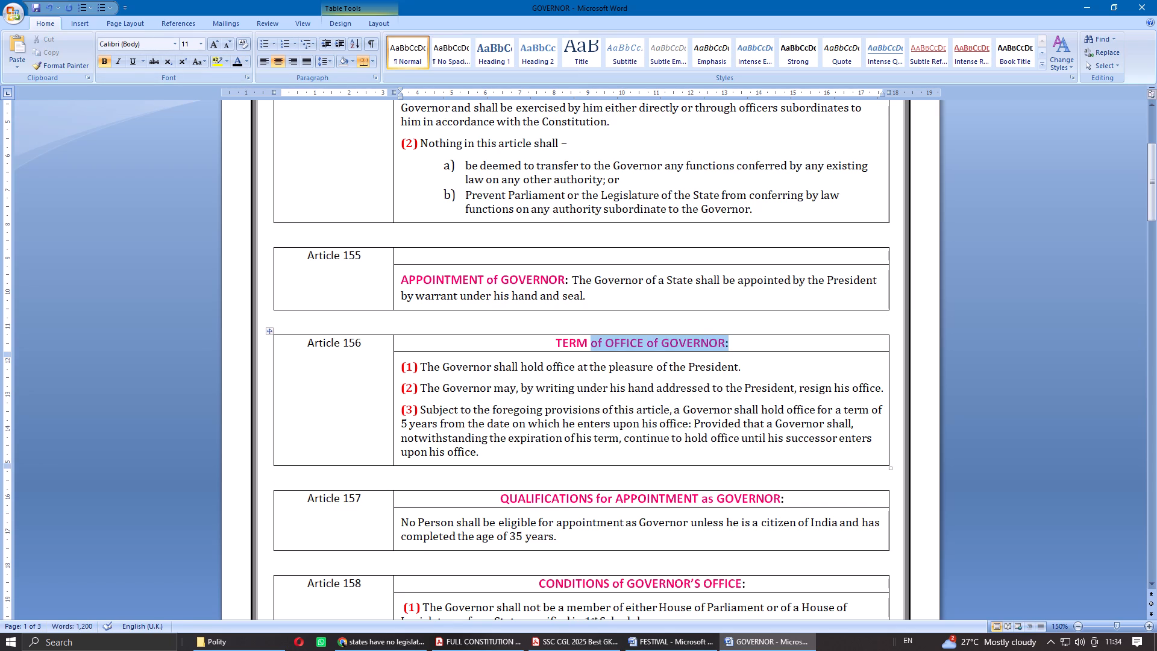
pyautogui.moveTo(579, 346); pyautogui.dragTo(574, 346)
pyautogui.rightClick(586, 345)
pyautogui.click(606, 350)
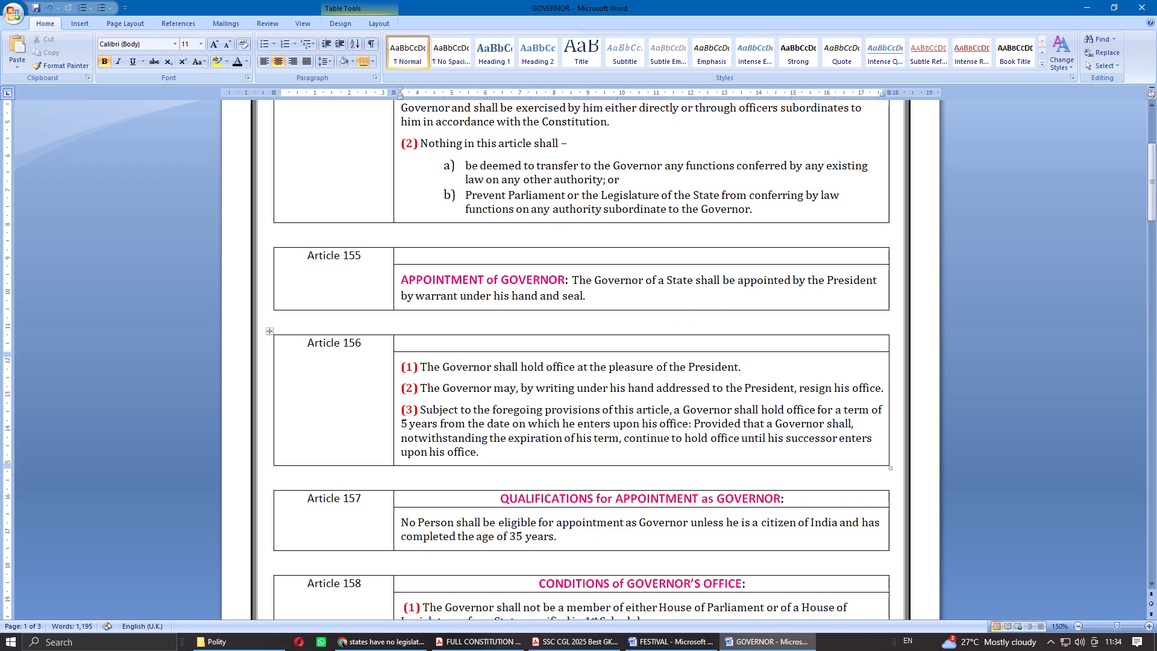
pyautogui.click(401, 364)
pyautogui.hotkey('ctrl', 'v')
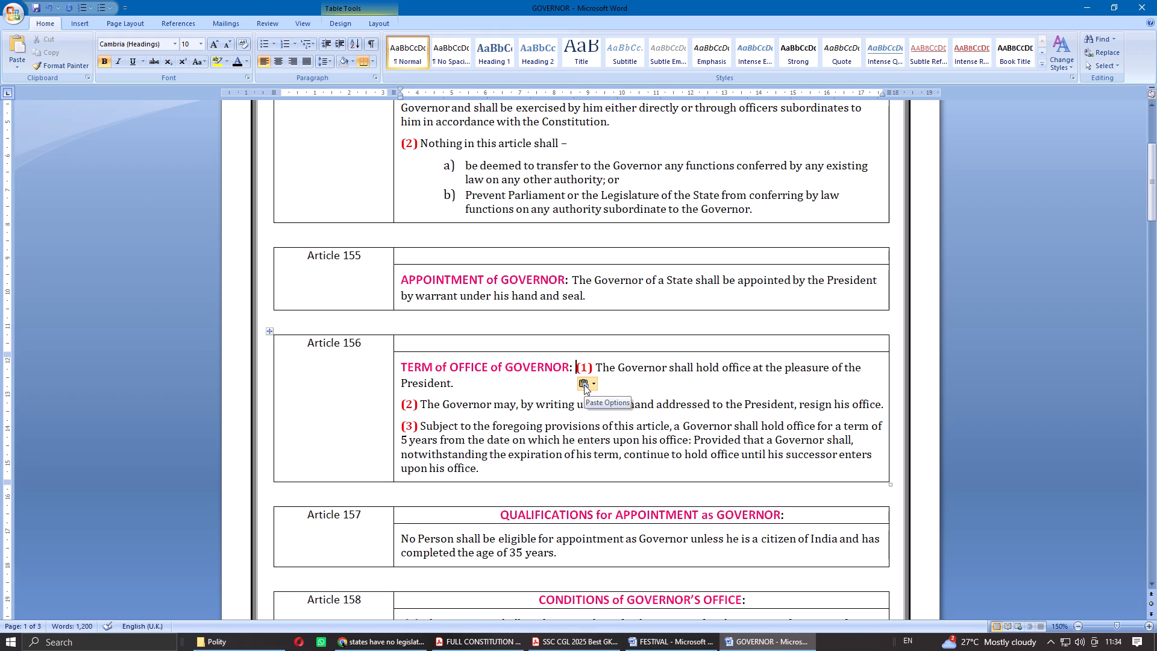
pyautogui.press('BackSpace')
pyautogui.press('Return')
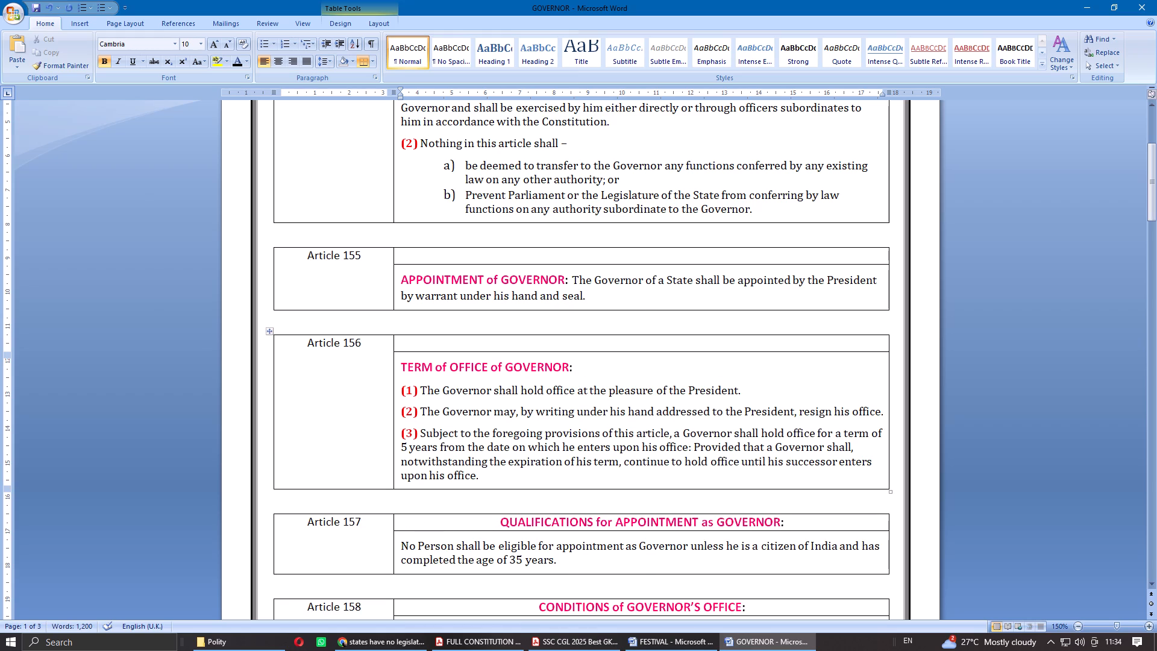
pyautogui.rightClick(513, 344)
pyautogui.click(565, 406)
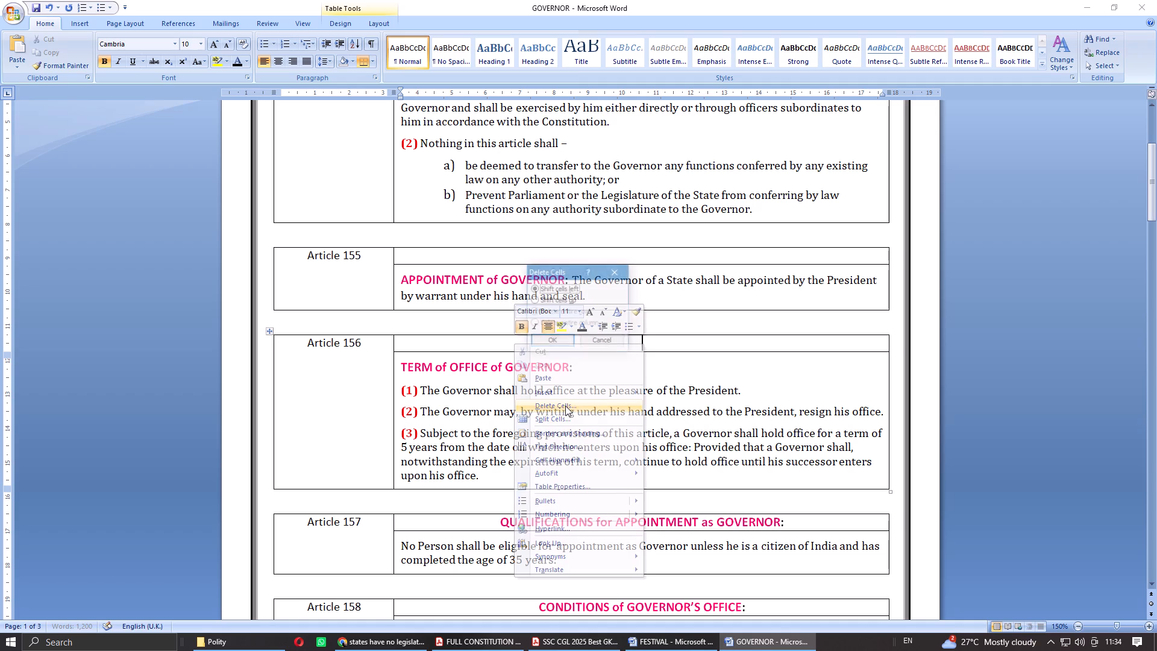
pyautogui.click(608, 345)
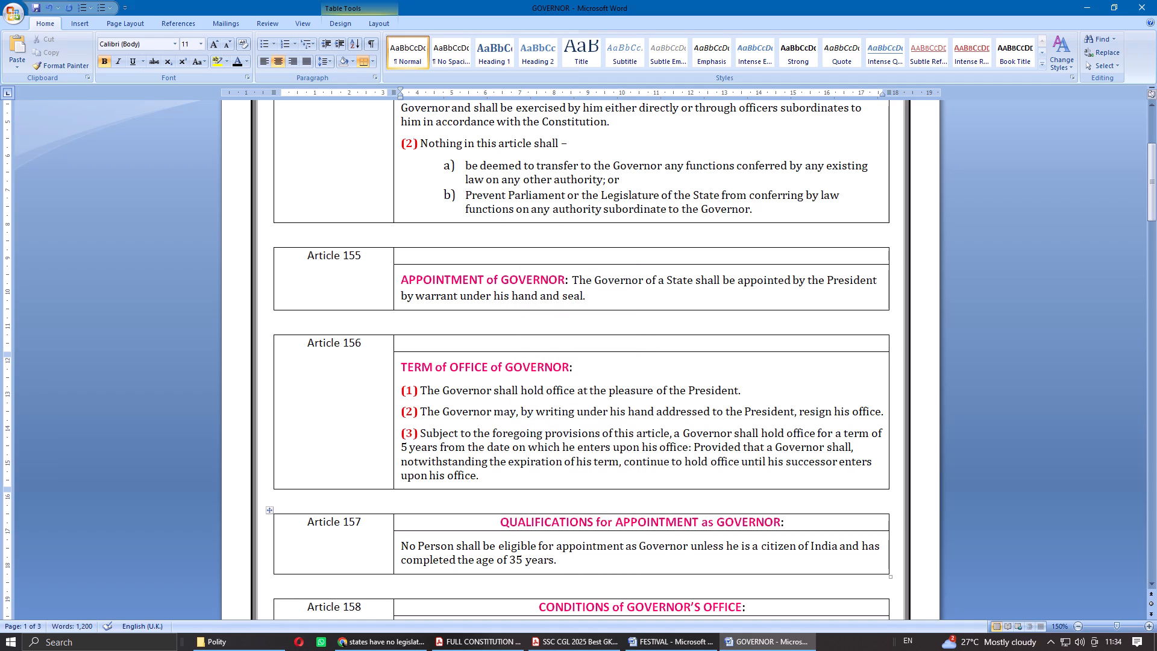
# Move the heading QUALIFICATIONS for APPOINTMENT as GOVERNOR: to the start of the Article 157 text.
pyautogui.moveTo(800, 523); pyautogui.dragTo(543, 528)
pyautogui.hotkey('ctrl', 'x')
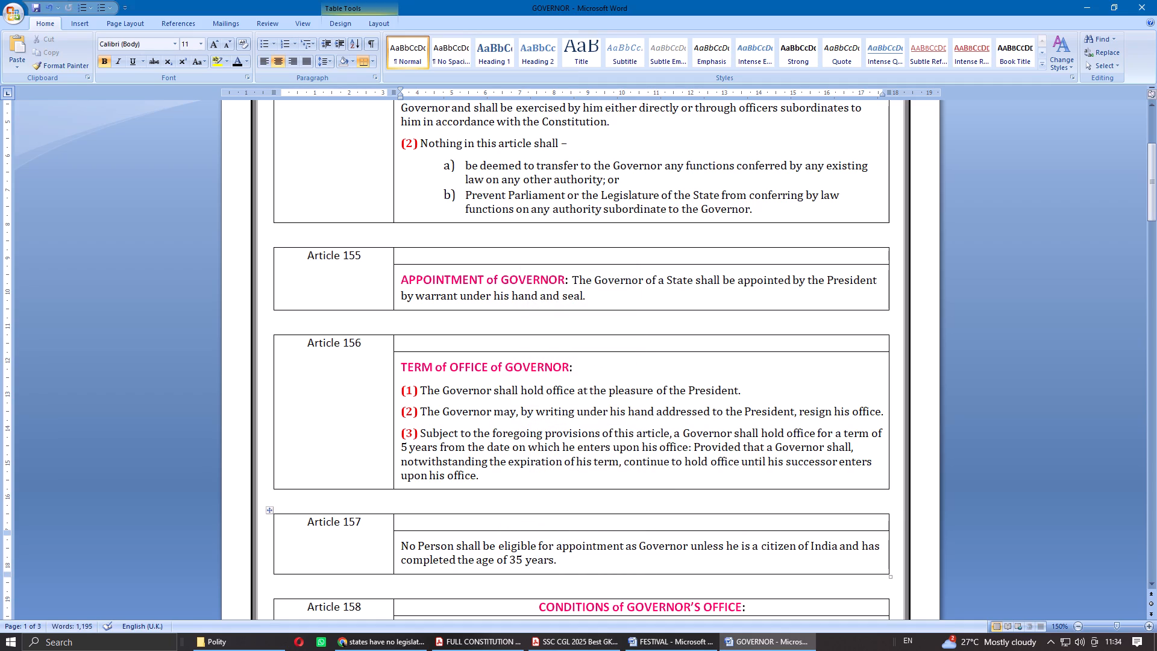
pyautogui.click(401, 546)
pyautogui.hotkey('ctrl', 'v')
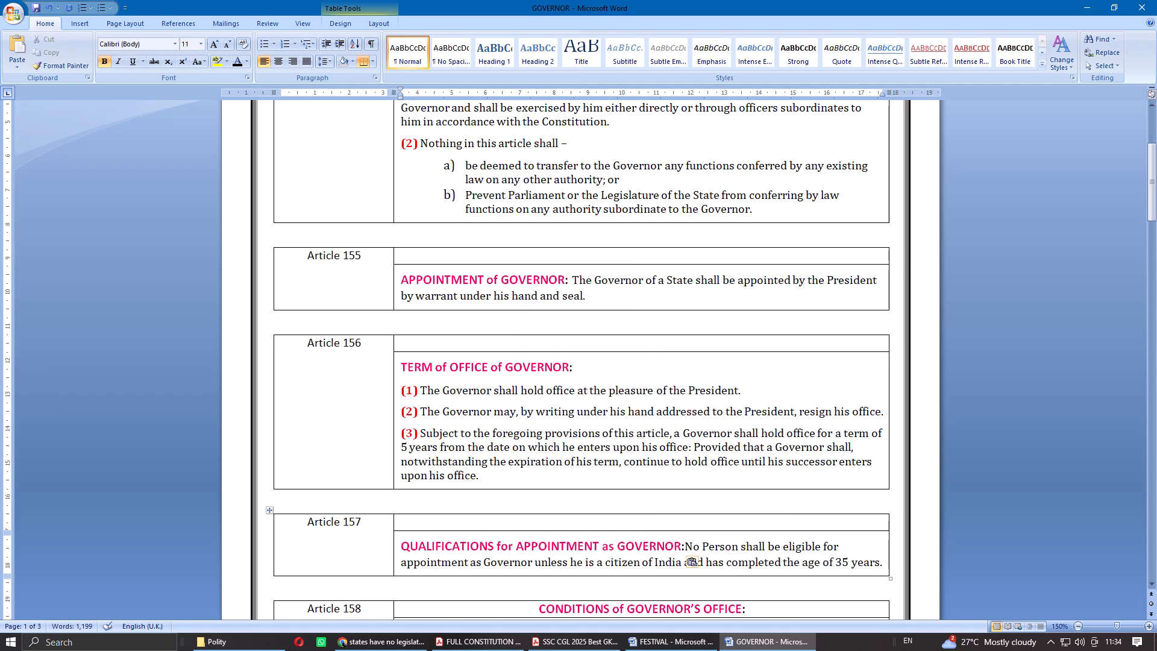
# Move the heading CONDITIONS of GOVERNOR'S OFFICE: onto its own line above Article 158 clause (1), removing the stray space before the clause.
pyautogui.scroll(2, 373, 449)
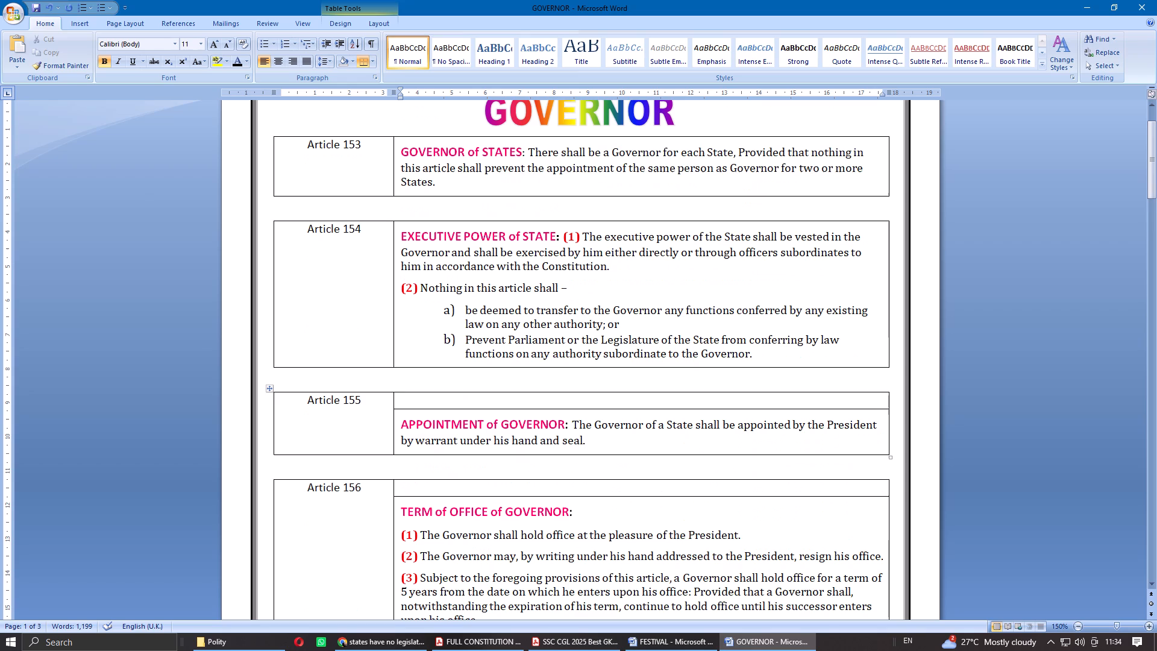
pyautogui.scroll(-2, 382, 410)
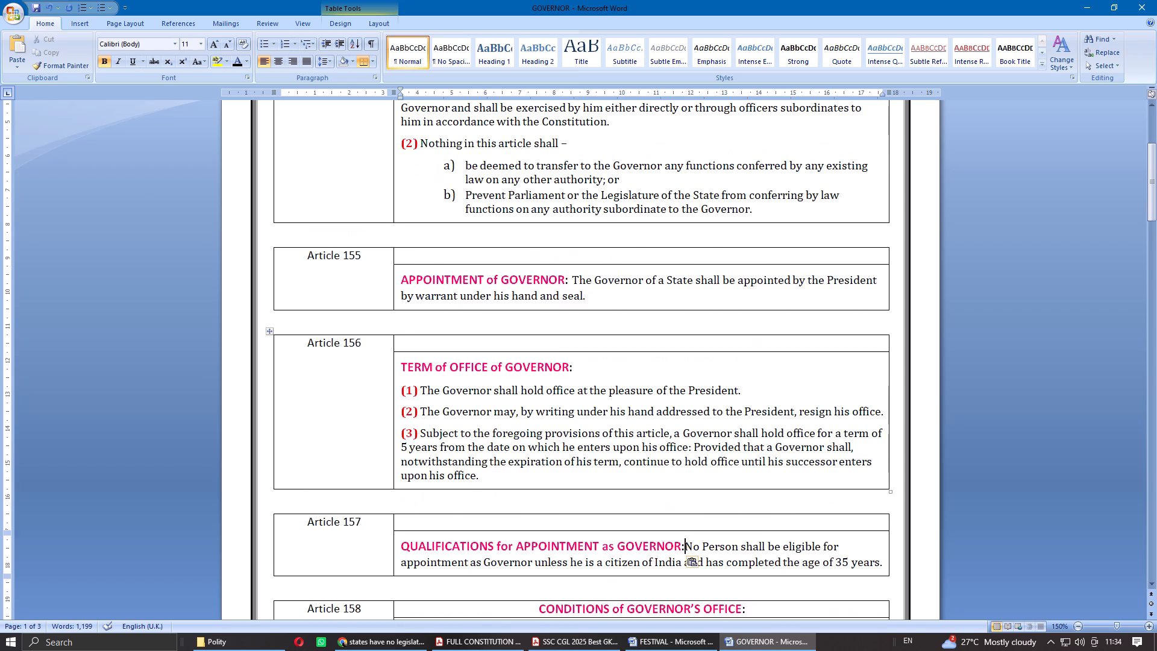
pyautogui.scroll(-2, 401, 418)
pyautogui.moveTo(760, 461); pyautogui.dragTo(546, 461)
pyautogui.hotkey('ctrl', 'x')
pyautogui.click(404, 485)
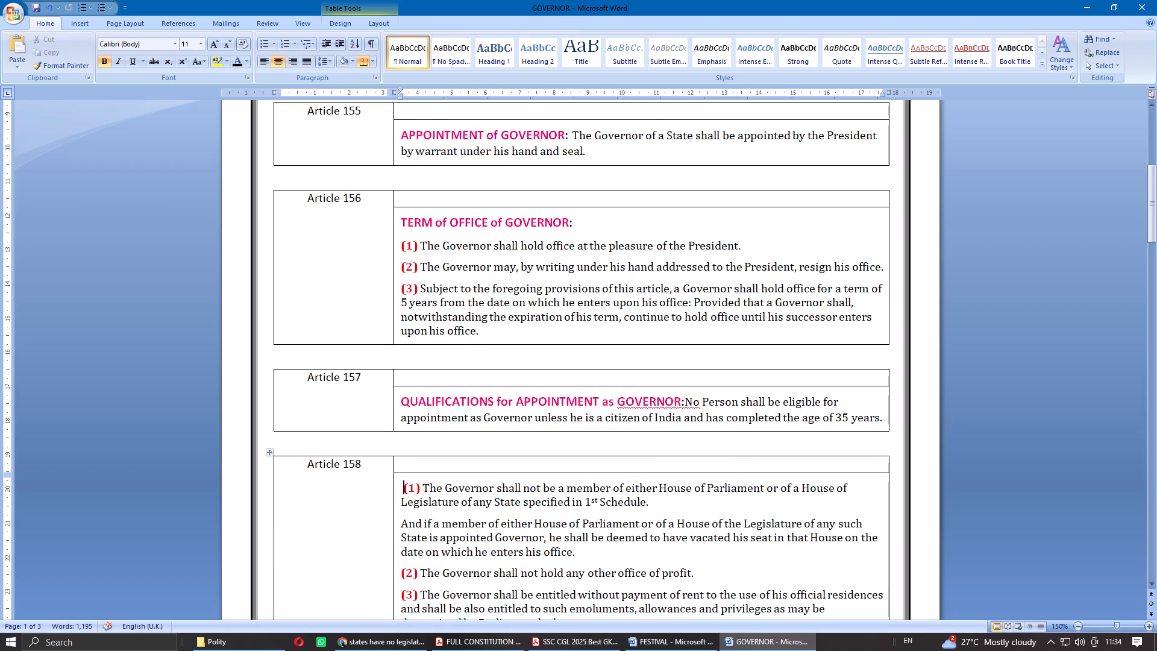
pyautogui.press('BackSpace')
pyautogui.press('BackSpace')
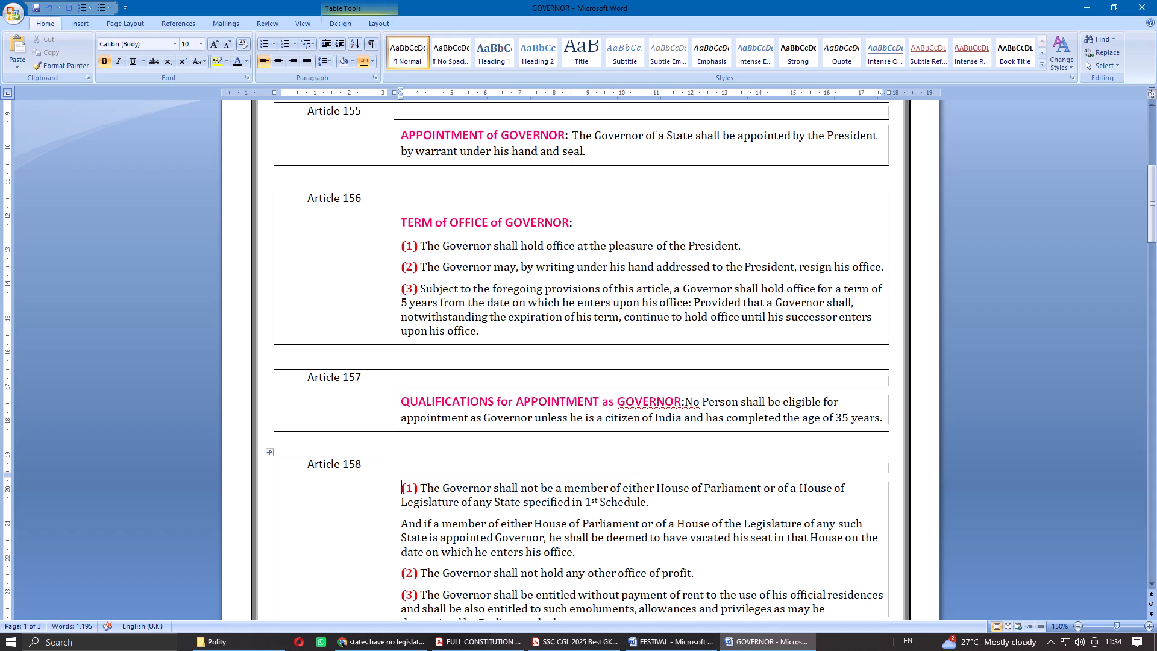
pyautogui.hotkey('ctrl', 'v')
pyautogui.press('BackSpace')
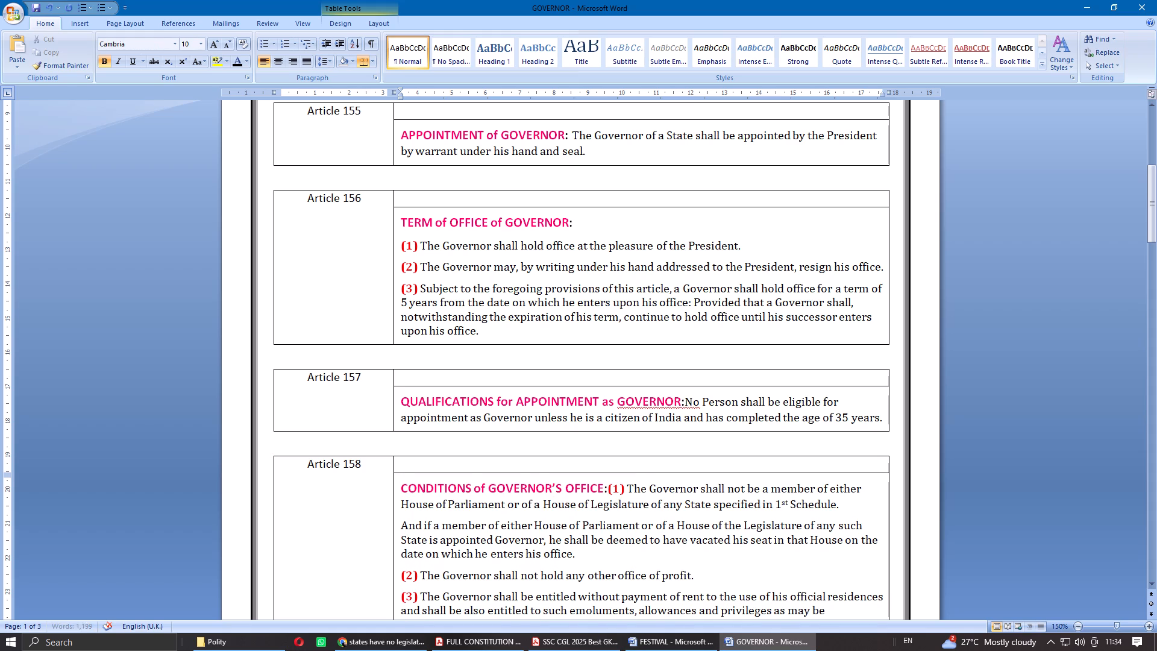
pyautogui.press('Return')
# Move the heading OATH or AFFIRMATION by THE GOVERNOR: to the start of the Article 159 text, followed by a space.
pyautogui.scroll(-2, 686, 497)
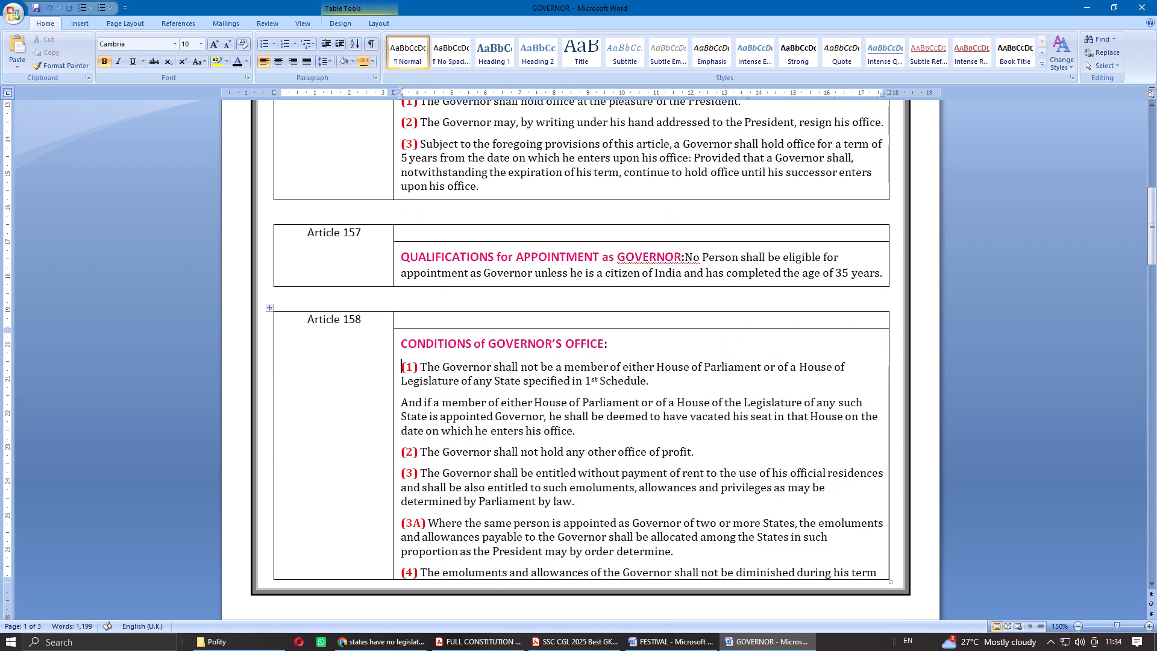
pyautogui.scroll(-3, 501, 414)
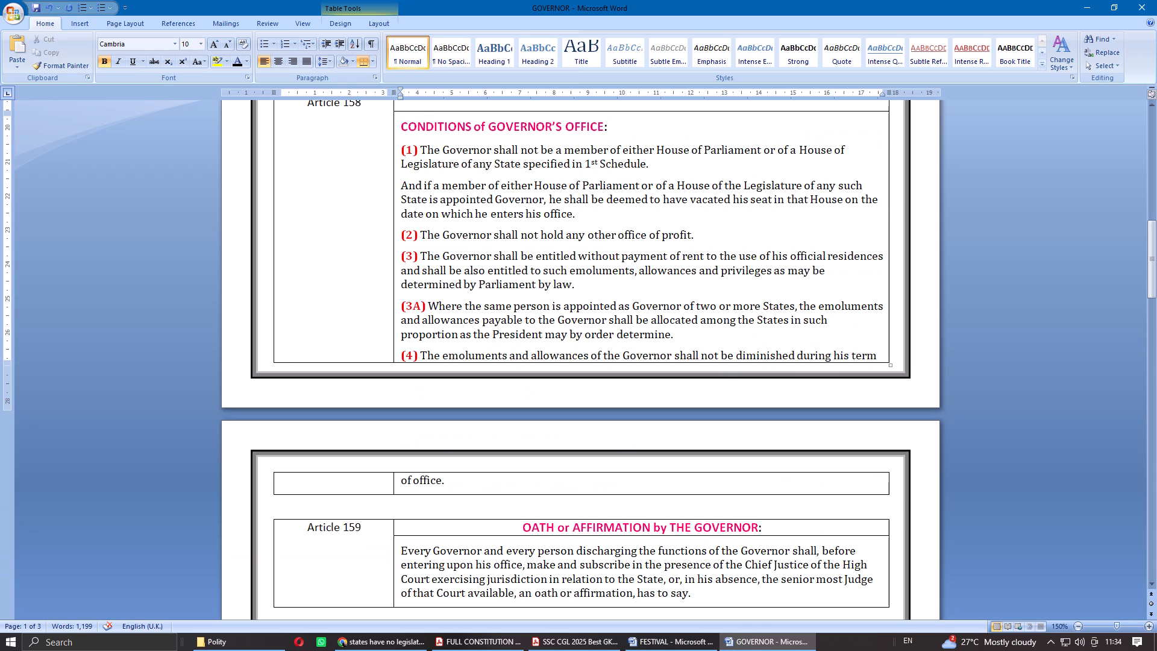
pyautogui.scroll(-1, 557, 498)
pyautogui.moveTo(773, 453); pyautogui.dragTo(542, 455)
pyautogui.hotkey('ctrl', 'x')
pyautogui.click(403, 480)
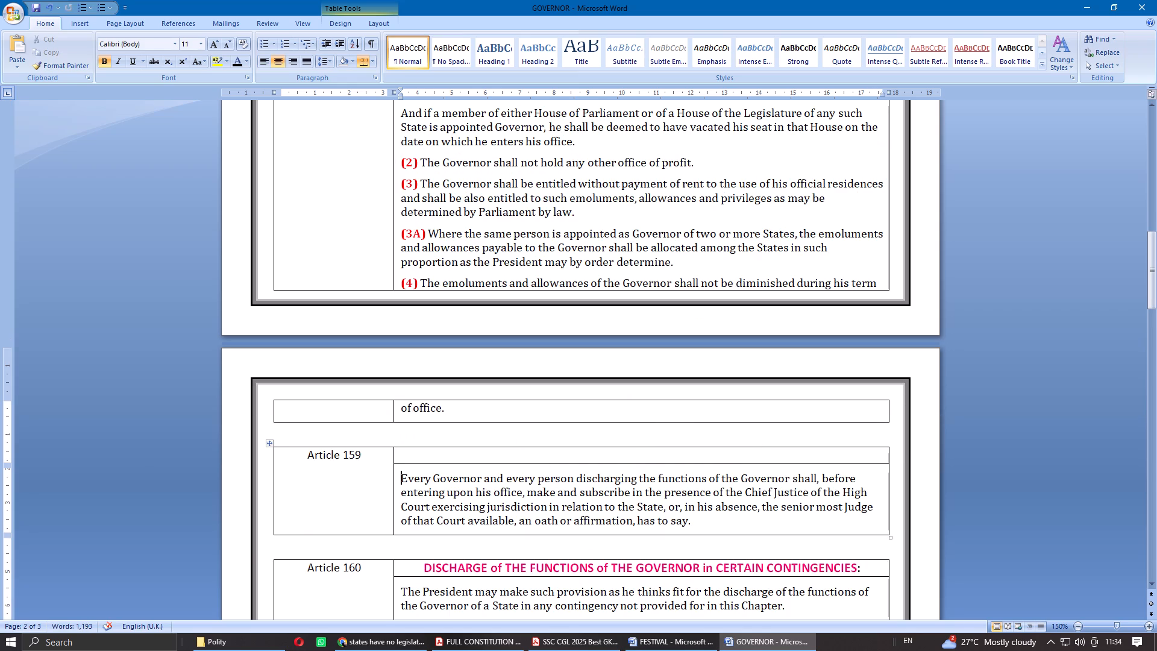
pyautogui.hotkey('ctrl', 'v')
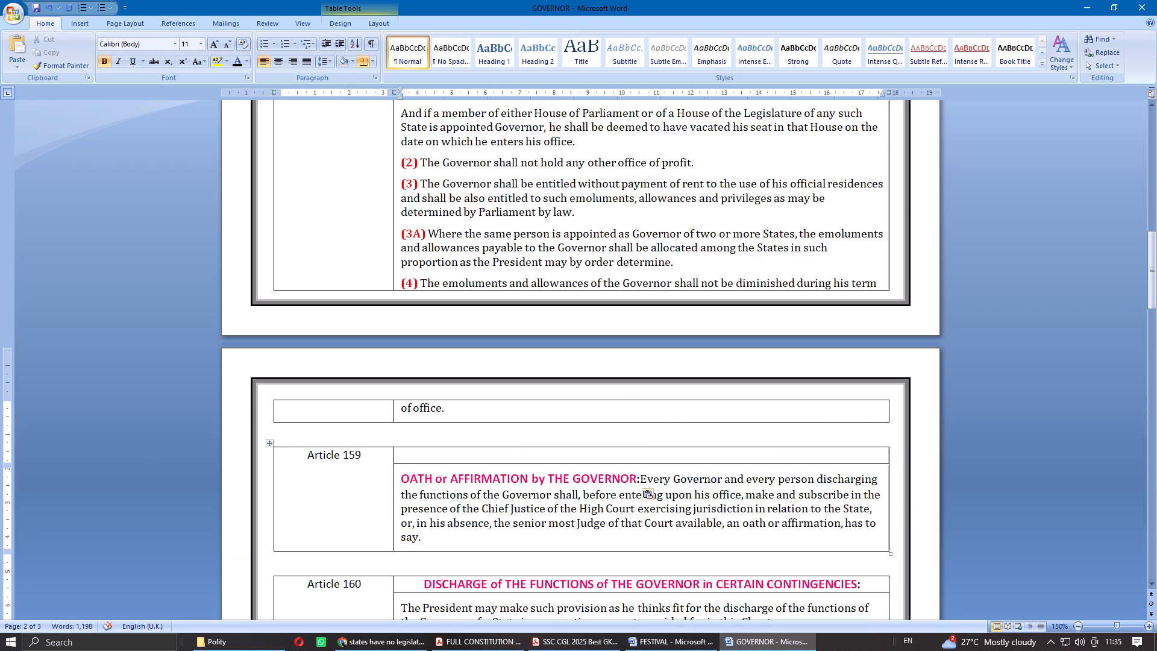
pyautogui.press('space')
# Move the heading DISCHARGE of THE FUNCTIONS of THE GOVERNOR in CERTAIN CONTINGENCIES: to the start of the Article 160 text, followed by a space.
pyautogui.scroll(-2, 703, 483)
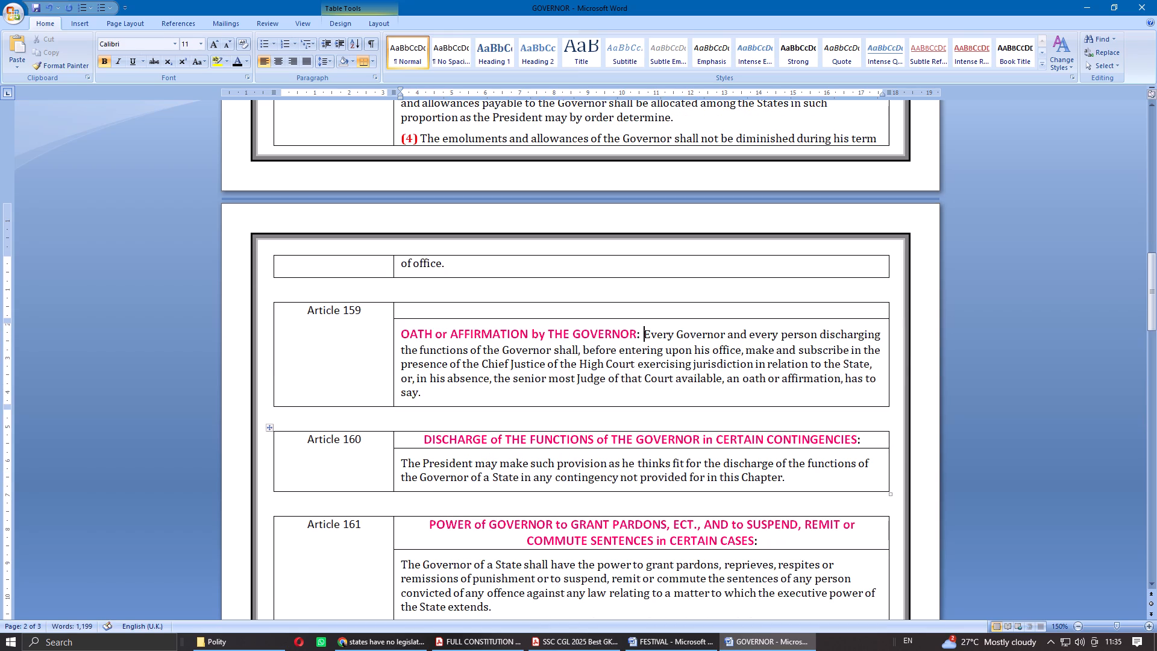
pyautogui.moveTo(867, 443); pyautogui.dragTo(428, 438)
pyautogui.hotkey('ctrl', 'x')
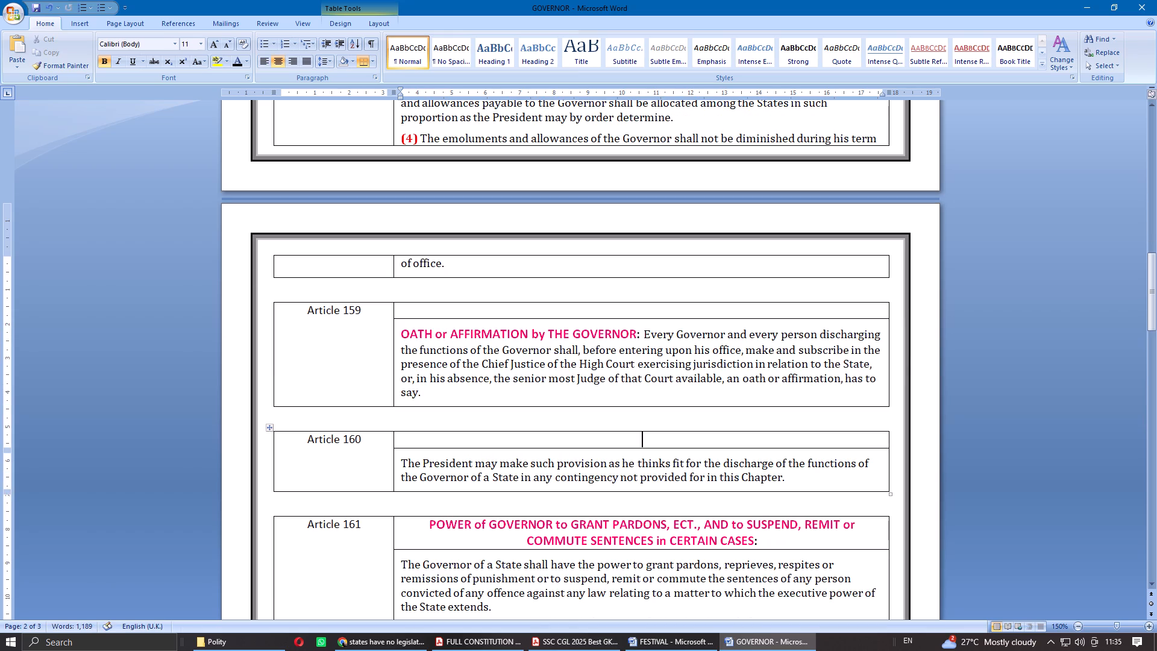
pyautogui.click(402, 462)
pyautogui.hotkey('ctrl', 'v')
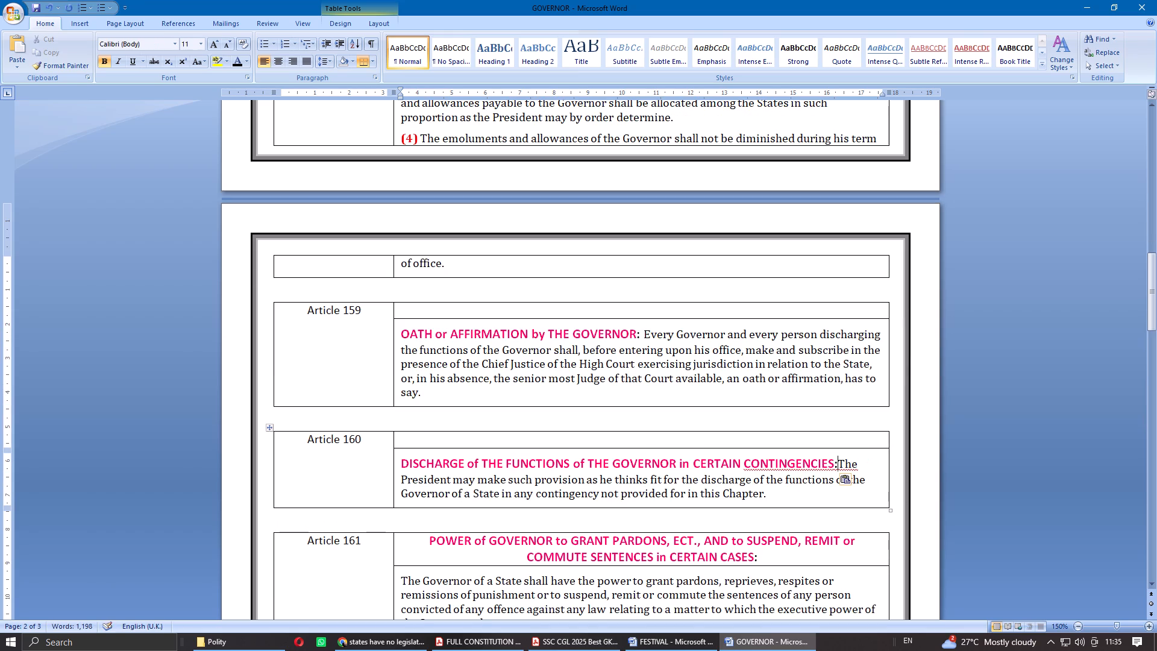
pyautogui.press('space')
pyautogui.scroll(-1, 815, 447)
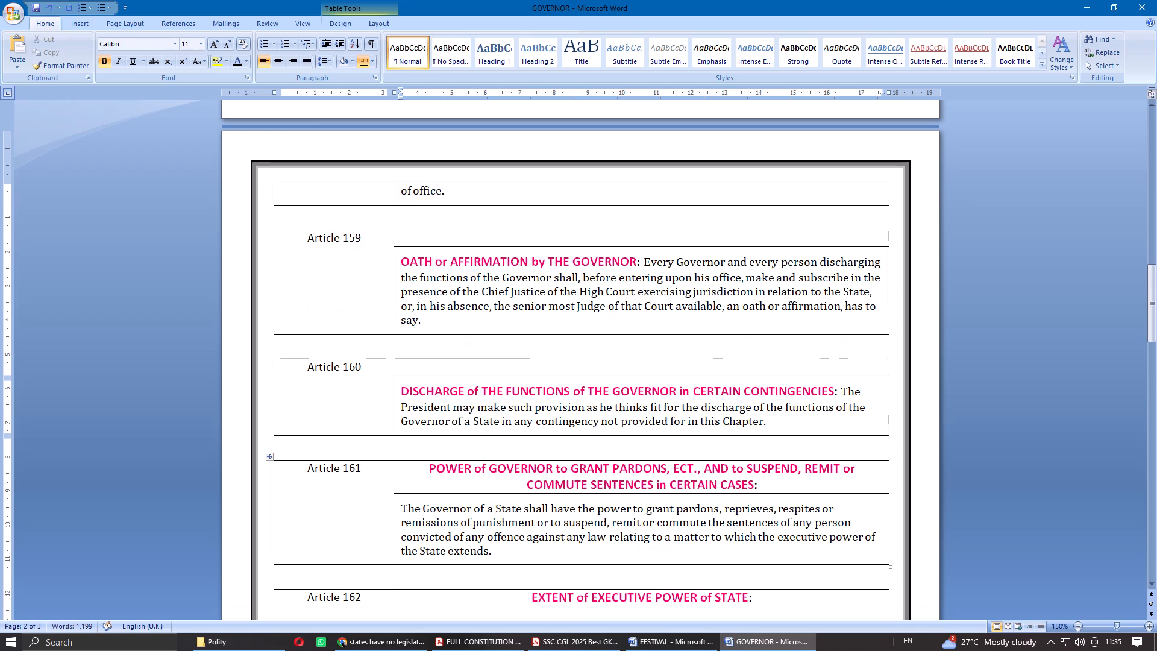
# Move the heading POWER of GOVERNOR to GRANT PARDONS, ECT., AND to SUSPEND, REMIT or COMMUTE SENTENCES in CERTAIN CASES: inline before the Article 161 text, adding a space.
pyautogui.moveTo(771, 484); pyautogui.dragTo(429, 473)
pyautogui.hotkey('ctrl', 'x')
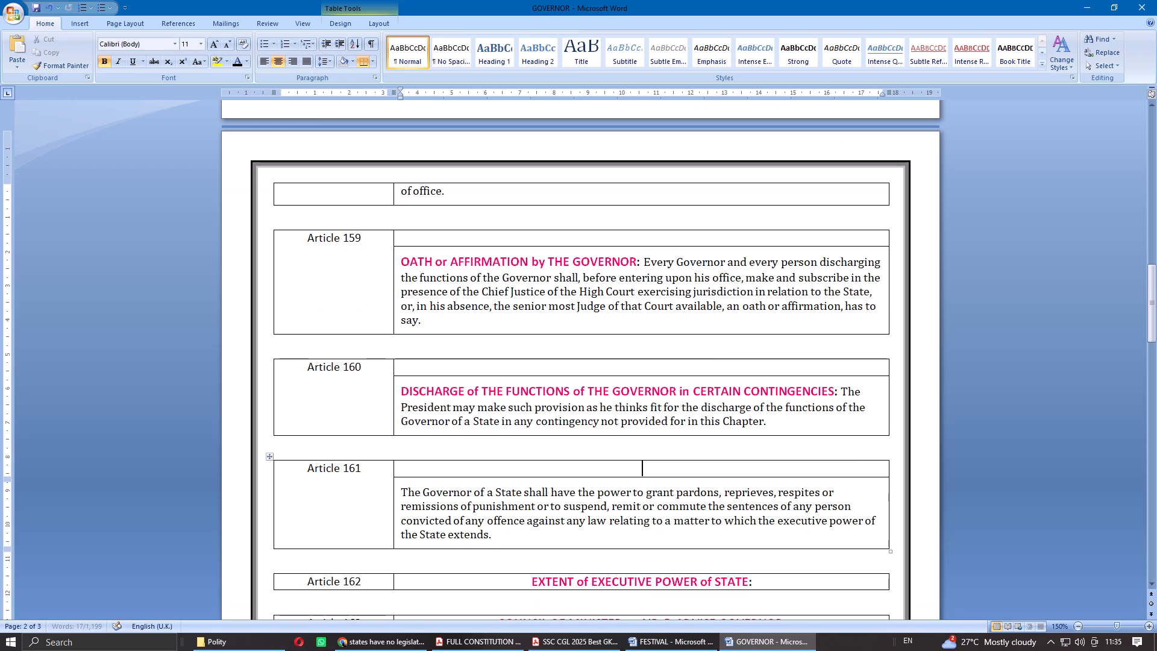
pyautogui.click(403, 491)
pyautogui.hotkey('ctrl', 'v')
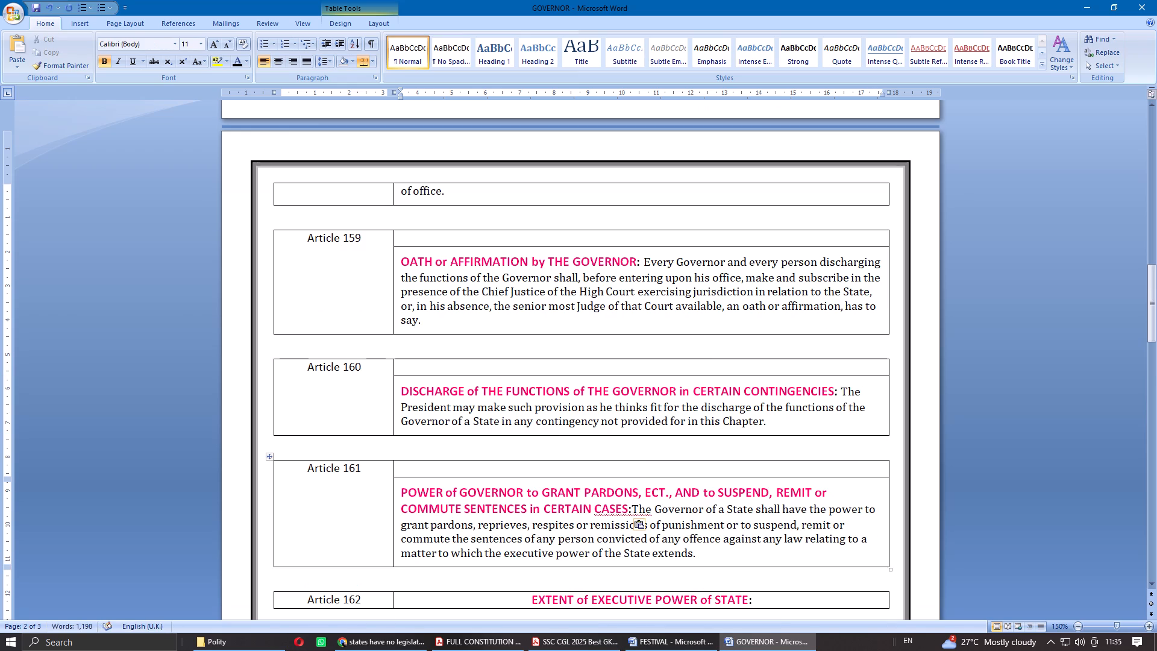
pyautogui.press('space')
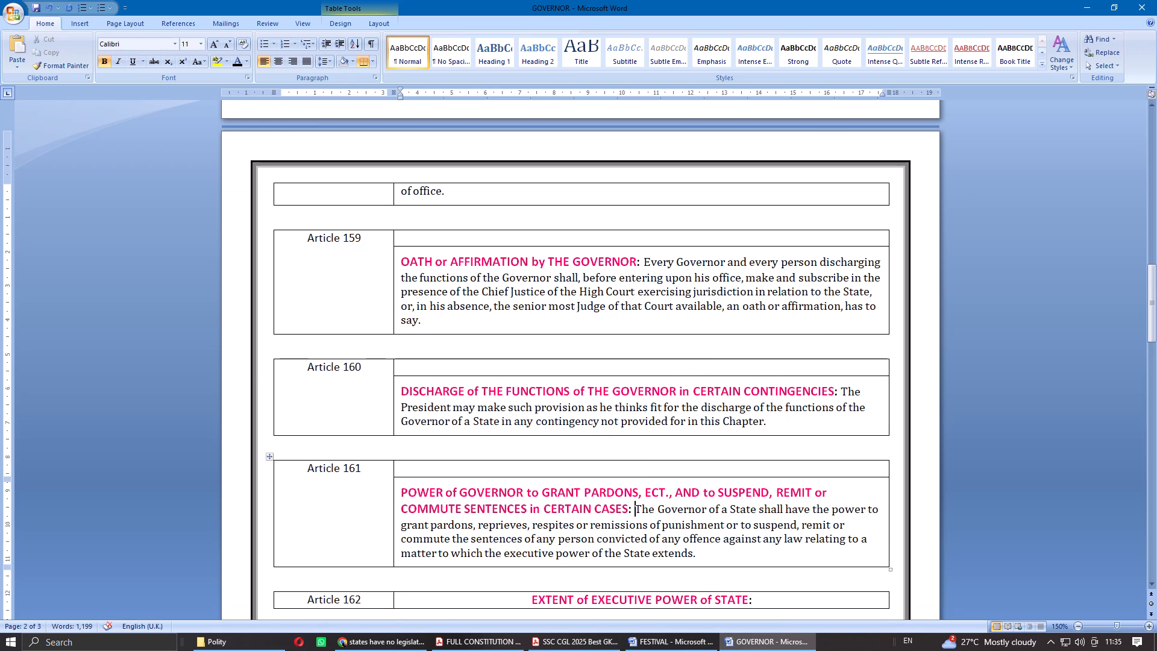
# Delete the empty heading row of the Article 155 table, cutting the label Article 155 first and pasting it back into the remaining row.
pyautogui.scroll(14, 425, 465)
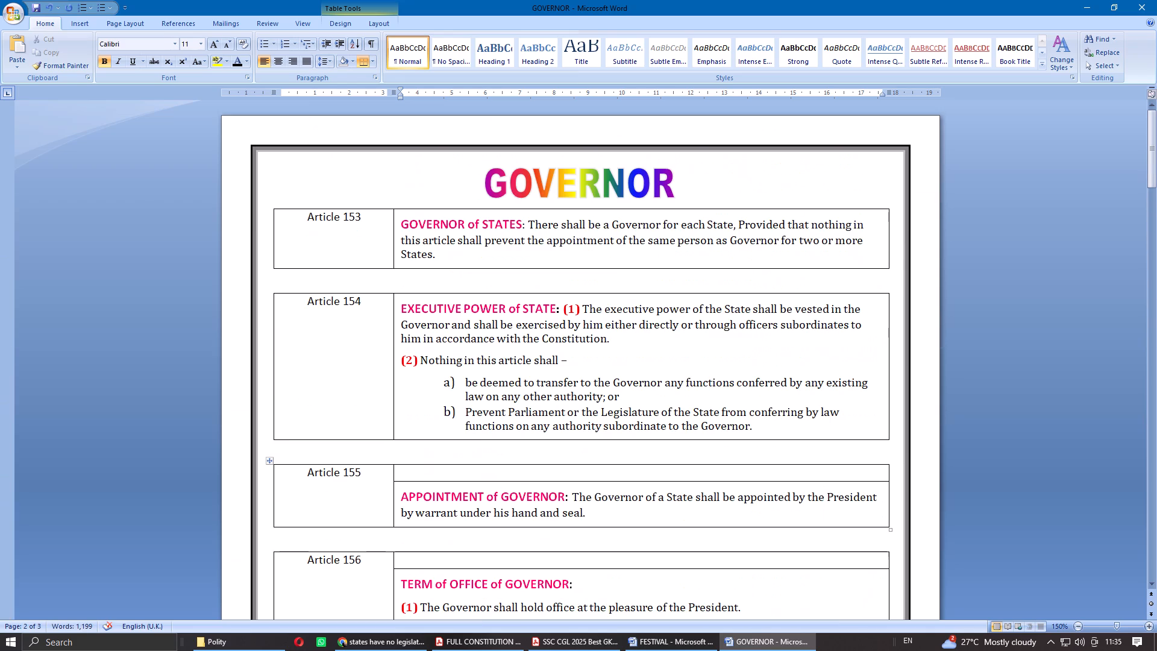
pyautogui.moveTo(365, 471); pyautogui.dragTo(321, 472)
pyautogui.hotkey('ctrl', 'x')
pyautogui.rightClick(445, 474)
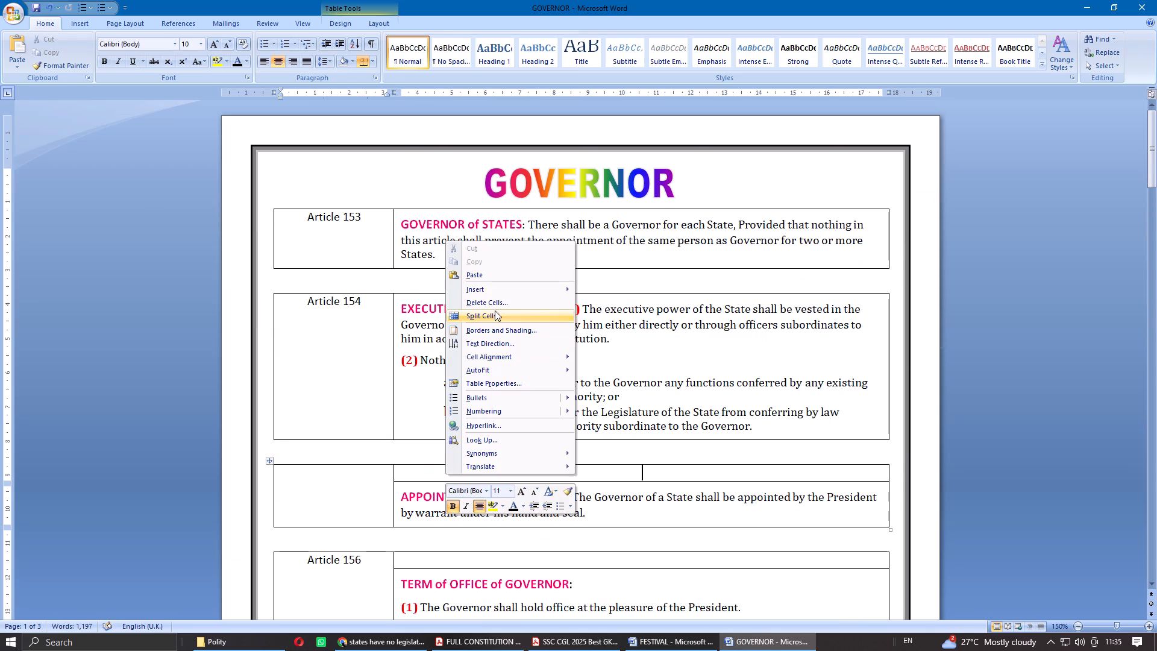
pyautogui.click(494, 306)
pyautogui.click(580, 308)
pyautogui.click(550, 340)
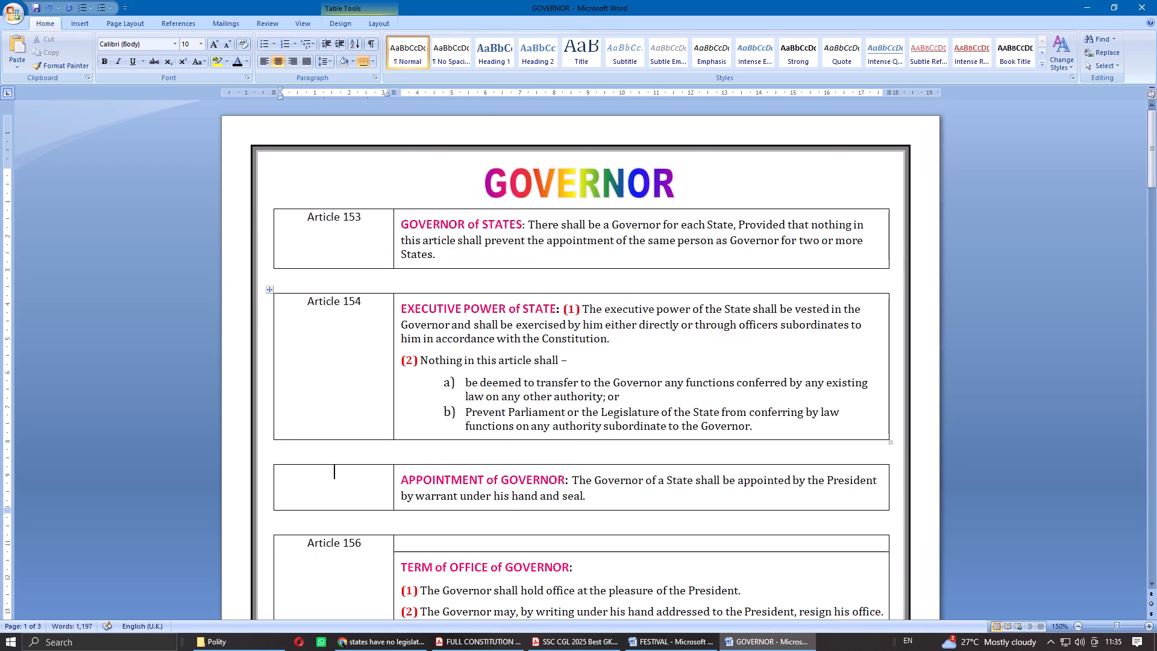
pyautogui.hotkey('ctrl', 'v')
# Delete the empty heading row of the Article 156 table, cutting the label Article 156 first and pasting it back into the remaining row.
pyautogui.scroll(-1, 452, 464)
pyautogui.rightClick(473, 474)
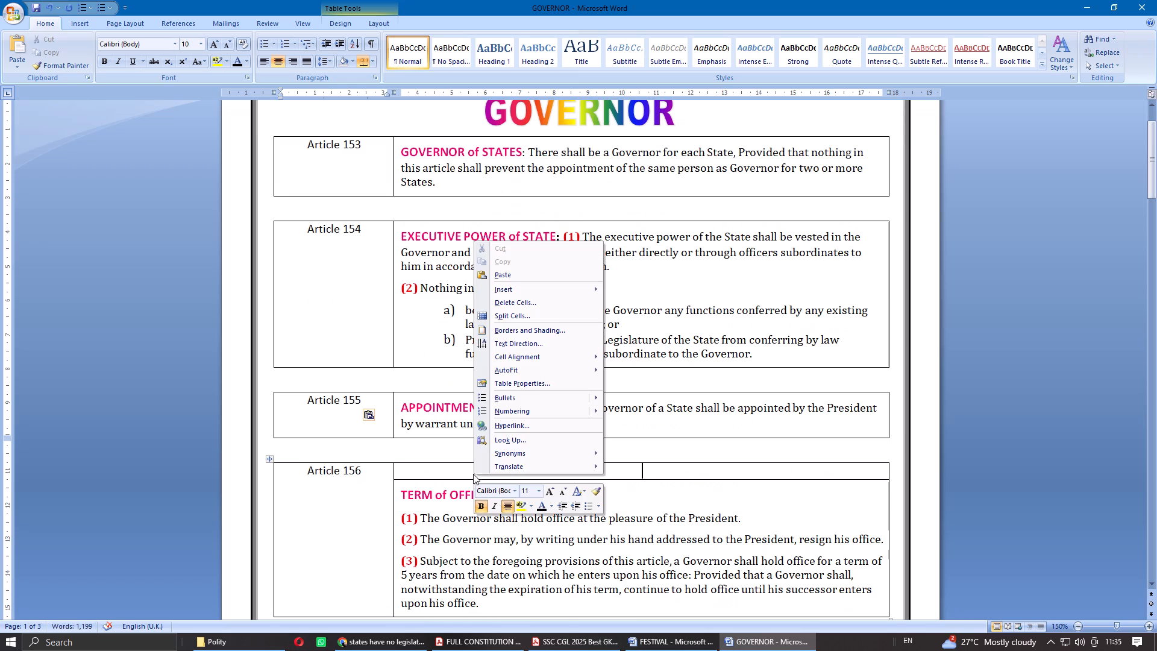
pyautogui.click(360, 461)
pyautogui.moveTo(365, 473); pyautogui.dragTo(309, 471)
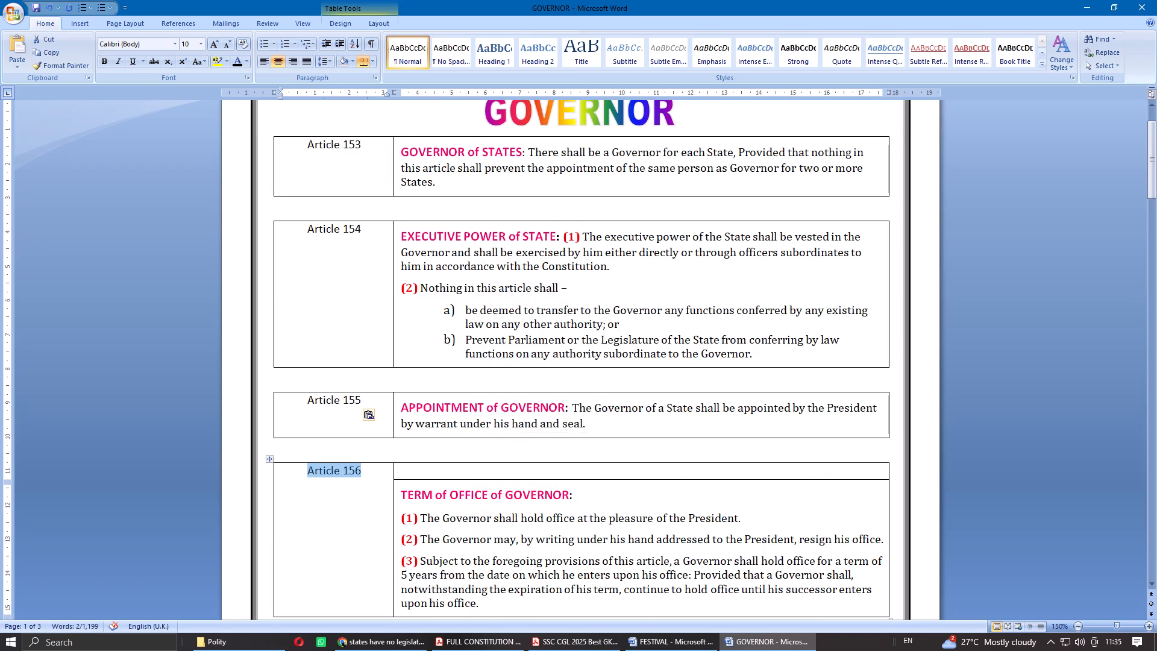
pyautogui.hotkey('ctrl', 'x')
pyautogui.rightClick(486, 471)
pyautogui.click(548, 304)
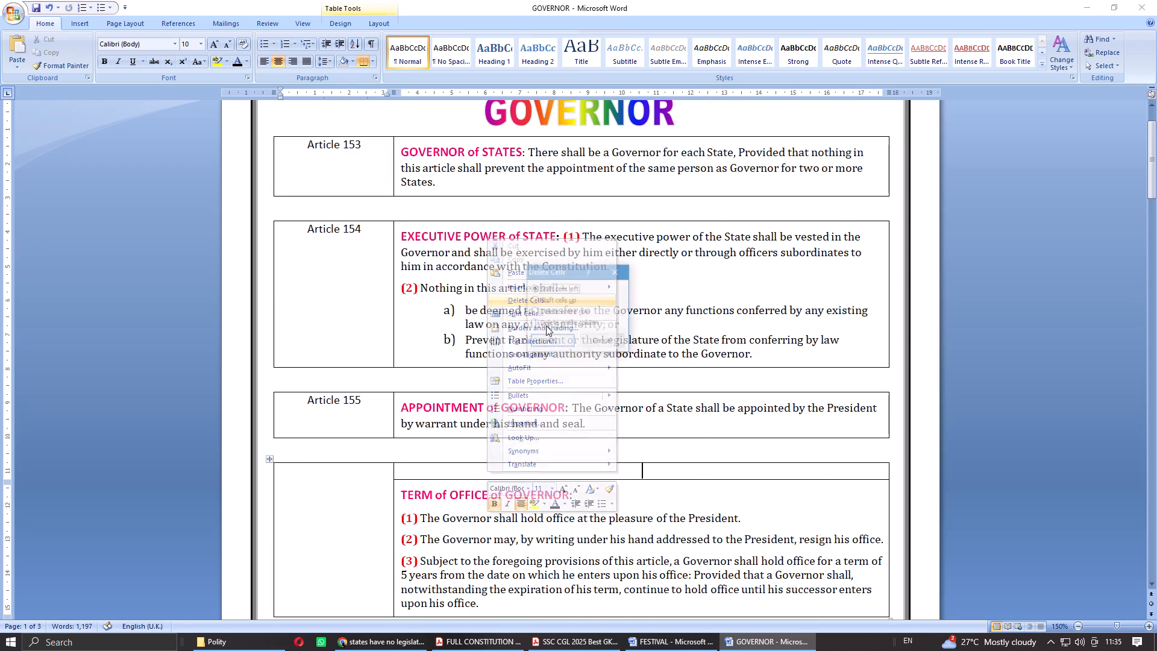
pyautogui.click(575, 311)
pyautogui.click(553, 345)
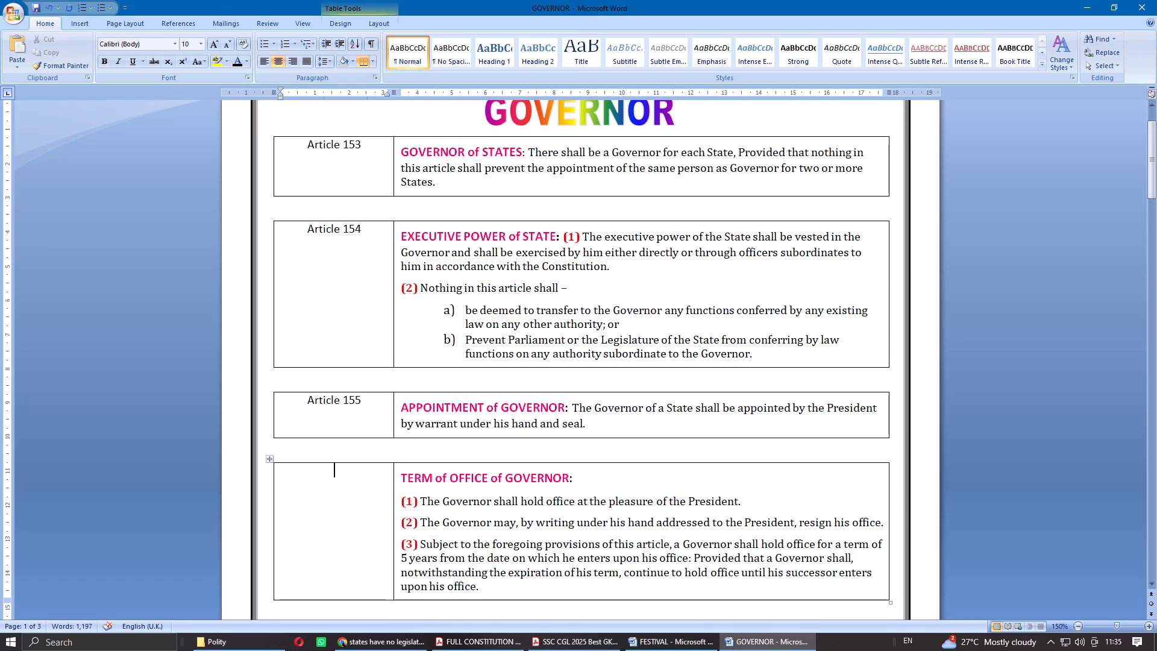
pyautogui.hotkey('ctrl', 'v')
# Delete the empty heading row of the Article 157 table, cutting the label Article 157 first and pasting it back into the remaining row.
pyautogui.scroll(-3, 541, 454)
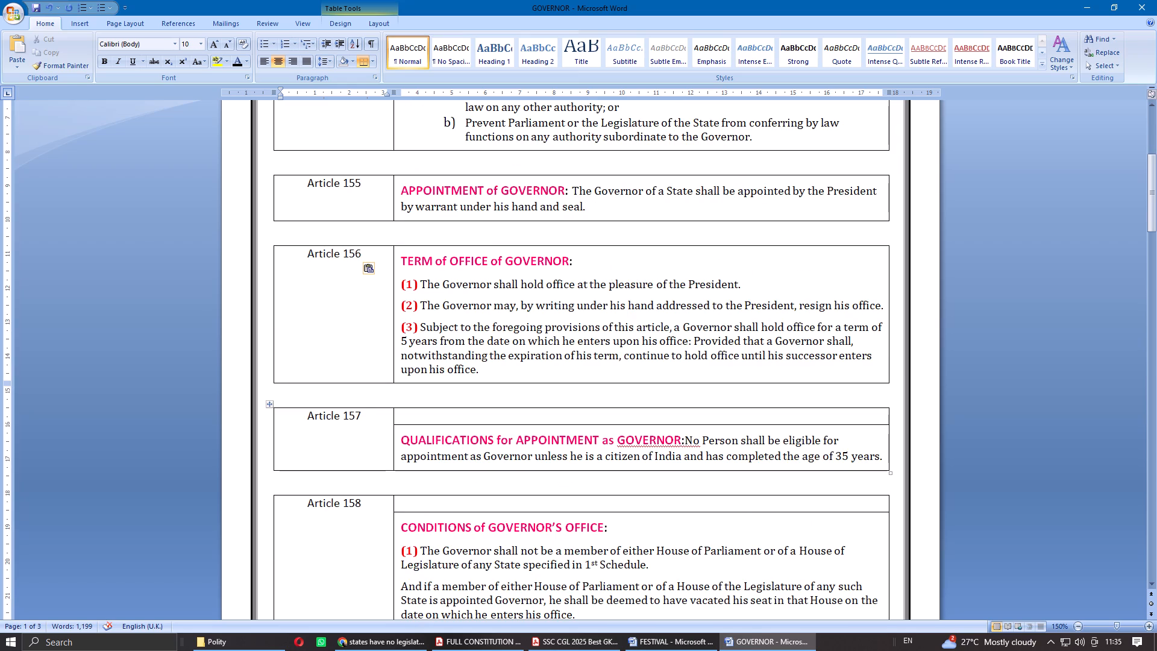
pyautogui.moveTo(375, 417); pyautogui.dragTo(310, 418)
pyautogui.hotkey('ctrl', 'x')
pyautogui.rightClick(583, 418)
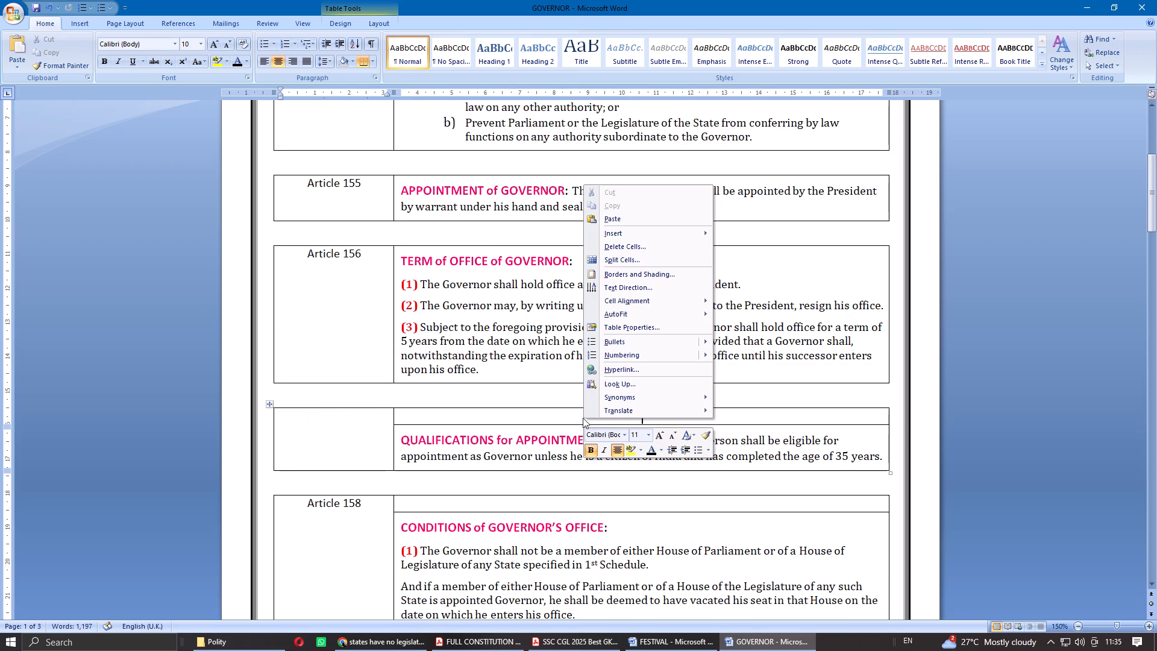
pyautogui.click(636, 250)
pyautogui.click(560, 315)
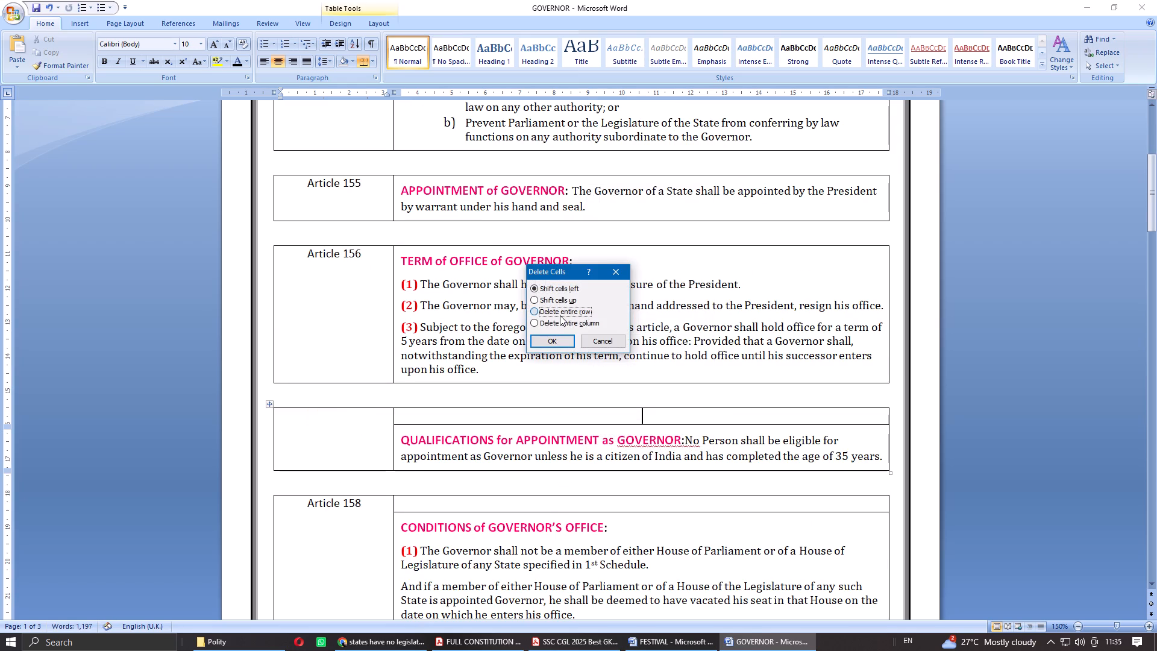
pyautogui.click(557, 341)
pyautogui.click(338, 432)
pyautogui.hotkey('ctrl', 'v')
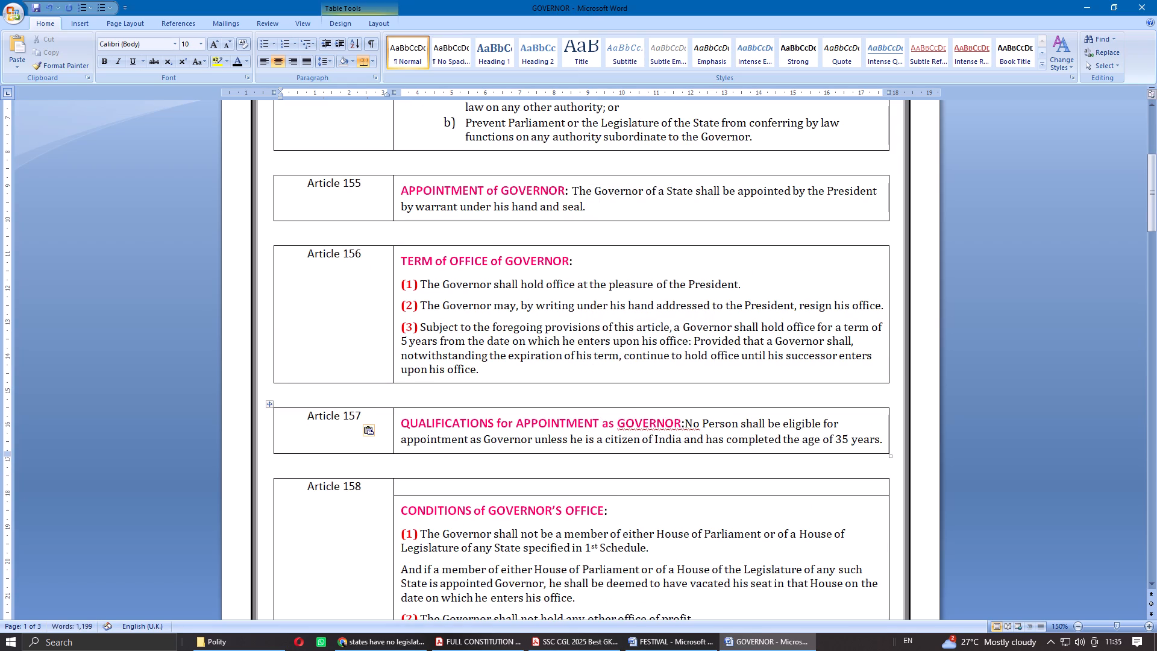
# Insert a space after the heading QUALIFICATIONS for APPOINTMENT as GOVERNOR: in the Article 157 text.
pyautogui.click(685, 425)
pyautogui.press('space')
# Delete the empty heading row of the Article 158 table, cutting the label Article 158 first and pasting it back into the remaining row.
pyautogui.scroll(-1, 500, 415)
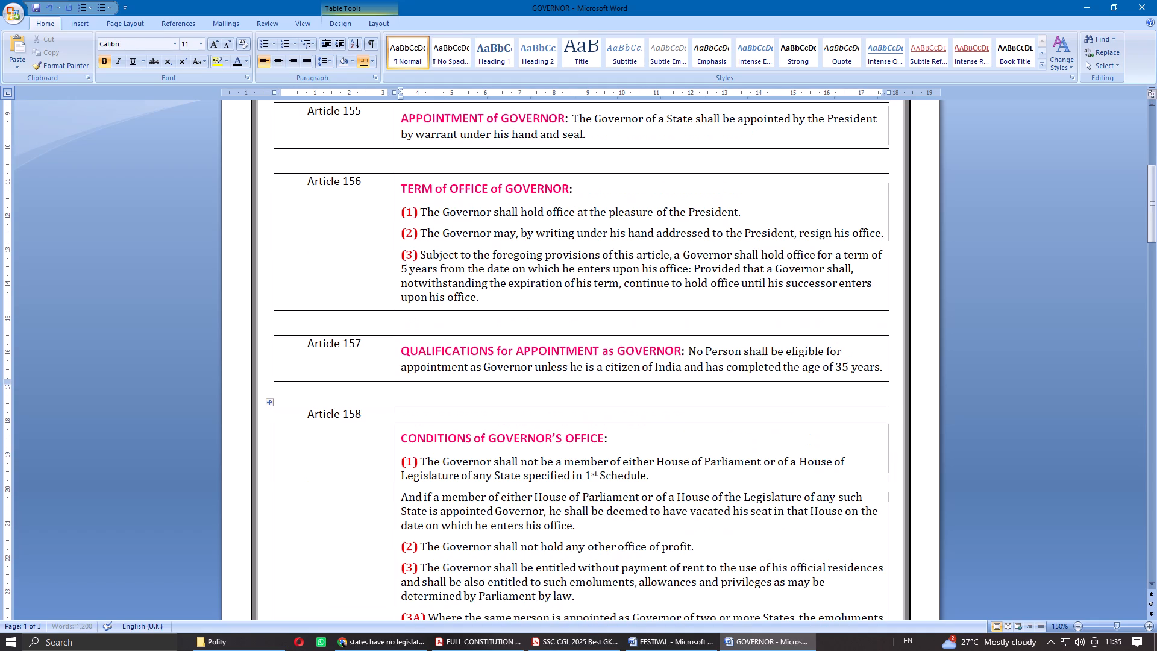
pyautogui.moveTo(366, 412); pyautogui.dragTo(312, 413)
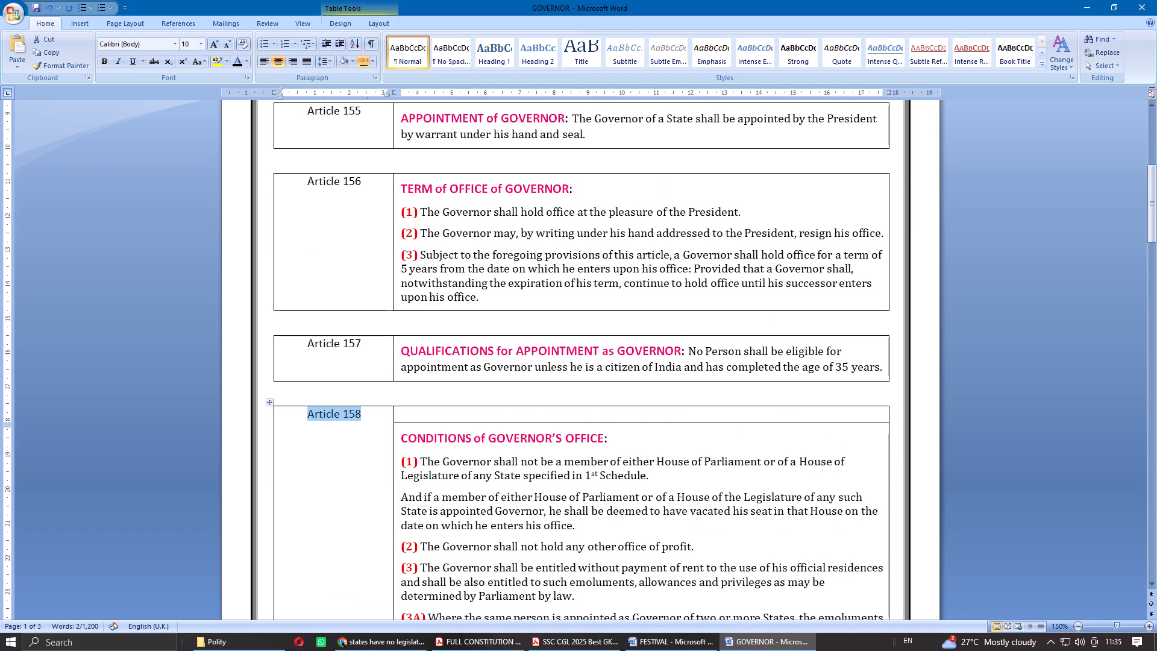
pyautogui.hotkey('ctrl', 'x')
pyautogui.rightClick(524, 416)
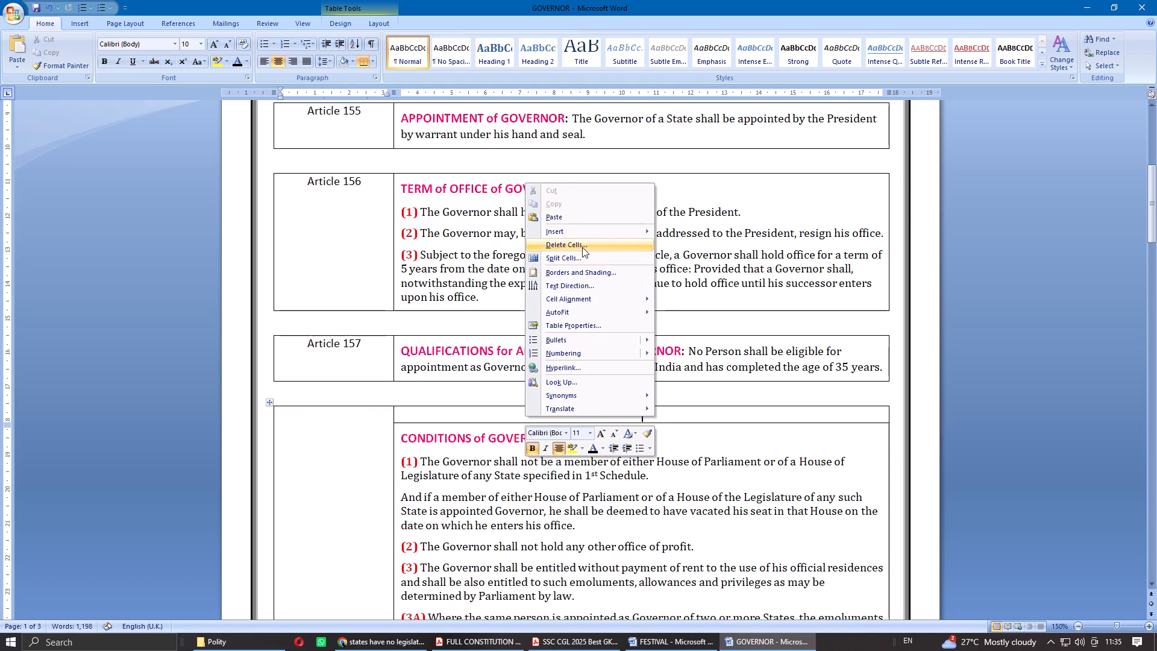
pyautogui.click(582, 247)
pyautogui.click(569, 313)
pyautogui.click(559, 336)
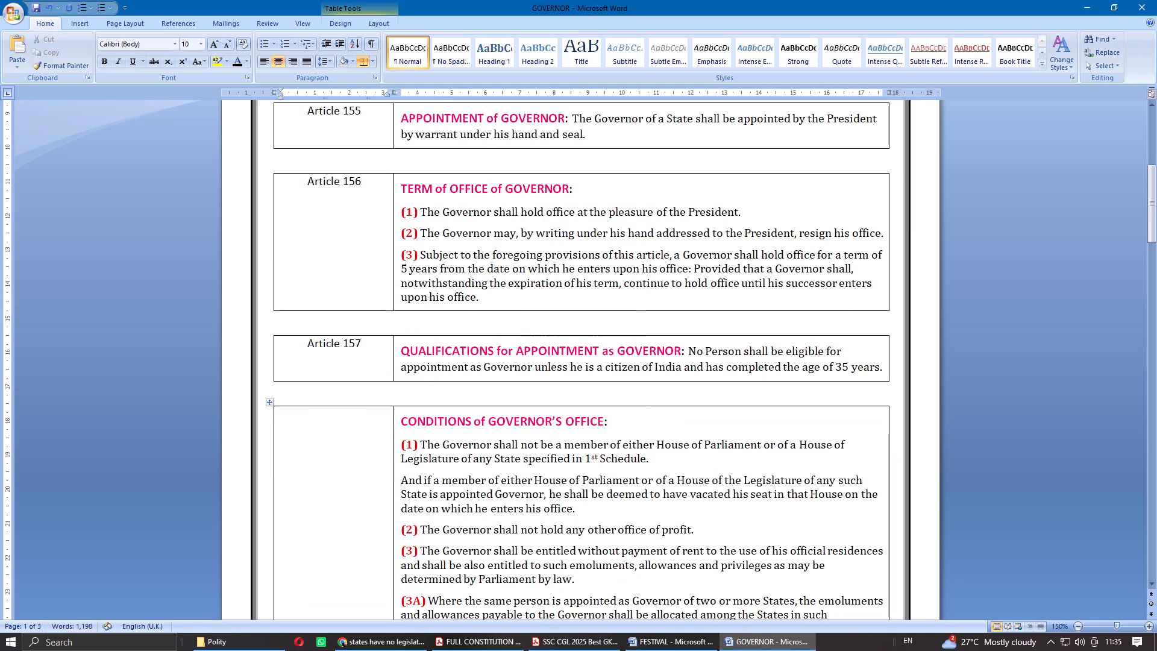
pyautogui.hotkey('ctrl', 'v')
# Delete the empty heading row of the Article 159 table, cutting the label Article 159 first and pasting it back into the remaining row.
pyautogui.scroll(-4, 462, 414)
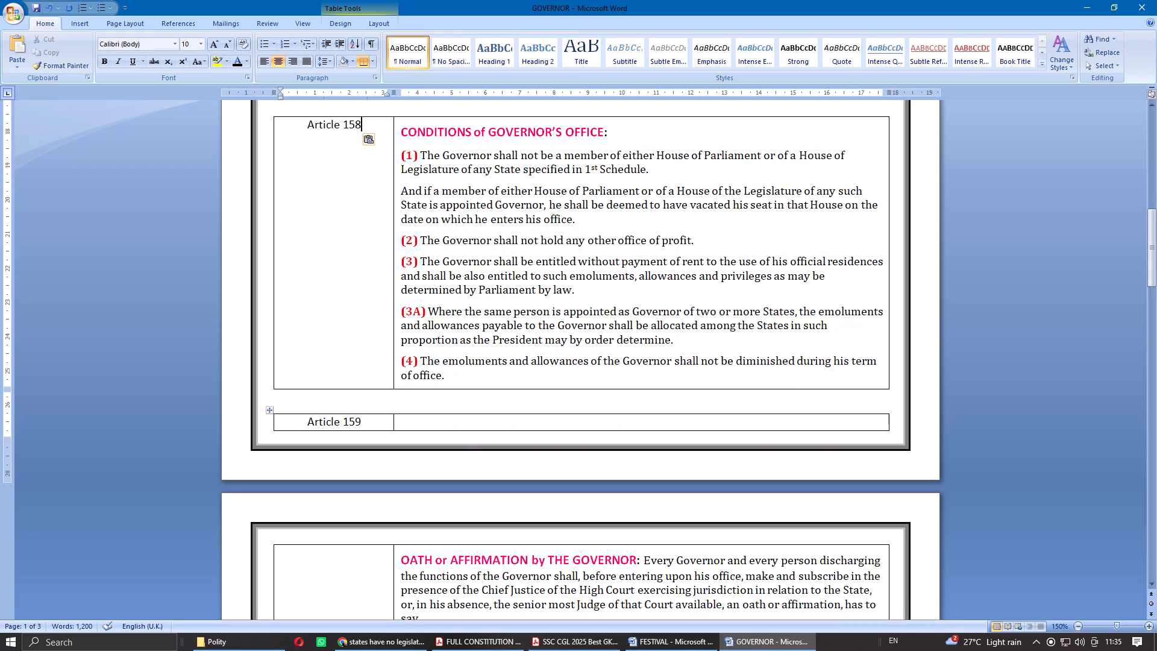
pyautogui.scroll(-1, 436, 427)
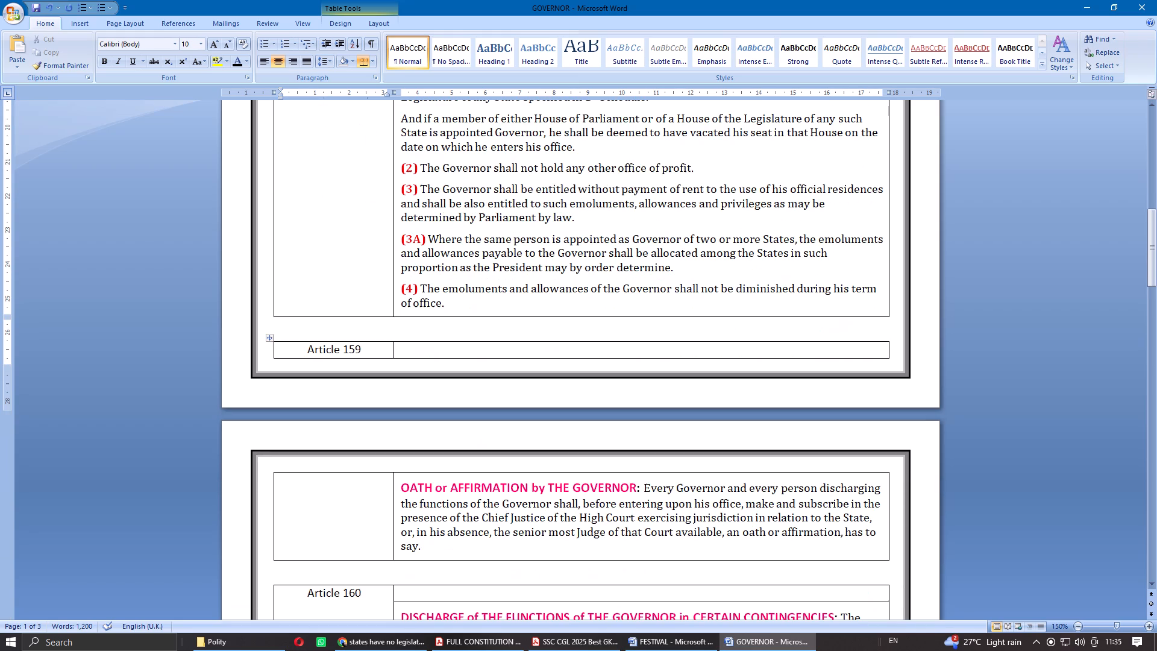
pyautogui.moveTo(365, 348); pyautogui.dragTo(309, 349)
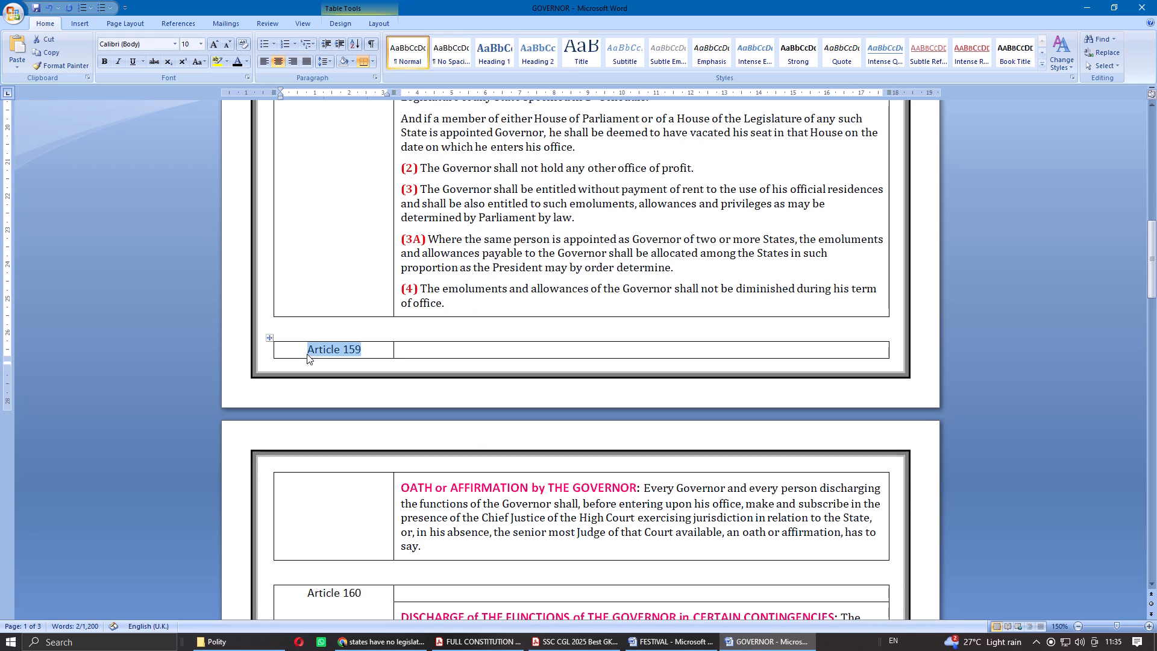
pyautogui.hotkey('ctrl', 'x')
pyautogui.rightClick(464, 350)
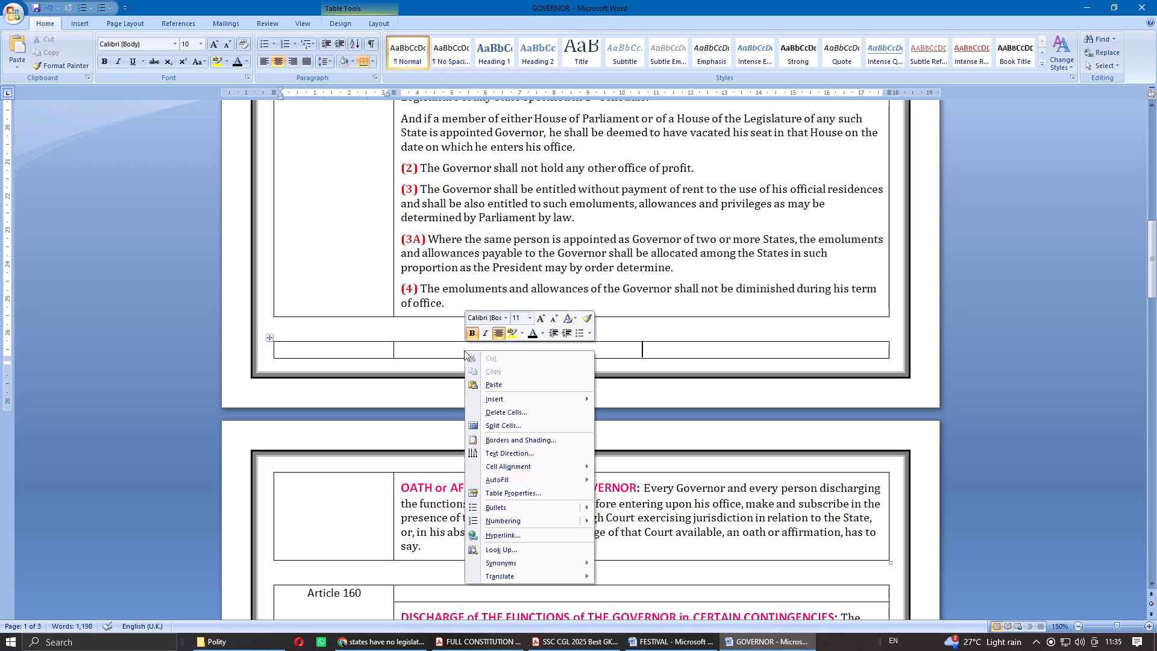
pyautogui.click(503, 412)
pyautogui.click(574, 310)
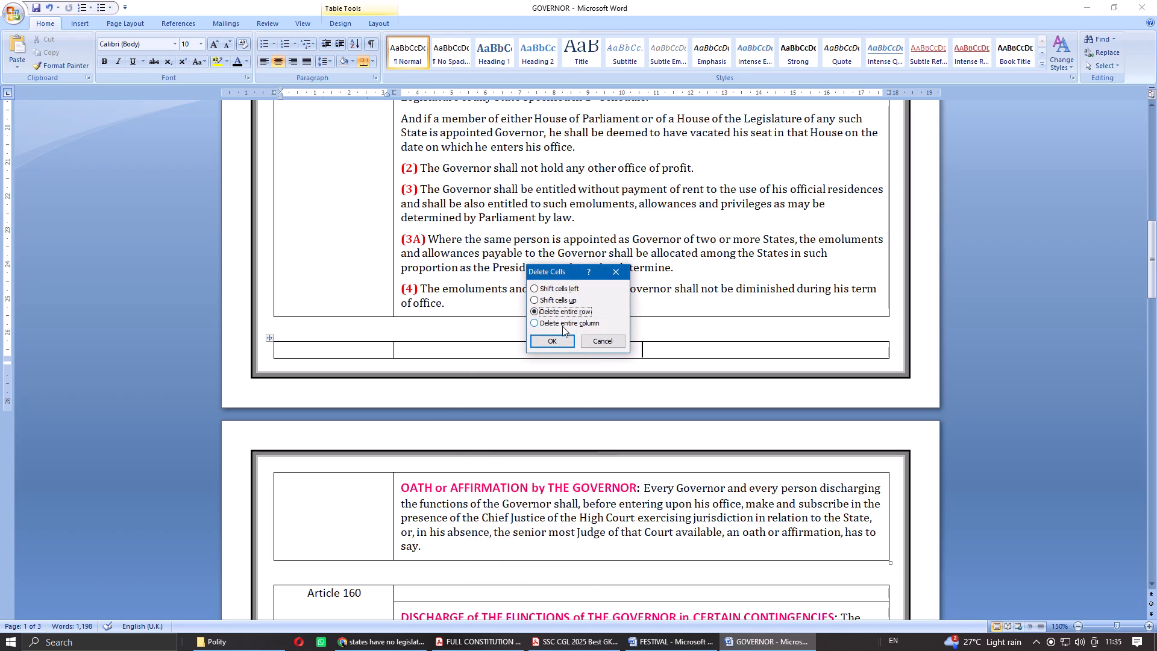
pyautogui.click(548, 342)
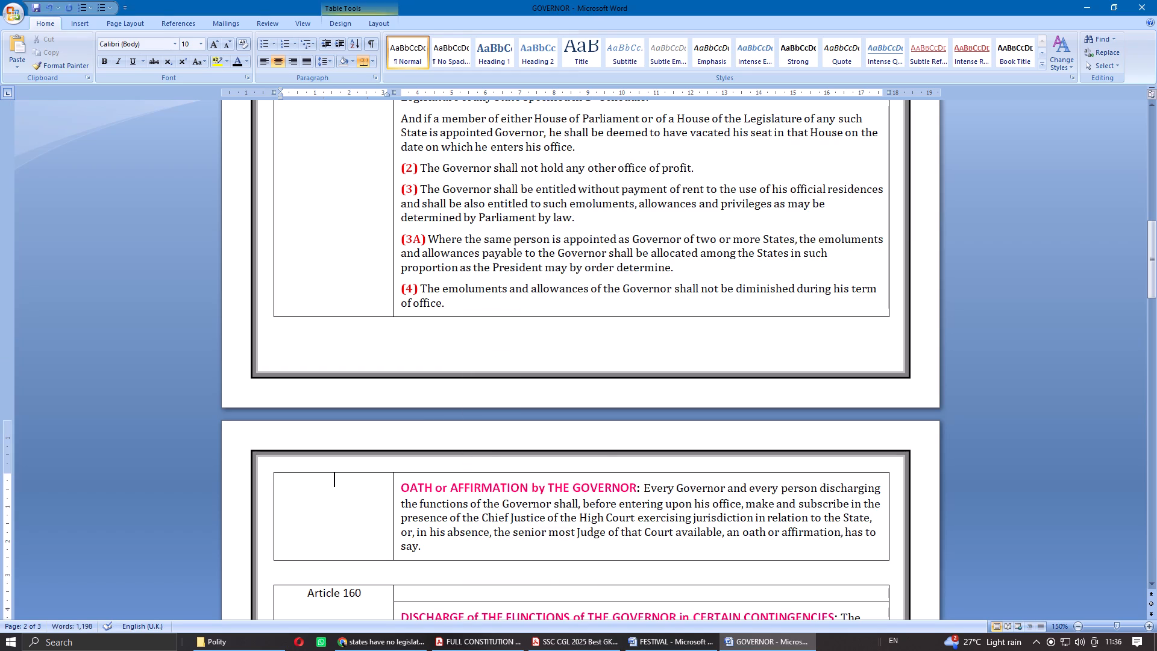
pyautogui.hotkey('ctrl', 'v')
# Delete the empty heading row of the Article 160 table, cutting the label Article 160 first and pasting it back into the remaining row.
pyautogui.scroll(-2, 474, 485)
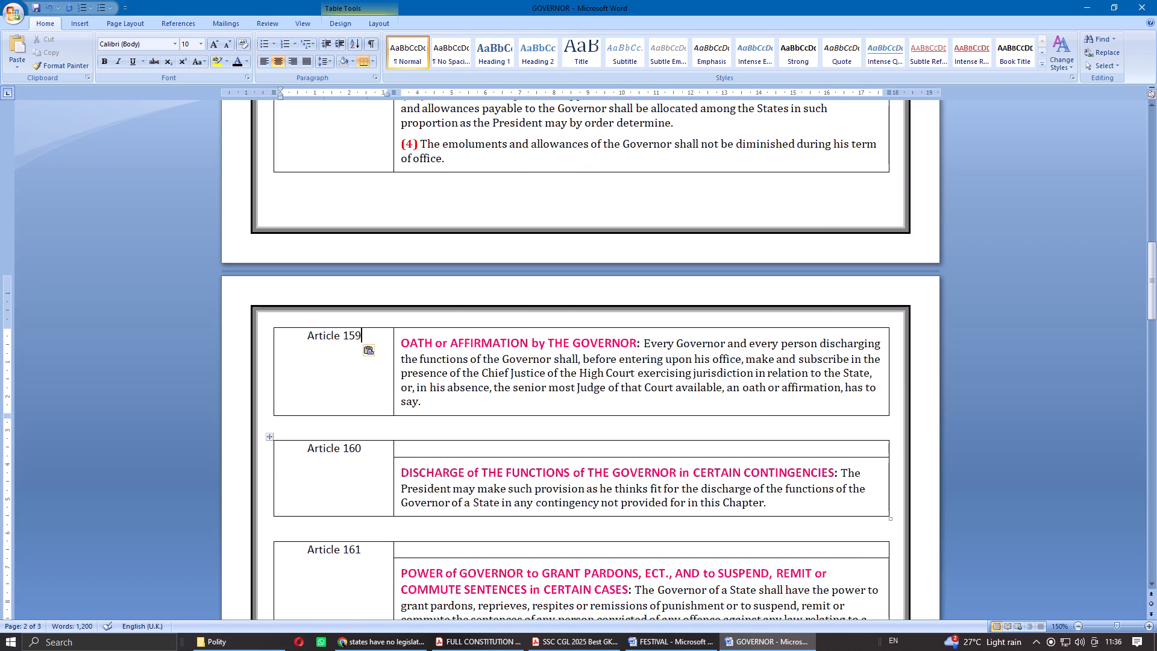
pyautogui.moveTo(371, 454); pyautogui.dragTo(323, 454)
pyautogui.hotkey('ctrl', 'x')
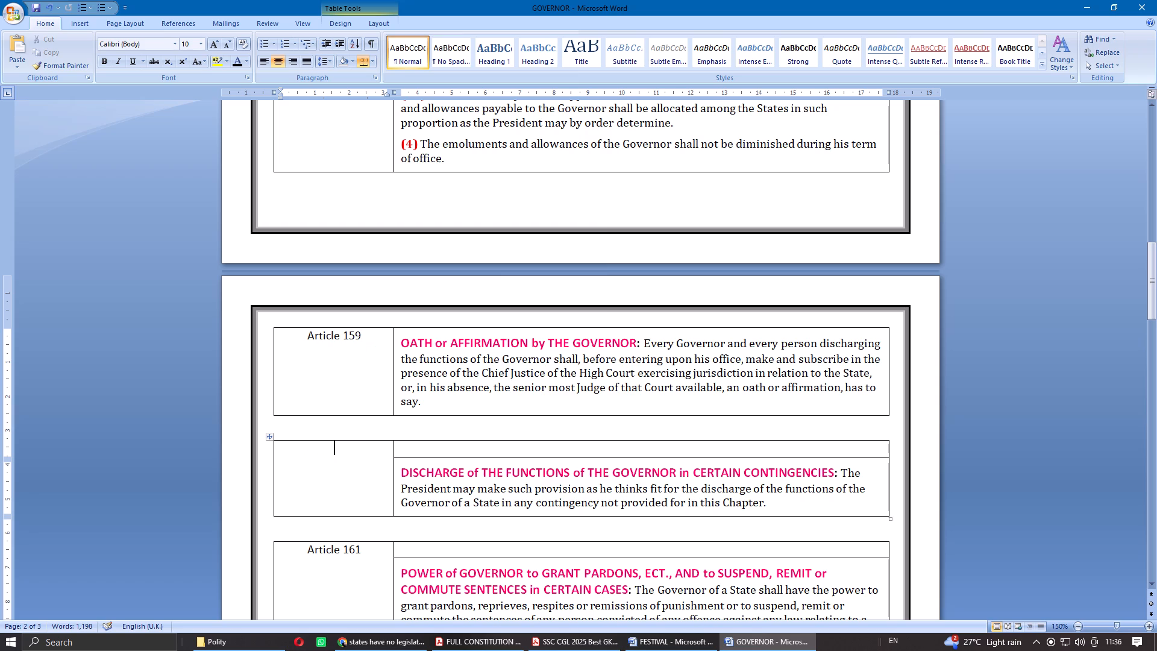
pyautogui.rightClick(476, 453)
pyautogui.click(542, 284)
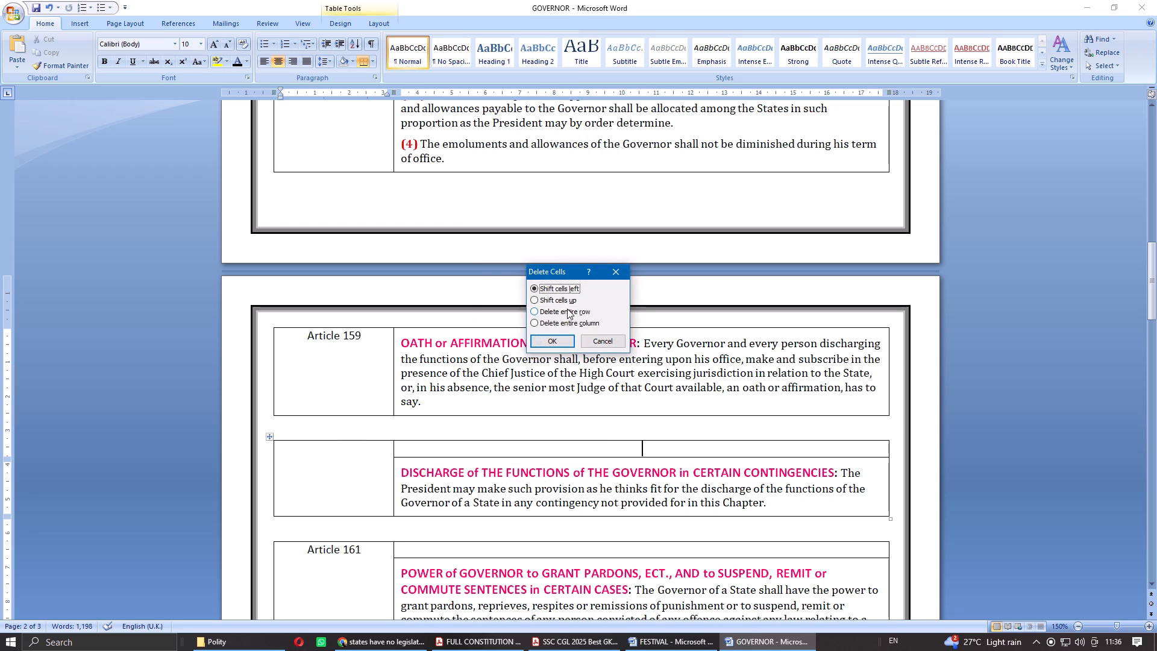
pyautogui.click(567, 309)
pyautogui.click(544, 348)
pyautogui.hotkey('ctrl', 'v')
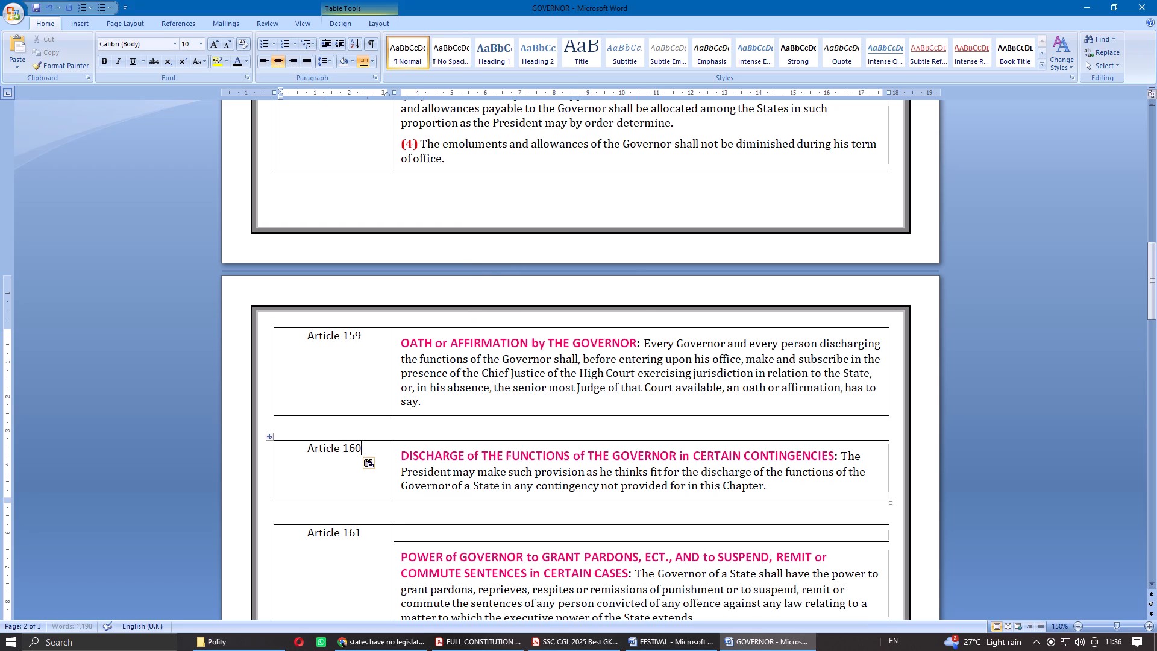
# Delete the empty heading row of the Article 161 table, cutting the label Article 161 first and pasting it back into the remaining row.
pyautogui.scroll(-2, 547, 445)
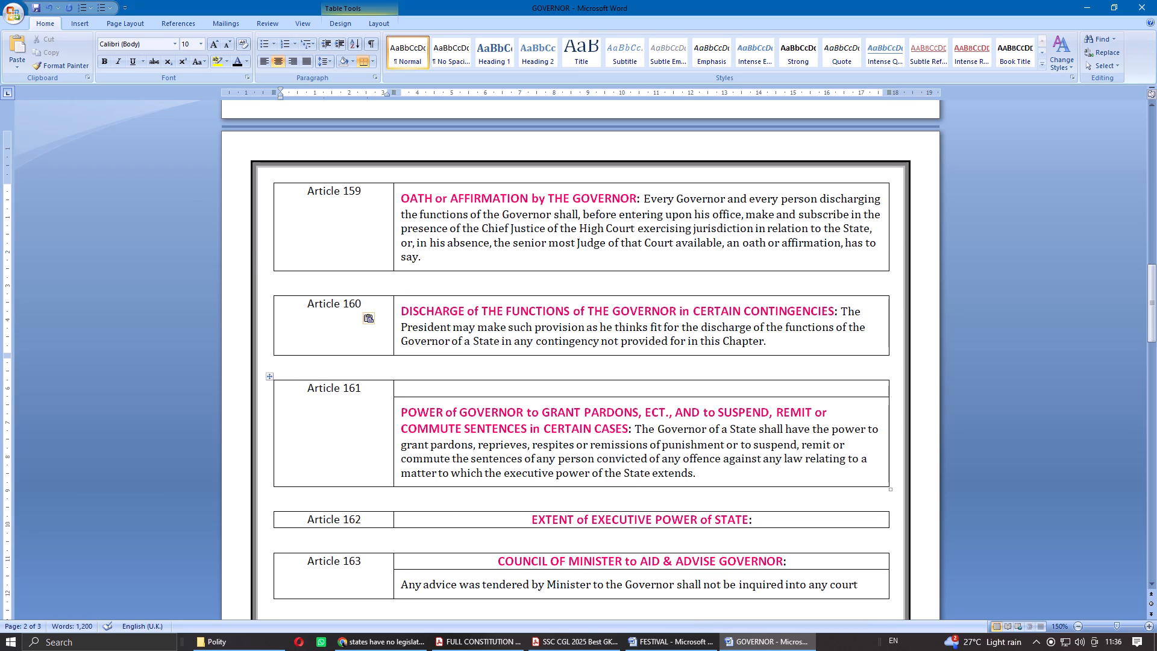
pyautogui.moveTo(368, 387); pyautogui.dragTo(319, 387)
pyautogui.hotkey('ctrl', 'x')
pyautogui.rightClick(475, 389)
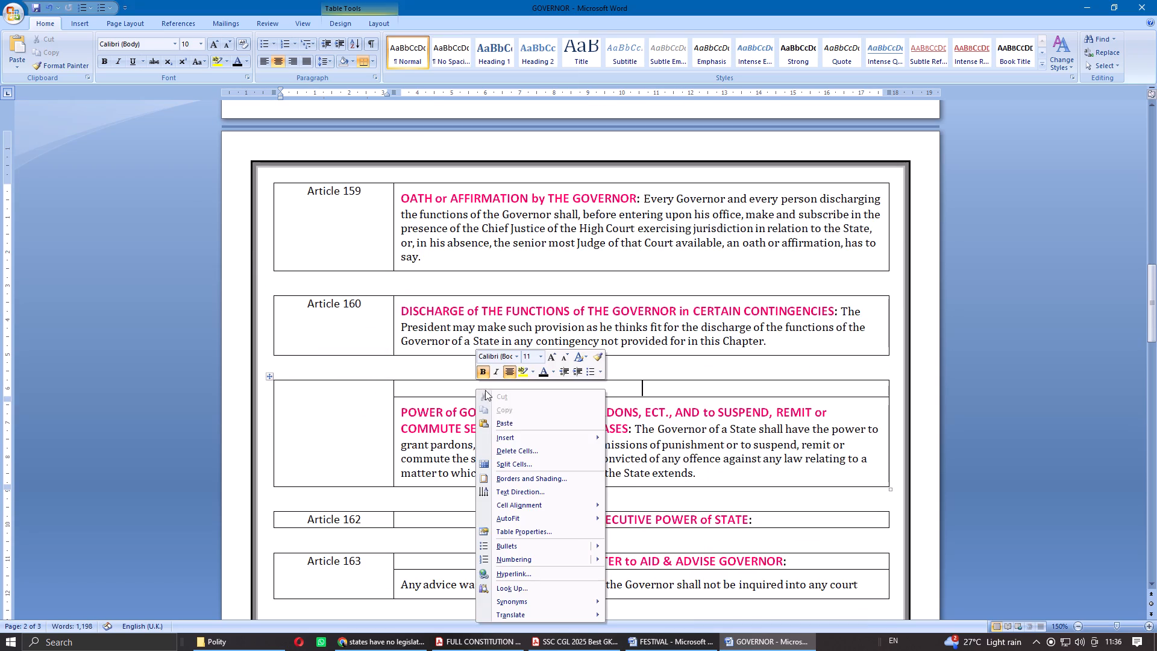
pyautogui.click(512, 451)
pyautogui.click(559, 310)
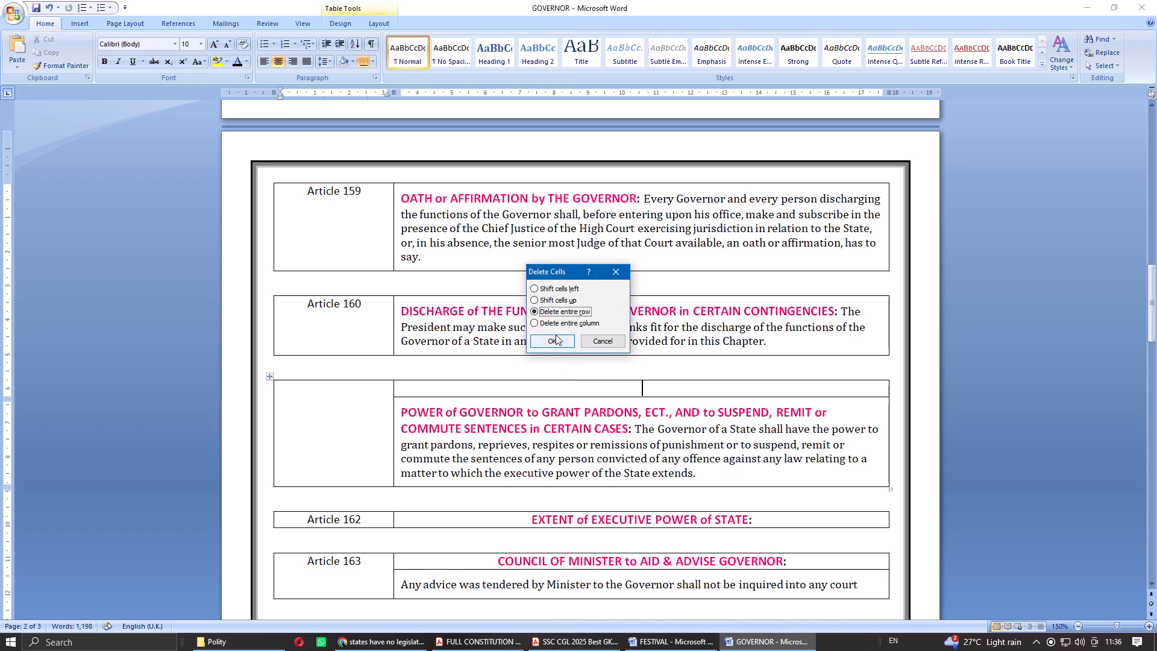
pyautogui.click(556, 335)
pyautogui.hotkey('ctrl', 'v')
# Move the Article 163 heading COUNCIL OF MINISTER to AID & ADVISE GOVERNOR: inline before its body text, followed by a space.
pyautogui.scroll(-1, 589, 431)
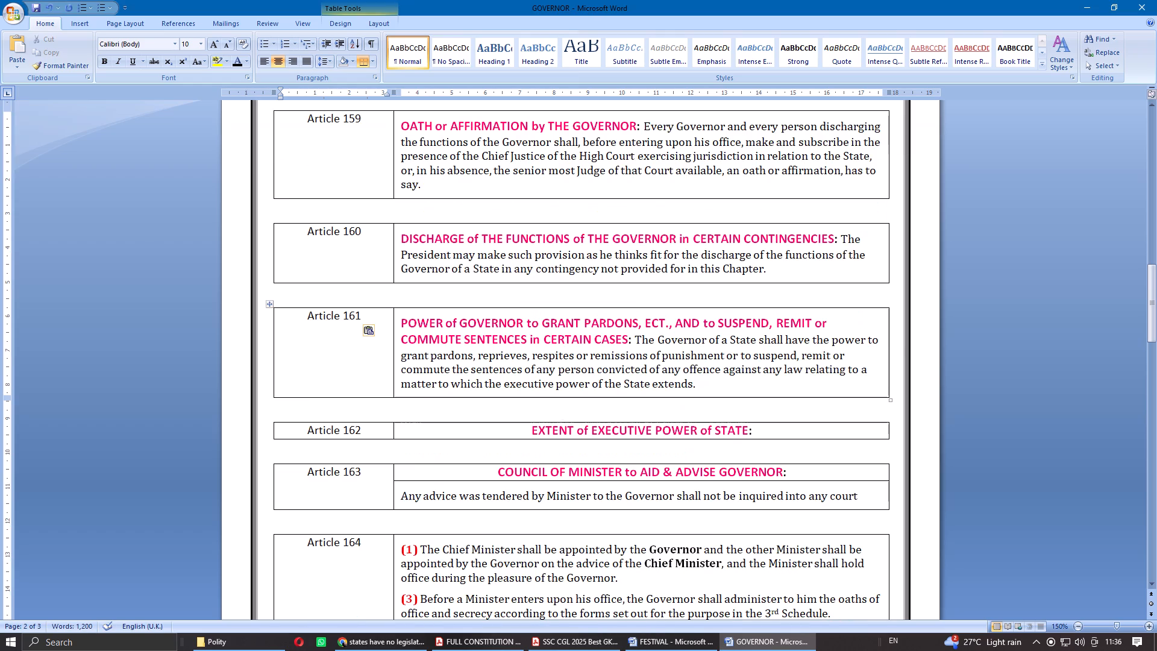
pyautogui.scroll(-2, 691, 439)
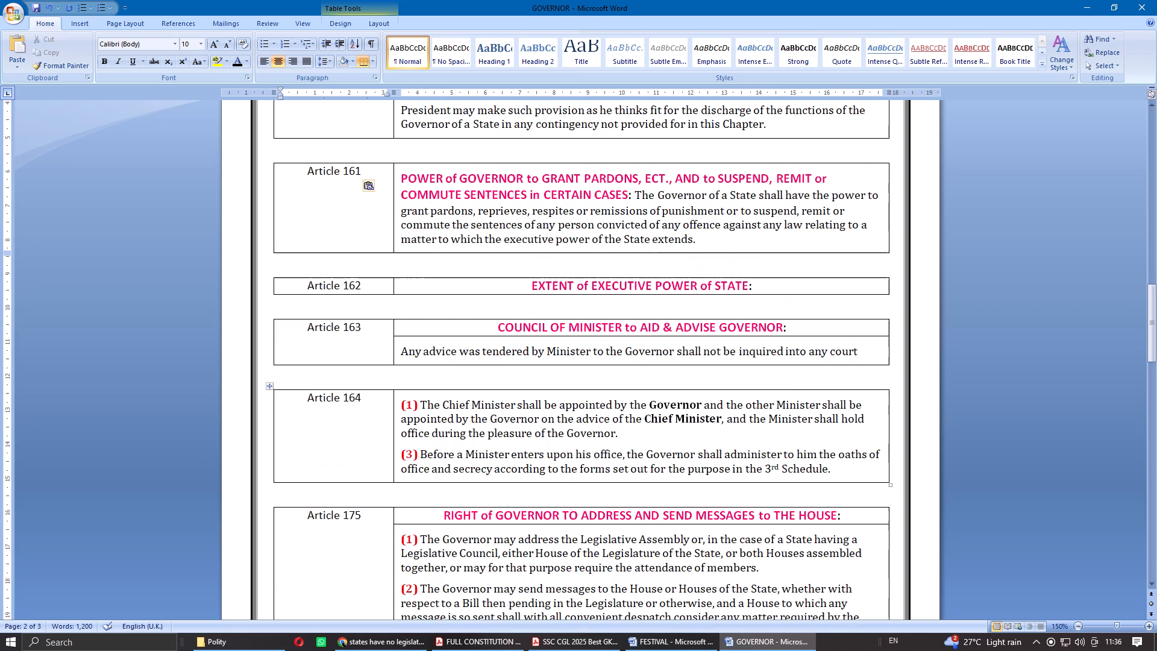
pyautogui.moveTo(818, 323); pyautogui.dragTo(648, 330)
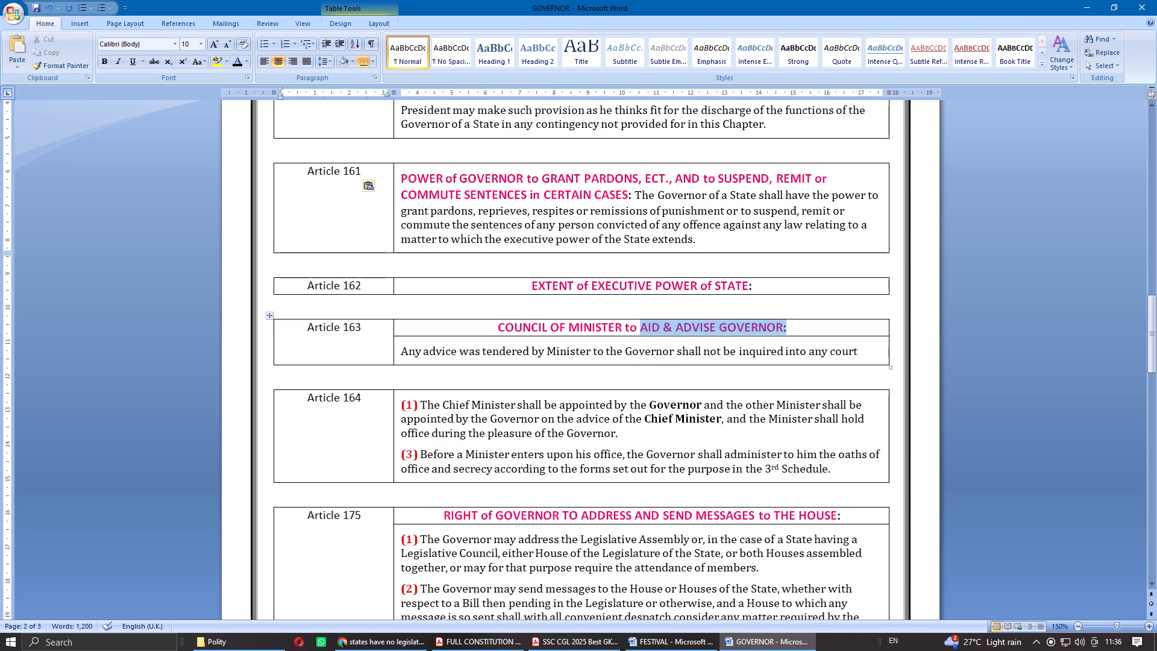
pyautogui.moveTo(648, 330); pyautogui.dragTo(522, 330)
pyautogui.hotkey('ctrl', 'x')
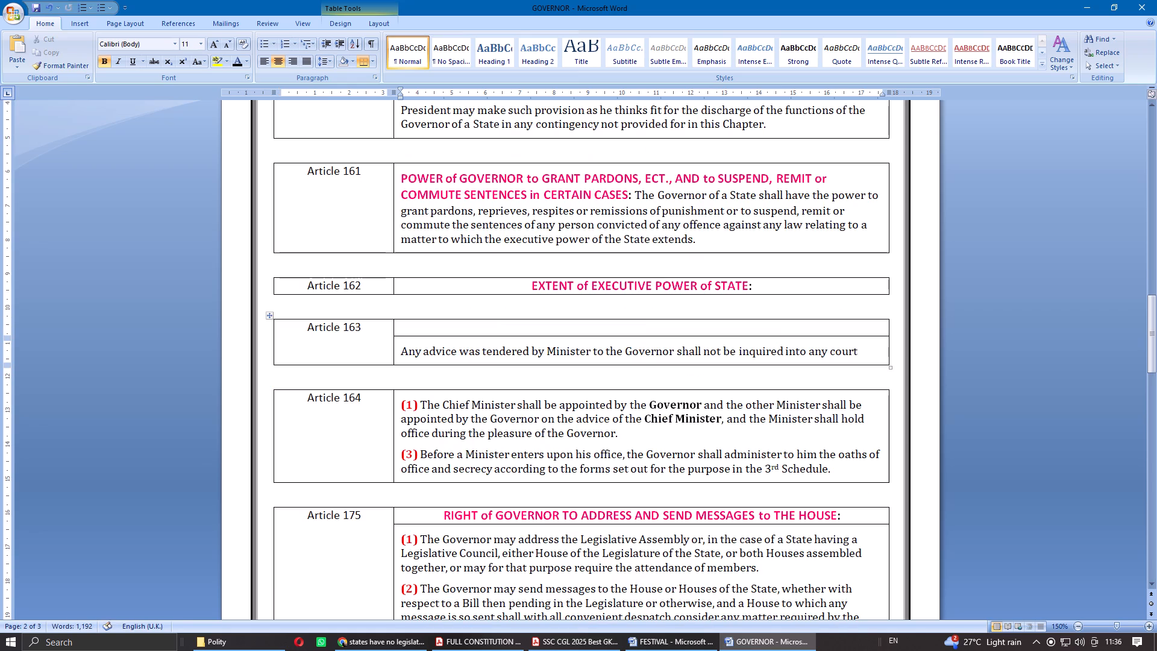
pyautogui.click(404, 351)
pyautogui.hotkey('ctrl', 'v')
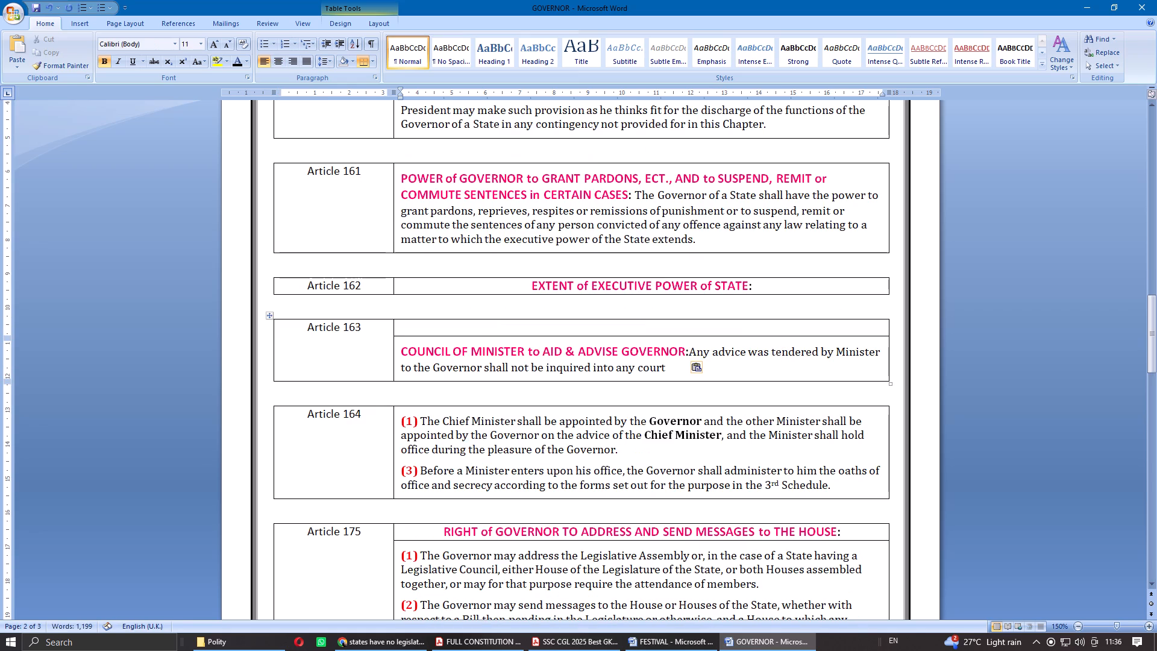
pyautogui.press('space')
# Delete the empty heading row of the Article 163 table, cutting the label Article 163 first and pasting it back into the remaining row.
pyautogui.moveTo(378, 325); pyautogui.dragTo(318, 327)
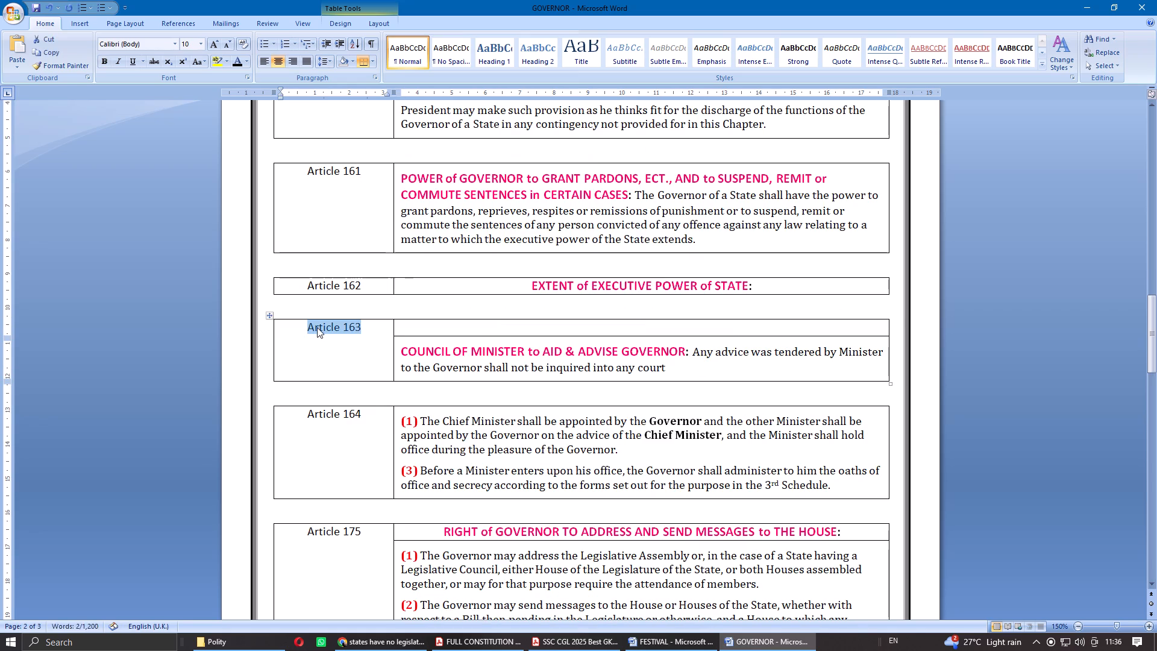
pyautogui.hotkey('ctrl', 'x')
pyautogui.rightClick(485, 330)
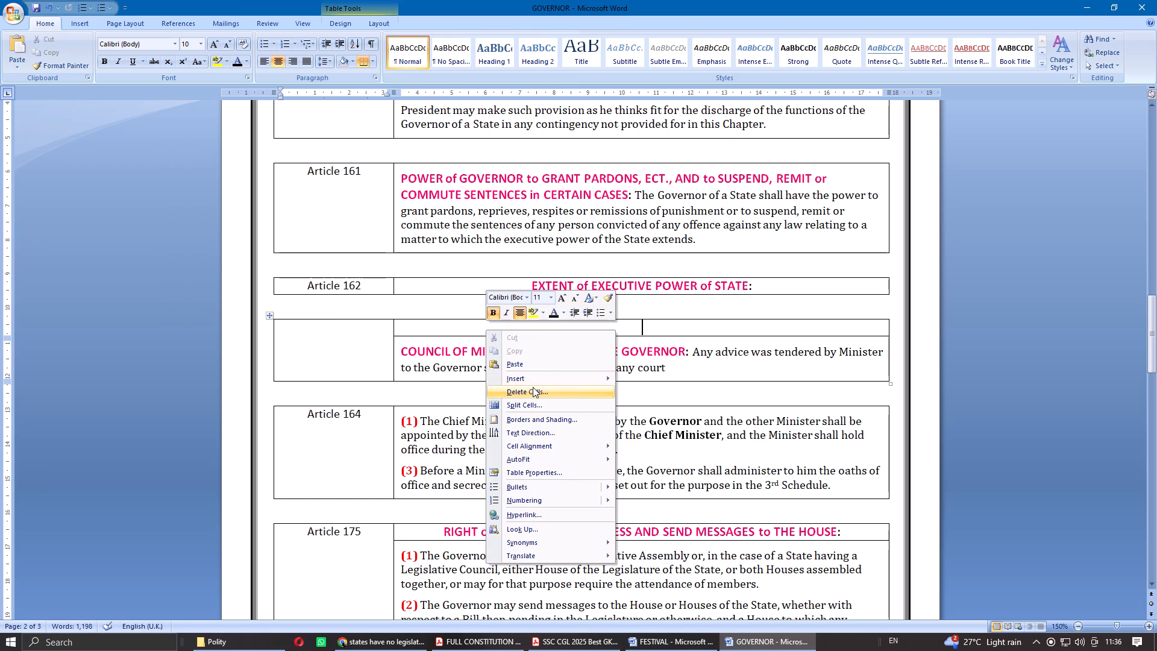
pyautogui.click(533, 387)
pyautogui.click(563, 313)
pyautogui.click(550, 342)
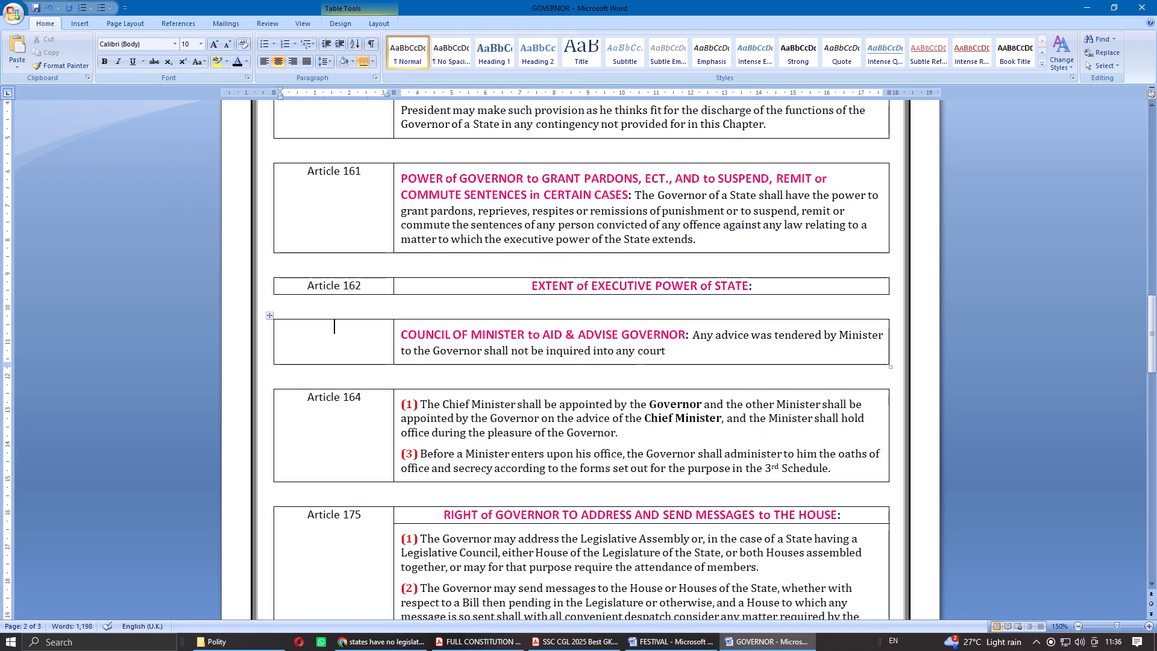
pyautogui.hotkey('ctrl', 'v')
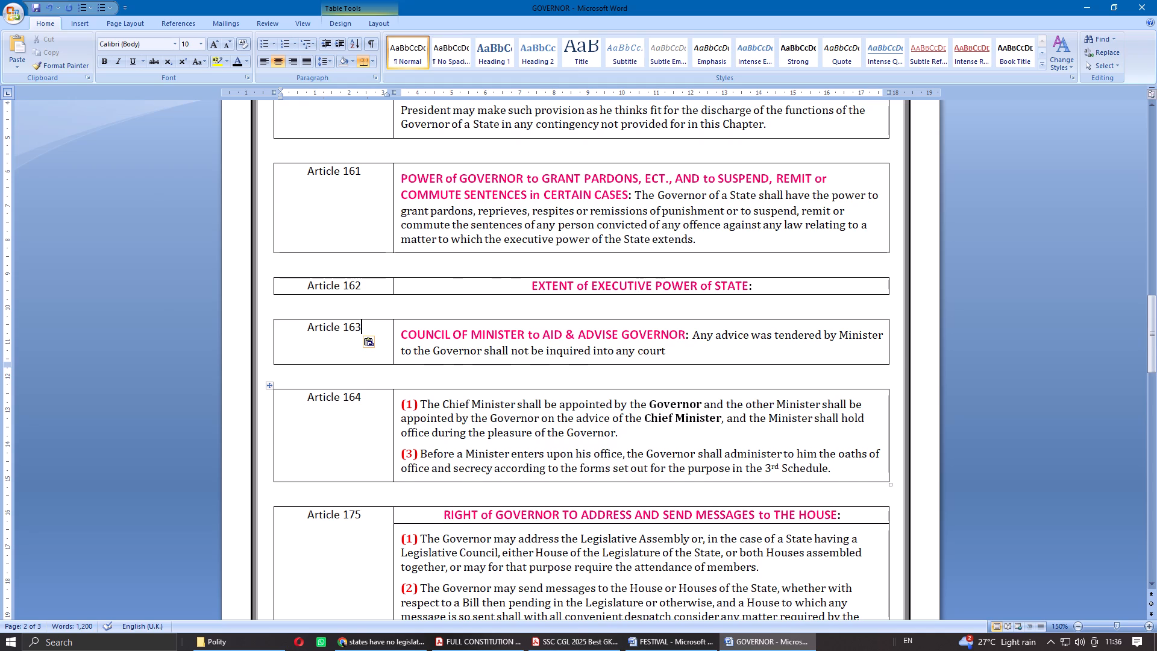
# Move the Article 175 heading RIGHT of GOVERNOR TO ADDRESS AND SEND MESSAGES to THE HOUSE: into the body cell, on its own line above clause (1).
pyautogui.scroll(-1, 482, 408)
pyautogui.moveTo(848, 441); pyautogui.dragTo(609, 442)
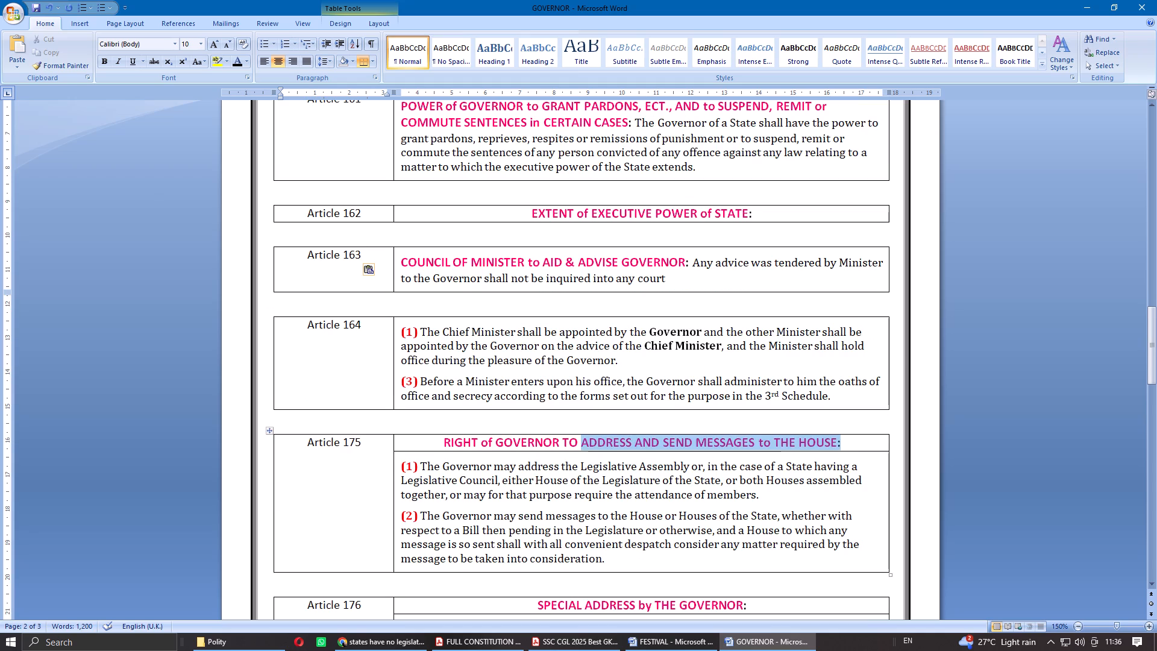
pyautogui.moveTo(609, 442); pyautogui.dragTo(471, 442)
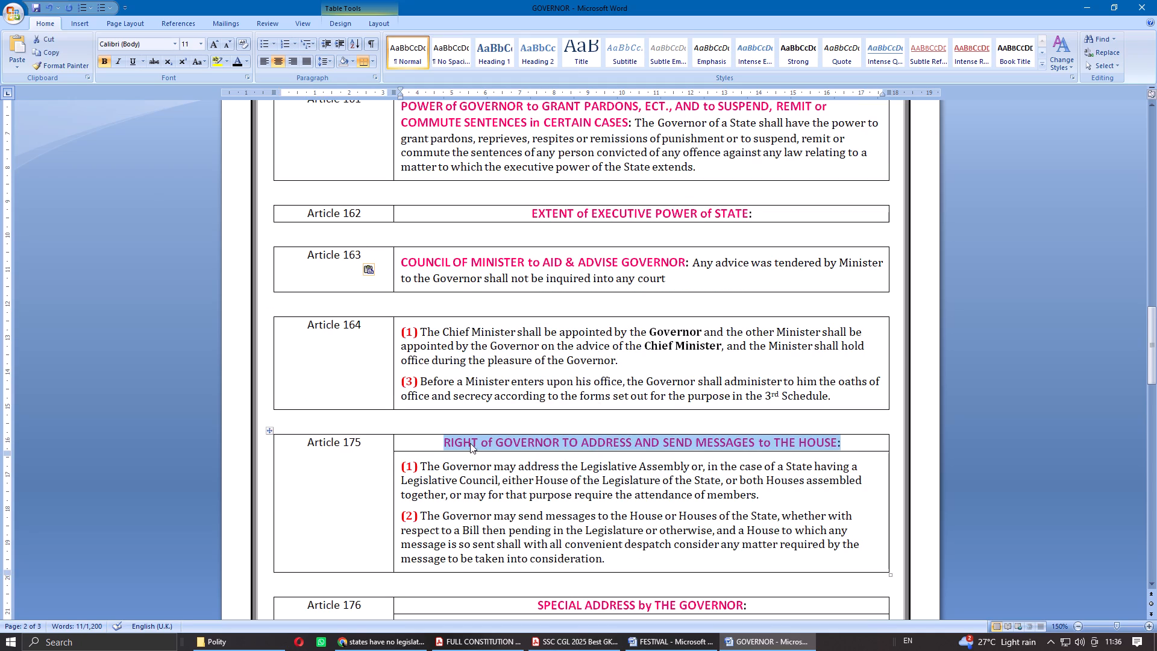
pyautogui.hotkey('ctrl', 'x')
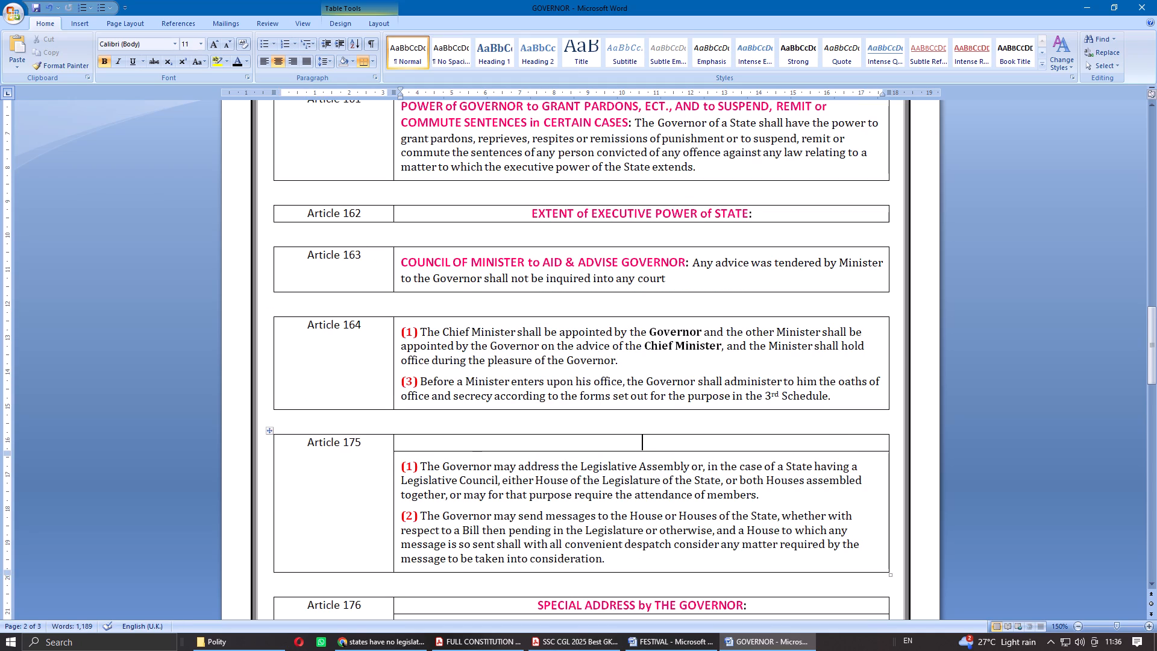
pyautogui.click(404, 465)
pyautogui.click(401, 467)
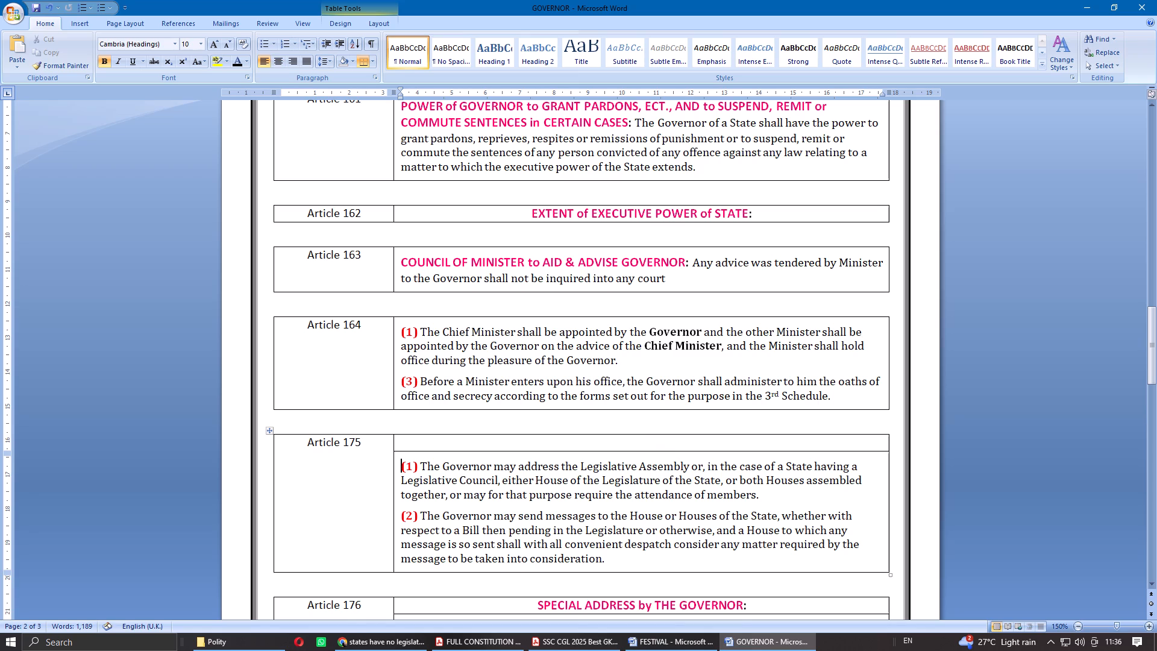
pyautogui.hotkey('ctrl', 'v')
pyautogui.press('space')
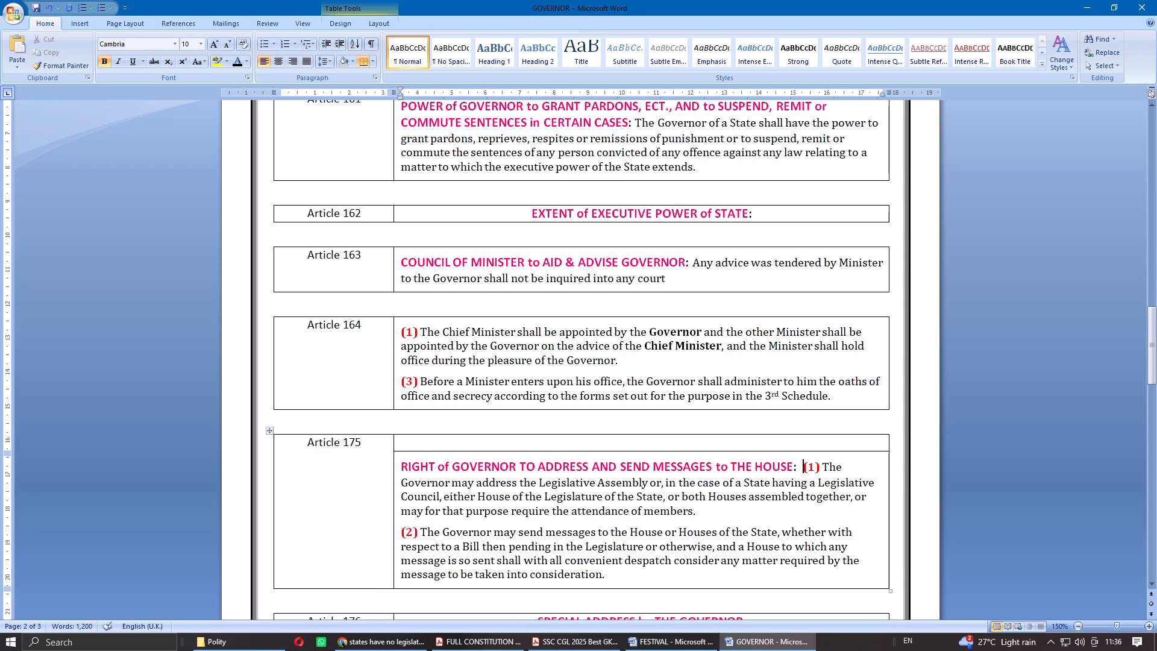
pyautogui.press('BackSpace')
pyautogui.press('BackSpace')
pyautogui.press('Return')
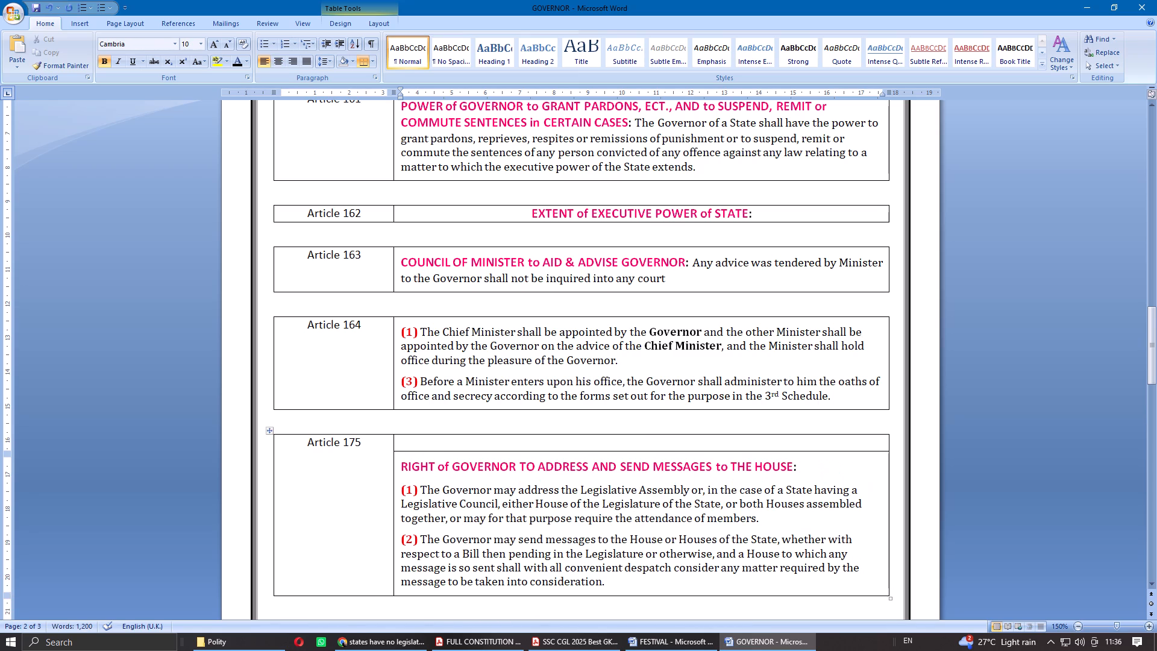
# Move the Article 176 heading SPECIAL ADDRESS by THE GOVERNOR: into the body cell, on its own line above clause (1).
pyautogui.scroll(-3, 574, 476)
pyautogui.moveTo(756, 407); pyautogui.dragTo(635, 410)
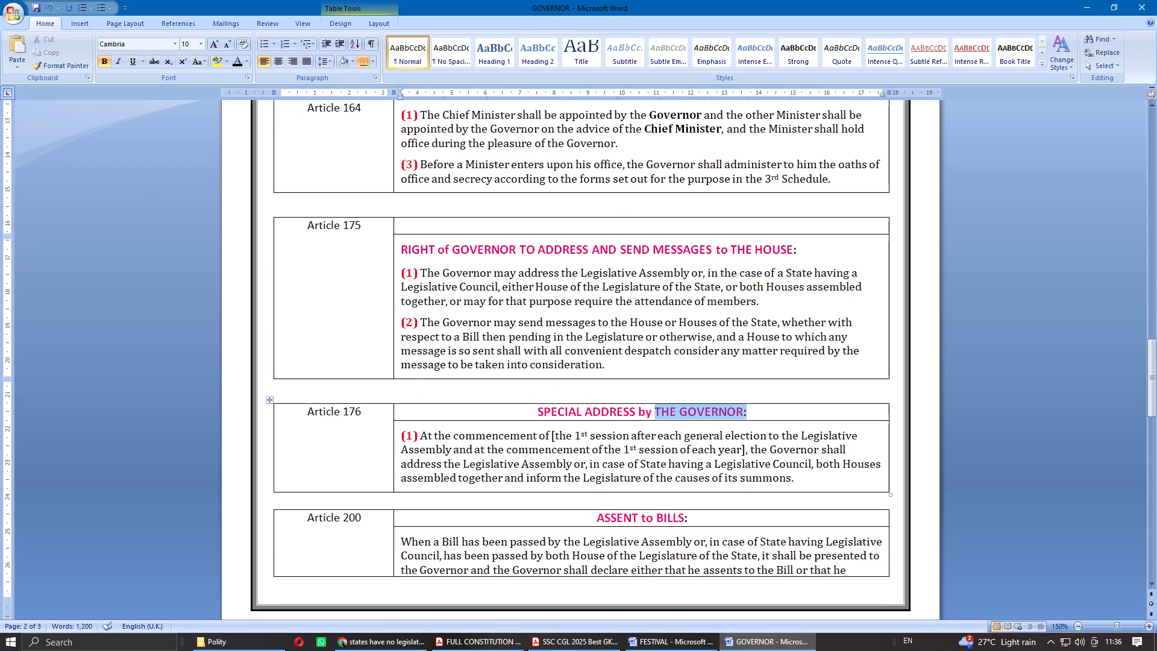
pyautogui.moveTo(635, 410); pyautogui.dragTo(571, 410)
pyautogui.hotkey('ctrl', 'x')
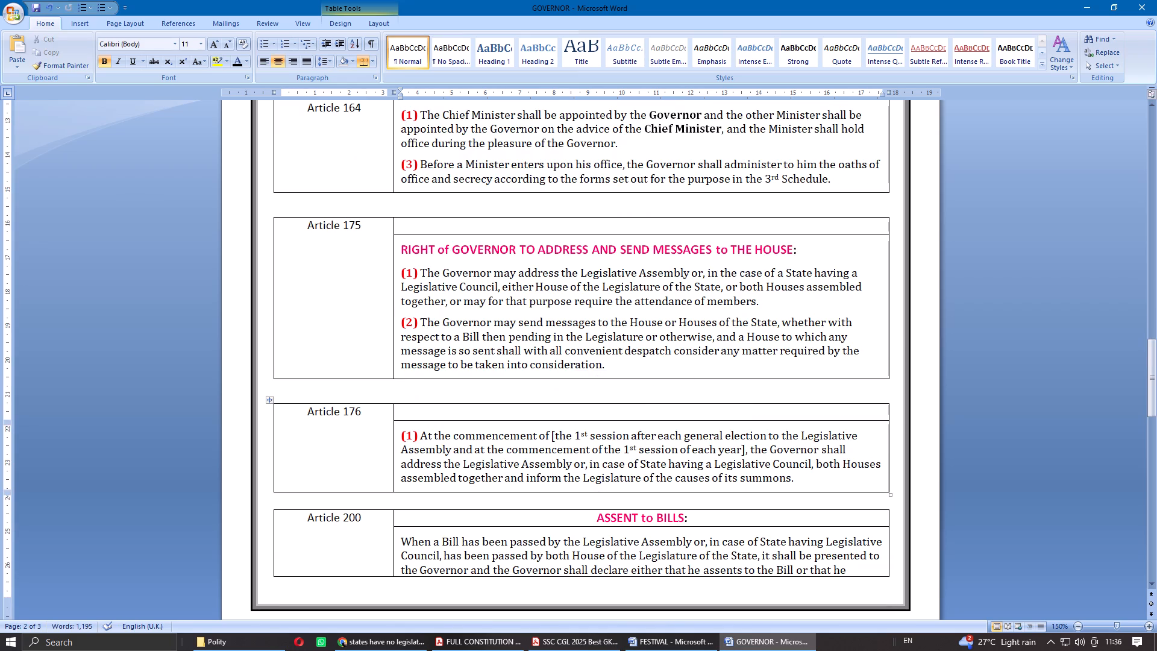
pyautogui.click(402, 432)
pyautogui.hotkey('ctrl', 'v')
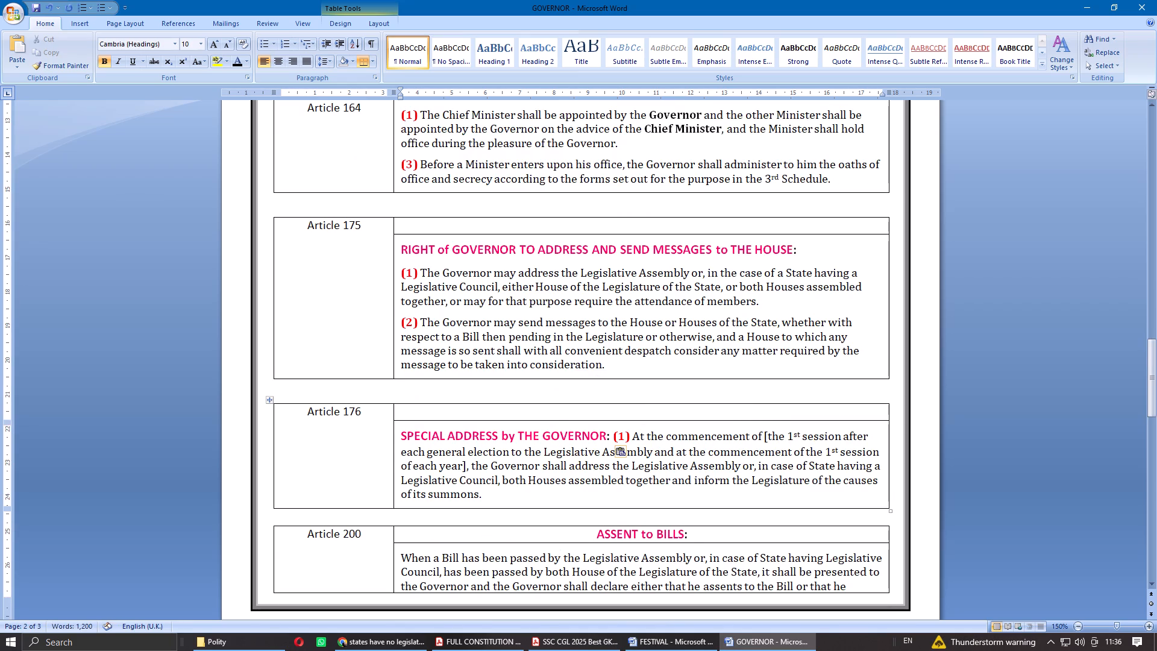
pyautogui.press('BackSpace')
pyautogui.press('Return')
# Move the Article 200 heading ASSENT to BILLS: inline before its body text, followed by a space.
pyautogui.scroll(-1, 574, 467)
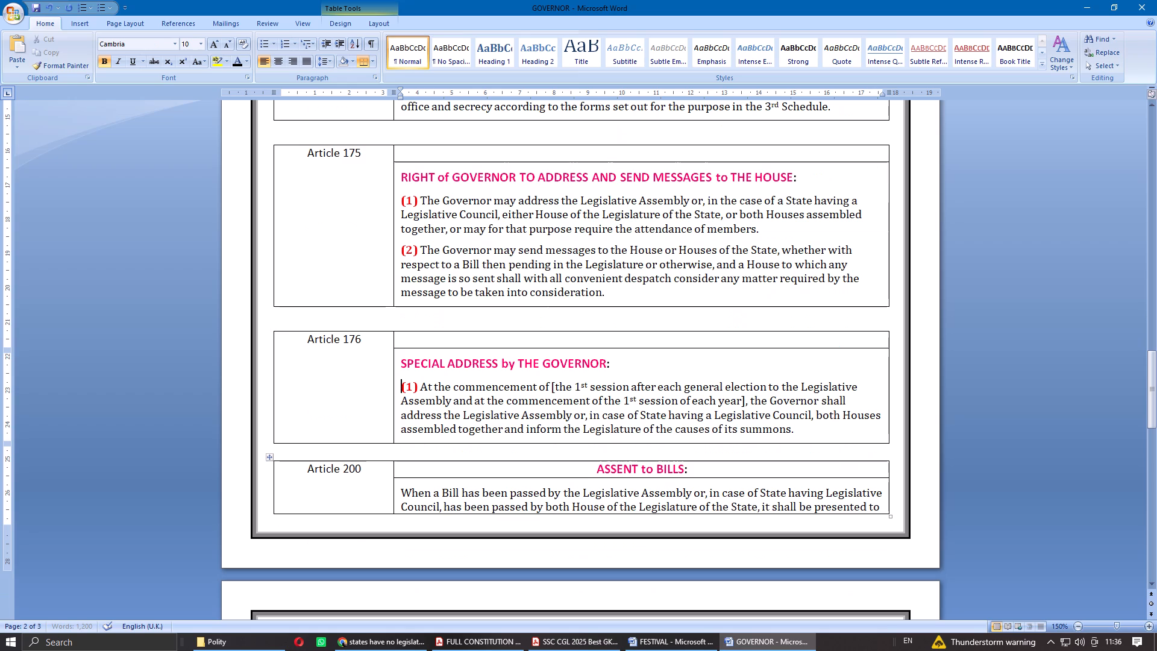
pyautogui.moveTo(701, 467); pyautogui.dragTo(604, 468)
pyautogui.hotkey('ctrl', 'x')
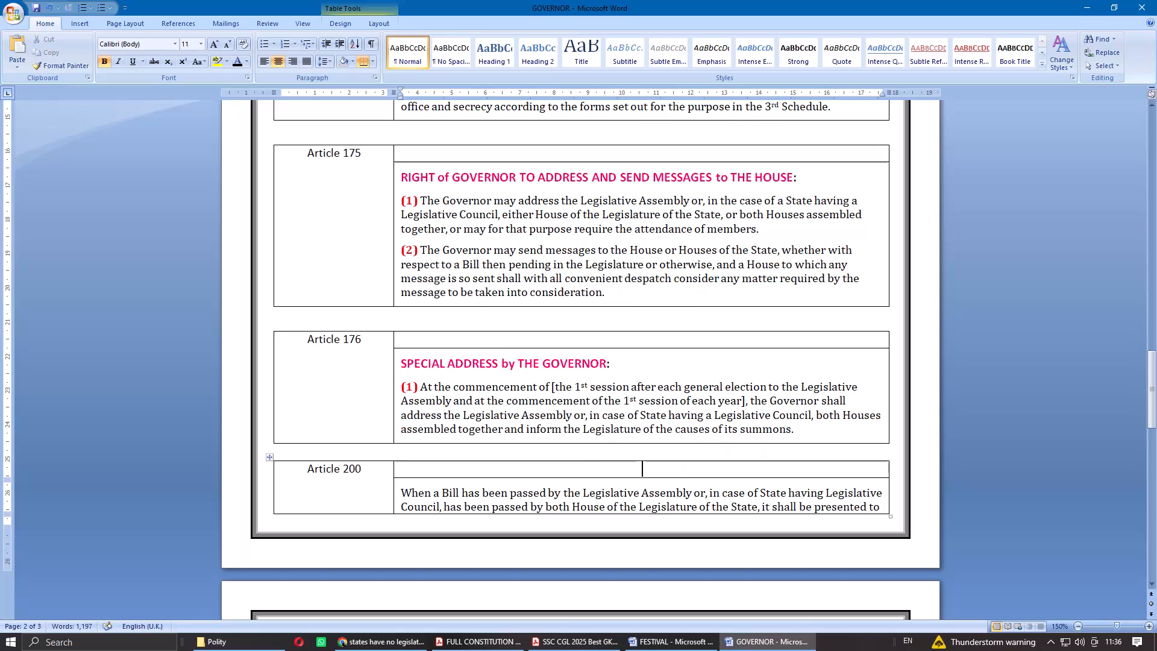
pyautogui.click(401, 491)
pyautogui.hotkey('ctrl', 'v')
pyautogui.scroll(-2, 563, 456)
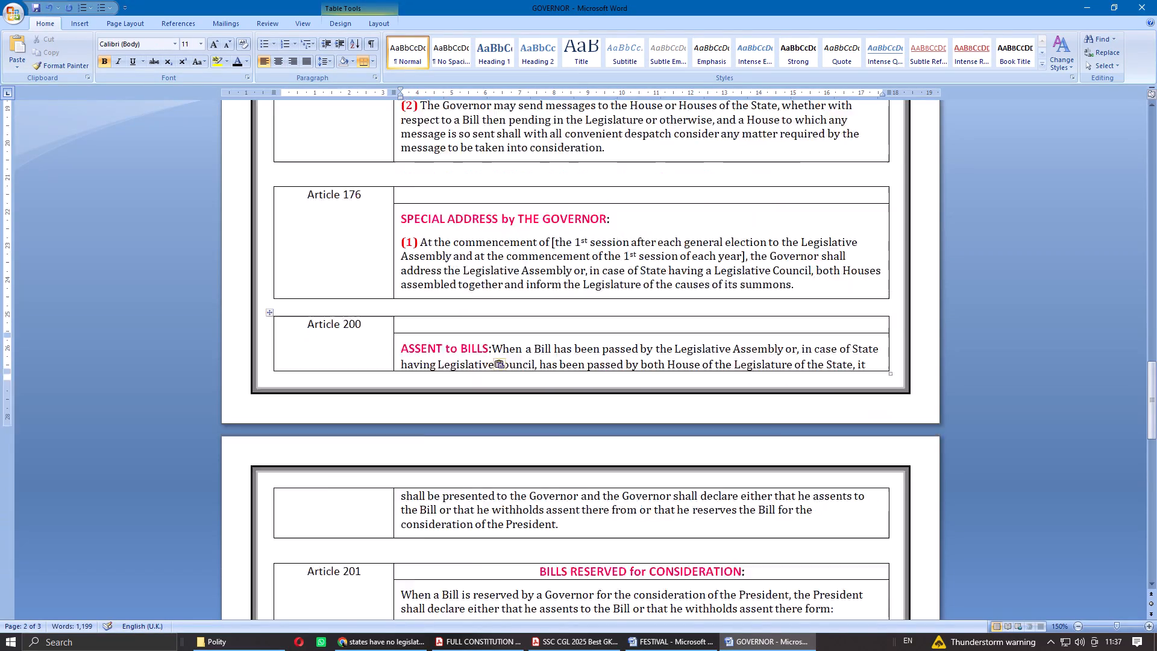
pyautogui.scroll(-2, 563, 456)
pyautogui.press('space')
# Move the Article 201 heading BILLS RESERVED for CONSIDERATION: inline before its body text, followed by a space.
pyautogui.moveTo(754, 424); pyautogui.dragTo(557, 424)
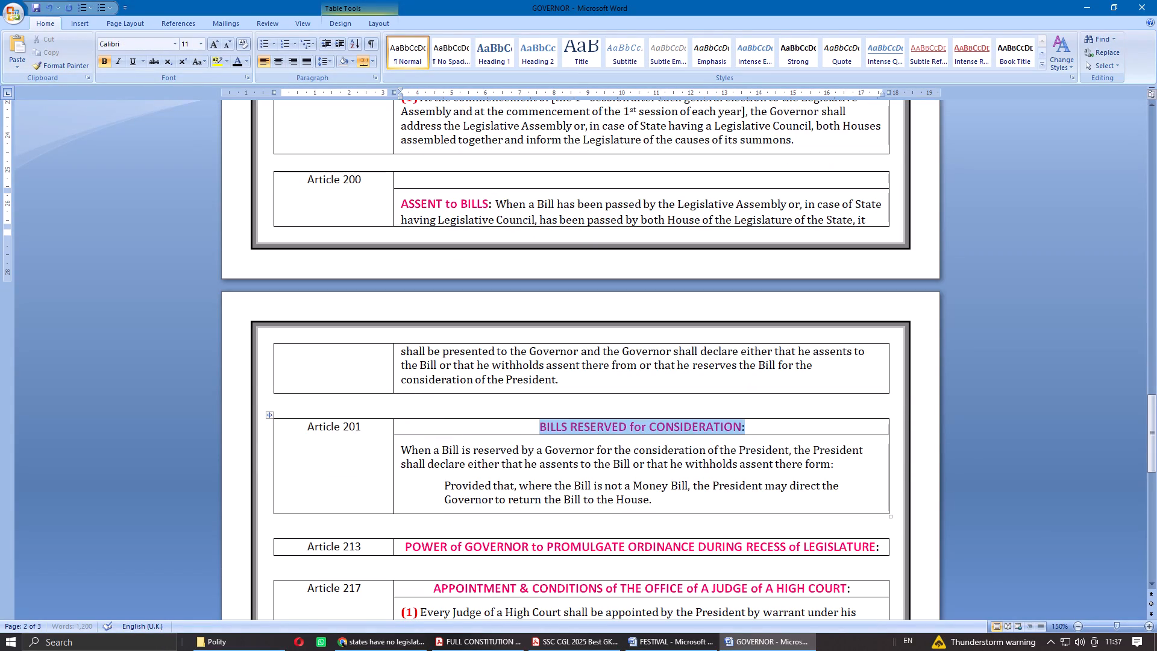
pyautogui.moveTo(557, 424); pyautogui.dragTo(556, 424)
pyautogui.hotkey('ctrl', 'x')
pyautogui.click(404, 449)
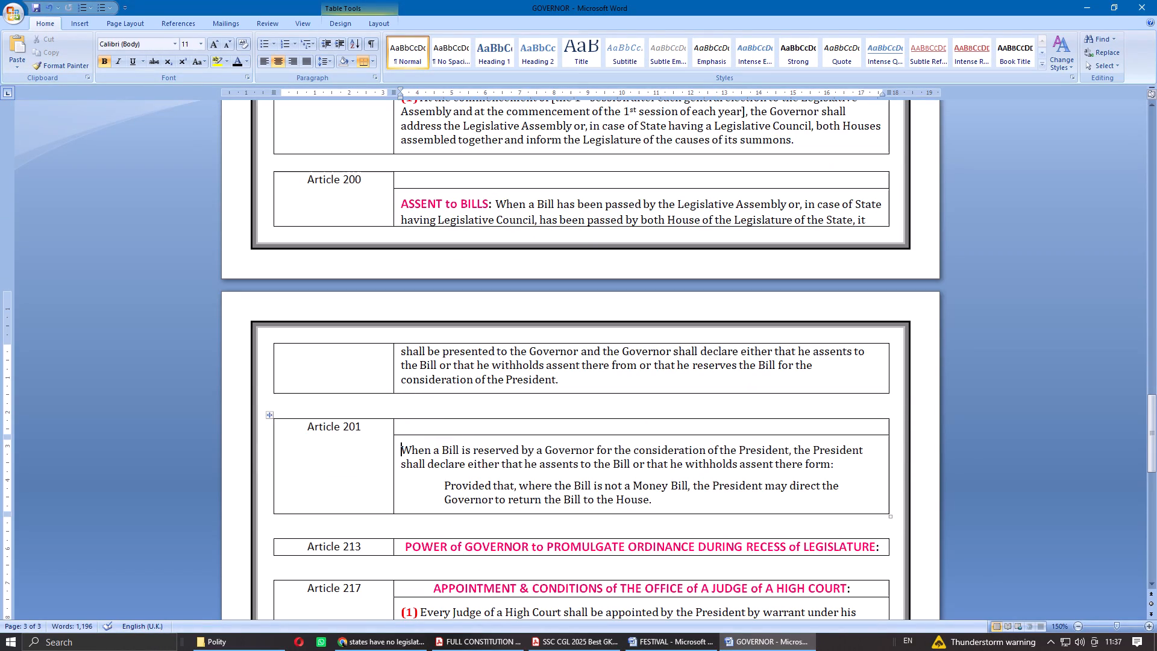
pyautogui.hotkey('ctrl', 'space')
pyautogui.hotkey('ctrl', 'v')
pyautogui.press('space')
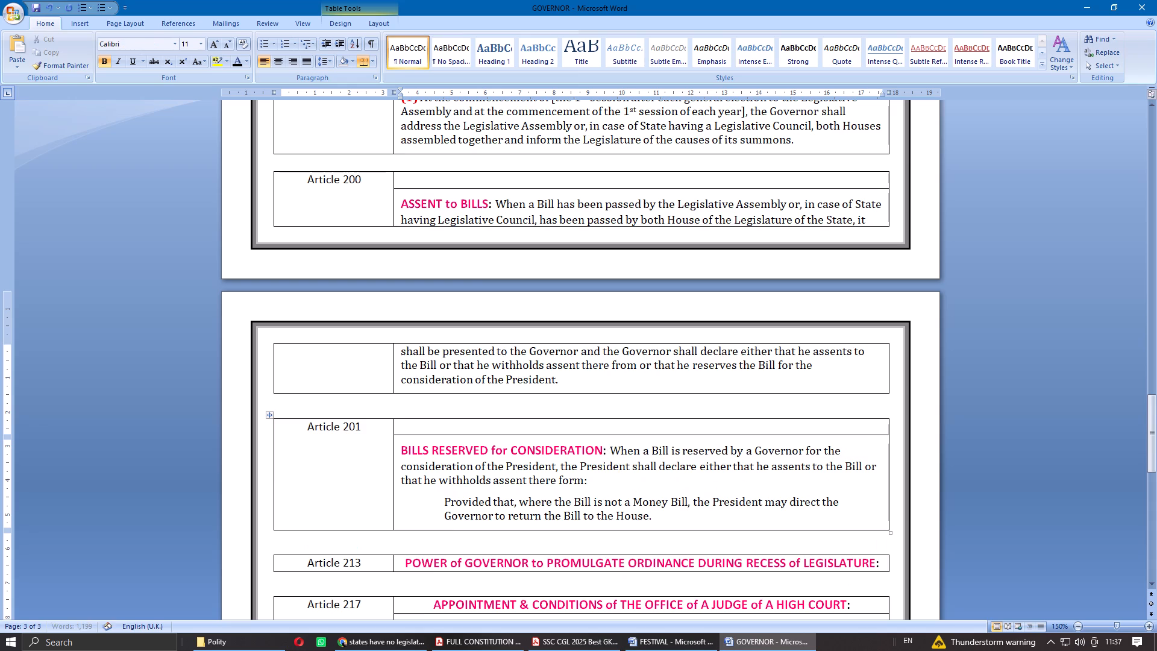
# Move the Article 217 heading about a High Court judge's appointment and conditions into the body cell, on its own line above clause (1).
pyautogui.scroll(-2, 584, 462)
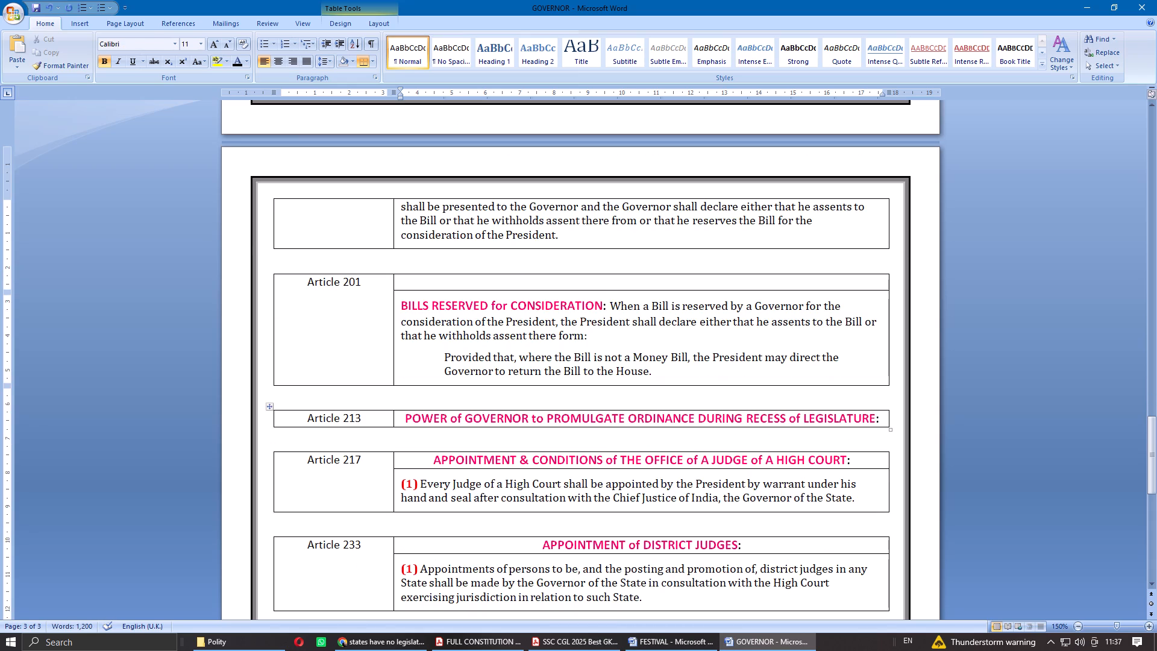
pyautogui.moveTo(864, 458); pyautogui.dragTo(476, 466)
pyautogui.hotkey('ctrl', 'x')
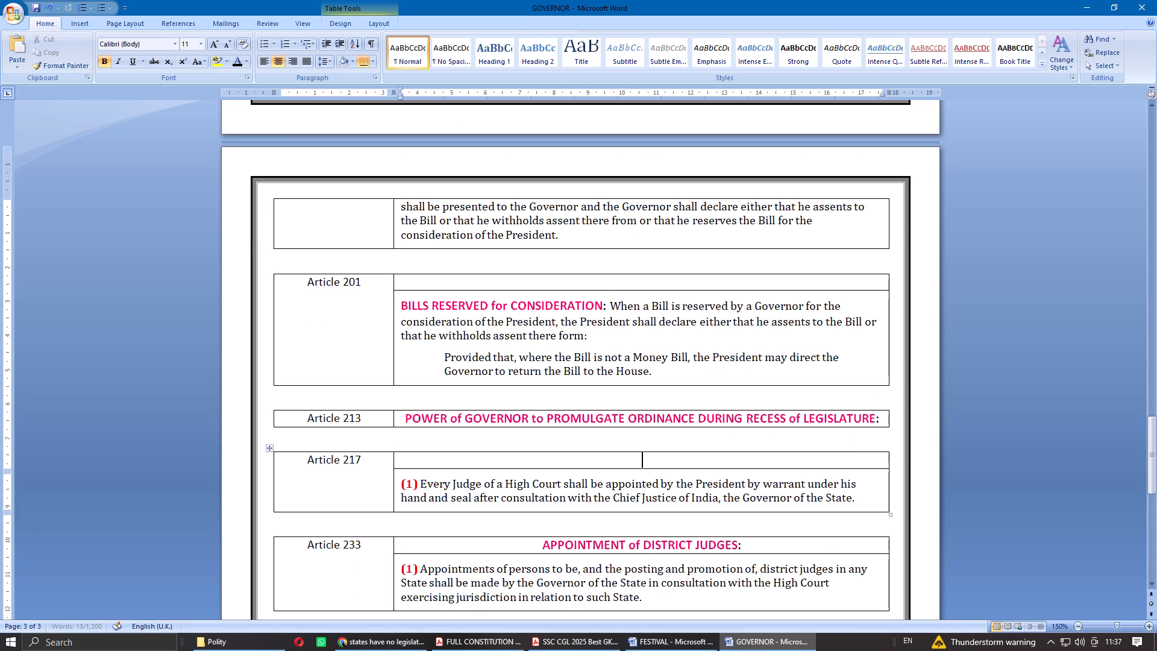
pyautogui.click(400, 483)
pyautogui.doubleClick(400, 483)
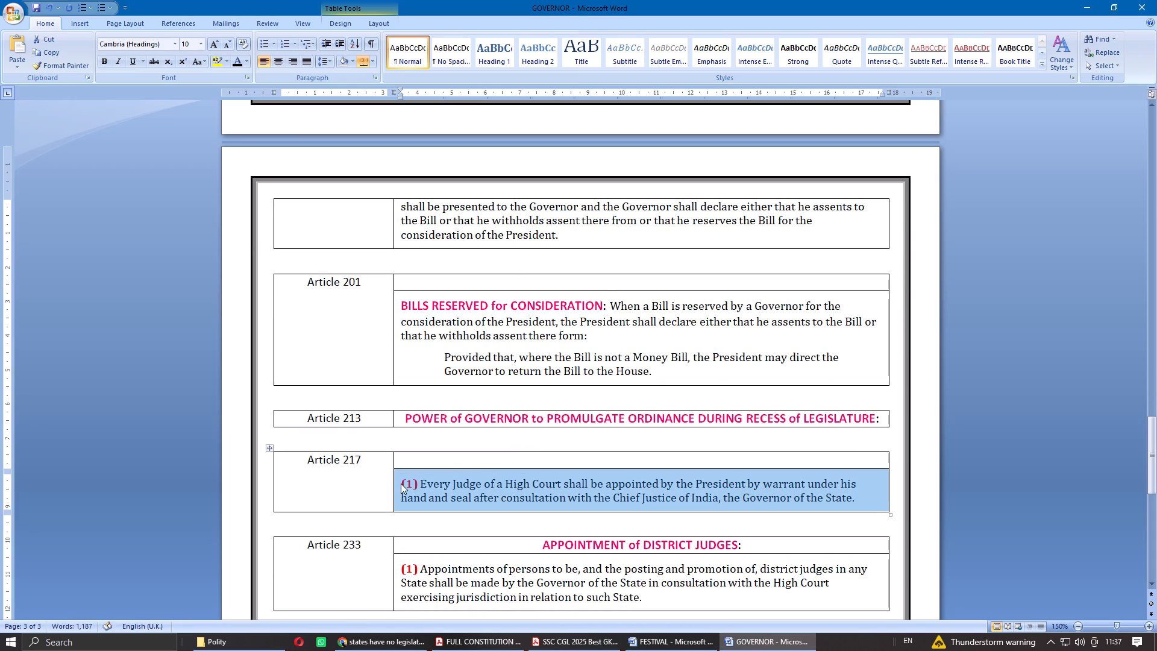
pyautogui.hotkey('ctrl', 'v')
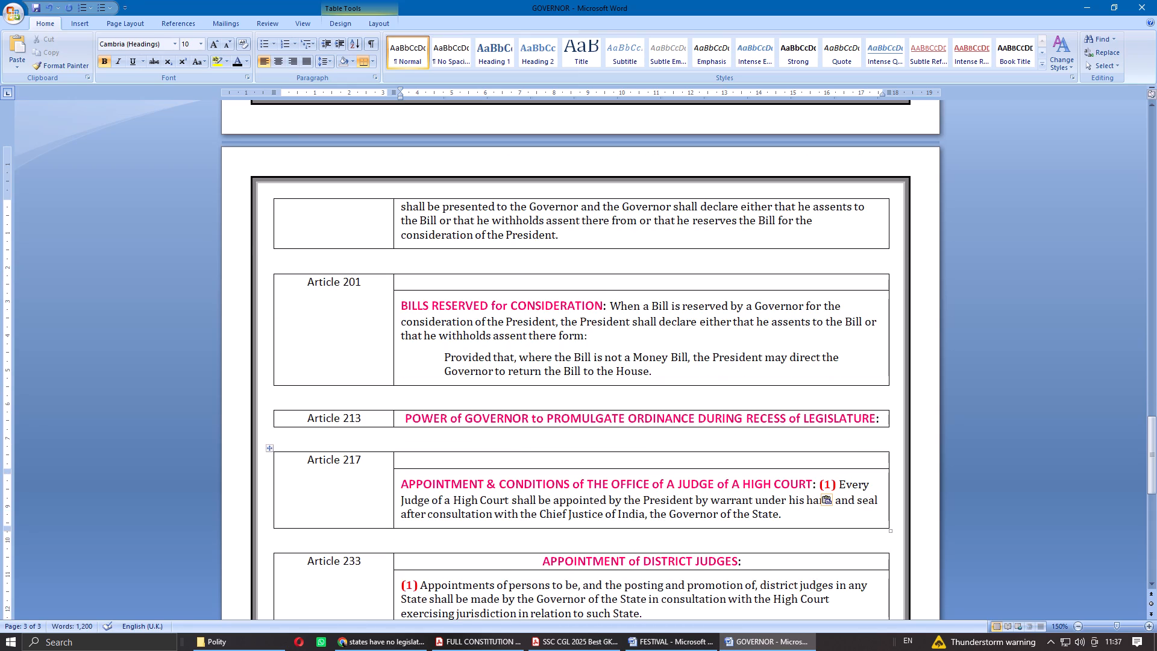
pyautogui.press('BackSpace')
pyautogui.press('Return')
# Move the Article 233 heading APPOINTMENT of DISTRICT JUDGES: into the body cell, on its own line above clause (1).
pyautogui.scroll(-2, 694, 482)
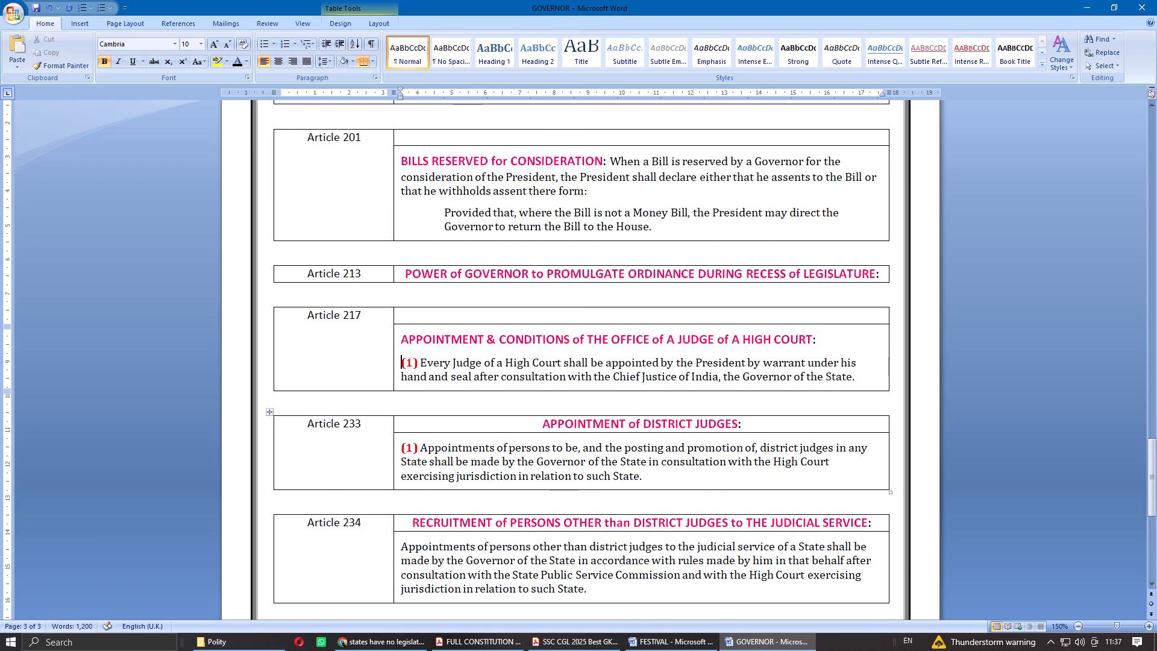
pyautogui.moveTo(756, 423); pyautogui.dragTo(586, 425)
pyautogui.hotkey('ctrl', 'x')
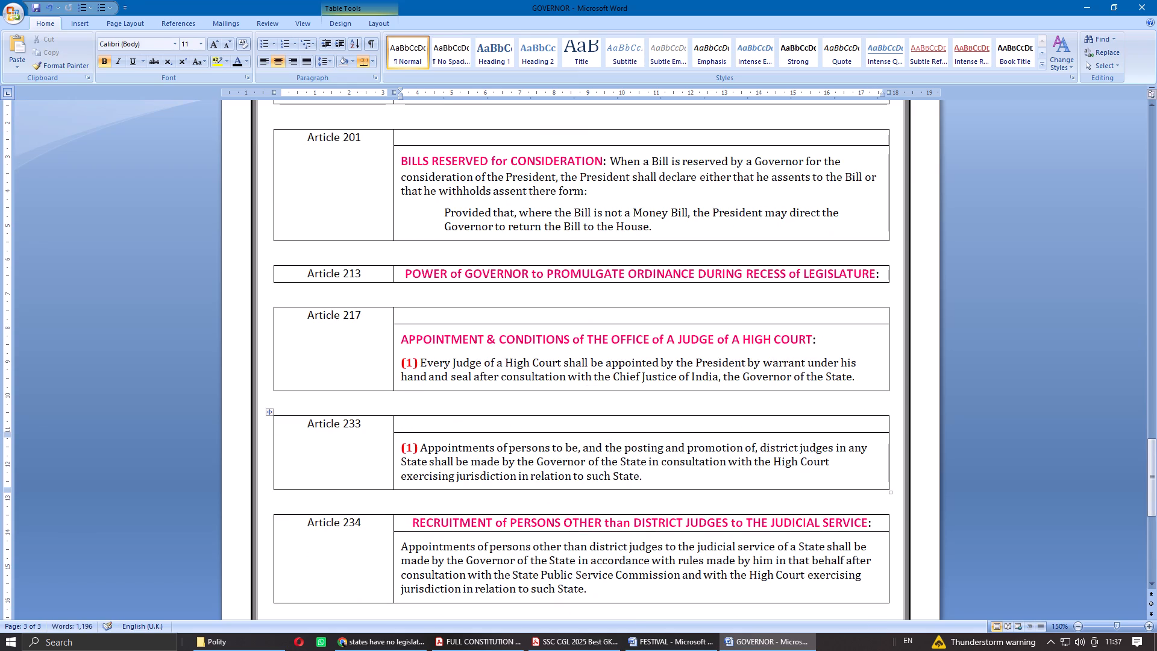
pyautogui.doubleClick(404, 449)
pyautogui.hotkey('ctrl', 'v')
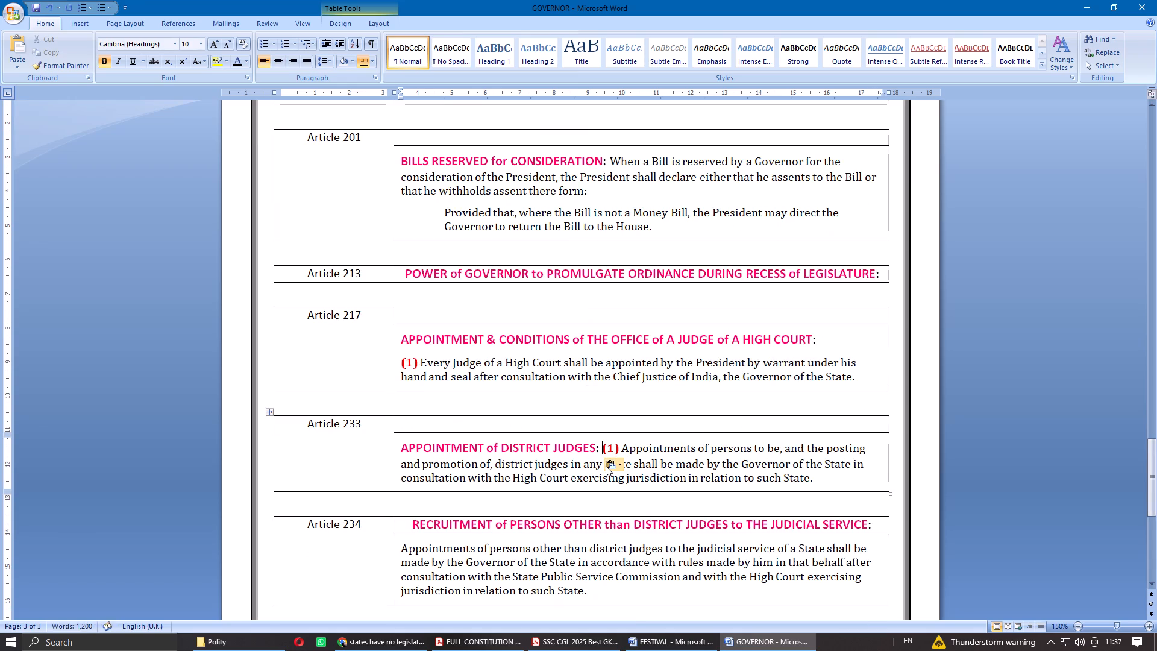
pyautogui.press('BackSpace')
pyautogui.press('Return')
# Move the Article 234 heading RECRUITMENT of PERSONS OTHER than DISTRICT JUDGES to THE JUDICIAL SERVICE: inline before its body text, followed by a space.
pyautogui.scroll(-1, 617, 466)
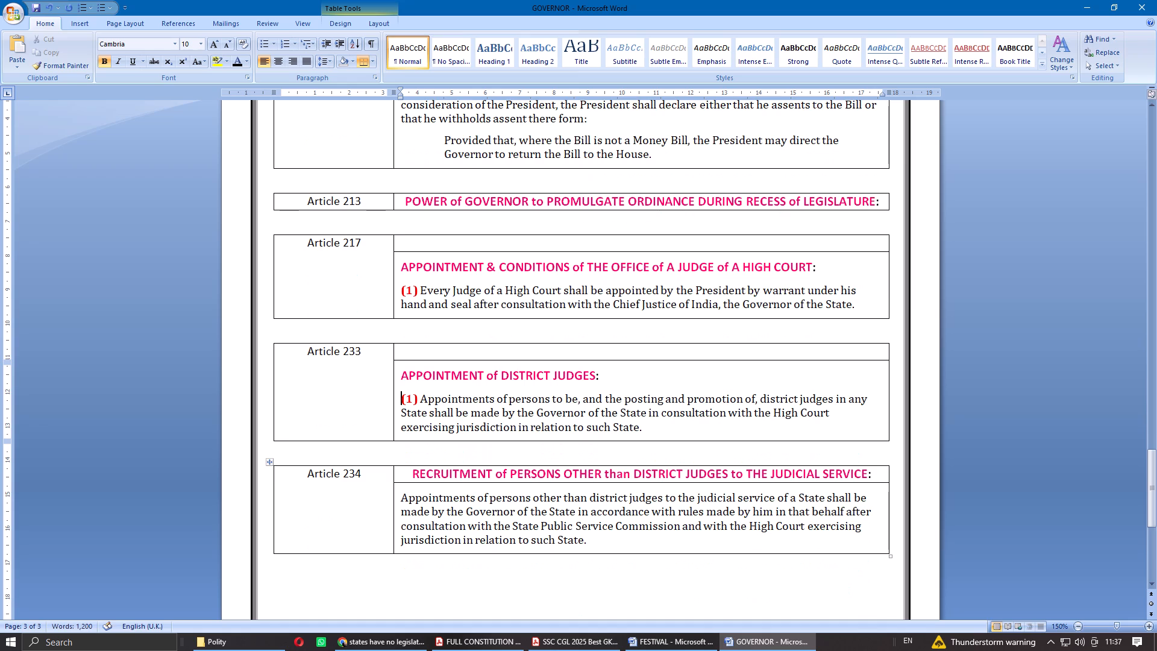
pyautogui.moveTo(877, 478); pyautogui.dragTo(447, 467)
pyautogui.hotkey('ctrl', 'x')
pyautogui.doubleClick(406, 497)
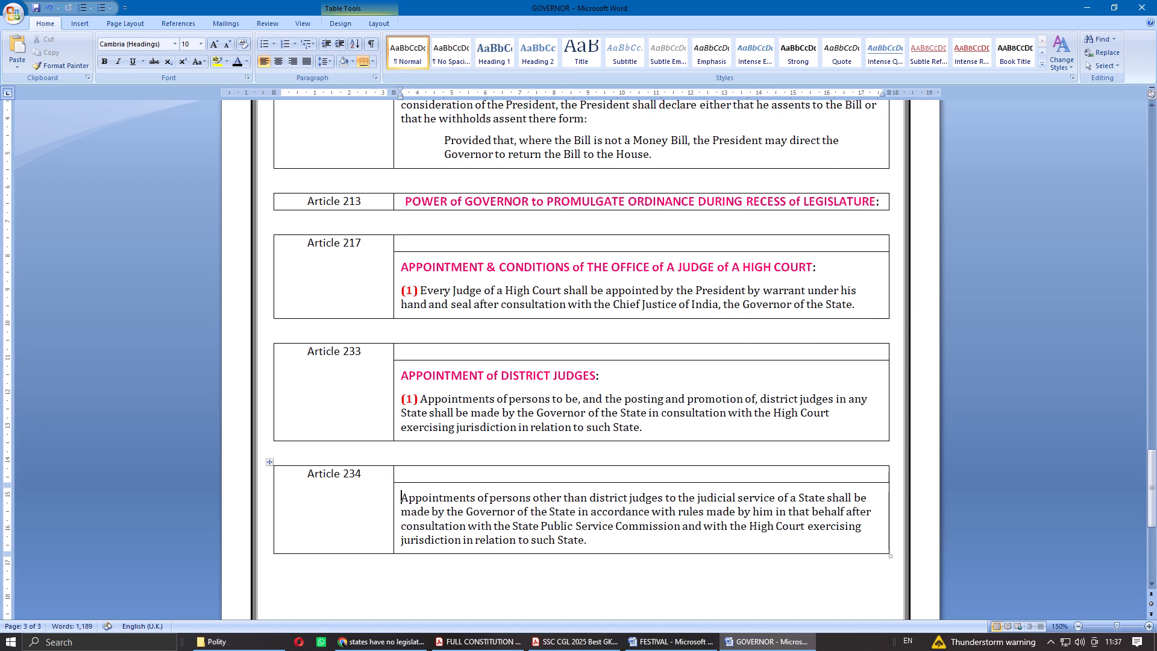
pyautogui.hotkey('ctrl', 'v')
pyautogui.press('space')
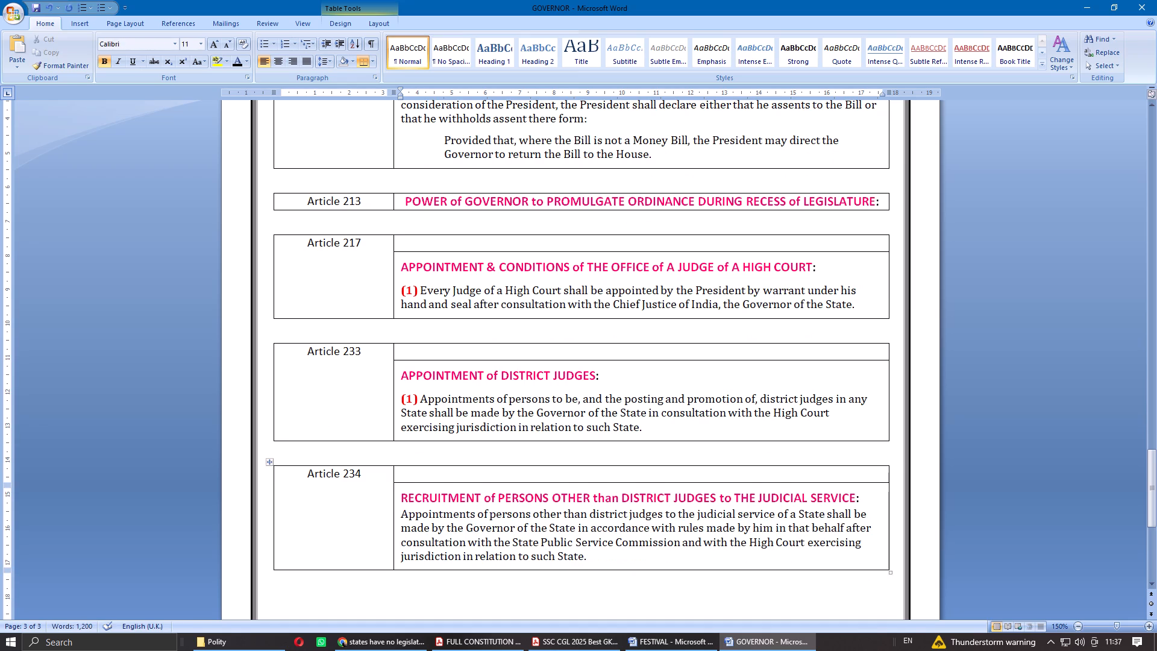
# Delete the empty heading row of the Article 234 table, cutting the Article 234 label and pasting it back beside the body cell.
pyautogui.moveTo(374, 476); pyautogui.dragTo(313, 475)
pyautogui.hotkey('ctrl', 'x')
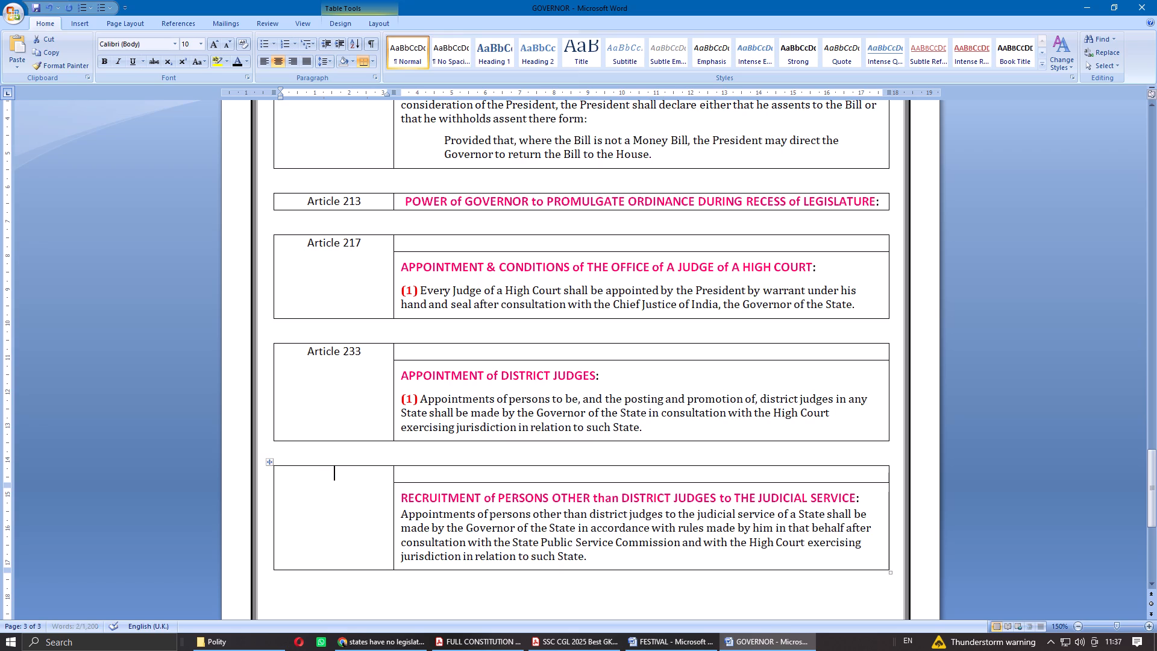
pyautogui.rightClick(499, 475)
pyautogui.click(545, 299)
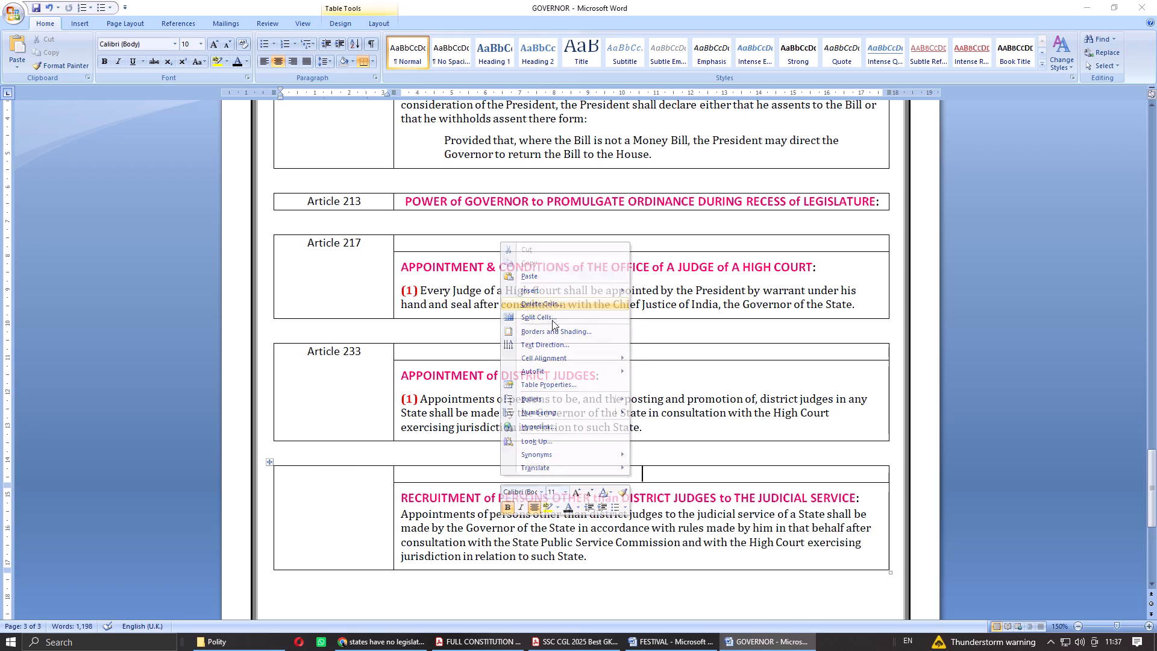
pyautogui.click(573, 312)
pyautogui.click(551, 341)
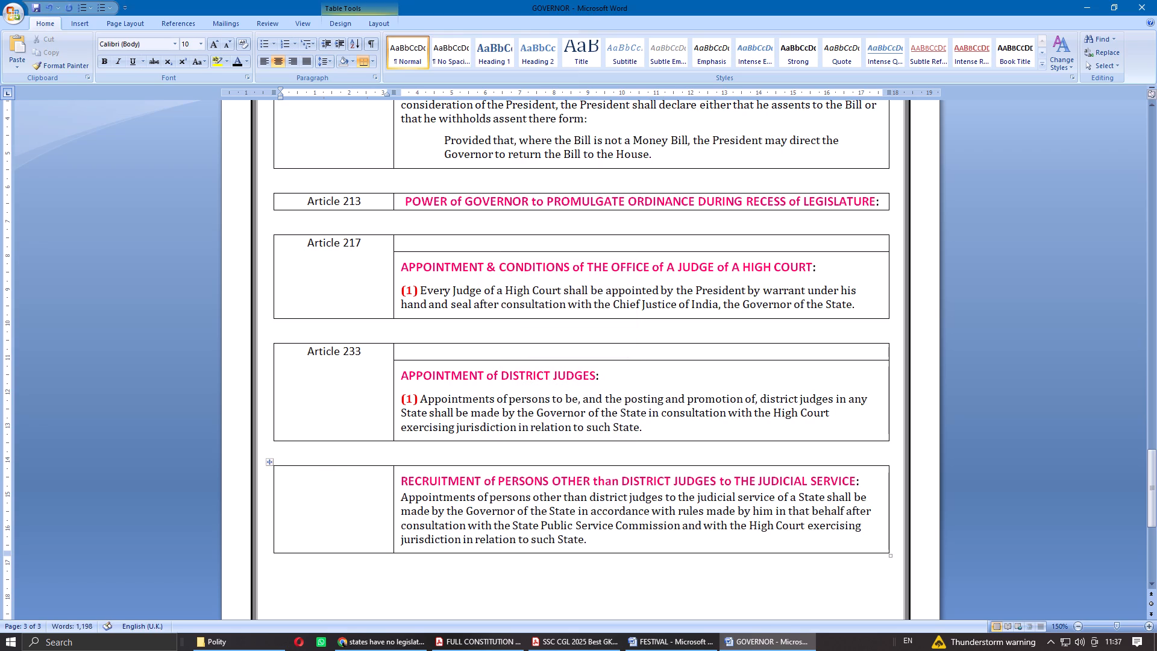
pyautogui.hotkey('ctrl', 'v')
# Delete the empty heading row of the Article 233 table while preserving its article label by cutting and pasting it back.
pyautogui.moveTo(375, 351); pyautogui.dragTo(313, 352)
pyautogui.hotkey('ctrl', 'x')
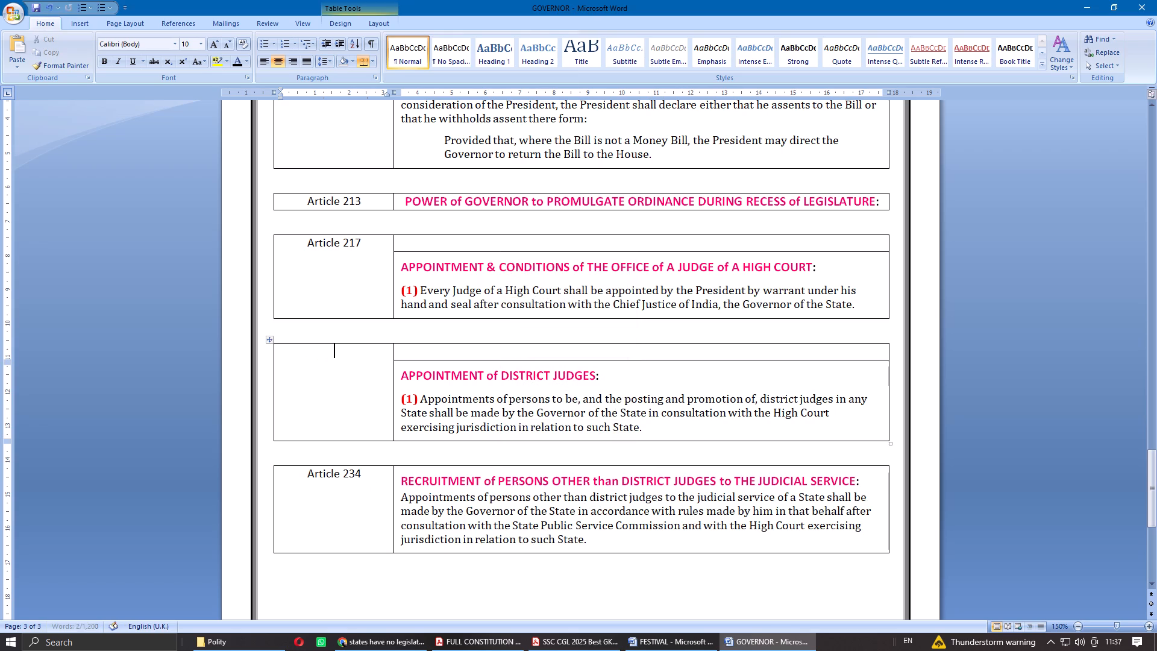
pyautogui.rightClick(515, 355)
pyautogui.click(555, 415)
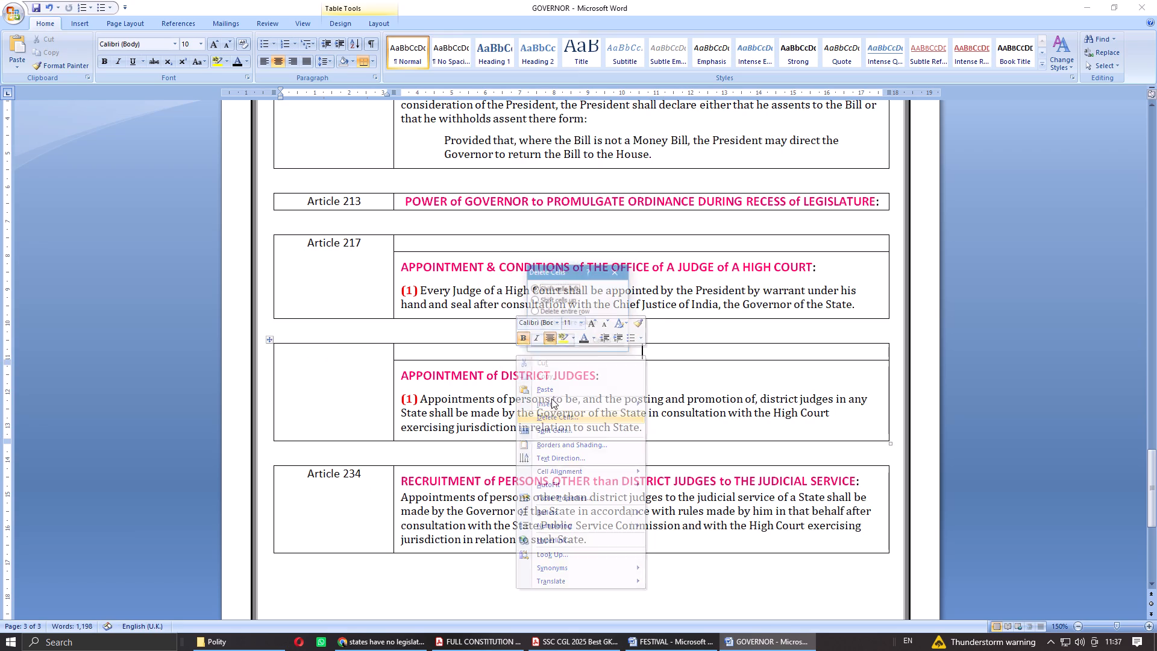
pyautogui.click(575, 313)
pyautogui.click(548, 346)
pyautogui.hotkey('ctrl', 'v')
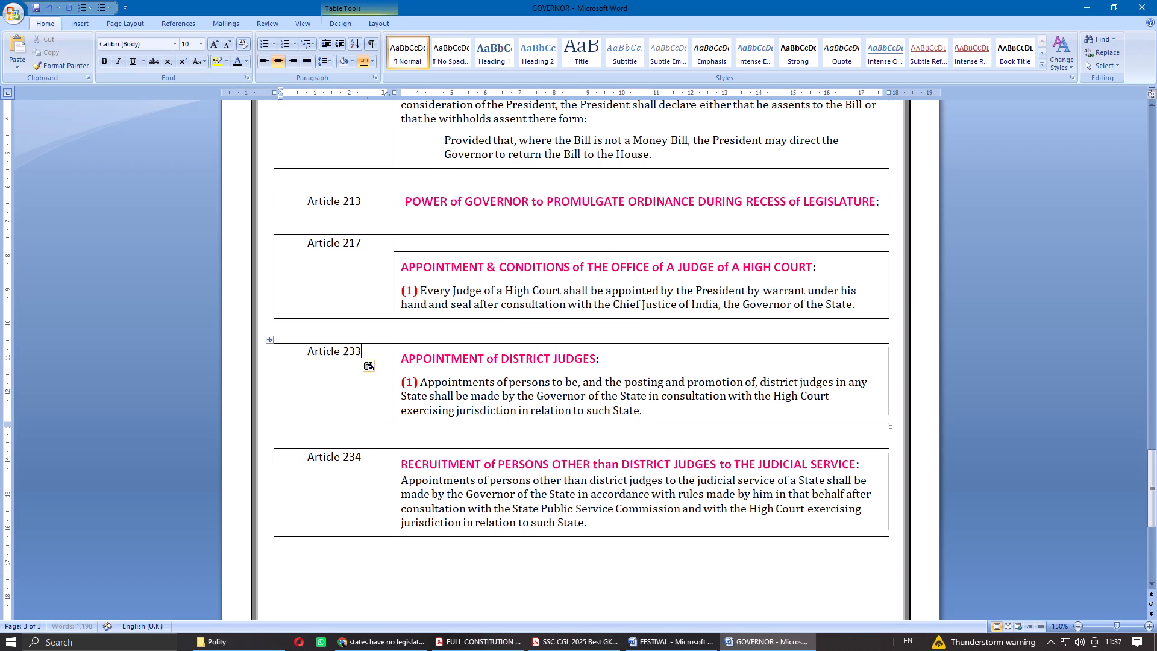
# Delete the empty heading row of the Article 217 table while preserving its article label by cutting and pasting it back.
pyautogui.scroll(2, 541, 361)
pyautogui.moveTo(373, 385); pyautogui.dragTo(303, 385)
pyautogui.hotkey('ctrl', 'x')
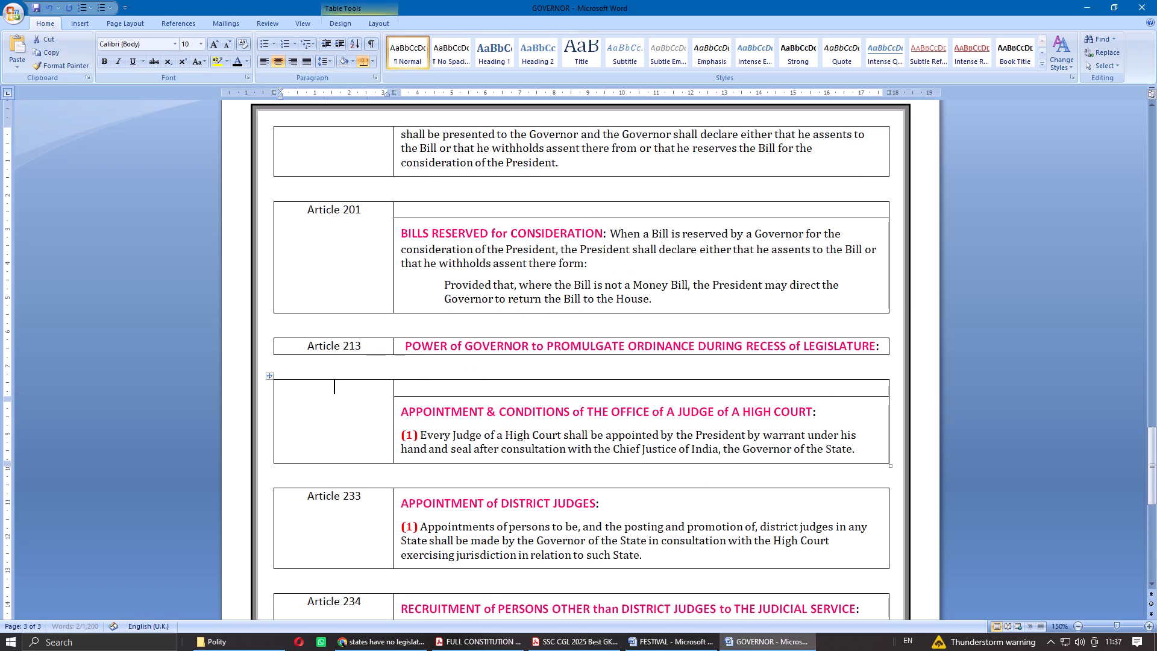
pyautogui.rightClick(490, 385)
pyautogui.click(536, 446)
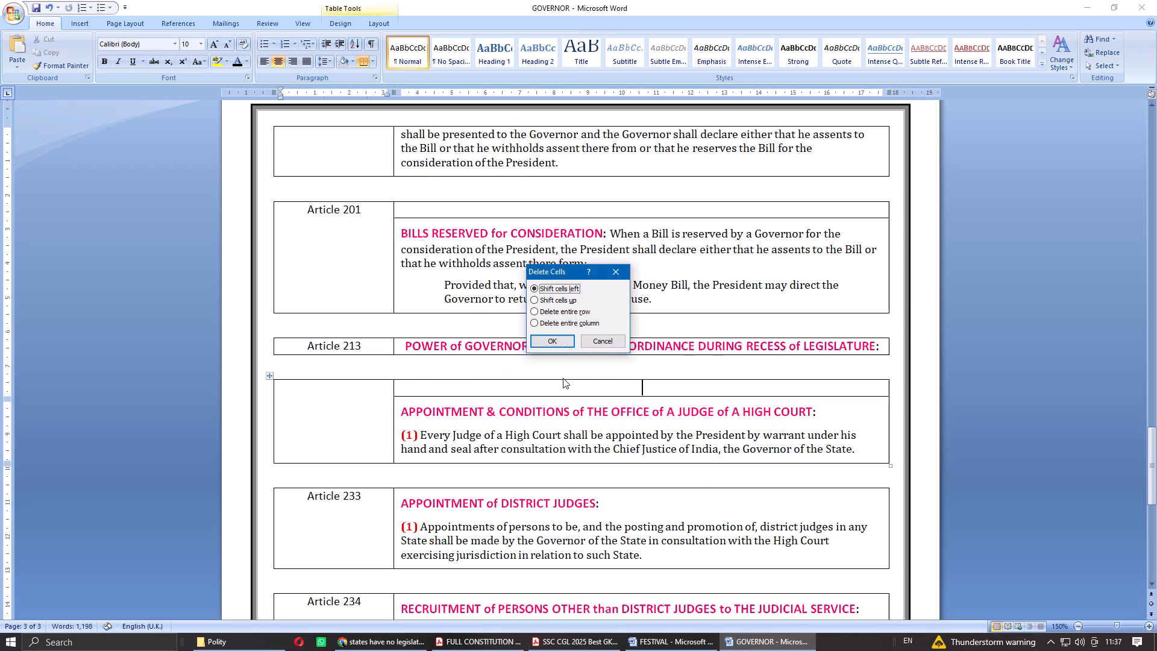
pyautogui.click(568, 311)
pyautogui.click(563, 338)
pyautogui.hotkey('ctrl', 'v')
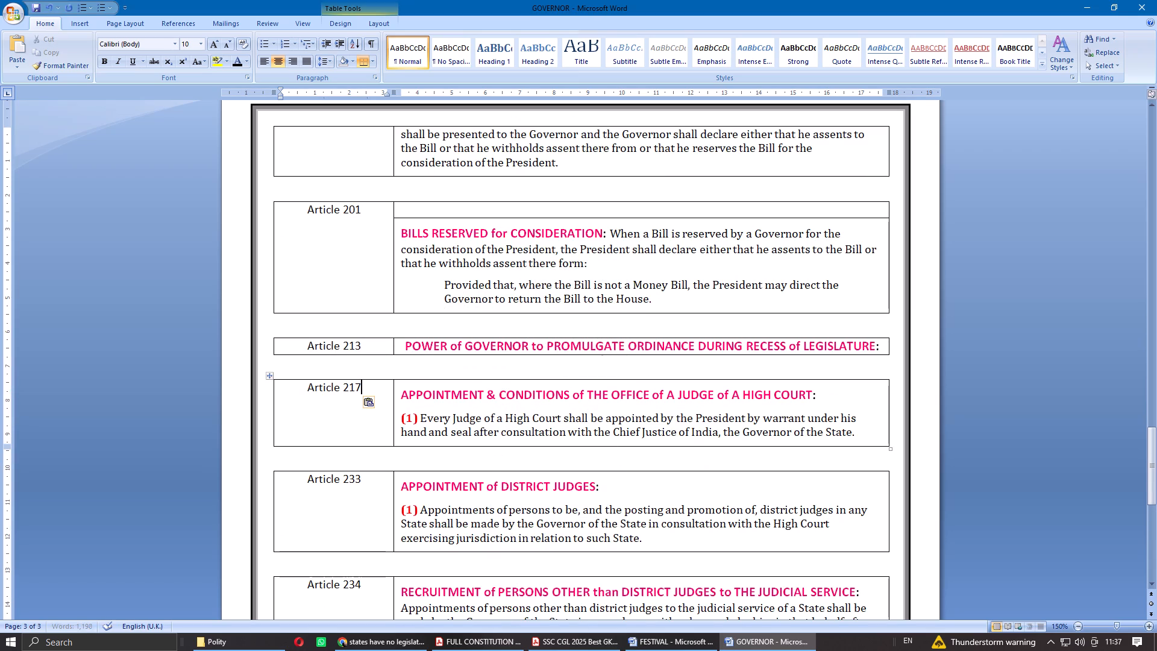
# Delete the empty heading row above BILLS RESERVED for CONSIDERATION and restore the cut Article 201 label beside the body cell.
pyautogui.scroll(2, 412, 338)
pyautogui.moveTo(374, 353); pyautogui.dragTo(315, 356)
pyautogui.hotkey('ctrl', 'x')
pyautogui.rightClick(510, 356)
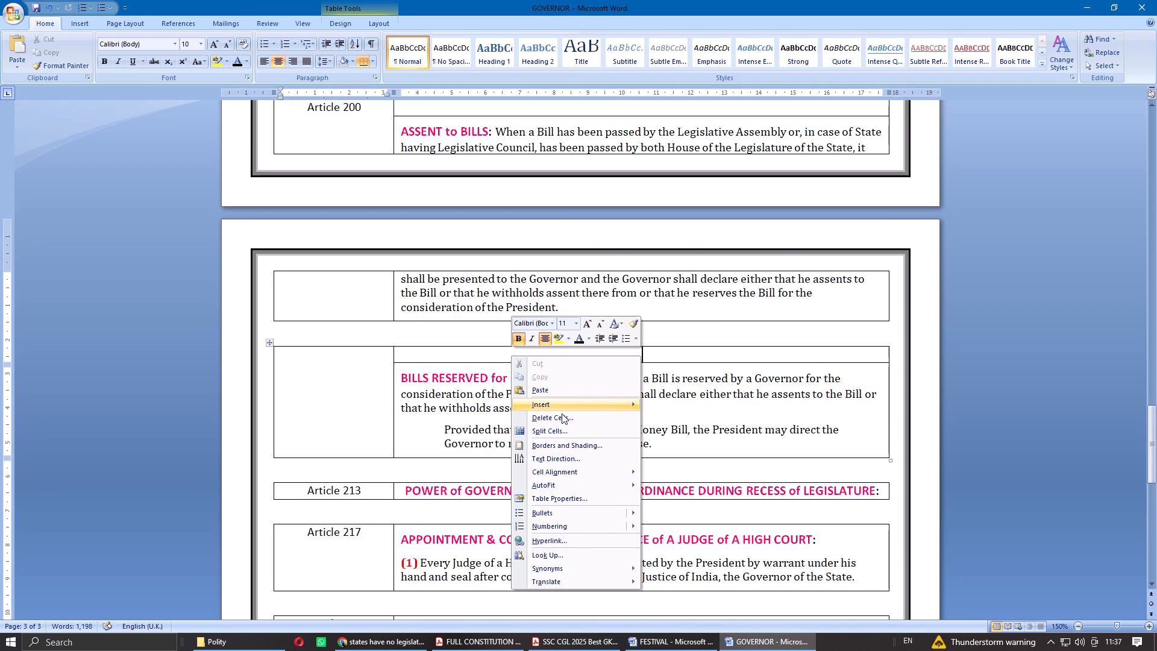
pyautogui.click(562, 414)
pyautogui.click(552, 312)
pyautogui.click(551, 339)
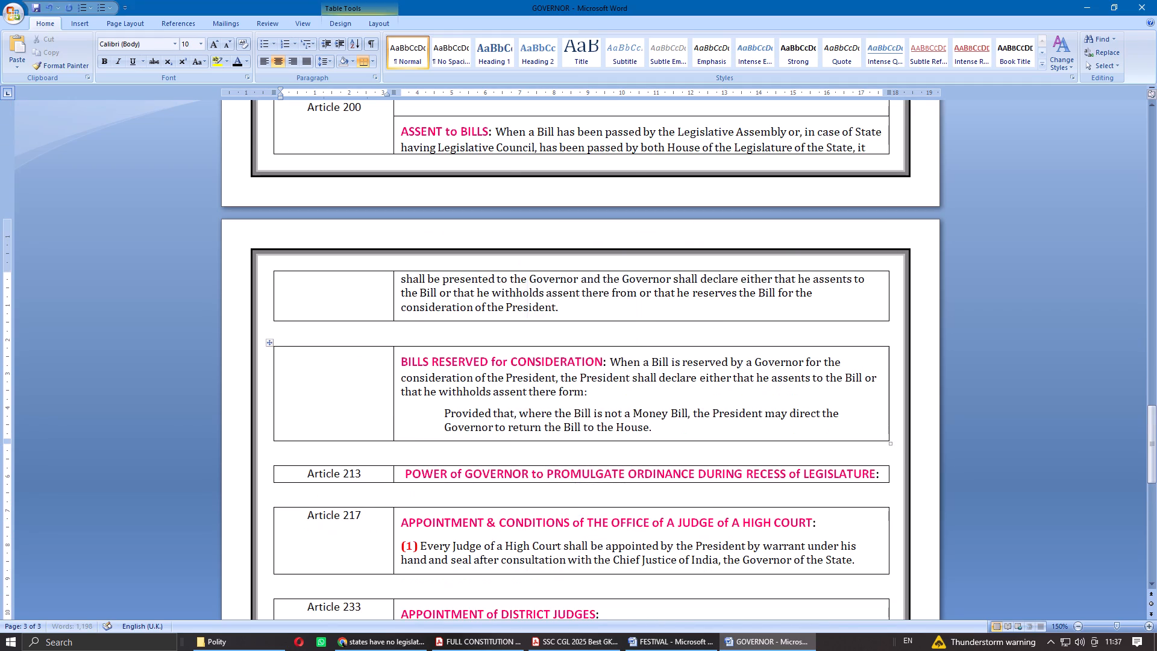
pyautogui.hotkey('ctrl', 'v')
# Delete the empty heading row above ASSENT to BILLS and restore the cut Article 200 label beside the body cell.
pyautogui.scroll(3, 516, 388)
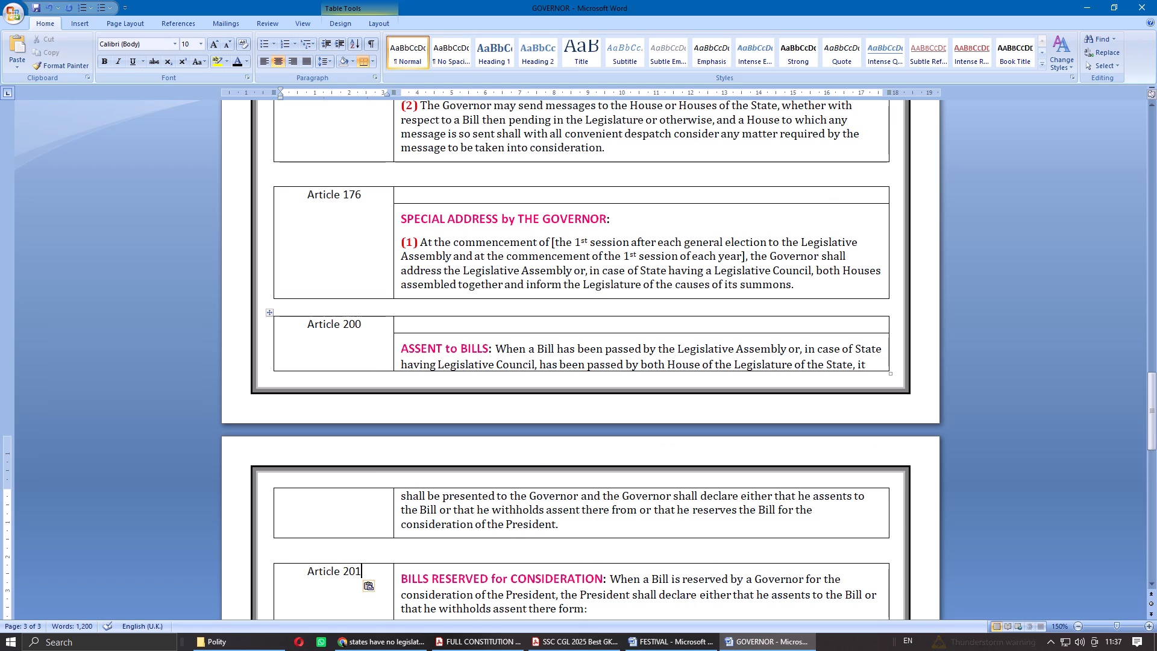
pyautogui.moveTo(369, 325); pyautogui.dragTo(302, 325)
pyautogui.hotkey('ctrl', 'x')
pyautogui.rightClick(489, 329)
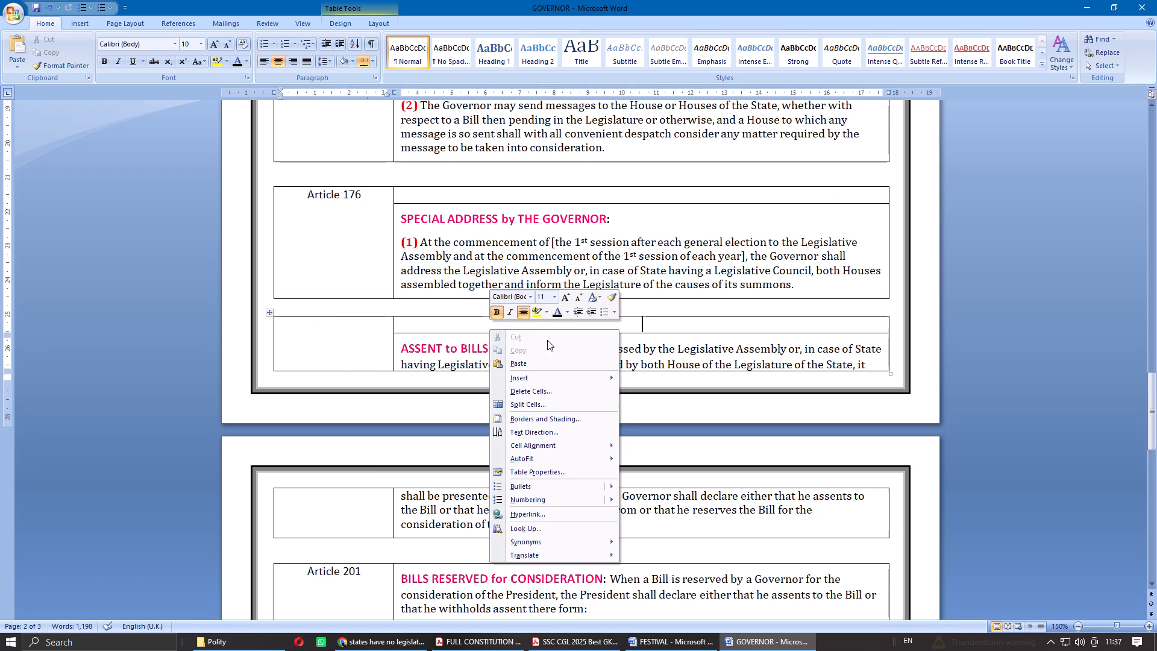
pyautogui.click(545, 388)
pyautogui.click(580, 312)
pyautogui.click(562, 339)
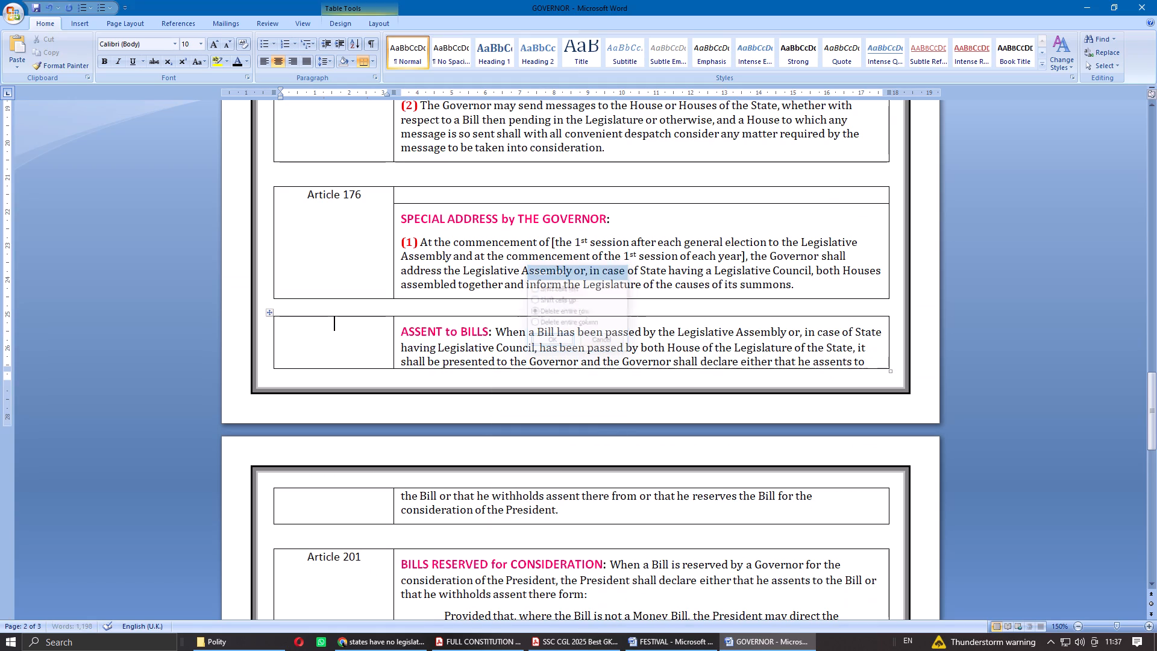
pyautogui.hotkey('ctrl', 'v')
# Delete the empty heading row above SPECIAL ADDRESS by THE GOVERNOR and restore the cut Article 176 label beside the body cell.
pyautogui.scroll(3, 521, 345)
pyautogui.moveTo(372, 412); pyautogui.dragTo(304, 413)
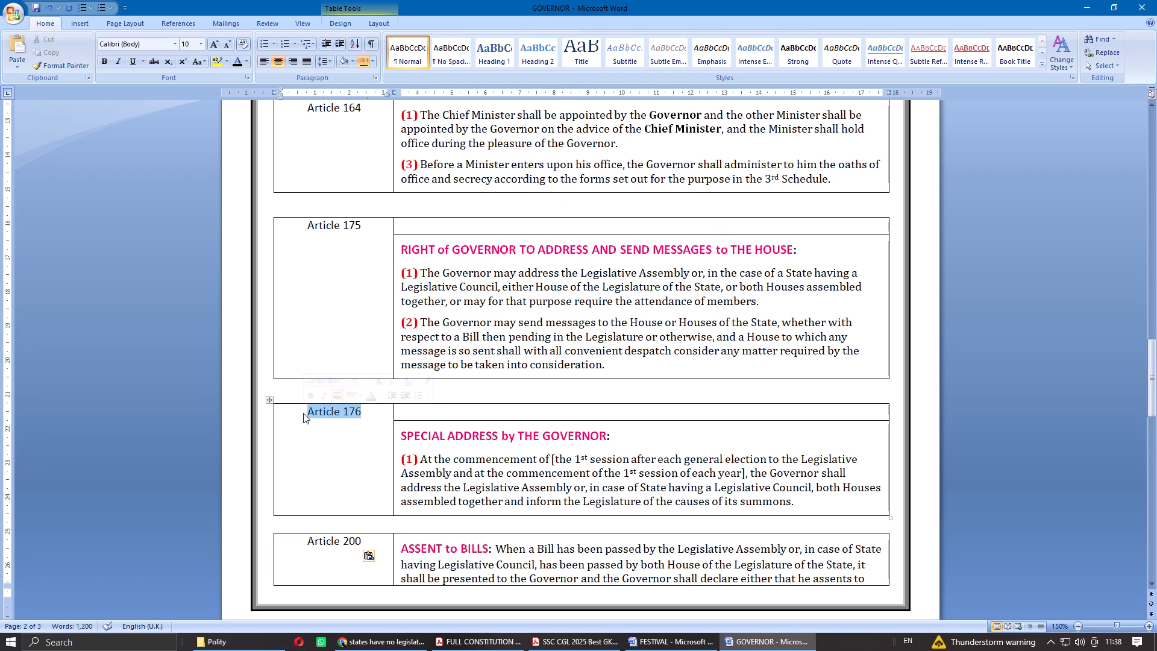
pyautogui.hotkey('ctrl', 'x')
pyautogui.rightClick(478, 410)
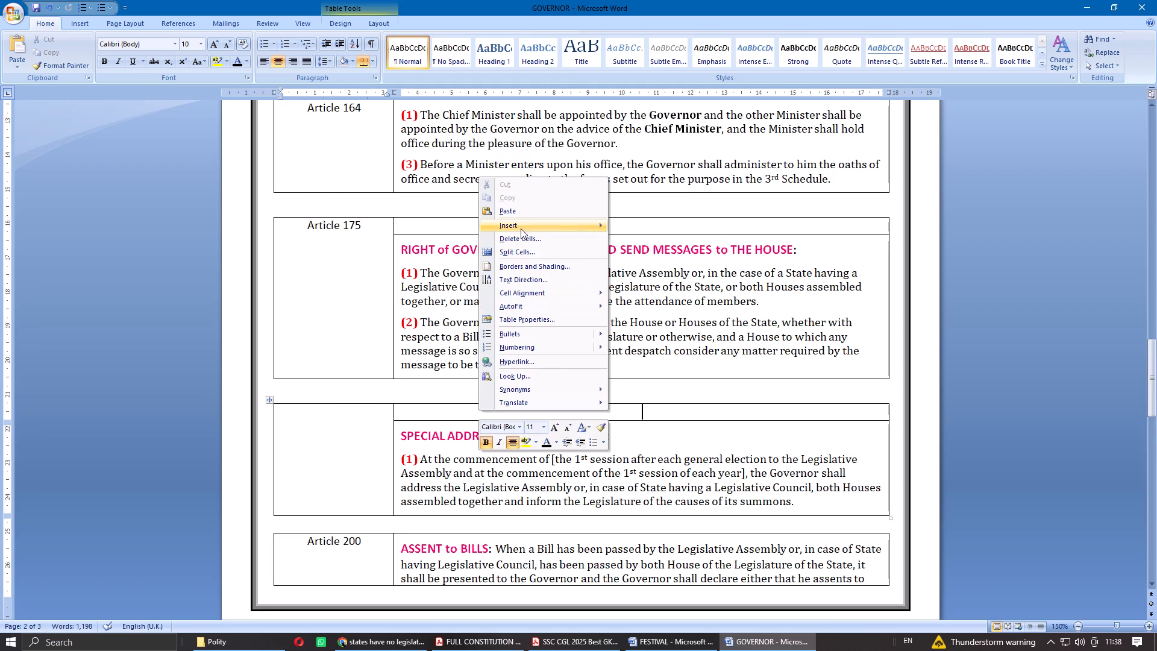
pyautogui.click(521, 237)
pyautogui.click(560, 309)
pyautogui.click(551, 338)
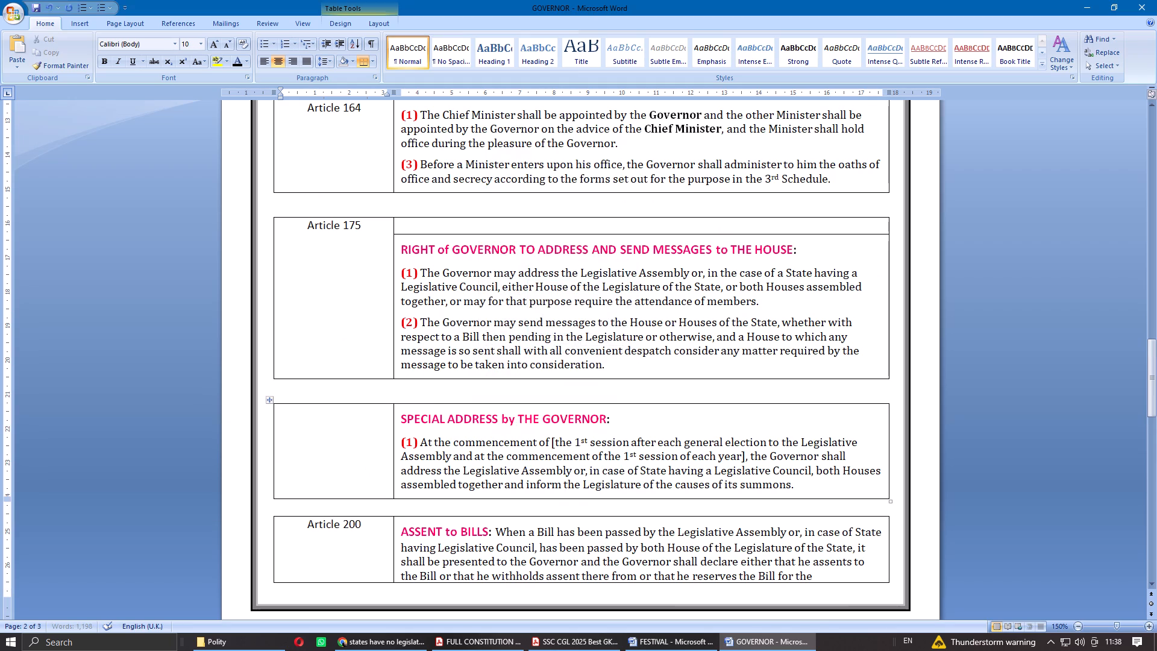
pyautogui.hotkey('ctrl', 'v')
# Delete the empty heading row of the Article 175 table and restore its cut article label beside the body cell.
pyautogui.scroll(1, 475, 422)
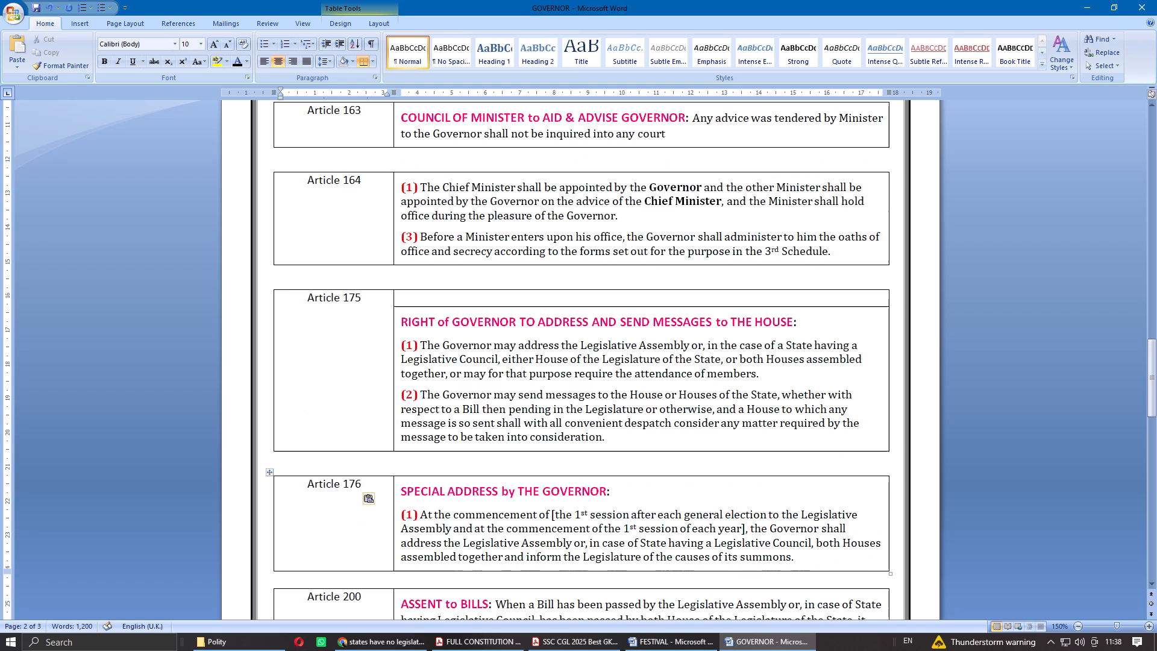
pyautogui.moveTo(380, 295); pyautogui.dragTo(308, 297)
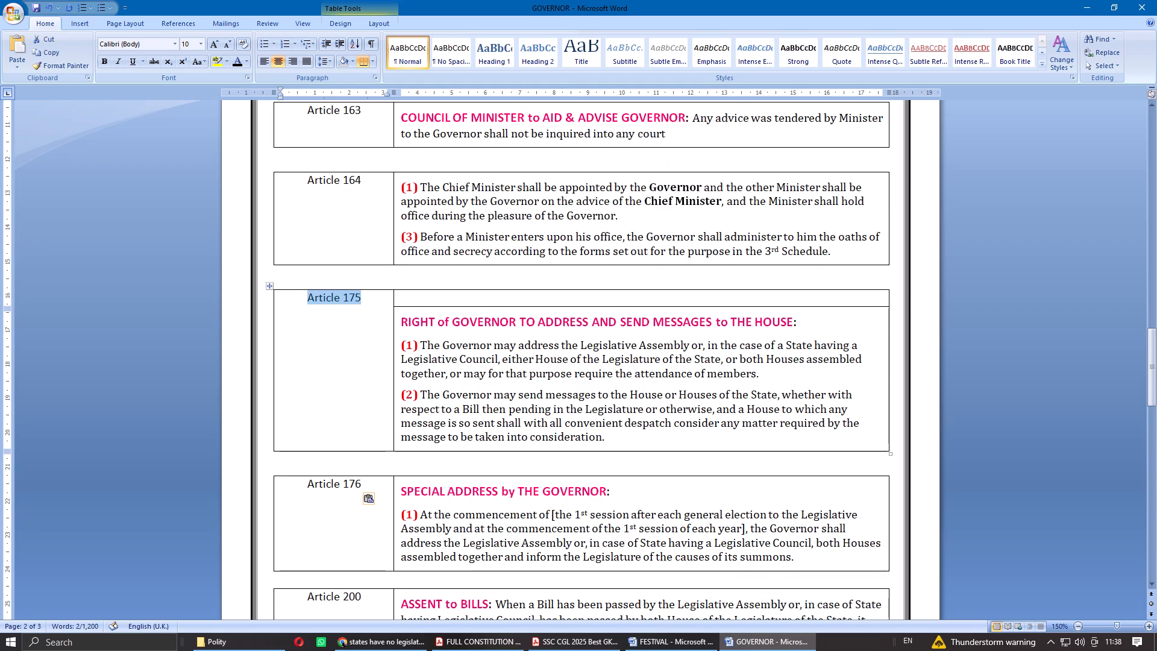
pyautogui.hotkey('ctrl', 'x')
pyautogui.rightClick(503, 298)
pyautogui.click(548, 363)
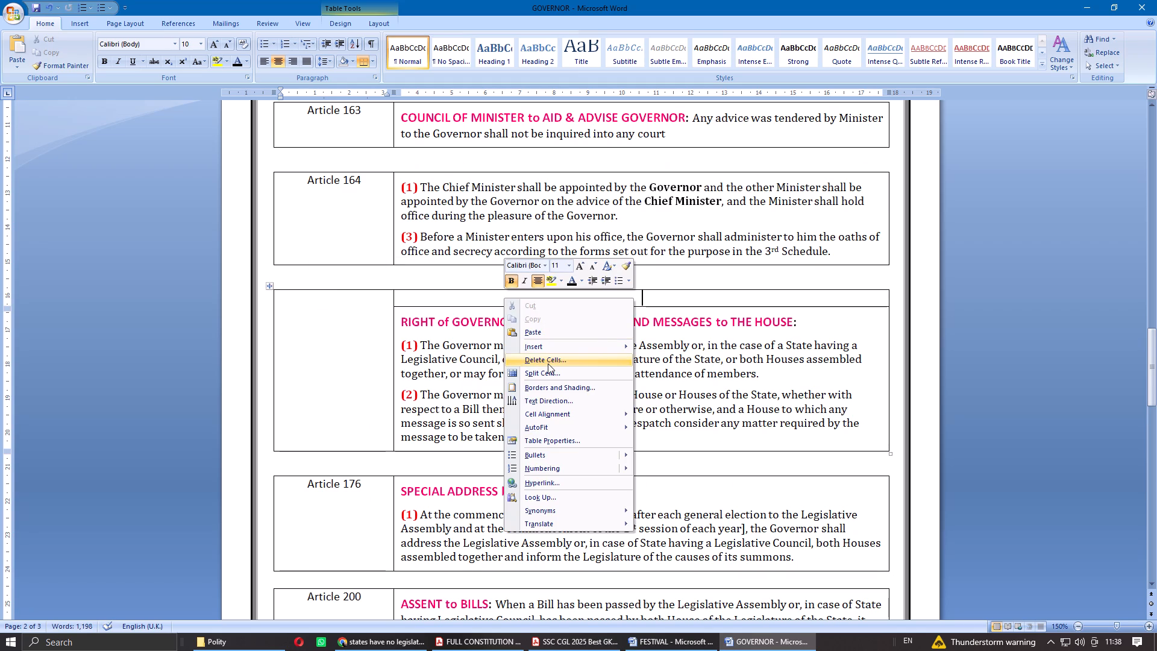
pyautogui.click(569, 306)
pyautogui.click(572, 309)
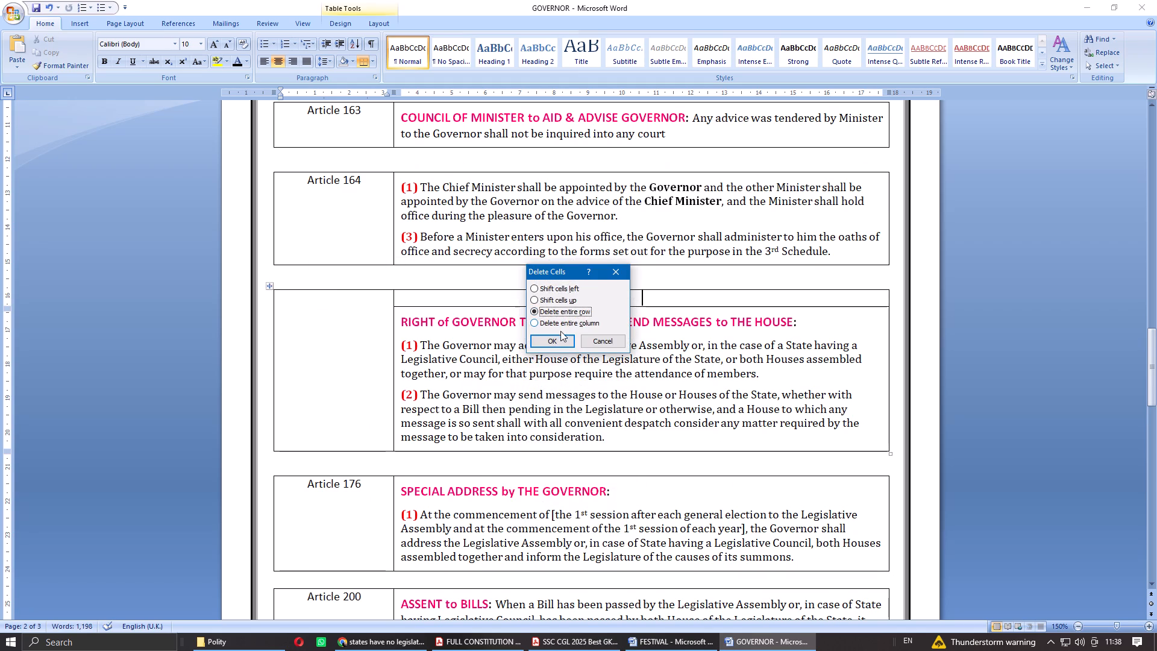
pyautogui.click(553, 338)
pyautogui.hotkey('ctrl', 'v')
# Review the article tables throughout the GOVERNOR document for leftover heading rows and consistent layout.
pyautogui.scroll(-3, 503, 352)
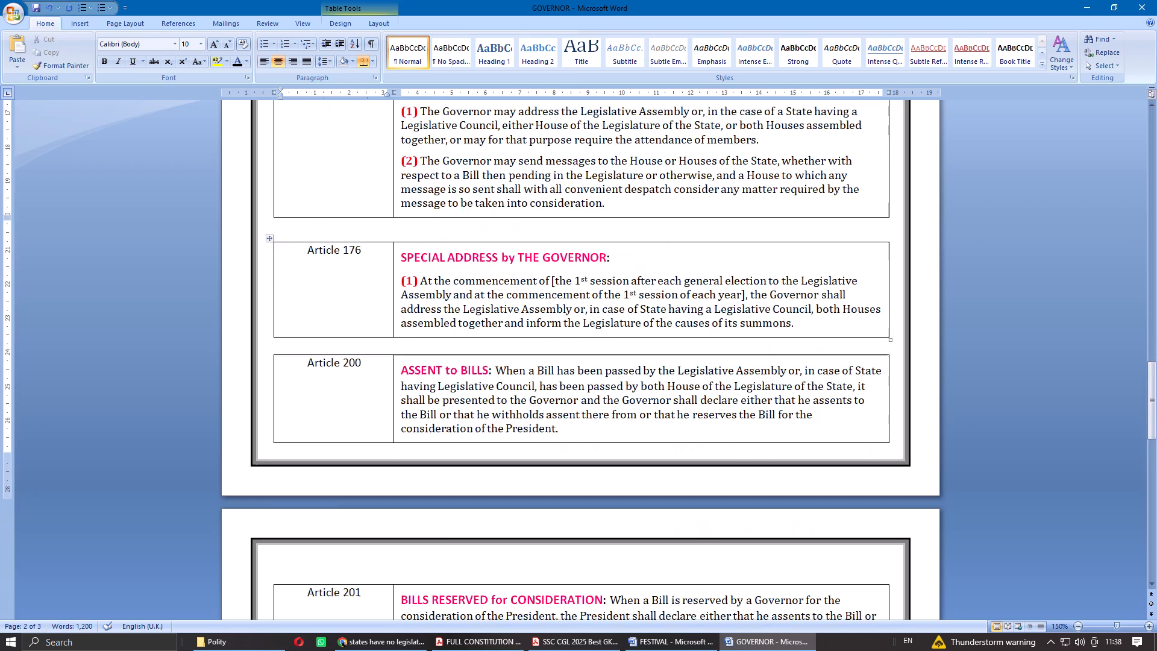
pyautogui.scroll(-8, 503, 352)
pyautogui.scroll(5, 503, 354)
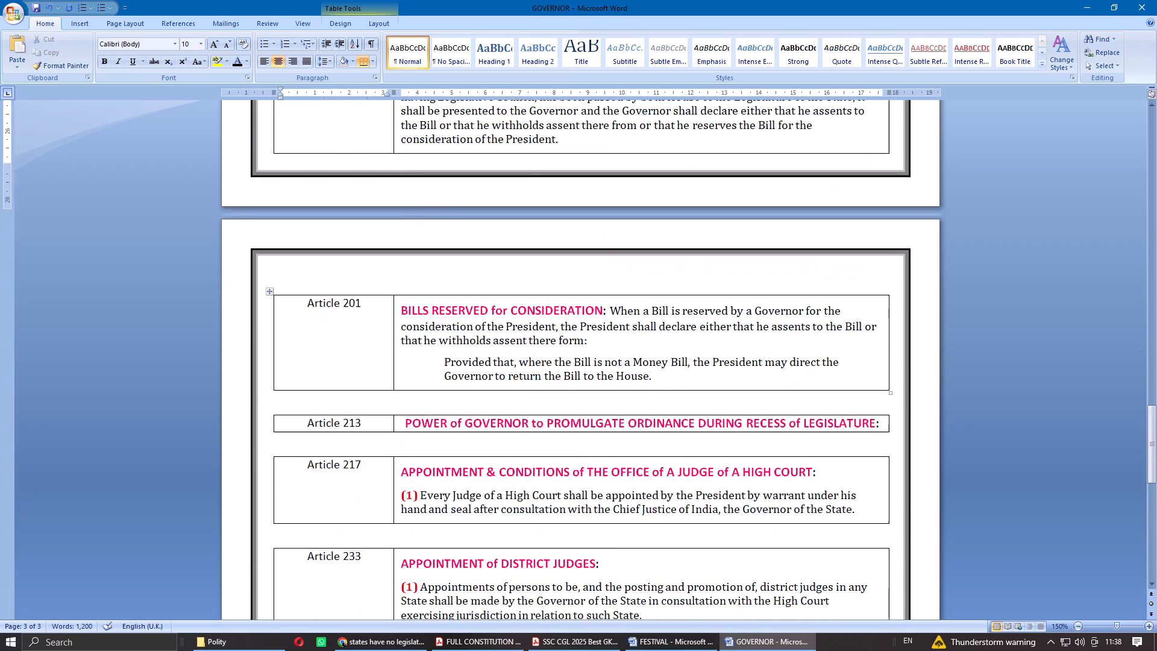
pyautogui.scroll(18, 503, 354)
pyautogui.scroll(8, 503, 354)
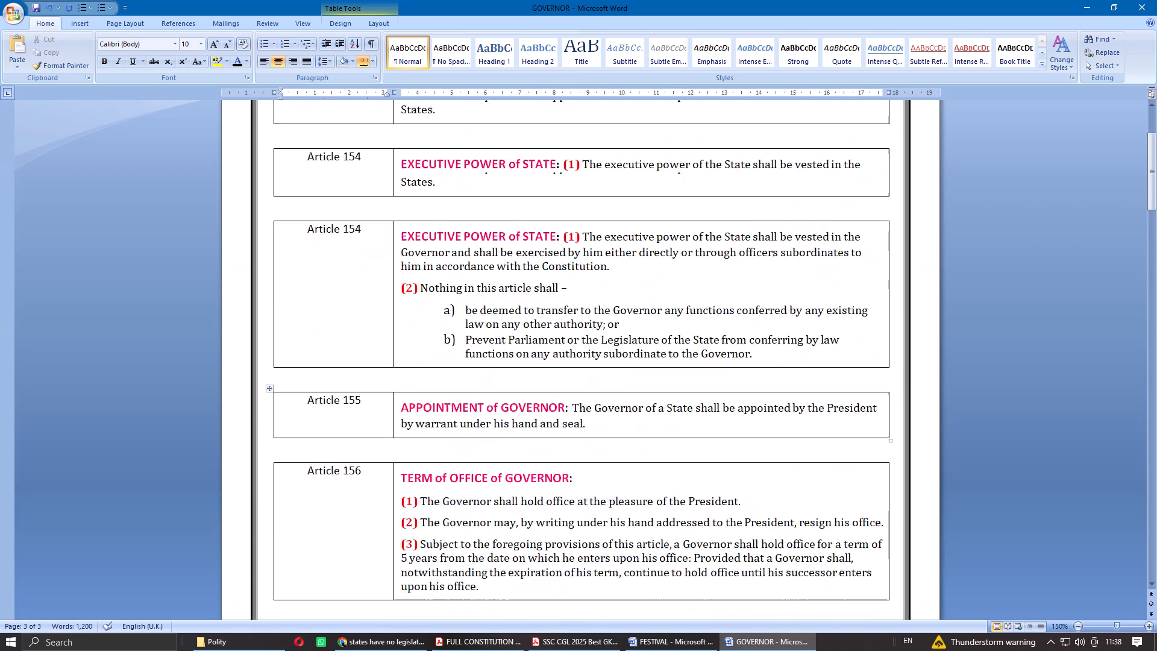
pyautogui.scroll(1, 503, 354)
# Shade the Article 153 and Article 154 label cells light grey.
pyautogui.click(332, 238)
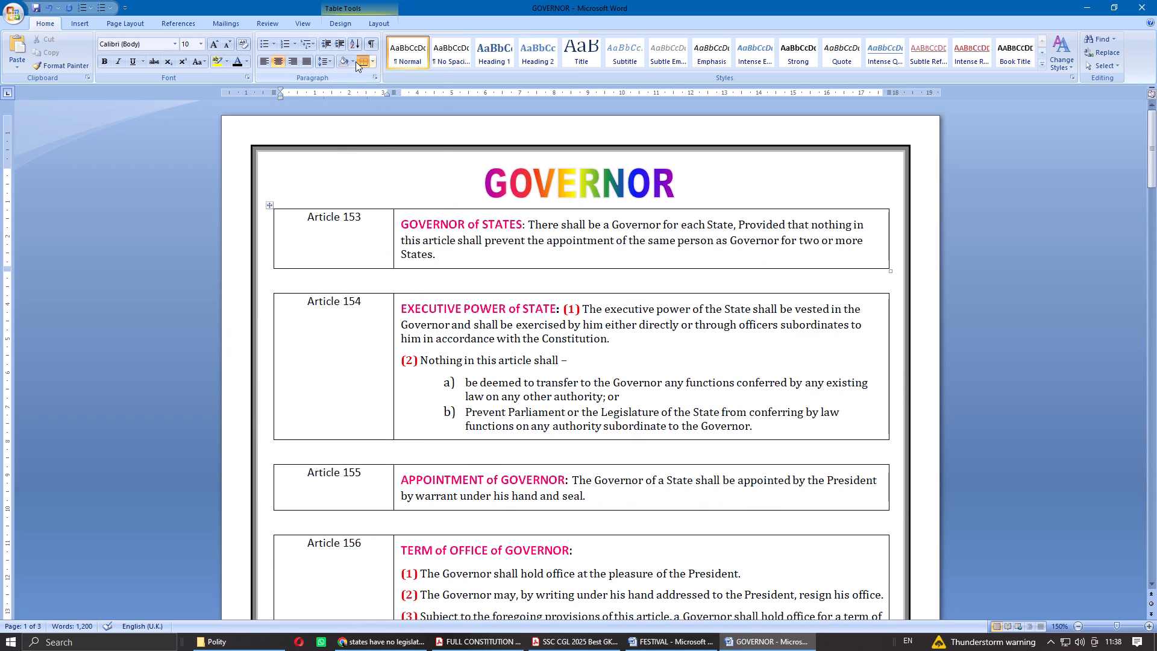
pyautogui.click(355, 61)
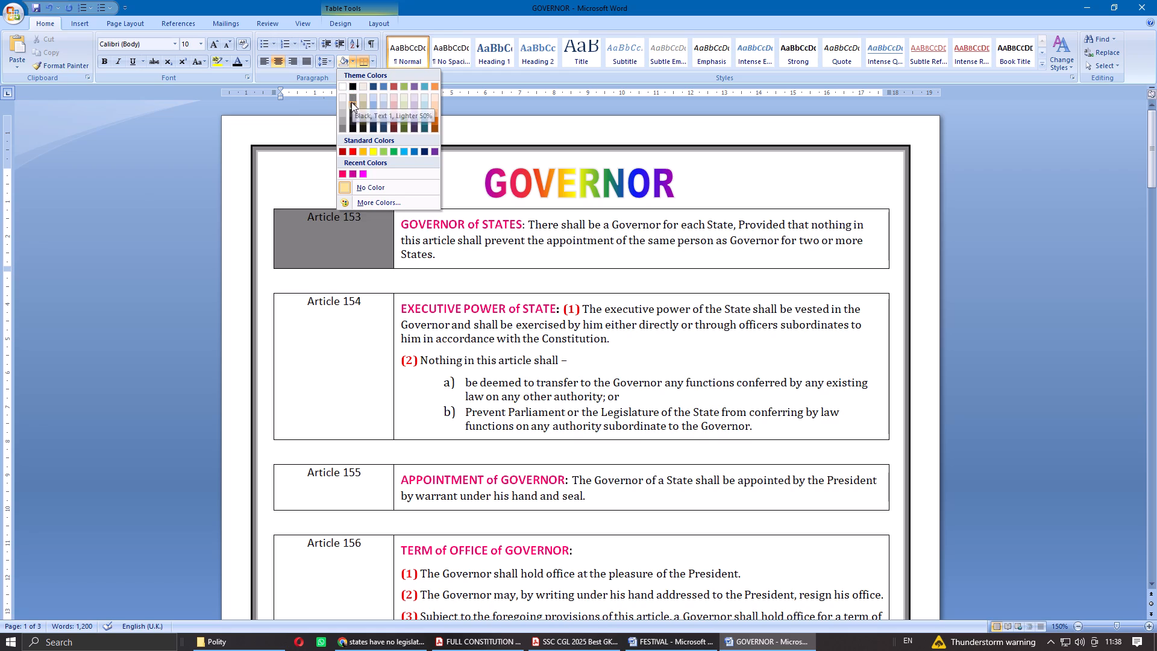
pyautogui.click(345, 108)
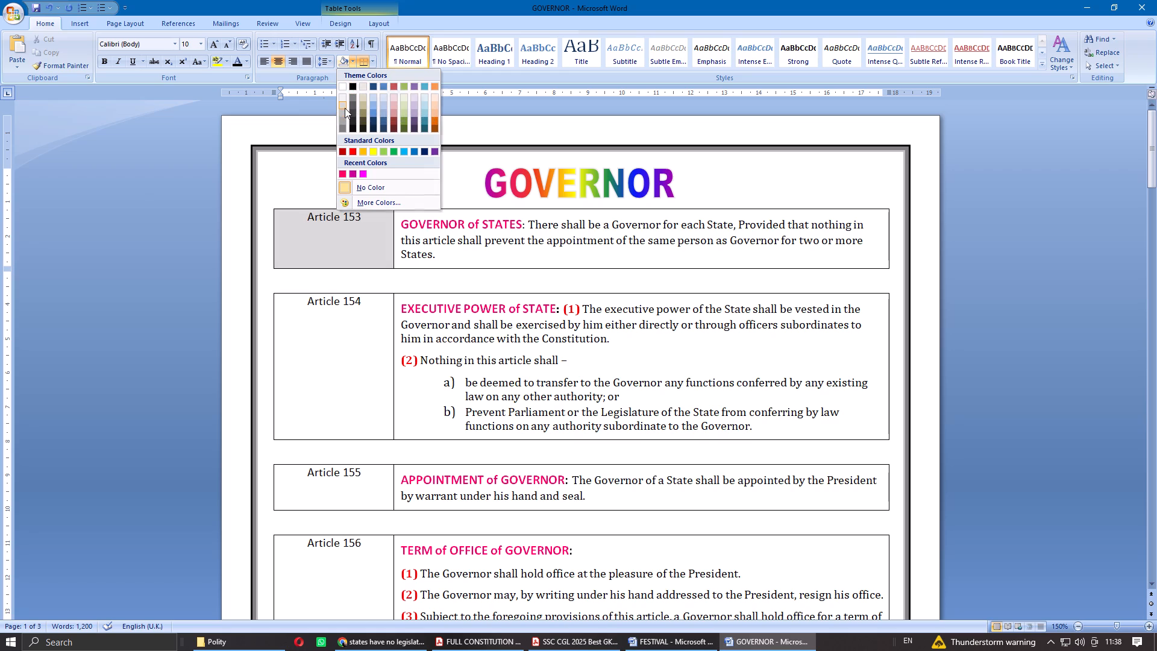
pyautogui.click(353, 364)
pyautogui.click(340, 62)
# Apply the same light grey shading to the Article 155, 156, 157 and 158 label cells.
pyautogui.scroll(-4, 362, 173)
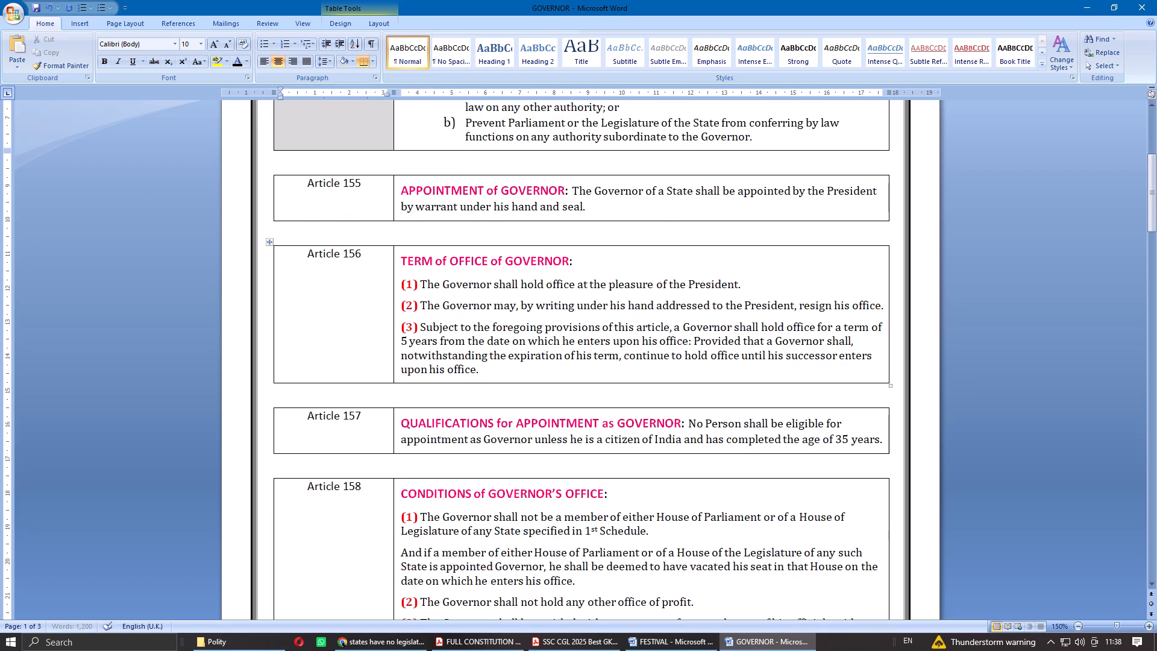
pyautogui.click(336, 295)
pyautogui.click(346, 69)
pyautogui.click(350, 63)
pyautogui.click(314, 153)
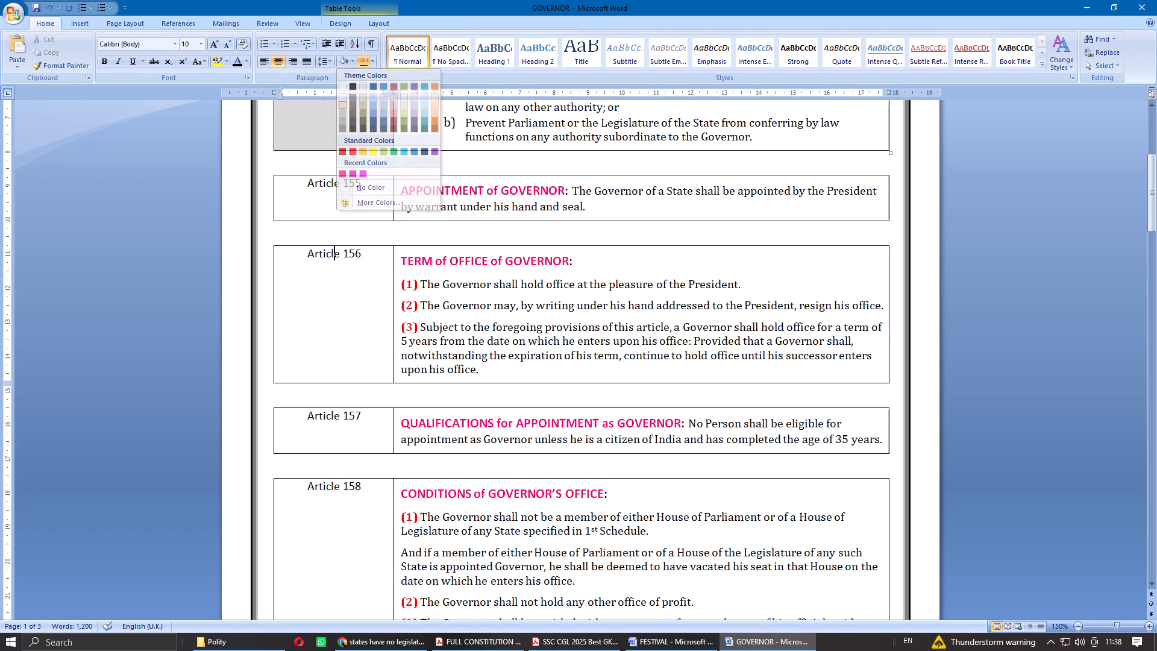
pyautogui.click(337, 57)
pyautogui.click(330, 192)
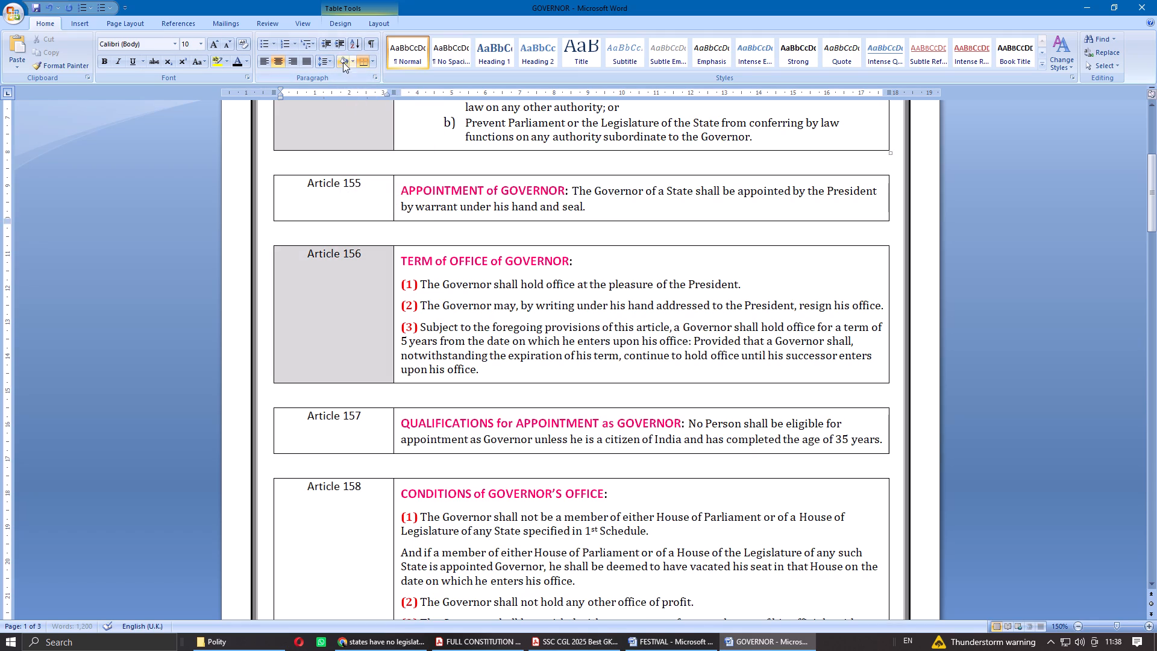
pyautogui.click(343, 62)
pyautogui.click(342, 422)
pyautogui.click(346, 61)
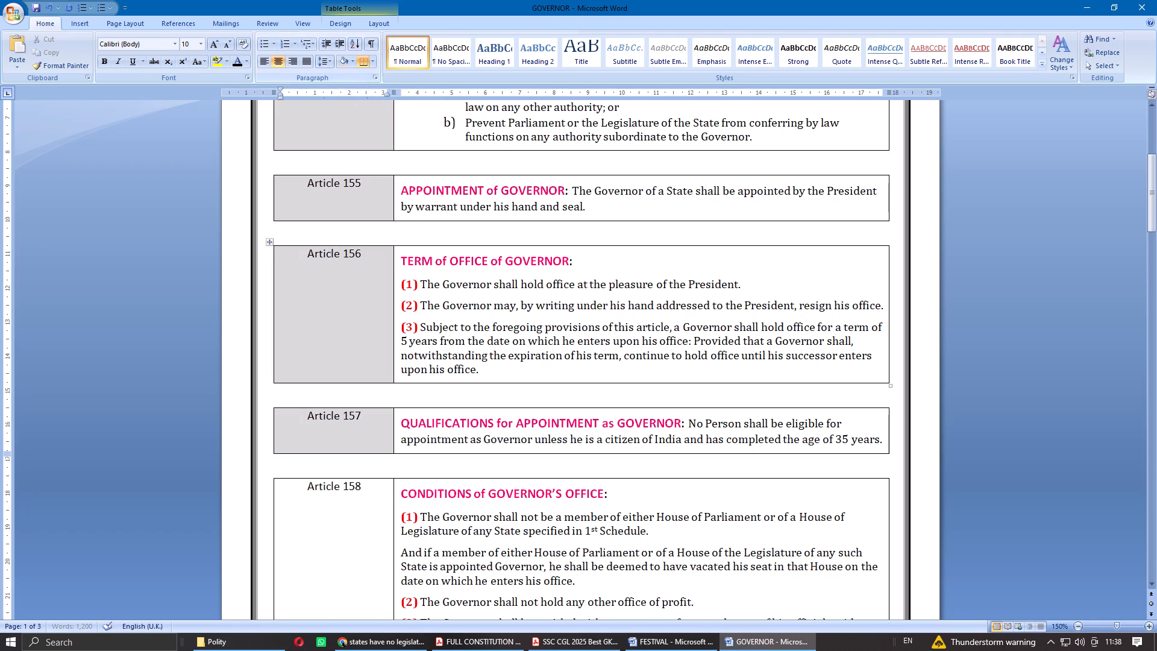
pyautogui.click(348, 486)
pyautogui.click(346, 61)
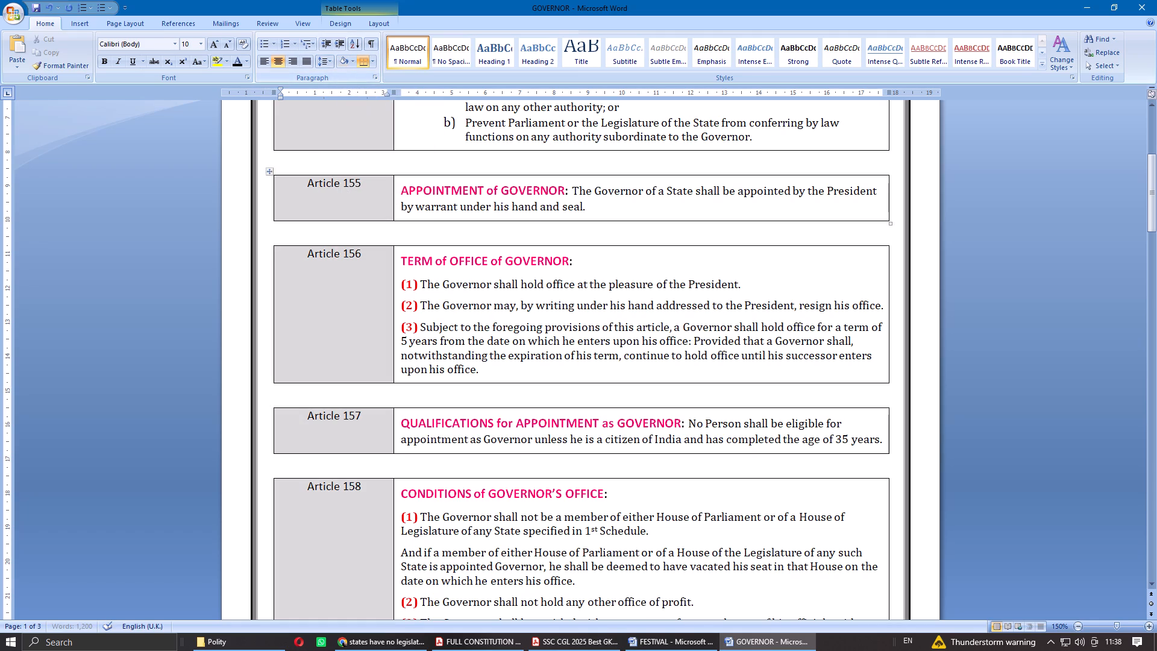
# Apply the same light grey shading to the Article 159 and Article 160 label cells.
pyautogui.scroll(-3, 469, 323)
pyautogui.scroll(-5, 426, 395)
pyautogui.click(356, 372)
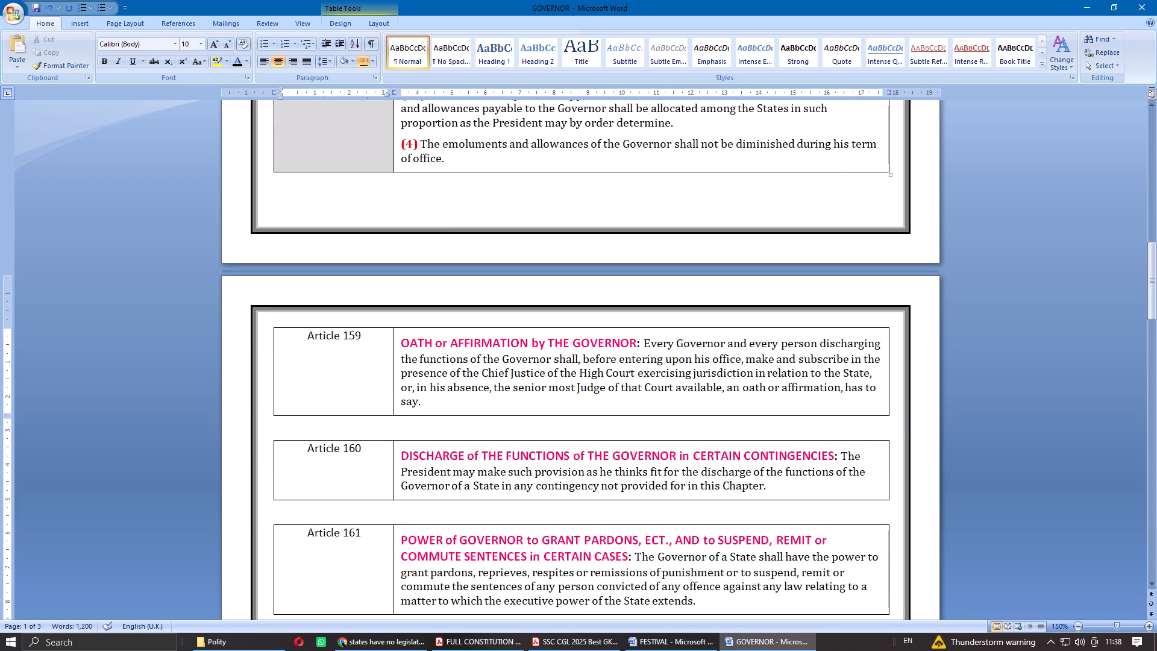
pyautogui.click(348, 61)
pyautogui.click(322, 475)
pyautogui.click(345, 60)
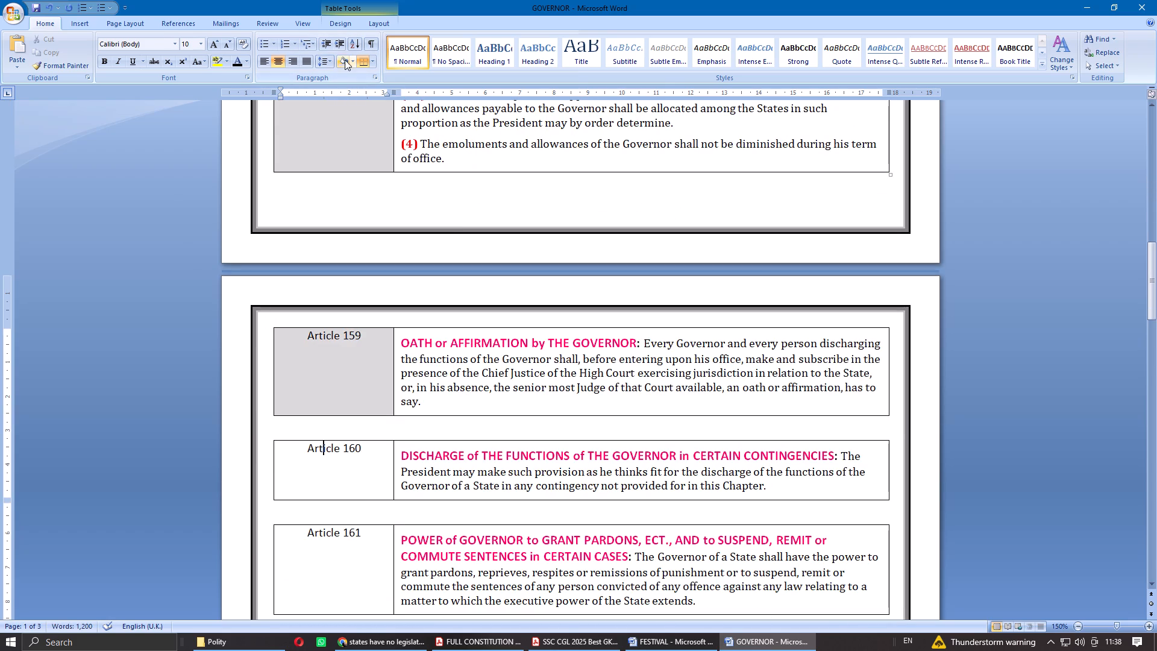
# Apply the same light grey shading to the Article 161, 162, 163 and 164 label cells.
pyautogui.click(361, 557)
pyautogui.click(342, 63)
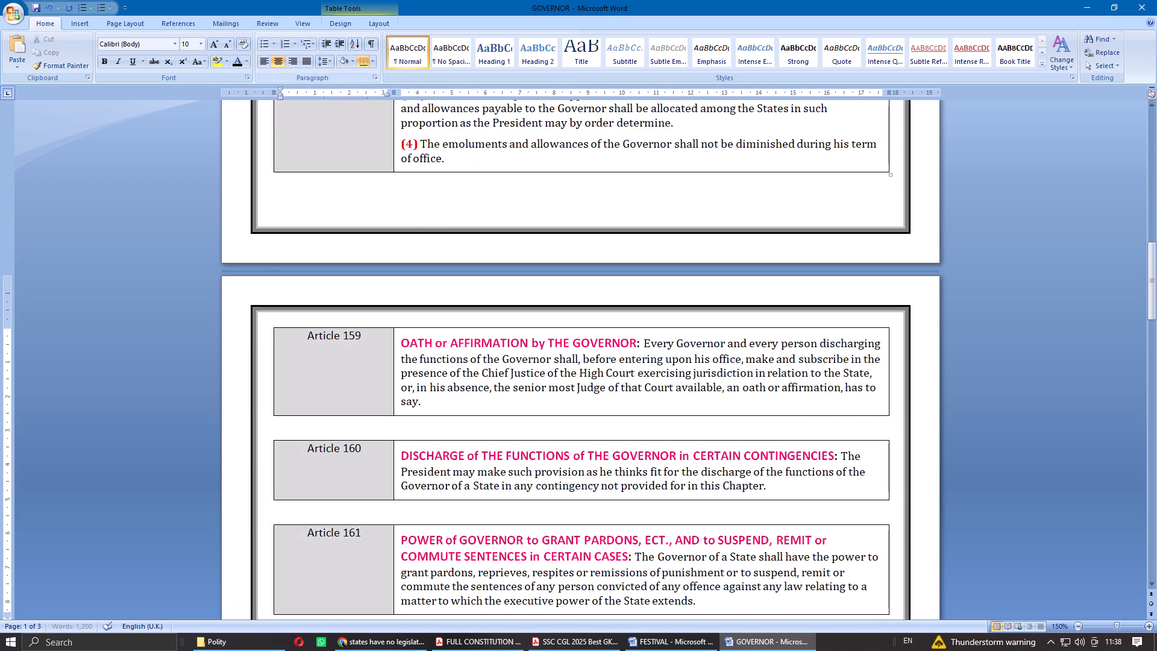
pyautogui.scroll(-3, 397, 334)
pyautogui.click(355, 430)
pyautogui.click(342, 56)
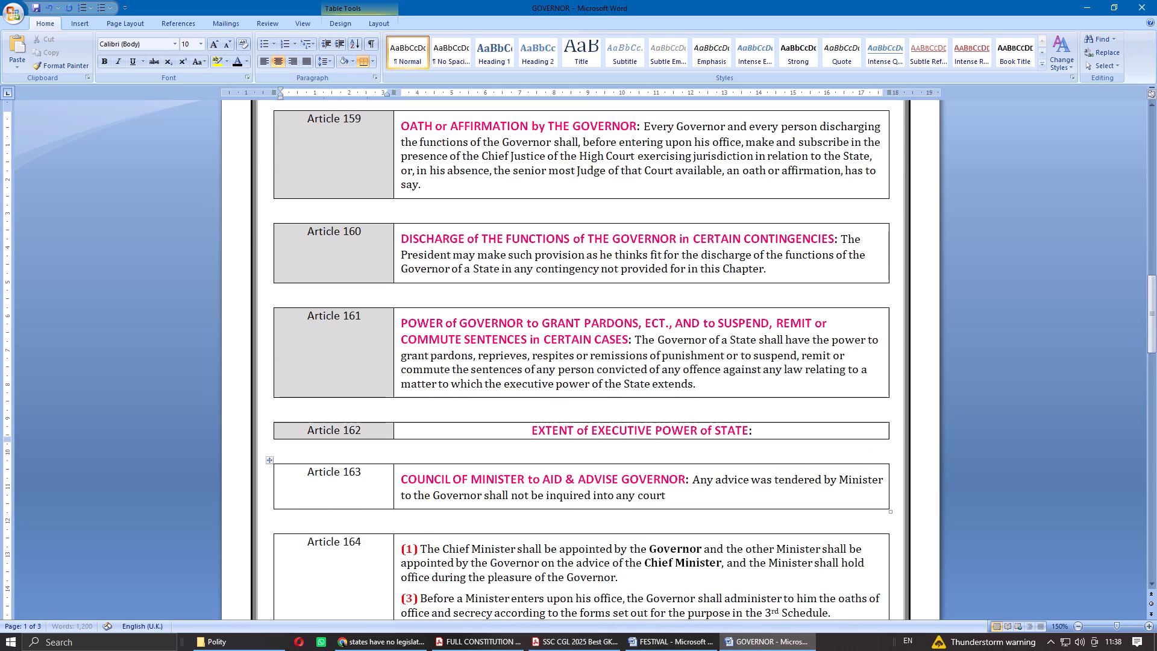
pyautogui.click(339, 473)
pyautogui.click(346, 66)
pyautogui.click(341, 542)
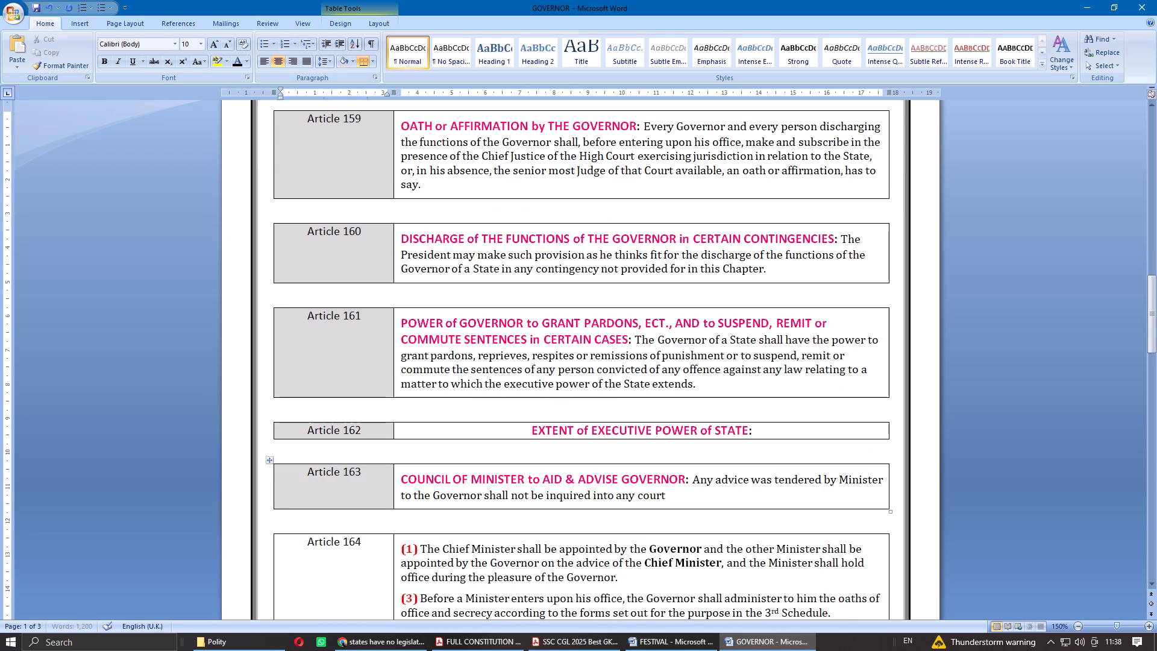
pyautogui.click(346, 68)
# Apply the same light grey shading to the Article 175, 176 and 200 label cells.
pyautogui.scroll(-4, 415, 324)
pyautogui.click(349, 406)
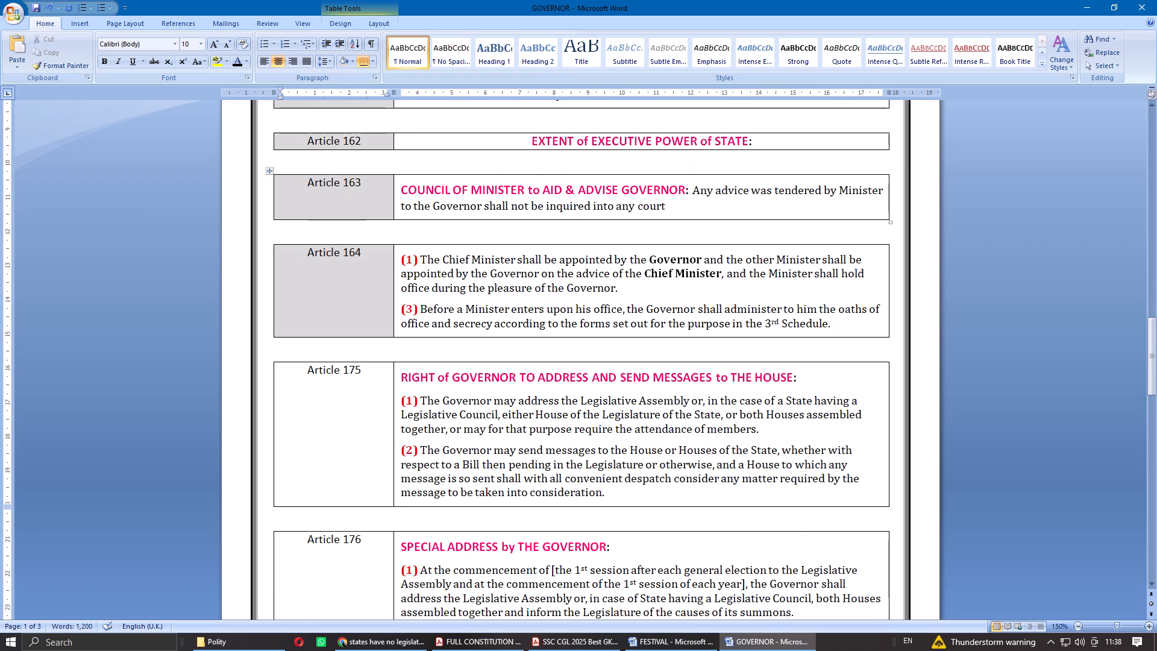
pyautogui.click(340, 57)
pyautogui.click(365, 563)
pyautogui.click(341, 61)
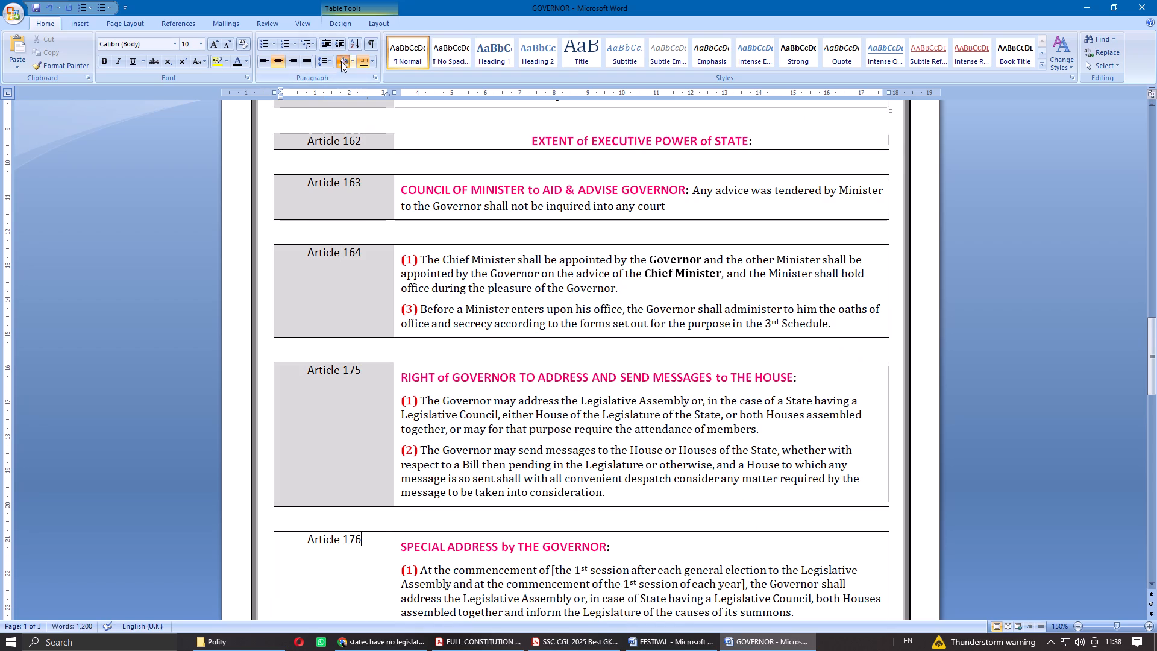
pyautogui.scroll(-4, 375, 506)
pyautogui.click(359, 386)
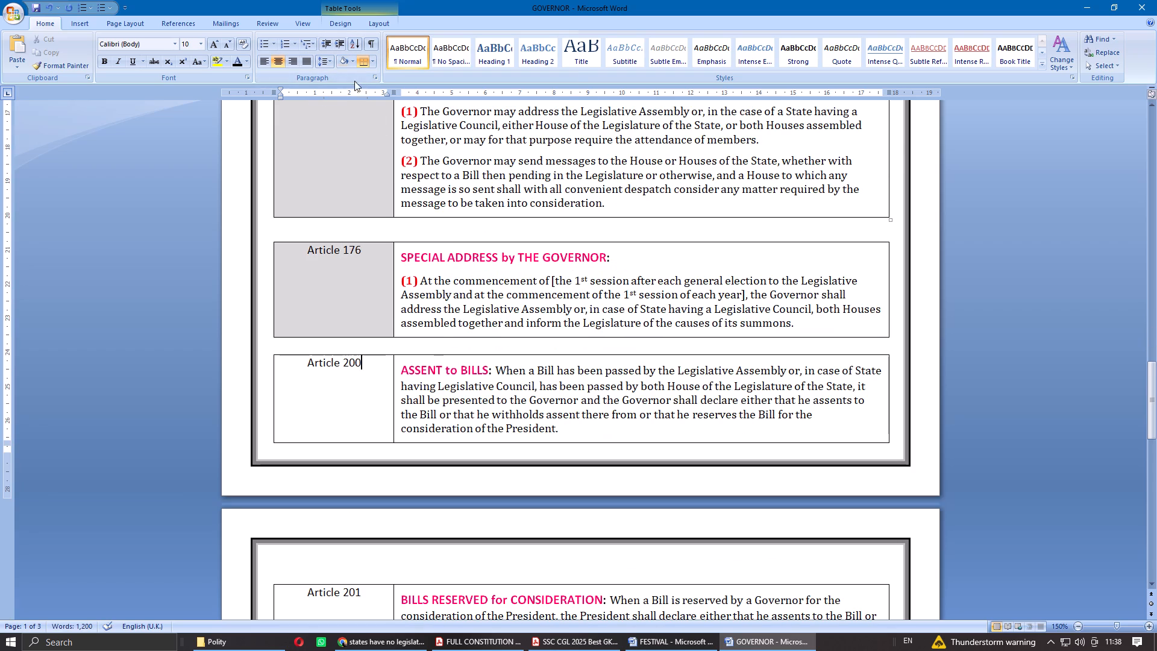
pyautogui.click(342, 59)
# Apply the same light grey shading to the Article 201, 213 and 217 label cells.
pyautogui.scroll(-3, 349, 538)
pyautogui.click(374, 413)
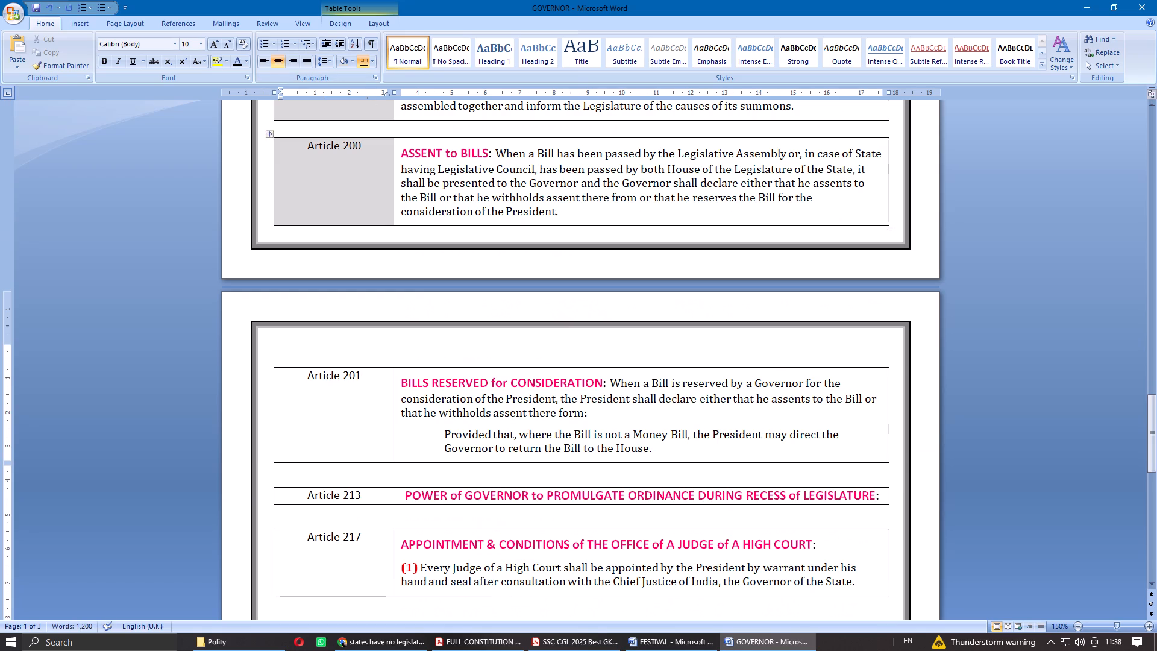
pyautogui.click(346, 58)
pyautogui.click(323, 498)
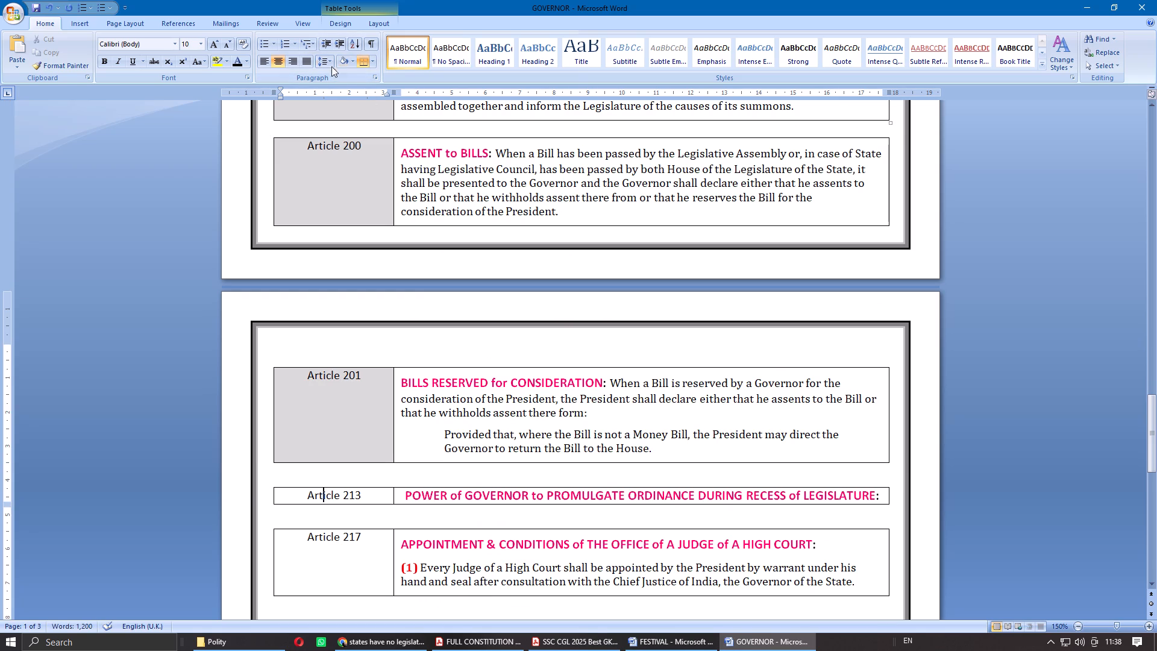
pyautogui.click(346, 61)
pyautogui.click(337, 544)
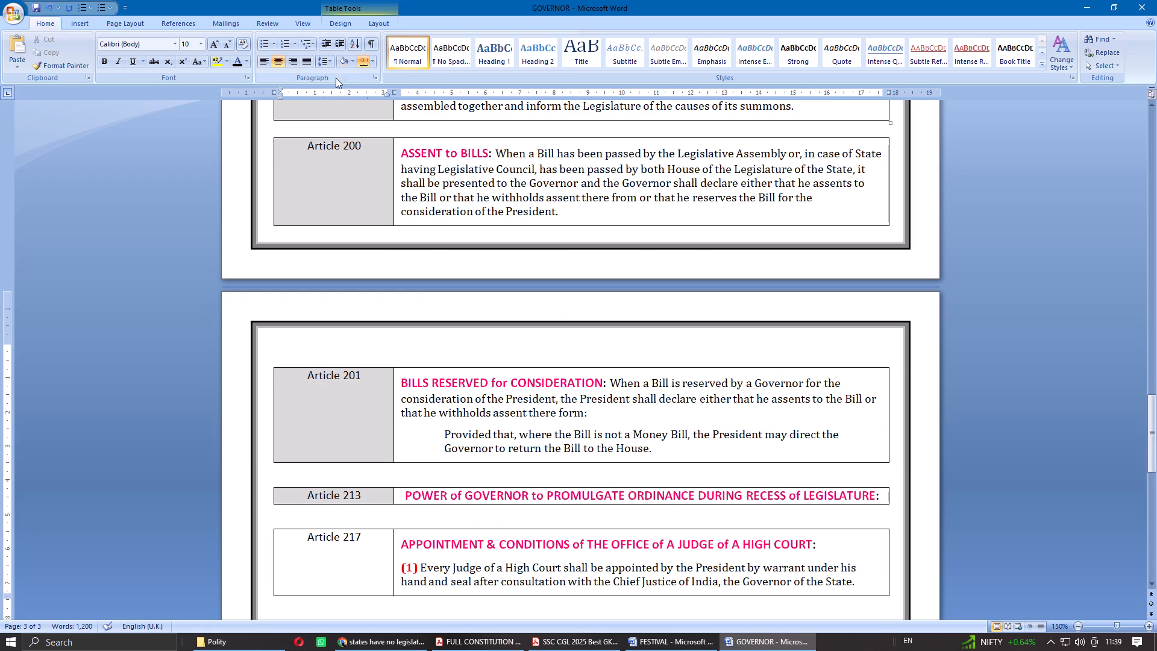
pyautogui.click(345, 66)
# Set the paragraph spacing of the whole Article 213 row to 6 pt before and 6 pt after.
pyautogui.click(448, 160)
pyautogui.click(137, 25)
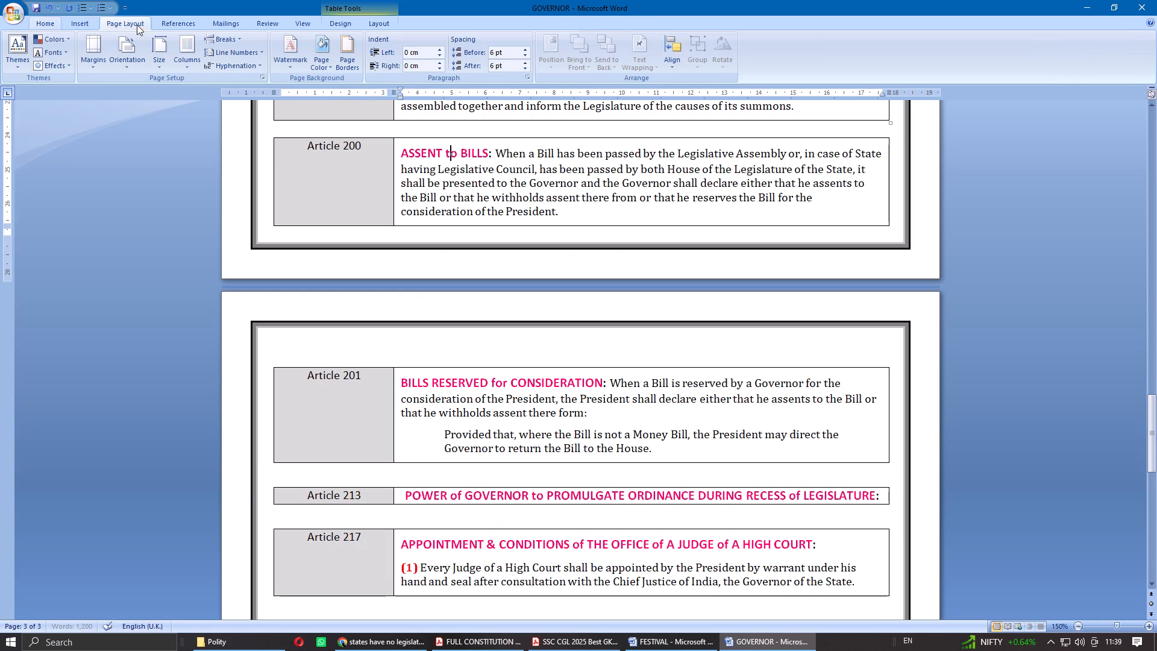
pyautogui.click(560, 497)
pyautogui.moveTo(560, 497); pyautogui.dragTo(415, 497)
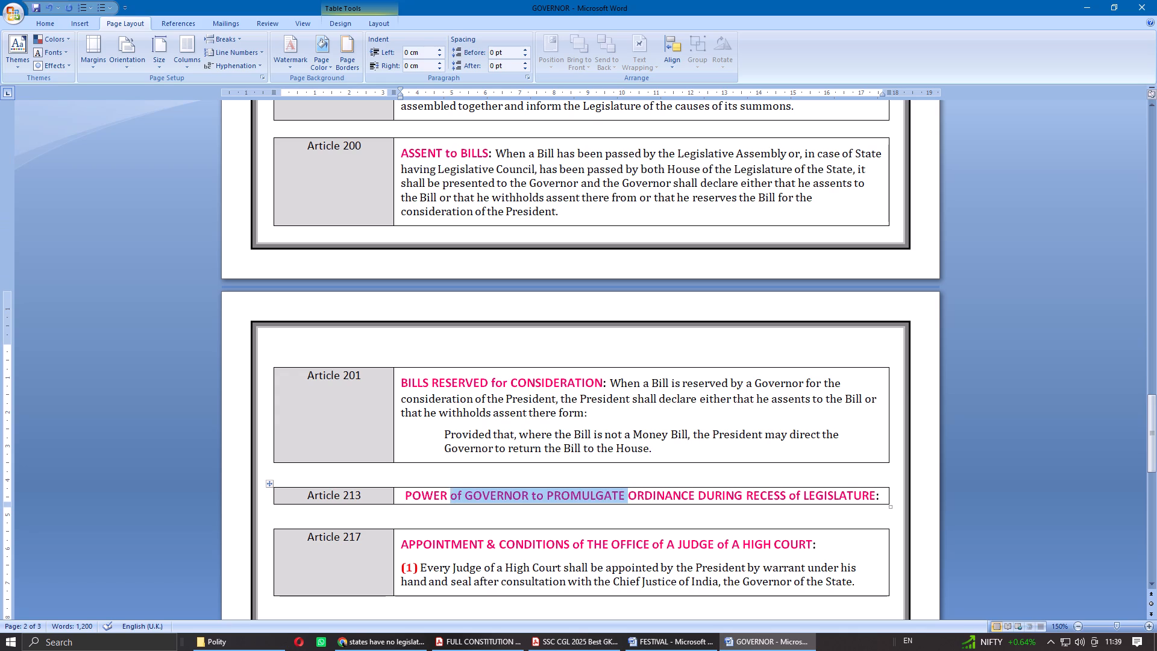
pyautogui.moveTo(415, 497); pyautogui.dragTo(345, 499)
pyautogui.click(530, 45)
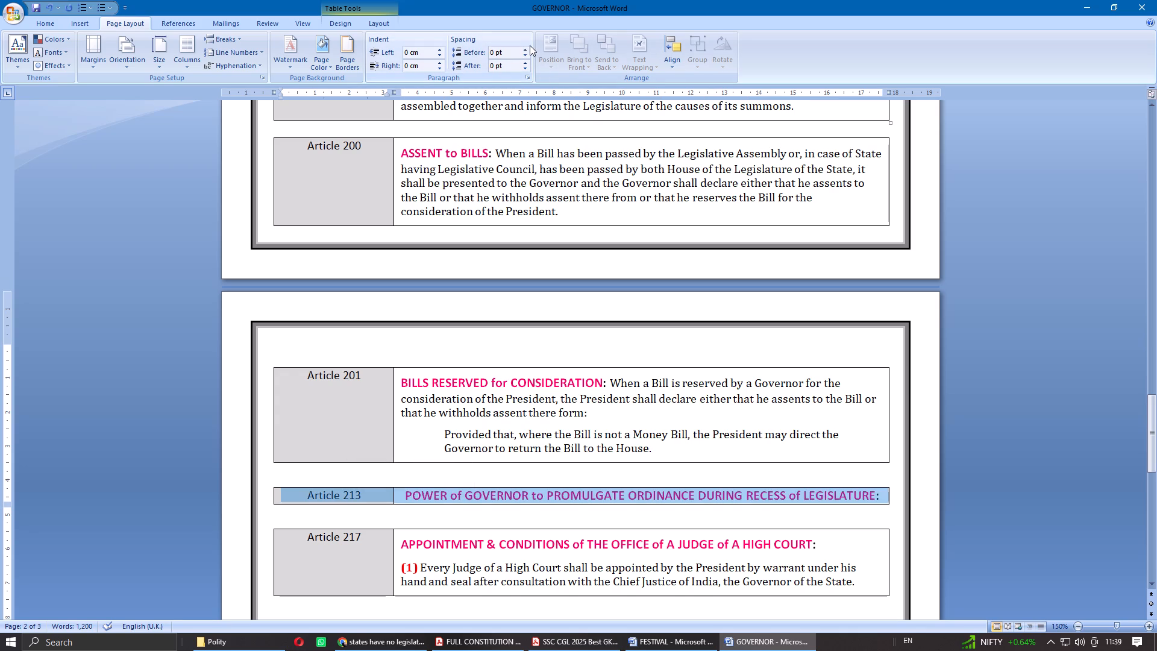
pyautogui.click(527, 47)
pyautogui.click(527, 60)
pyautogui.click(462, 497)
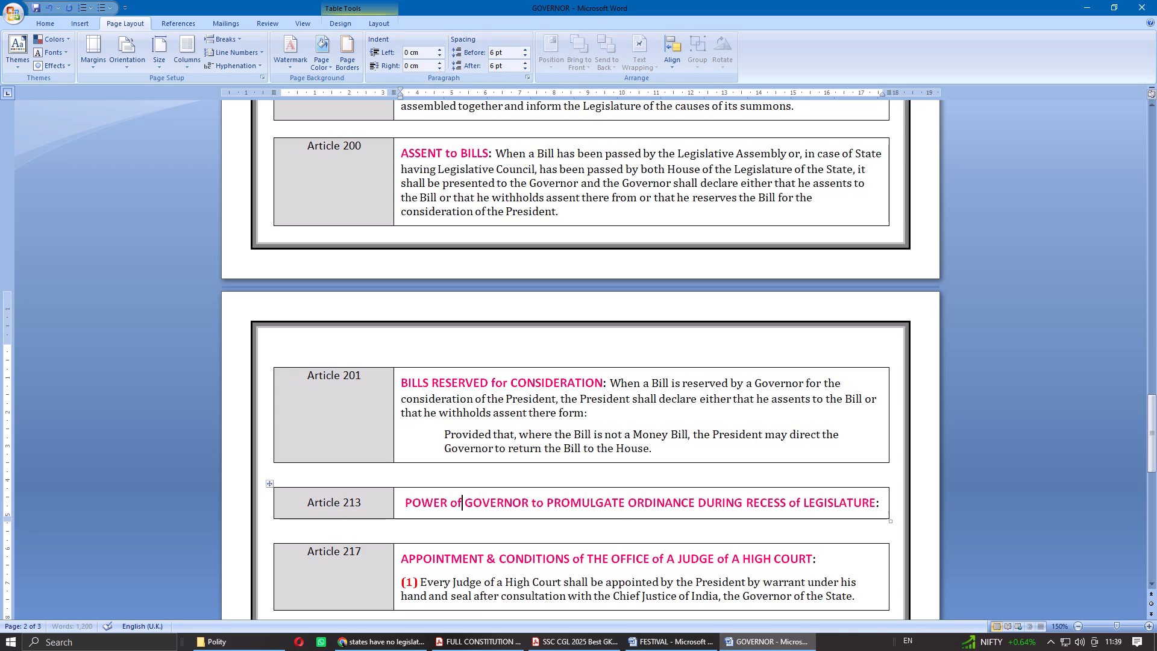
# Give the Article 217 and Article 201 labels 6 pt paragraph spacing before and after.
pyautogui.moveTo(375, 558); pyautogui.dragTo(332, 557)
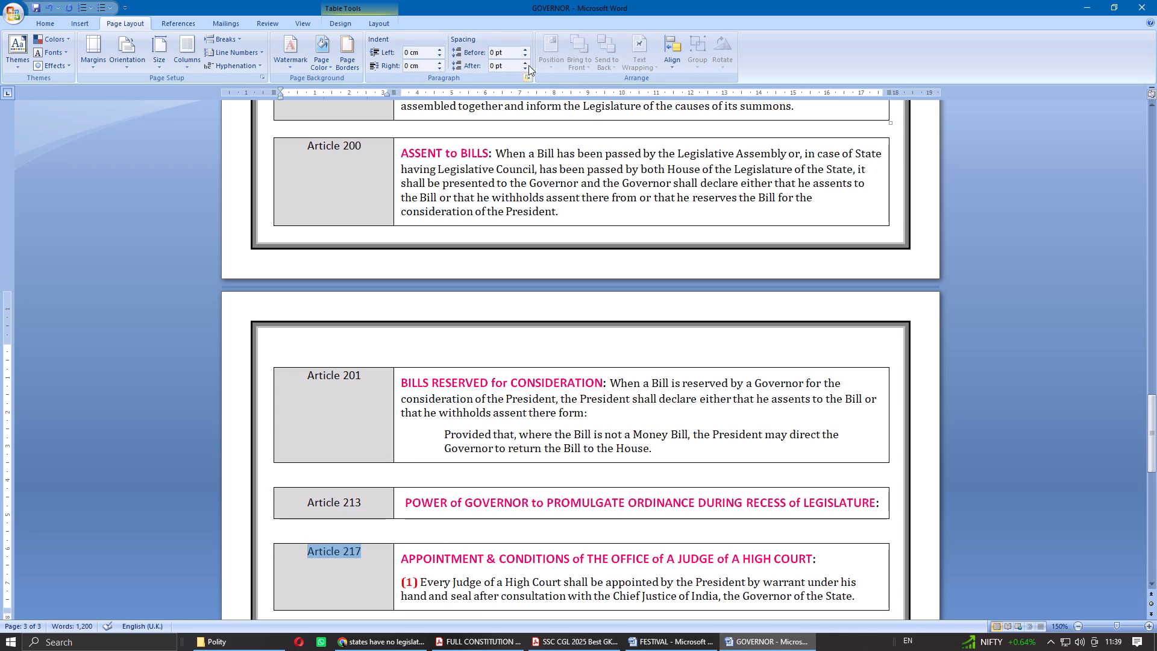
pyautogui.click(527, 50)
pyautogui.click(528, 60)
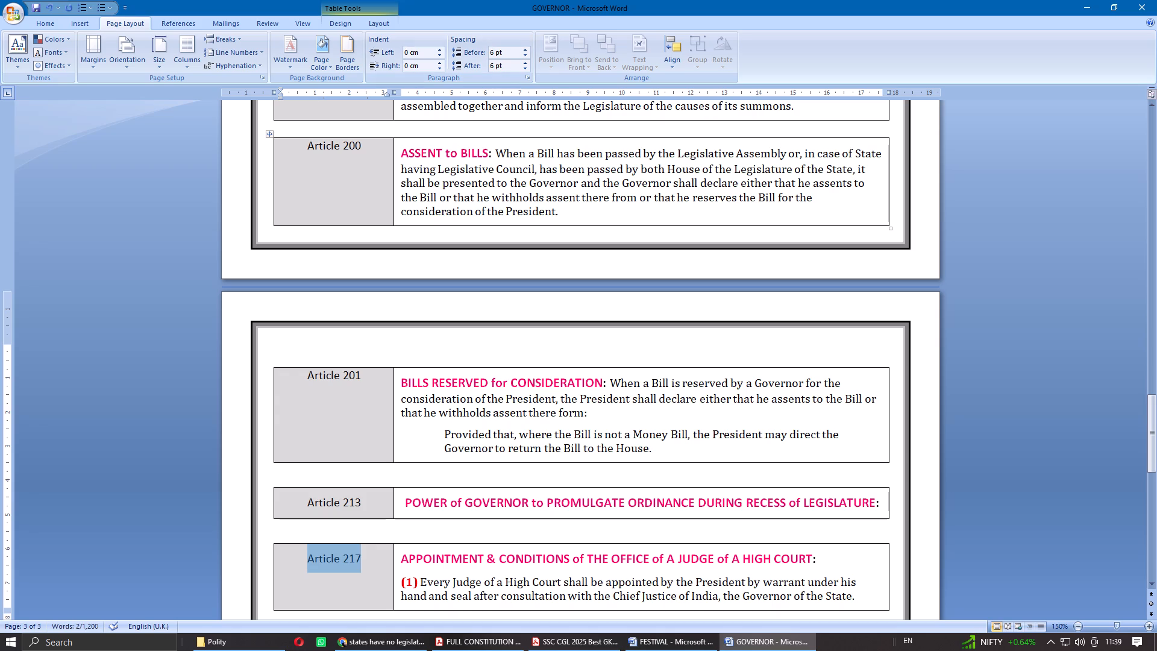
pyautogui.moveTo(366, 377); pyautogui.dragTo(311, 379)
pyautogui.click(525, 44)
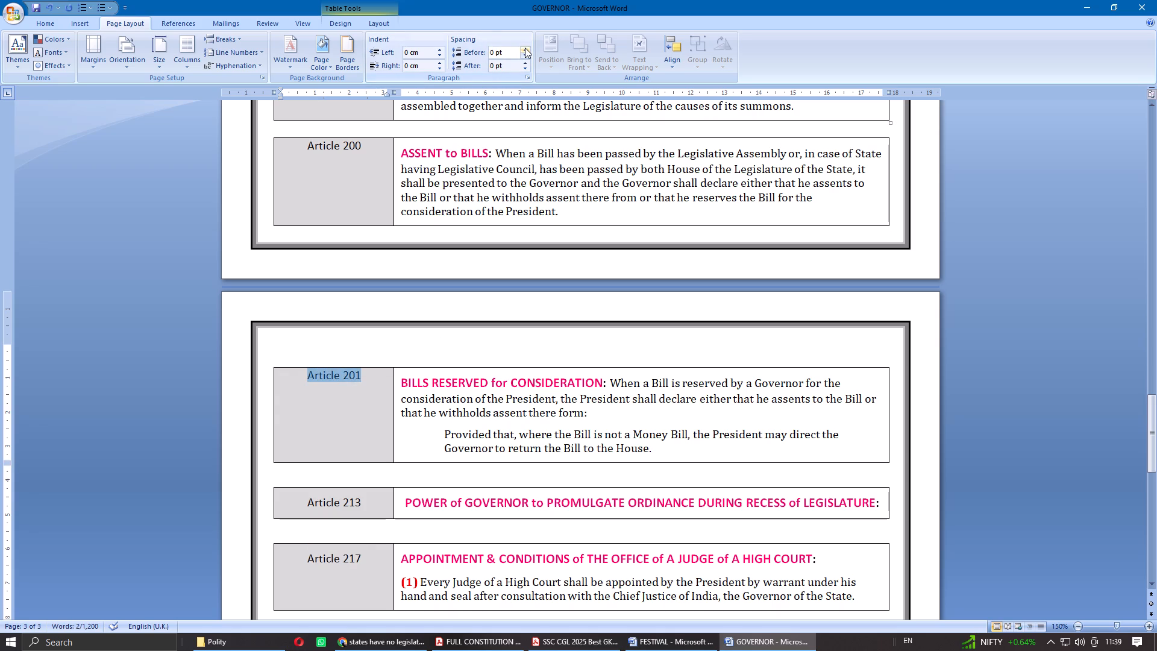
pyautogui.click(525, 48)
pyautogui.click(525, 60)
# Give the Article 200 and Article 176 labels 6 pt paragraph spacing before and after.
pyautogui.scroll(2, 352, 183)
pyautogui.click(374, 307)
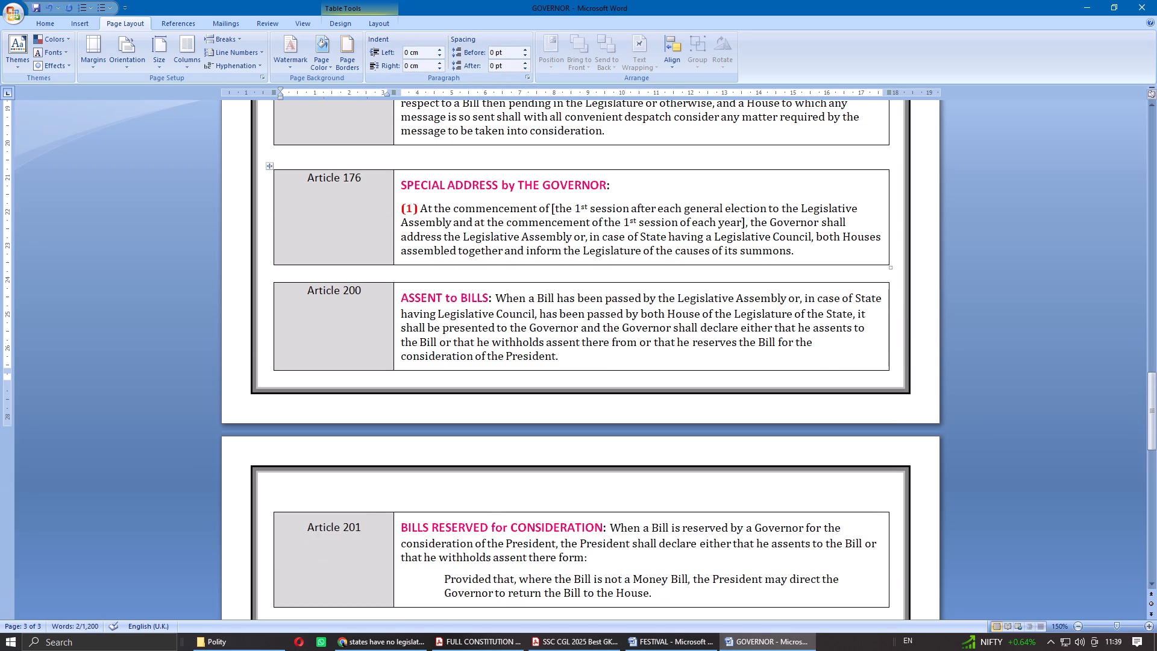
pyautogui.click(521, 47)
pyautogui.click(528, 61)
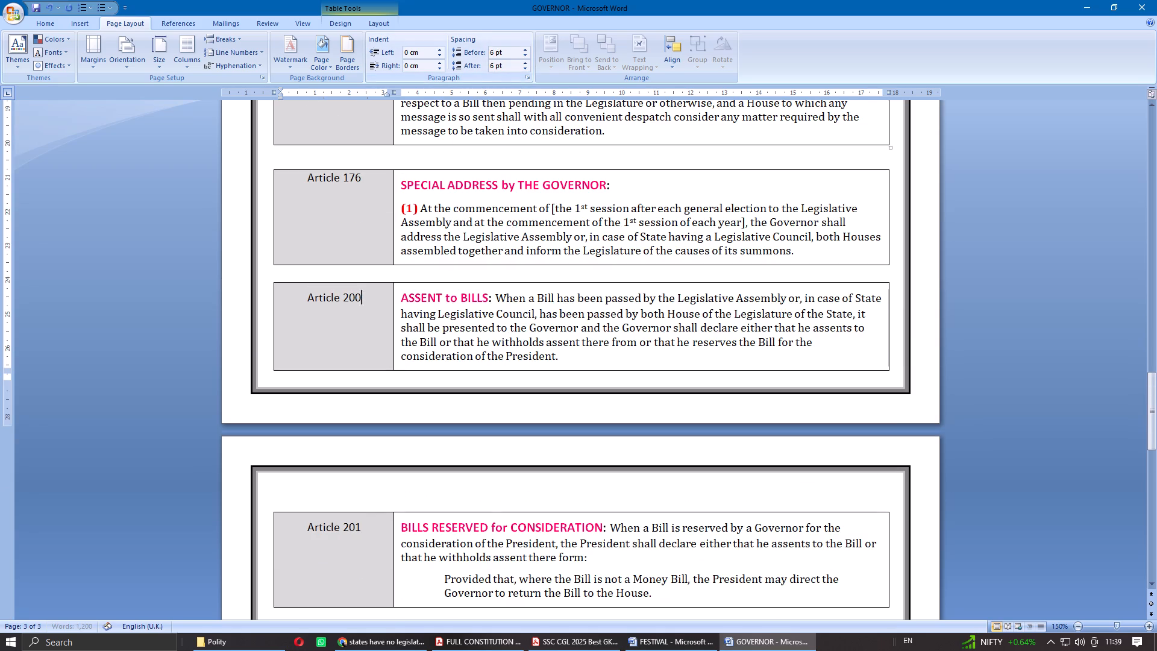
pyautogui.click(365, 183)
pyautogui.click(524, 45)
pyautogui.click(524, 50)
pyautogui.click(524, 61)
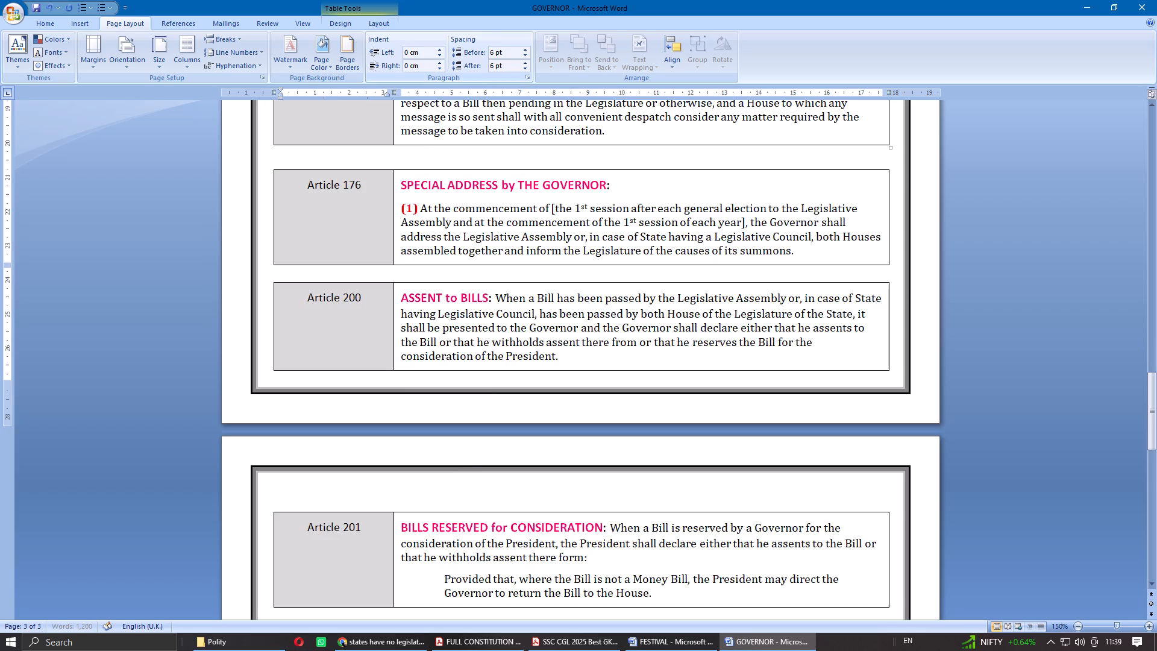
# Give the Article 175 and Article 164 labels 6 pt paragraph spacing before and after.
pyautogui.scroll(3, 384, 159)
pyautogui.click(374, 237)
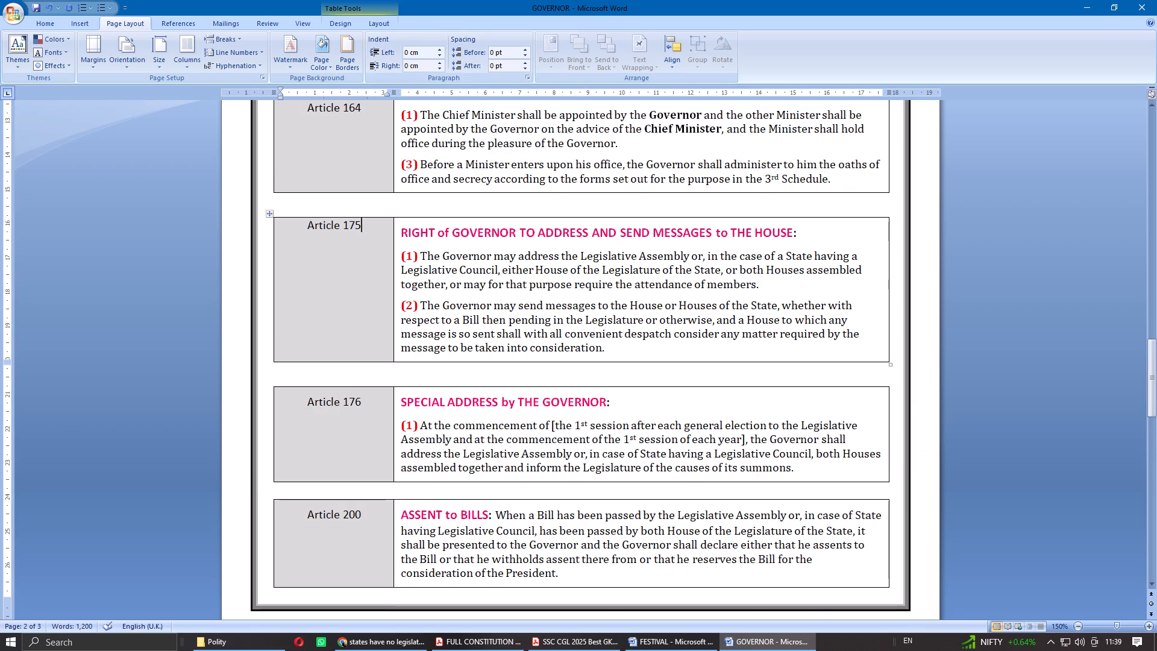
pyautogui.click(524, 50)
pyautogui.click(527, 63)
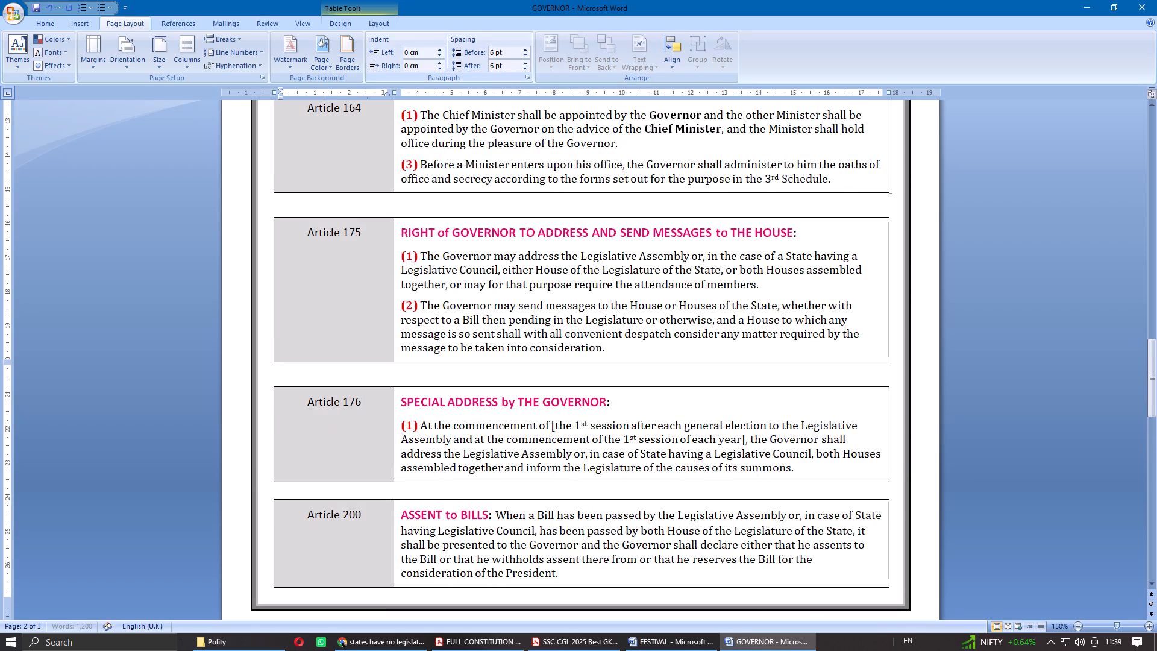
pyautogui.click(392, 111)
pyautogui.click(372, 115)
pyautogui.click(526, 48)
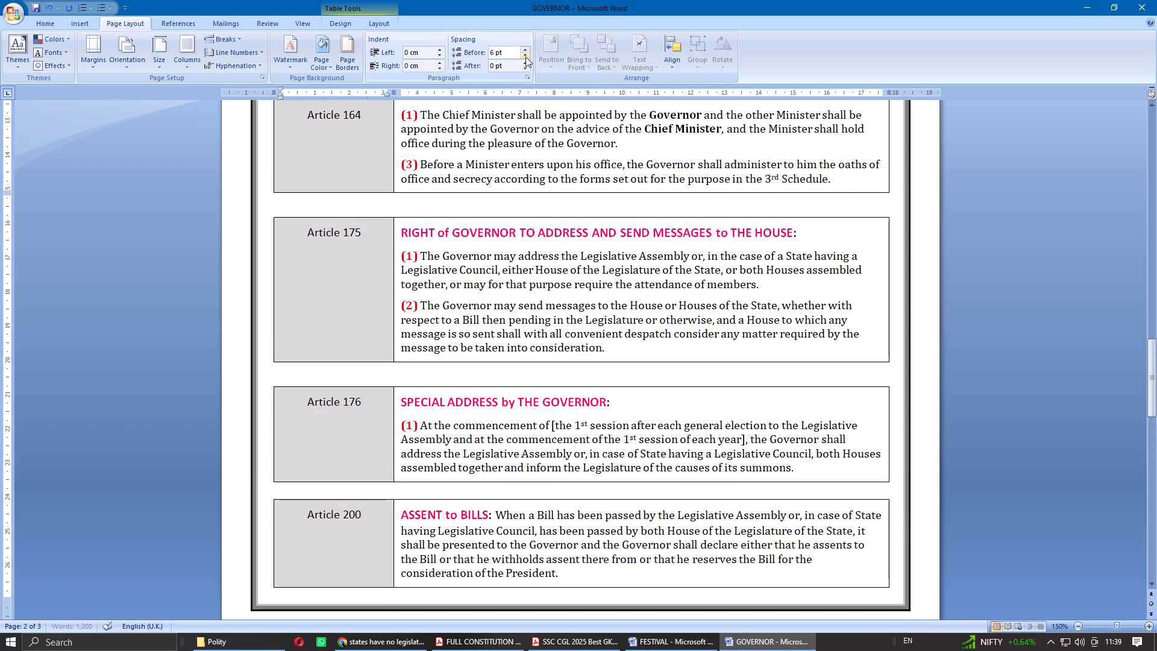
pyautogui.click(525, 60)
# Give the Article 163 label 6 pt paragraph spacing before and after.
pyautogui.scroll(4, 420, 151)
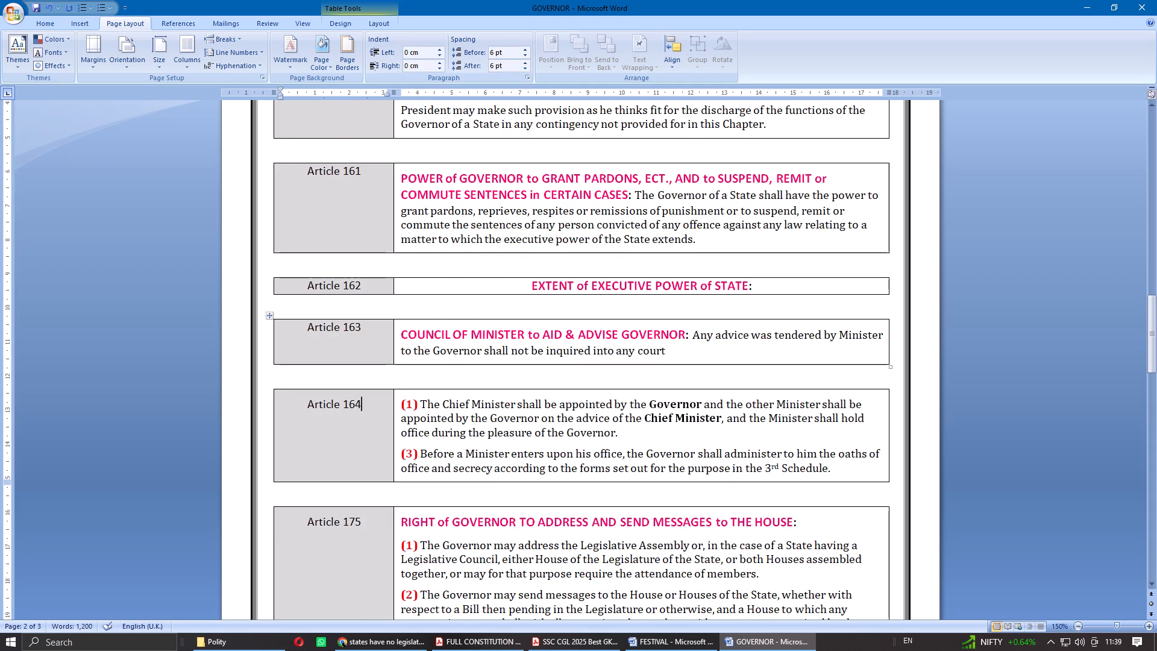
pyautogui.click(372, 339)
pyautogui.click(528, 49)
pyautogui.click(528, 64)
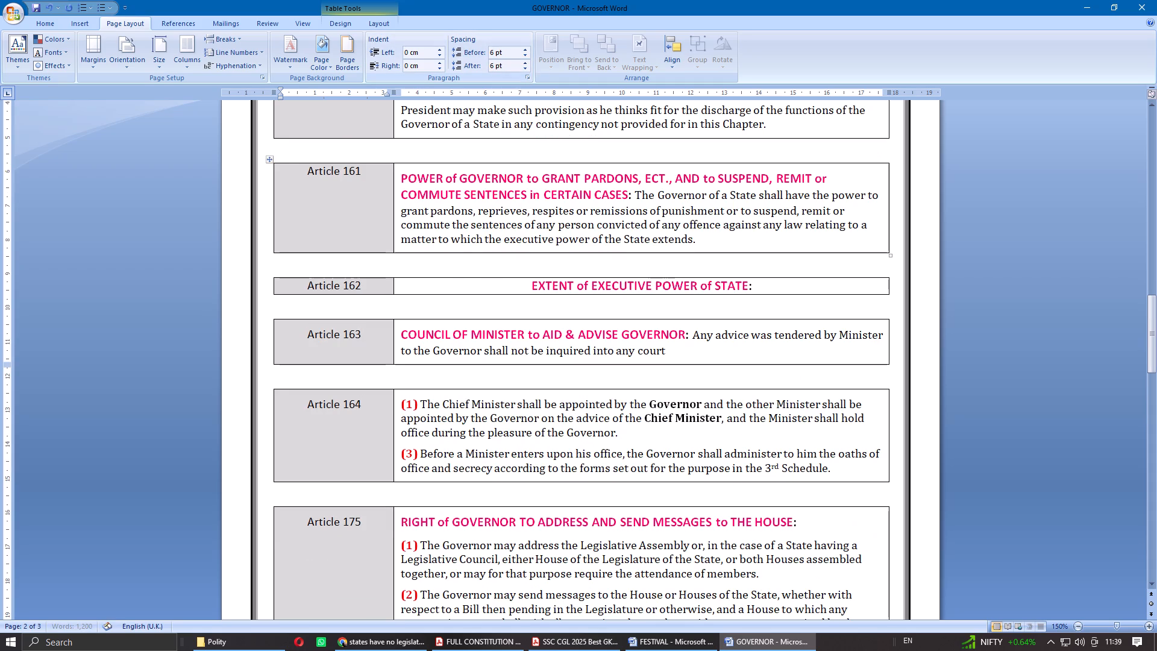
# Set the Article 162 row to 6 pt spacing before and after, and left-align its EXTENT of EXECUTIVE POWER of STATE heading.
pyautogui.moveTo(777, 280); pyautogui.dragTo(354, 286)
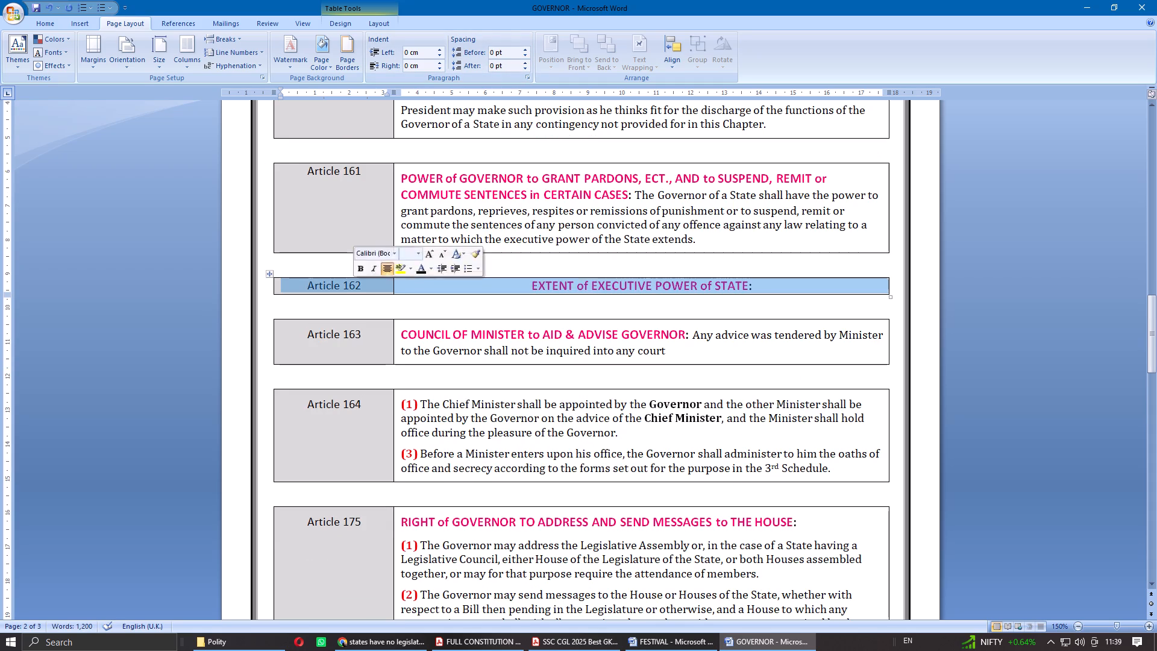
pyautogui.click(526, 51)
pyautogui.click(528, 62)
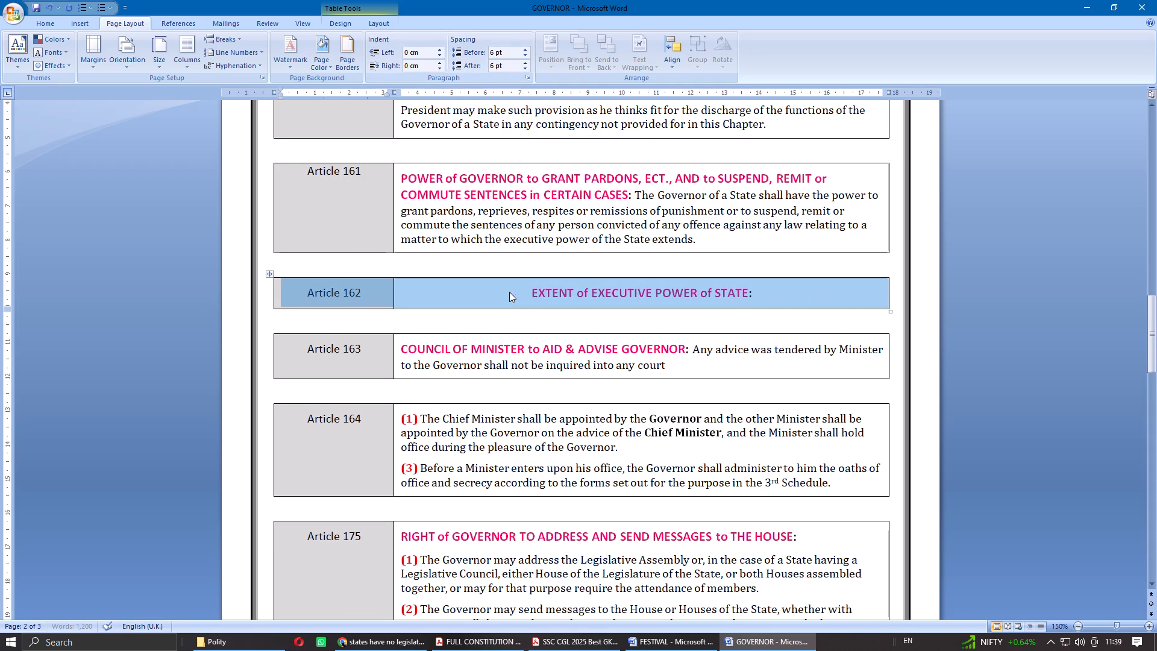
pyautogui.click(509, 292)
pyautogui.press('BackSpace')
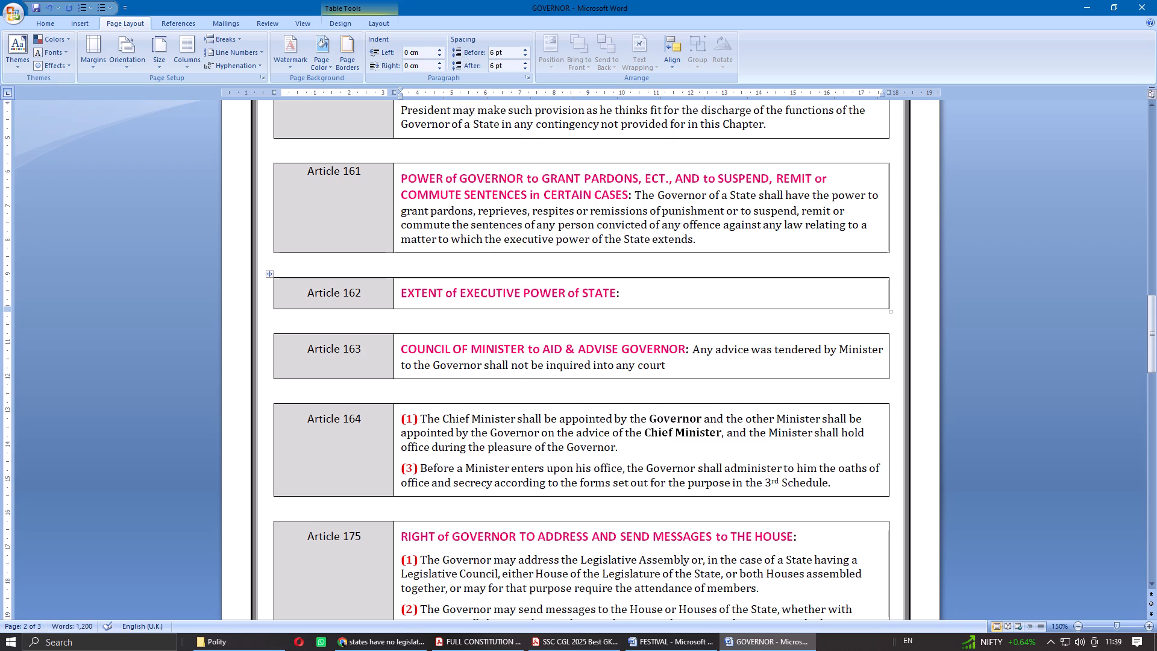
# Left-align the Article 213 heading about the Governor's power to promulgate ordinances.
pyautogui.scroll(3, 509, 286)
pyautogui.scroll(-13, 509, 288)
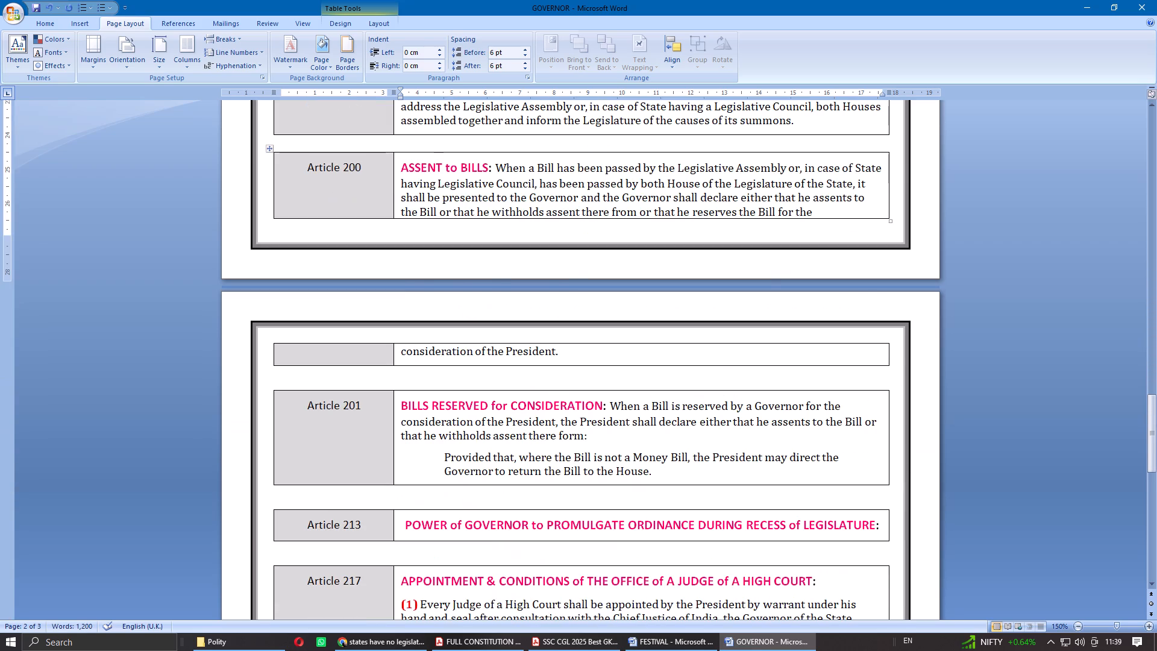
pyautogui.scroll(-1, 527, 292)
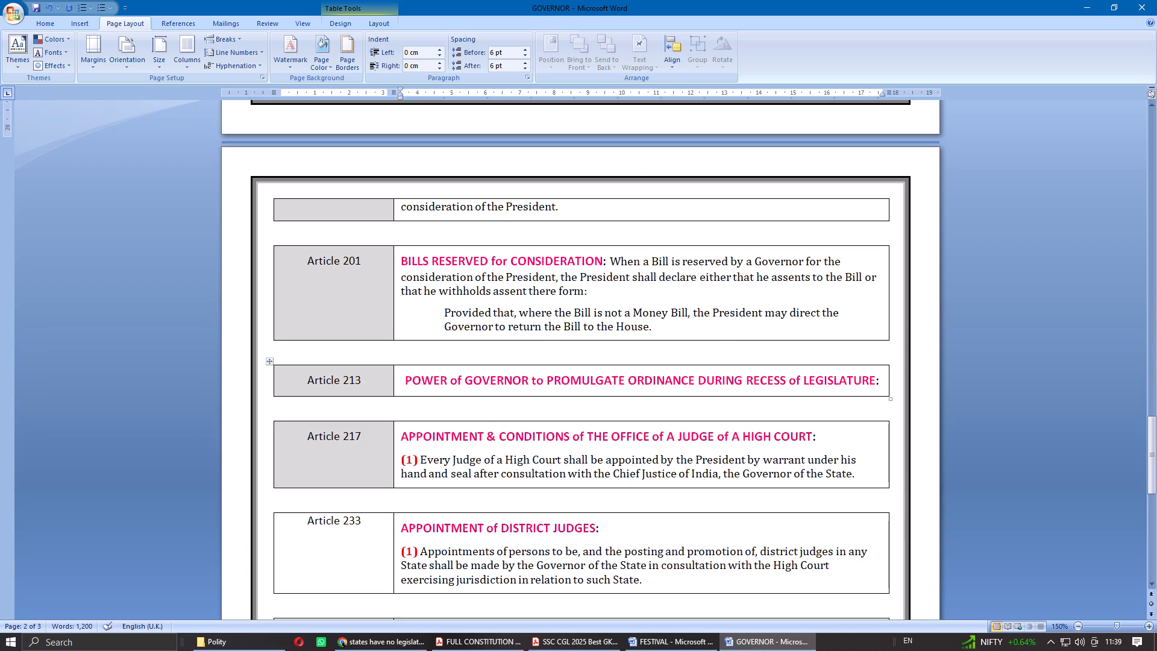
pyautogui.click(409, 380)
pyautogui.click(47, 27)
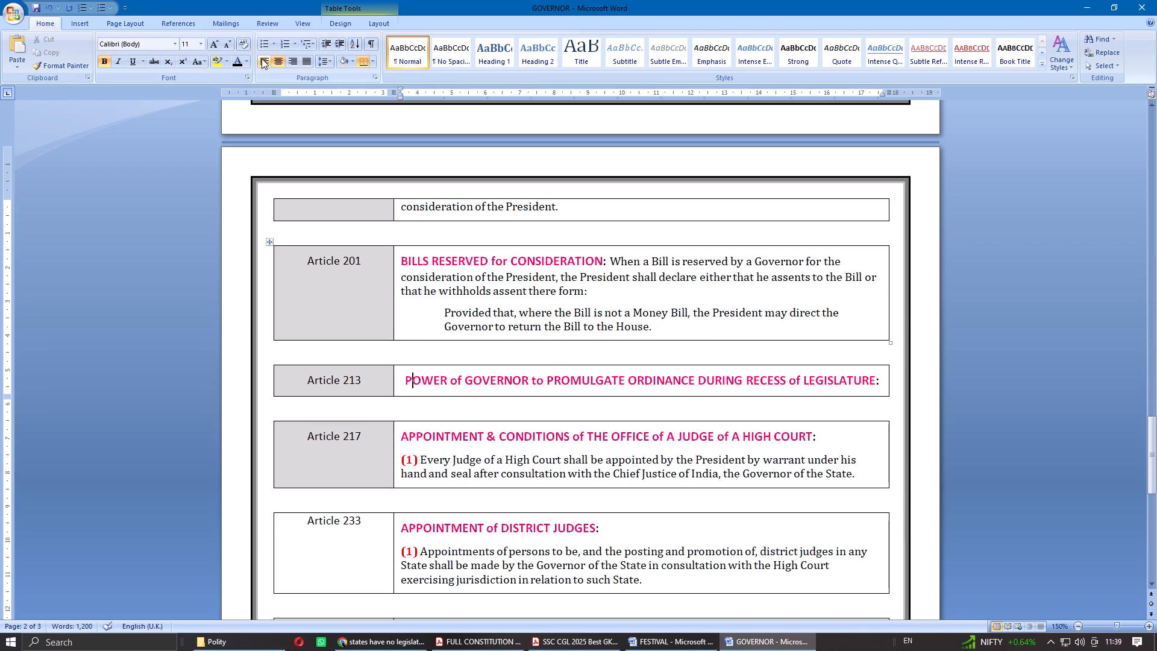
pyautogui.click(262, 58)
# Give the Article 160 and Article 161 labels together 6 pt paragraph spacing before and after.
pyautogui.scroll(9, 541, 180)
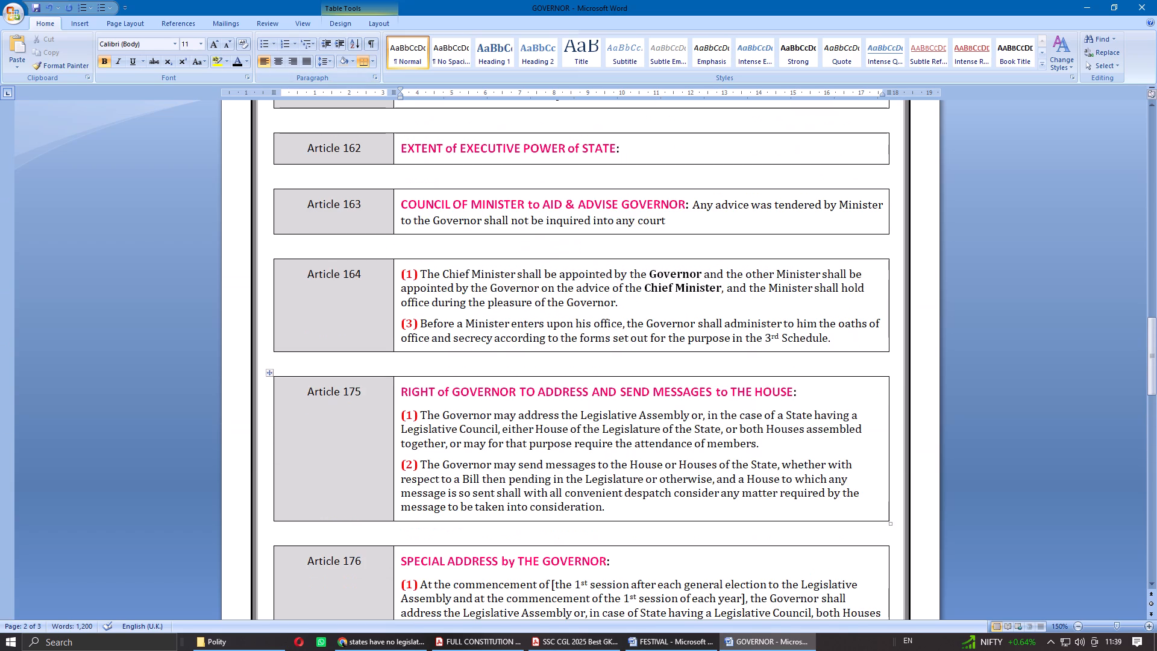
pyautogui.scroll(3, 536, 185)
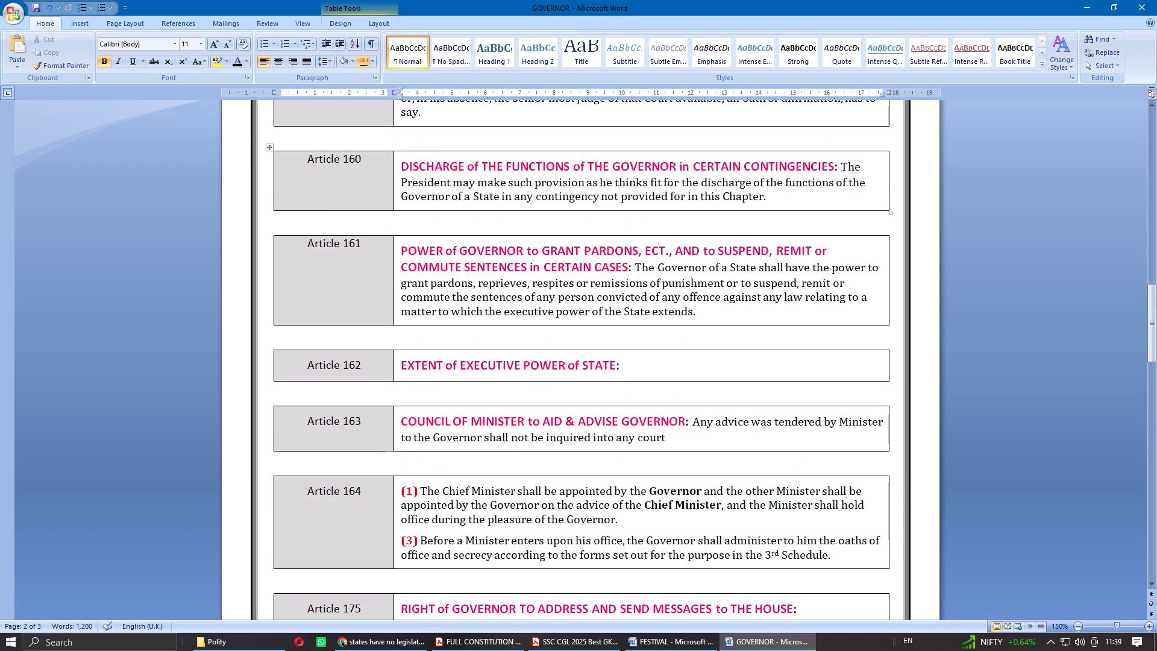
pyautogui.moveTo(376, 246); pyautogui.dragTo(292, 247)
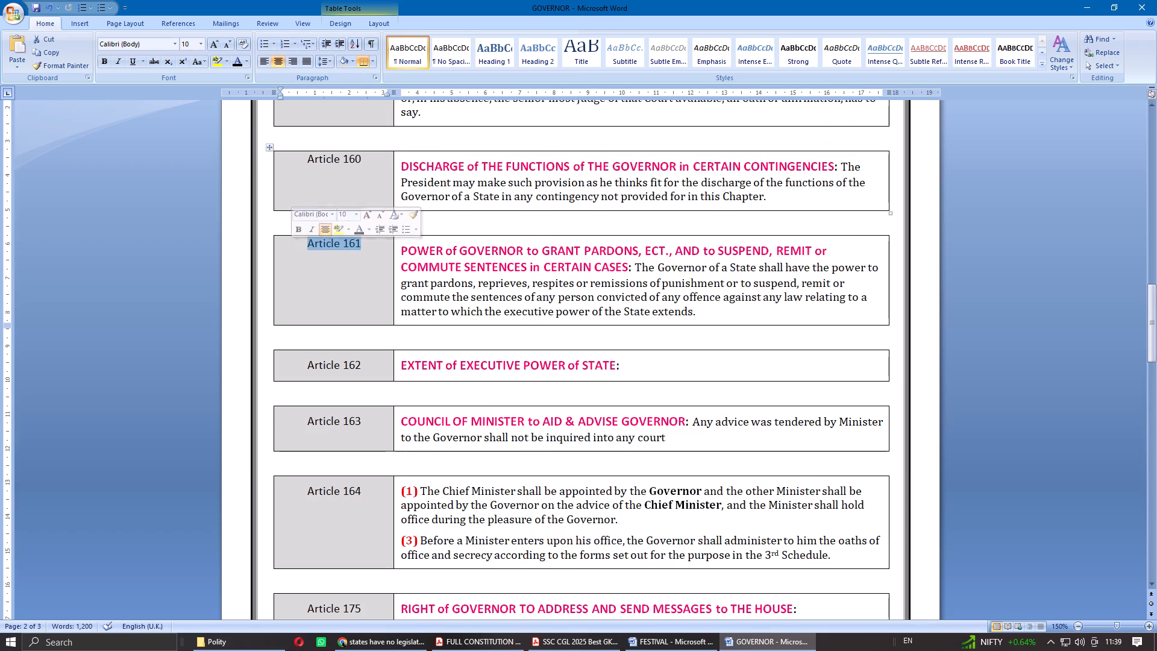
pyautogui.keyDown('ctrl'); pyautogui.moveTo(368, 159); pyautogui.dragTo(306, 160); pyautogui.keyUp('ctrl')
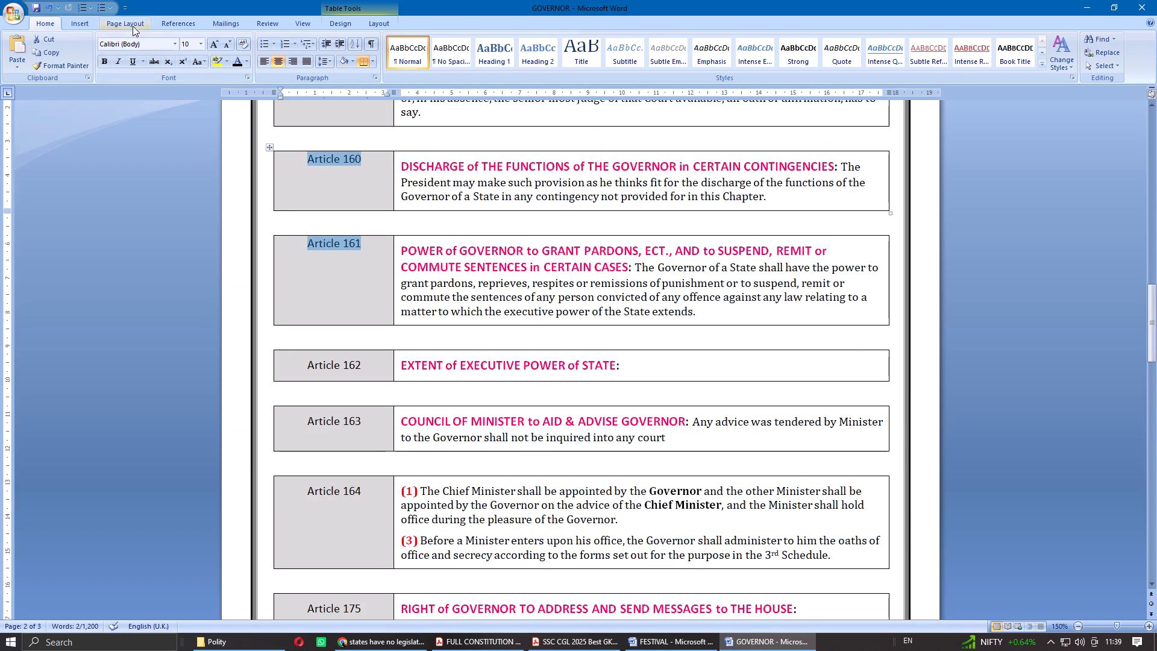
pyautogui.click(133, 26)
pyautogui.click(524, 48)
pyautogui.click(525, 64)
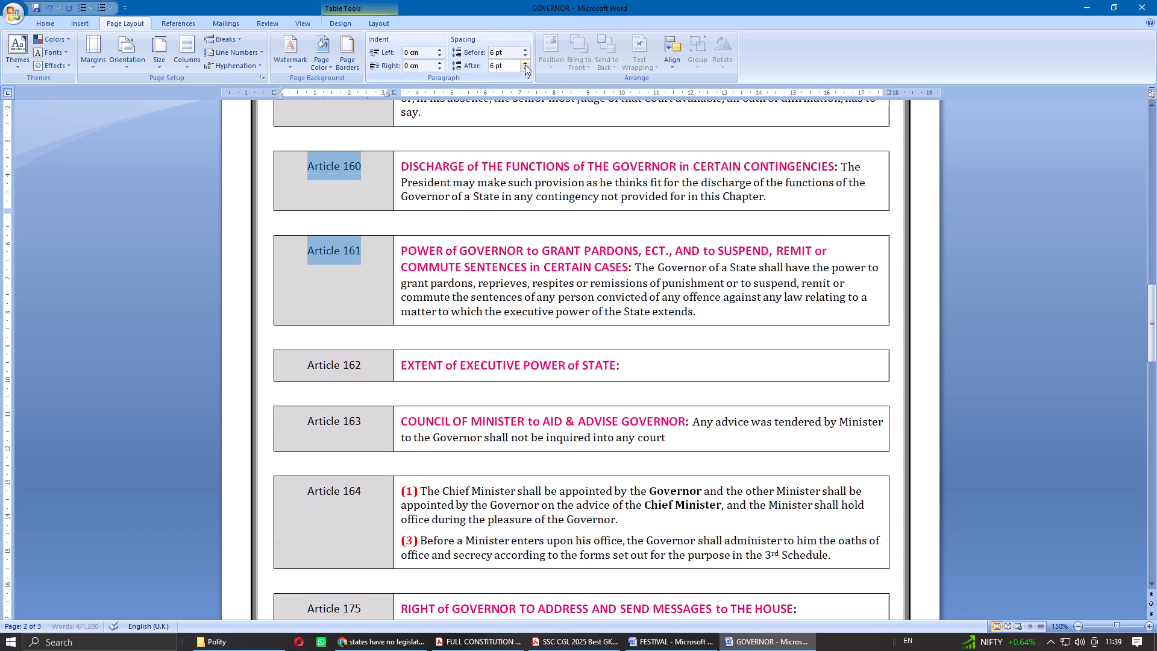
# Give the Article 159 and Article 158 labels 6 pt paragraph spacing before and after.
pyautogui.scroll(3, 428, 237)
pyautogui.moveTo(372, 266); pyautogui.dragTo(367, 266)
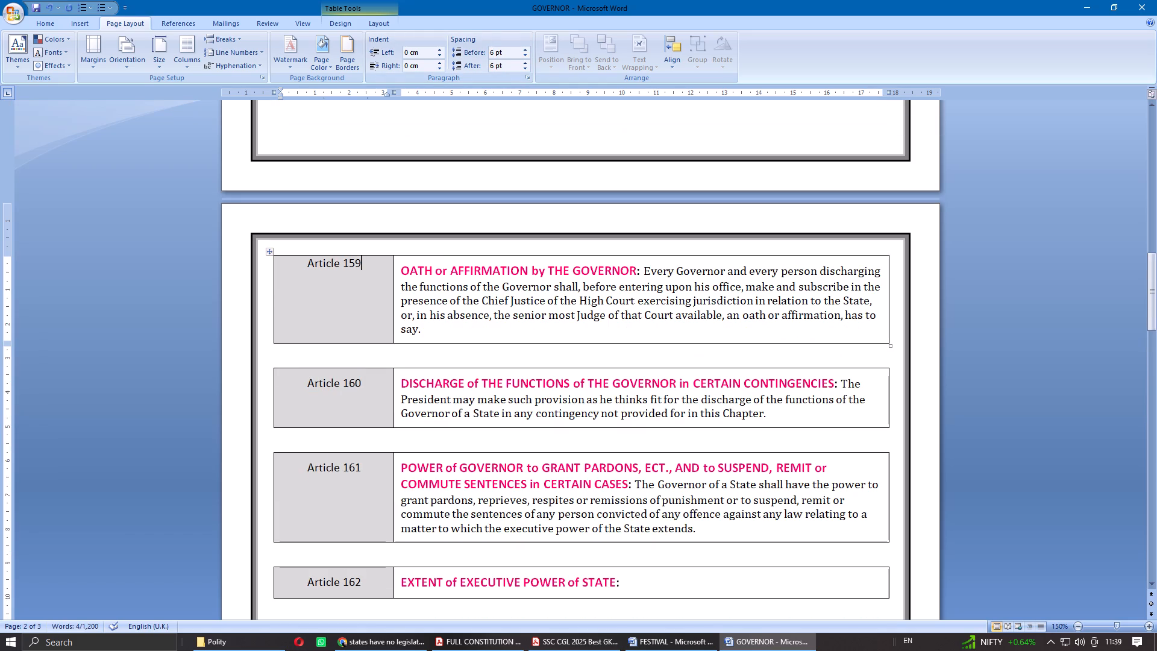
pyautogui.click(526, 50)
pyautogui.click(525, 62)
pyautogui.scroll(3, 467, 181)
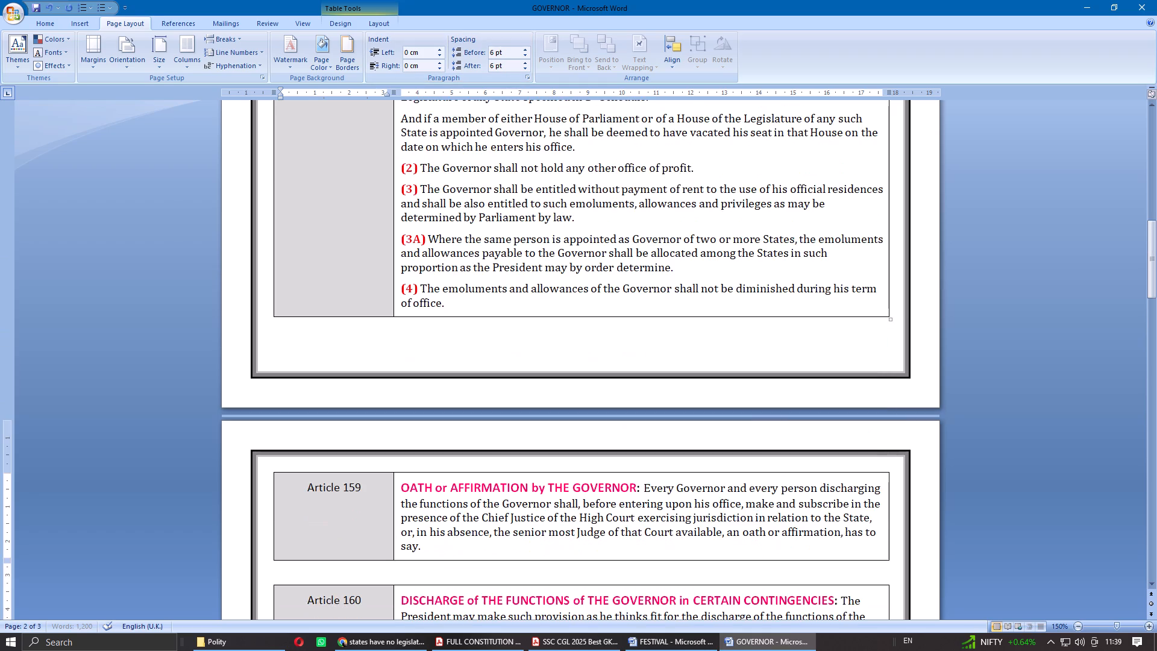
pyautogui.click(360, 229)
pyautogui.click(522, 50)
pyautogui.click(522, 60)
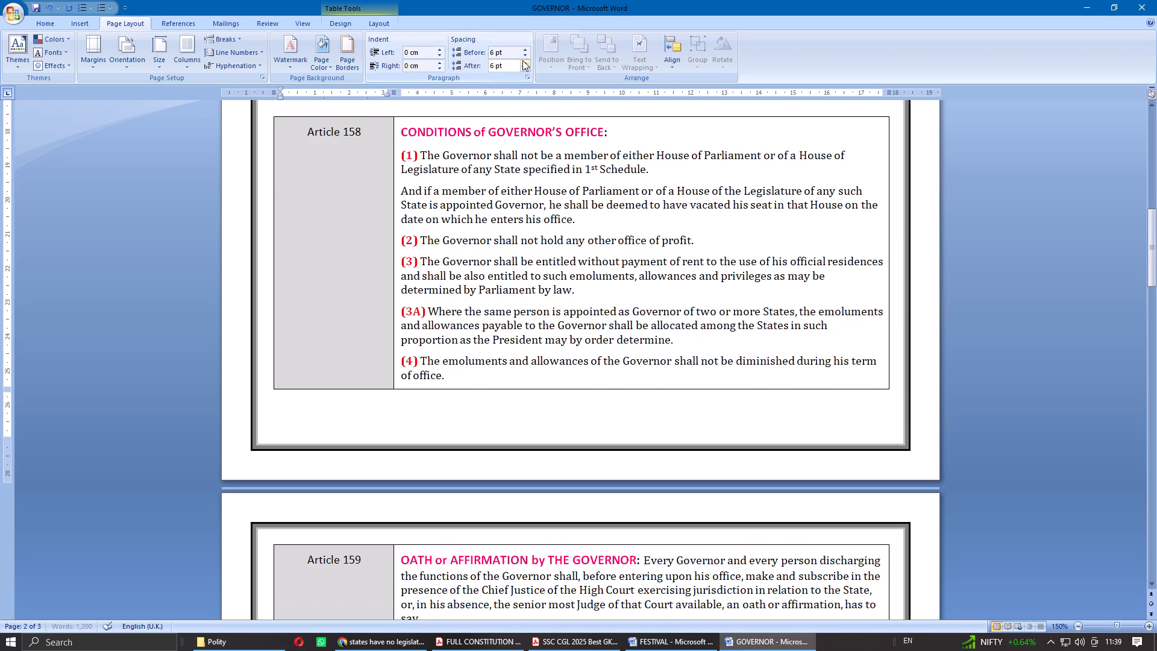
# Give the Article 156 and Article 157 labels 6 pt paragraph spacing before and after.
pyautogui.scroll(4, 475, 181)
pyautogui.click(362, 181)
pyautogui.click(524, 52)
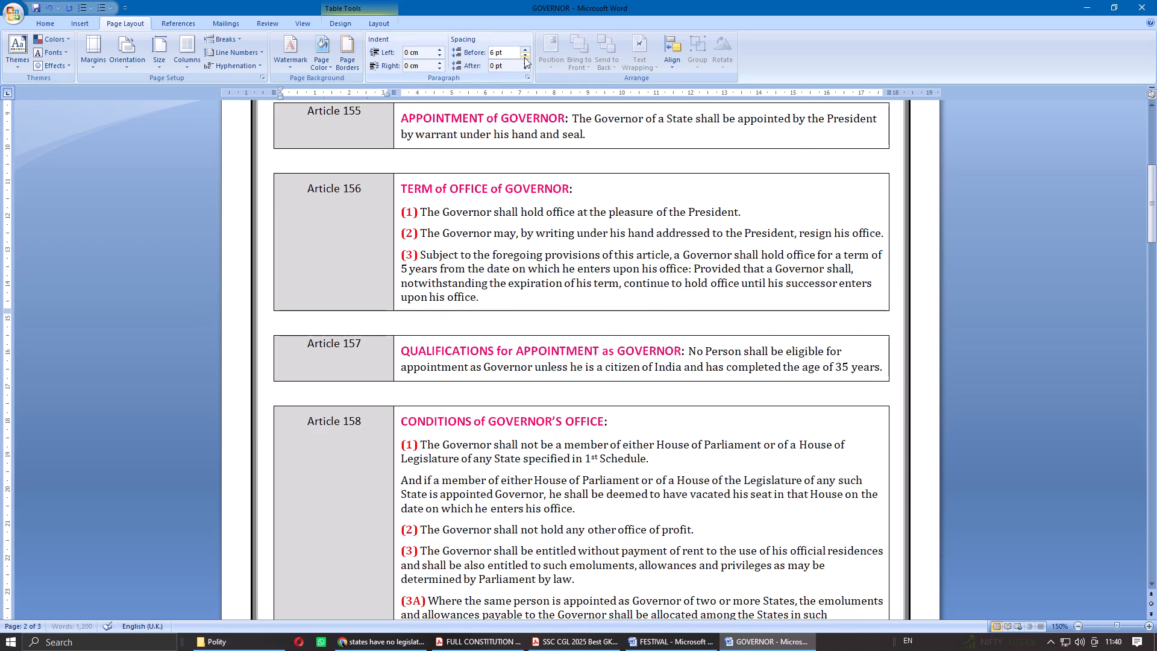
pyautogui.click(524, 63)
pyautogui.click(361, 356)
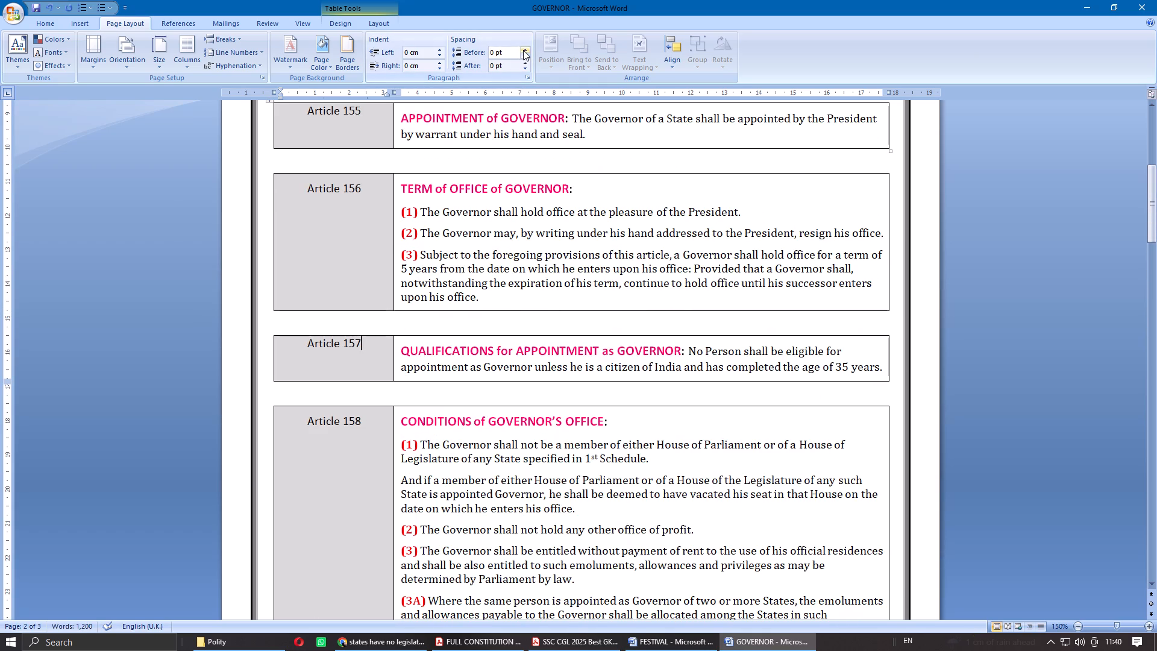
pyautogui.click(524, 49)
pyautogui.click(524, 63)
# Give the Article 154, Article 155 and Article 153 labels 6 pt paragraph spacing before and after.
pyautogui.scroll(4, 424, 244)
pyautogui.click(370, 233)
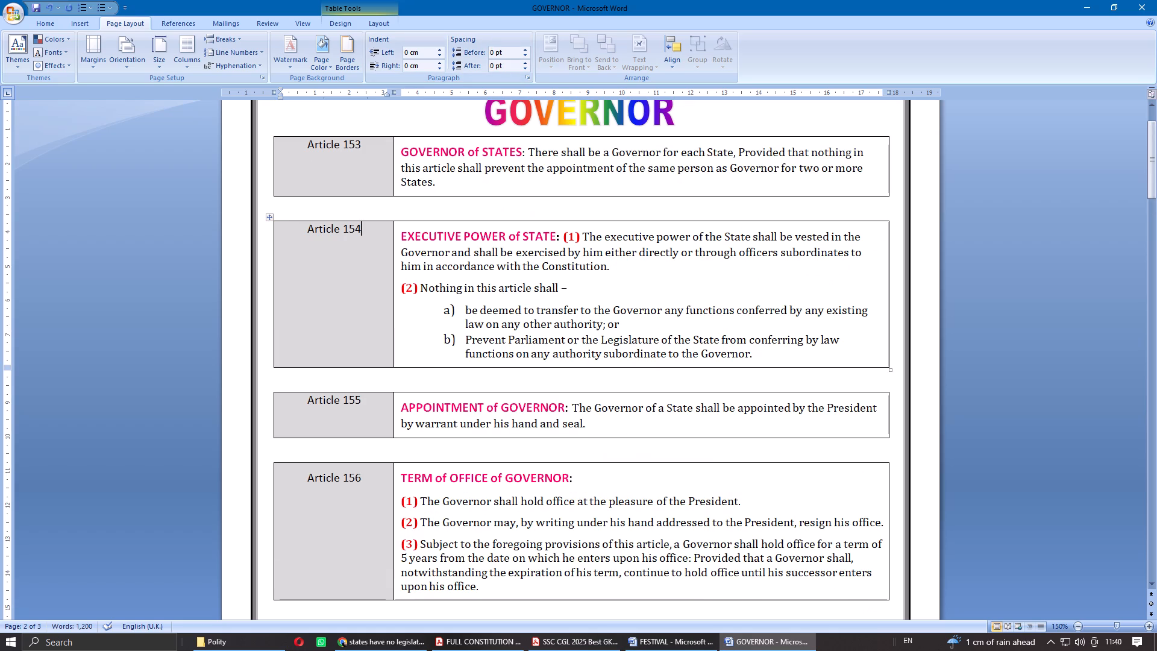
pyautogui.click(527, 52)
pyautogui.click(525, 64)
pyautogui.click(527, 50)
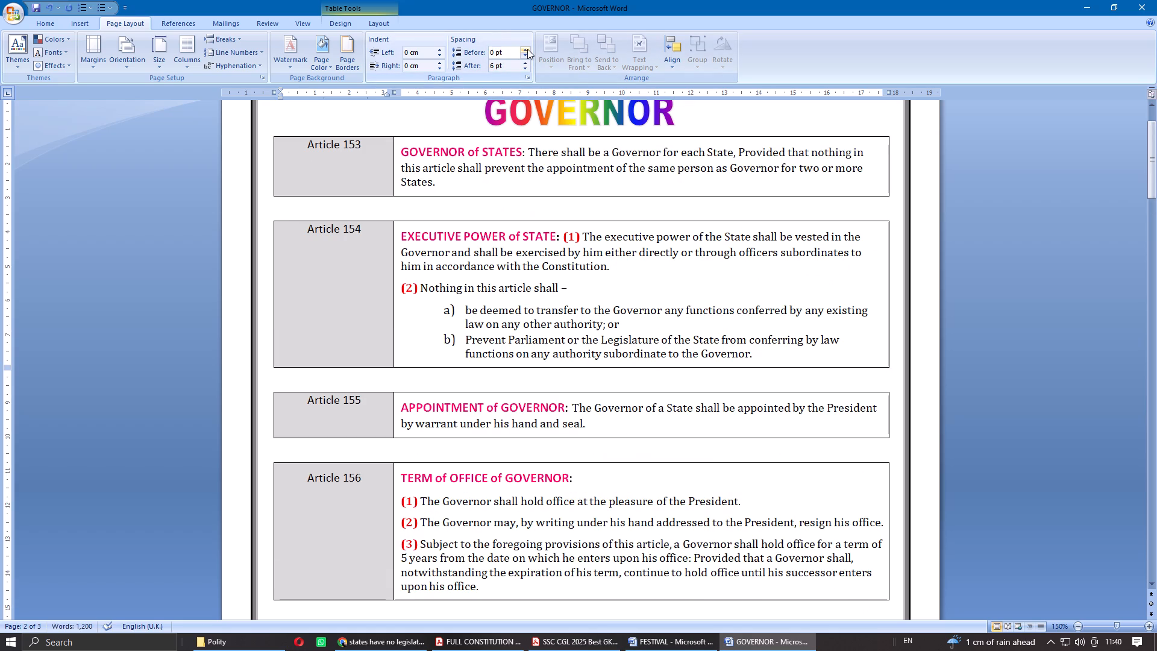
pyautogui.click(527, 49)
pyautogui.click(359, 409)
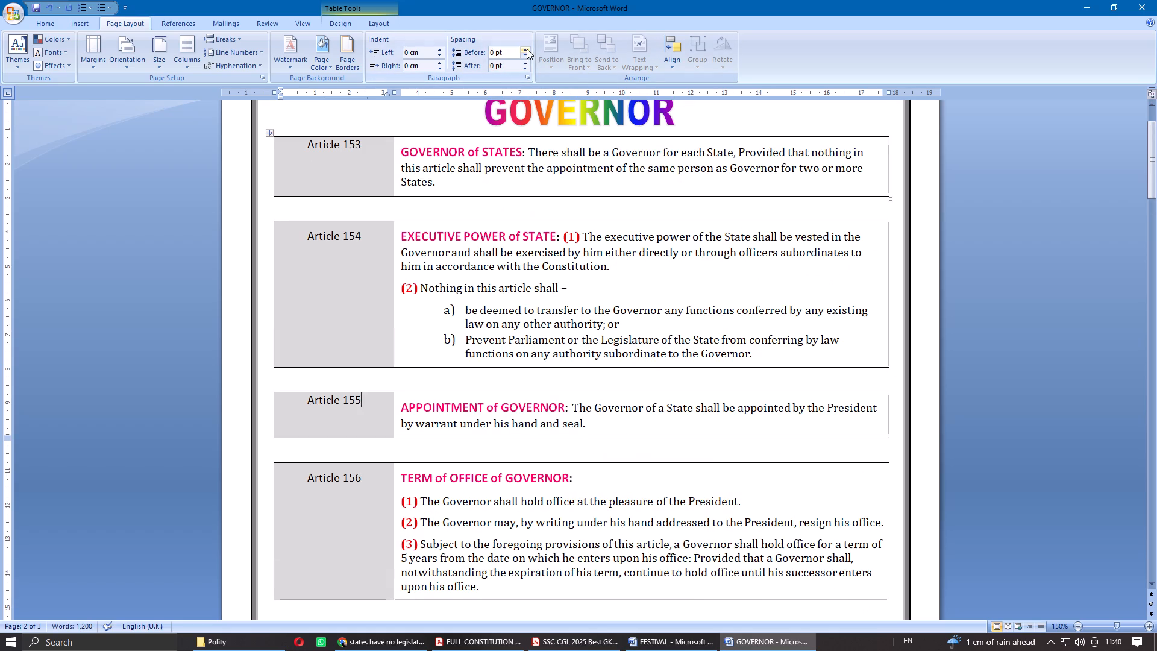
pyautogui.click(527, 49)
pyautogui.click(526, 65)
pyautogui.click(356, 145)
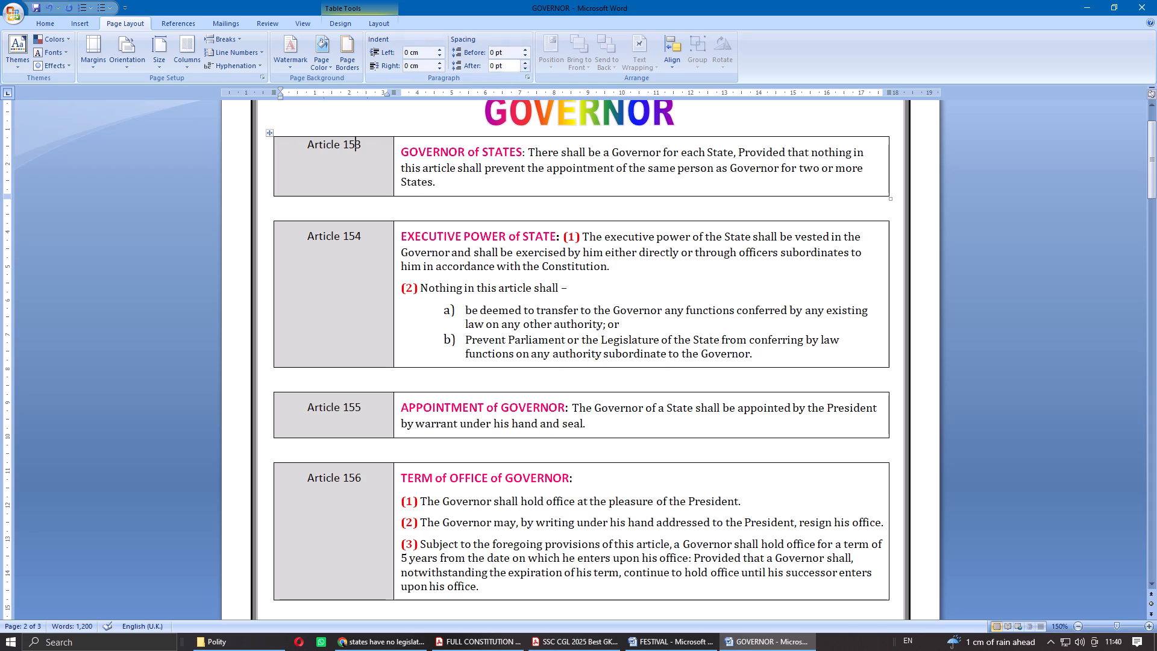
pyautogui.click(524, 49)
pyautogui.click(524, 62)
# Save the GOVERNOR document.
pyautogui.click(516, 153)
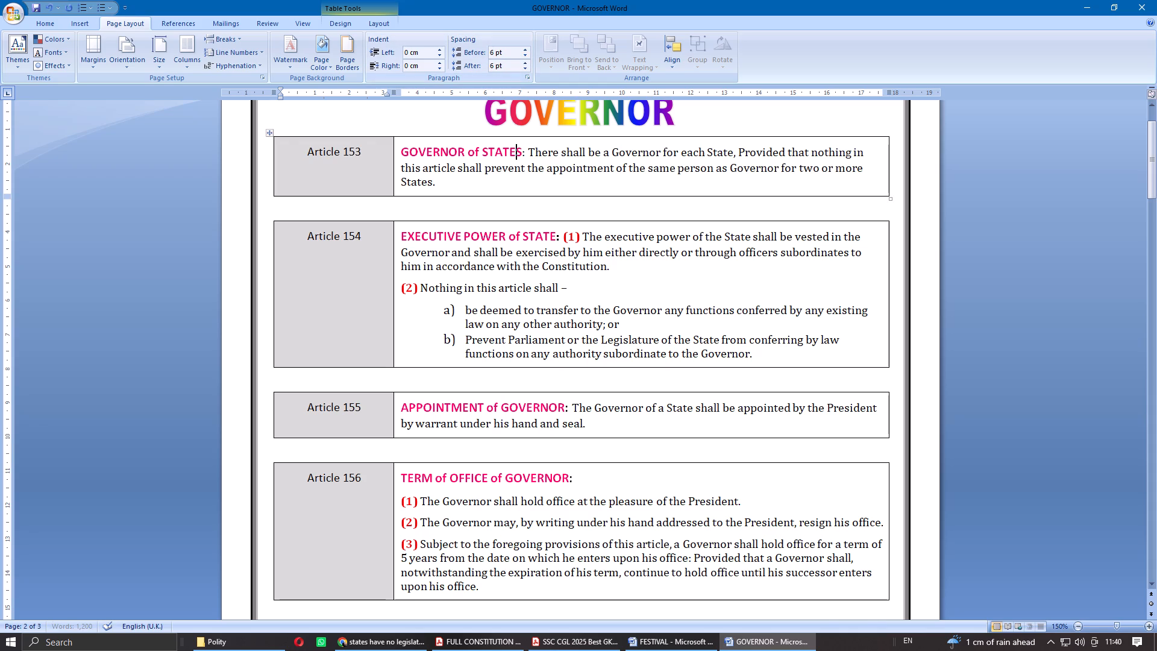
pyautogui.scroll(2, 556, 179)
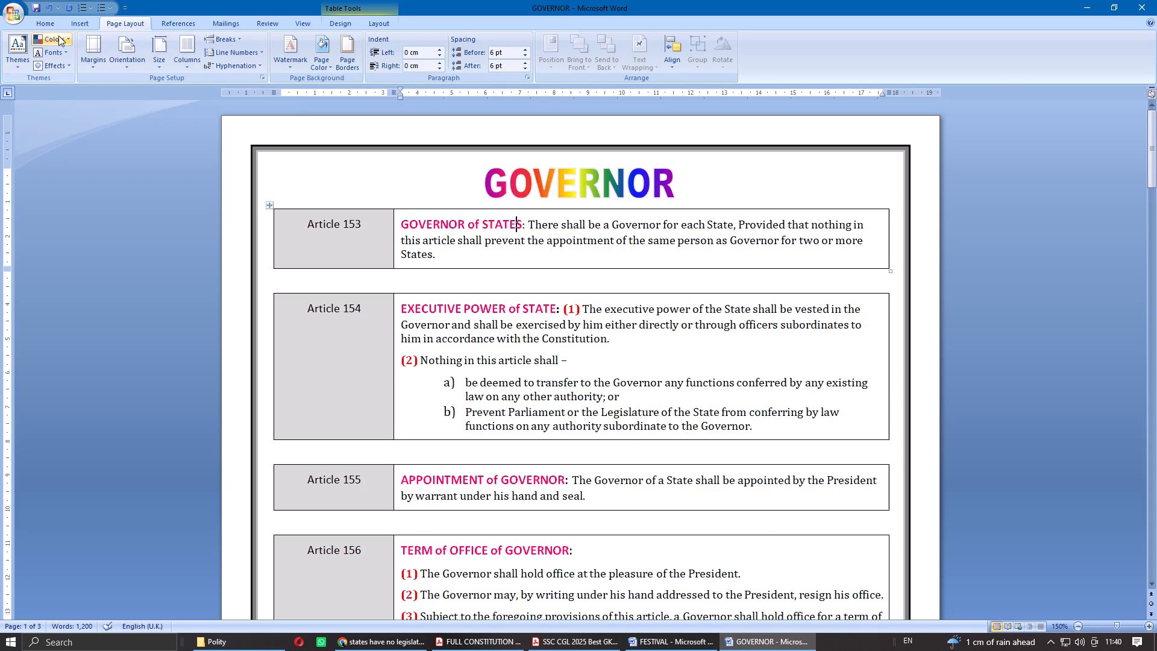
pyautogui.click(55, 28)
pyautogui.click(33, 12)
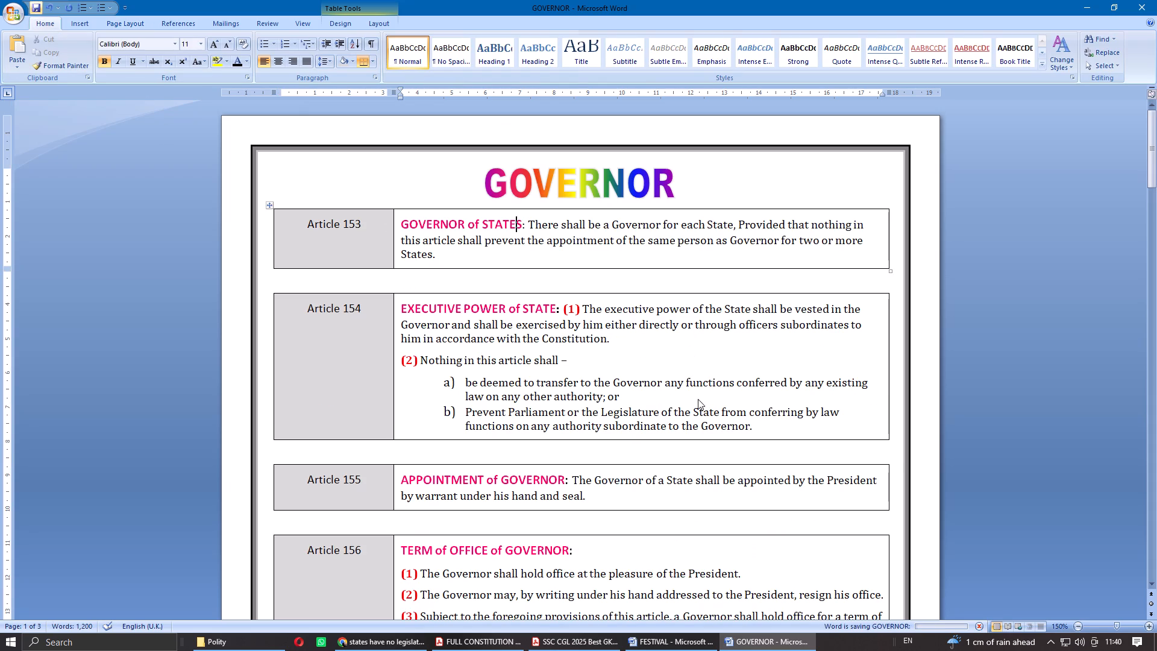
# Shade the Article 233 and Article 234 label cells with the same grey as the other article labels.
pyautogui.scroll(-7, 673, 391)
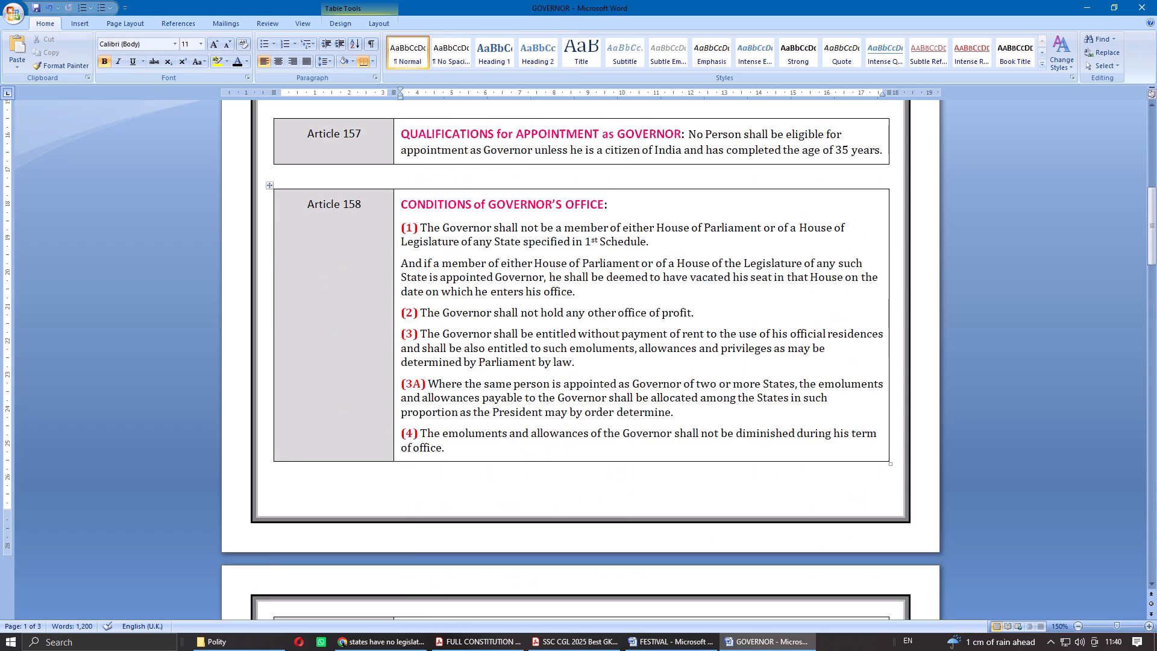
pyautogui.scroll(-8, 673, 391)
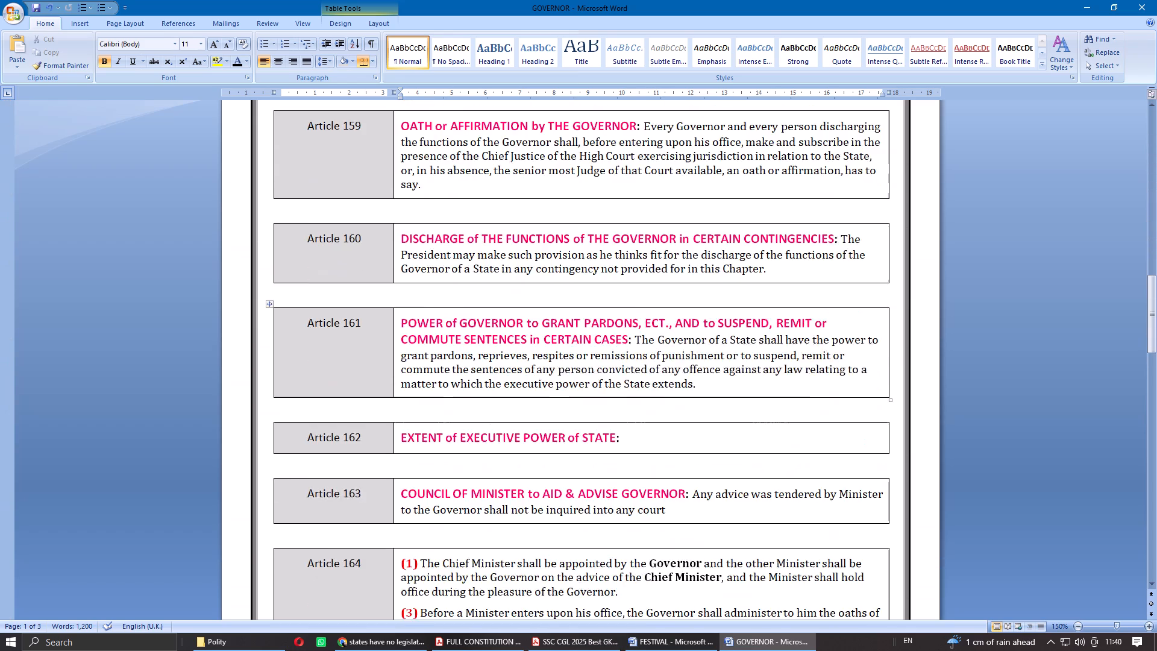
pyautogui.scroll(-17, 688, 388)
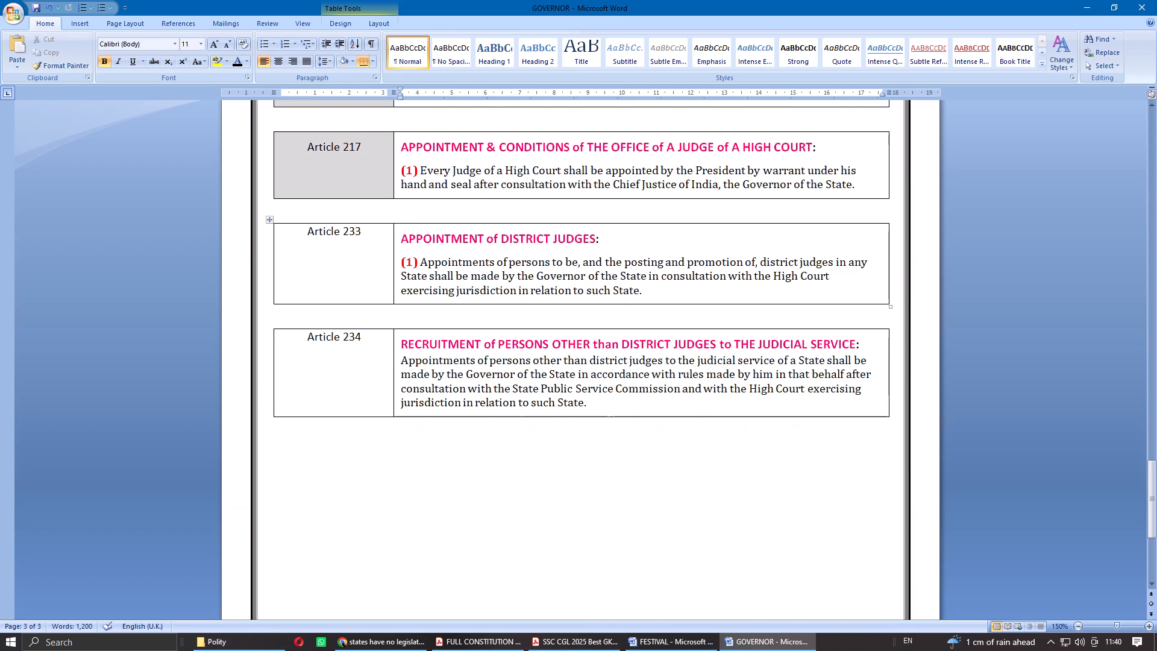
pyautogui.click(349, 247)
pyautogui.click(341, 58)
pyautogui.click(345, 395)
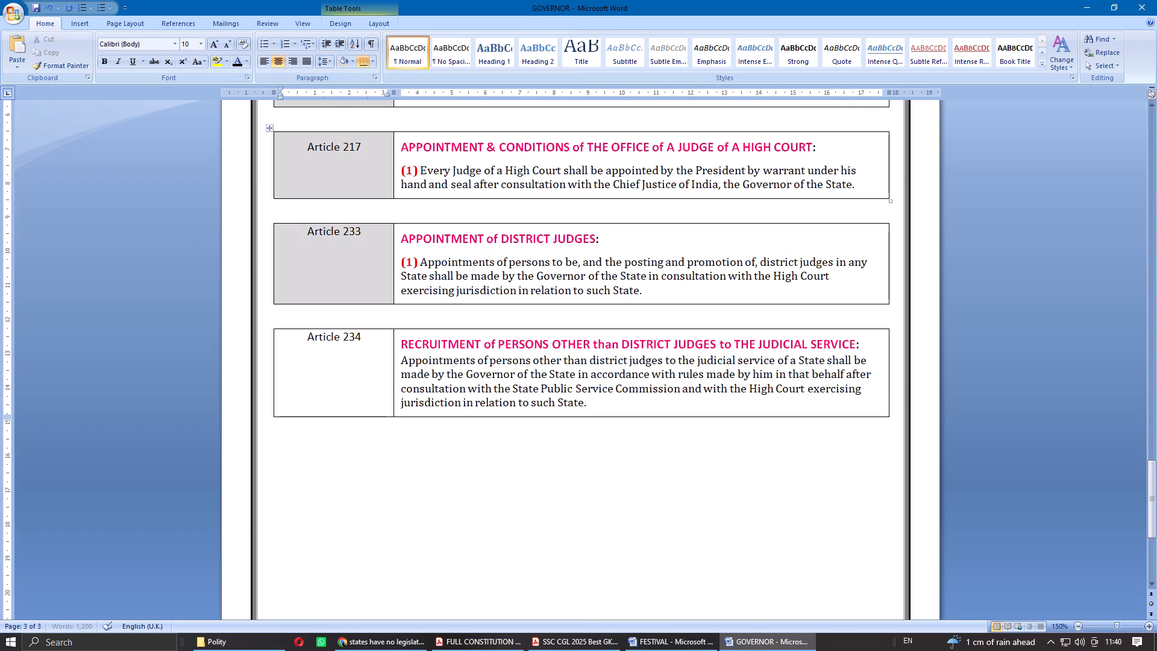
pyautogui.click(342, 61)
pyautogui.click(666, 276)
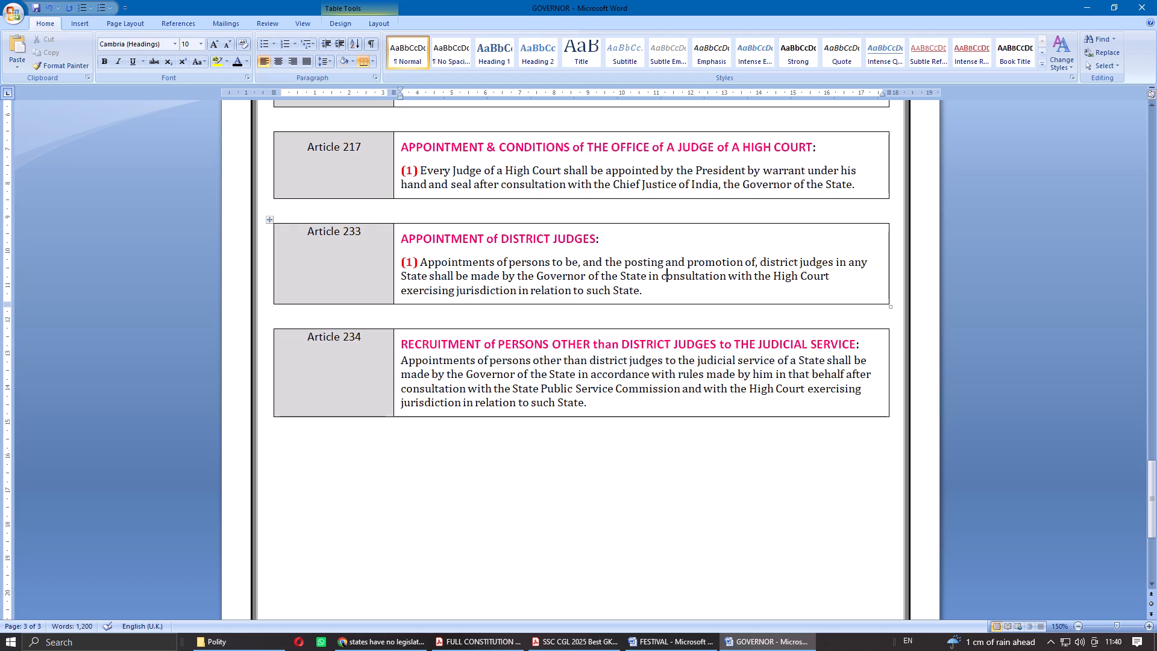
# Save the GOVERNOR document and close both it and the FESTIVAL document.
pyautogui.click(41, 8)
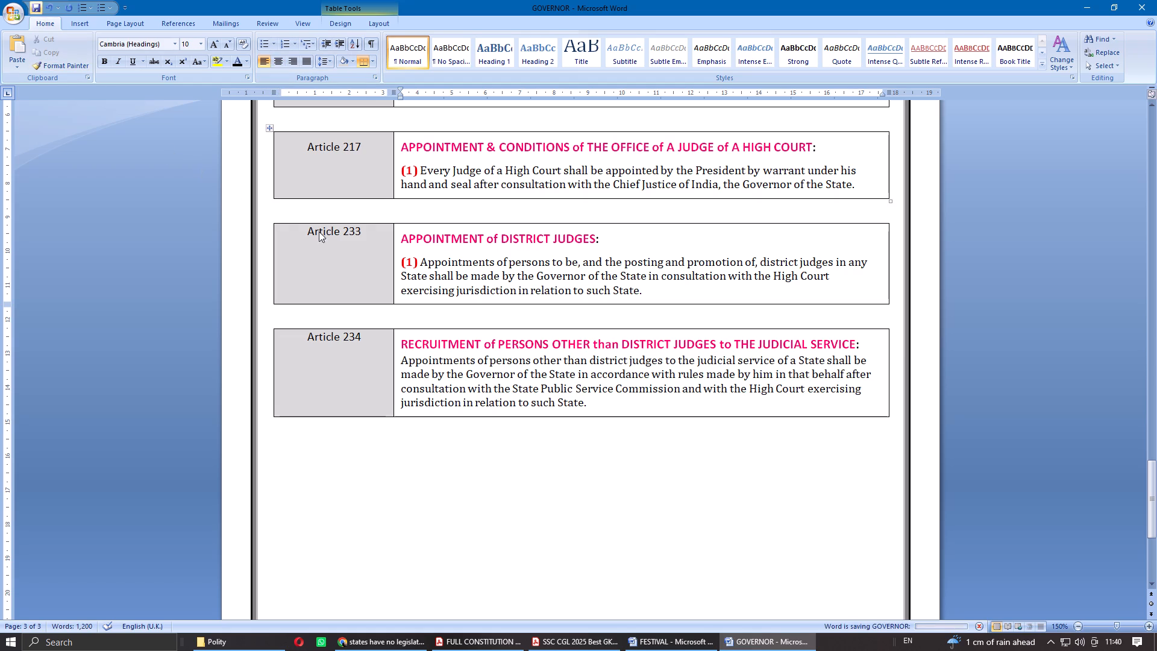
pyautogui.click(1156, 0)
pyautogui.click(1156, 0)
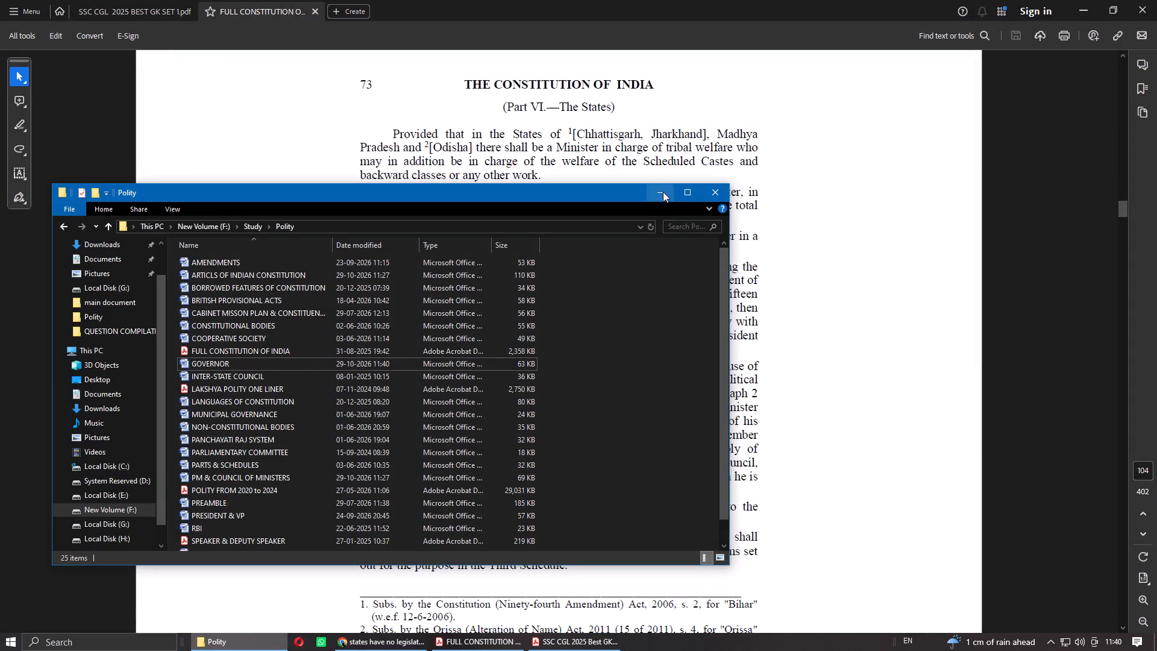
# Minimise the Polity folder window and close the FULL CONSTITUTION PDF.
pyautogui.click(663, 192)
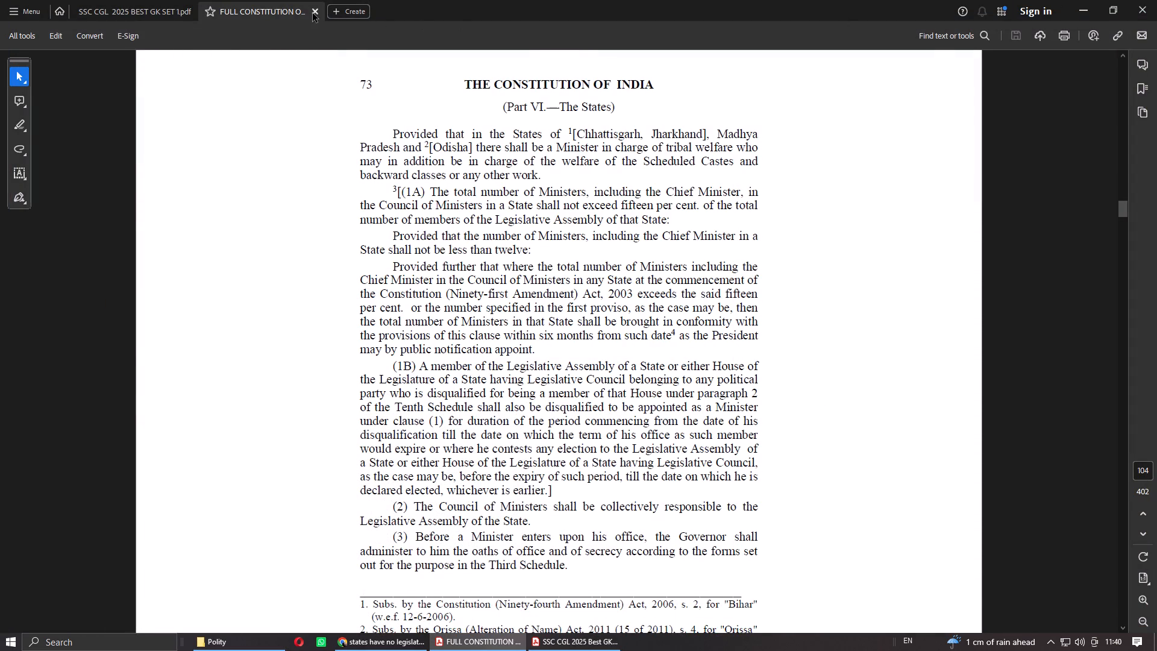
pyautogui.click(313, 13)
# Switch to the SSC CGL 2025 official answer key PDF and strike through Q16 and Q17 in red.
pyautogui.scroll(-3, 407, 370)
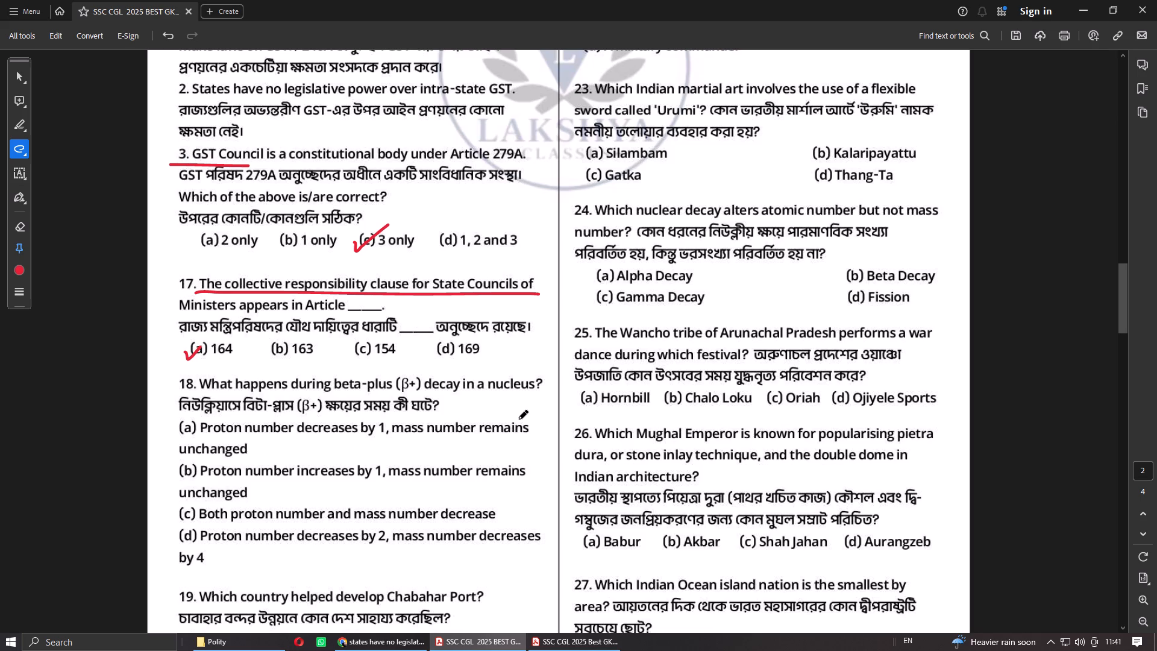
pyautogui.click(375, 650)
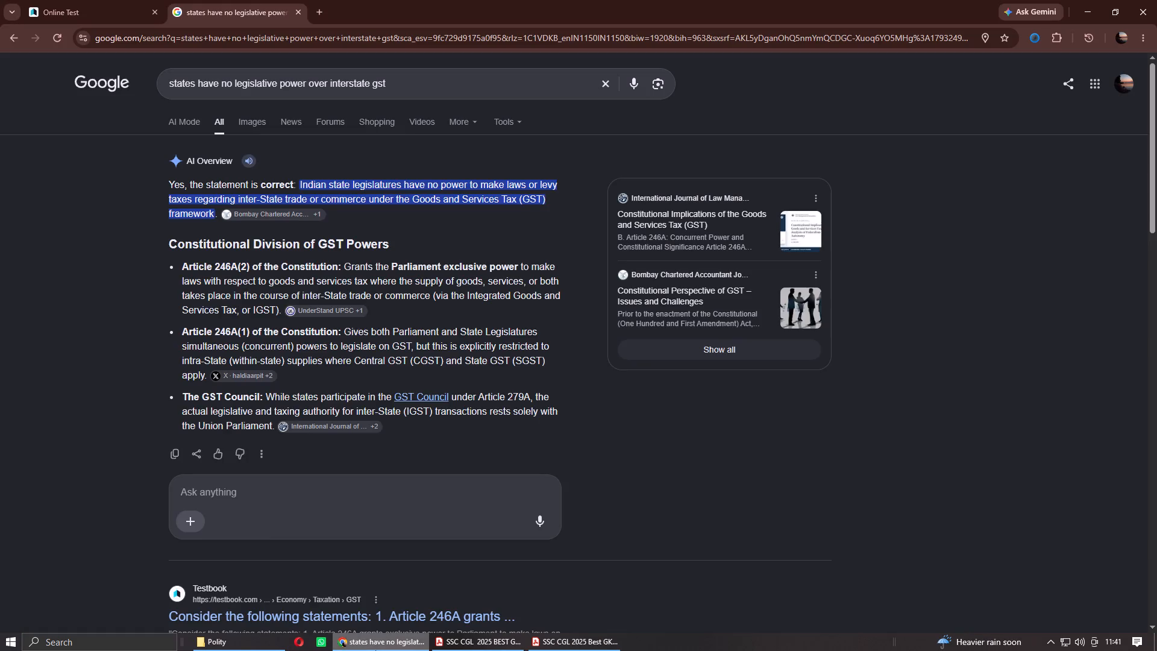
pyautogui.click(375, 650)
pyautogui.click(575, 646)
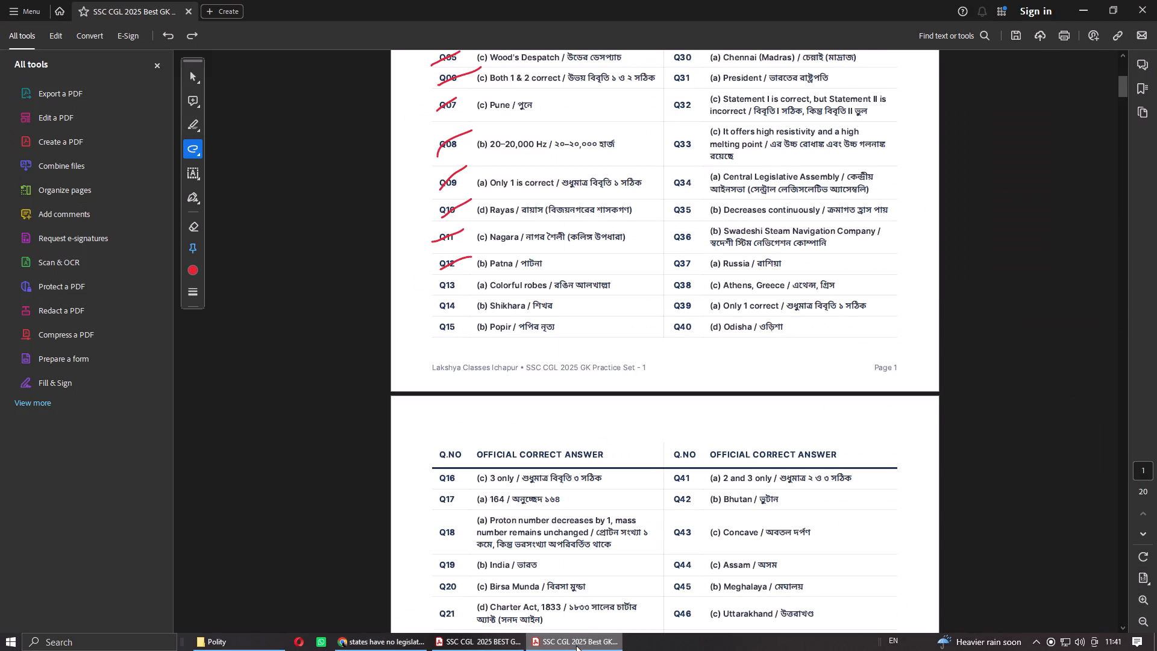
pyautogui.scroll(3, 580, 502)
pyautogui.scroll(-3, 580, 502)
pyautogui.moveTo(437, 488); pyautogui.dragTo(454, 471)
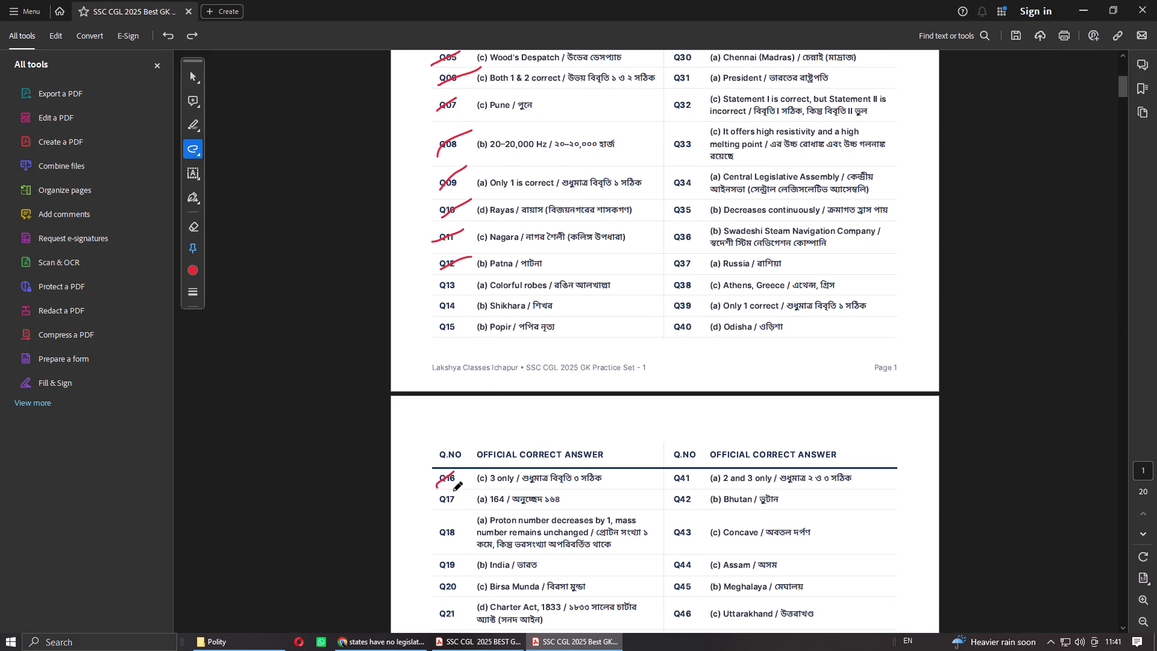
pyautogui.moveTo(431, 506); pyautogui.dragTo(456, 488)
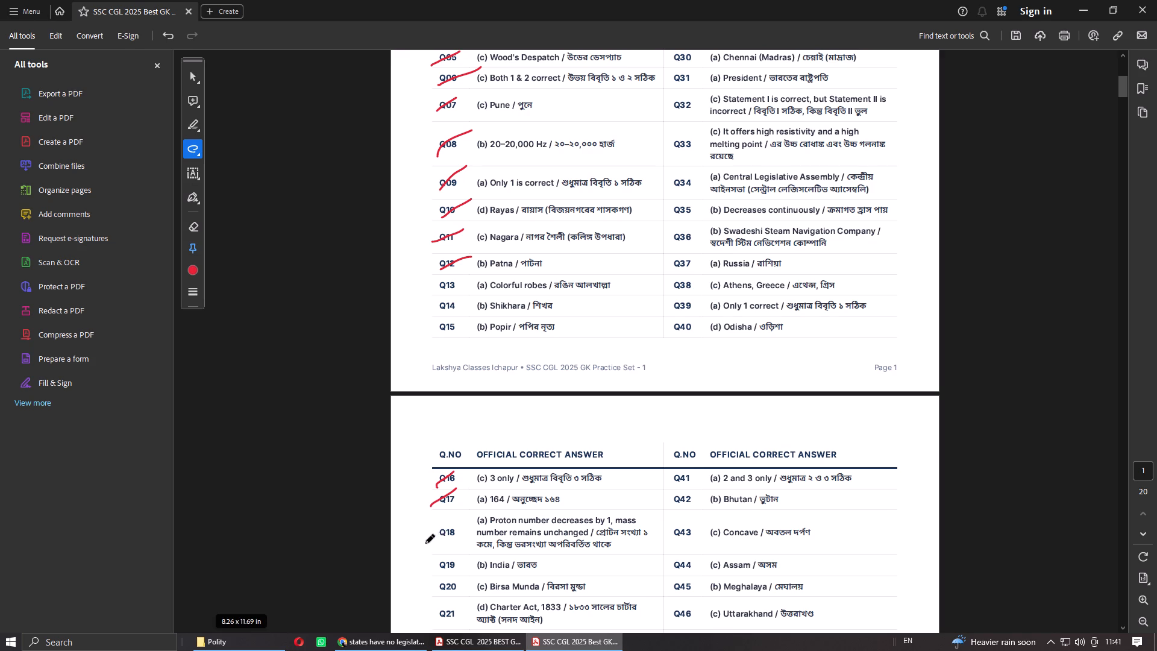
# Return to the question paper and underline and tick option (a) of question 18 on beta-plus decay.
pyautogui.click(393, 639)
pyautogui.click(393, 639)
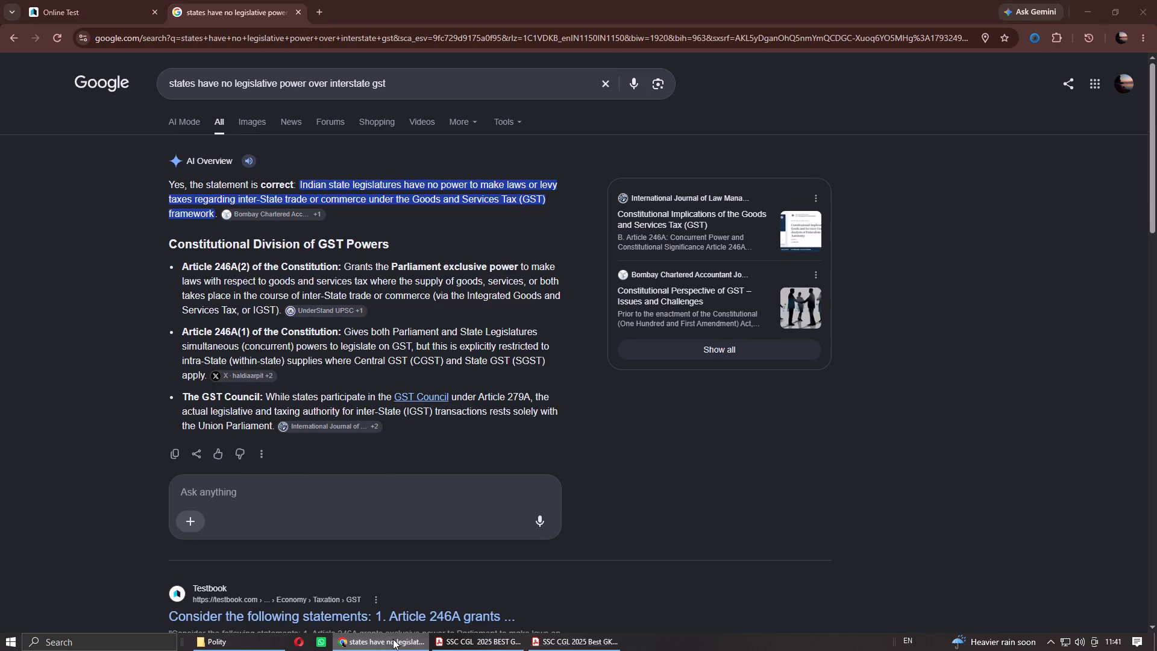
pyautogui.click(459, 640)
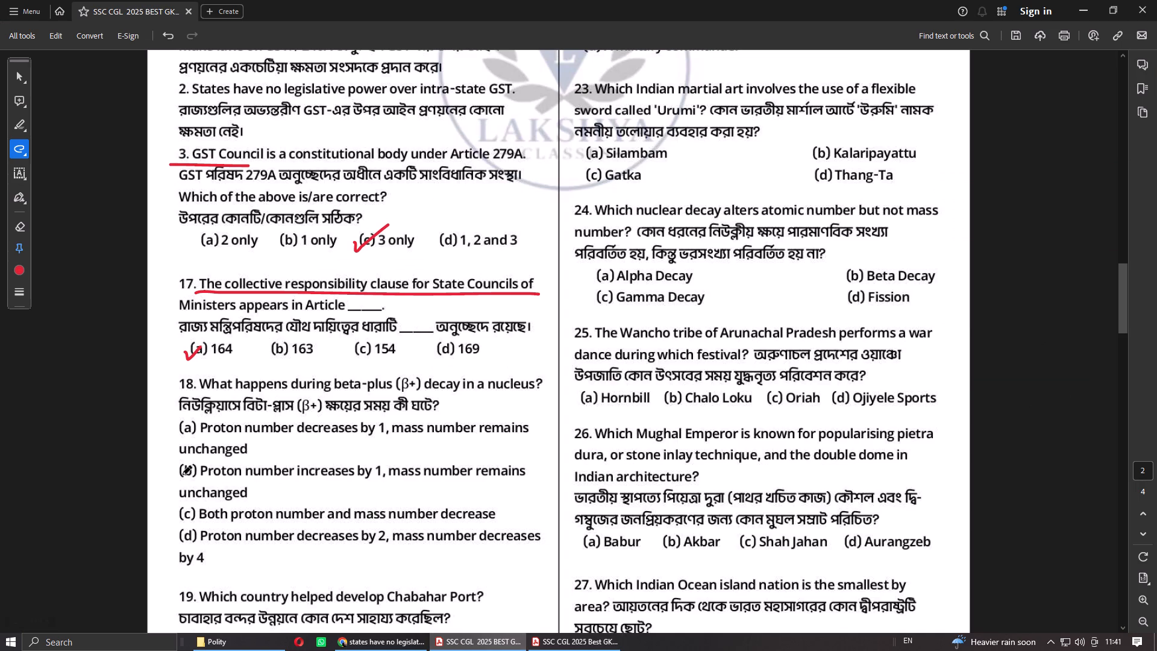
pyautogui.moveTo(180, 439); pyautogui.dragTo(210, 439)
pyautogui.moveTo(174, 430); pyautogui.dragTo(208, 412)
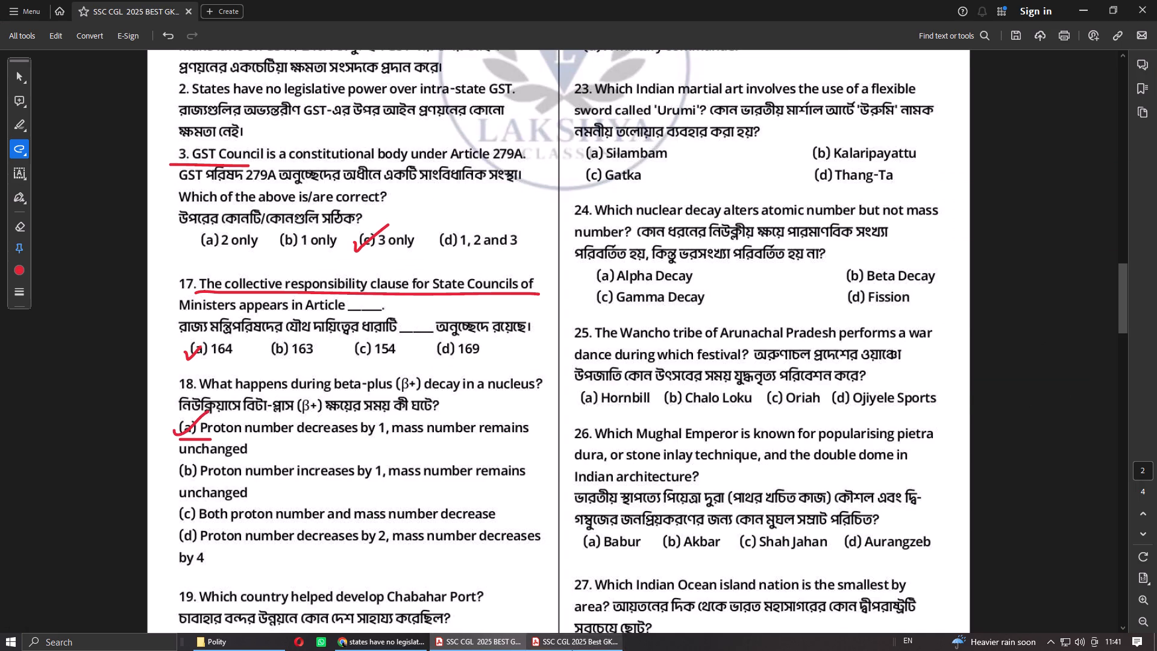
# Check question 18 against the answer key, and circle its number in red on the question paper.
pyautogui.click(572, 650)
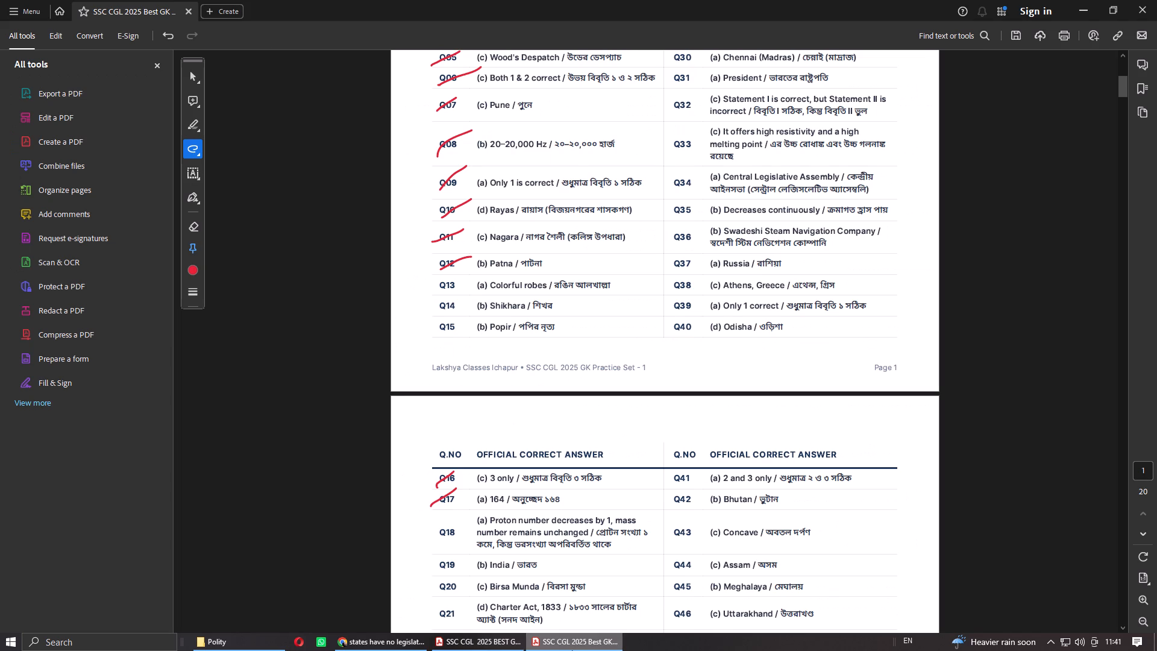
pyautogui.click(572, 650)
pyautogui.moveTo(187, 373); pyautogui.dragTo(172, 373)
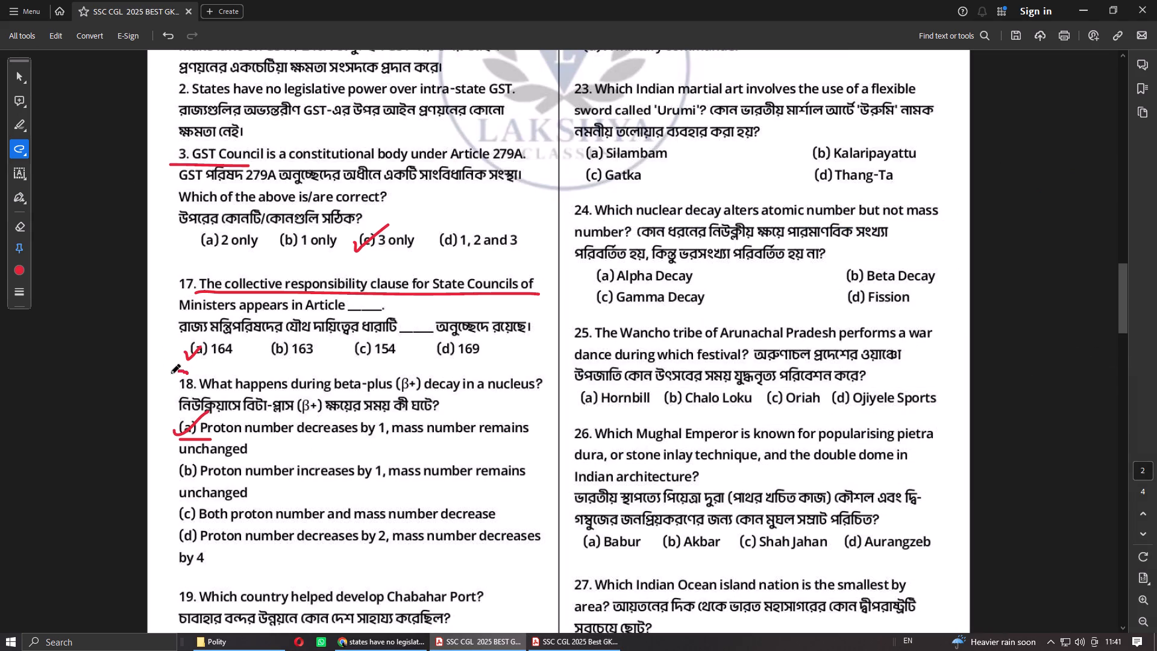
pyautogui.moveTo(172, 373); pyautogui.dragTo(180, 371)
# Underline option (b) India in red for question 19 about Chabahar Port.
pyautogui.scroll(-4, 288, 354)
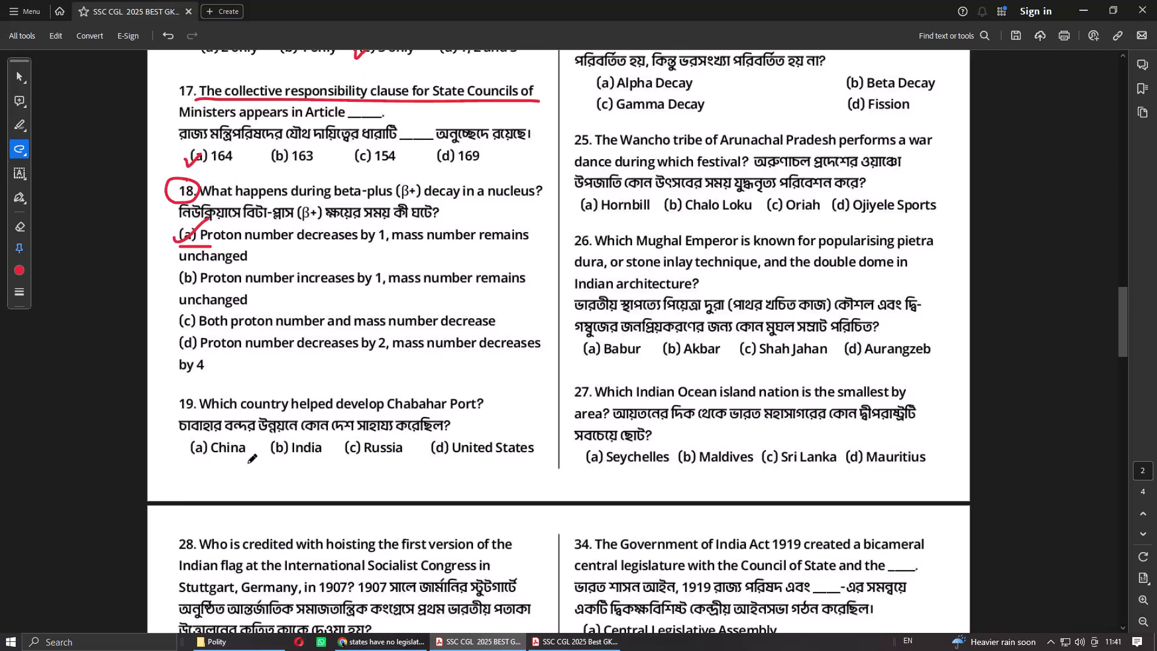
pyautogui.moveTo(270, 456); pyautogui.dragTo(327, 461)
# Switch to the official answer key PDF and strike through Q13, Q14, Q15, Q18 and Q19 in red.
pyautogui.click(573, 650)
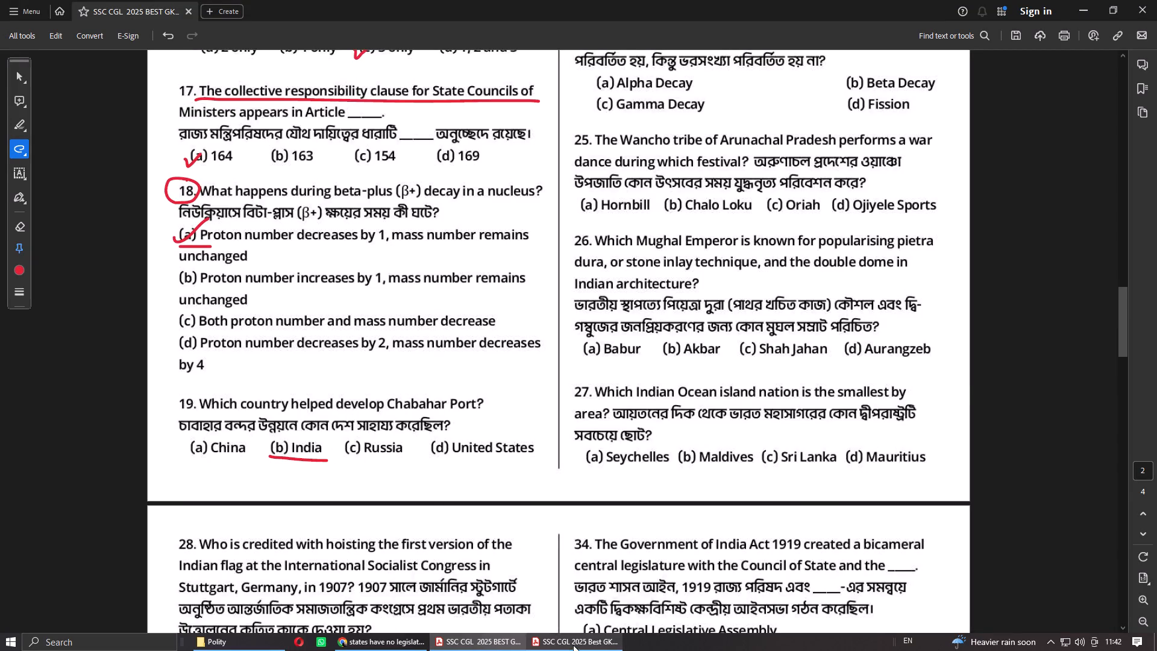
pyautogui.moveTo(436, 293); pyautogui.dragTo(448, 278)
pyautogui.moveTo(436, 308); pyautogui.dragTo(454, 300)
pyautogui.moveTo(439, 333); pyautogui.dragTo(457, 320)
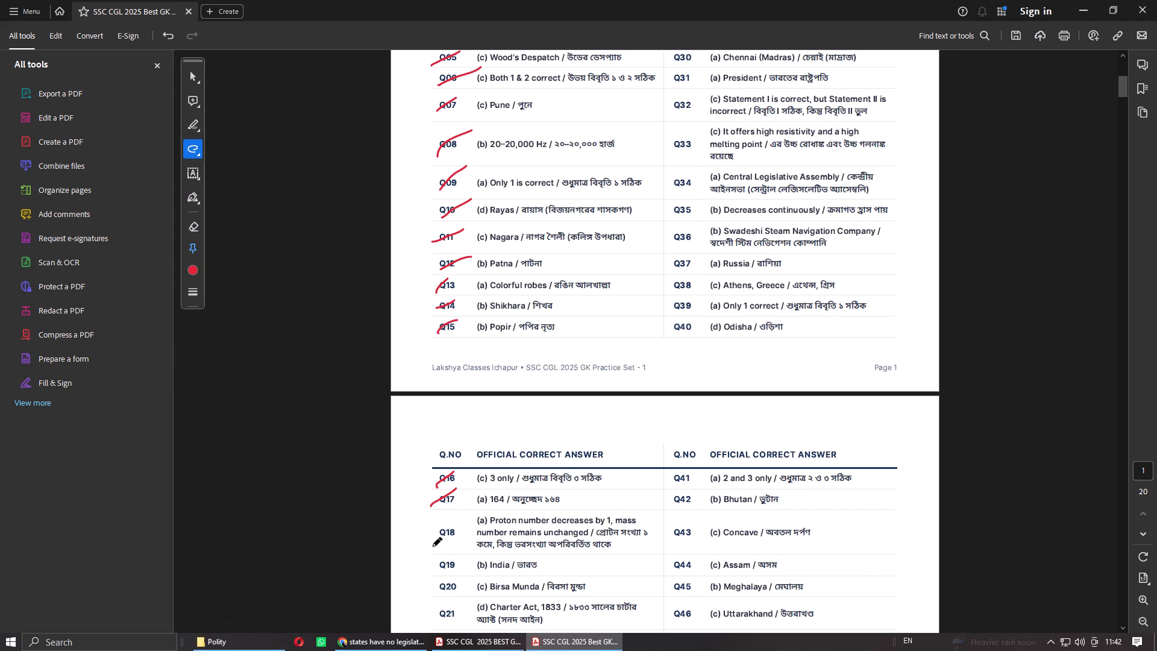
pyautogui.moveTo(433, 544); pyautogui.dragTo(456, 532)
pyautogui.moveTo(430, 578); pyautogui.dragTo(475, 560)
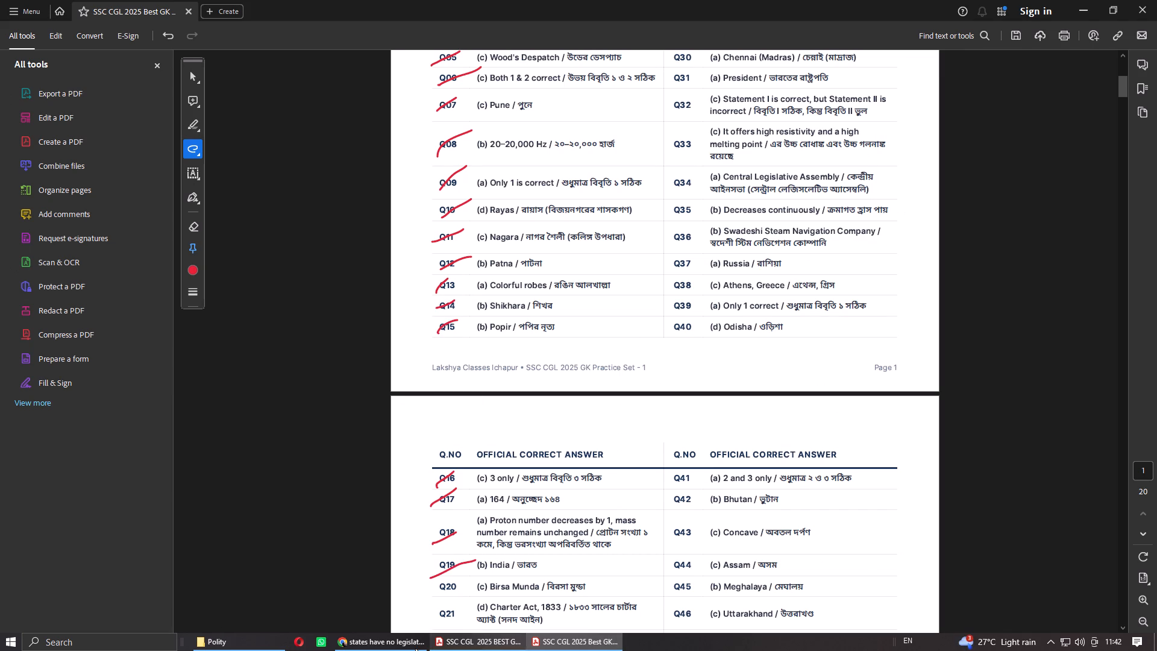
# Return to the question paper, check question 20 against the answer key, and underline option (c) Birsa Munda in red.
pyautogui.click(396, 644)
pyautogui.click(463, 646)
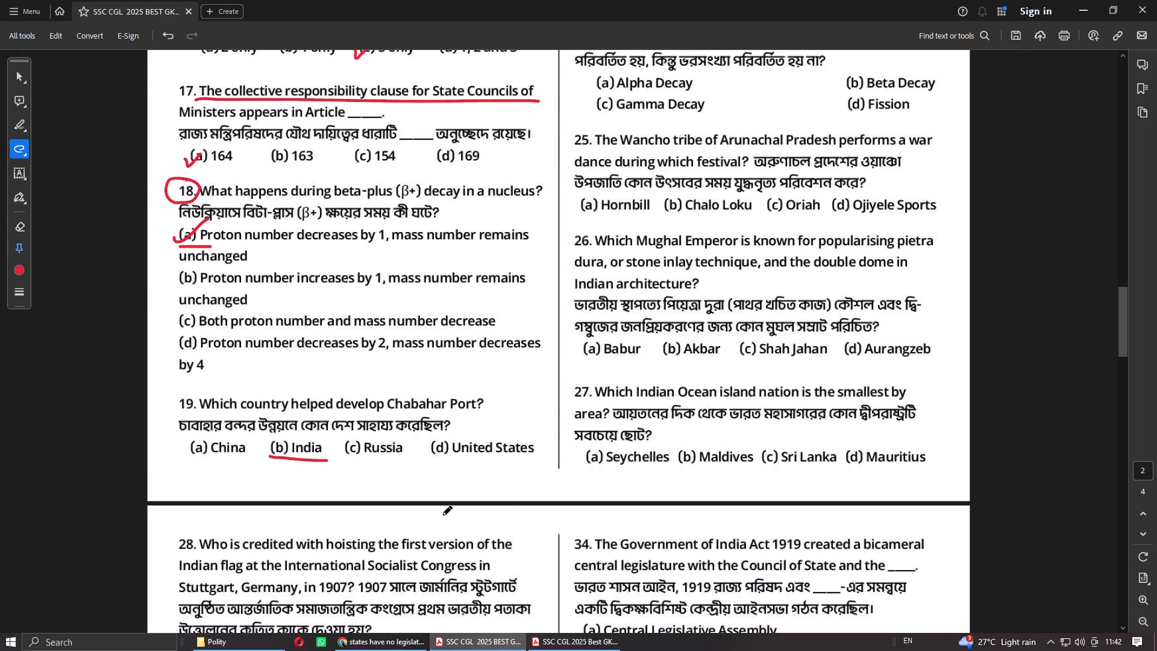
pyautogui.scroll(4, 444, 514)
pyautogui.scroll(18, 444, 514)
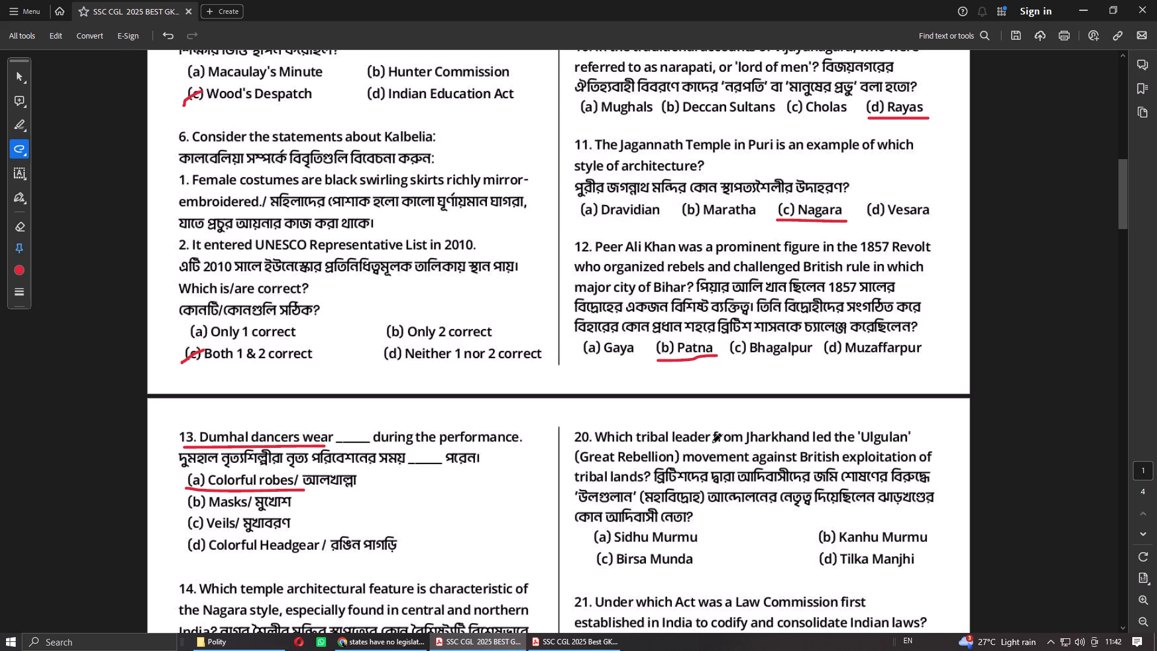
pyautogui.click(576, 650)
pyautogui.click(576, 650)
pyautogui.moveTo(597, 571); pyautogui.dragTo(695, 574)
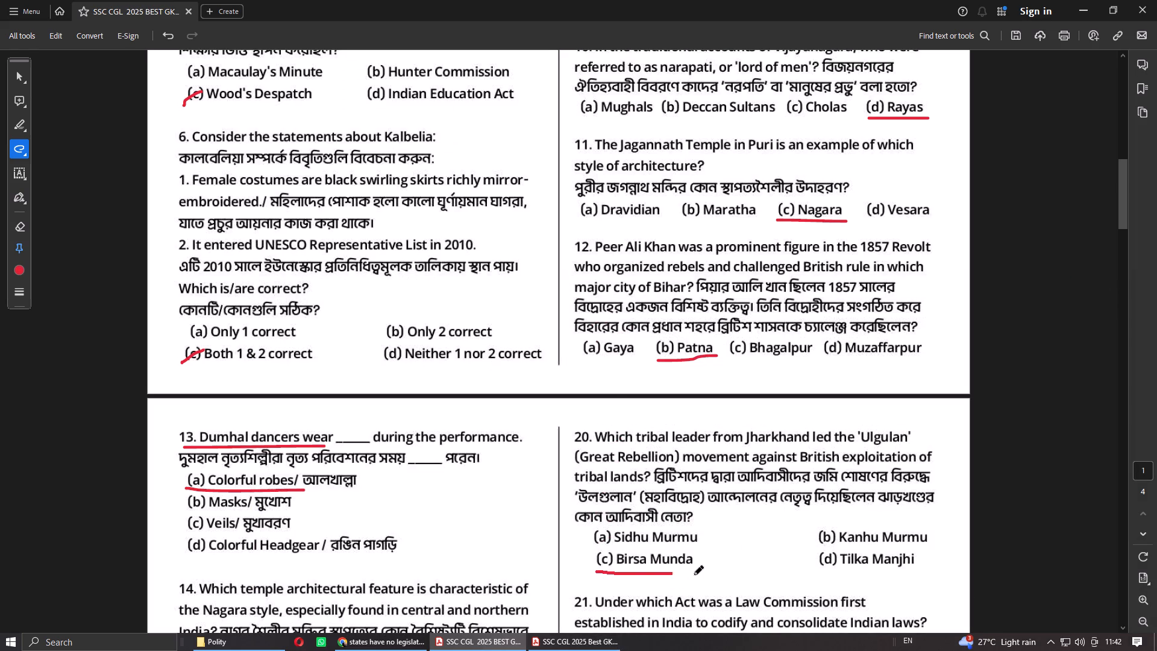
pyautogui.moveTo(695, 574); pyautogui.dragTo(700, 574)
# Check question 21 on the Law Commission against the answer key and tick option (d) Charter Act, 1833 in red.
pyautogui.scroll(-3, 661, 409)
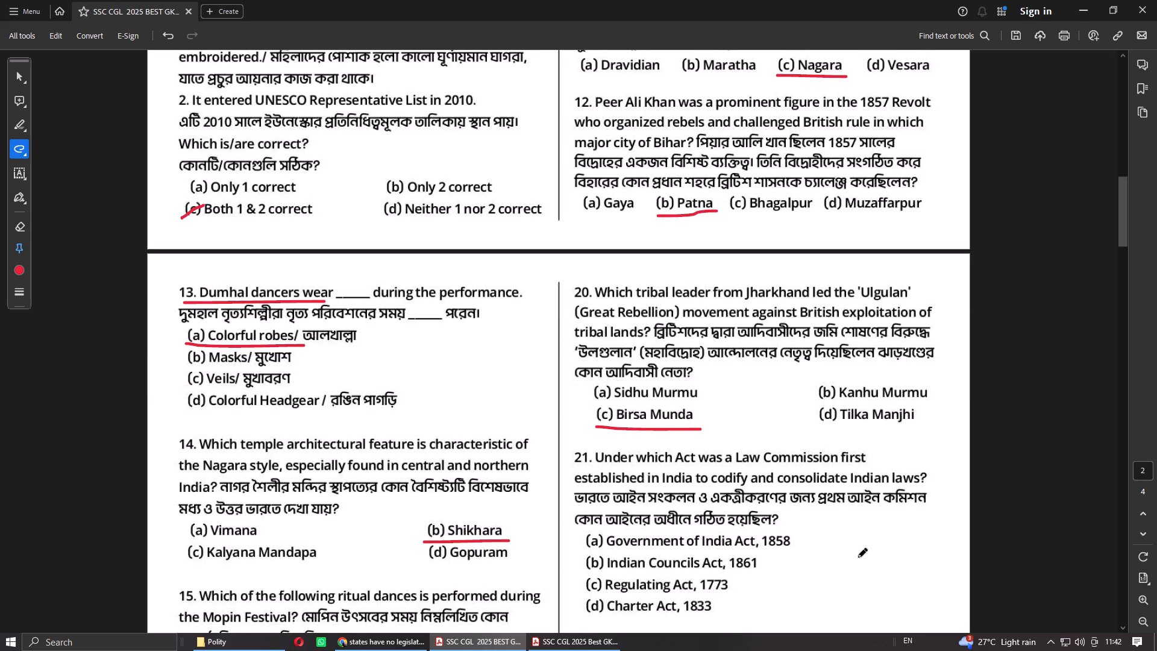
pyautogui.click(583, 571)
pyautogui.click(599, 650)
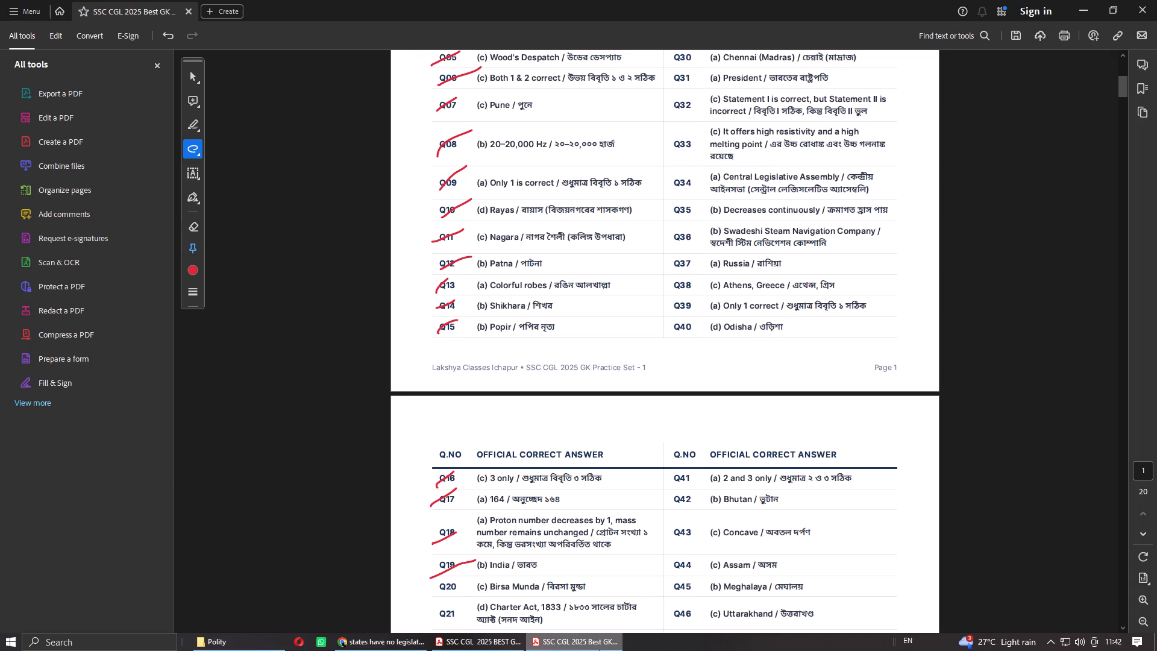
pyautogui.click(599, 650)
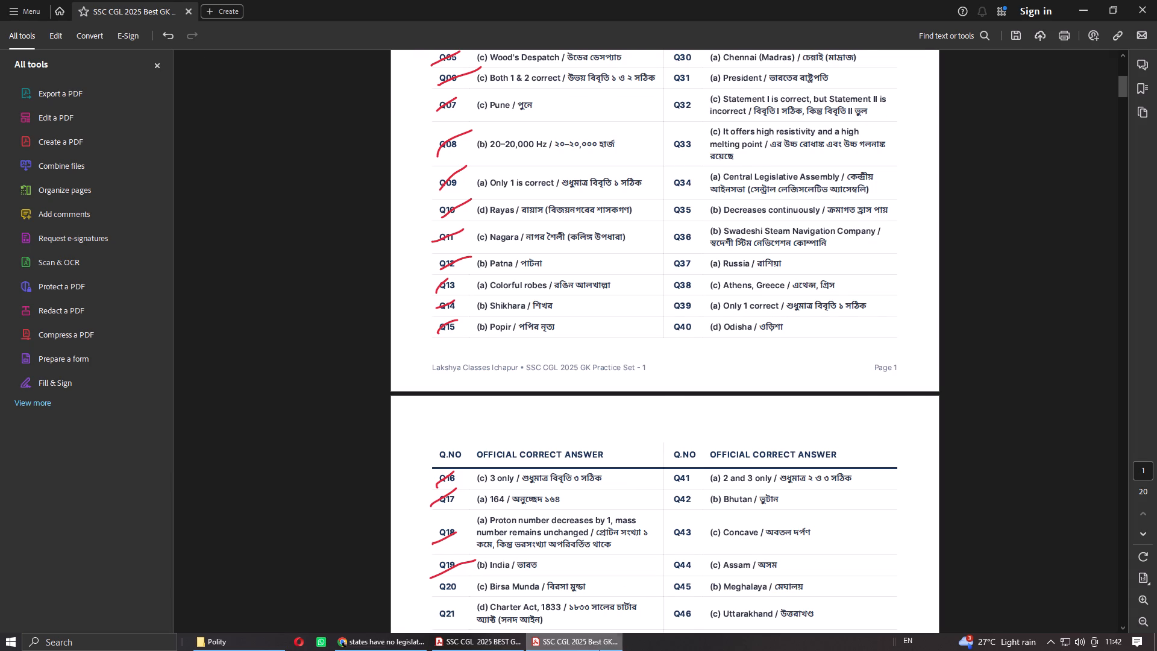
pyautogui.moveTo(580, 606); pyautogui.dragTo(609, 602)
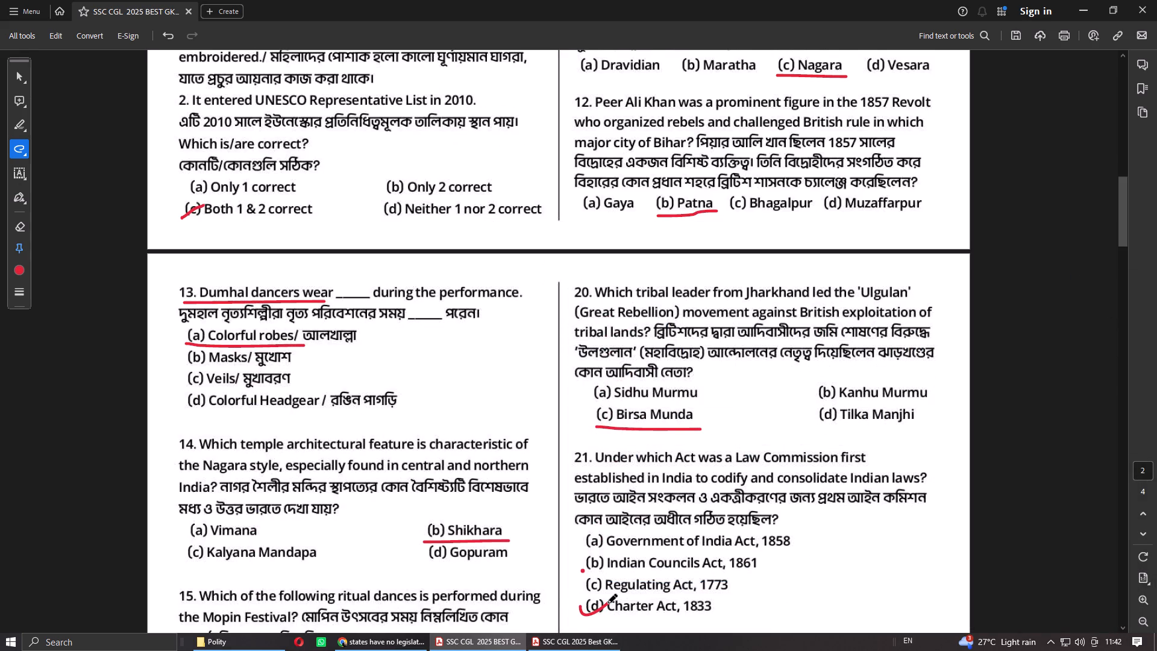
# Switch to File Explorer and look through the Modern India folder inside the HISTORY folder of Study.
pyautogui.click(271, 646)
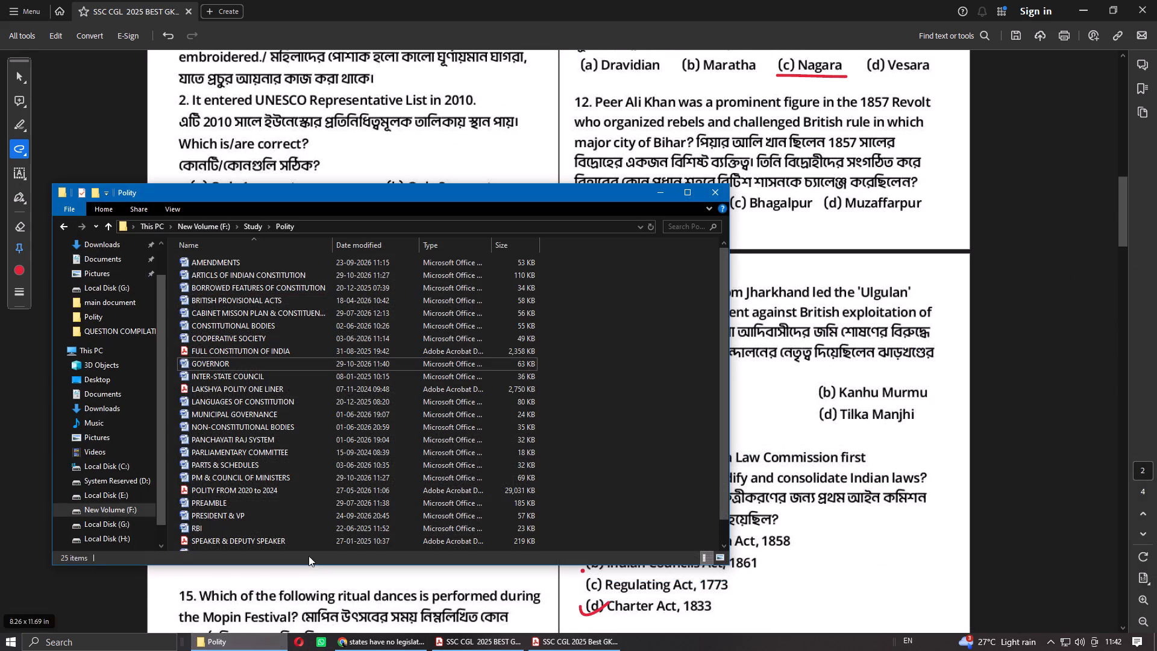
pyautogui.click(64, 230)
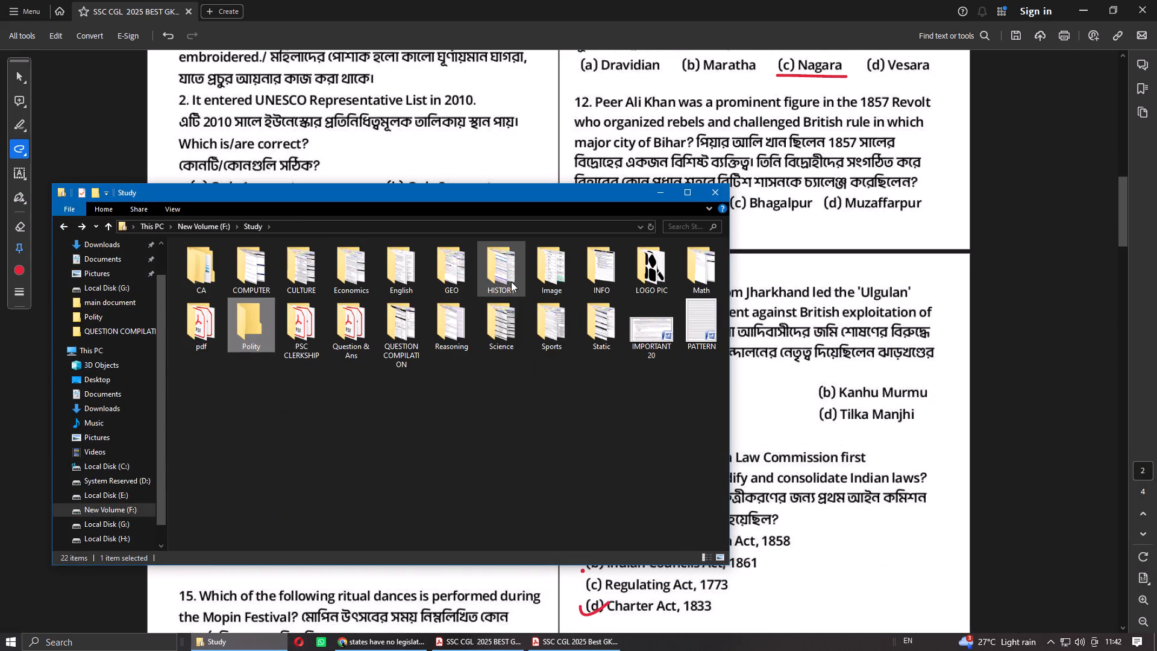
pyautogui.doubleClick(510, 277)
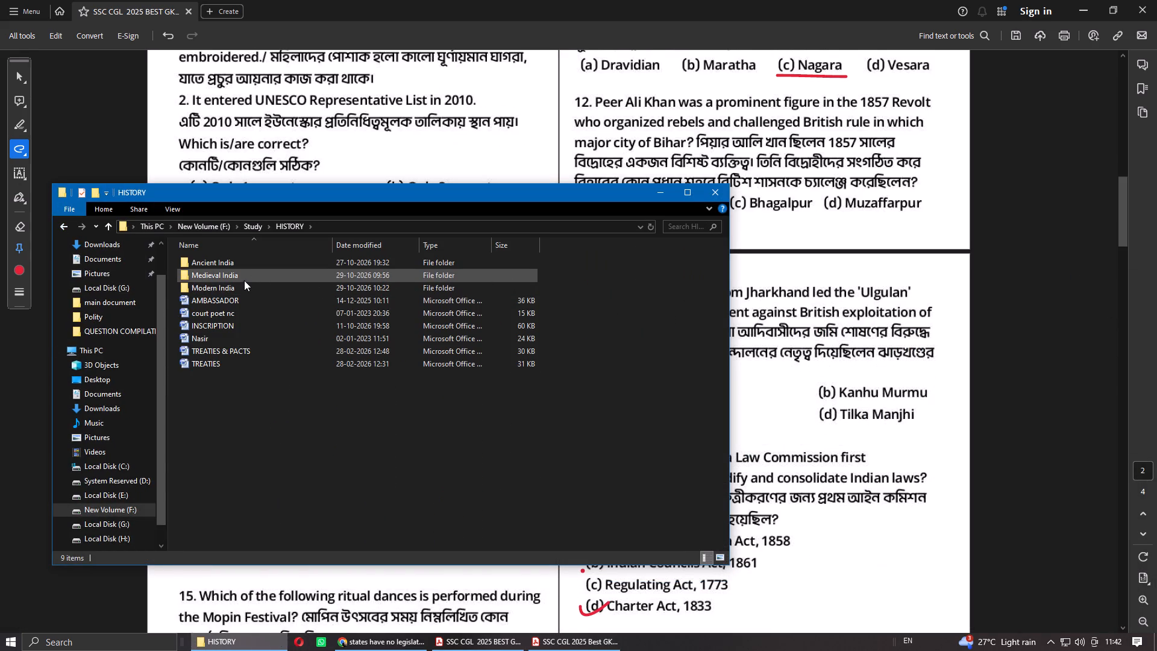
pyautogui.doubleClick(238, 286)
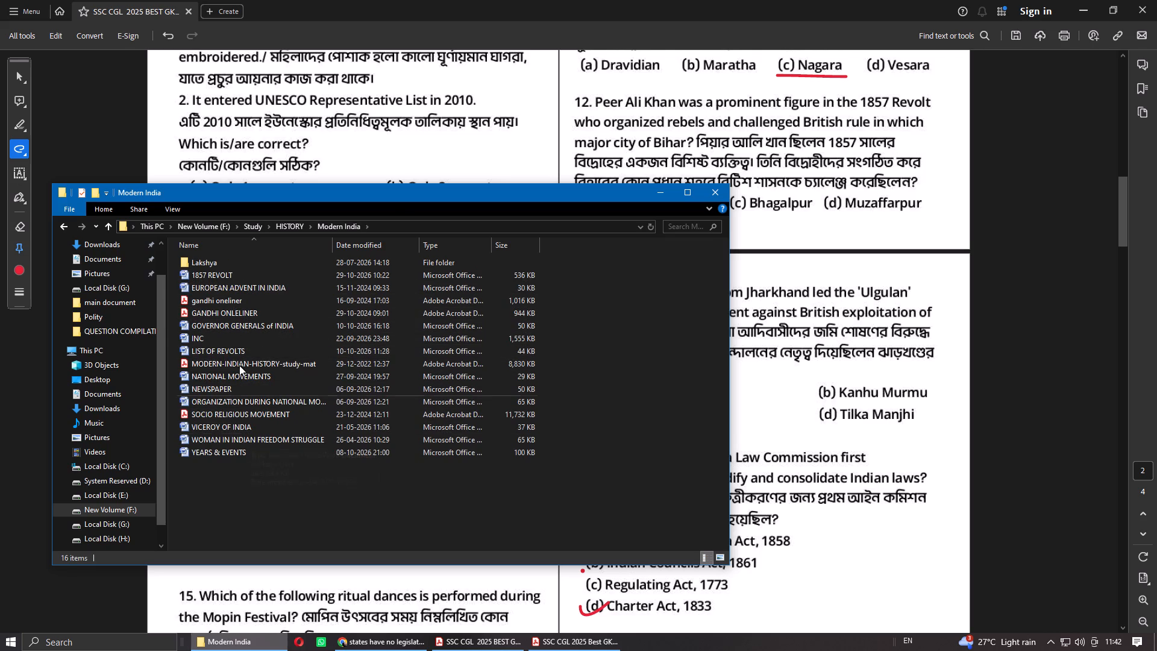
pyautogui.click(63, 227)
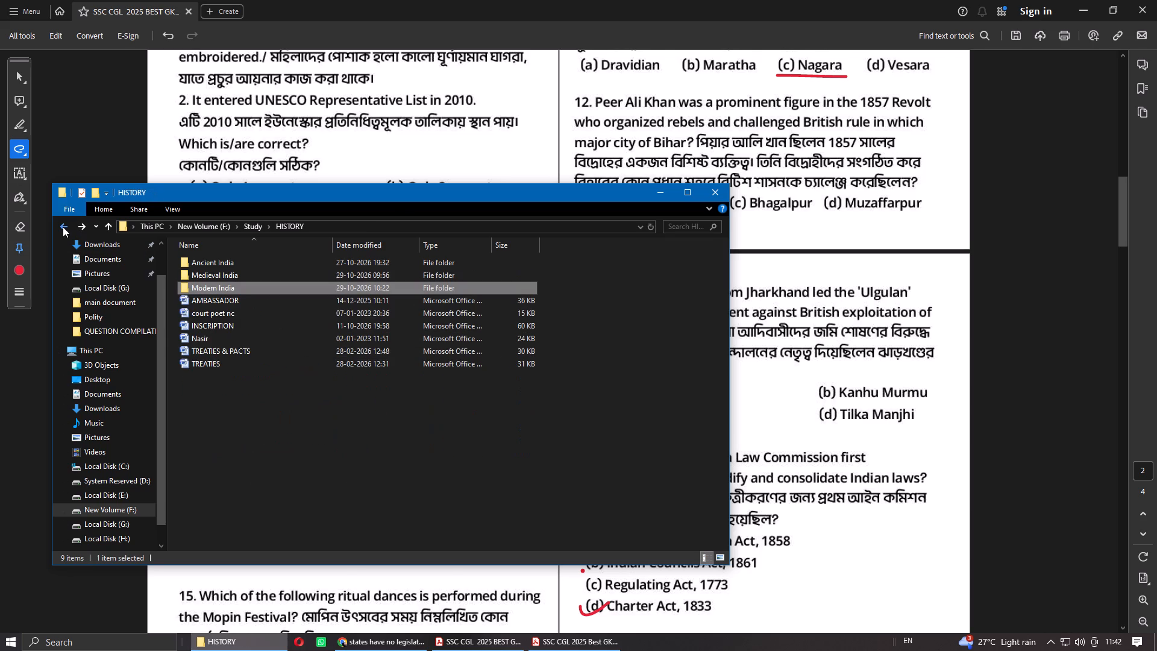
pyautogui.click(63, 227)
# Open the BRITISH PROVISIONAL ACTS document from the Polity folder in Word.
pyautogui.click(298, 329)
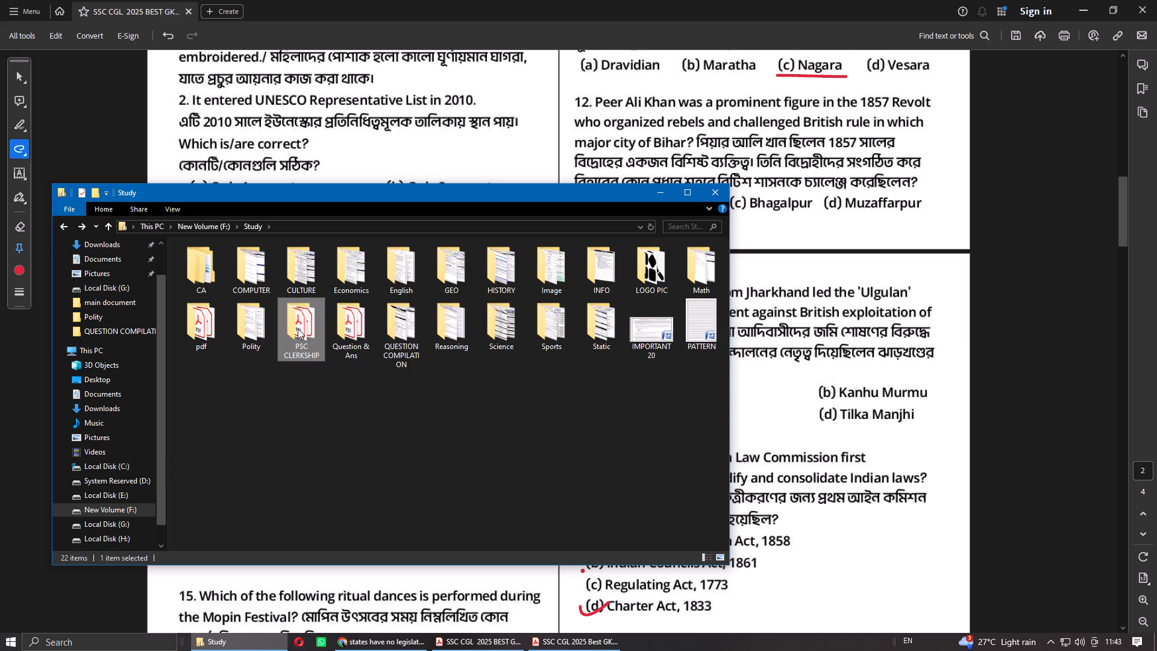
pyautogui.doubleClick(258, 322)
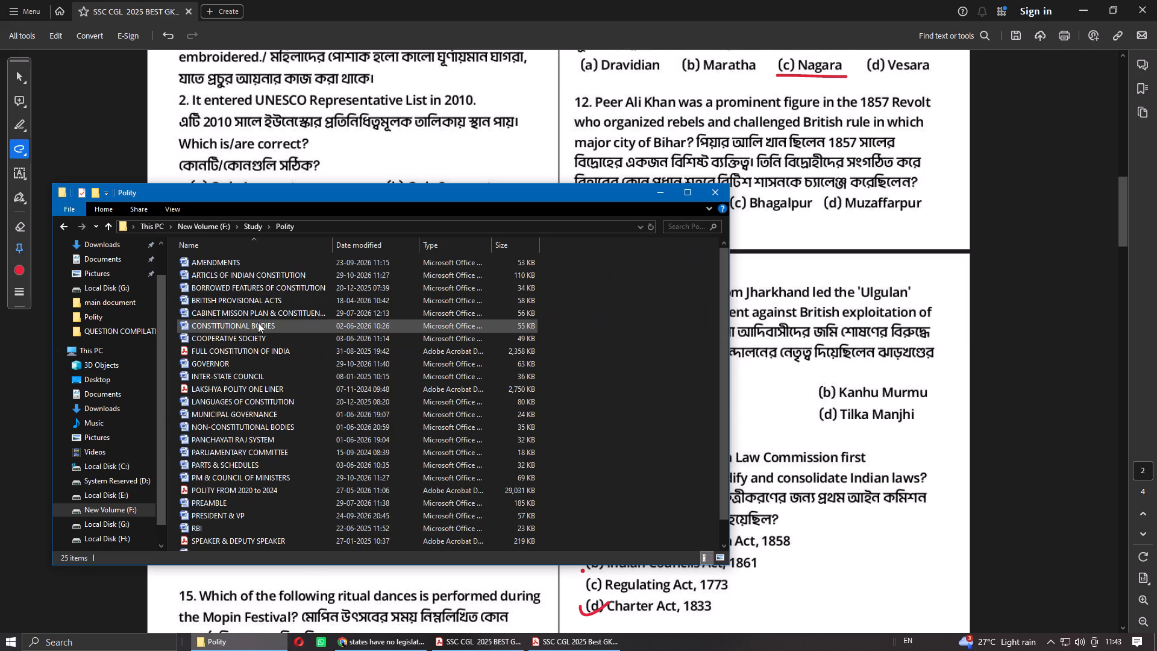
pyautogui.doubleClick(258, 298)
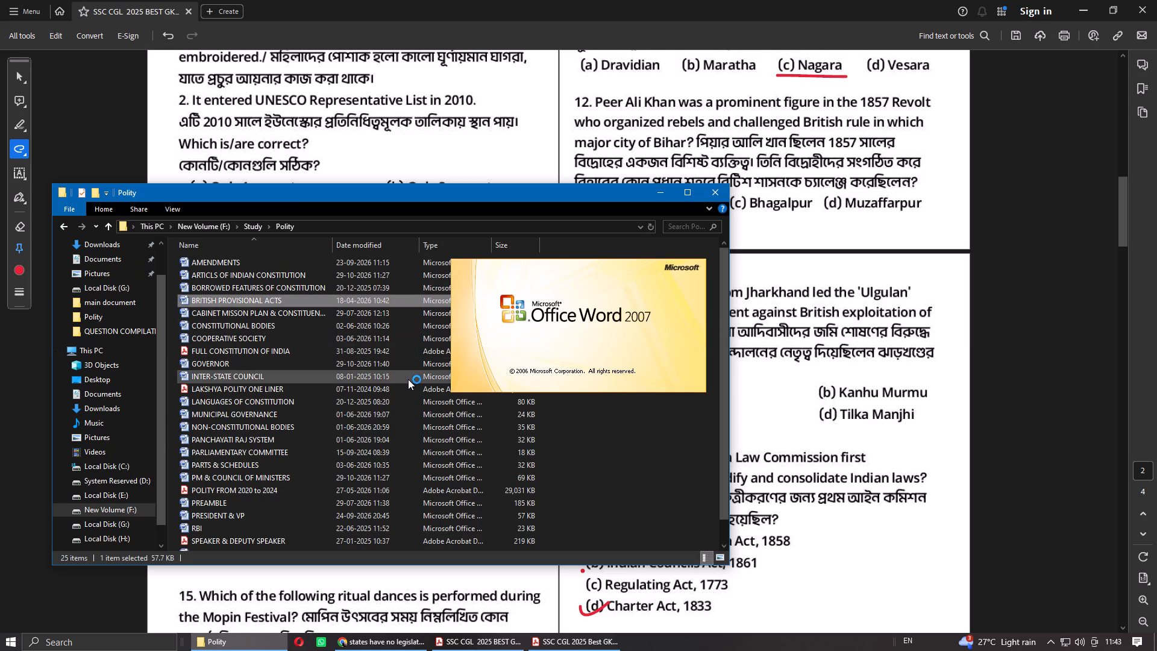
# Read through the provisions of the Charter Act of 1833 to locate the Law Commission notes.
pyautogui.scroll(-3, 427, 379)
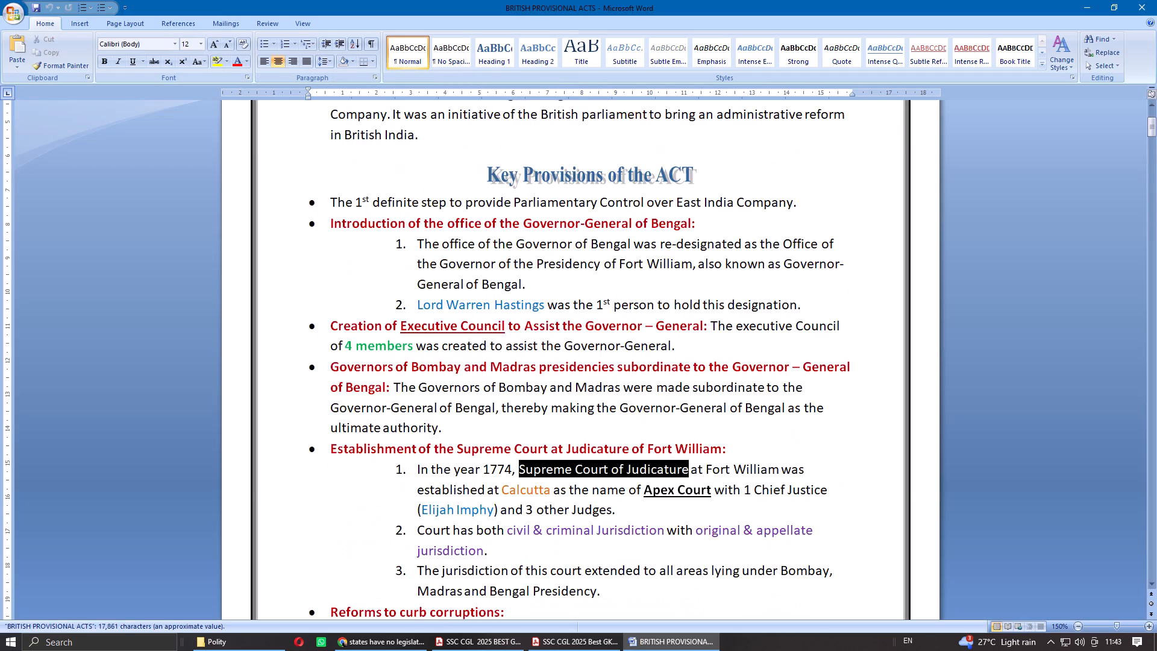
pyautogui.scroll(-12, 427, 379)
pyautogui.scroll(-9, 427, 380)
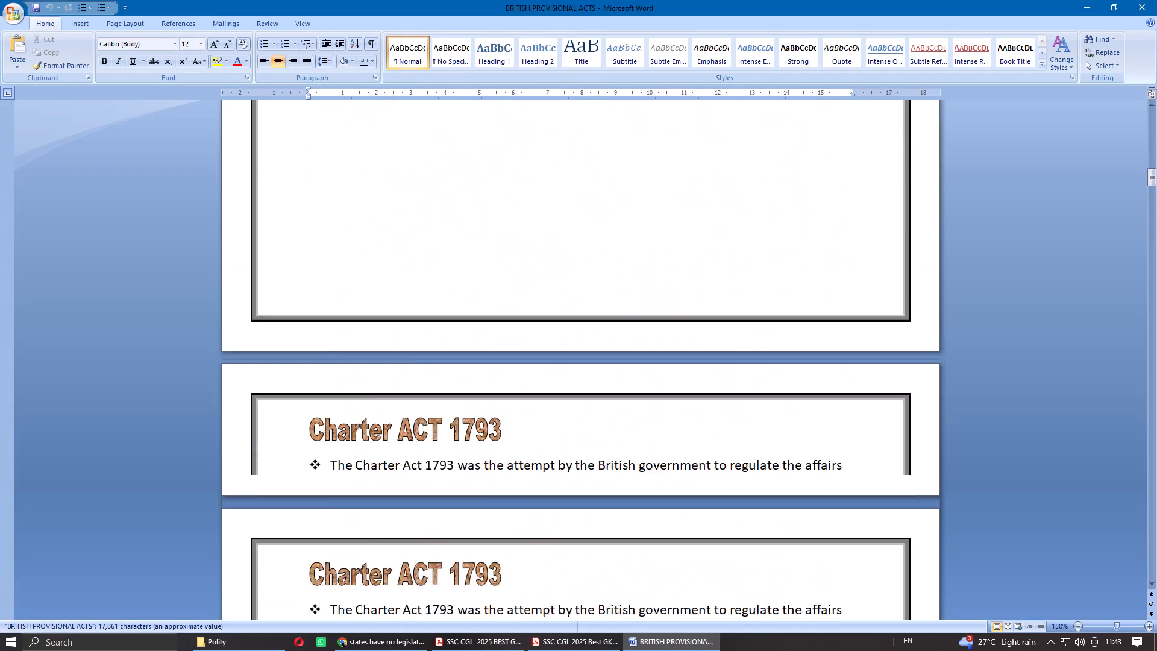
pyautogui.scroll(-20, 427, 380)
pyautogui.scroll(-11, 427, 380)
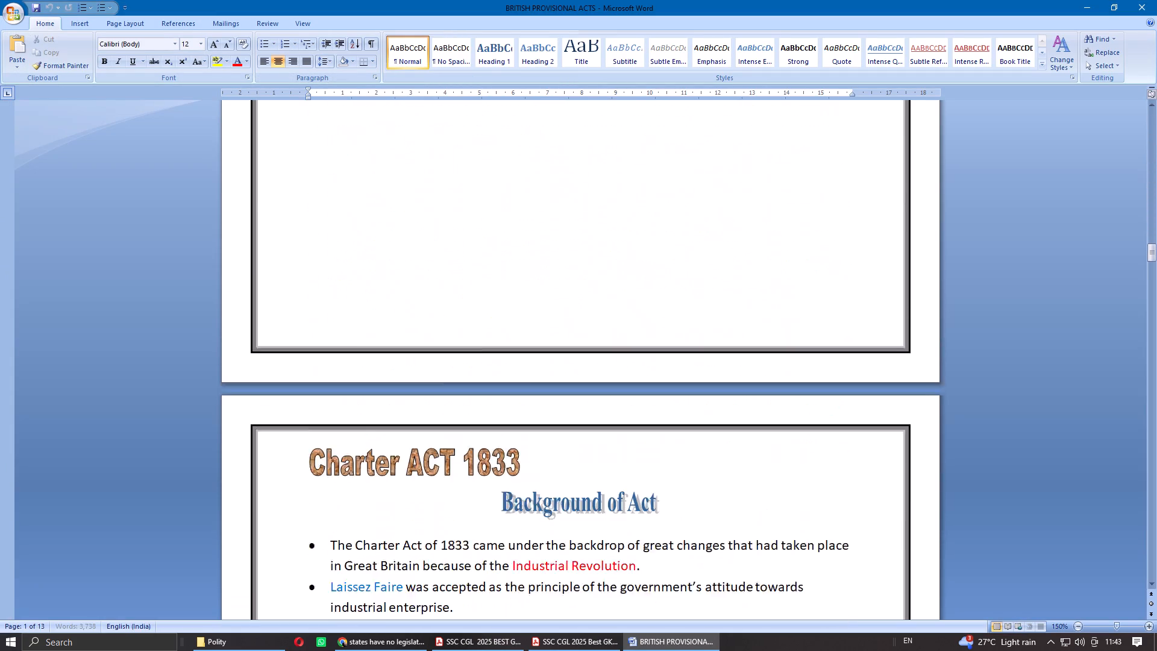
pyautogui.scroll(-1, 427, 380)
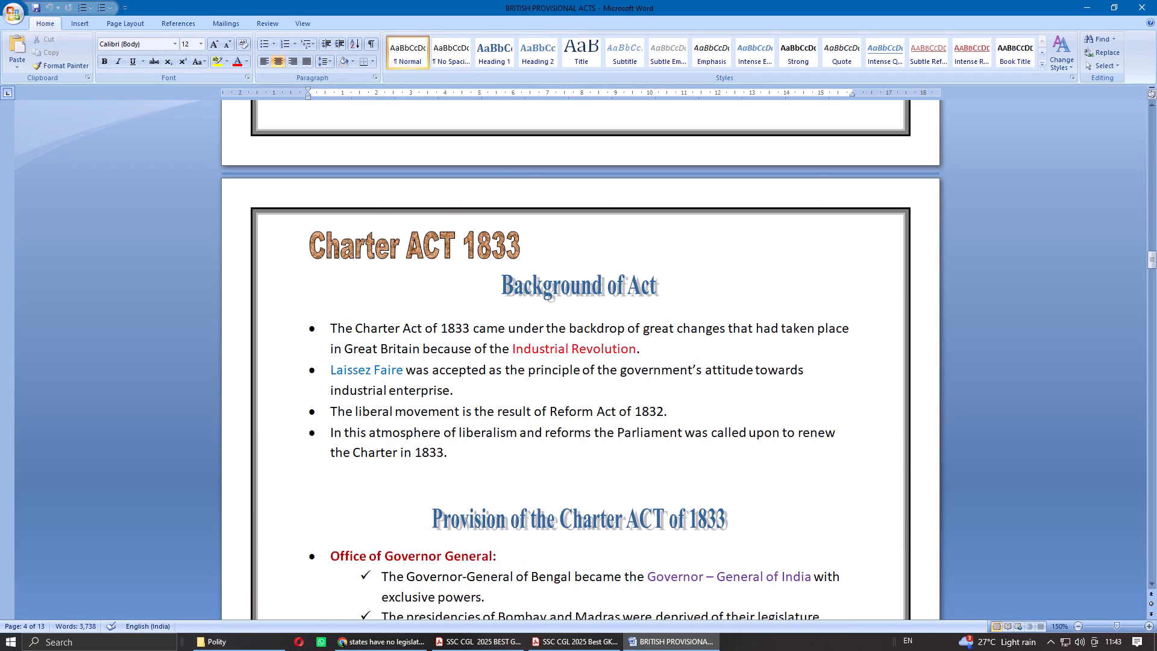
pyautogui.scroll(-5, 427, 380)
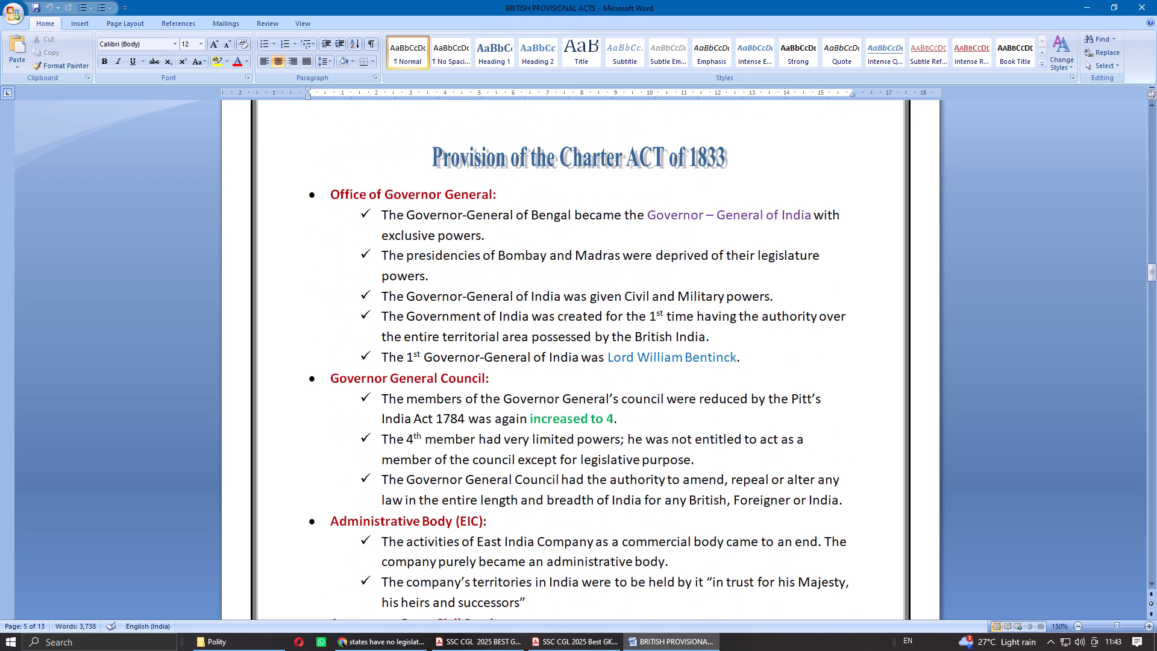
pyautogui.scroll(-6, 426, 383)
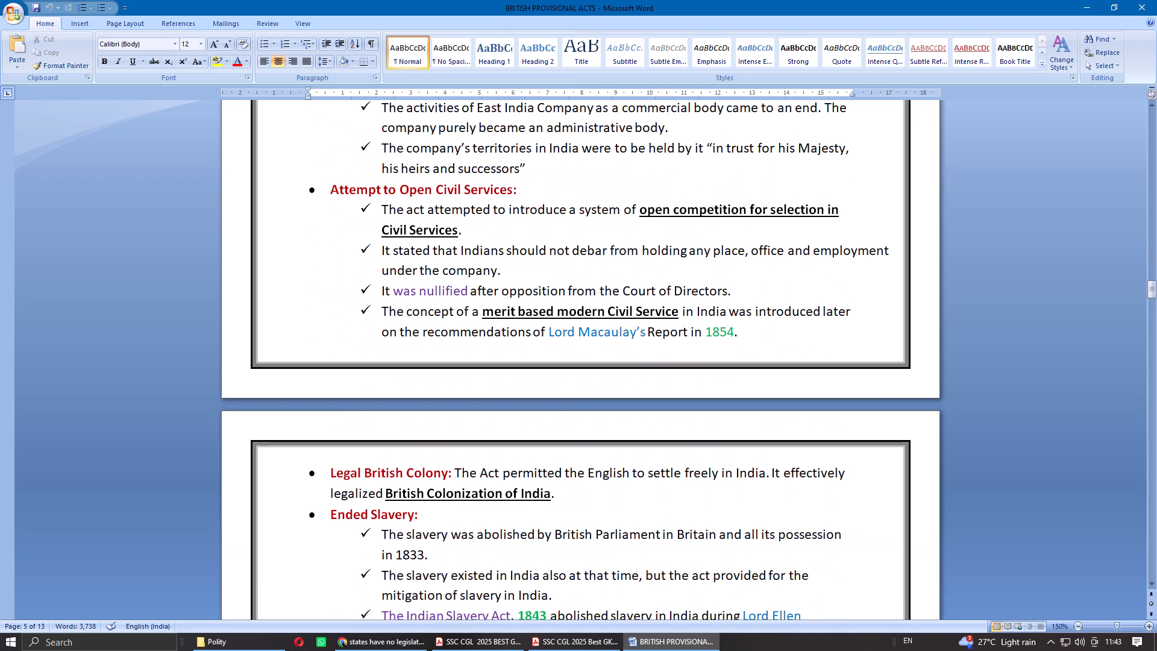
pyautogui.scroll(3, 660, 385)
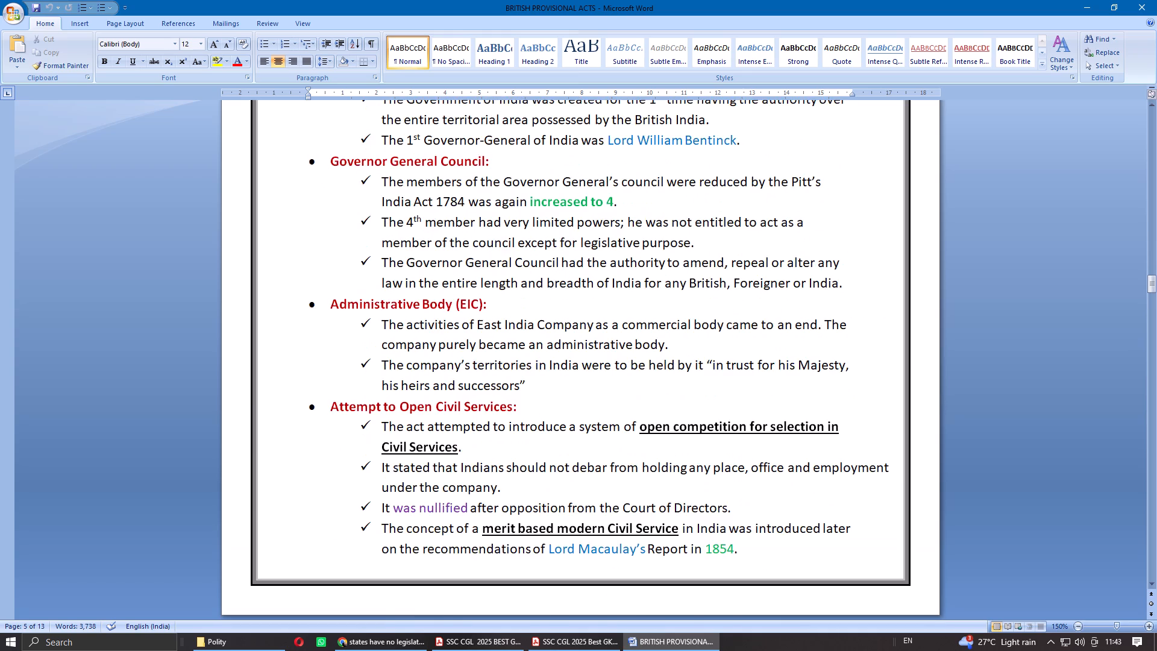
pyautogui.scroll(4, 628, 400)
pyautogui.scroll(-2, 628, 400)
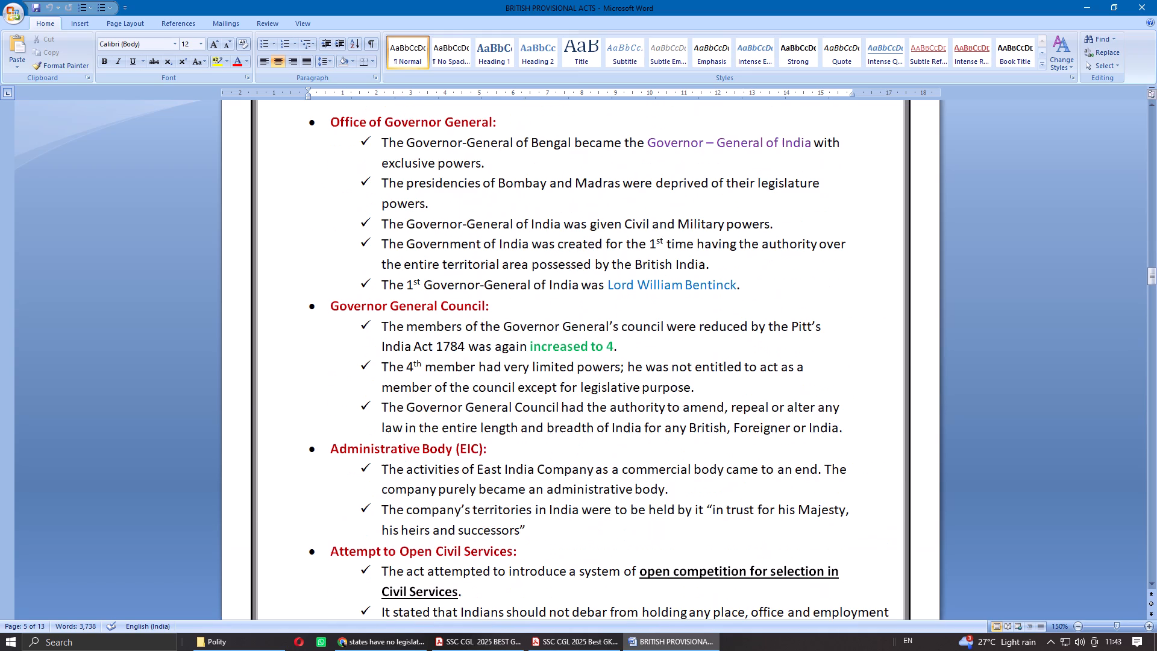
pyautogui.scroll(-1, 628, 400)
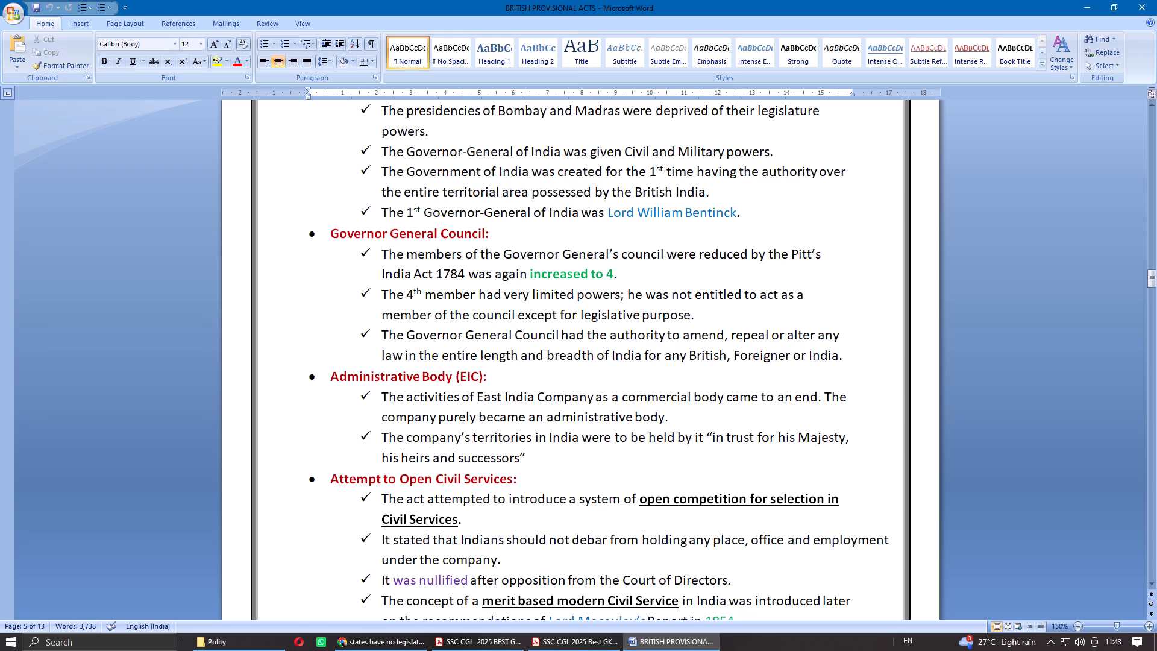
pyautogui.scroll(-7, 564, 440)
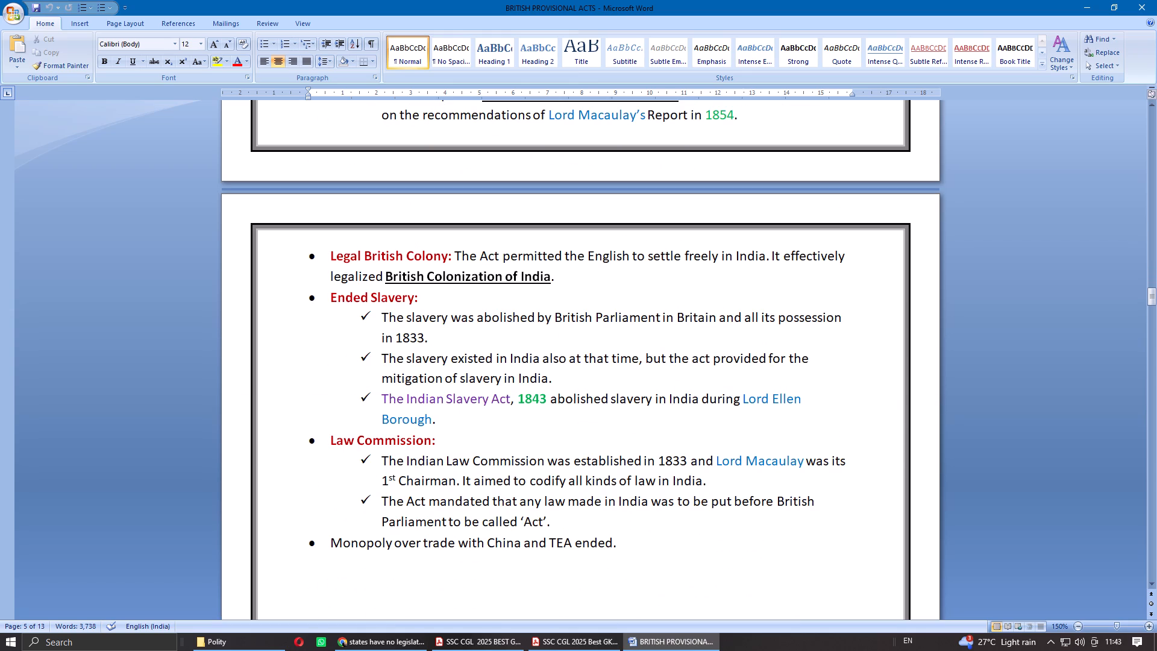
# Give the words "Law Commission" in the first point under that heading black shading and bold formatting.
pyautogui.moveTo(447, 463); pyautogui.dragTo(504, 462)
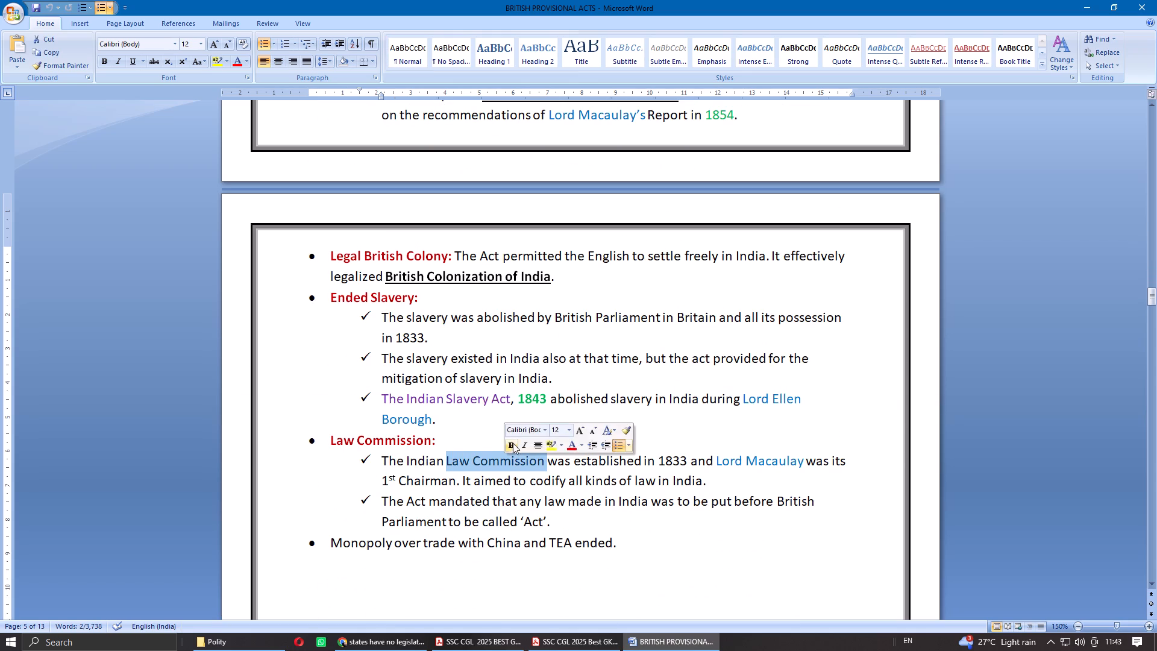
pyautogui.click(351, 58)
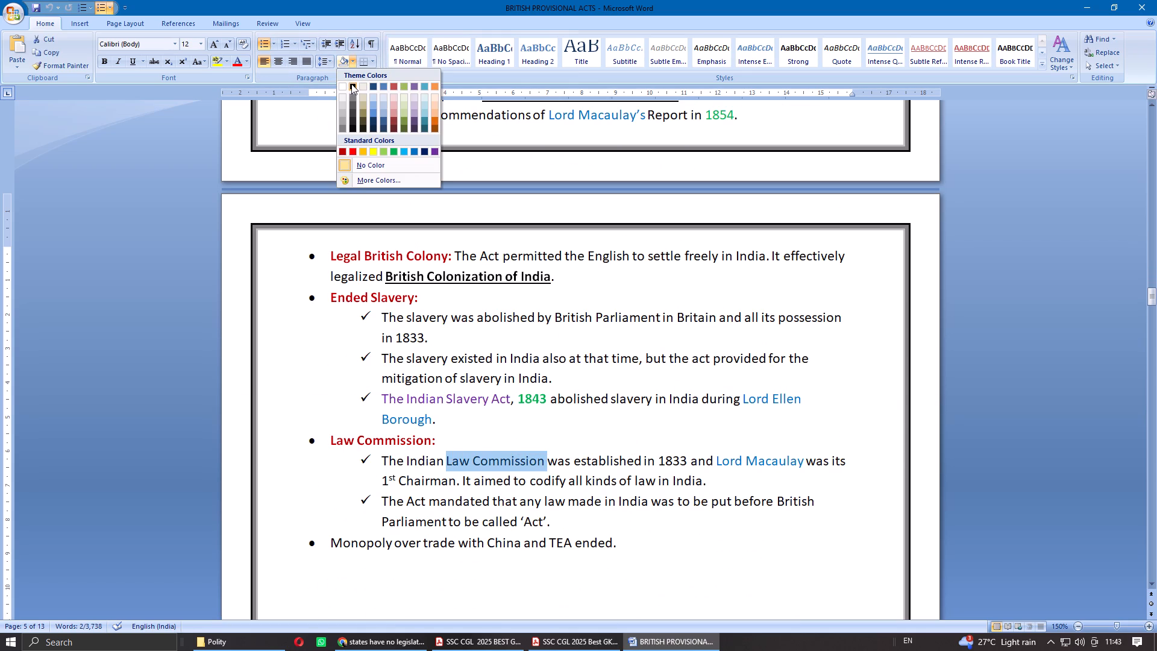
pyautogui.click(351, 85)
pyautogui.click(103, 63)
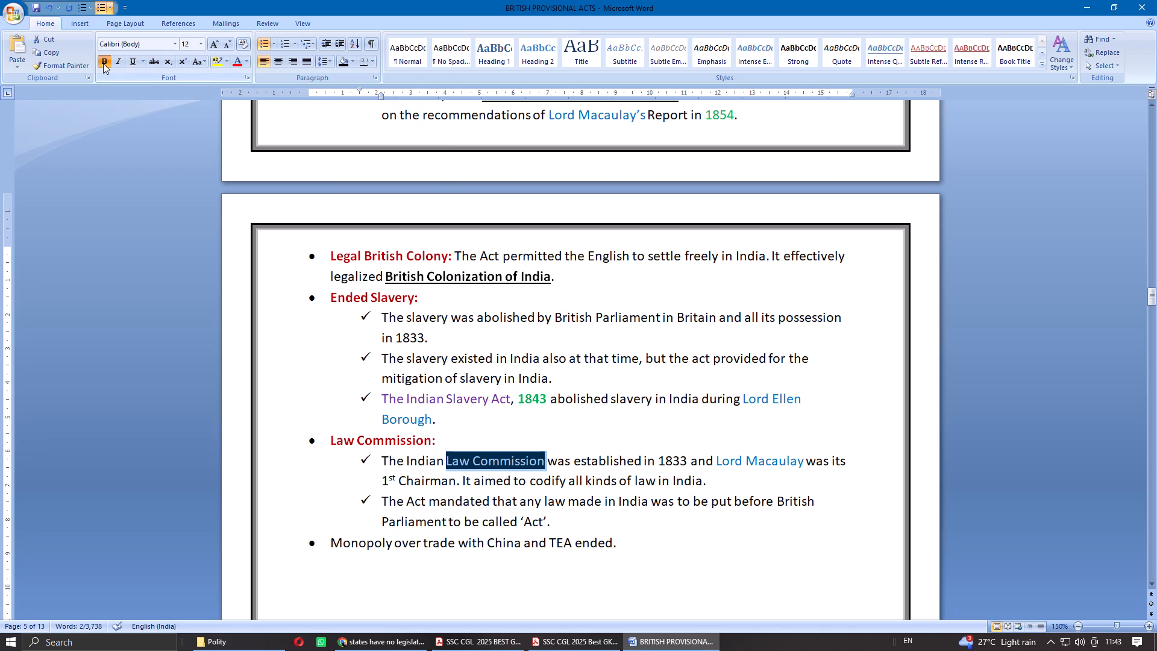
pyautogui.click(562, 406)
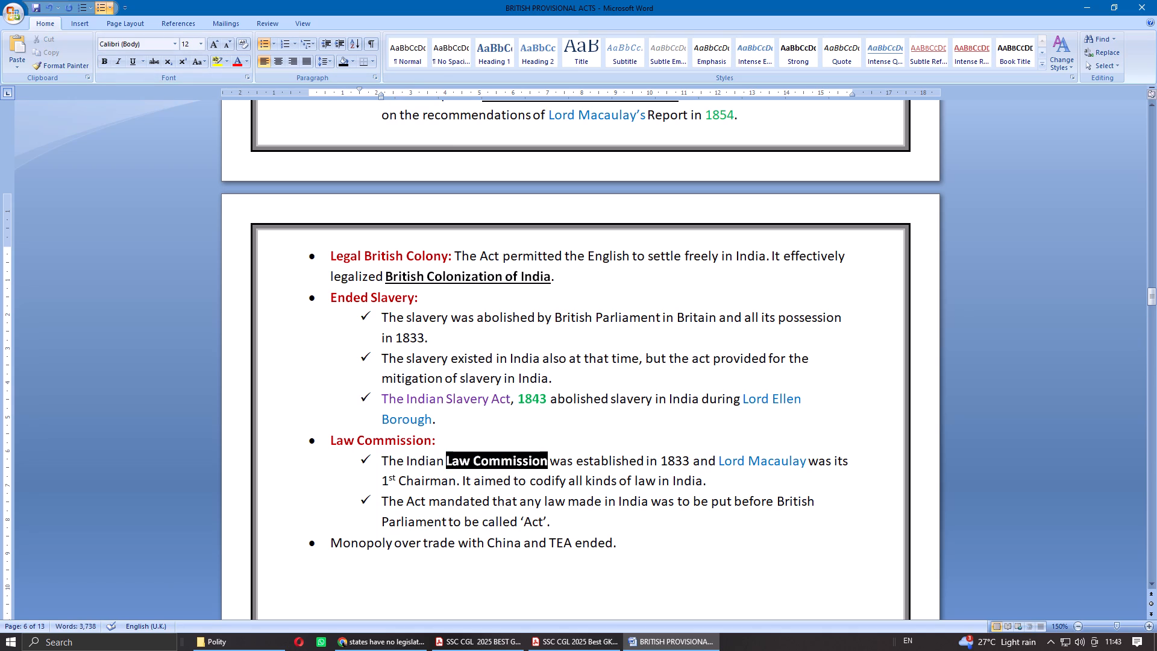
# Save and close the BRITISH PROVISIONAL ACTS document.
pyautogui.click(34, 6)
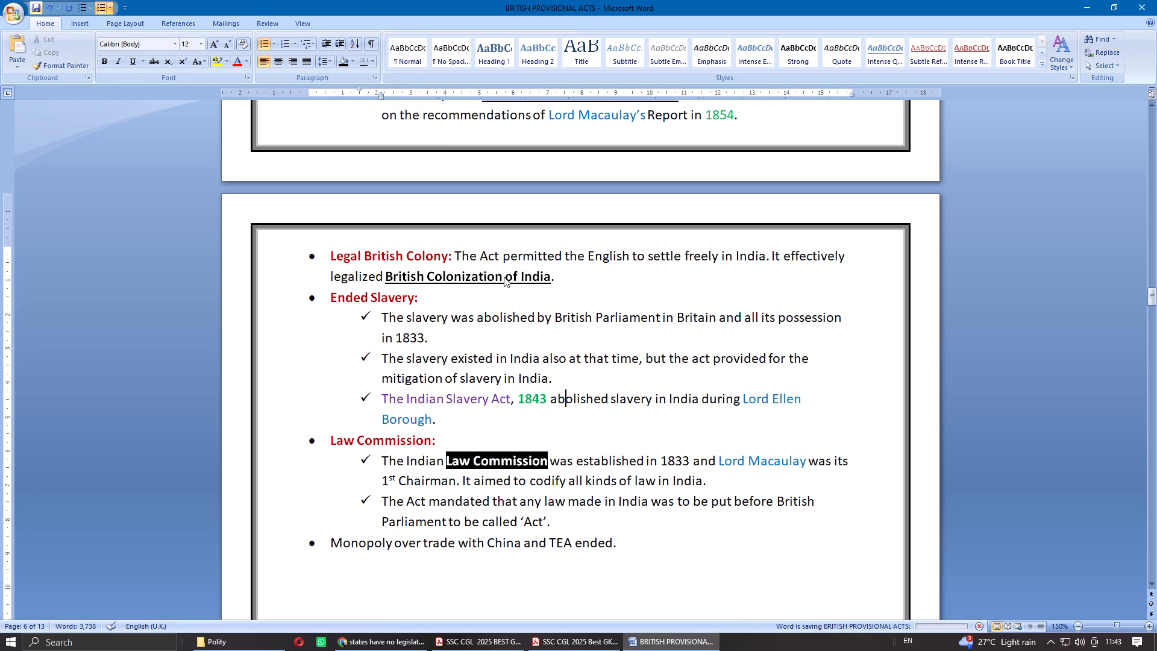
pyautogui.click(1156, 0)
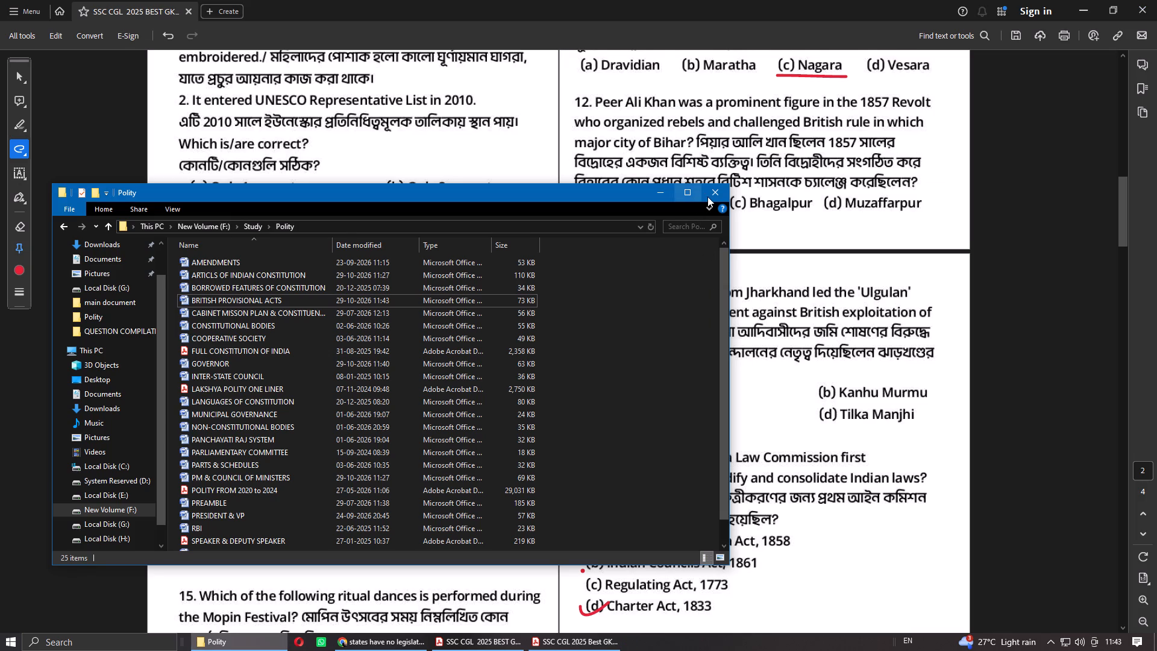
# Underline option (d) Charter Act, 1833 as the answer to question 21 in the GK paper.
pyautogui.click(654, 195)
pyautogui.scroll(-2, 698, 398)
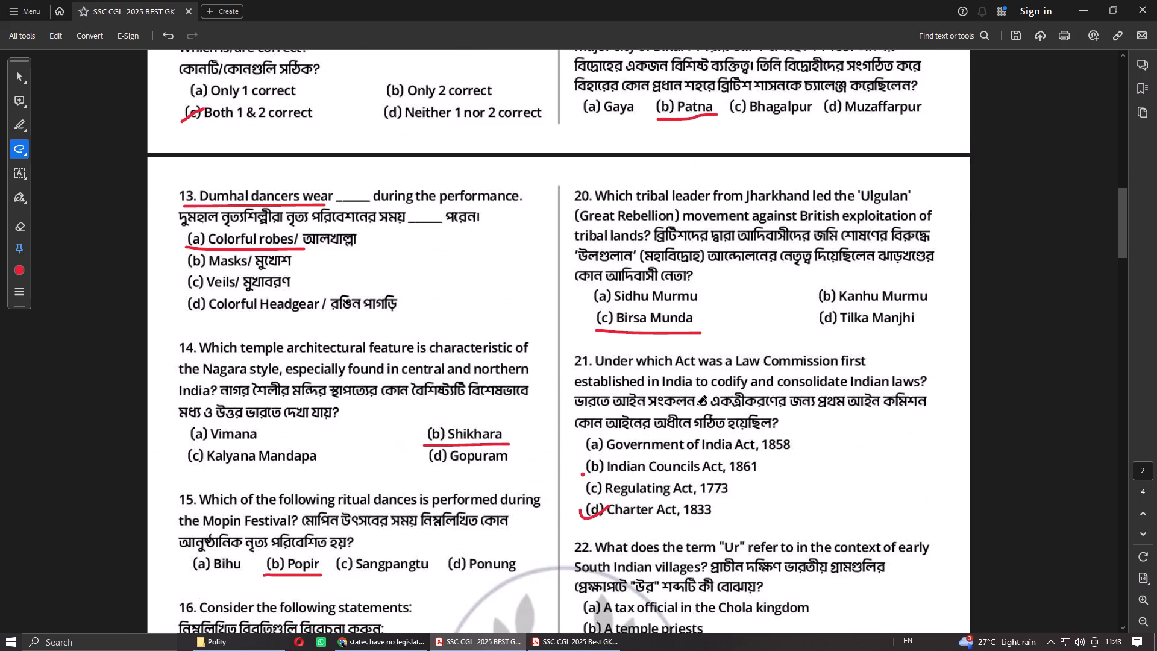
pyautogui.moveTo(606, 523); pyautogui.dragTo(707, 518)
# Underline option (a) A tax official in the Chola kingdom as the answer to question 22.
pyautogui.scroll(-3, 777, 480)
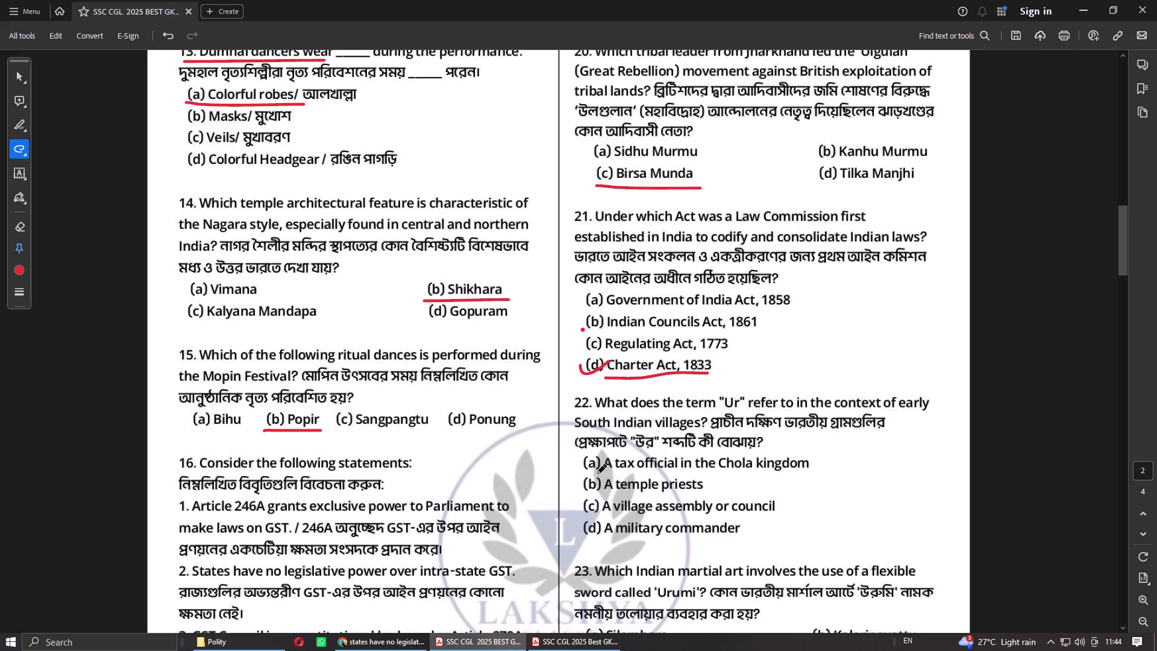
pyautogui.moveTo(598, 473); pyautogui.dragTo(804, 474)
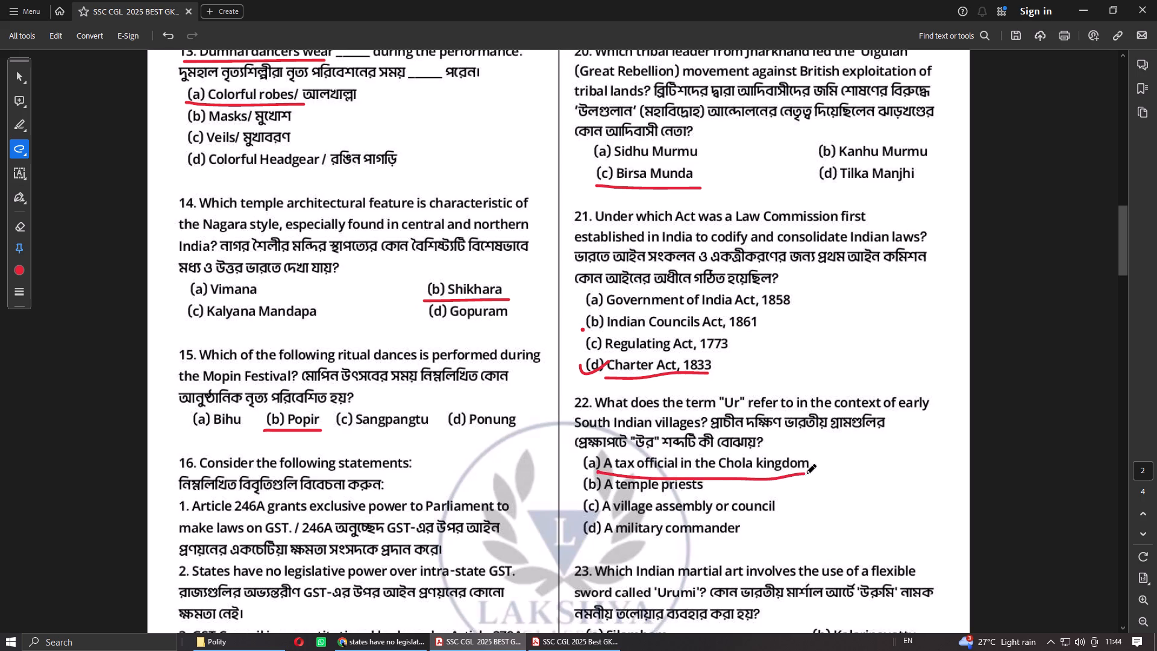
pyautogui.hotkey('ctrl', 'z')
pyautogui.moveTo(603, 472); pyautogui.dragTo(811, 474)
# Tick off Q20, Q21 and Q22 in the official answer key PDF.
pyautogui.click(575, 650)
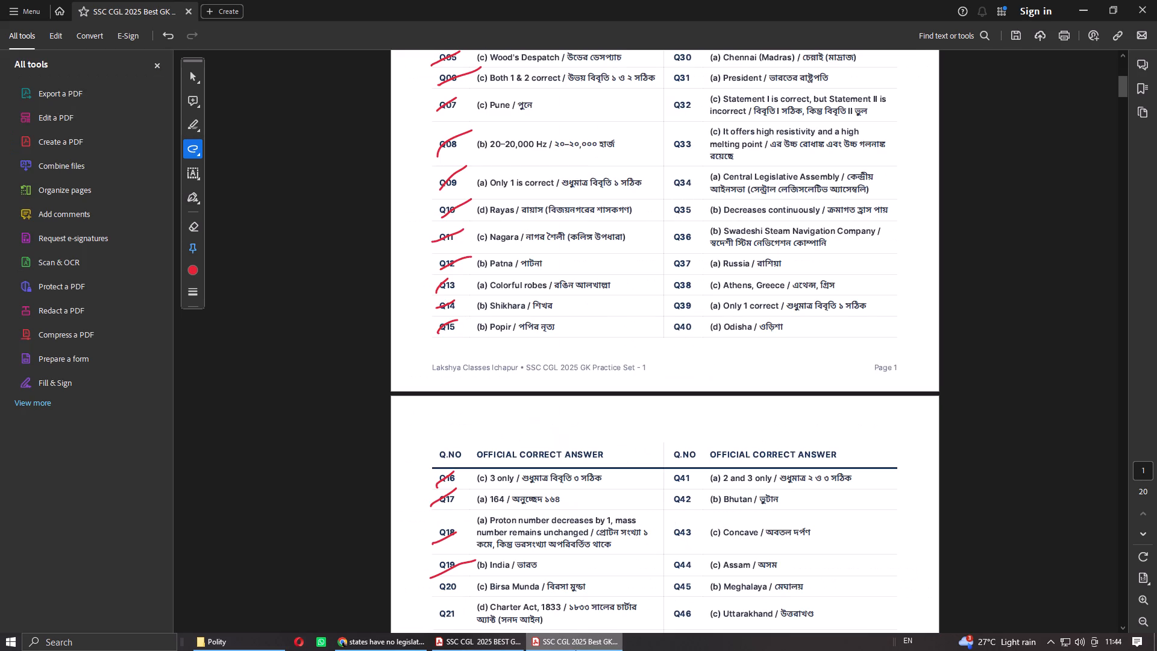
pyautogui.moveTo(433, 592); pyautogui.dragTo(468, 582)
pyautogui.moveTo(433, 624); pyautogui.dragTo(454, 611)
pyautogui.moveTo(454, 611); pyautogui.dragTo(457, 610)
pyautogui.scroll(-2, 488, 534)
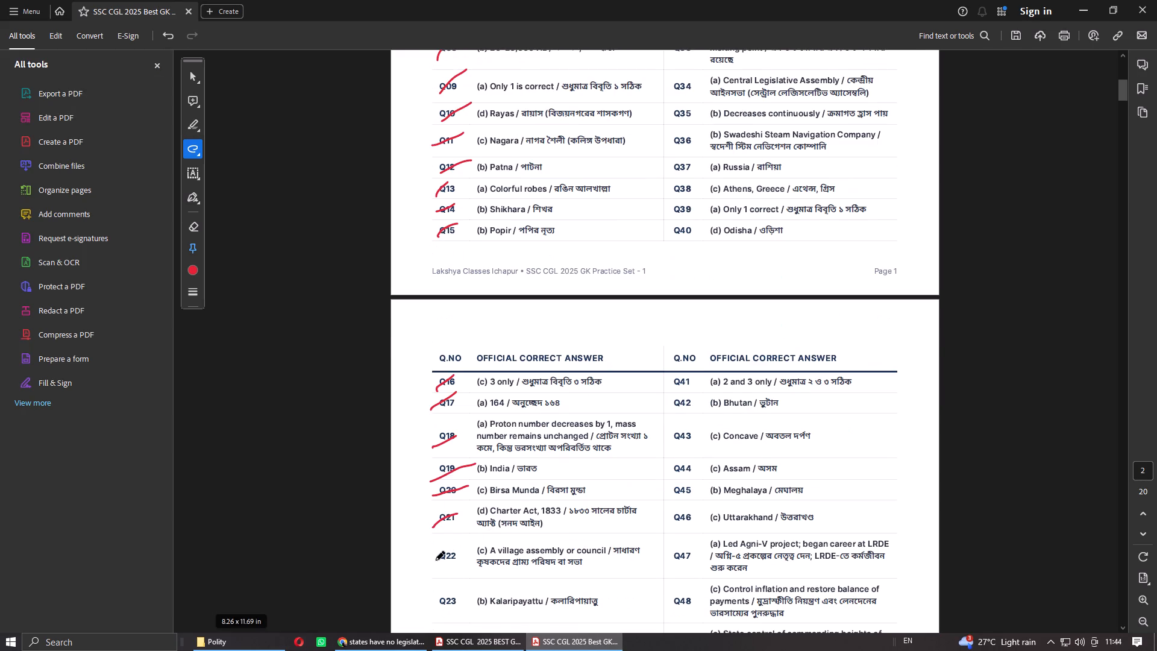
pyautogui.moveTo(432, 559); pyautogui.dragTo(451, 555)
# In the question paper, undo question 22's marking and underline option (c) A village assembly or council instead.
pyautogui.click(512, 649)
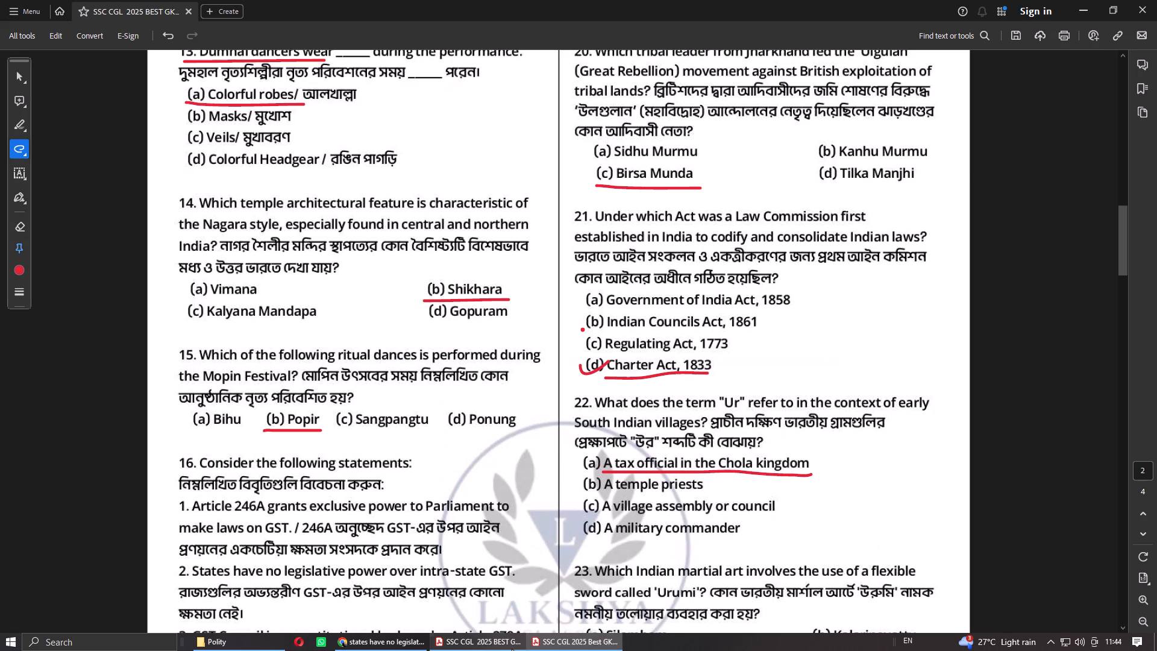
pyautogui.hotkey('ctrl', 'z')
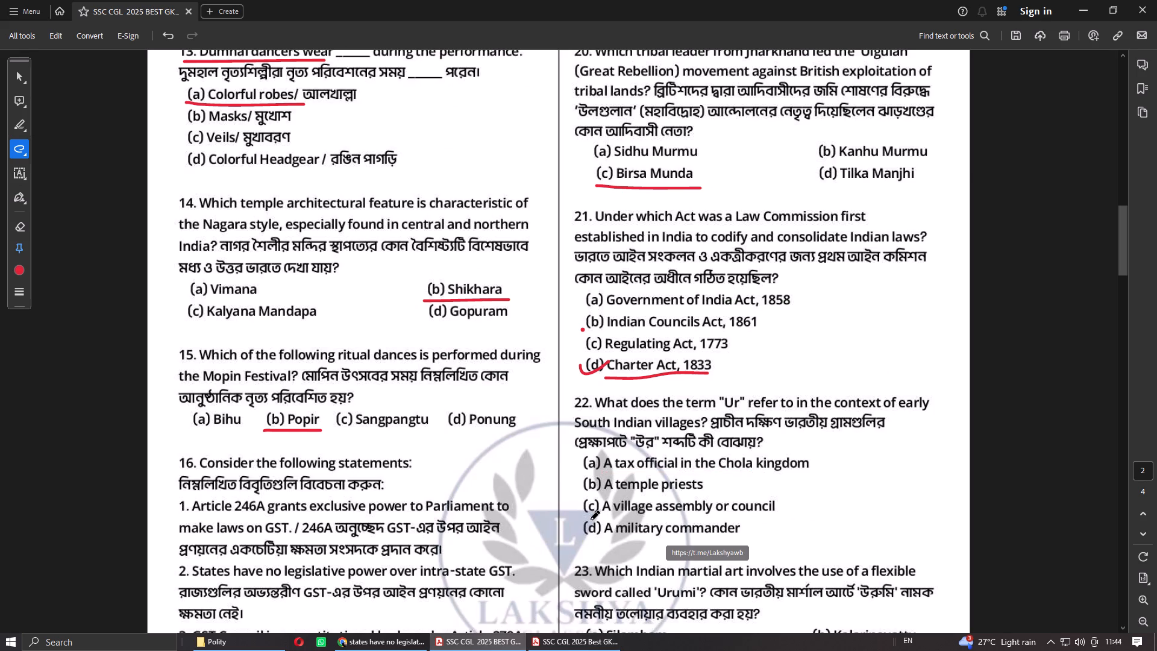
pyautogui.moveTo(585, 519); pyautogui.dragTo(777, 512)
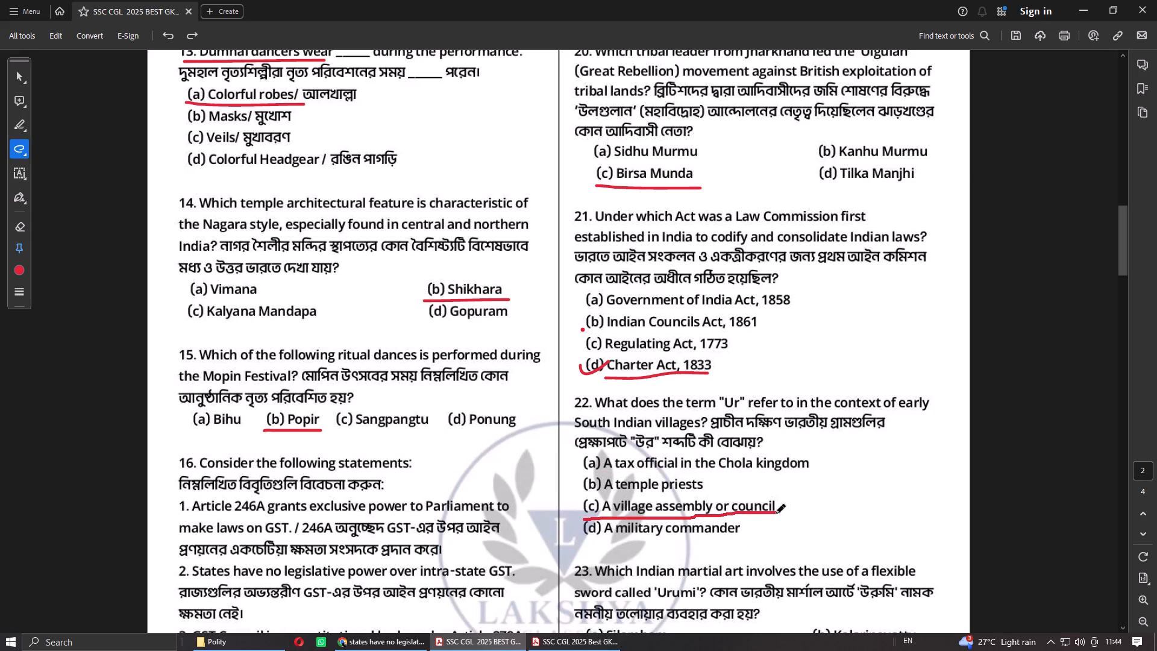
pyautogui.moveTo(777, 512); pyautogui.dragTo(777, 512)
# Open the CHOLA RULERS PDF from the Ancient India folder inside HISTORY.
pyautogui.scroll(-1, 701, 456)
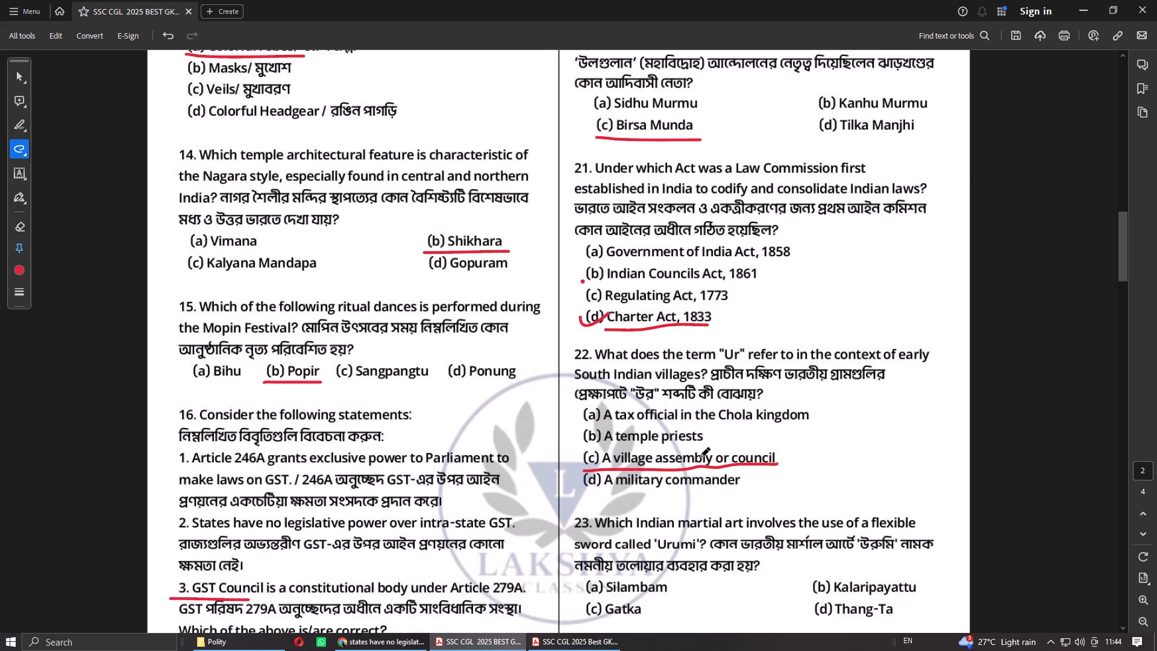
pyautogui.scroll(-2, 701, 456)
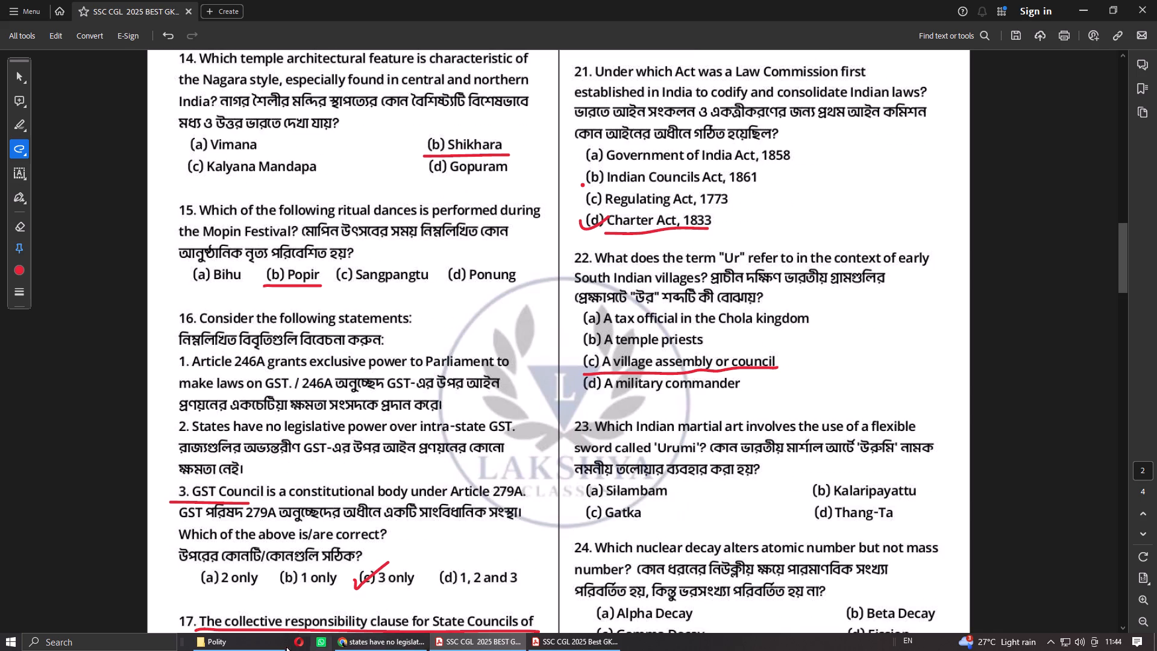
pyautogui.click(262, 649)
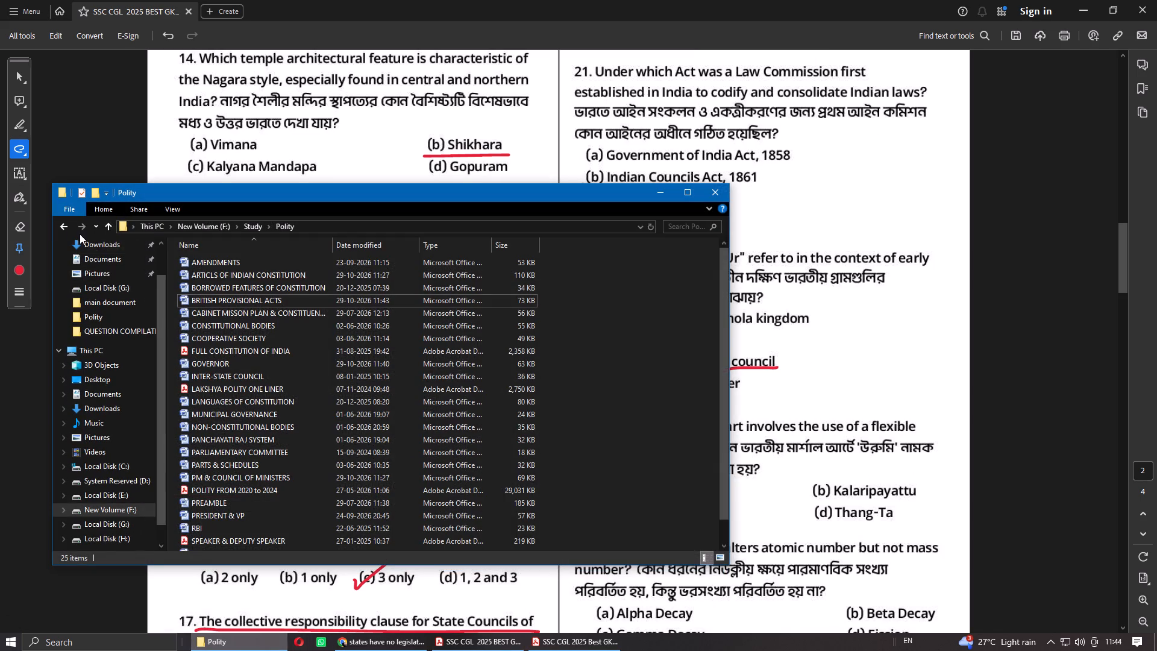
pyautogui.click(66, 227)
pyautogui.doubleClick(497, 274)
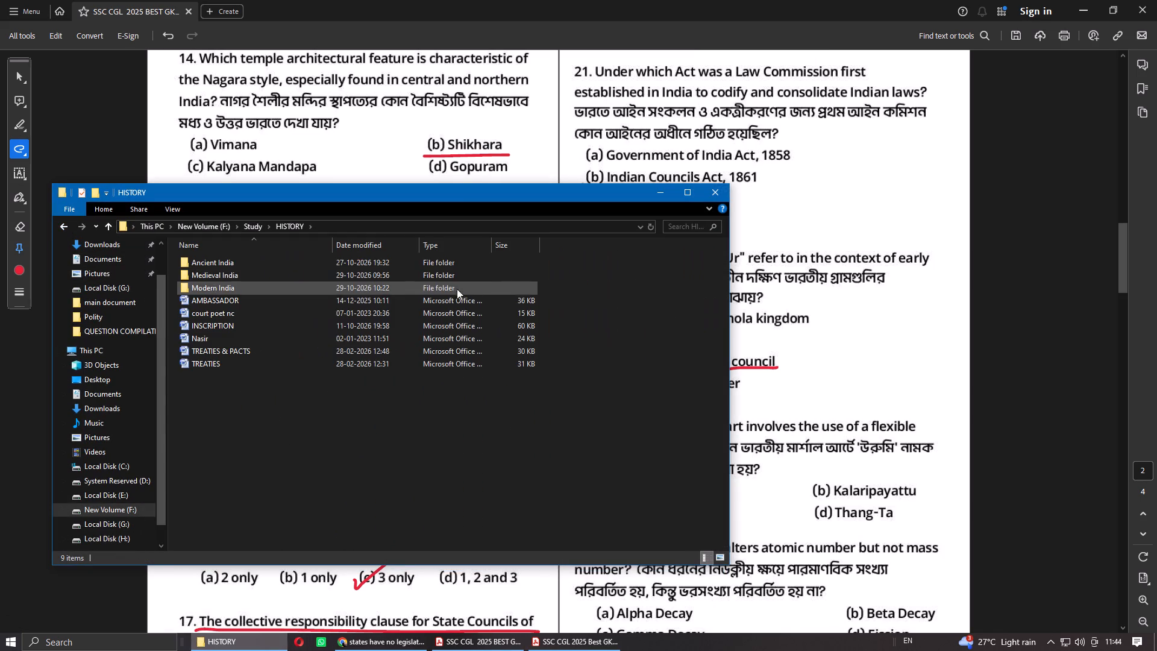
pyautogui.doubleClick(238, 267)
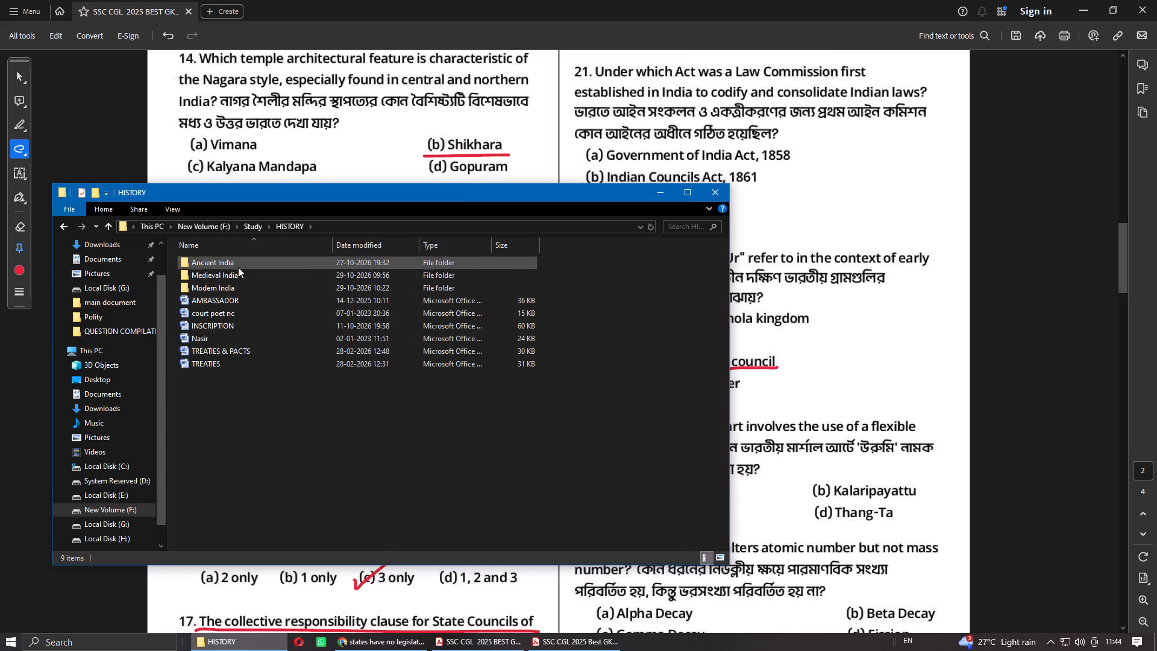
pyautogui.click(227, 288)
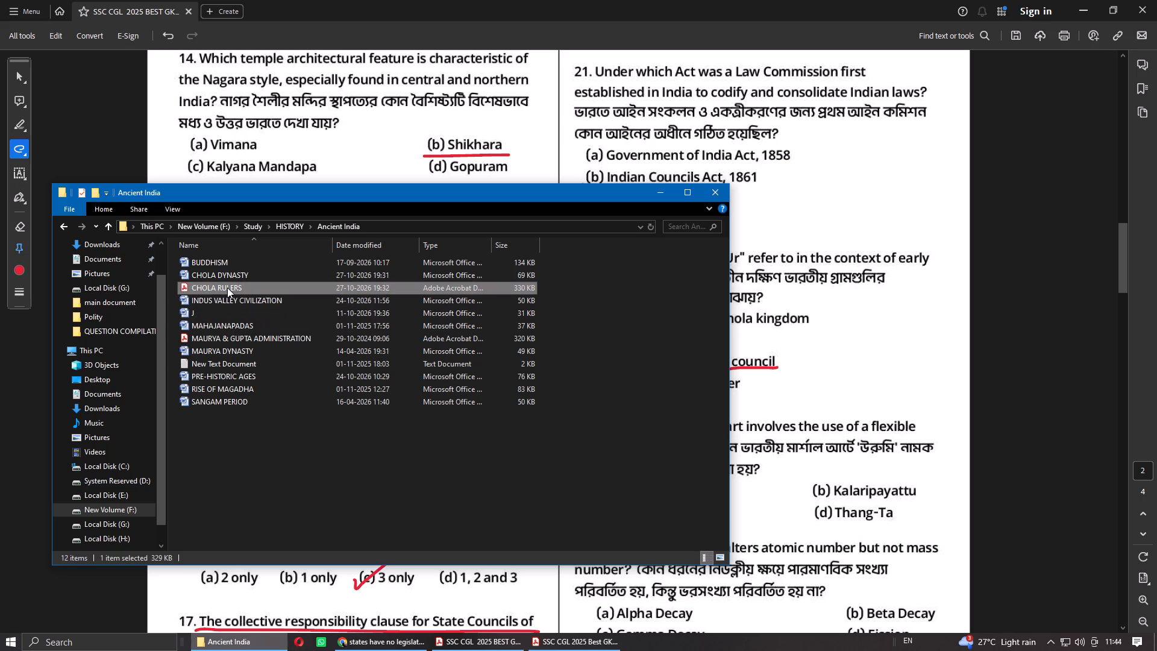
pyautogui.doubleClick(227, 288)
# Look through the Chola notes for the village assemblies under local self-government, and close the PDF.
pyautogui.scroll(-9, 465, 353)
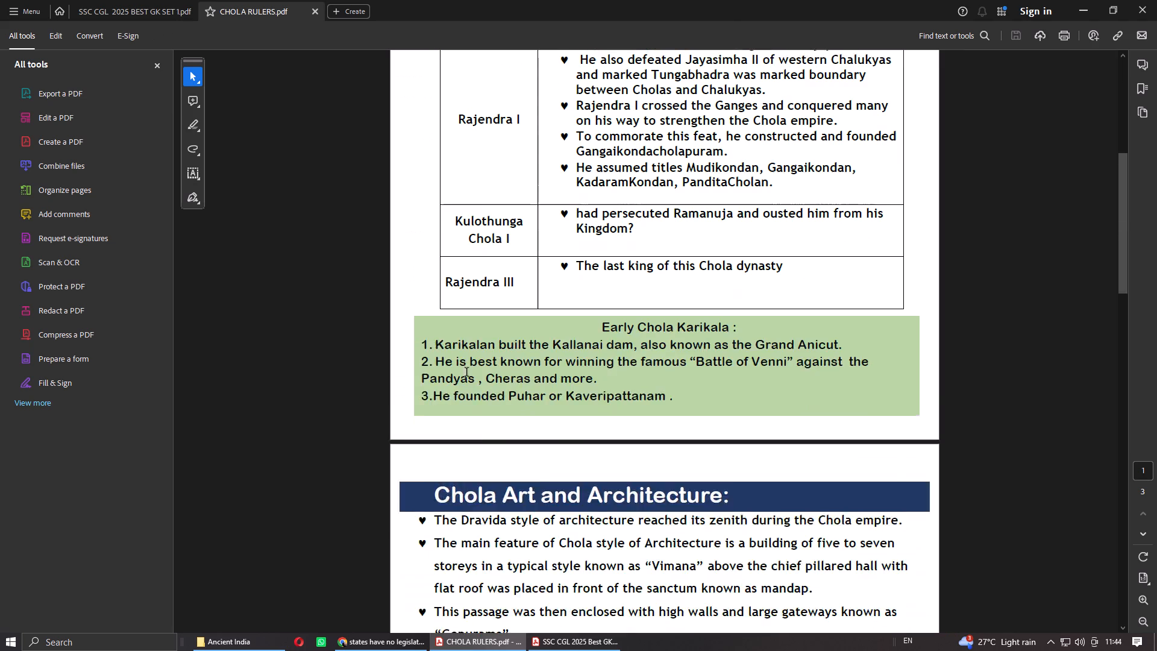
pyautogui.scroll(-10, 467, 373)
pyautogui.scroll(3, 467, 375)
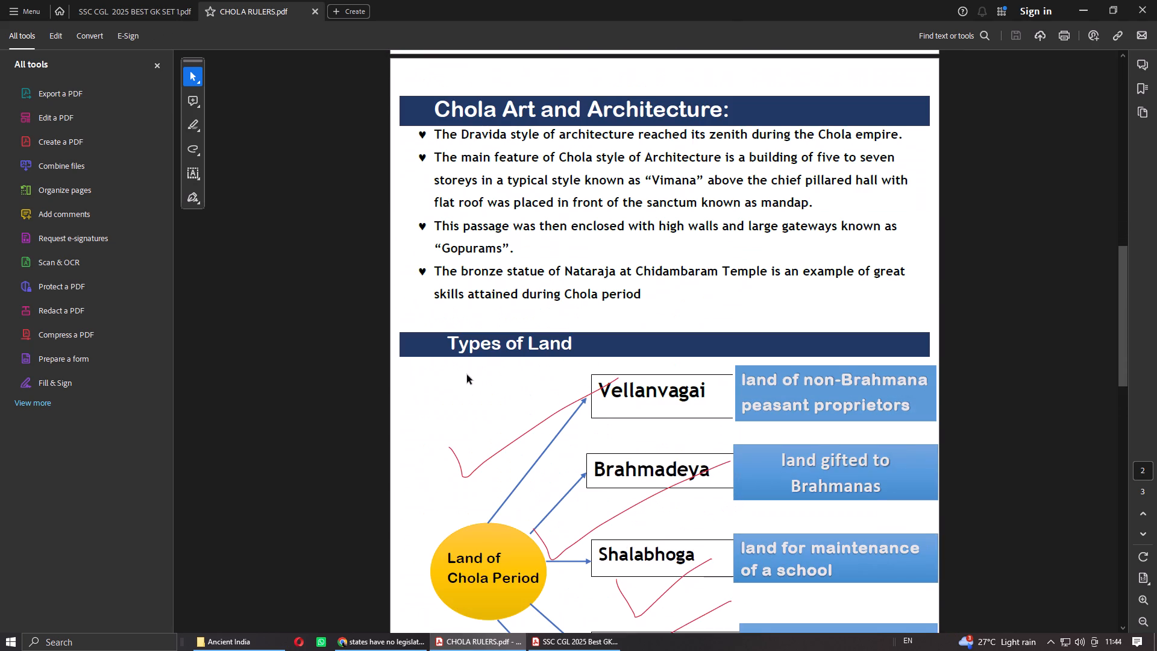
pyautogui.scroll(1, 467, 375)
pyautogui.scroll(-15, 467, 375)
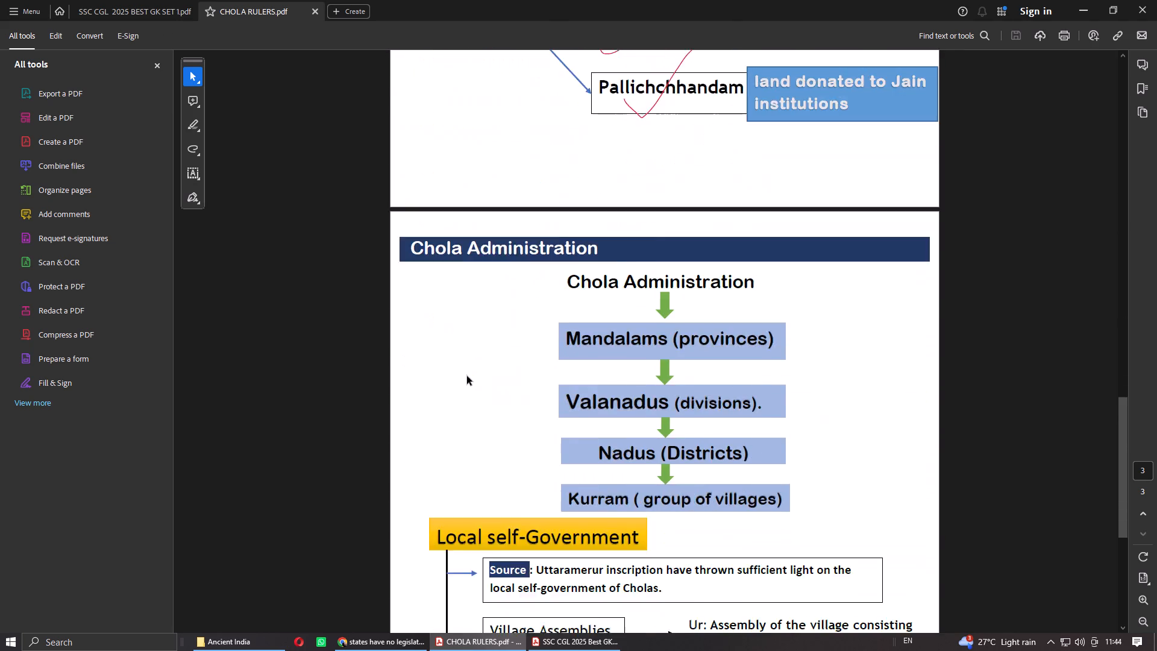
pyautogui.scroll(-3, 467, 376)
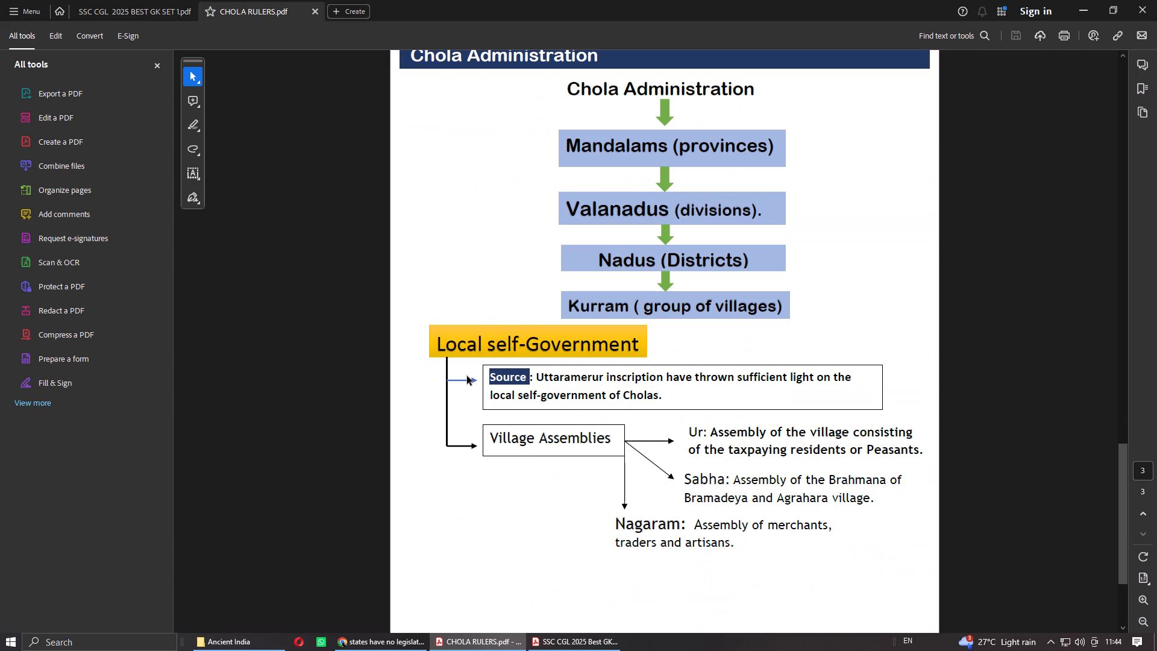
pyautogui.click(310, 9)
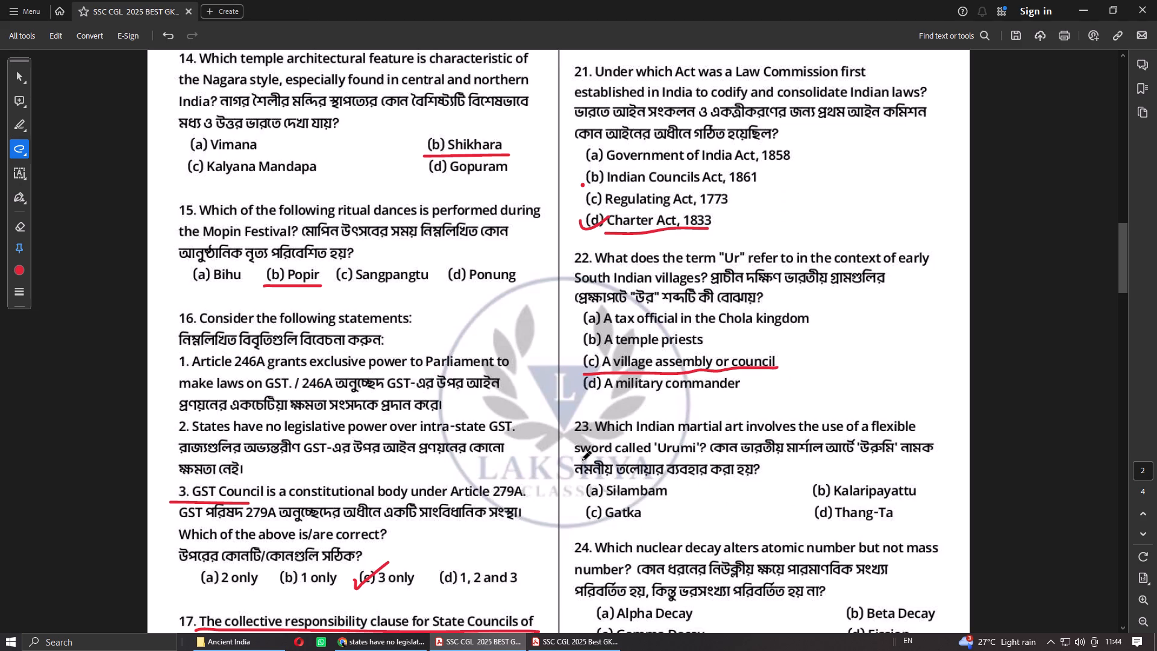
# In question 23, underline the phrase "sword called 'Urumi'" and mark option (b) Kalaripayattu as the answer.
pyautogui.moveTo(567, 456); pyautogui.dragTo(597, 456)
pyautogui.moveTo(597, 456); pyautogui.dragTo(700, 456)
pyautogui.click(590, 650)
pyautogui.click(590, 650)
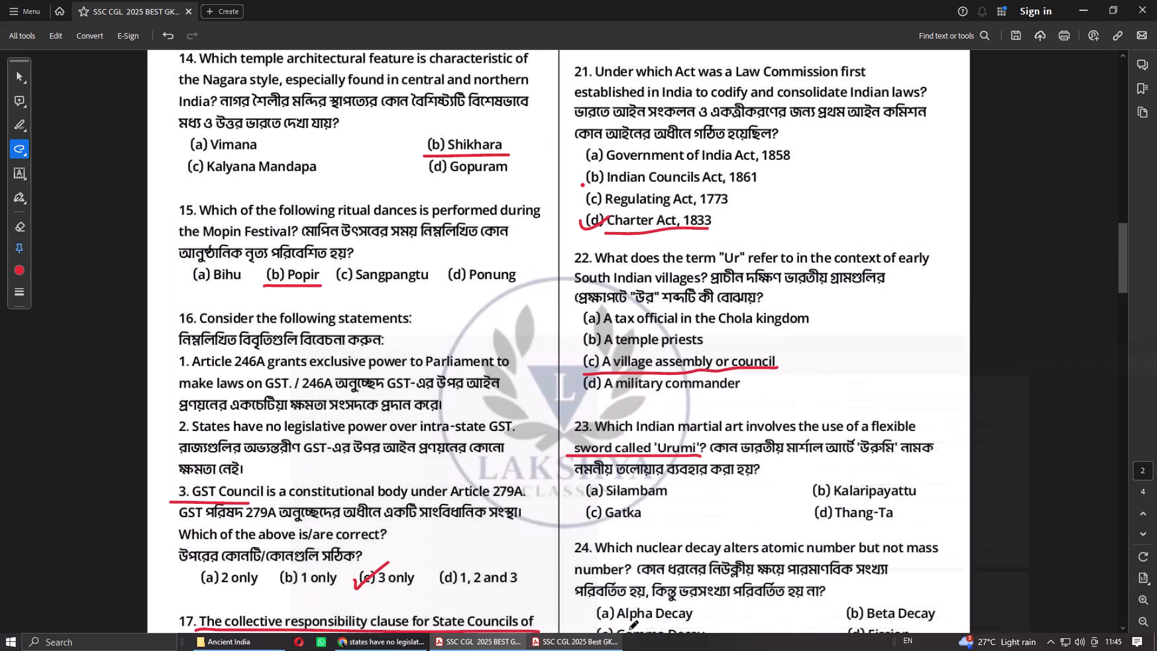
pyautogui.moveTo(815, 503); pyautogui.dragTo(860, 503)
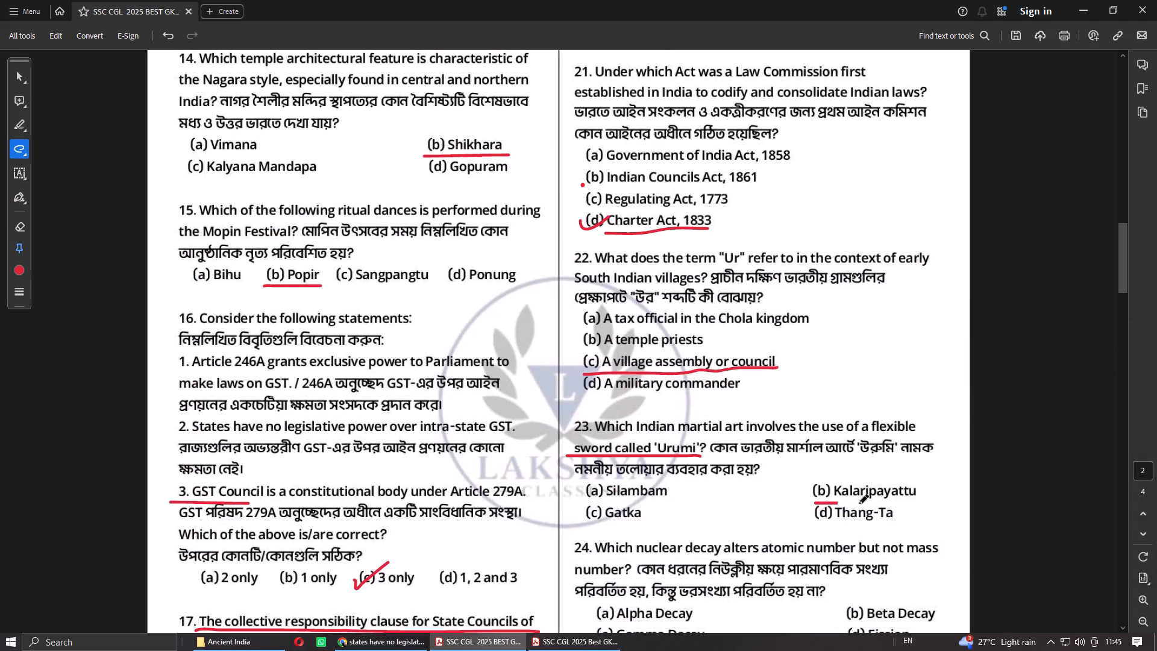
pyautogui.moveTo(860, 503); pyautogui.dragTo(930, 500)
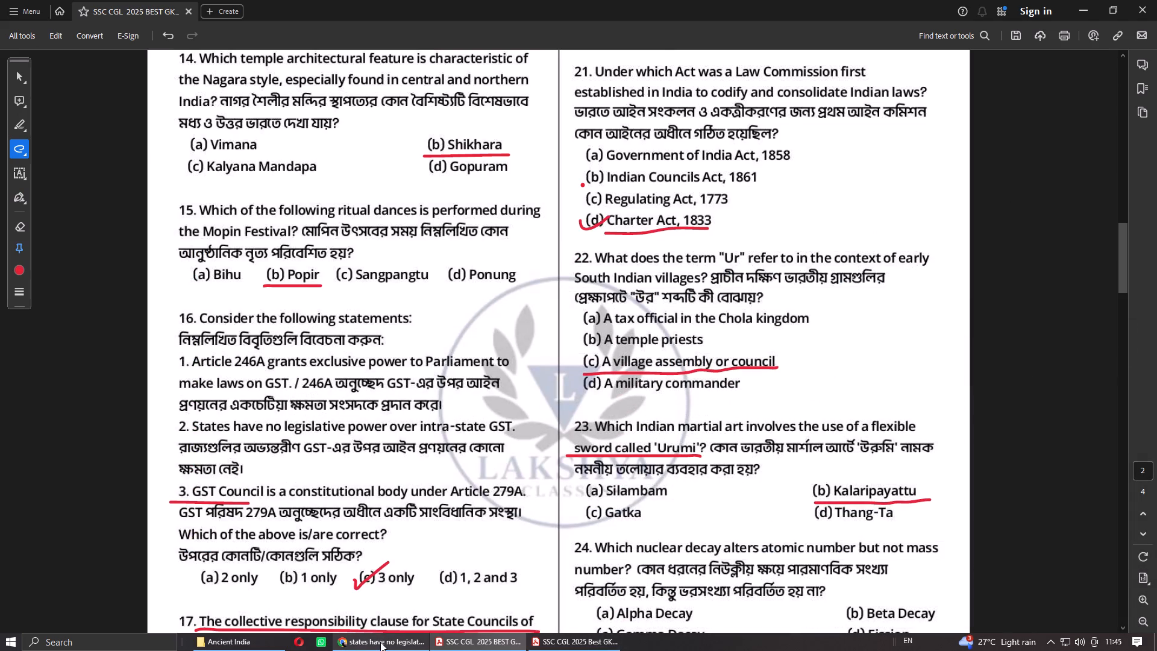
# Search Google in Chrome for "kalaripayattu dance".
pyautogui.click(380, 642)
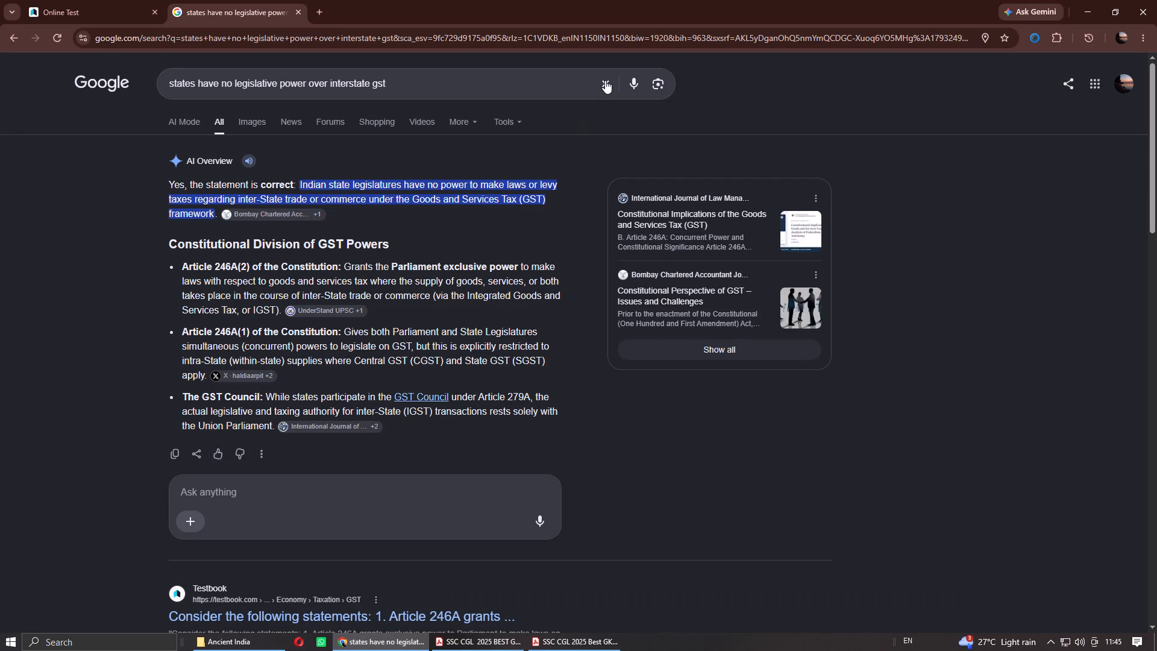
pyautogui.click(610, 74)
pyautogui.write('ka')
pyautogui.press('l')
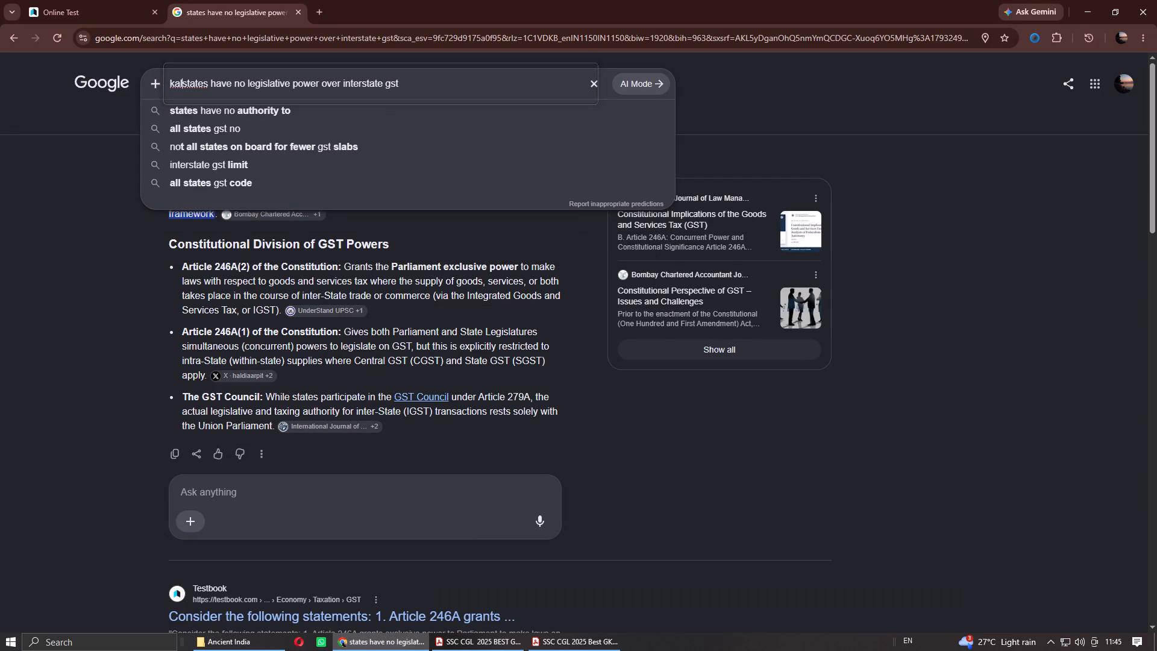
pyautogui.click(598, 80)
pyautogui.write('kalariy')
pyautogui.press('Down')
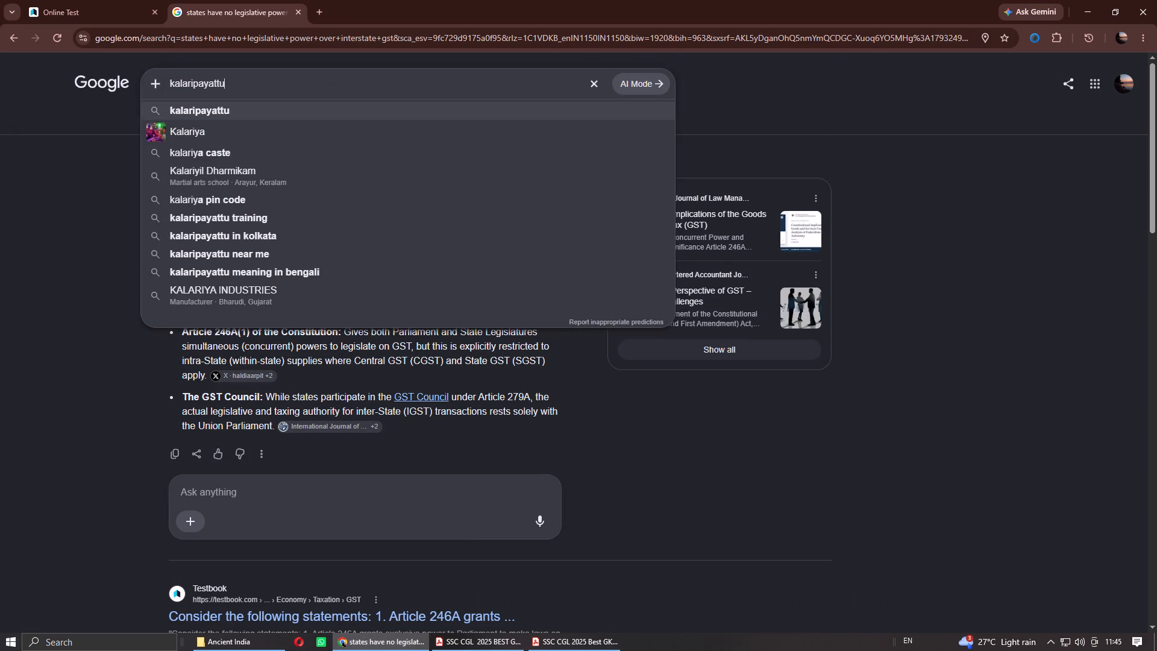
pyautogui.press('space')
pyautogui.write('da')
pyautogui.press('Down')
pyautogui.press('Return')
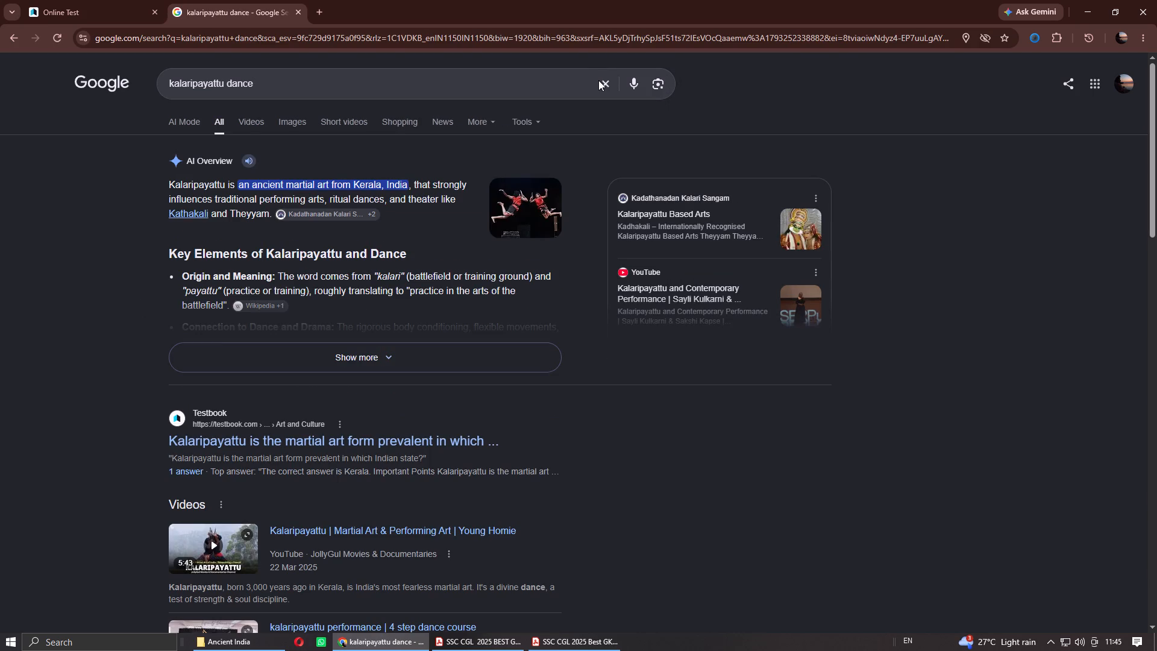
# Open the FOLK DANCES document from the CULTURE folder in Word and minimise the folder window.
pyautogui.click(241, 649)
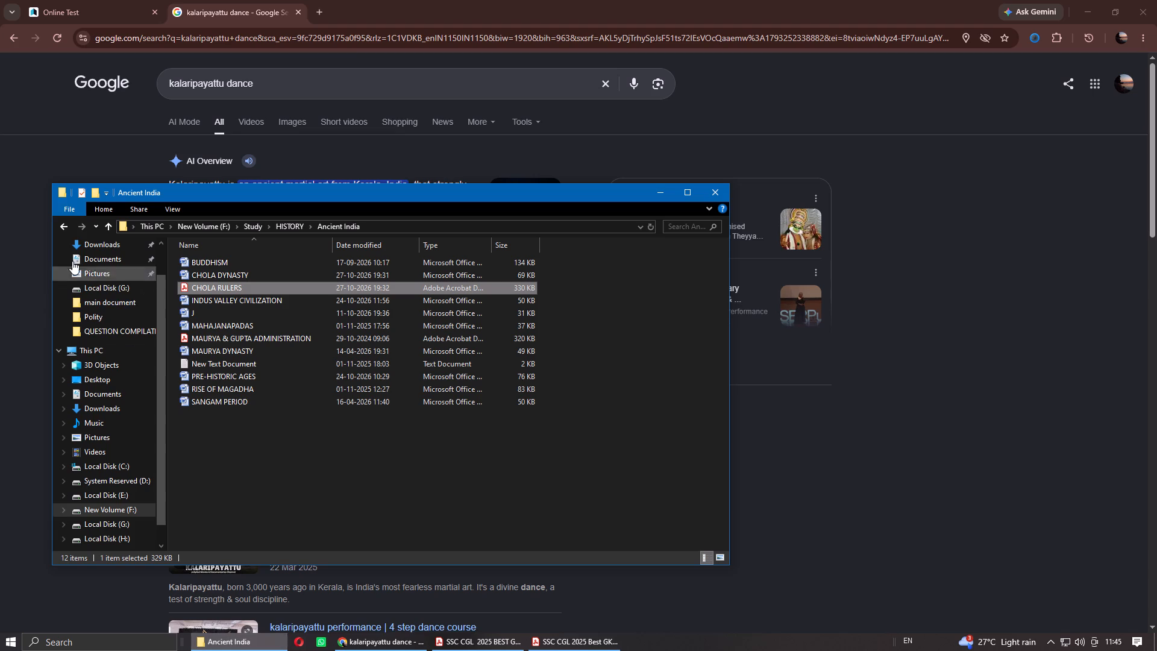
pyautogui.click(67, 228)
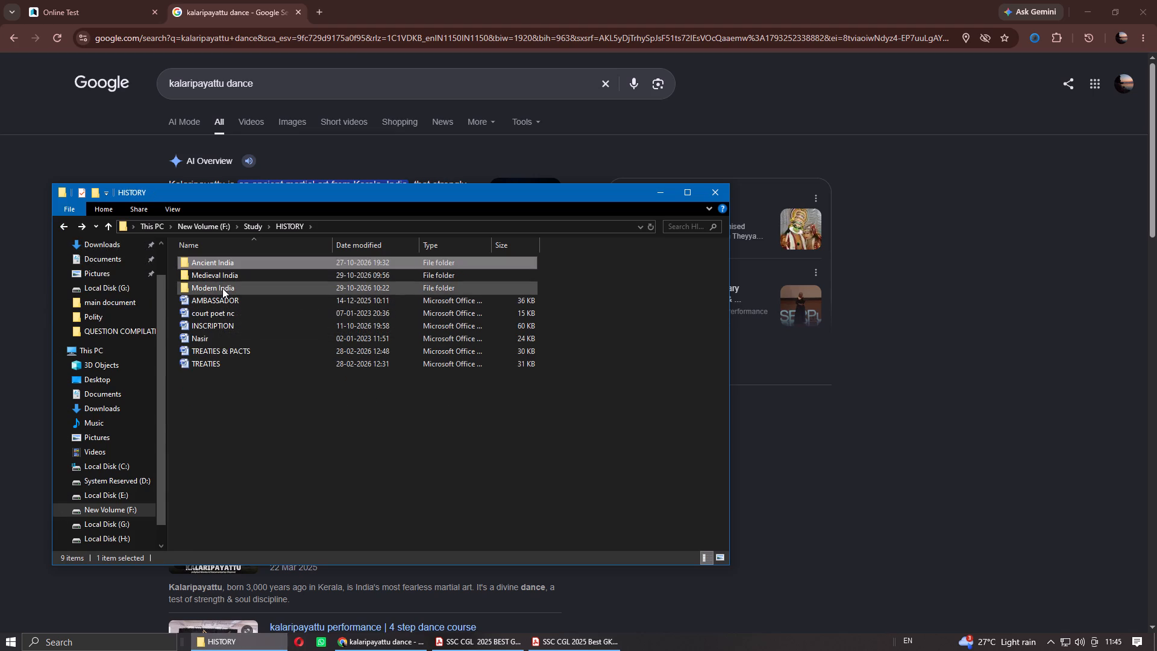
pyautogui.click(70, 228)
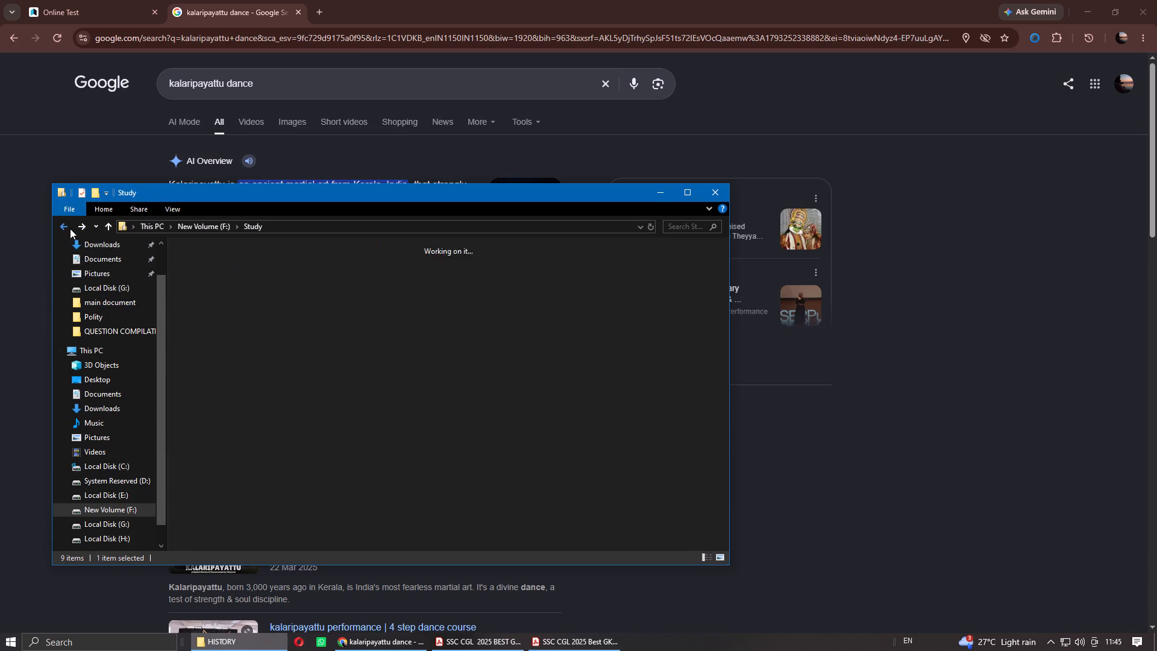
pyautogui.doubleClick(291, 273)
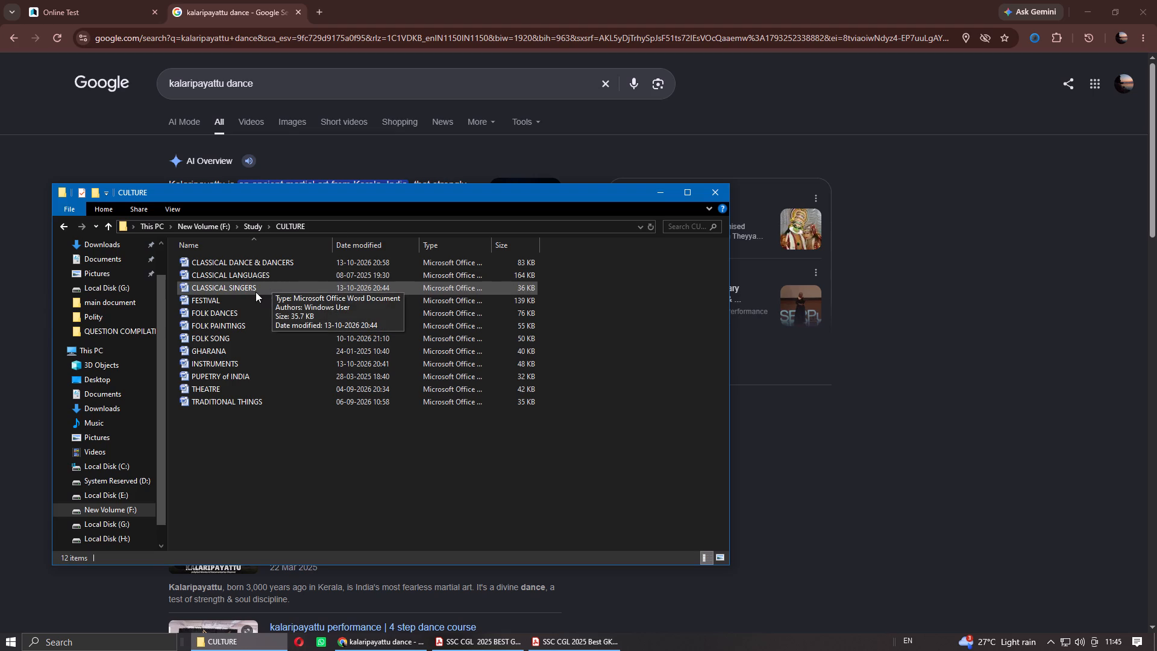
pyautogui.doubleClick(243, 315)
pyautogui.click(663, 193)
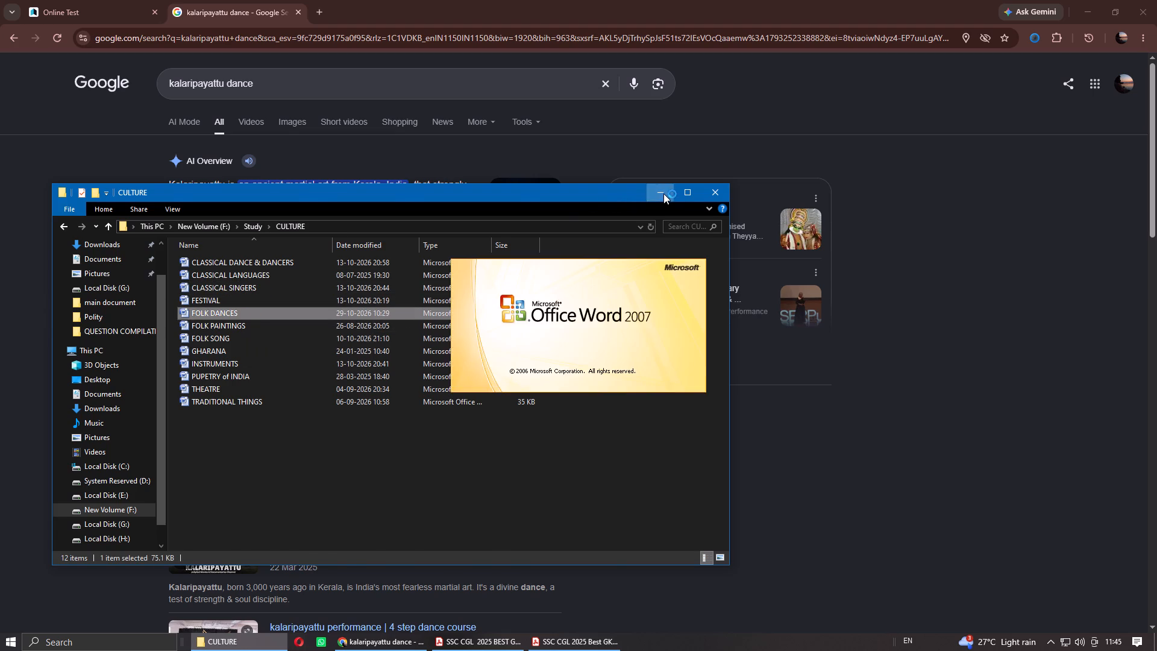
# Switch to Chrome and extend the Google search to "kalaripayattu dance which state".
pyautogui.click(389, 646)
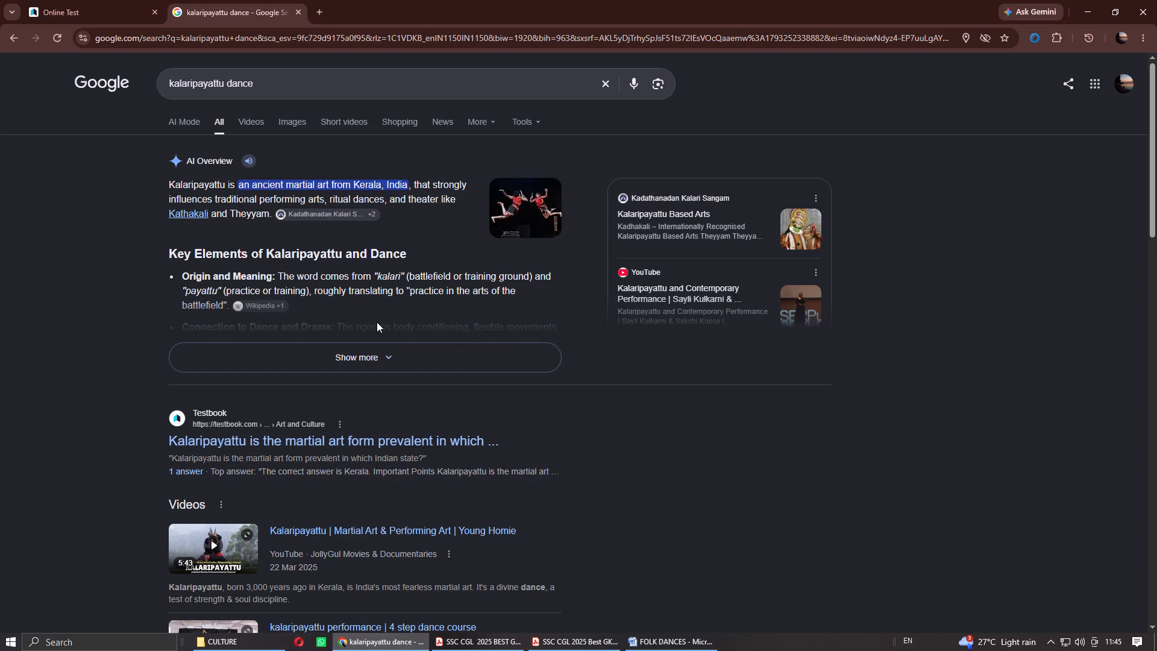
pyautogui.click(310, 87)
pyautogui.press('space')
pyautogui.write('w')
pyautogui.click(309, 105)
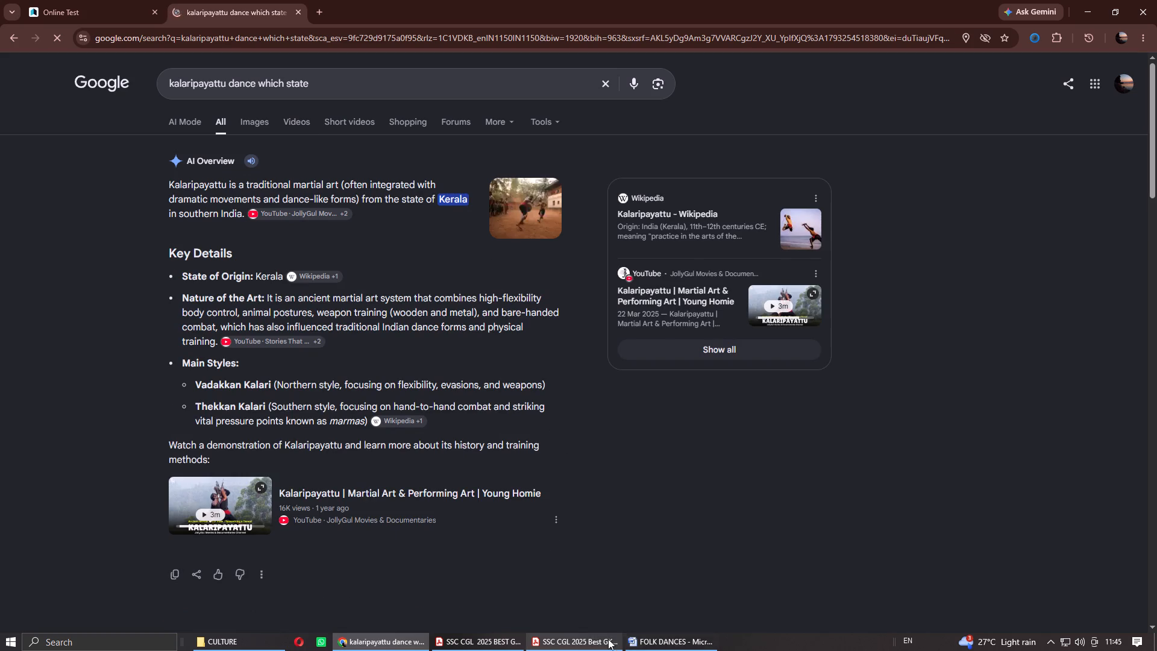
# In the FOLK DANCES Word document, insert a row below Kaikottikali in the Kerala table and start its description cell with an arrow bullet.
pyautogui.click(644, 640)
pyautogui.scroll(-18, 598, 420)
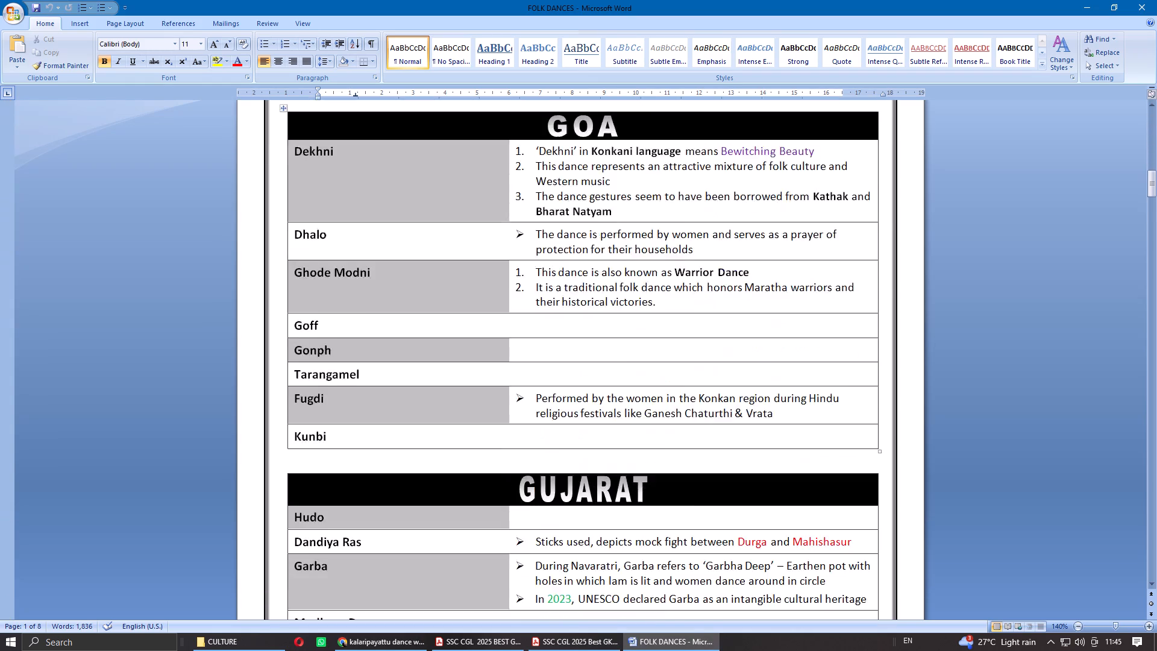
pyautogui.scroll(-20, 598, 427)
pyautogui.scroll(-3, 598, 427)
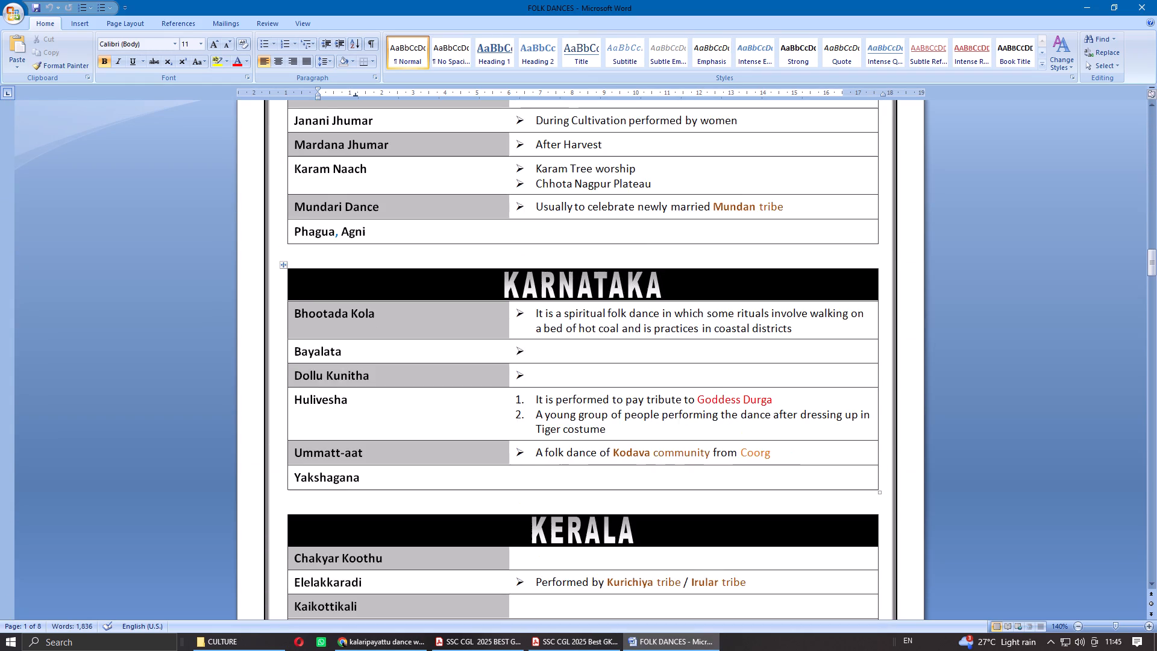
pyautogui.scroll(-2, 598, 430)
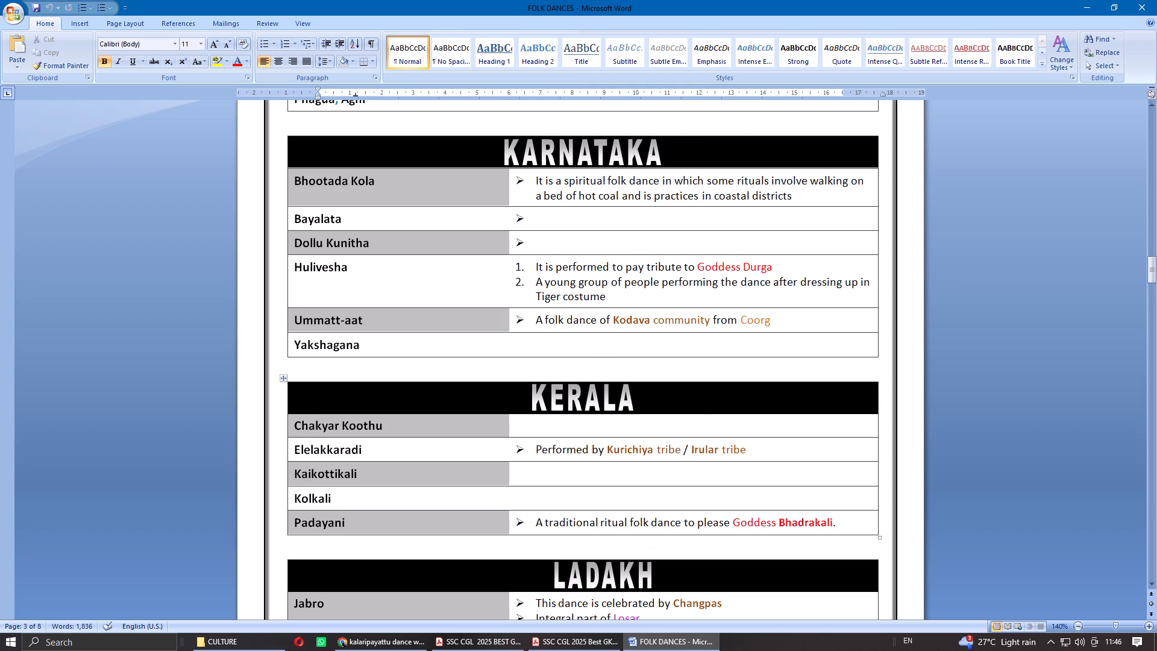
pyautogui.rightClick(486, 476)
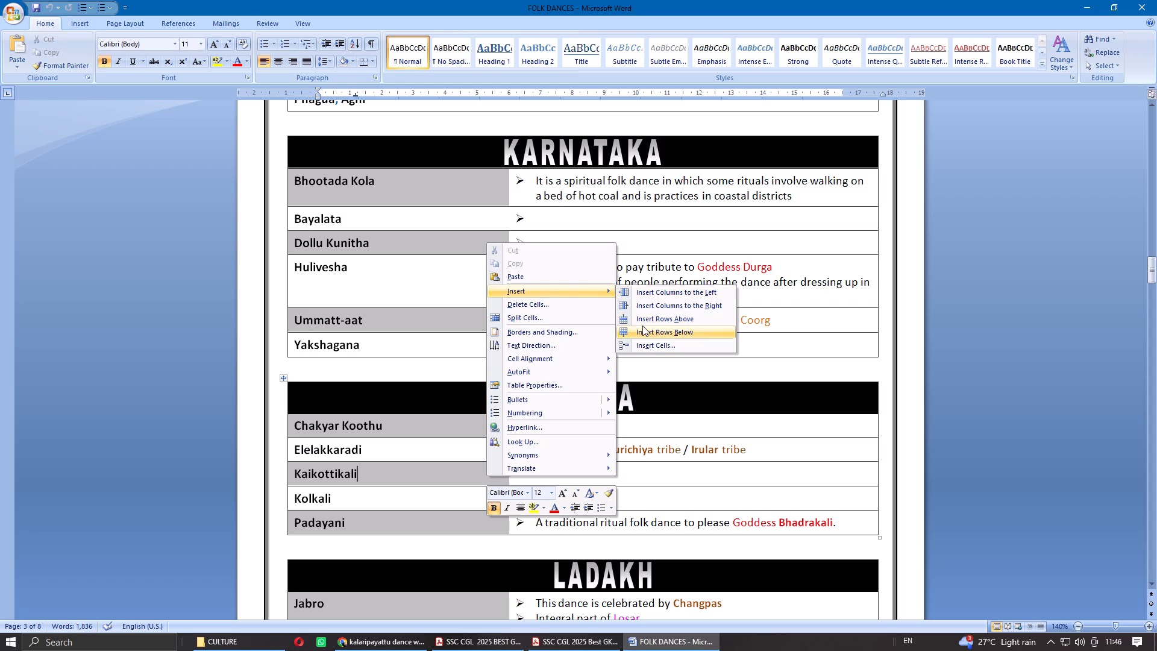
pyautogui.click(644, 328)
pyautogui.click(380, 489)
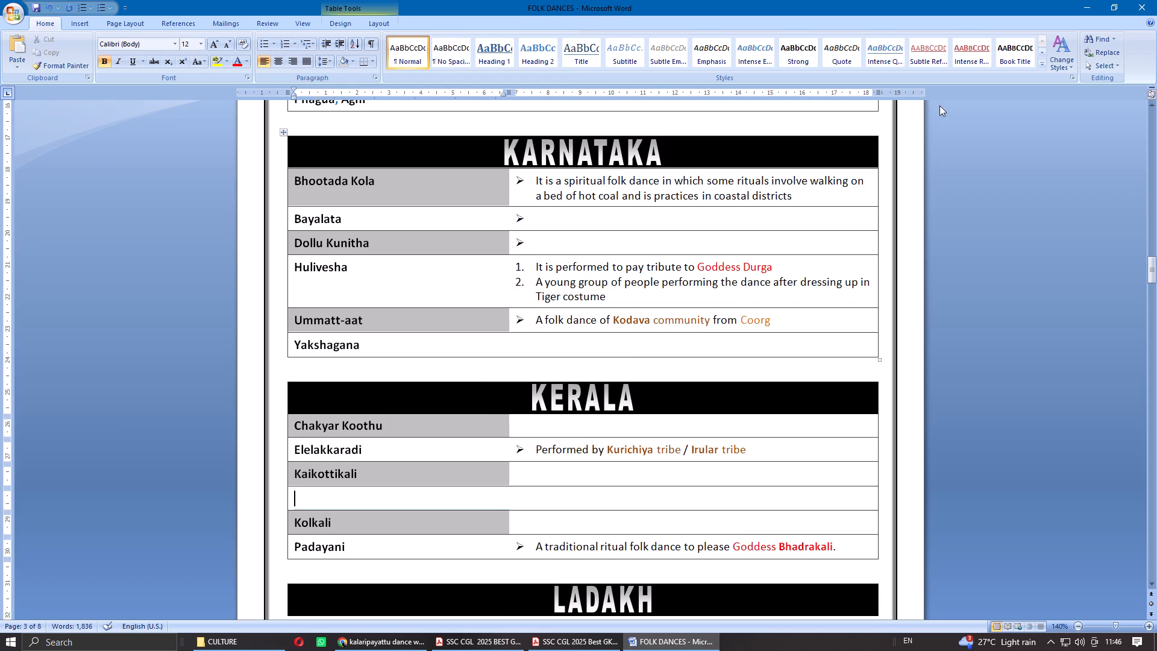
pyautogui.click(543, 492)
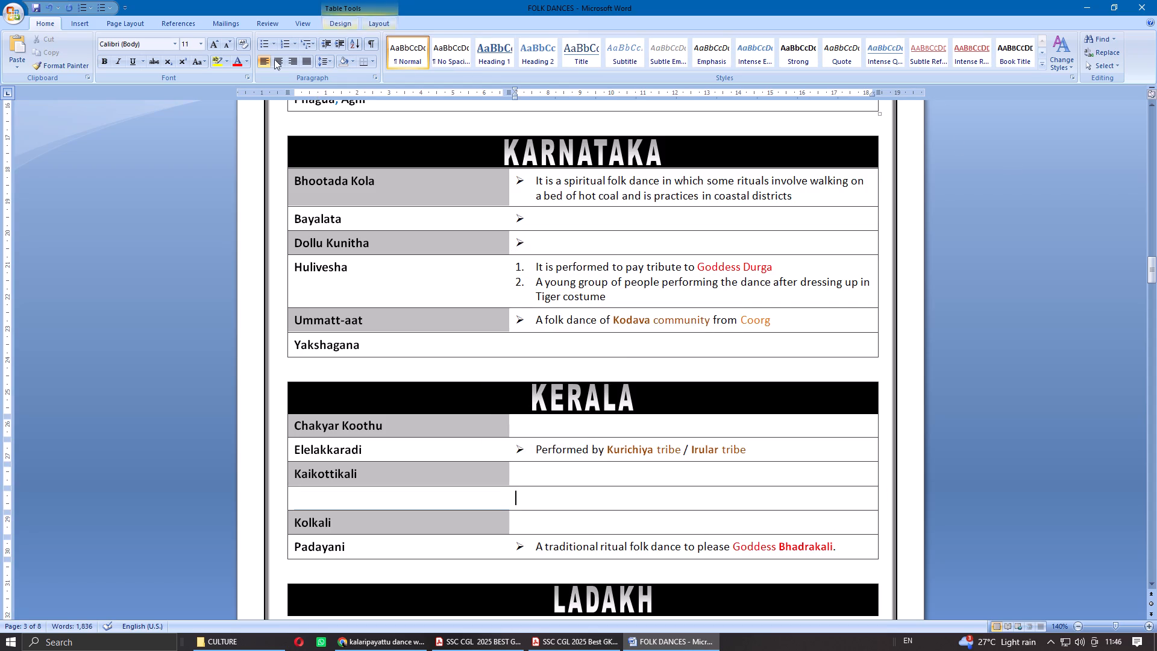
pyautogui.click(275, 45)
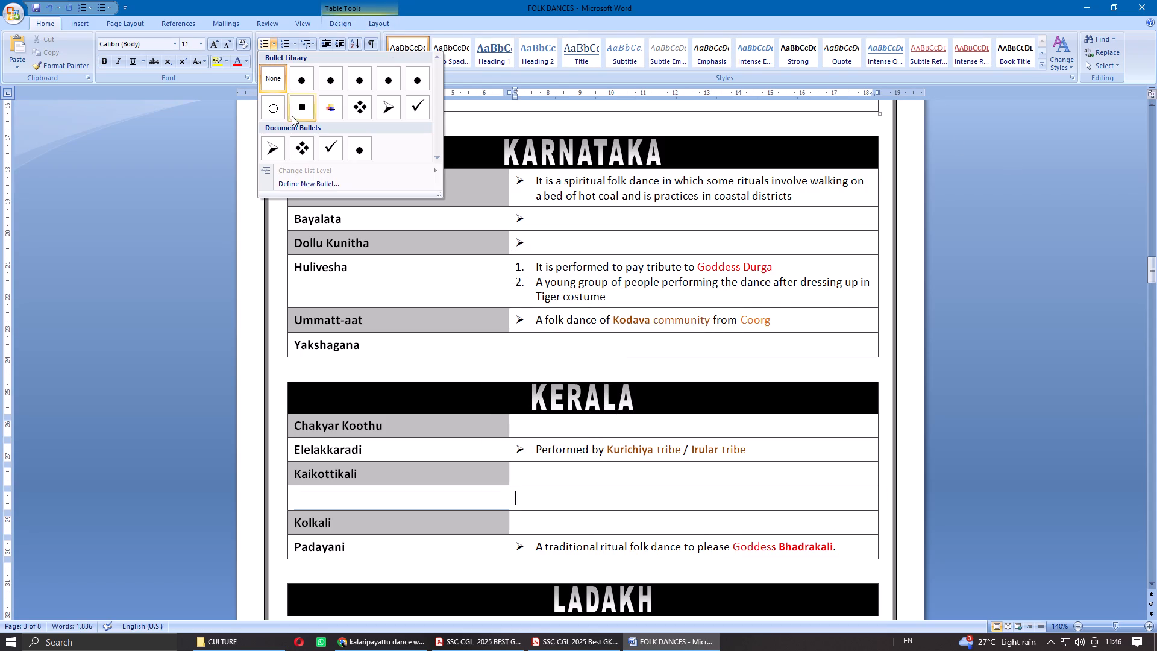
pyautogui.click(267, 148)
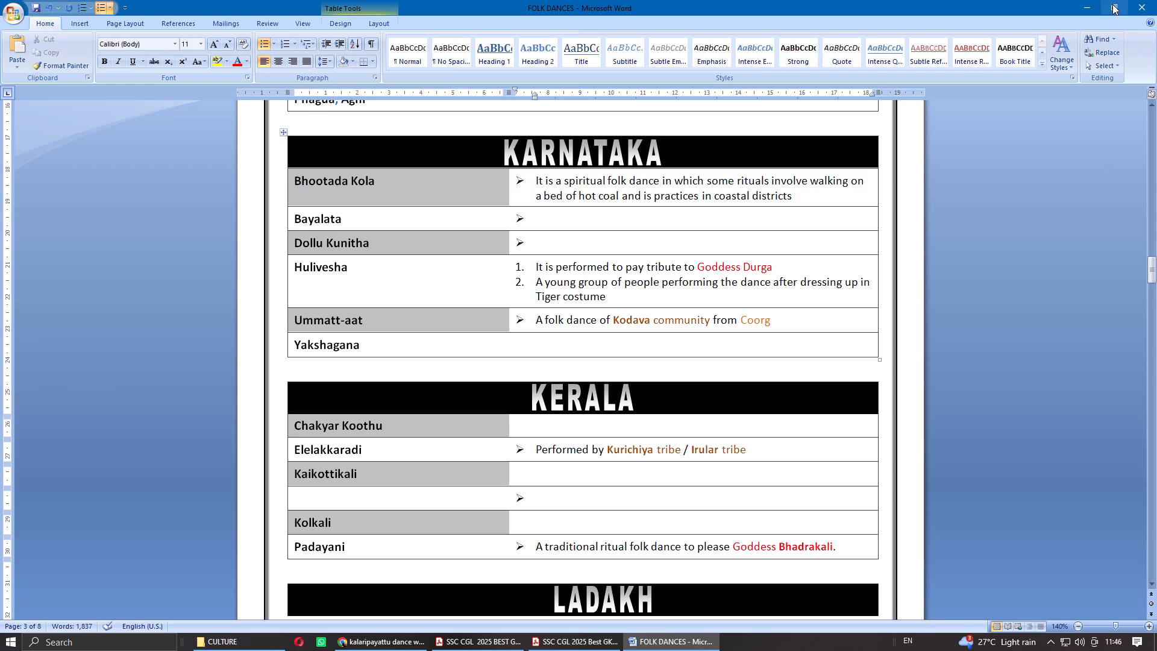
# Shrink Word beside the search results and enter "A traditional Martial Art dance forms which involves a sword called" in the new row's description.
pyautogui.click(1112, 4)
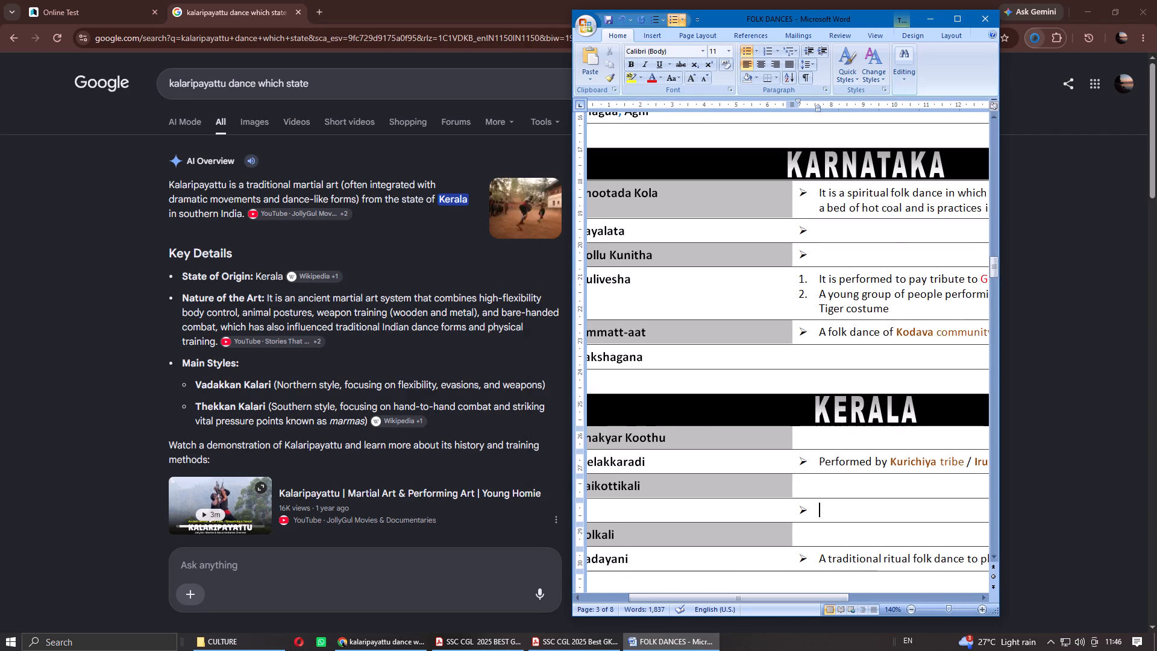
pyautogui.write('A traditional')
pyautogui.press('space')
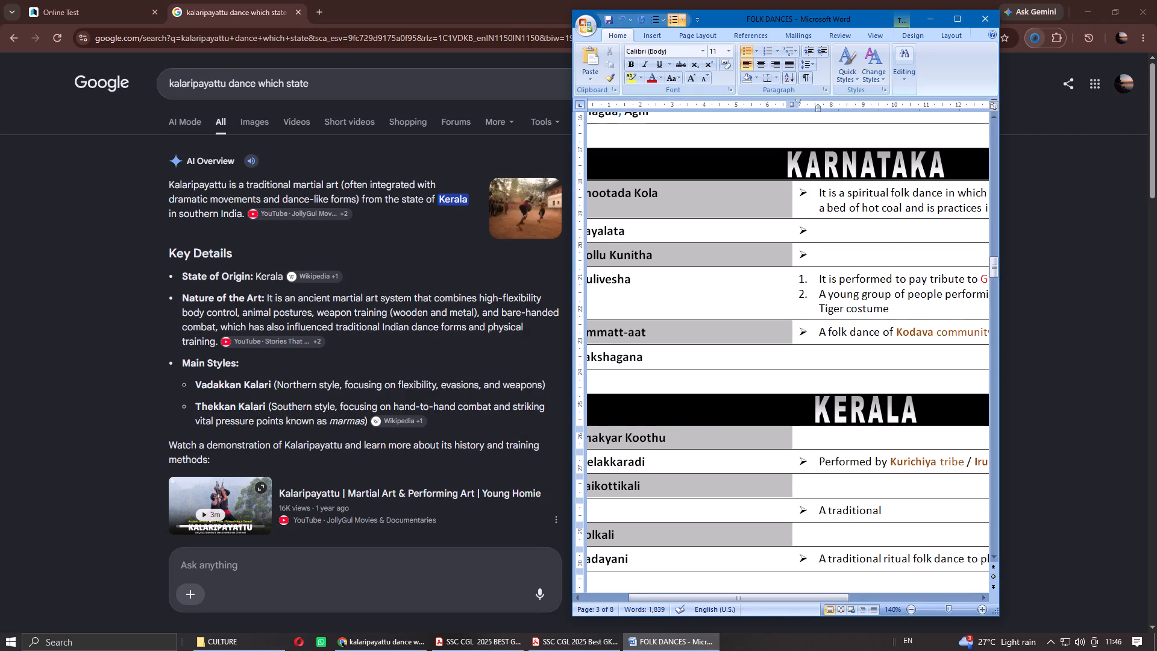
pyautogui.write('Mar')
pyautogui.write('tial Art')
pyautogui.press('space')
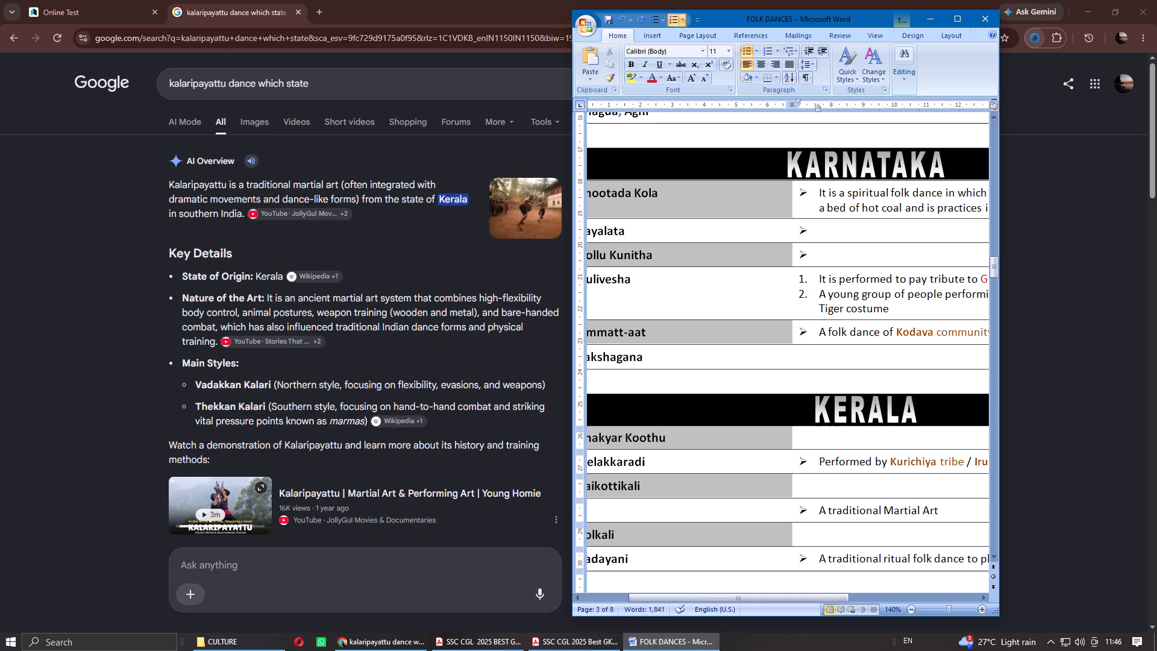
pyautogui.write('dance forms')
pyautogui.press('space')
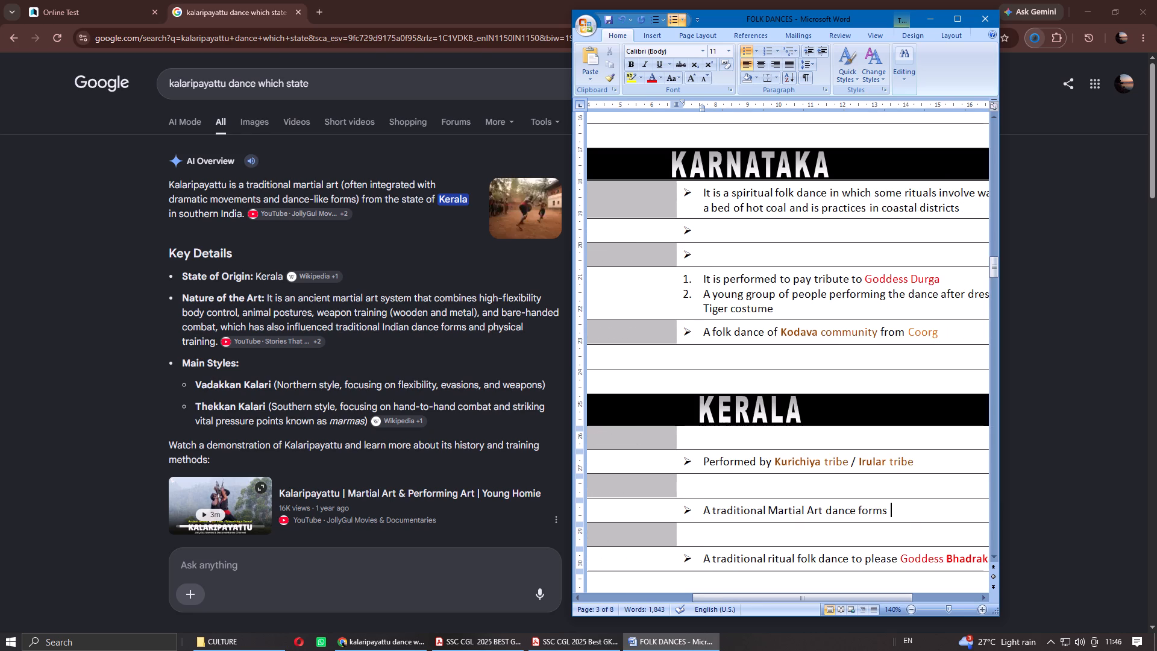
pyautogui.write('which involves a swrokd')
pyautogui.press('space')
pyautogui.press('BackSpace')
pyautogui.press('BackSpace')
pyautogui.press('BackSpace')
pyautogui.write('d c')
pyautogui.press('BackSpace')
pyautogui.press('BackSpace')
pyautogui.press('BackSpace')
pyautogui.press('BackSpace')
pyautogui.press('BackSpace')
pyautogui.write('ow')
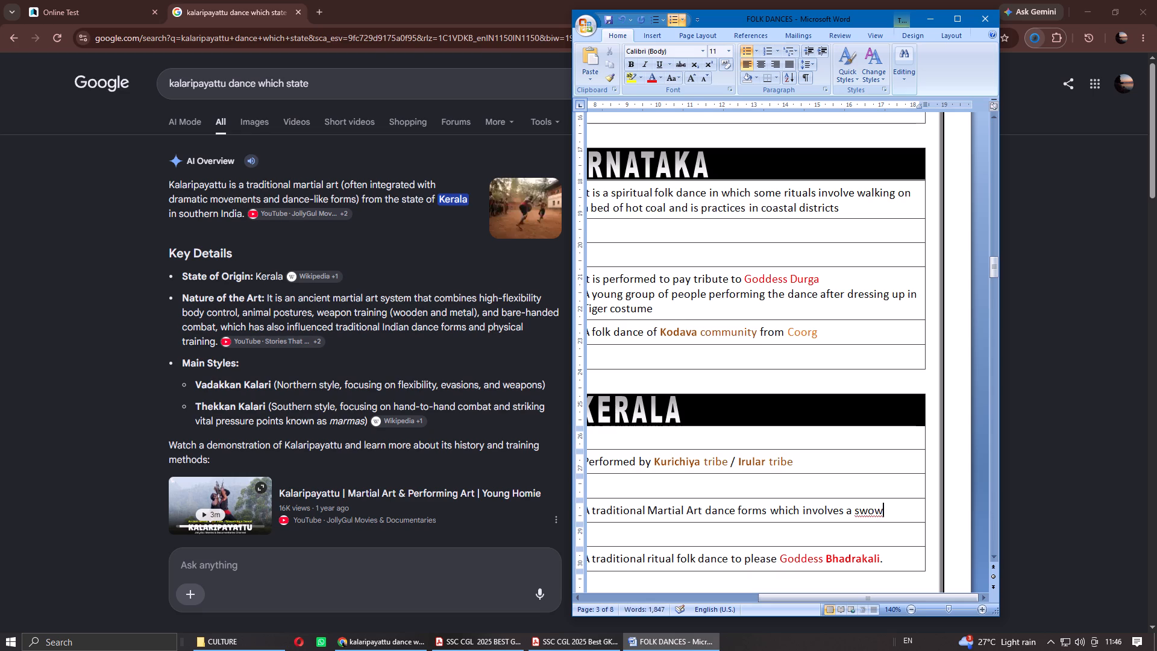
pyautogui.press('BackSpace')
pyautogui.write('rd called')
# Bring up the question paper in Acrobat and place the Word window beside it so that question 23 stays readable.
pyautogui.click(512, 644)
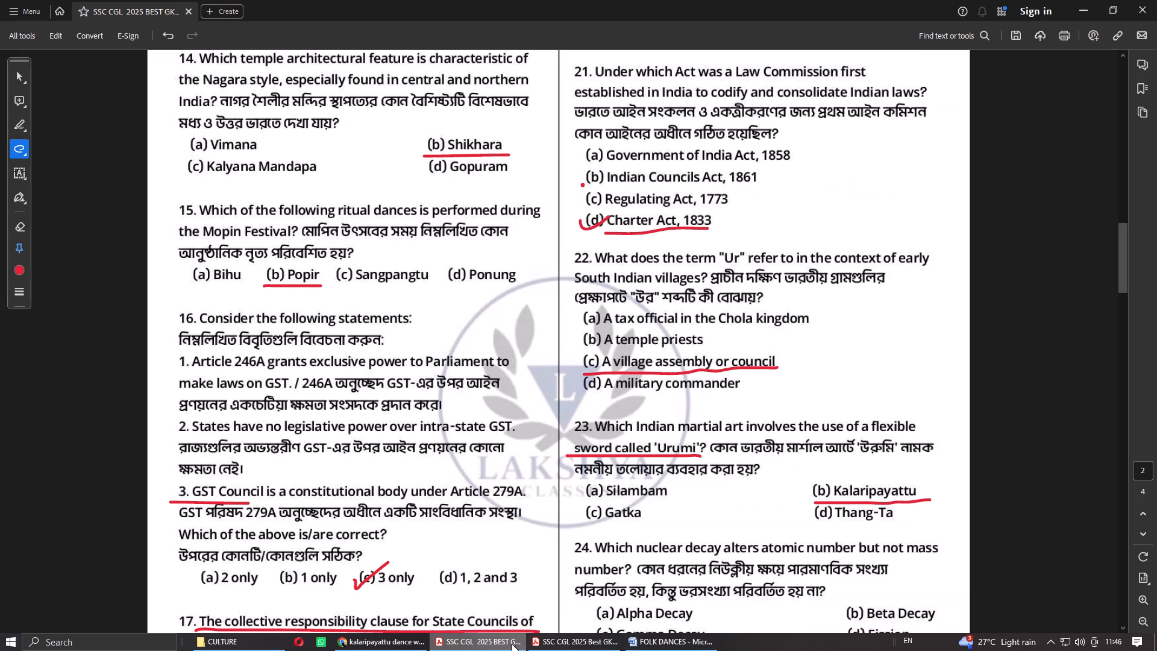
pyautogui.click(562, 643)
pyautogui.click(562, 643)
pyautogui.click(644, 638)
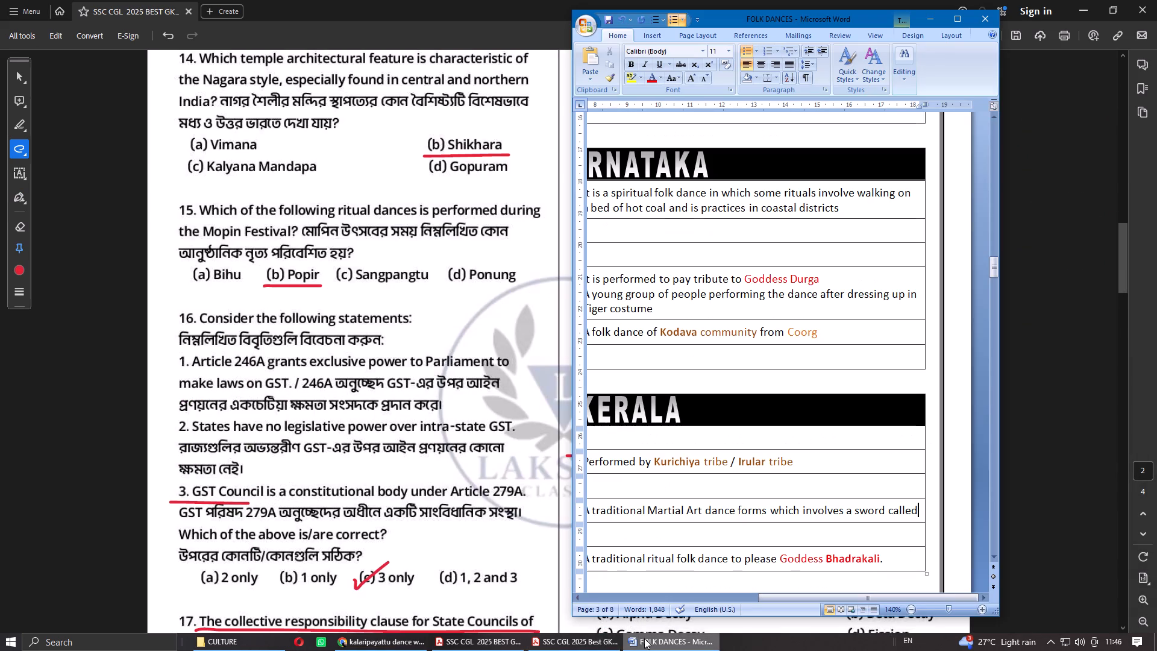
pyautogui.moveTo(868, 16); pyautogui.dragTo(507, 37)
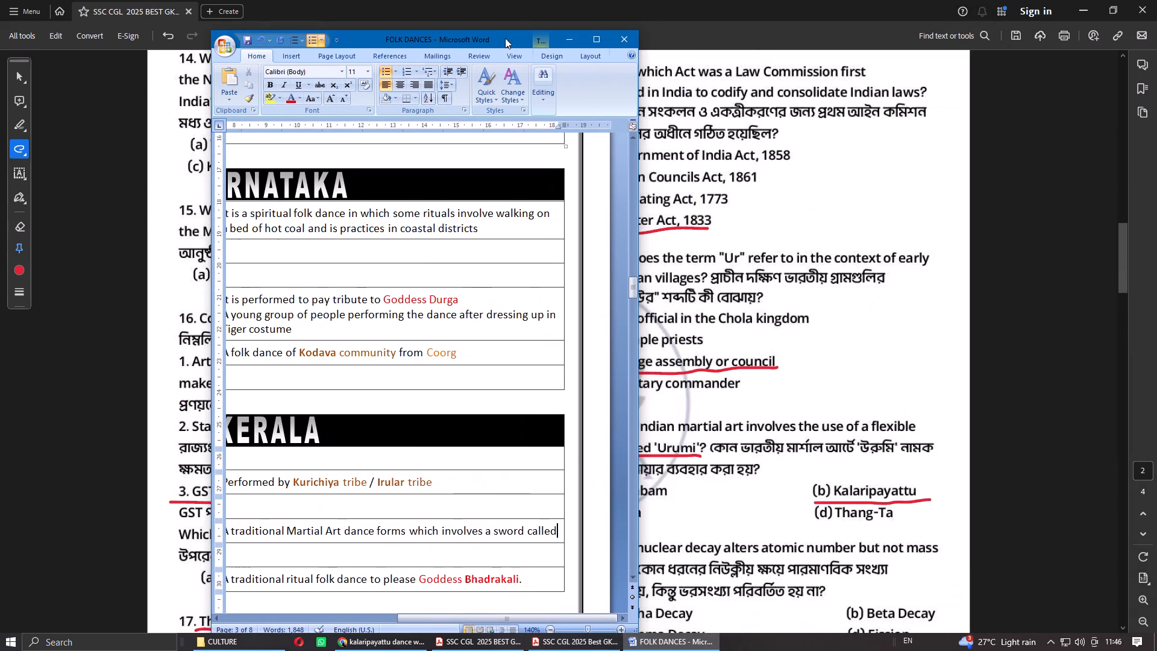
pyautogui.moveTo(442, 37); pyautogui.dragTo(364, 36)
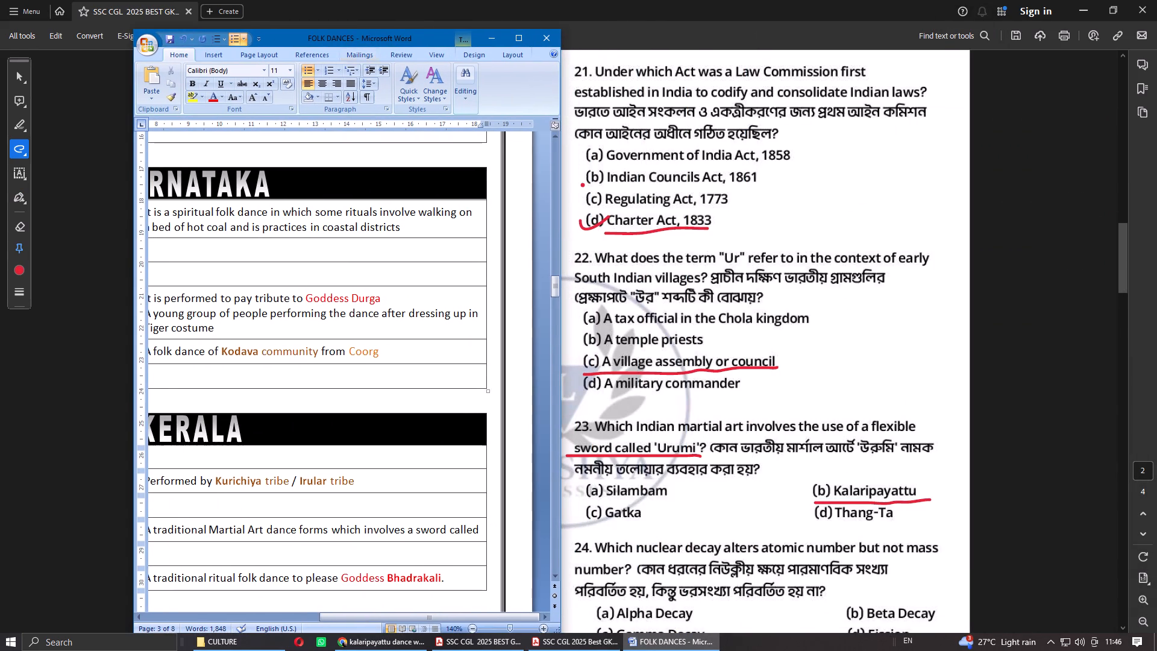
# Add "flexible" before "sword" in the new Kerala description and complete the sentence with "Urumi.".
pyautogui.click(419, 531)
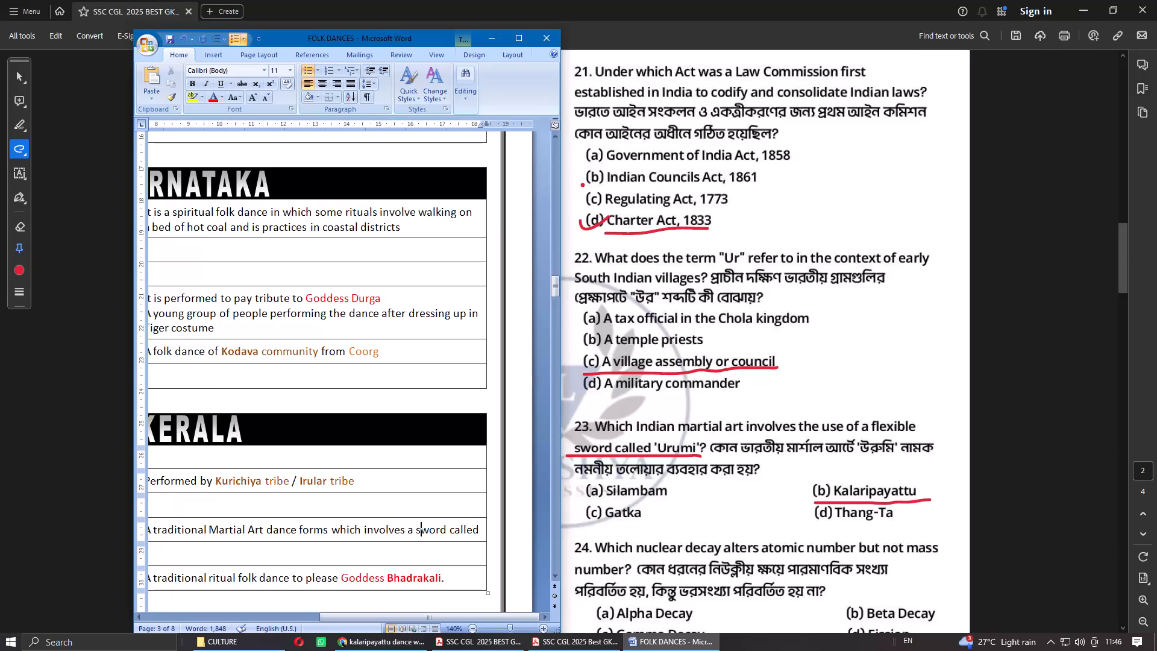
pyautogui.click(419, 532)
pyautogui.click(416, 530)
pyautogui.write('flexibele')
pyautogui.press('space')
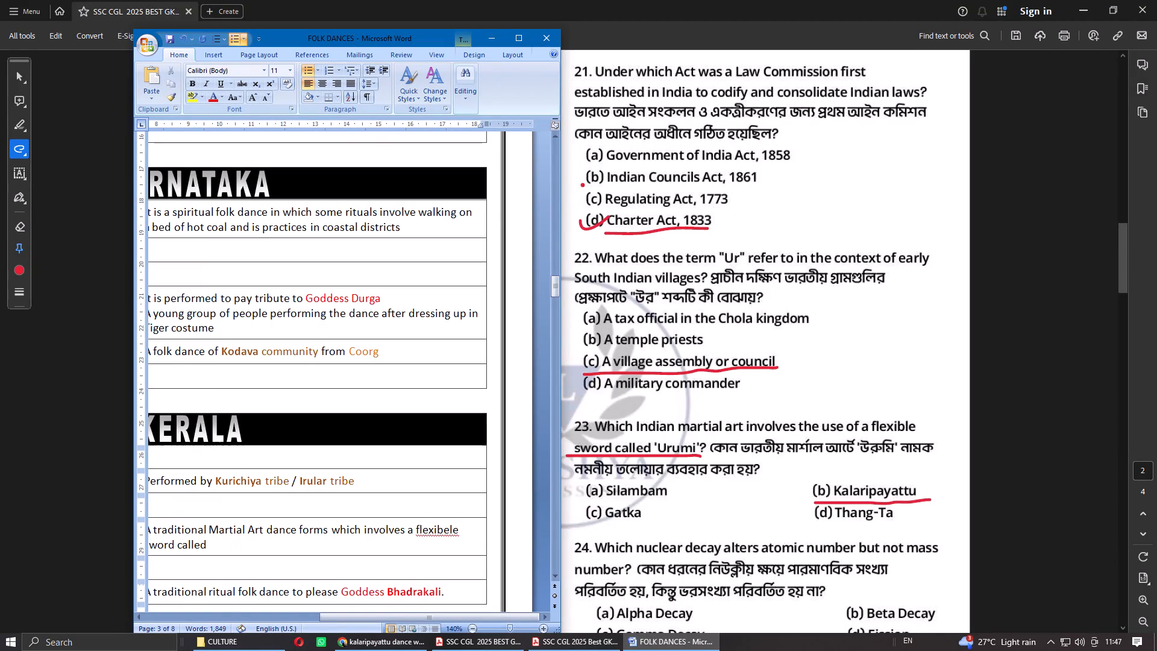
pyautogui.click(449, 529)
pyautogui.press('BackSpace')
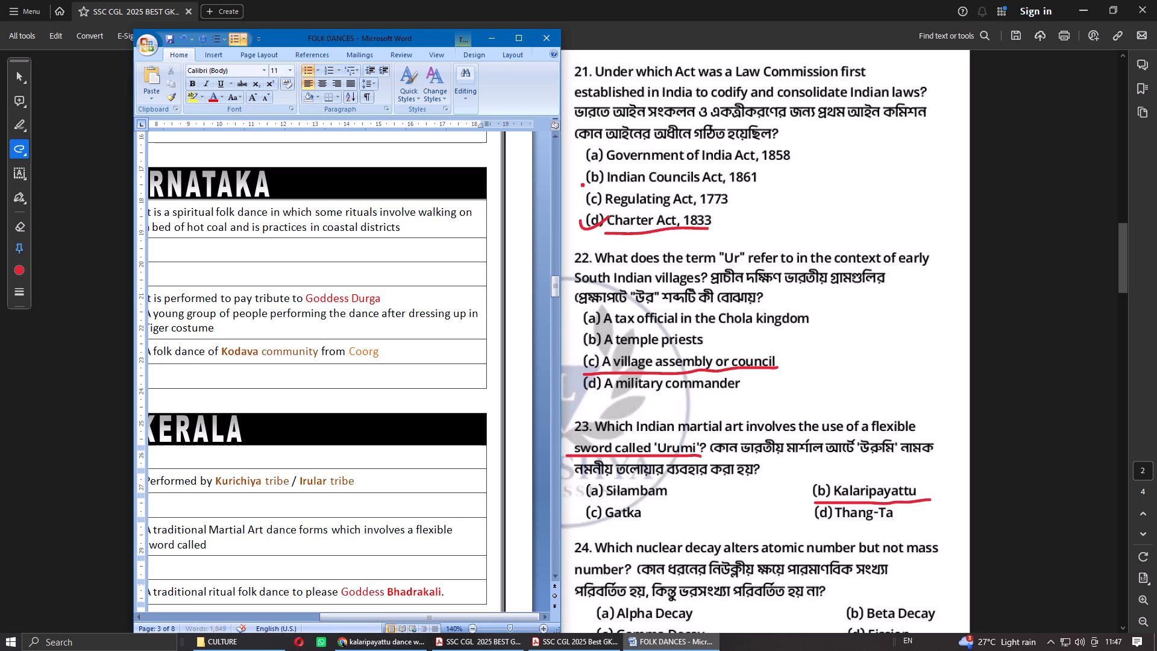
pyautogui.click(319, 536)
pyautogui.press('space')
pyautogui.write('Urumi')
pyautogui.press('.')
# Make the word "Urumi" in the new Kerala description bold and dark blue.
pyautogui.doubleClick(226, 542)
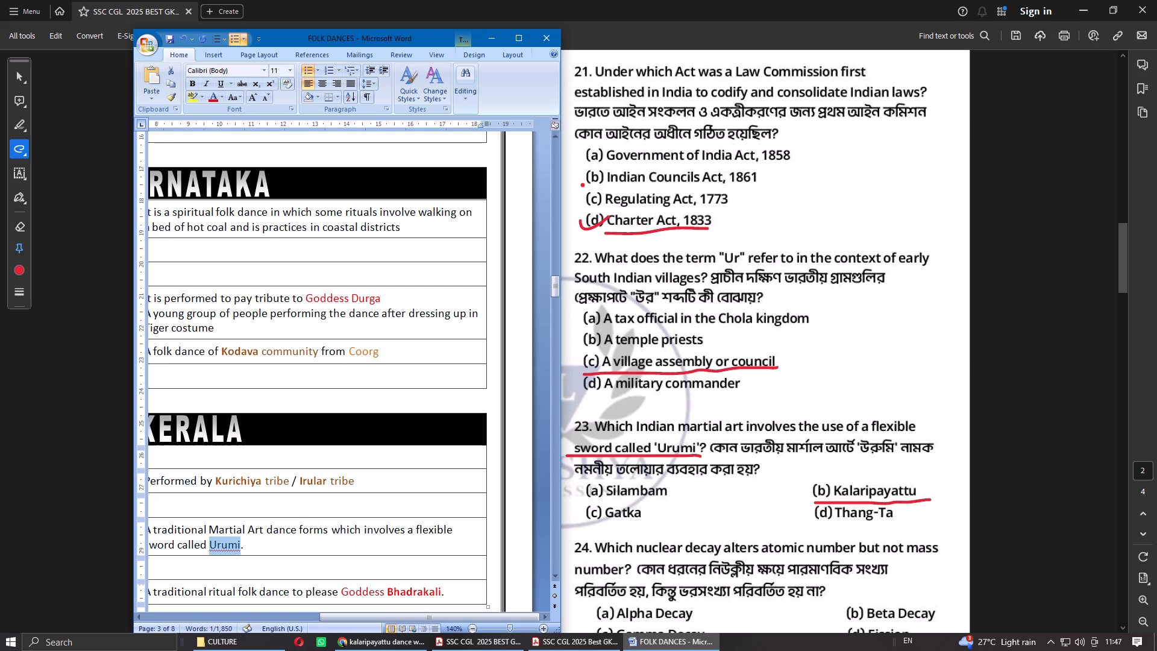
pyautogui.hotkey('ctrl', 'b')
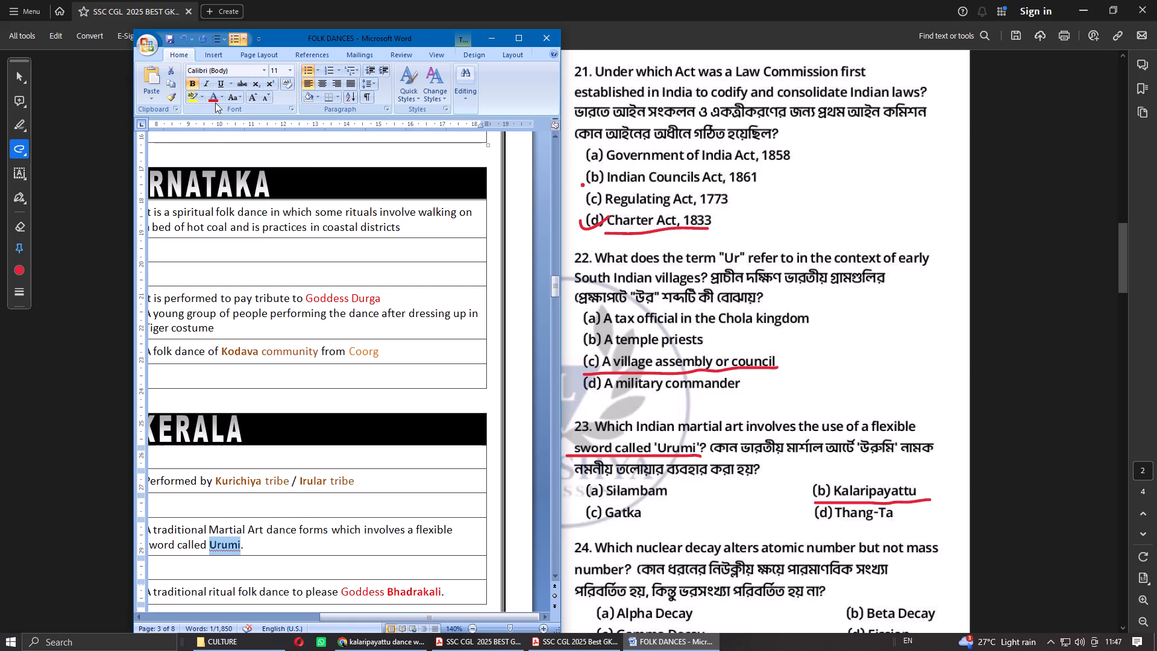
pyautogui.click(224, 96)
pyautogui.click(252, 211)
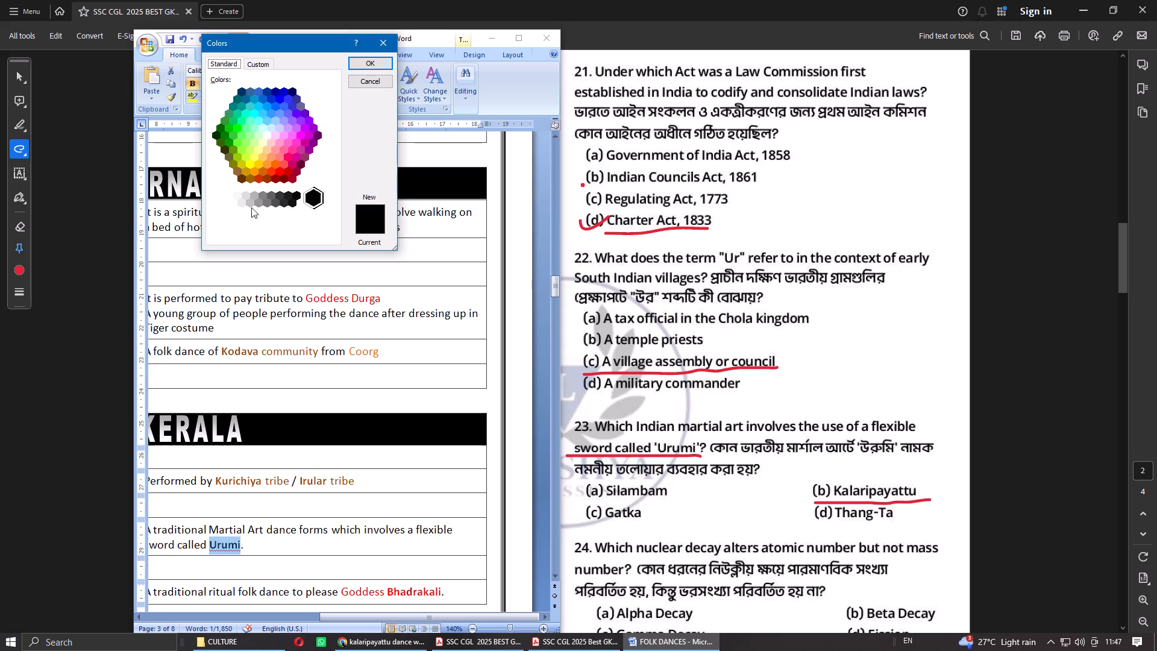
pyautogui.click(283, 92)
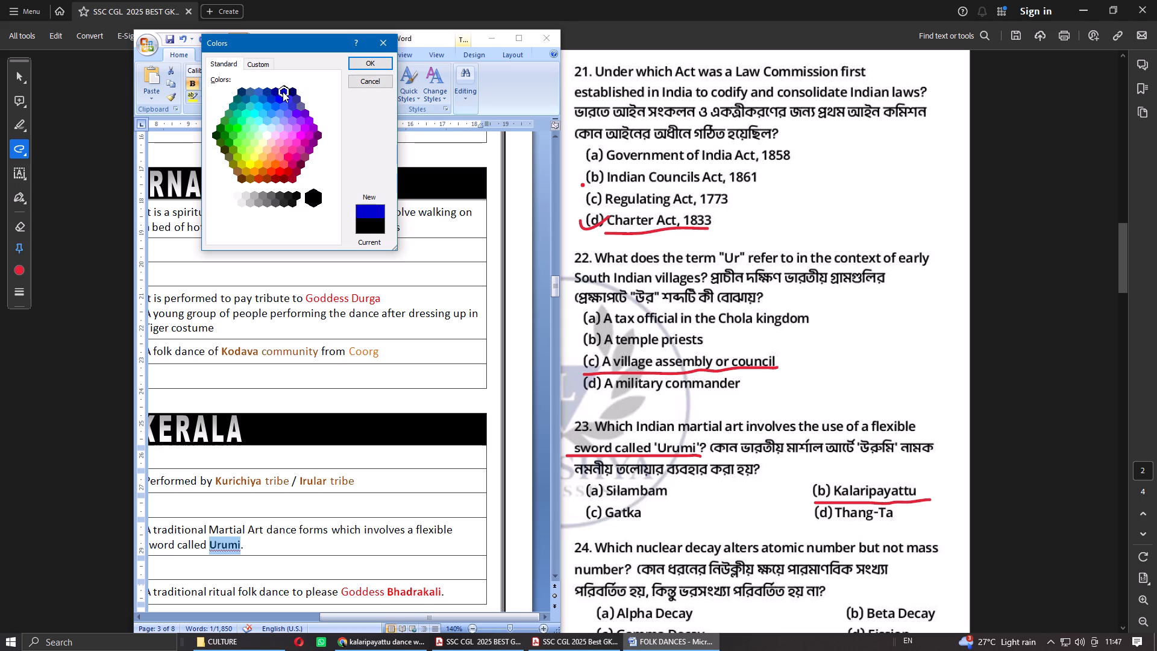
pyautogui.click(370, 62)
pyautogui.click(236, 544)
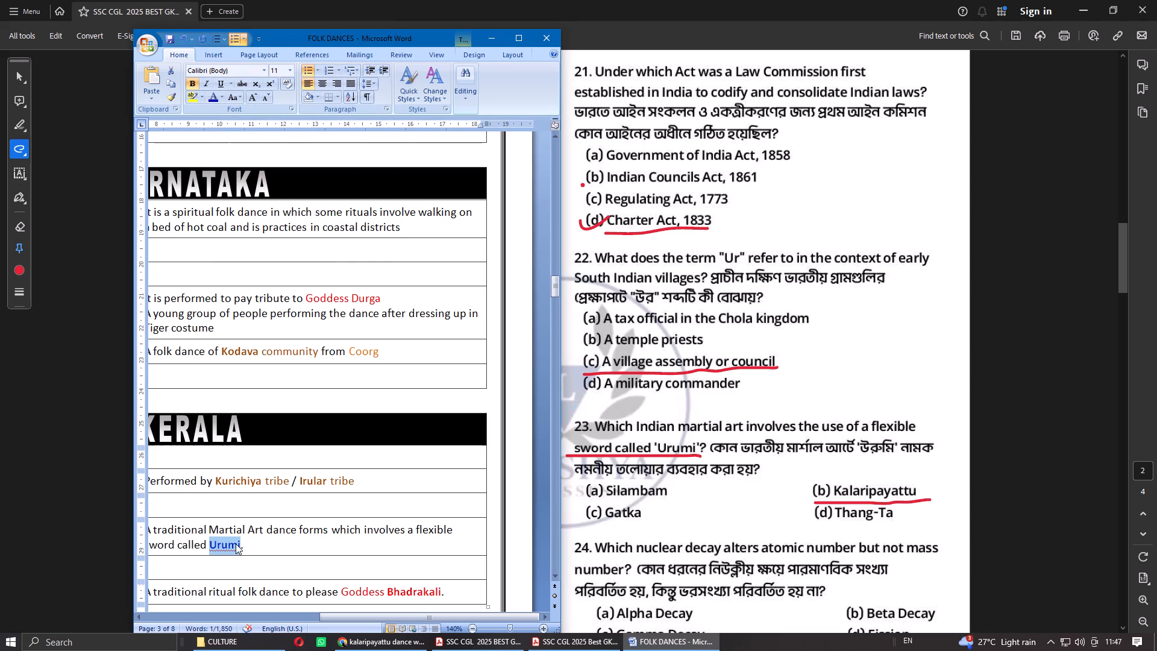
# Exclude the selected word "Urumi" from spell checking through its language settings.
pyautogui.doubleClick(221, 544)
pyautogui.click(288, 628)
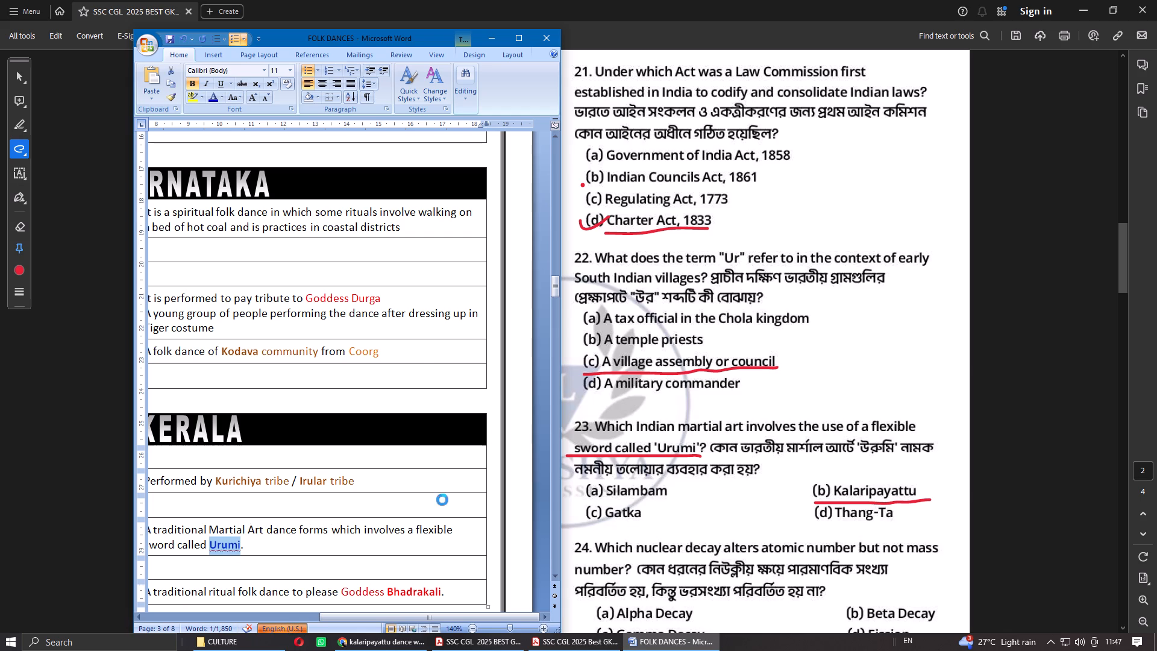
pyautogui.click(365, 377)
pyautogui.click(354, 407)
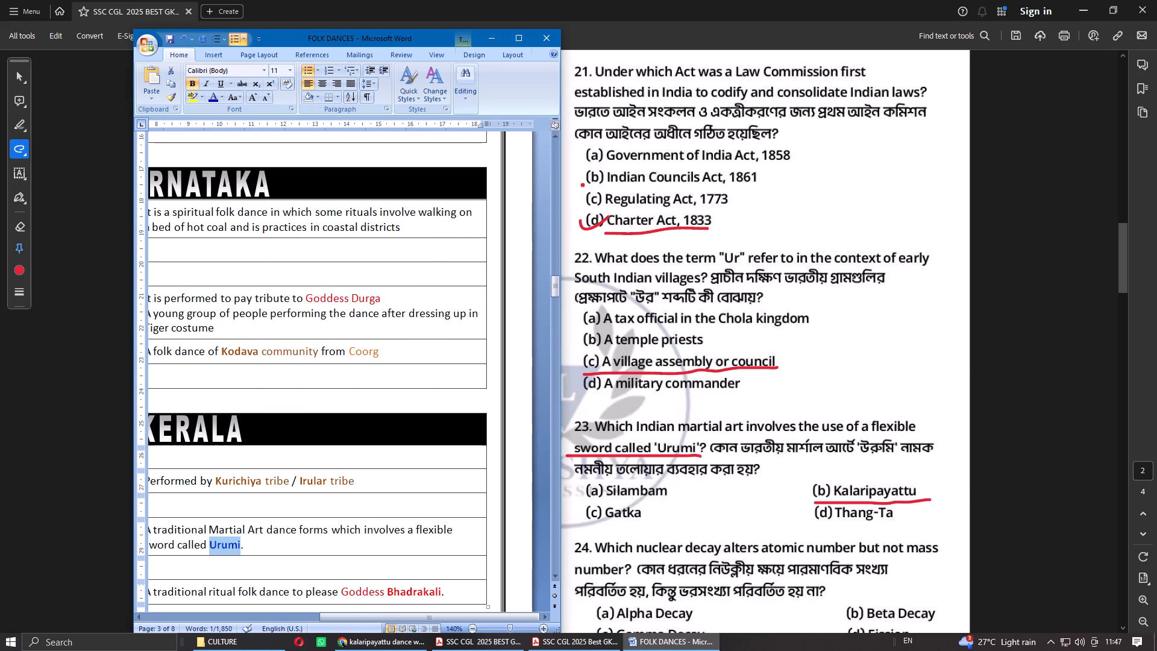
# Underline the words "flexible sword" in the new Kerala description.
pyautogui.moveTo(363, 609); pyautogui.dragTo(357, 612)
pyautogui.moveTo(365, 615); pyautogui.dragTo(315, 607)
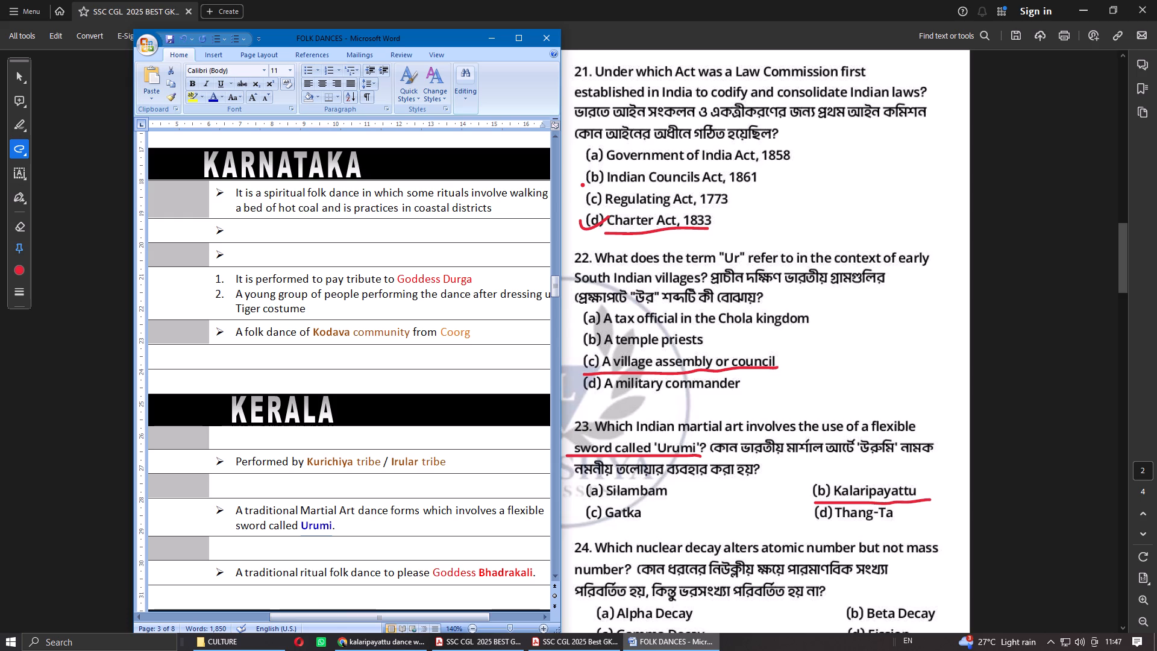
pyautogui.moveTo(507, 509); pyautogui.dragTo(264, 525)
pyautogui.click(216, 84)
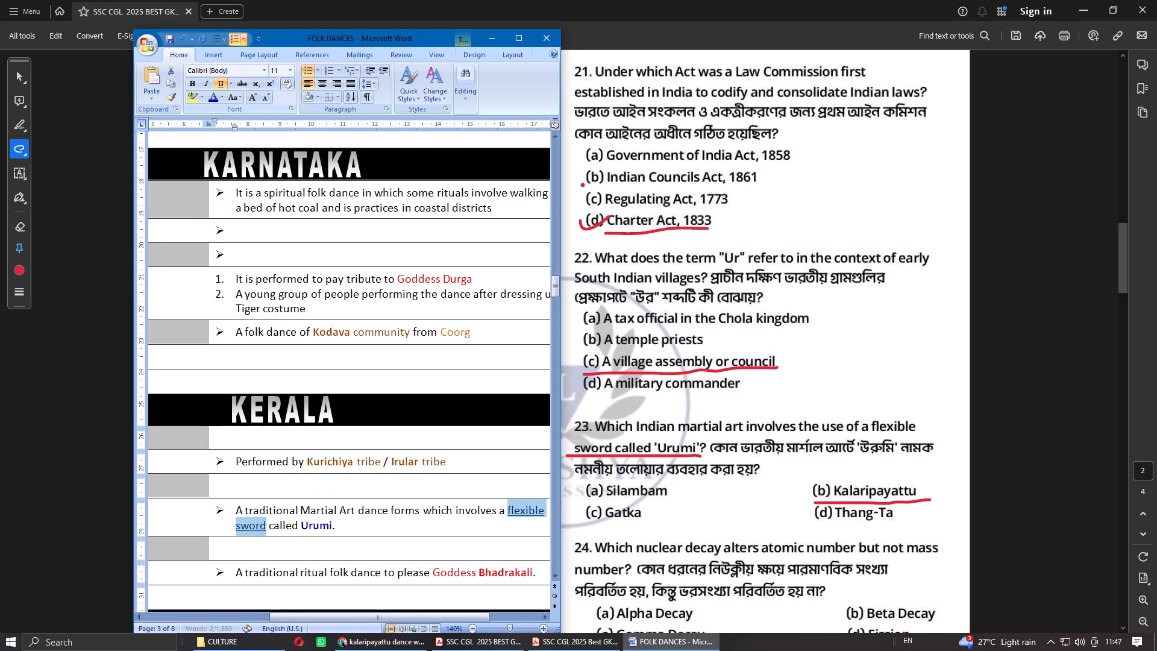
# Enter "Kalaripayattu" as the dance name in the blank Kerala cell beside the martial art description.
pyautogui.click(191, 515)
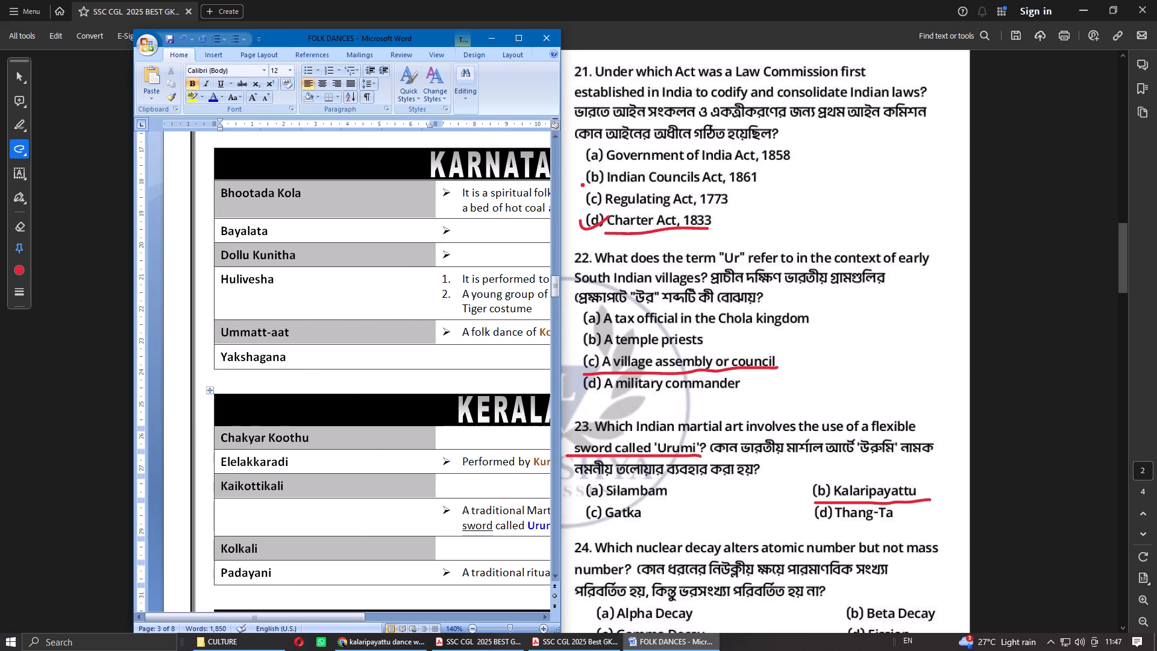
pyautogui.write('Kala')
pyautogui.write('ri')
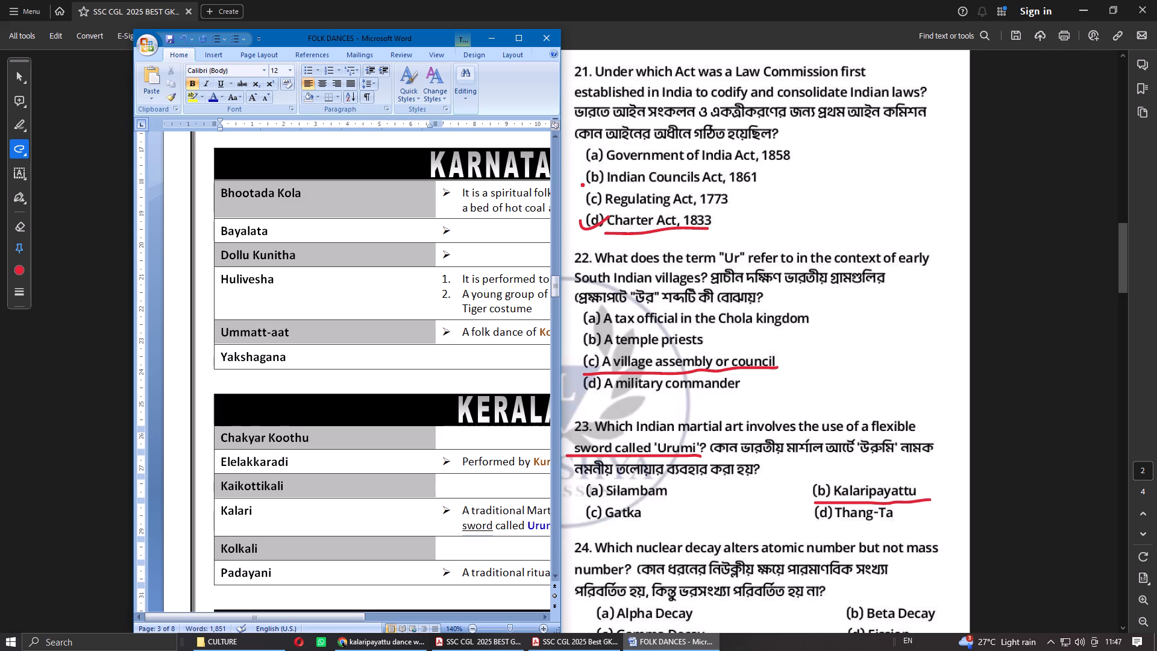
pyautogui.write('payattu')
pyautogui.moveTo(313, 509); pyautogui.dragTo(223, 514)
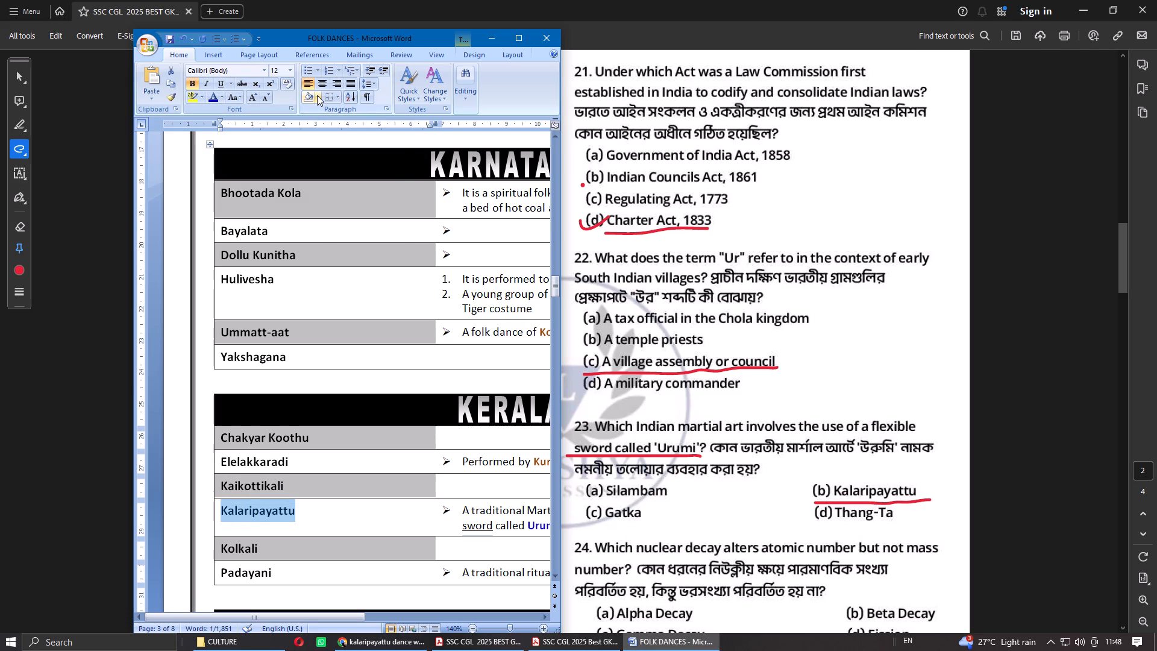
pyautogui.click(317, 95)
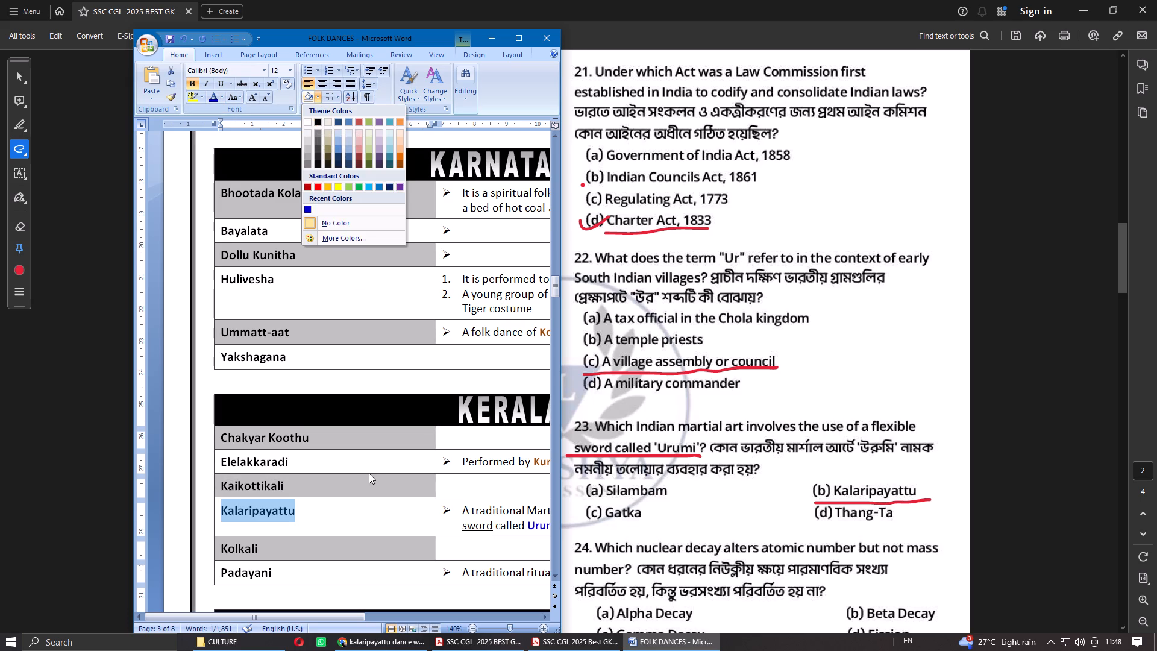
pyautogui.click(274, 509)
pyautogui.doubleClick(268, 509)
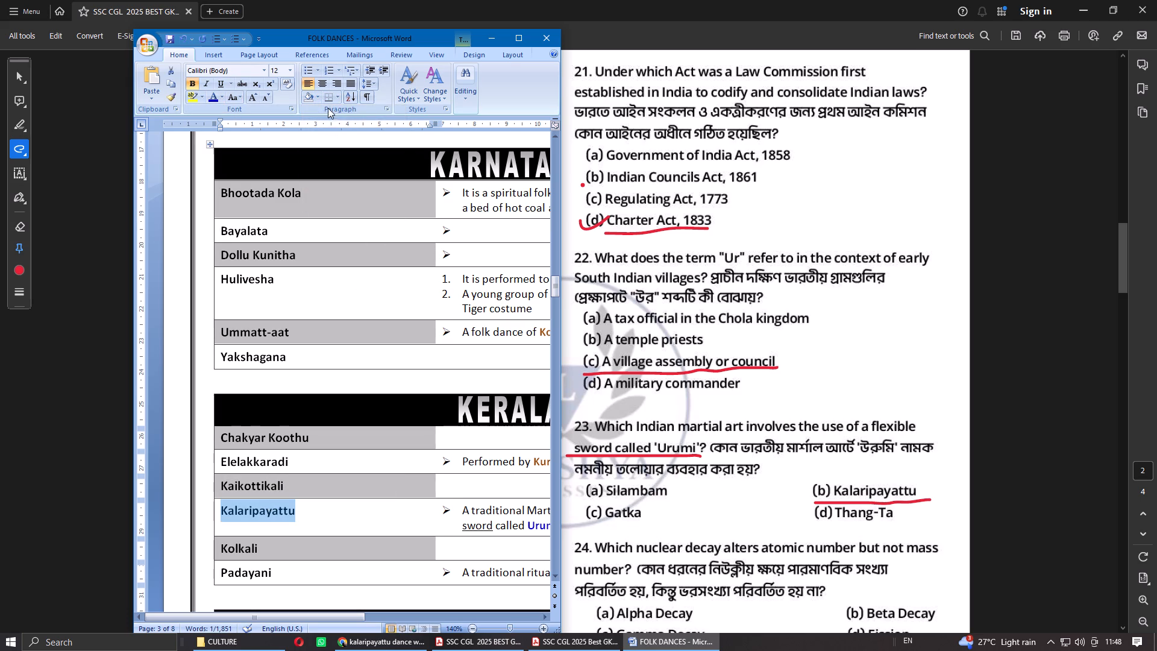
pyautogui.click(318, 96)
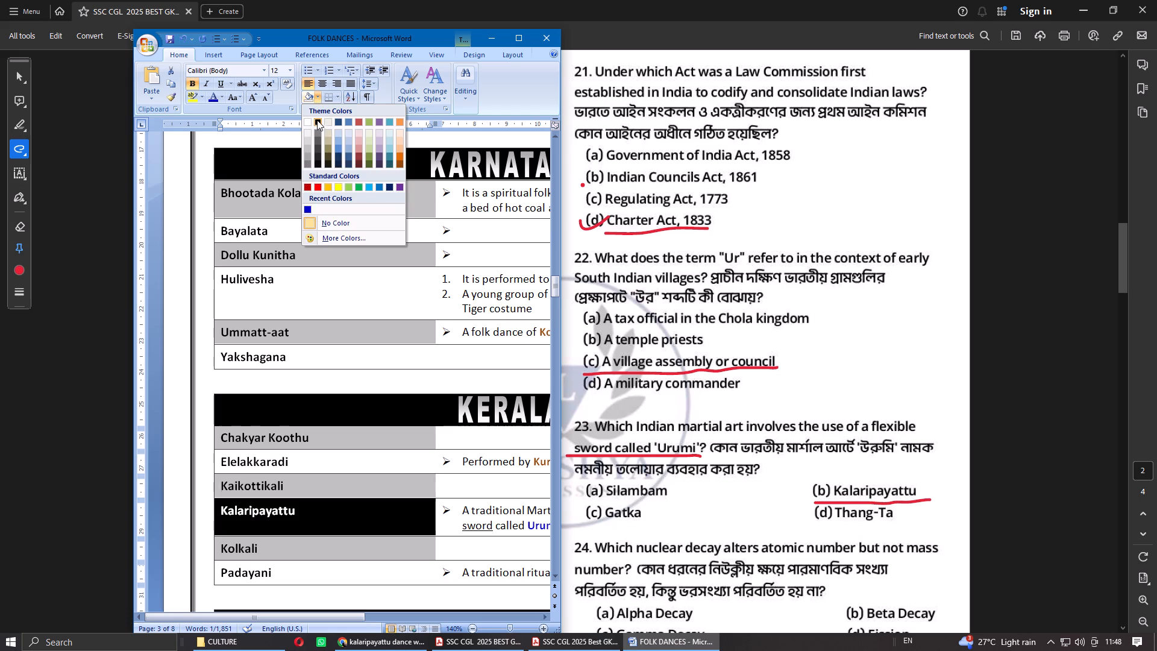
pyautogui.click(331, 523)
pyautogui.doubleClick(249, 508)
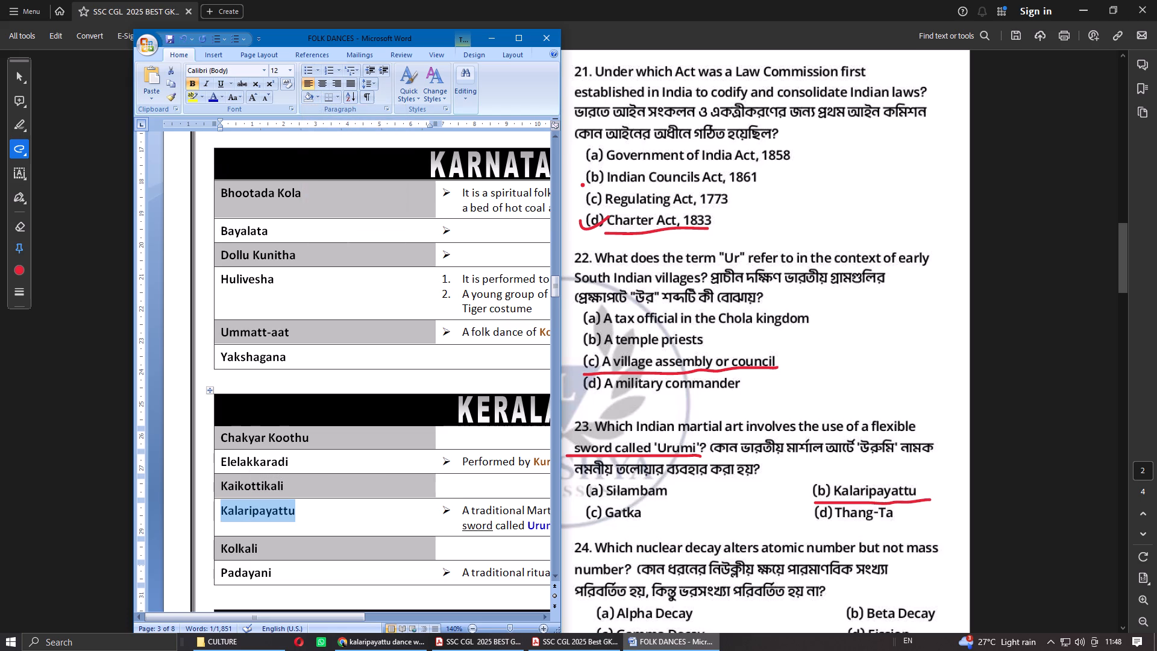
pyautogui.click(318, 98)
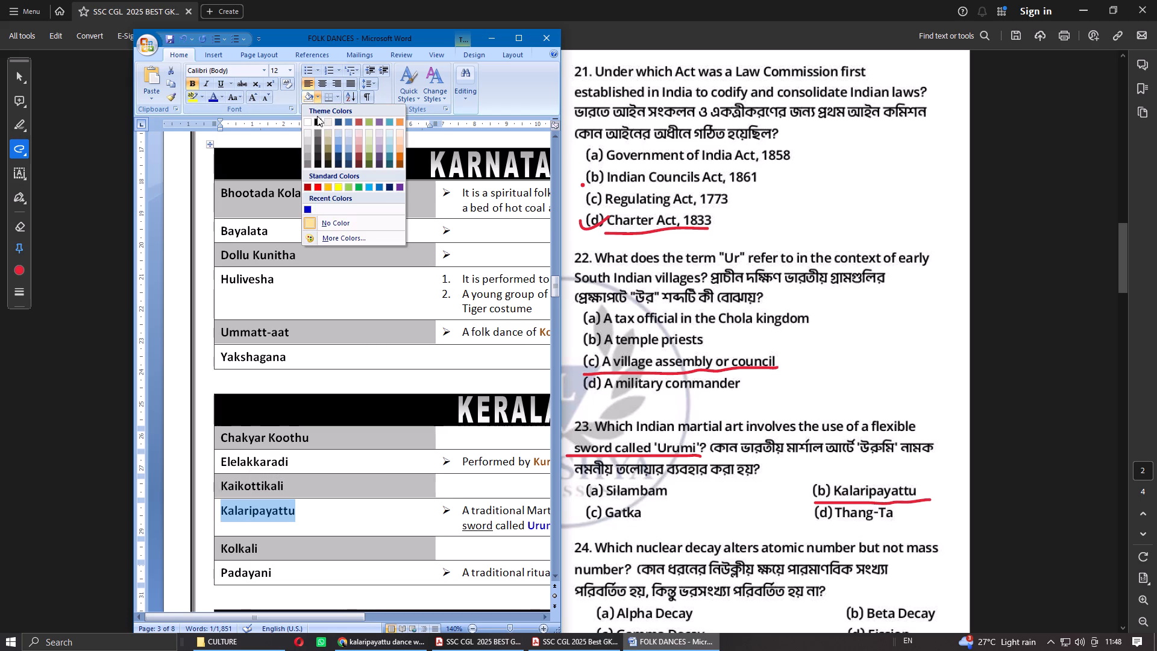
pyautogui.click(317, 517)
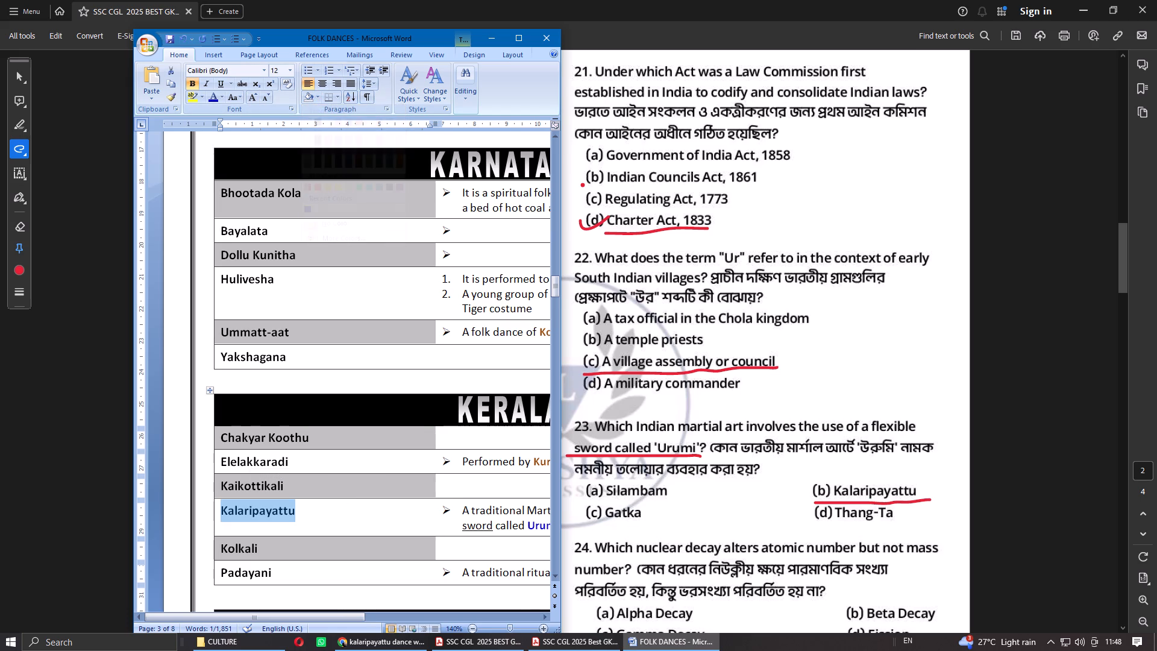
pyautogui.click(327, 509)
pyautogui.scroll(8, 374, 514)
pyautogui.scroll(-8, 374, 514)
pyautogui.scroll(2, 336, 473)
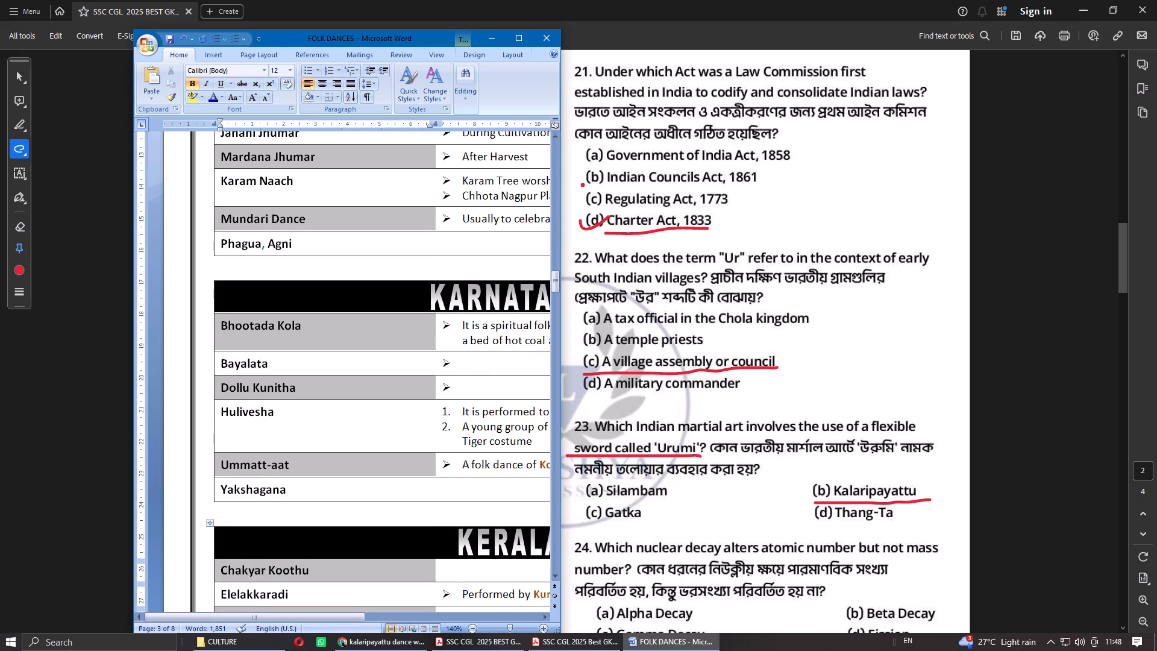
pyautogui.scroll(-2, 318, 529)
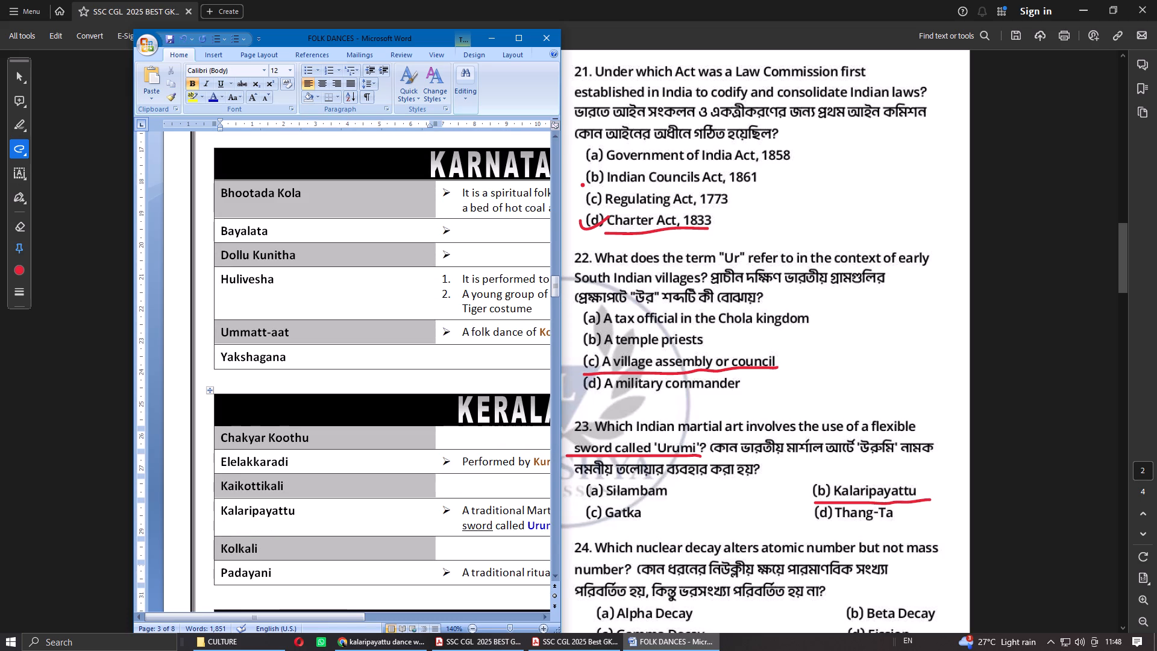
# Apply black shading to the name "Kalaripayattu" in the Kerala table, retyping its ending so the whole word is shaded.
pyautogui.moveTo(221, 510); pyautogui.dragTo(281, 512)
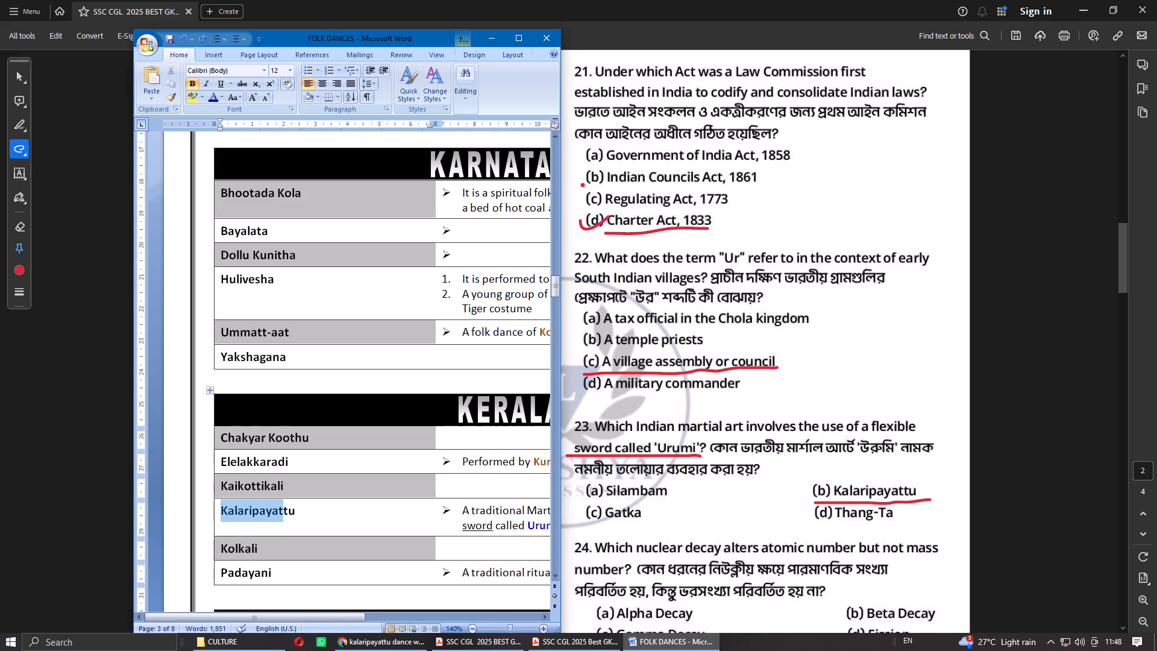
pyautogui.moveTo(281, 512); pyautogui.dragTo(286, 512)
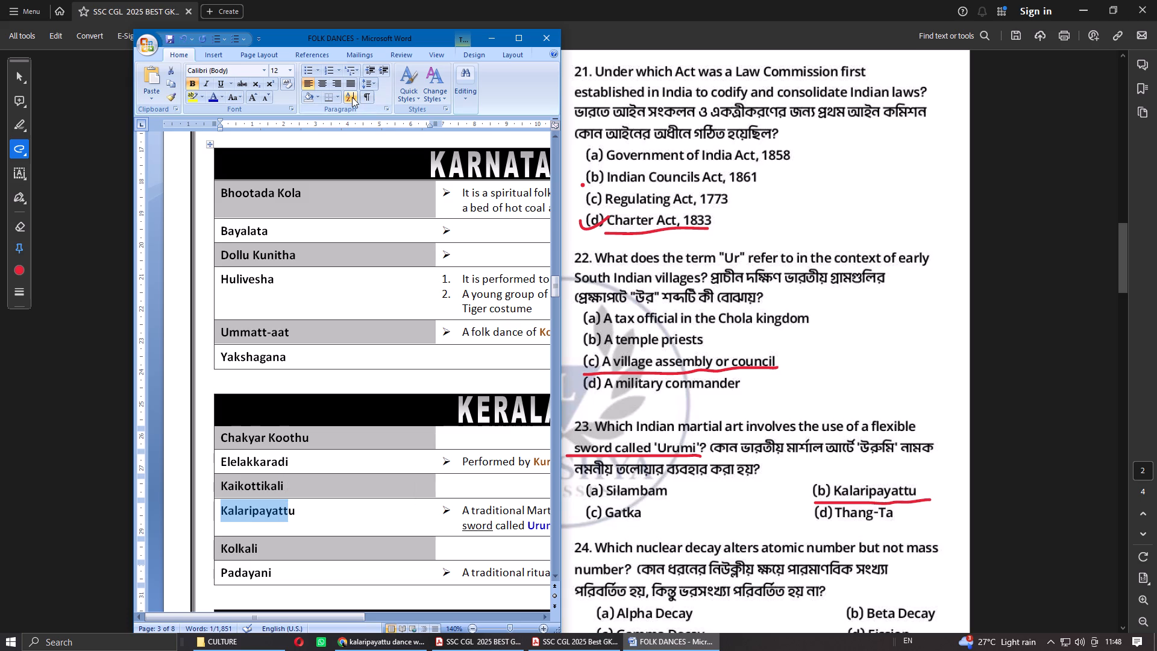
pyautogui.click(320, 96)
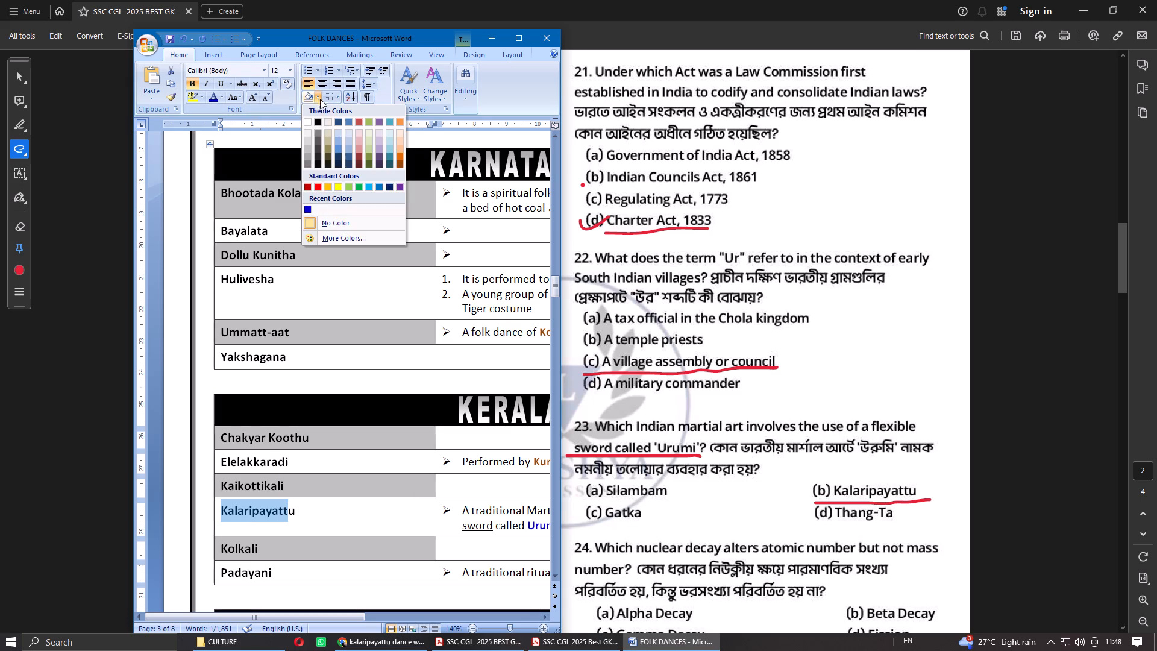
pyautogui.click(317, 119)
pyautogui.click(289, 518)
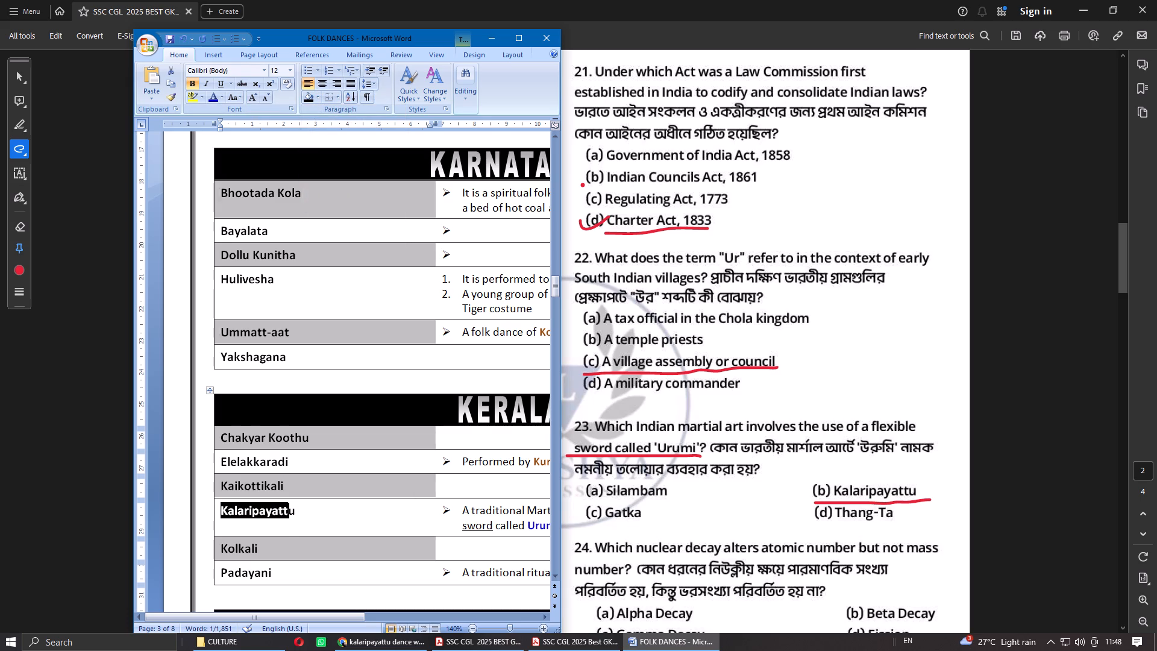
pyautogui.click(287, 515)
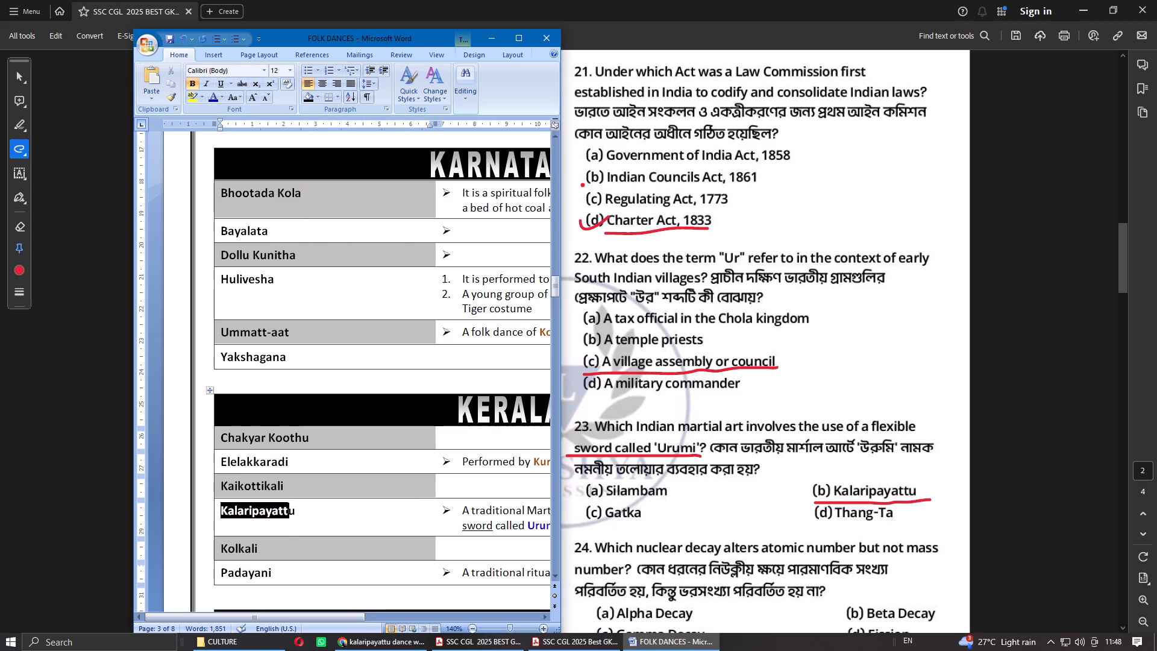
pyautogui.press('u')
pyautogui.press('BackSpace')
pyautogui.press('BackSpace')
pyautogui.write('tu')
pyautogui.press('Right')
pyautogui.press('BackSpace')
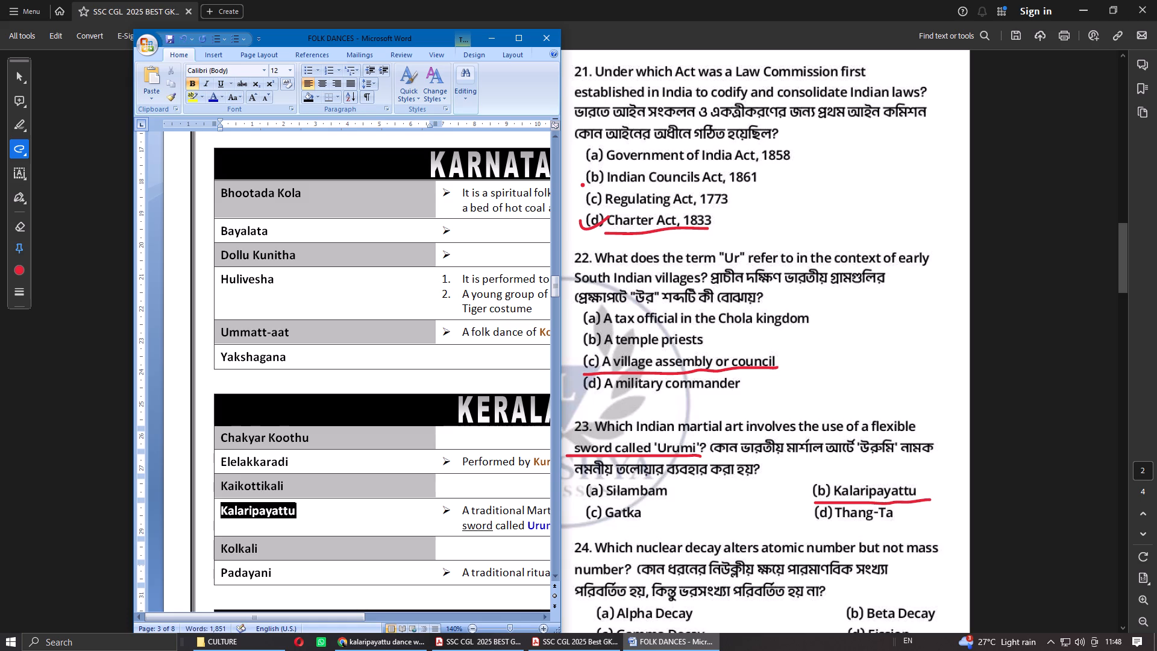
pyautogui.click(359, 521)
# Save the FOLK DANCES document.
pyautogui.click(169, 42)
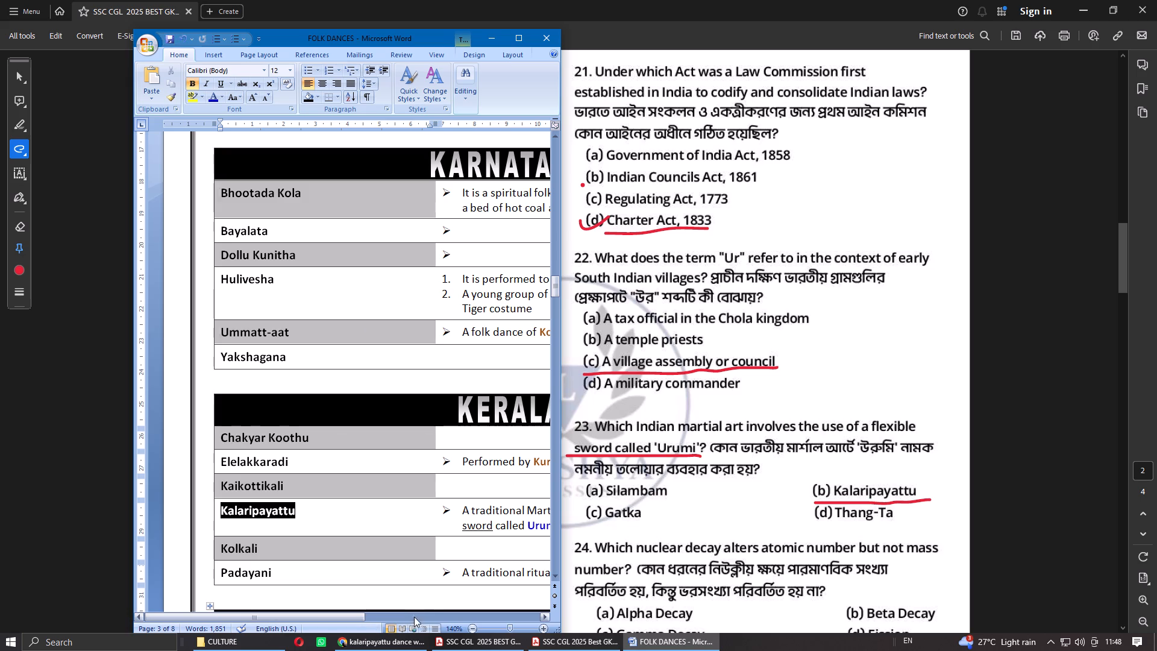
# Add a full stop after "Irular tribe" in the Kerala table and set it to the automatic font colour.
pyautogui.moveTo(346, 615); pyautogui.dragTo(418, 616)
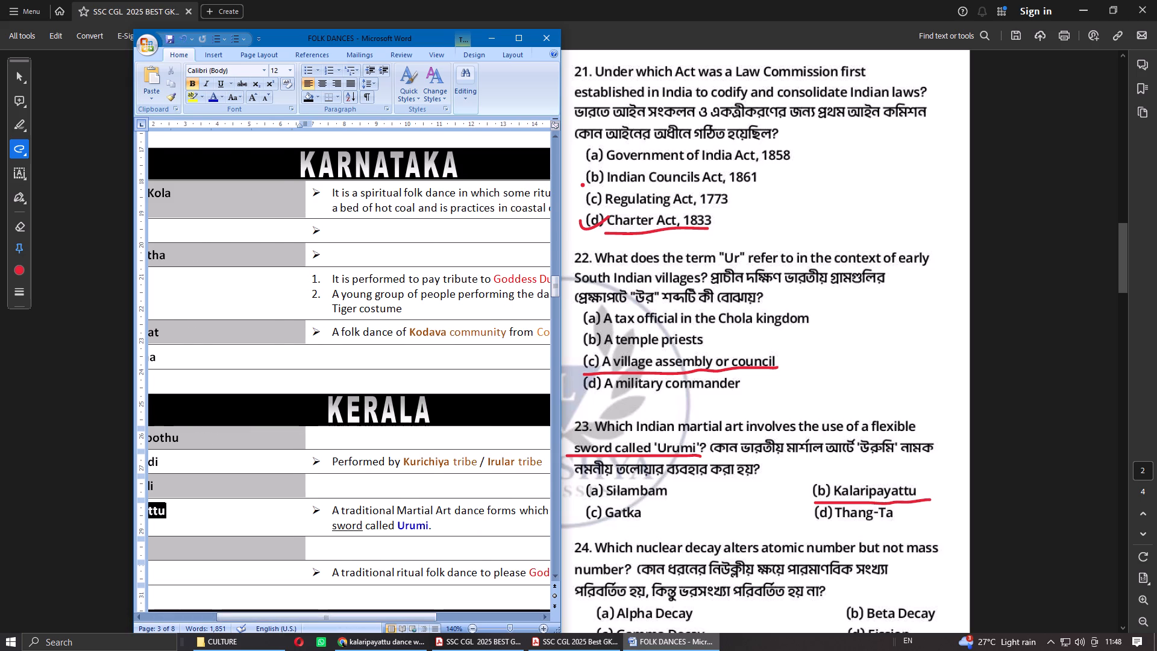
pyautogui.click(542, 461)
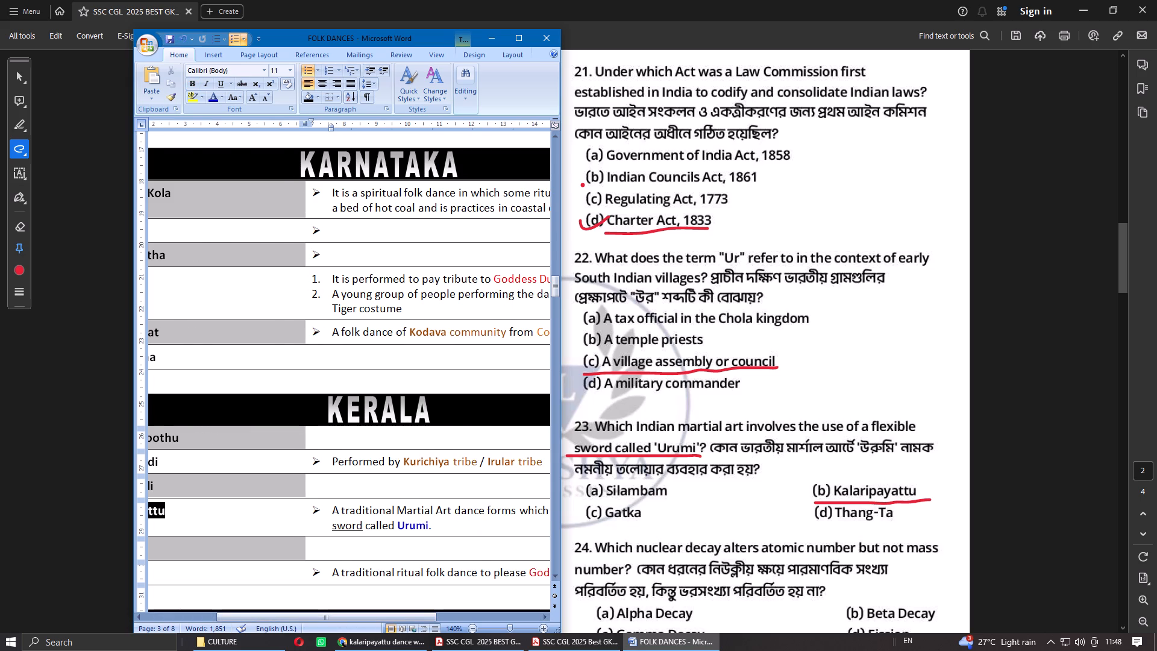
pyautogui.press('.')
pyautogui.click(546, 462)
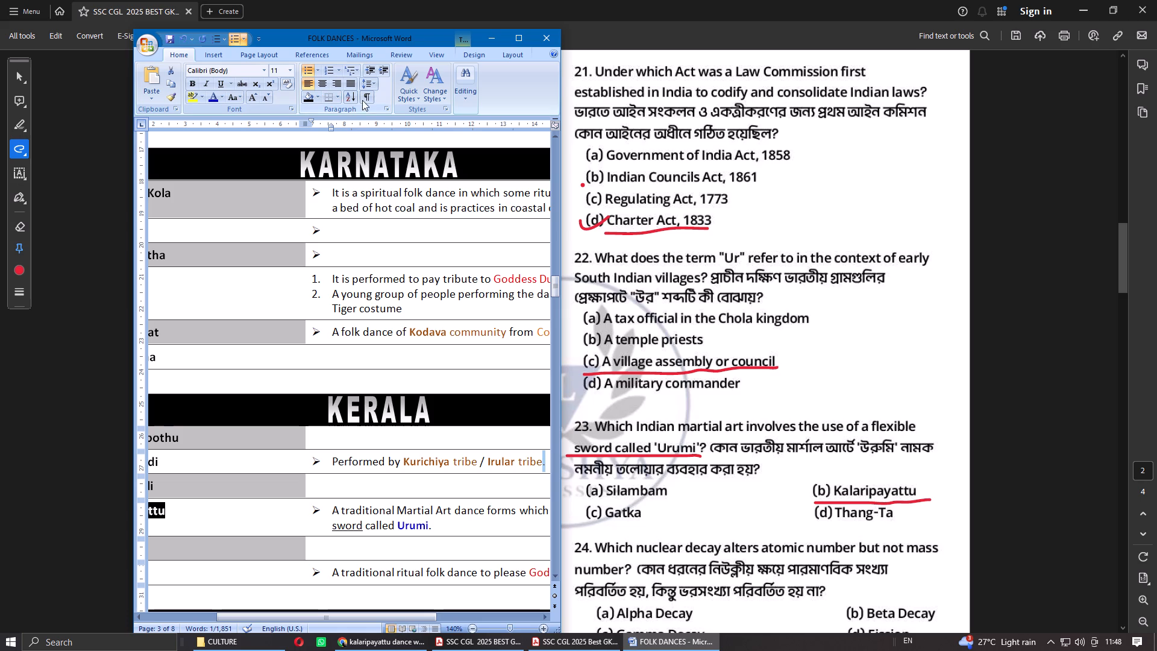
pyautogui.click(221, 95)
pyautogui.click(225, 107)
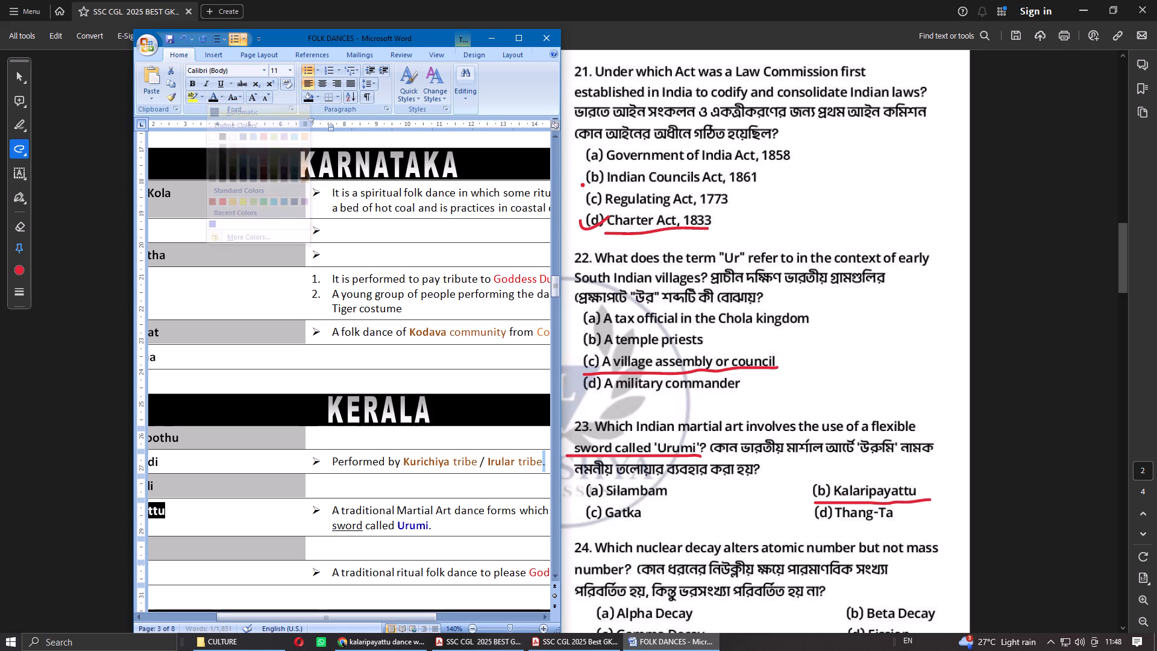
# Add full stops after "Coorg", "Tiger costume", "Goddess Durga" and "coastal districts" in the Karnataka table.
pyautogui.moveTo(405, 615); pyautogui.dragTo(463, 606)
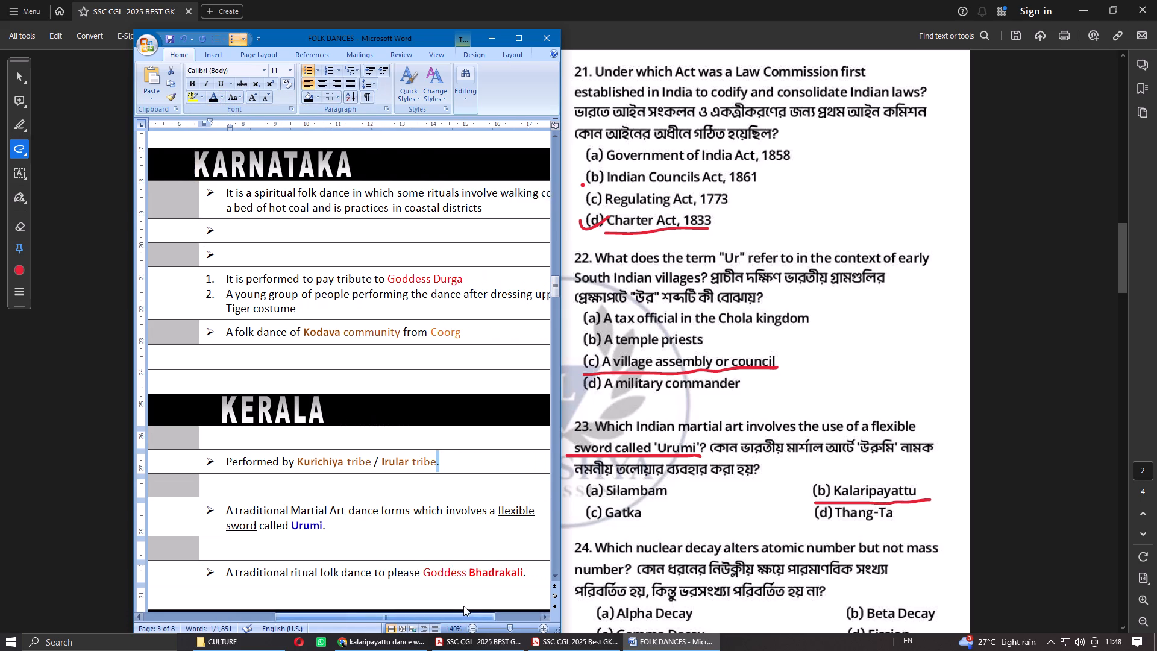
pyautogui.moveTo(463, 606); pyautogui.dragTo(477, 606)
pyautogui.scroll(2, 477, 528)
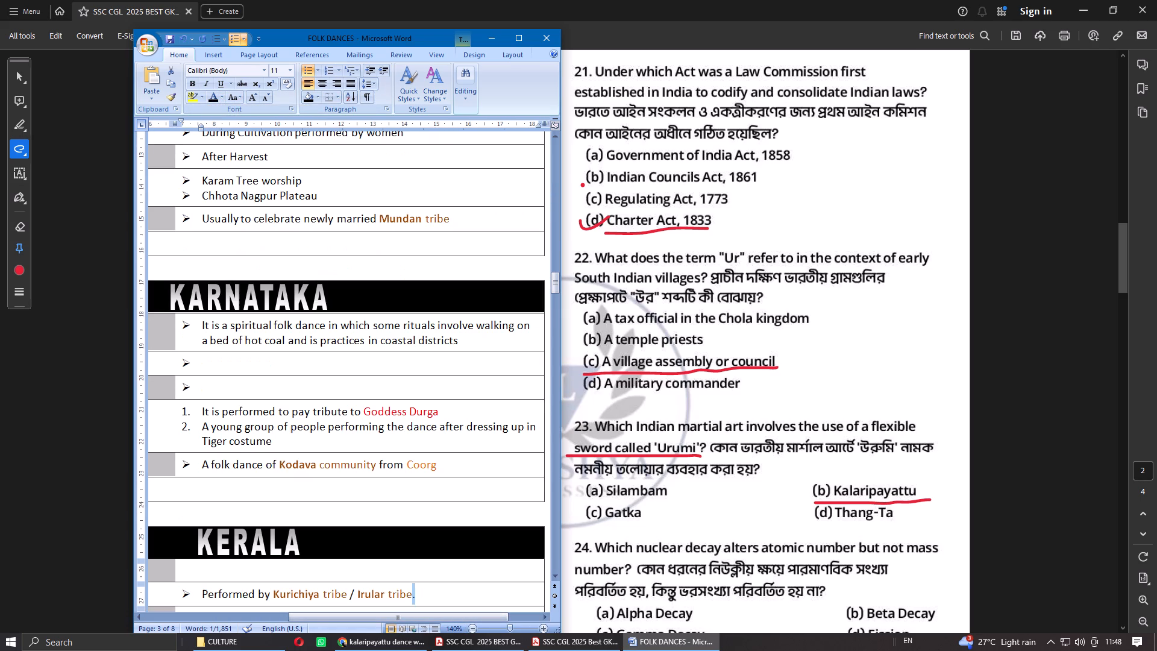
pyautogui.click(469, 470)
pyautogui.press('.')
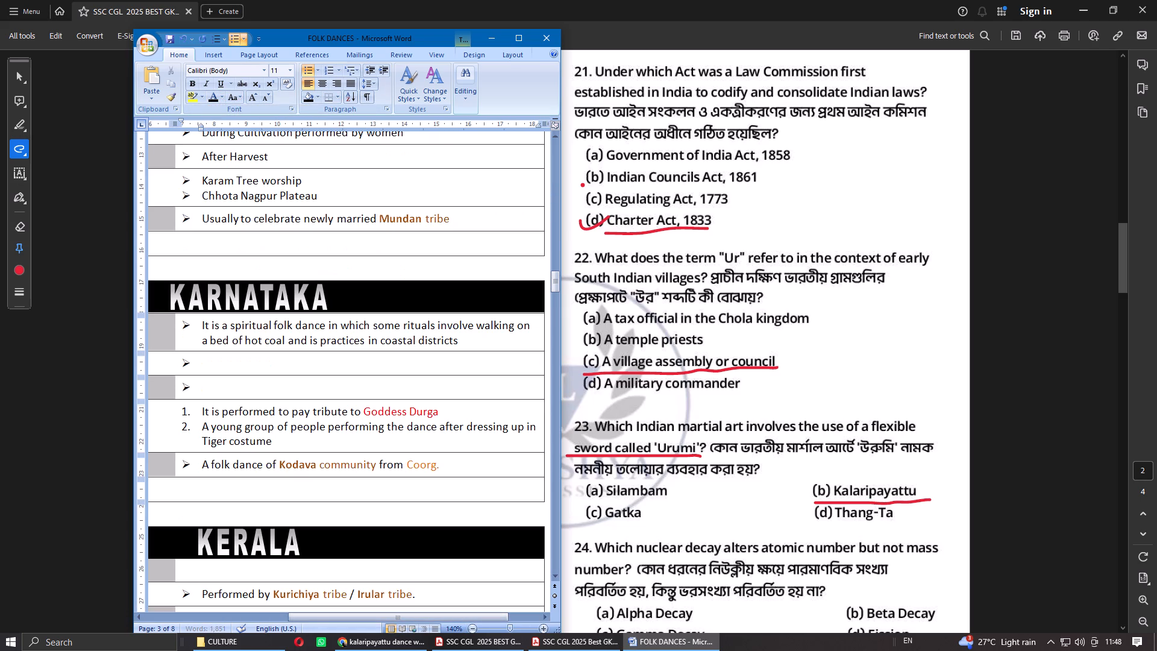
pyautogui.press('Up')
pyautogui.press('.')
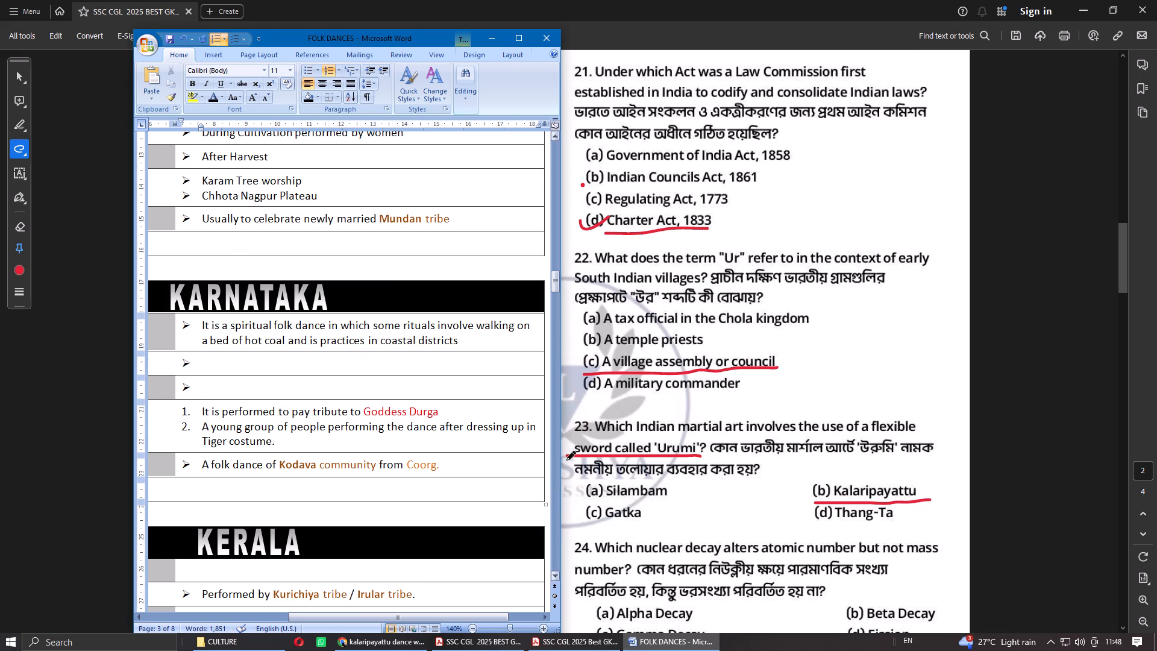
pyautogui.click(472, 407)
pyautogui.press('.')
pyautogui.click(484, 344)
pyautogui.press('.')
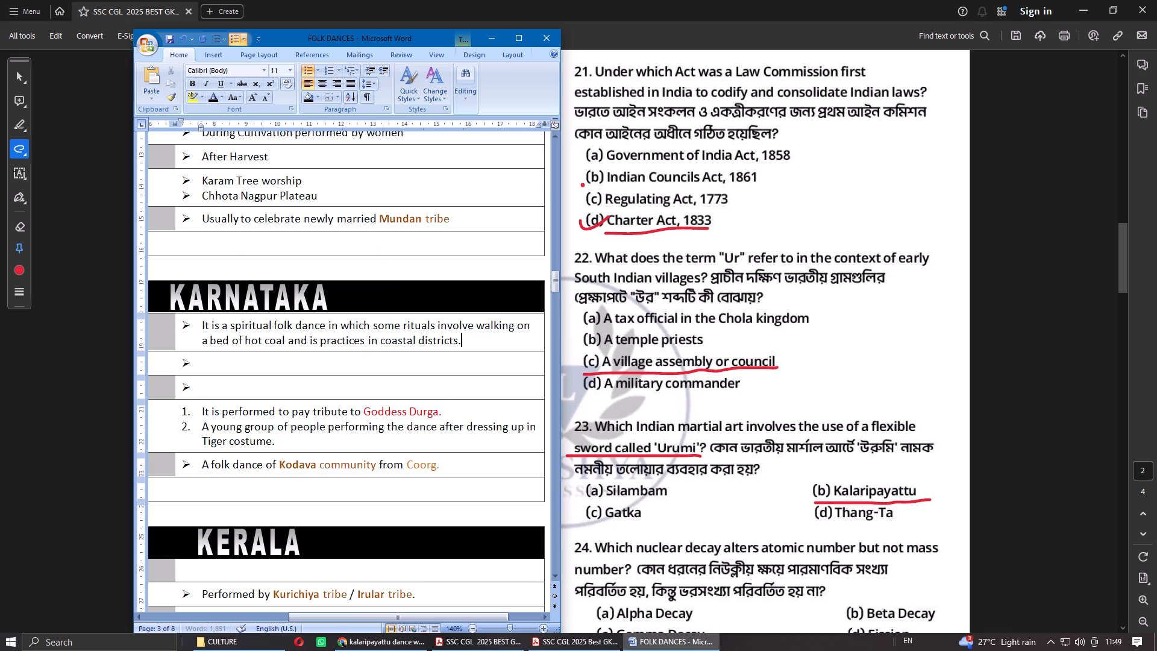
# Remove the empty bullets from the Bayalata and Dollu Kunitha description cells in the Karnataka table.
pyautogui.press('Down')
pyautogui.press('BackSpace')
pyautogui.press('BackSpace')
pyautogui.press('Down')
pyautogui.press('BackSpace')
pyautogui.press('BackSpace')
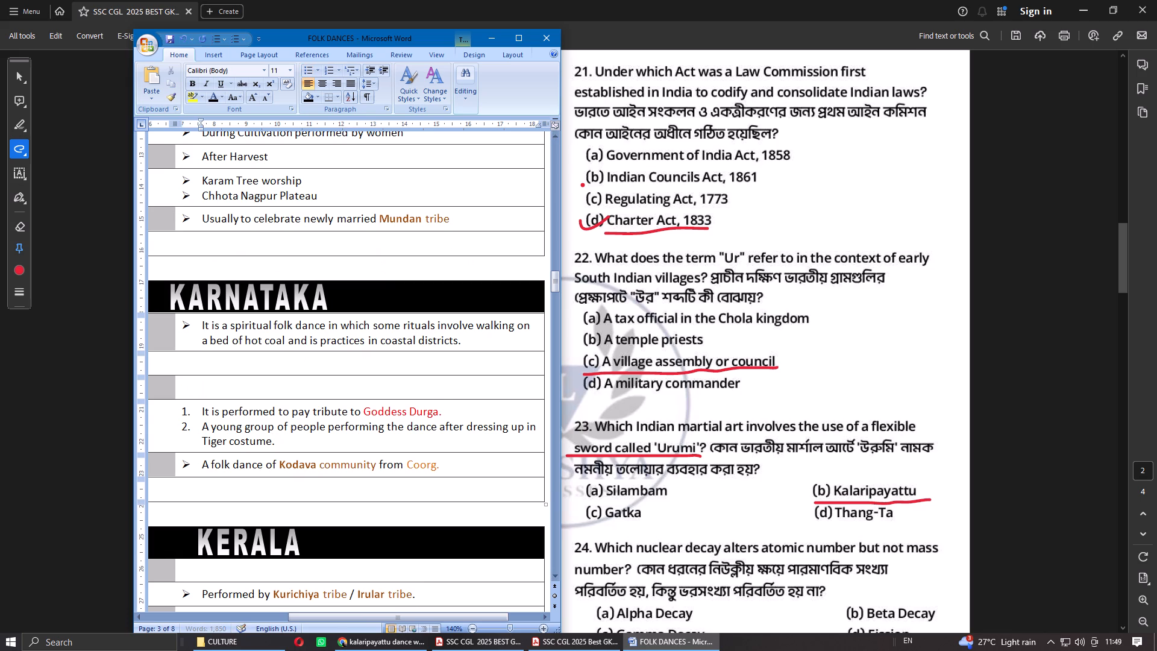
# Set the full stops after "Coorg" and "Goddess Durga" in the Karnataka table to the automatic black font colour.
pyautogui.moveTo(445, 463); pyautogui.dragTo(434, 468)
pyautogui.keyDown('ctrl'); pyautogui.moveTo(445, 415); pyautogui.dragTo(439, 417); pyautogui.keyUp('ctrl')
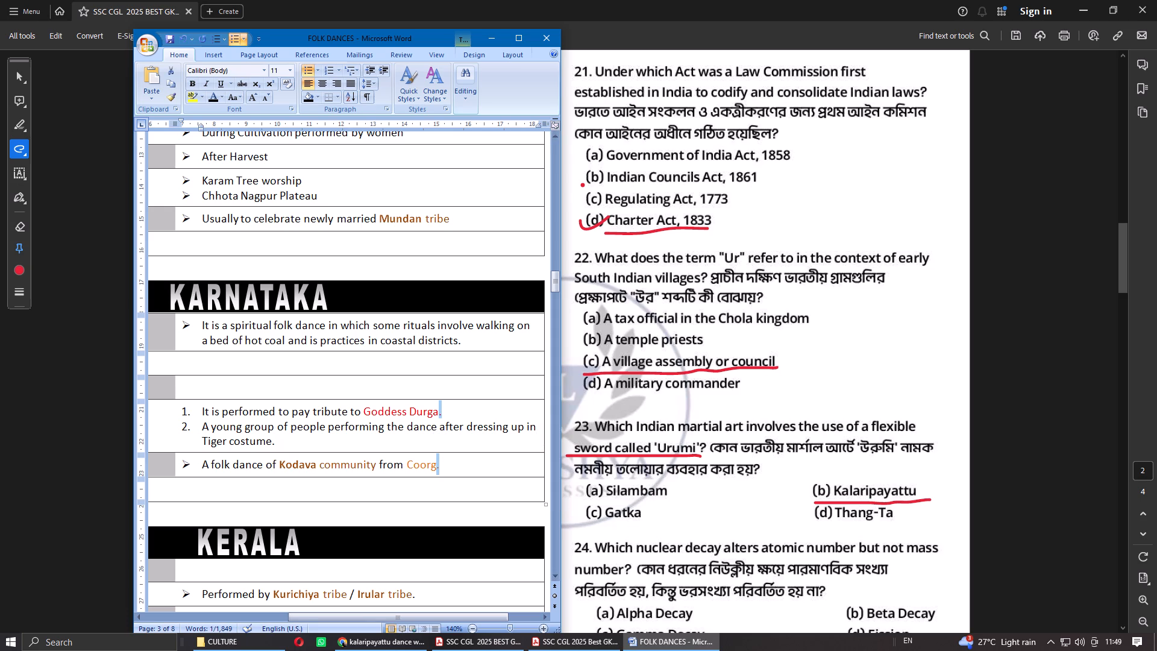
pyautogui.click(218, 96)
pyautogui.scroll(2, 371, 279)
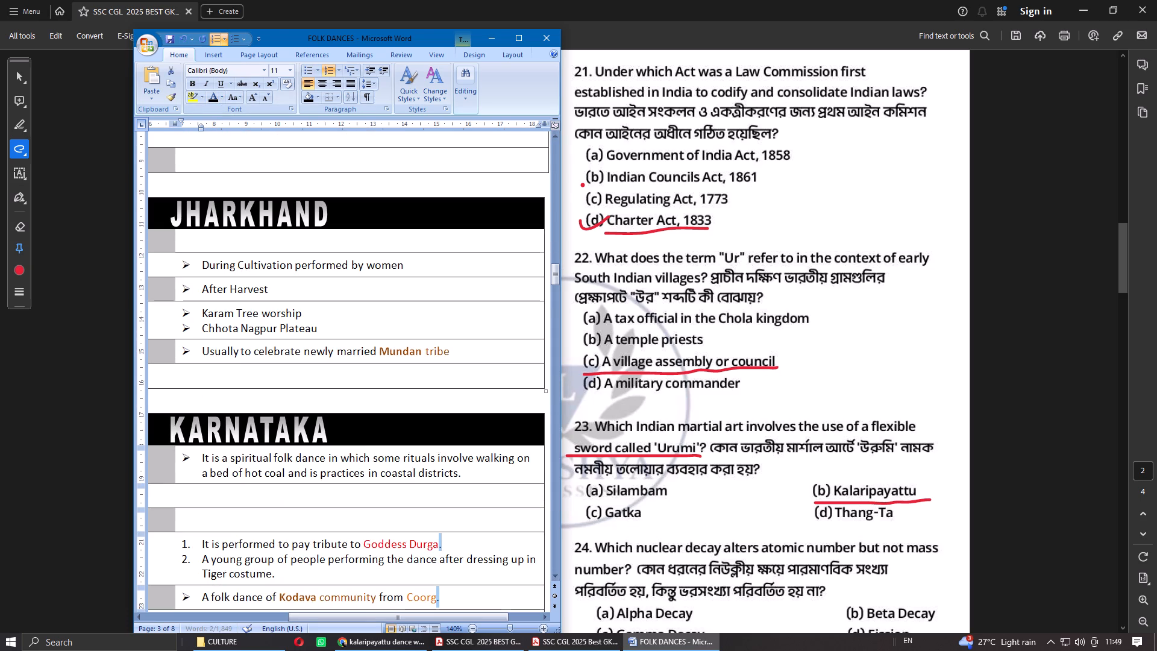
# Add full stops after "performed by women", "After Harvest", "Karam Tree worship" and "Chhota Nagpur Plateau" in the Jharkhand table.
pyautogui.click(422, 270)
pyautogui.press('.')
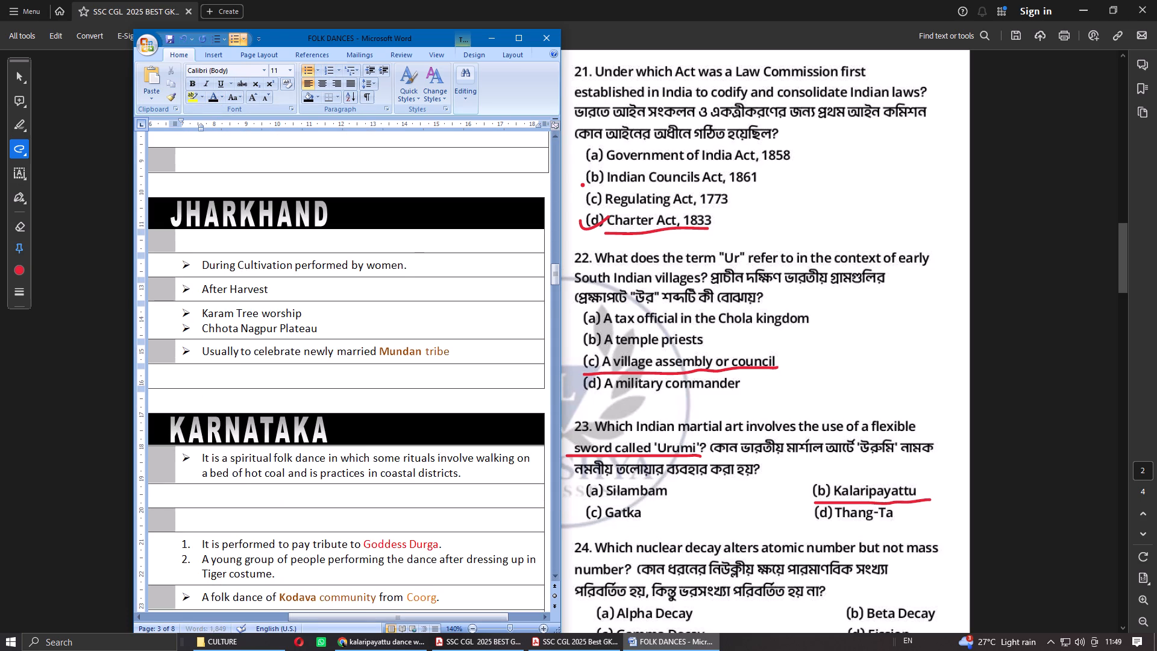
pyautogui.press('Down')
pyautogui.press('.')
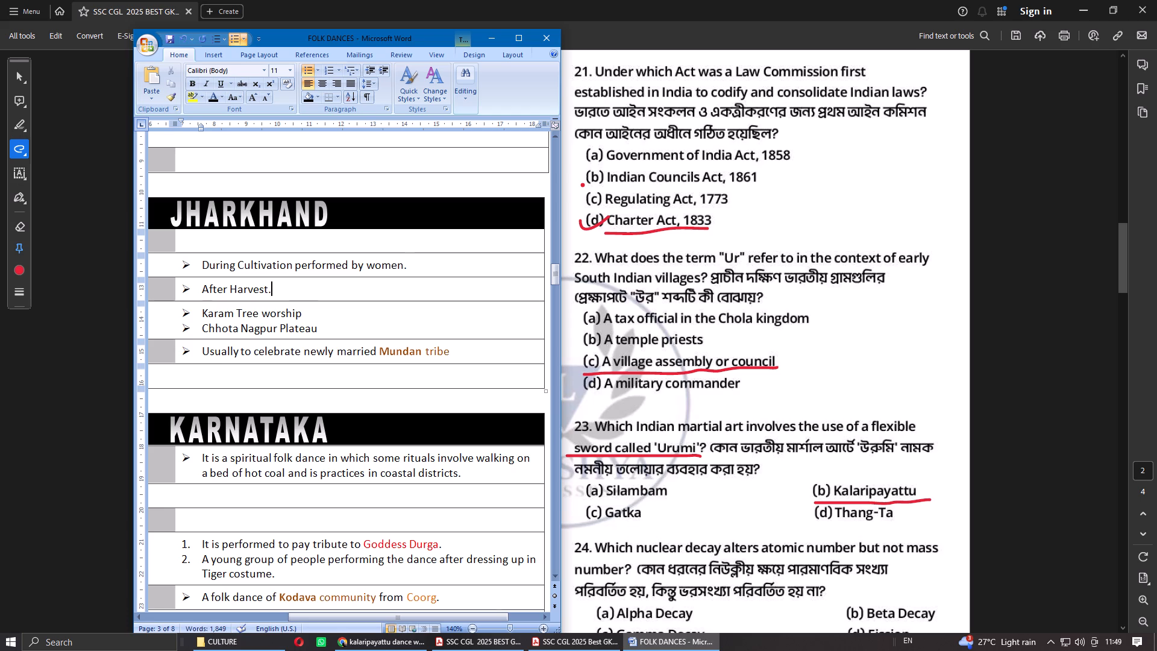
pyautogui.click(342, 314)
pyautogui.press('.')
pyautogui.press('Down')
pyautogui.press('Right')
pyautogui.press('Right')
pyautogui.press('Right')
pyautogui.press('Left')
pyautogui.press('.')
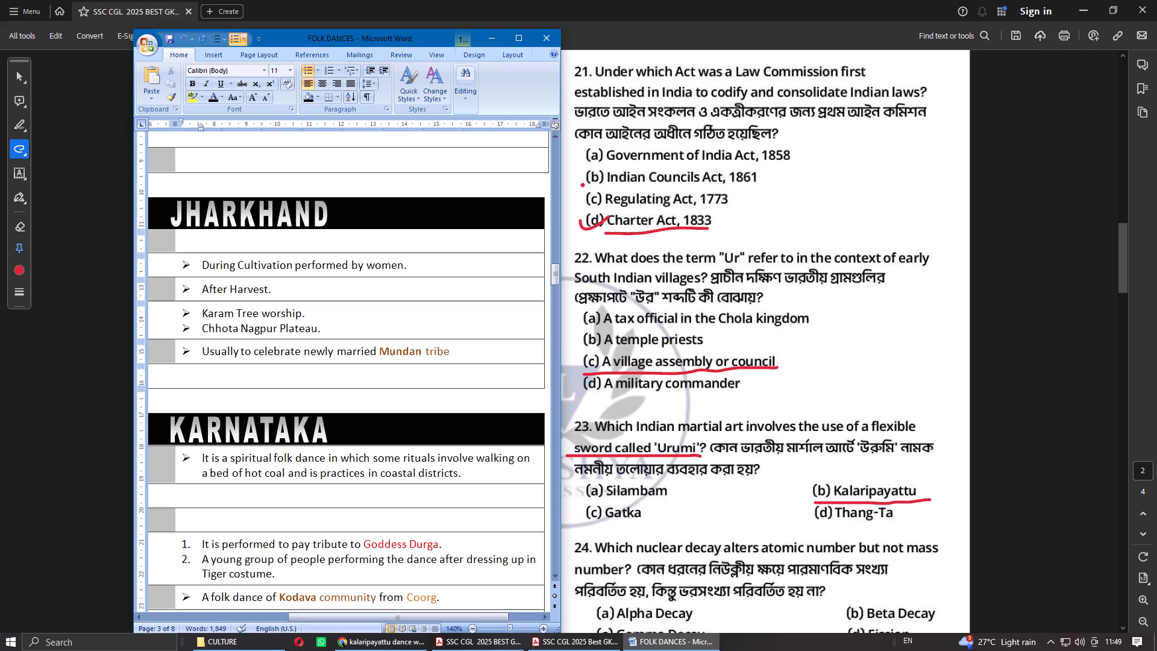
# Add a full stop after "Mundan tribe" in the Jharkhand table and set it to the automatic black font colour.
pyautogui.click(476, 358)
pyautogui.press('.')
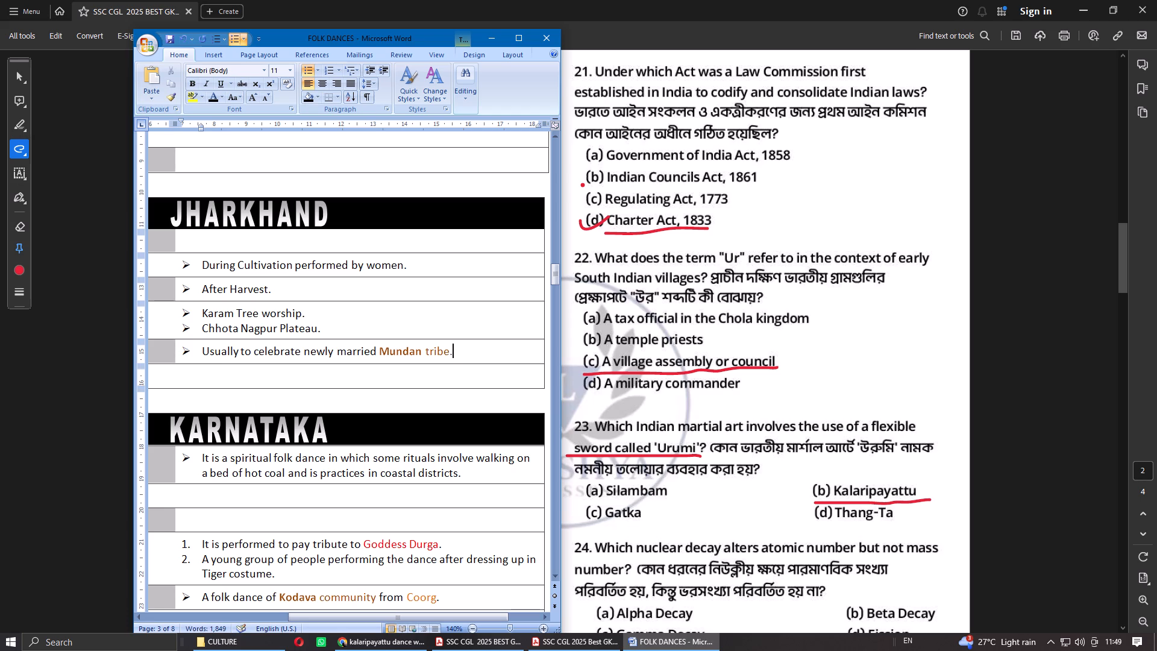
pyautogui.moveTo(460, 353); pyautogui.dragTo(448, 356)
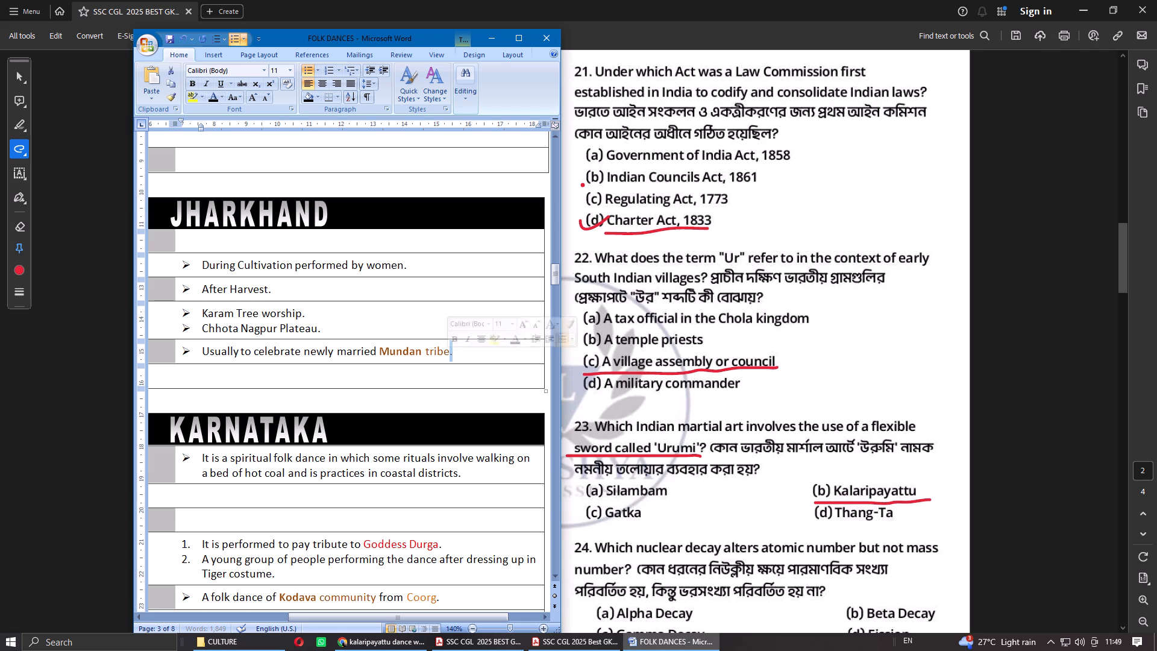
pyautogui.click(213, 95)
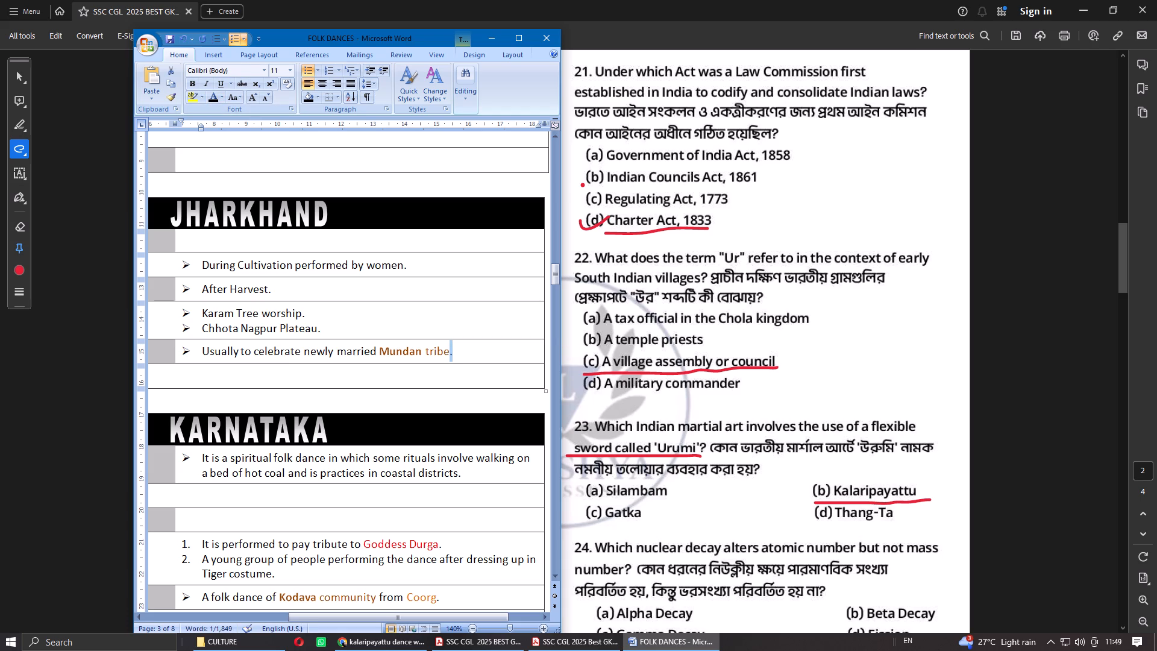
# Set the words "Karam Tree" in the Karam Naach description to the standard red font colour.
pyautogui.moveTo(209, 309); pyautogui.dragTo(252, 310)
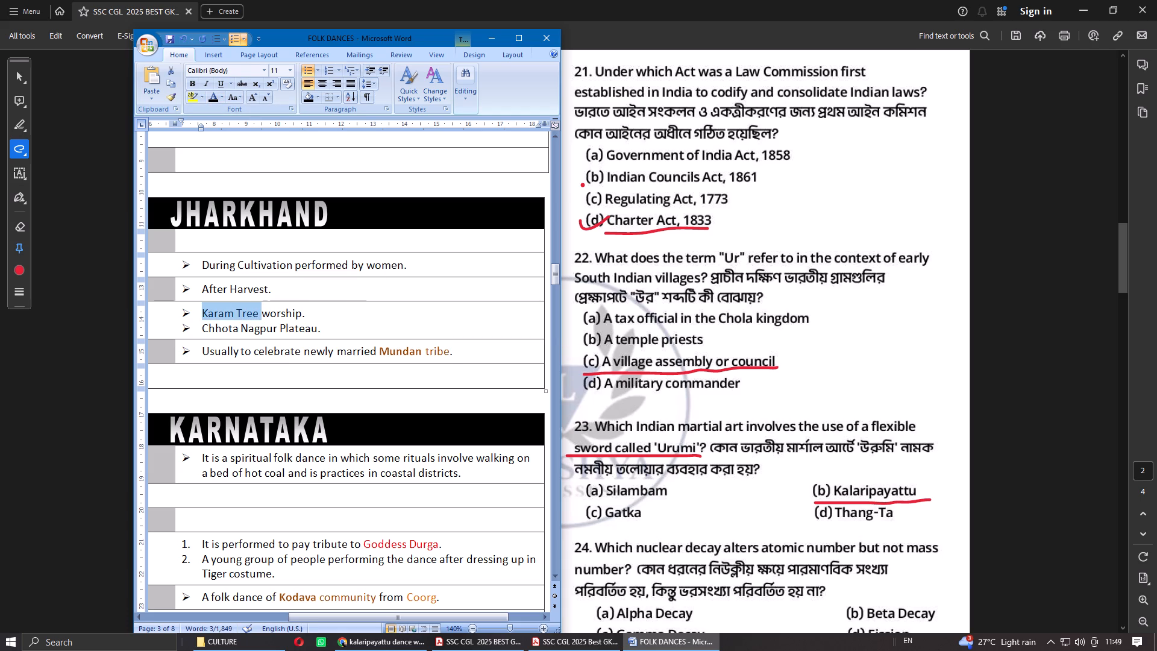
pyautogui.click(225, 100)
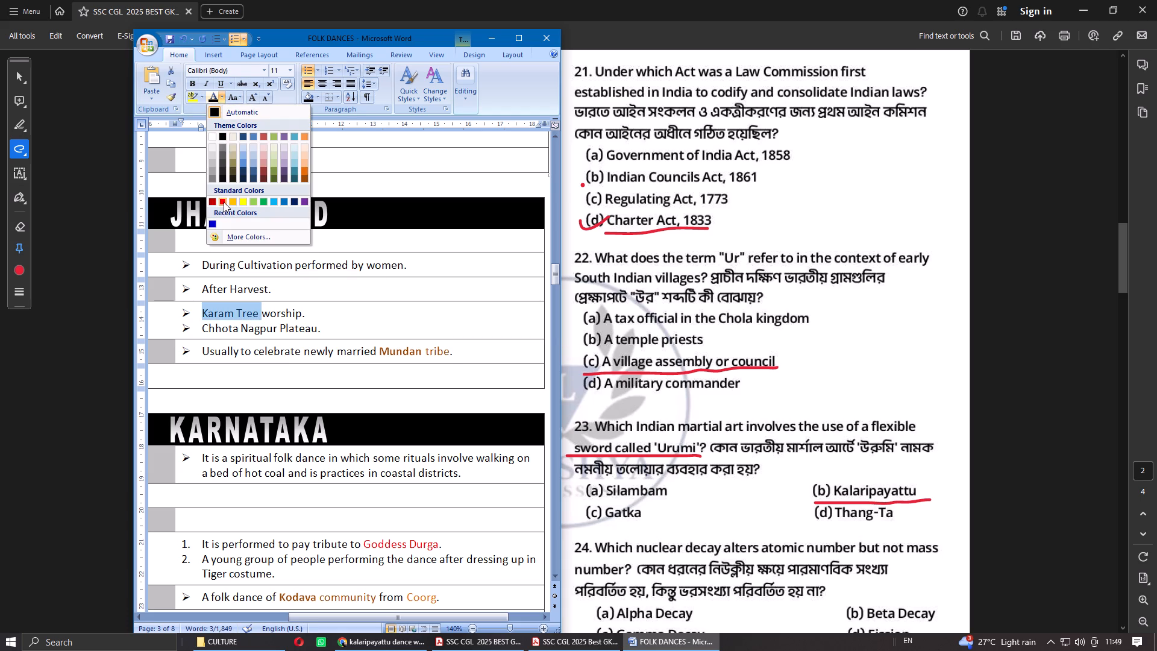
pyautogui.click(224, 202)
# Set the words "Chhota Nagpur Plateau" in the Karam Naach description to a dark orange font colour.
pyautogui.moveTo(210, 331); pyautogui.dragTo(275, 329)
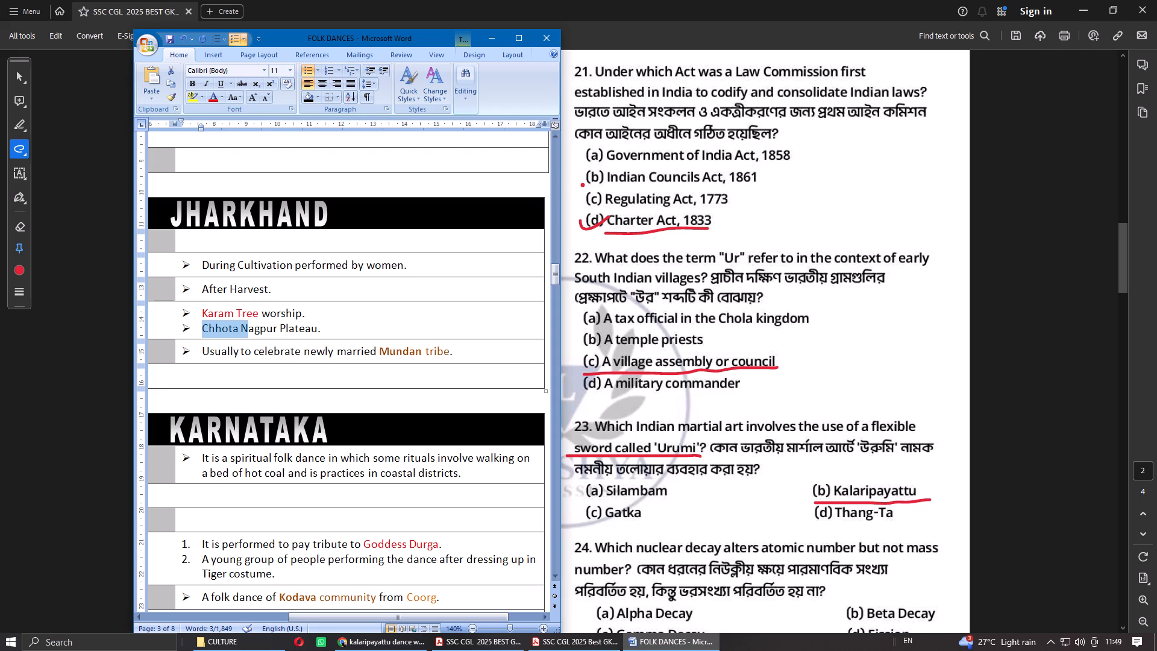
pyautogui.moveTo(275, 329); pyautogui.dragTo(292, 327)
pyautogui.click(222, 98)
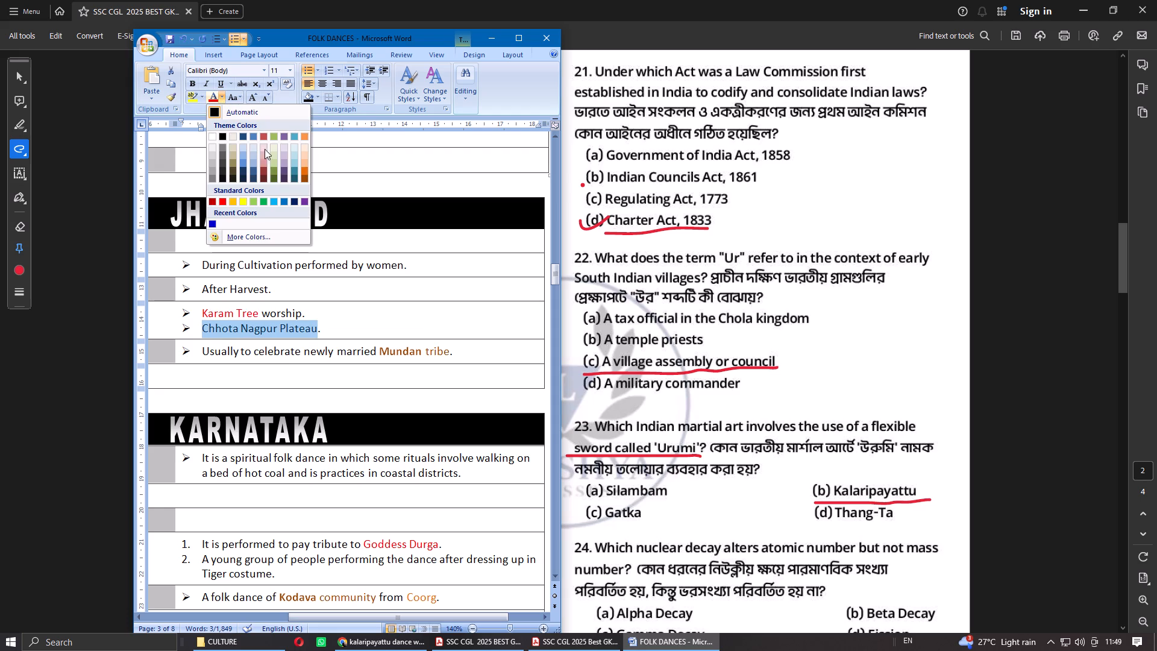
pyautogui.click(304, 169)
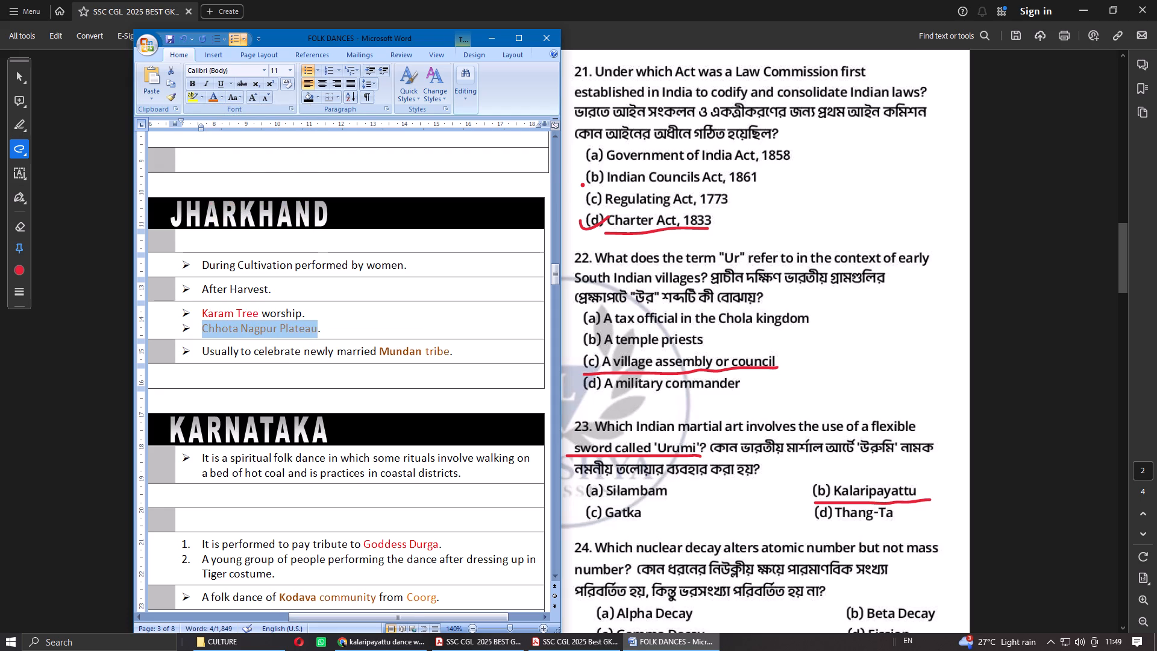
# Search Google in Chrome for the dance name "Karam Naach" copied from the Jharkhand table and read its Wikipedia article.
pyautogui.moveTo(409, 617); pyautogui.dragTo(298, 609)
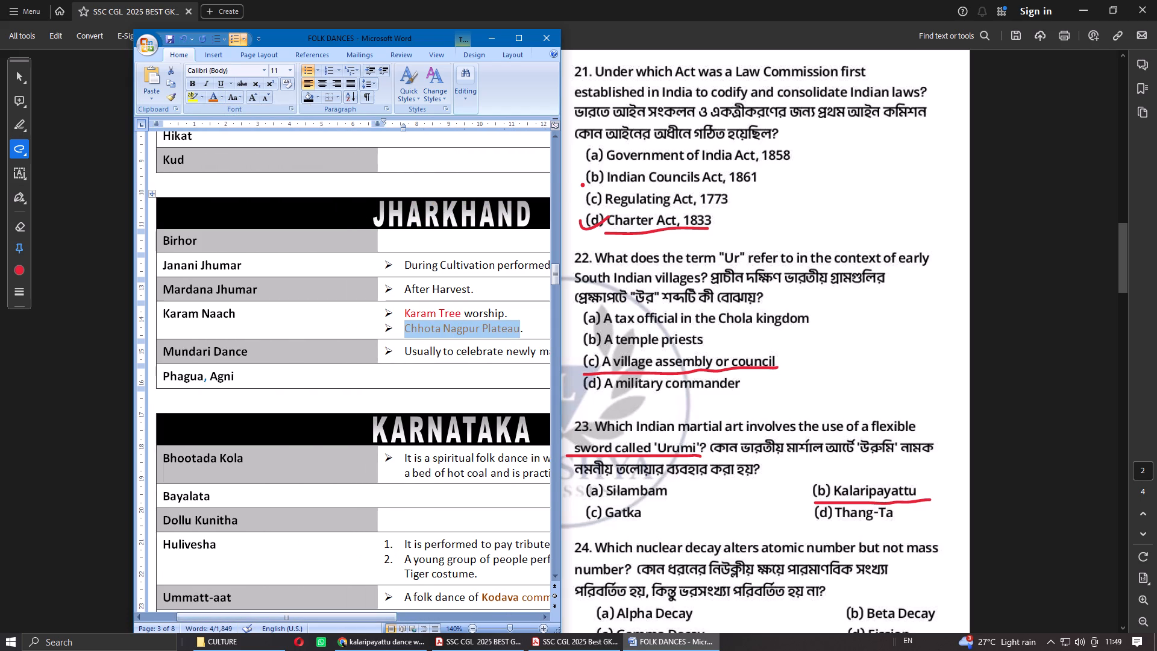
pyautogui.moveTo(260, 315); pyautogui.dragTo(173, 319)
pyautogui.hotkey('ctrl', 'c')
pyautogui.click(374, 650)
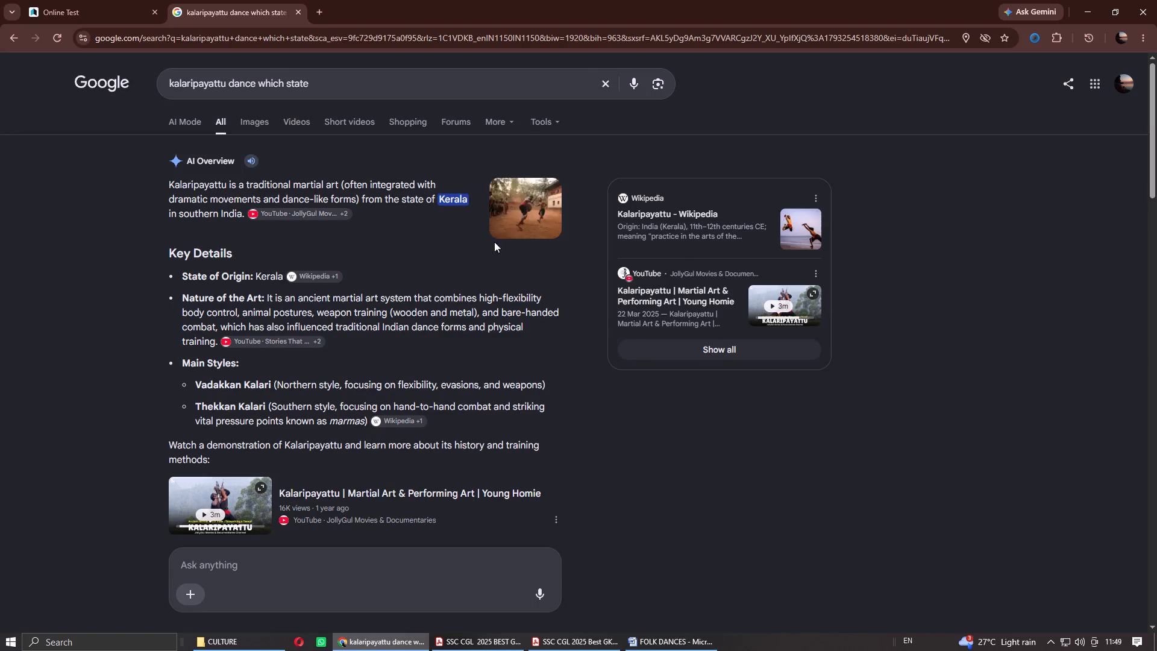
pyautogui.click(609, 82)
pyautogui.hotkey('ctrl', 'v')
pyautogui.press('Return')
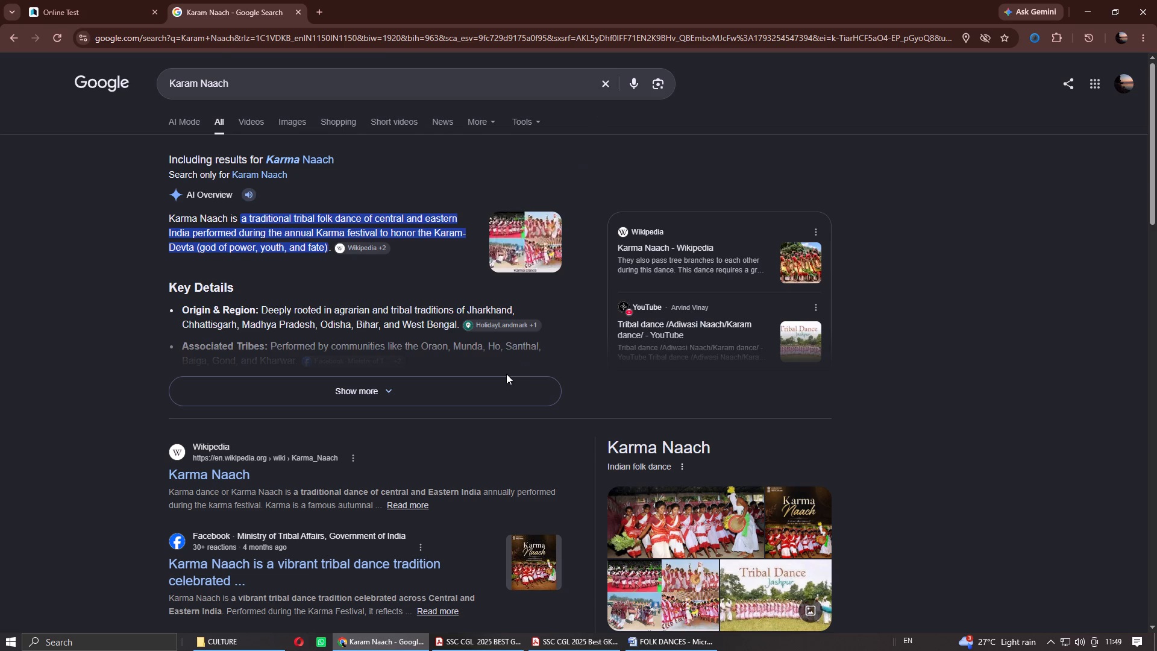
pyautogui.click(221, 469)
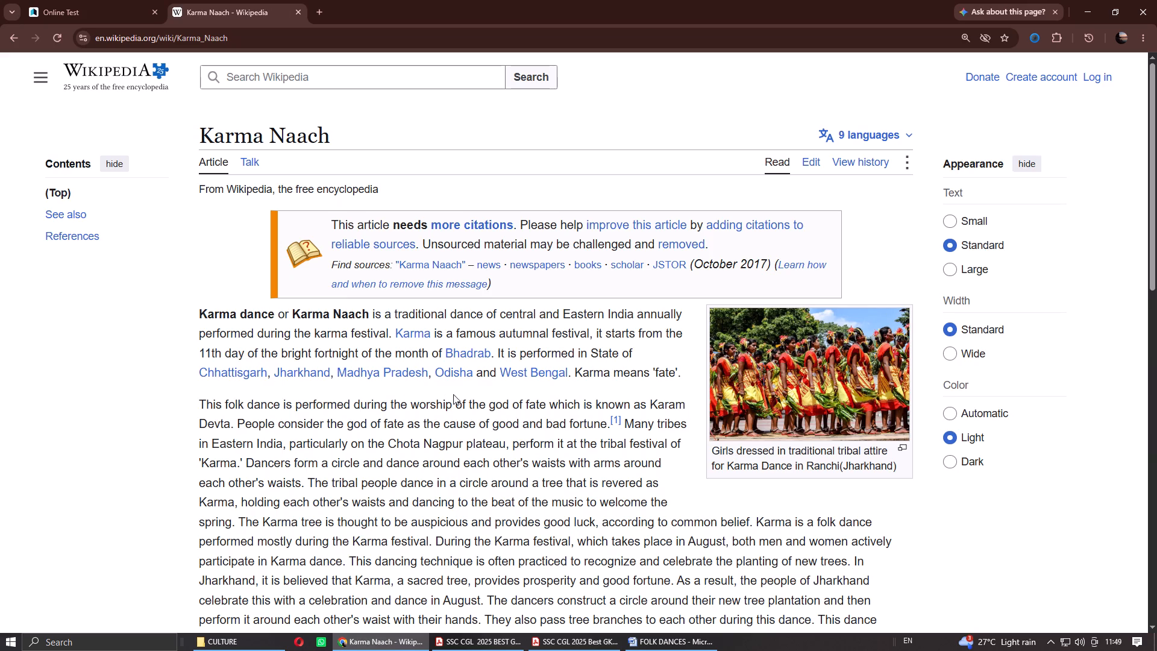
pyautogui.click(648, 650)
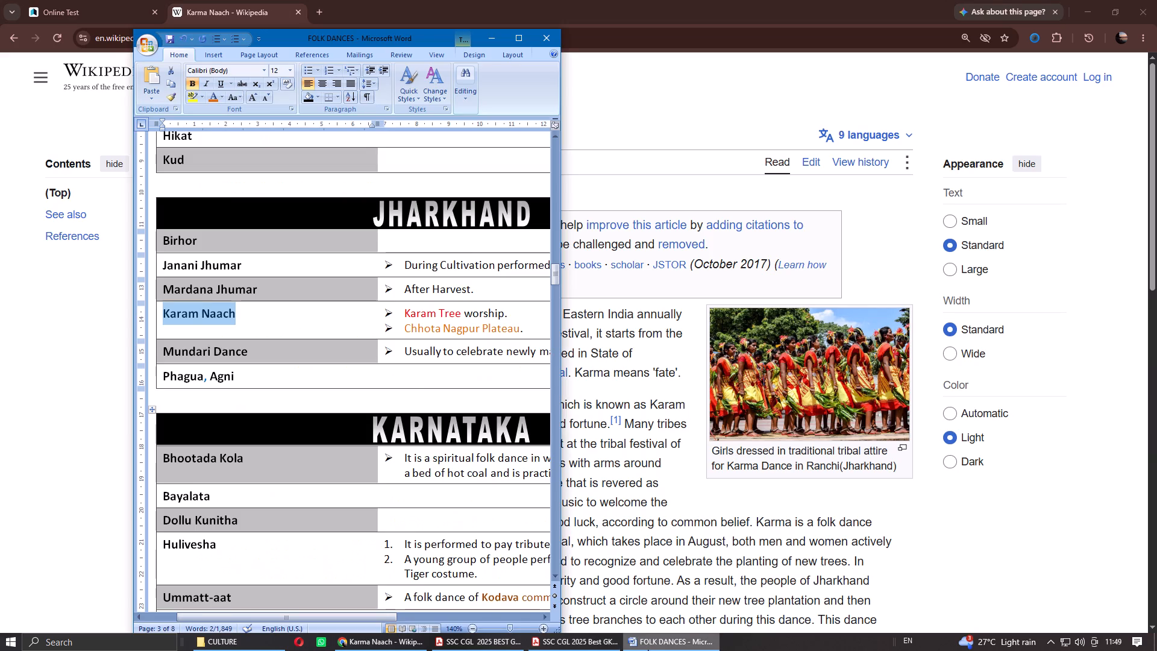
pyautogui.click(648, 650)
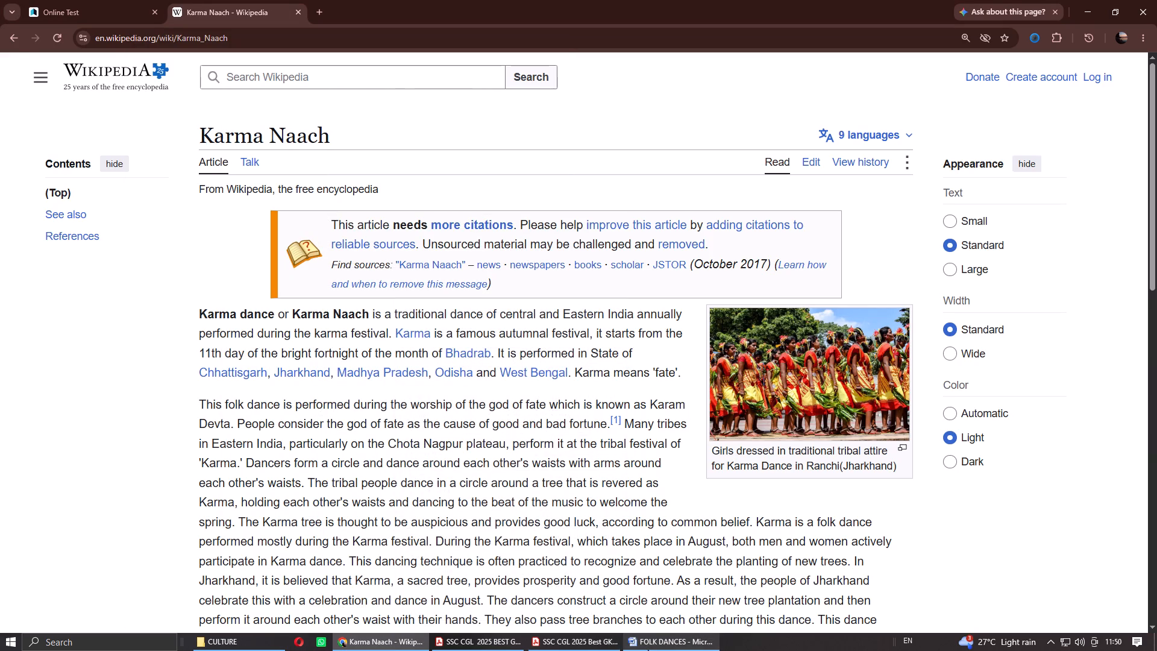
# Return to the search results and refine the query to "karam naach of jharkhand".
pyautogui.click(12, 42)
pyautogui.click(236, 85)
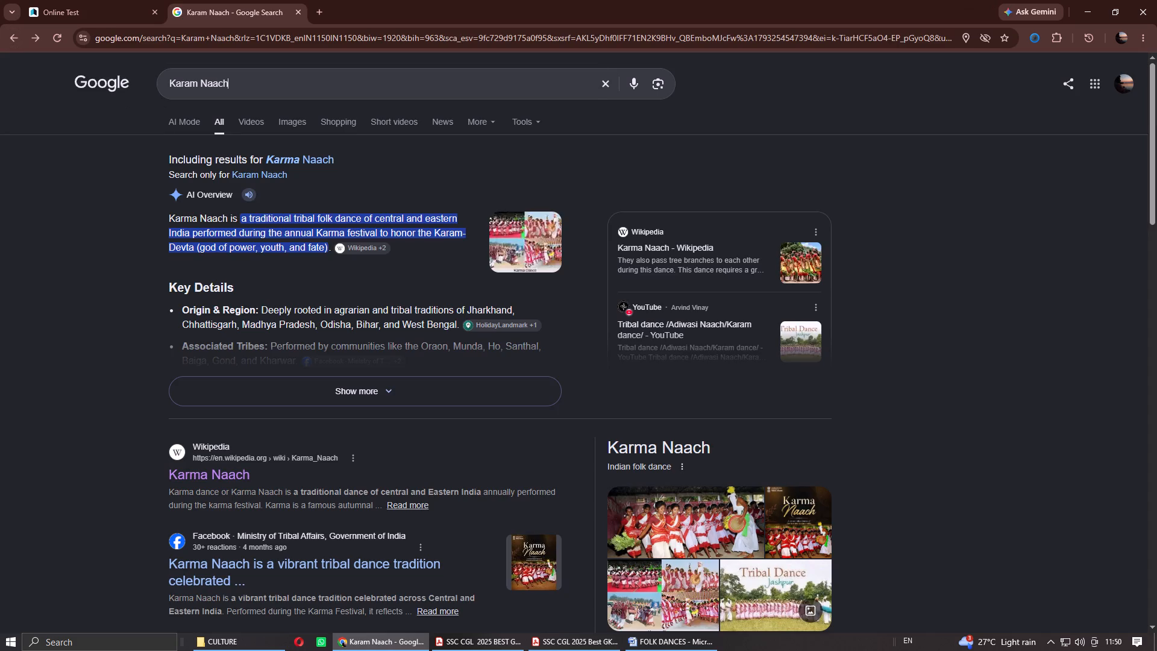
pyautogui.press('space')
pyautogui.write('of j')
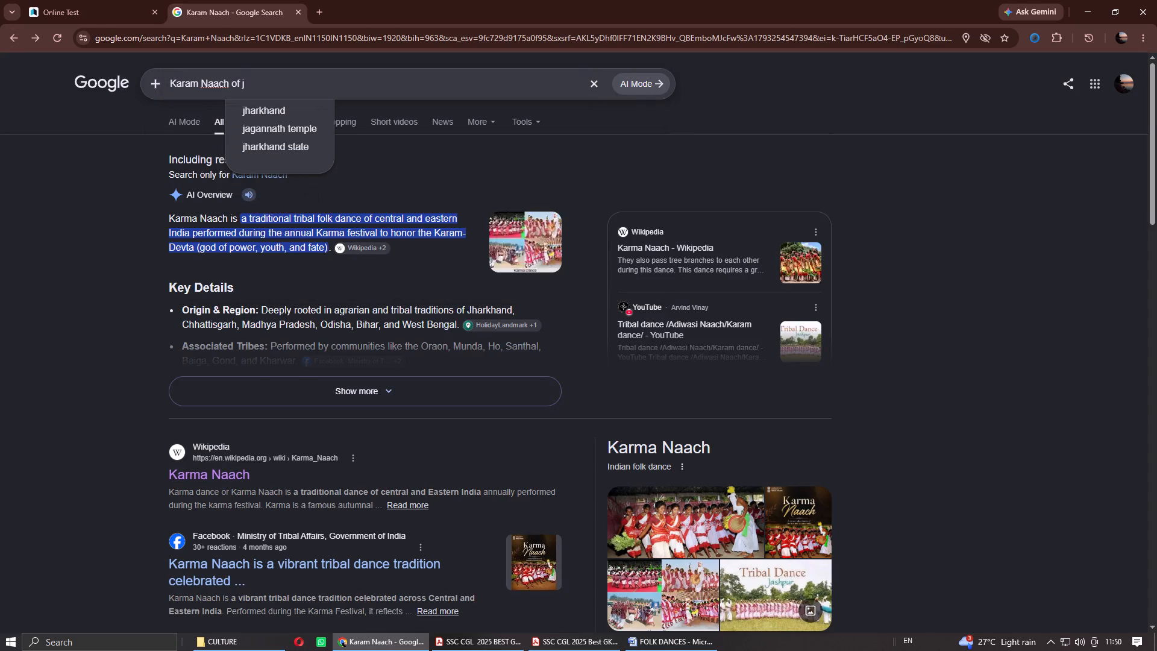
pyautogui.press('Down')
pyautogui.press('Return')
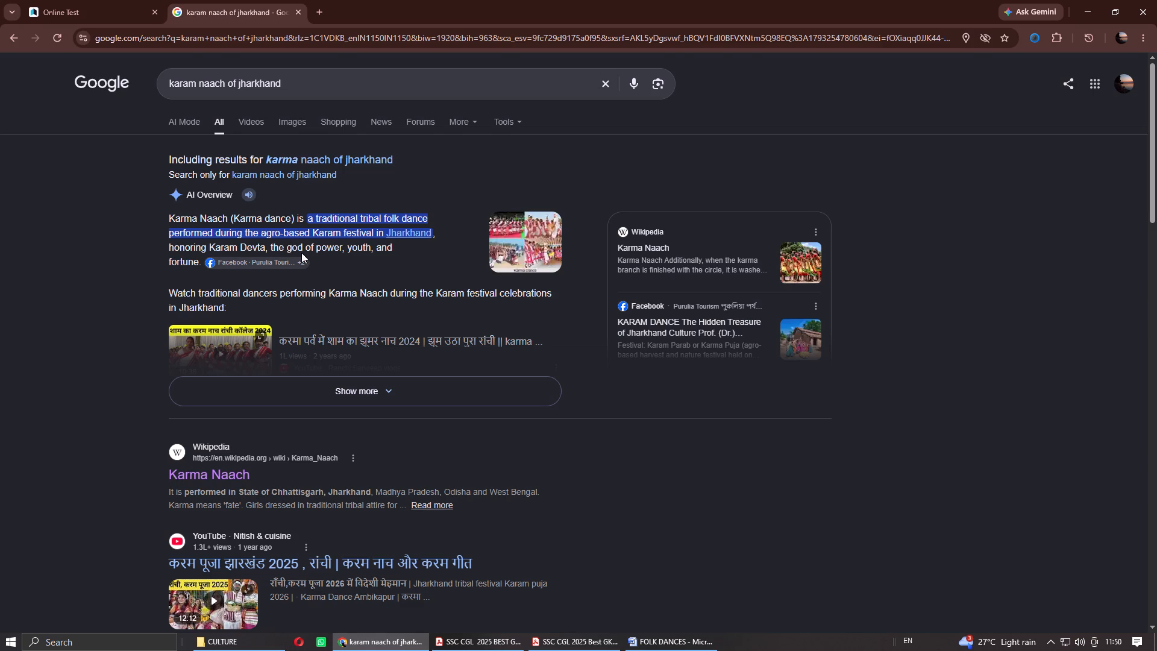
# Switch to the FOLK DANCES document in Word and place its window beside the search result's summary text.
pyautogui.click(650, 628)
pyautogui.click(651, 643)
pyautogui.click(651, 643)
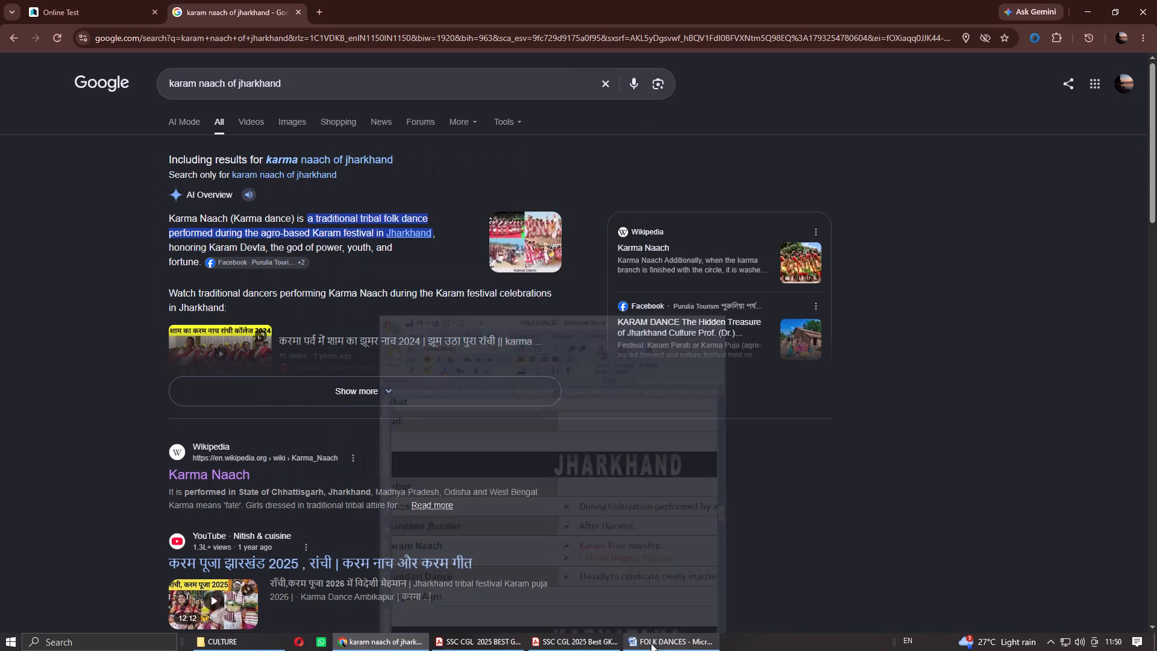
pyautogui.click(651, 643)
pyautogui.moveTo(403, 41); pyautogui.dragTo(444, 48)
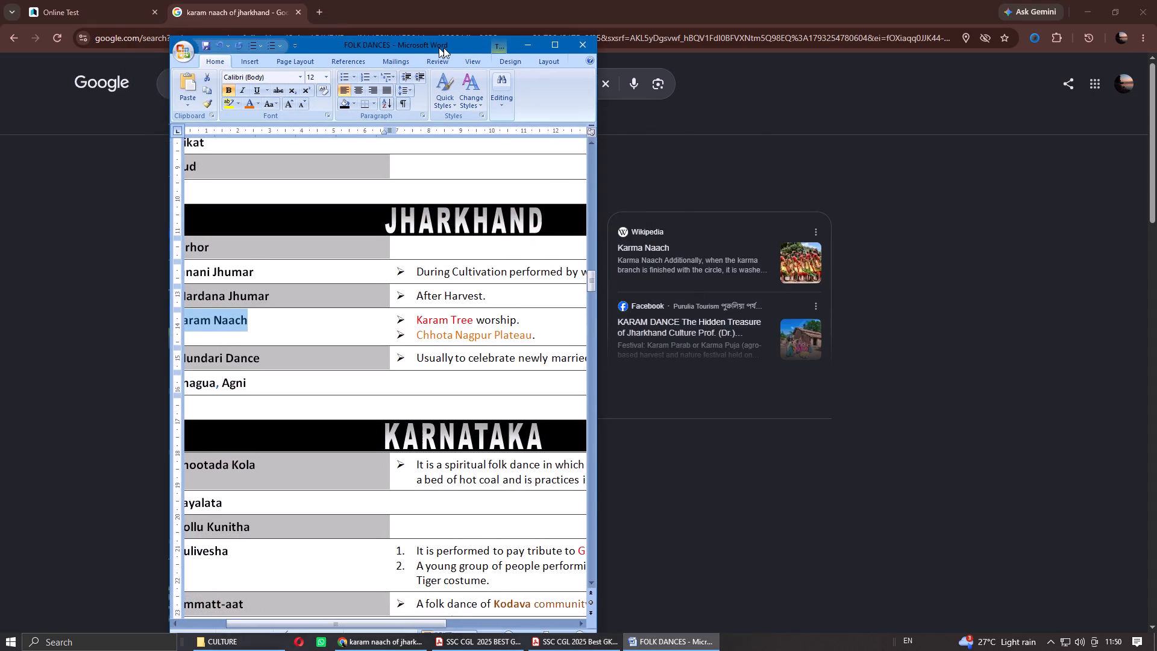
pyautogui.moveTo(444, 48); pyautogui.dragTo(776, 58)
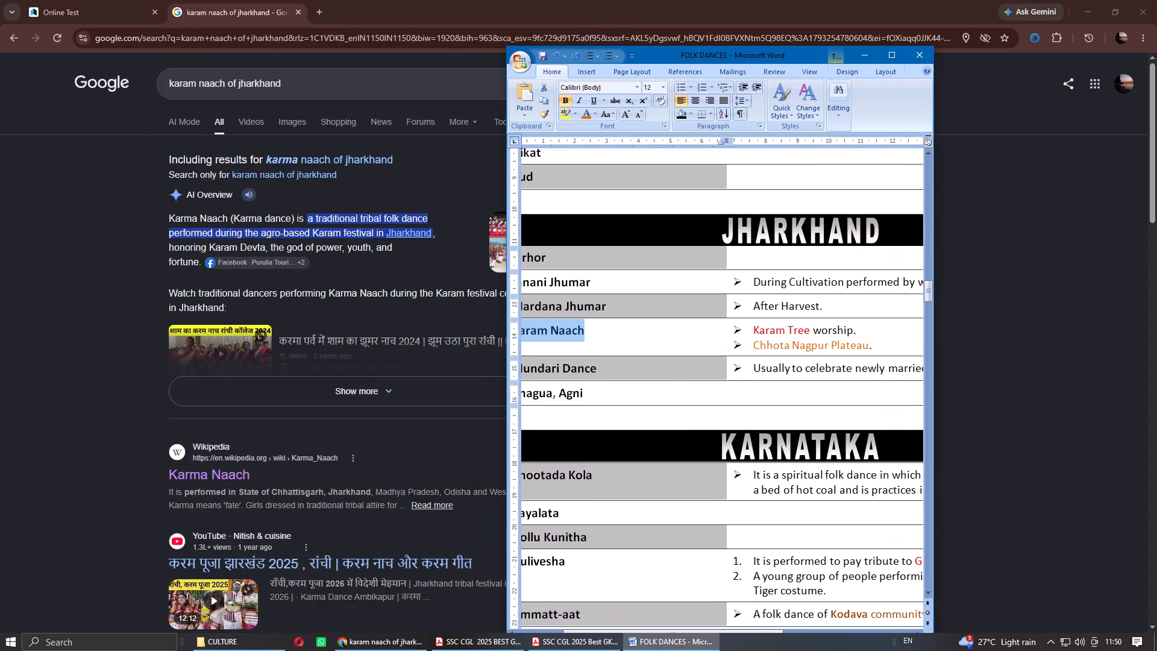
# Delete the "Chhota Nagpur Plateau" bullet from the Karam Naach description in the Jharkhand table.
pyautogui.moveTo(890, 350); pyautogui.dragTo(770, 350)
pyautogui.press('BackSpace')
pyautogui.press('BackSpace')
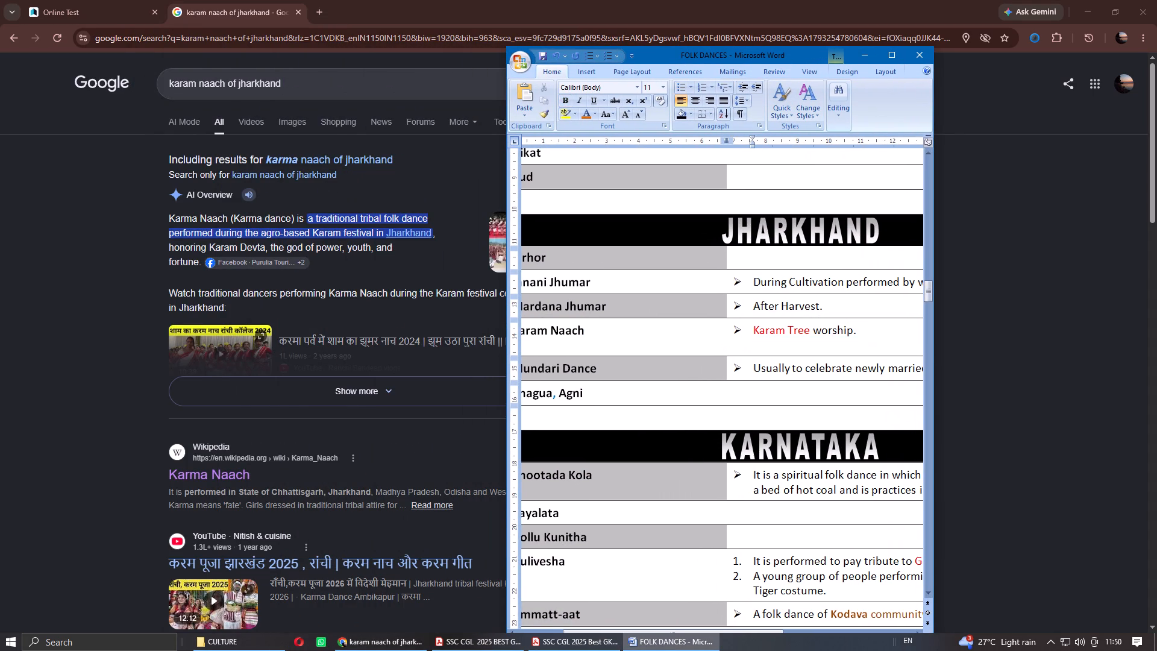
pyautogui.press('BackSpace')
pyautogui.press('BackSpace')
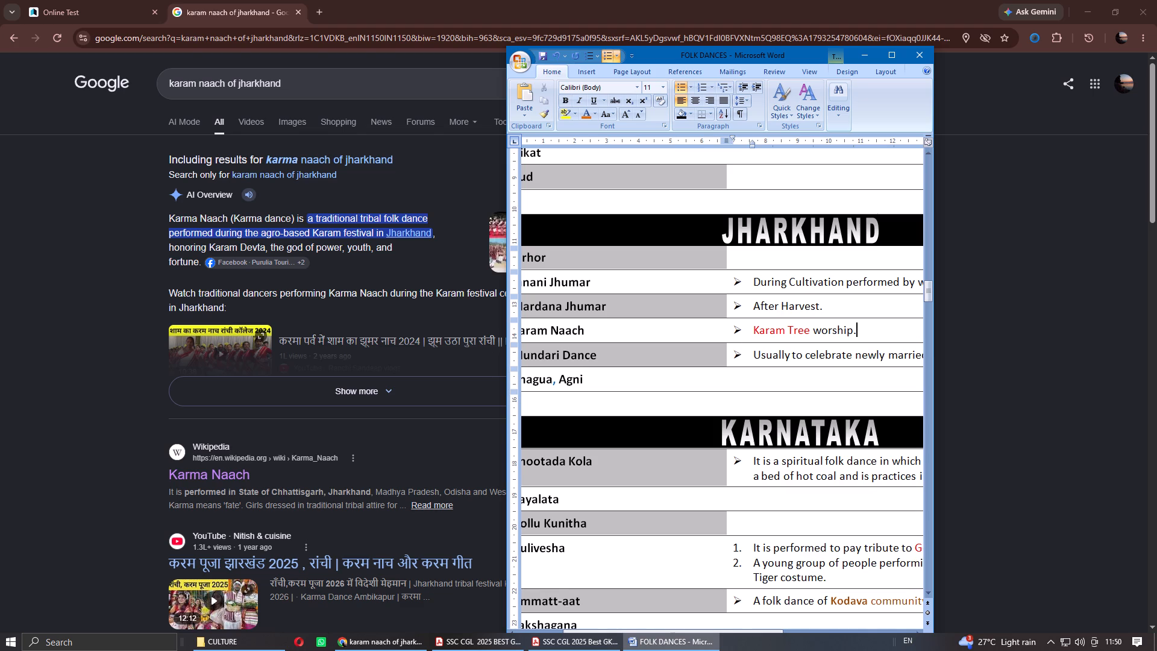
# Insert "A traditional folk dance perfomed during the agro-based Karam Festival and worshipping" before "Karam Tree" in the Karam Naach description.
pyautogui.click(754, 327)
pyautogui.write('A tra')
pyautogui.press('BackSpace')
pyautogui.press('BackSpace')
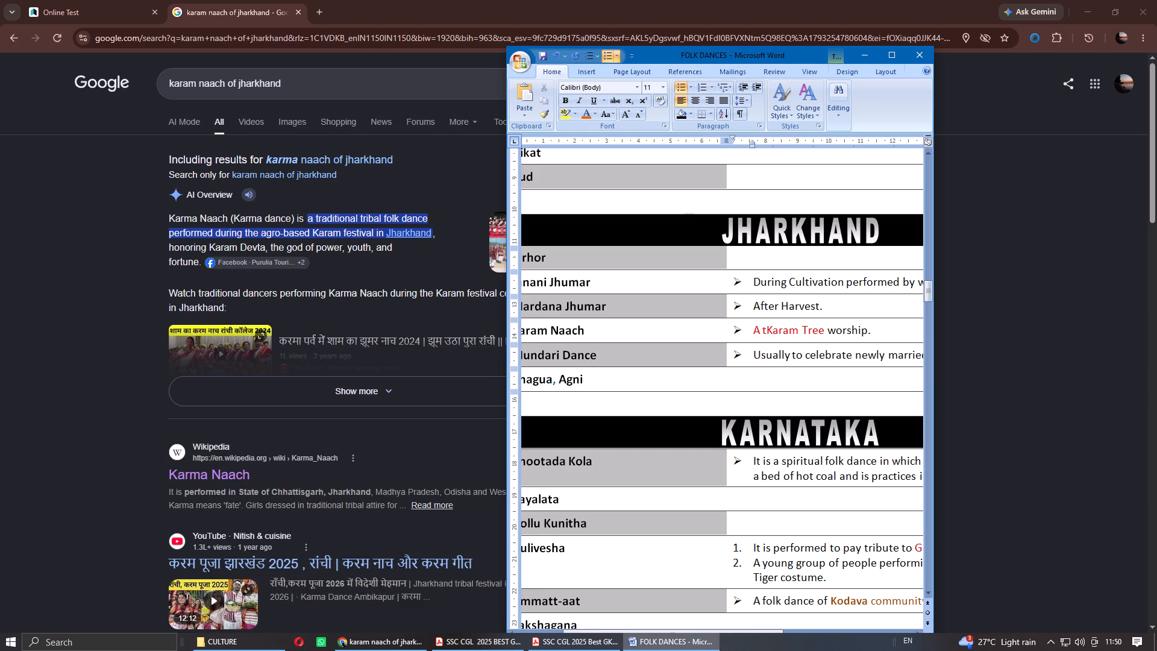
pyautogui.write('raditional folk dance perfomed during t')
pyautogui.write('he')
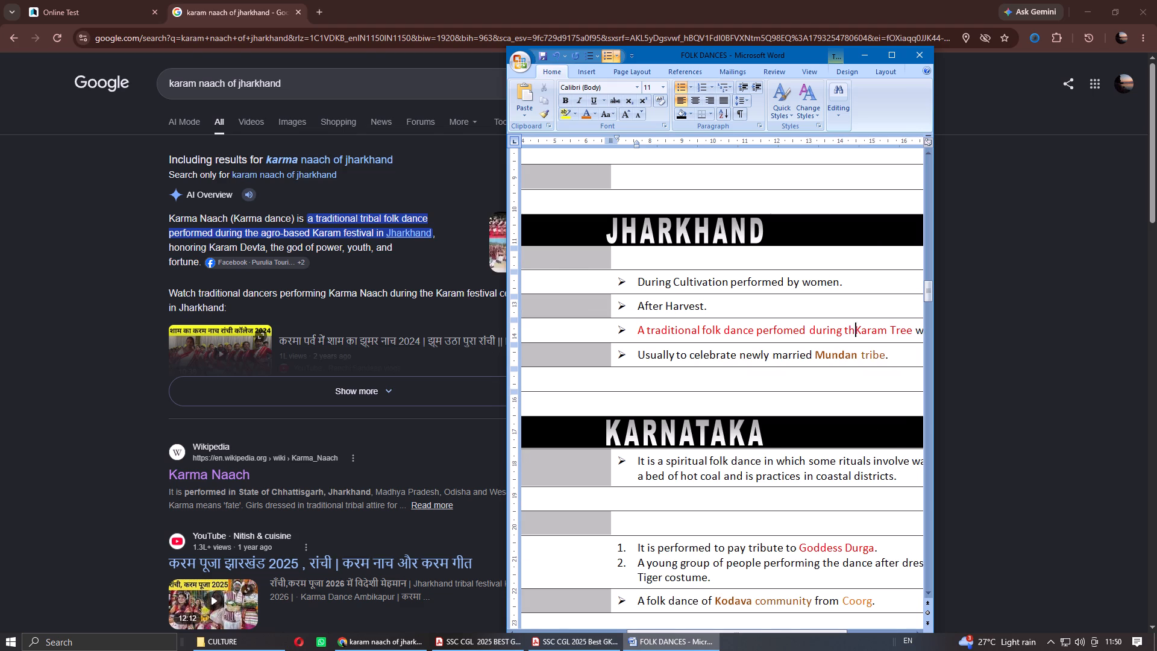
pyautogui.press('space')
pyautogui.write('agro-based')
pyautogui.press('space')
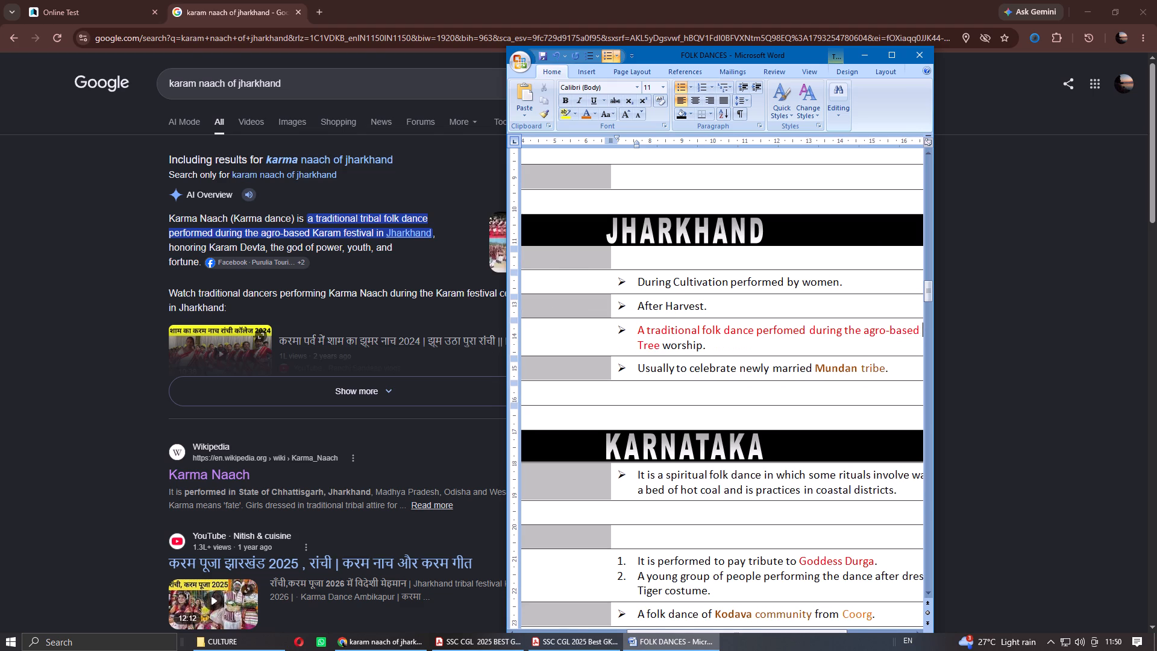
pyautogui.write('Karam Festival')
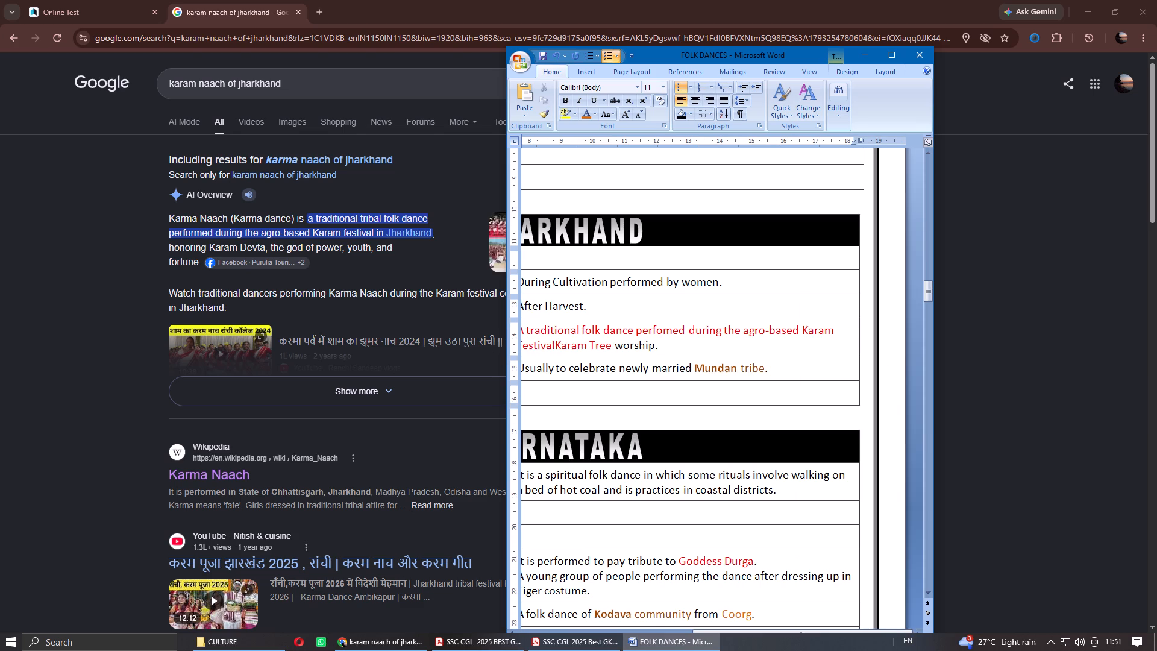
pyautogui.press('space')
pyautogui.write('and worshipping')
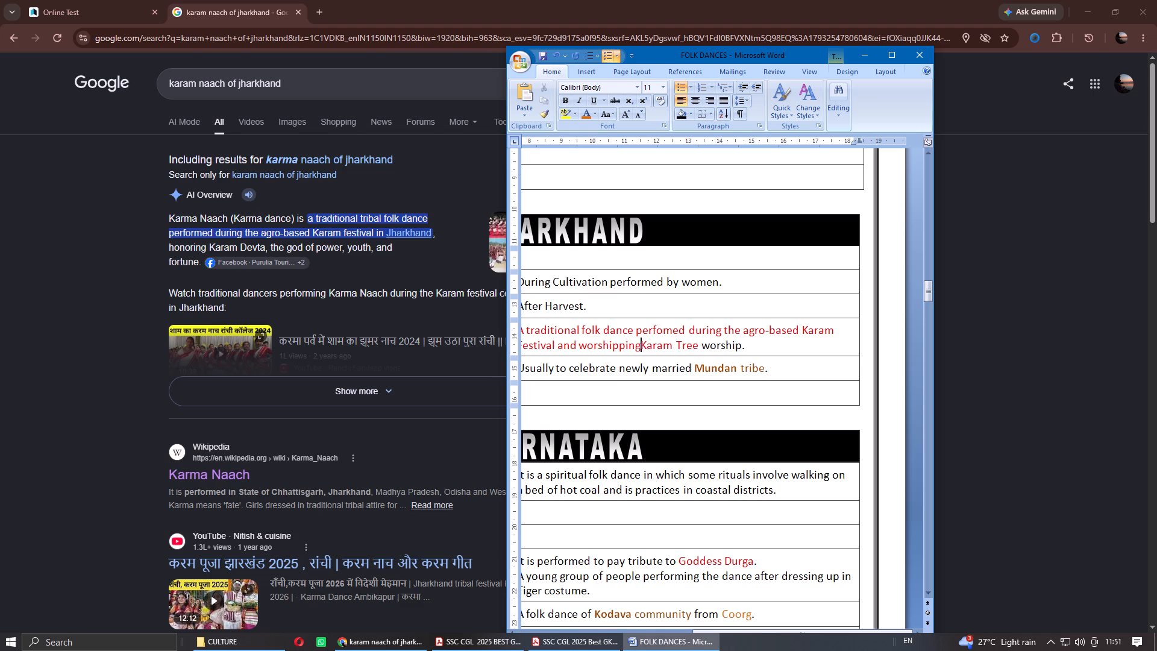
pyautogui.press('space')
# Remove the word "worship" after "Karam Tree" in the Karam Naach description, keeping the full stop.
pyautogui.click(743, 348)
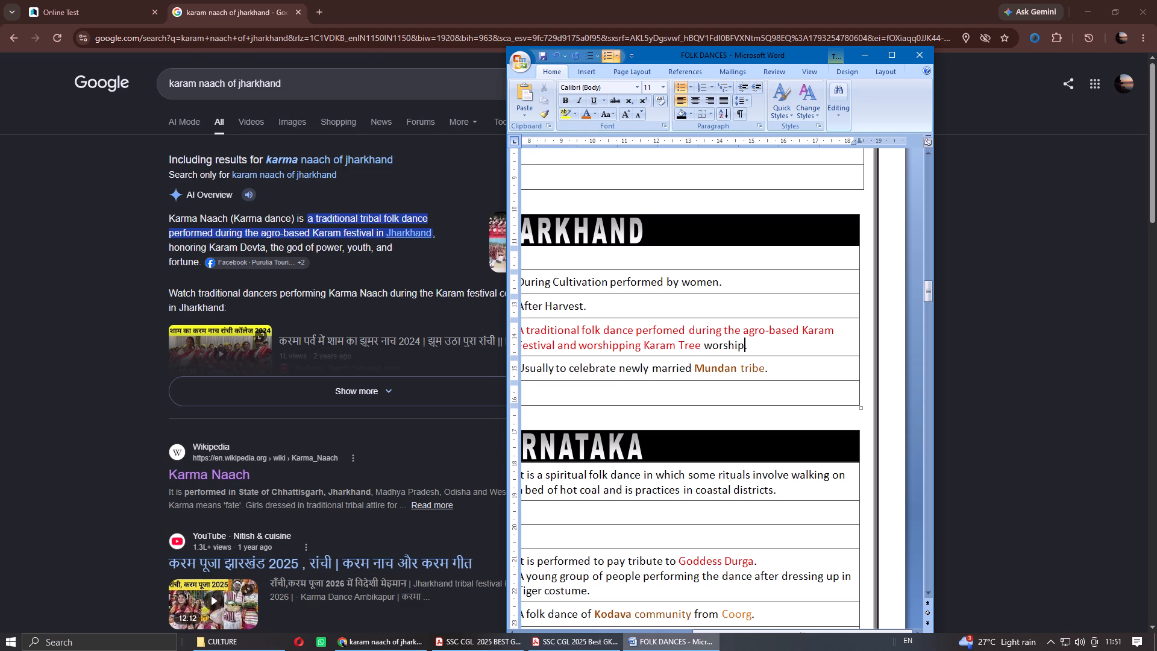
pyautogui.press('BackSpace')
pyautogui.press('BackSpace')
pyautogui.press('BackSpace')
pyautogui.press('BackSpace')
pyautogui.press('BackSpace')
pyautogui.press('BackSpace')
pyautogui.press('BackSpace')
pyautogui.press('BackSpace')
# Reset the font colour of "A traditional folk dance perfomed during the agro-based Karam Festival and worshipping" to automatic black in the Jharkhand table.
pyautogui.moveTo(736, 632); pyautogui.dragTo(703, 629)
pyautogui.moveTo(704, 347); pyautogui.dragTo(587, 330)
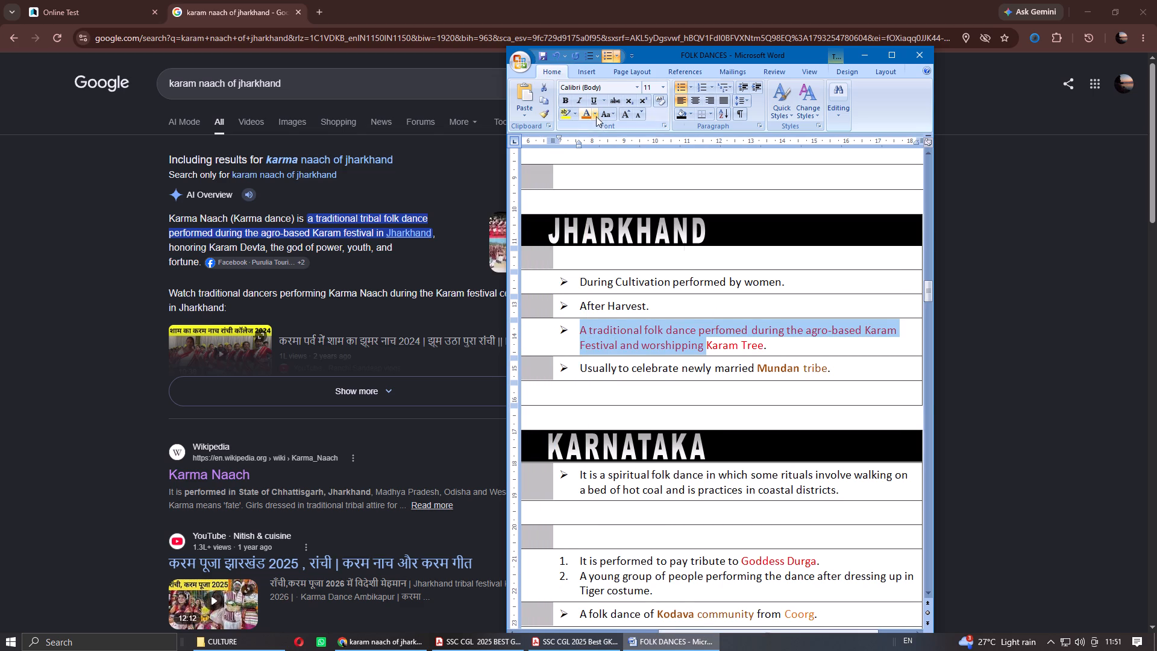
pyautogui.click(596, 116)
pyautogui.click(600, 129)
pyautogui.click(636, 344)
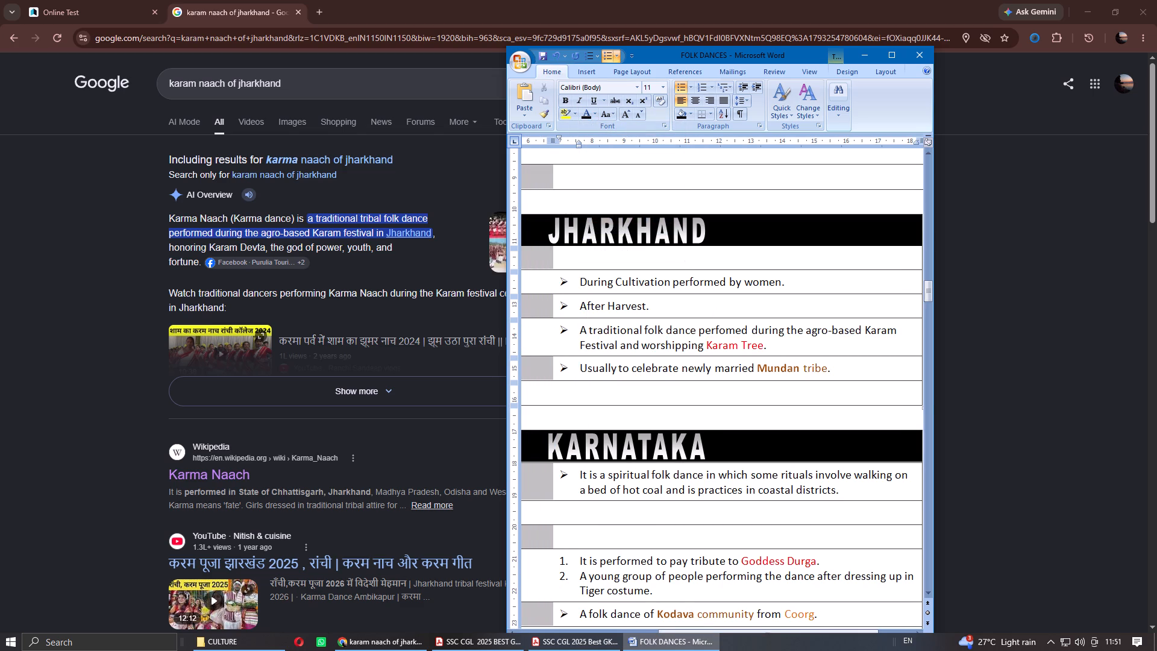
# Colour "Karam Festival" in the Karam Naach description magenta, reusing the font colour of "Losar" in the Ladakh table.
pyautogui.scroll(-6, 777, 424)
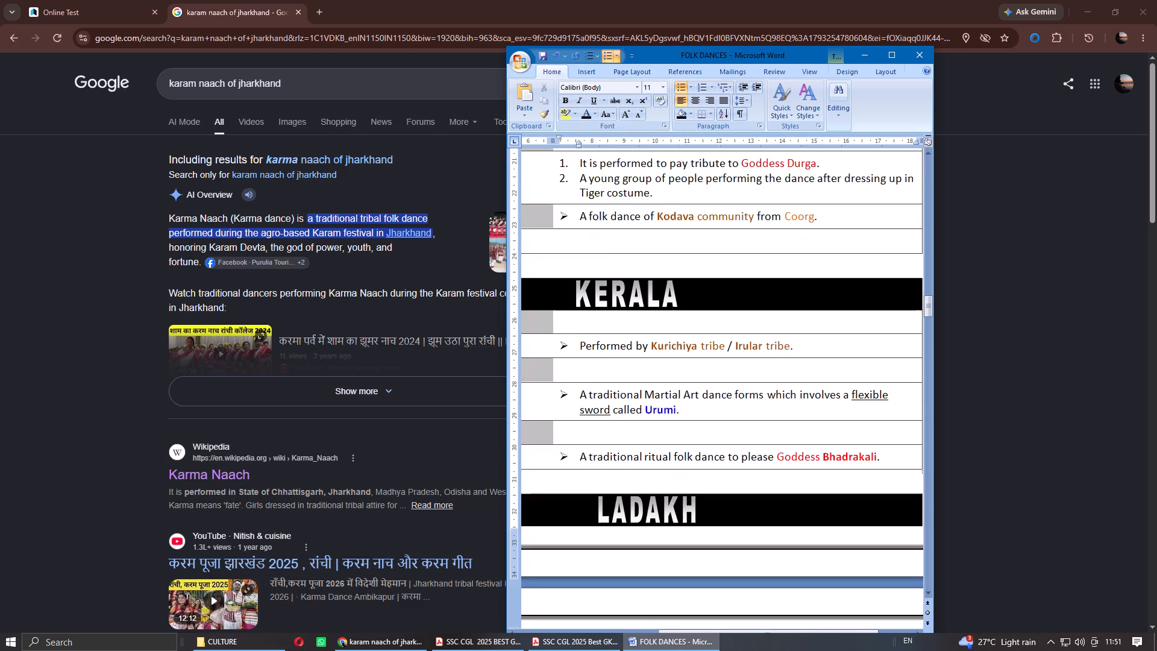
pyautogui.scroll(-4, 777, 428)
pyautogui.scroll(5, 772, 423)
pyautogui.scroll(-2, 765, 438)
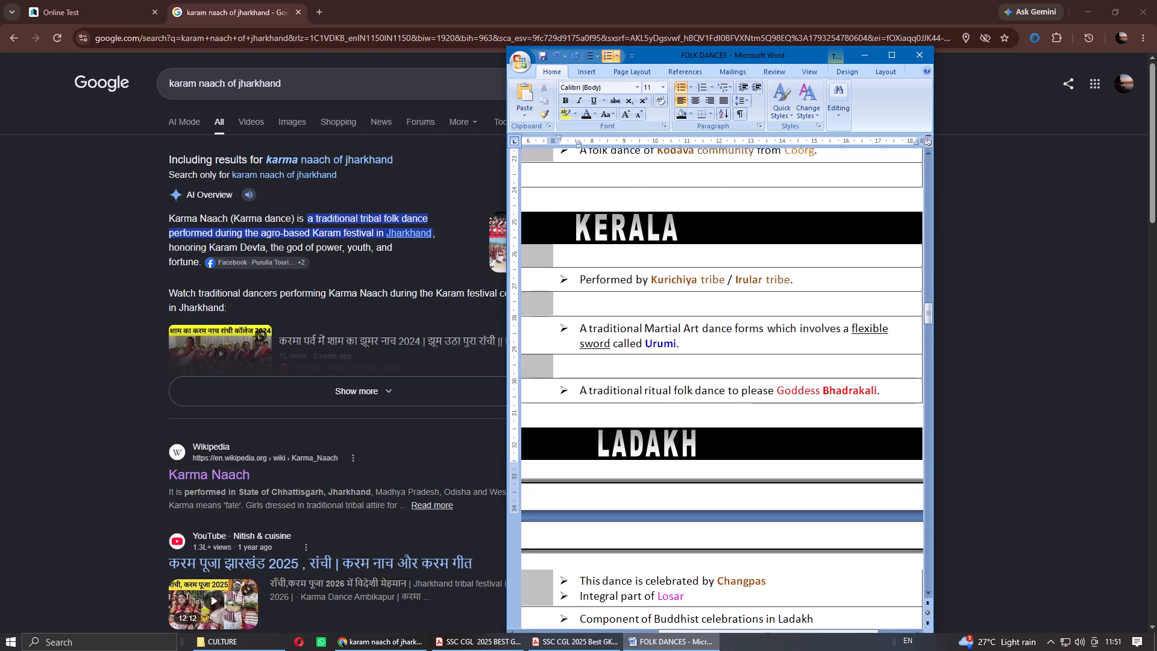
pyautogui.doubleClick(676, 591)
pyautogui.click(594, 111)
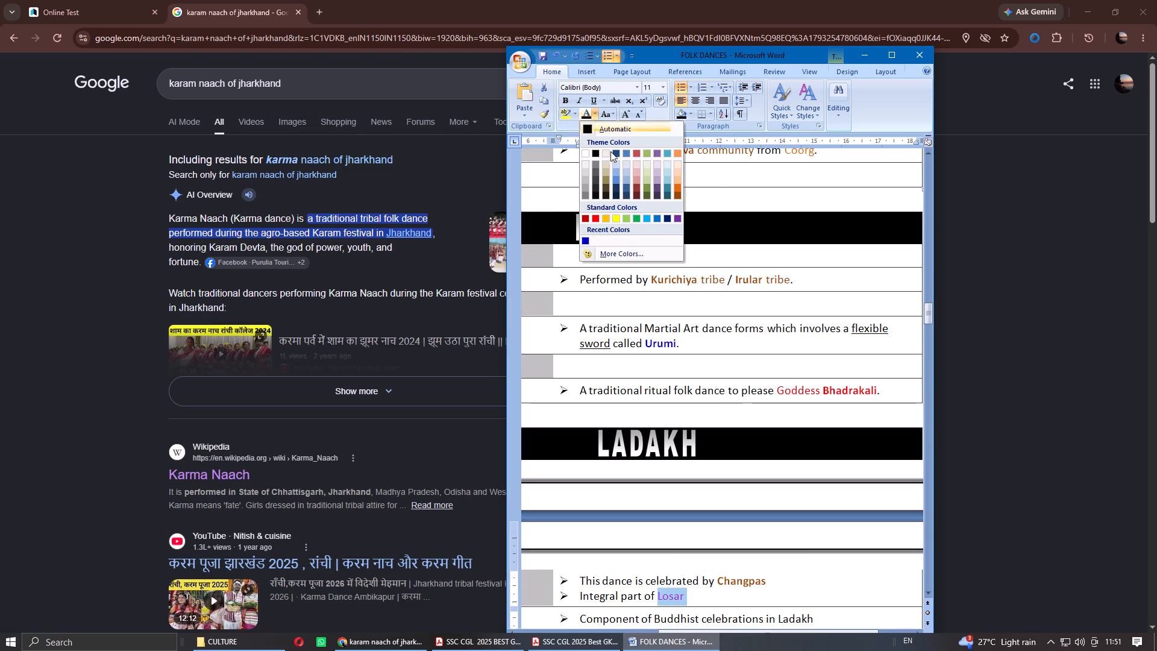
pyautogui.click(615, 253)
pyautogui.click(736, 77)
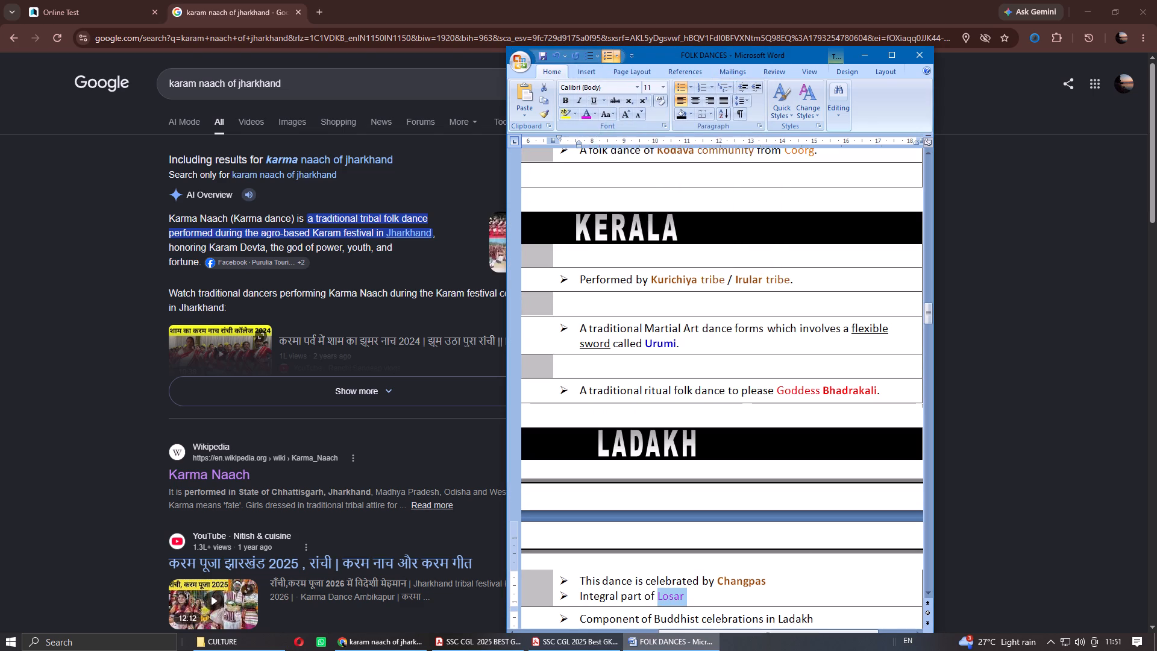
pyautogui.scroll(5, 735, 445)
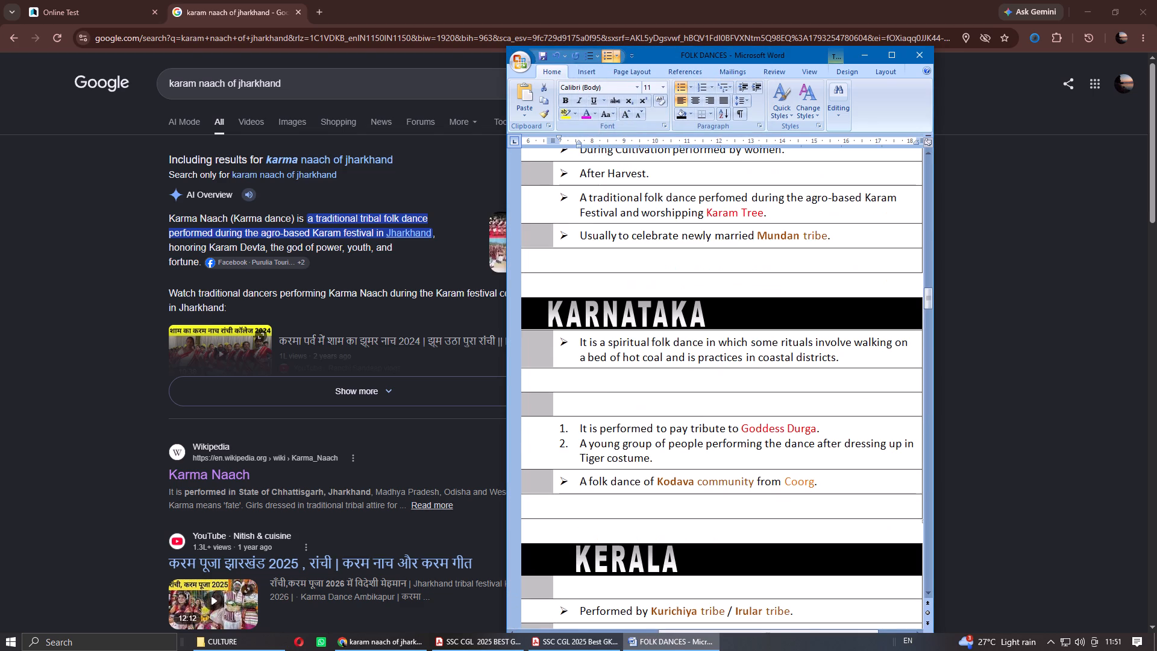
pyautogui.scroll(3, 786, 467)
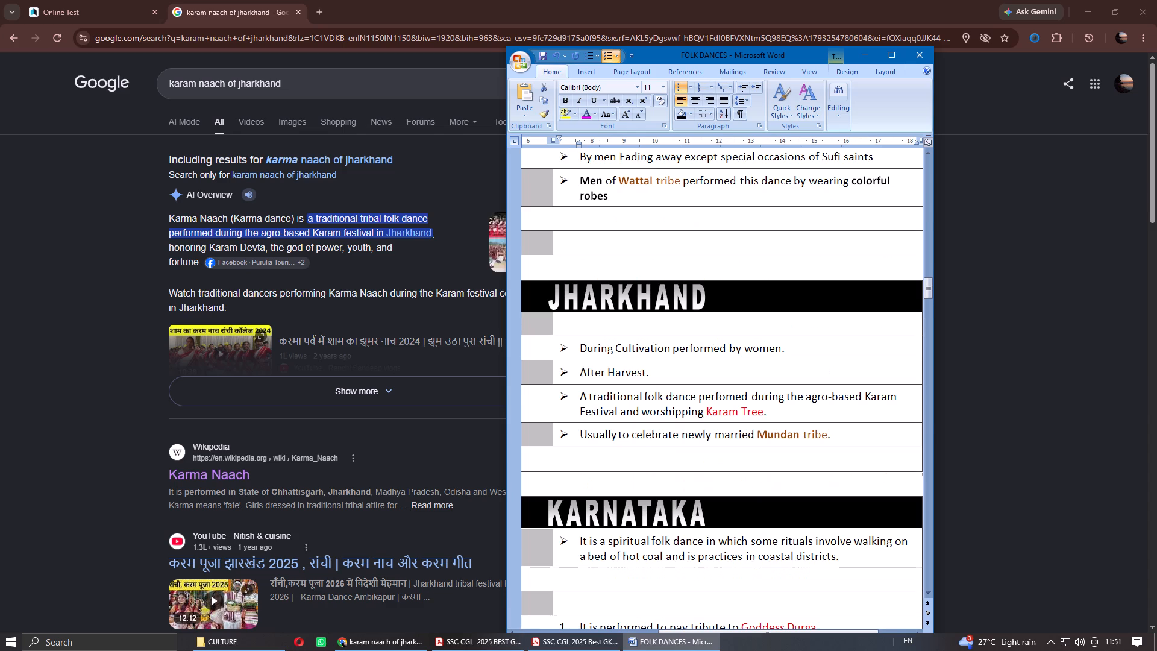
pyautogui.moveTo(867, 396); pyautogui.dragTo(608, 403)
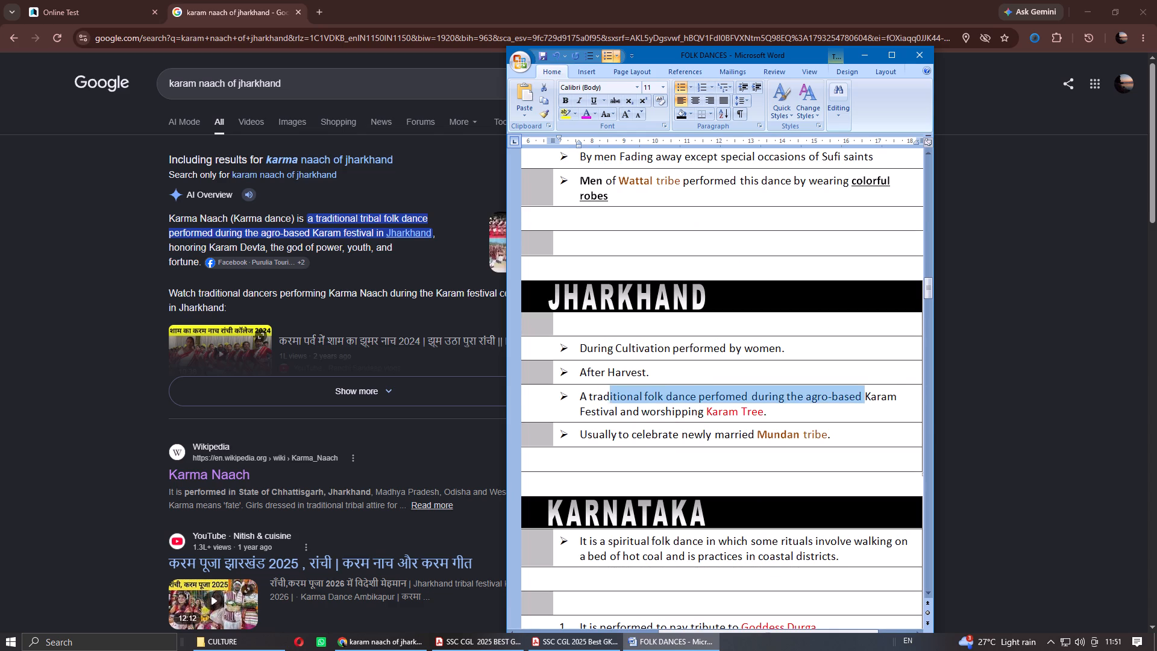
pyautogui.moveTo(608, 403); pyautogui.dragTo(612, 405)
pyautogui.click(586, 114)
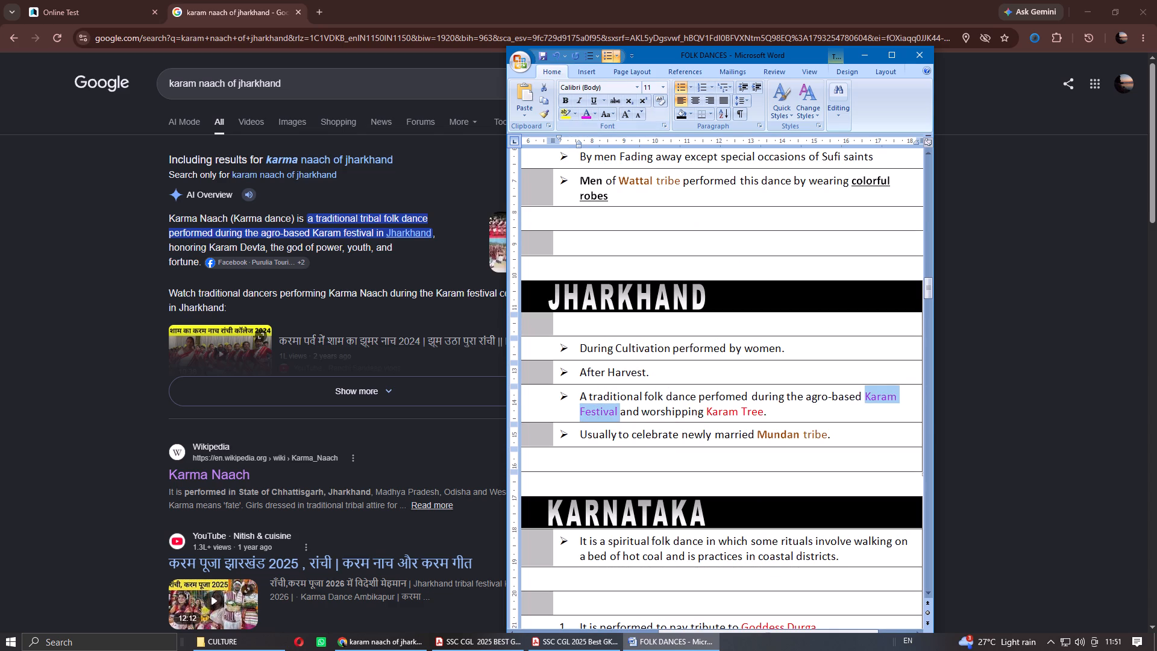
pyautogui.click(723, 405)
# Underline "agro-based" in the Karam Naach description of the Jharkhand table.
pyautogui.moveTo(811, 398); pyautogui.dragTo(853, 397)
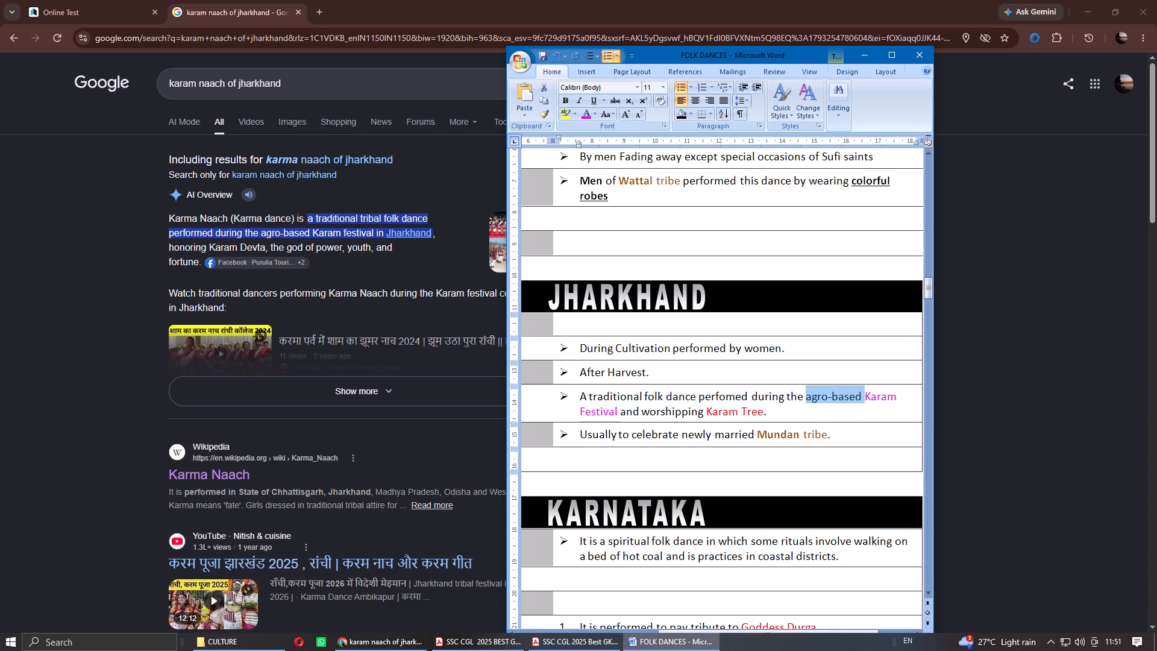
pyautogui.click(594, 101)
pyautogui.click(800, 406)
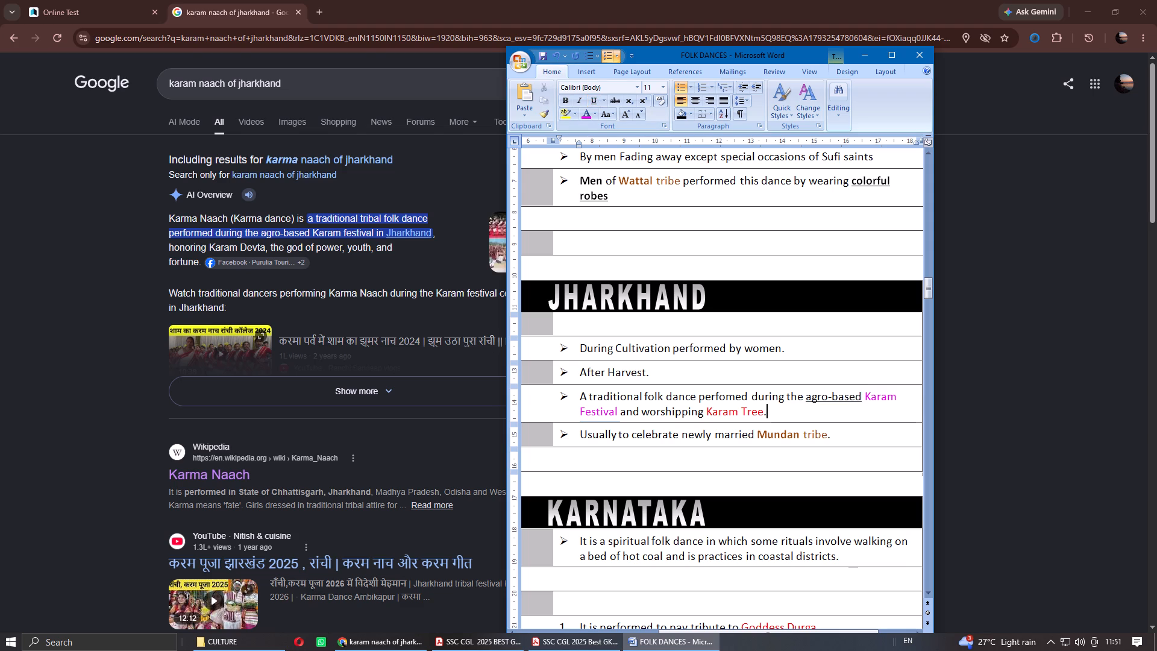
# Save the FOLK DANCES document and close it.
pyautogui.scroll(5, 664, 351)
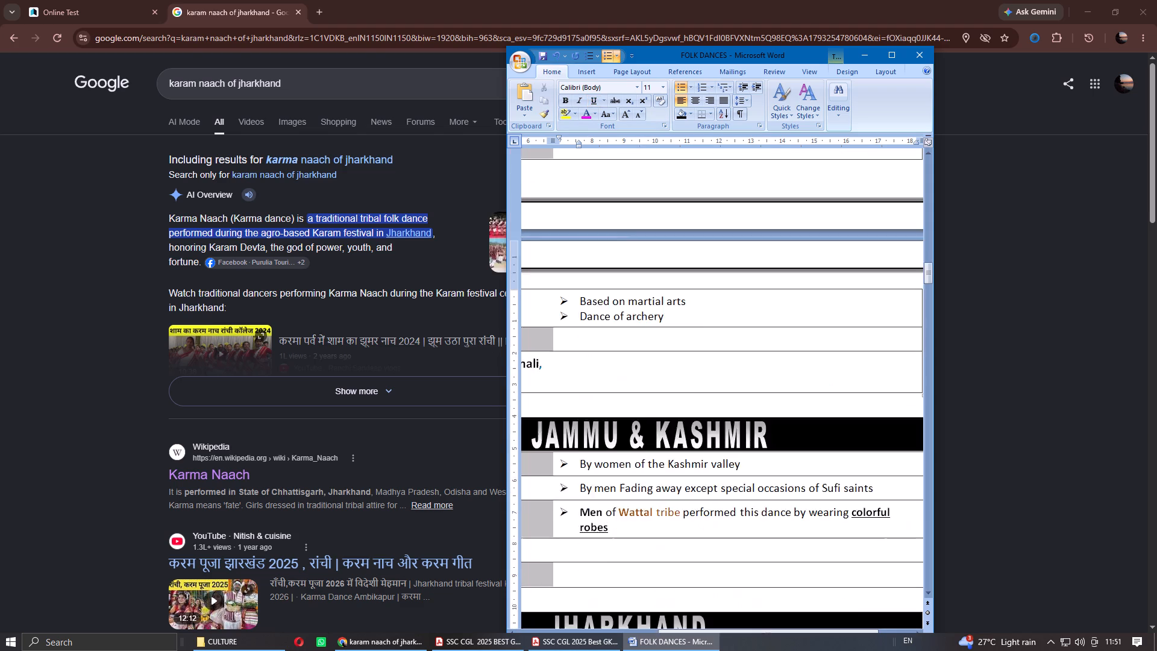
pyautogui.scroll(3, 664, 351)
pyautogui.scroll(-7, 664, 351)
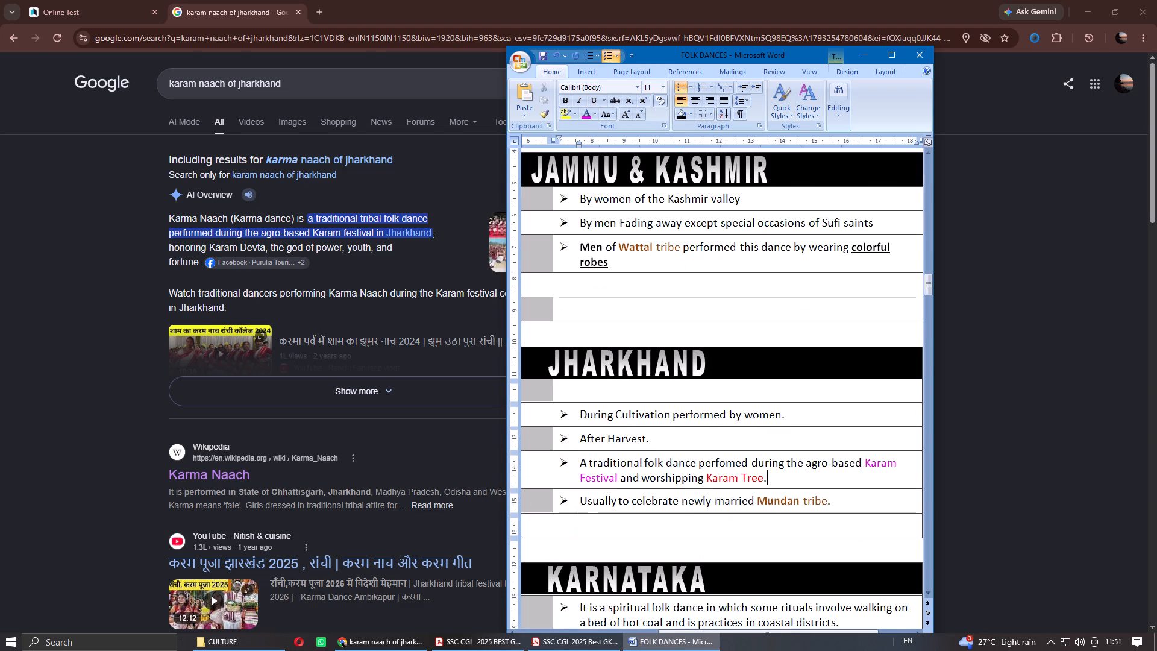
pyautogui.click(544, 55)
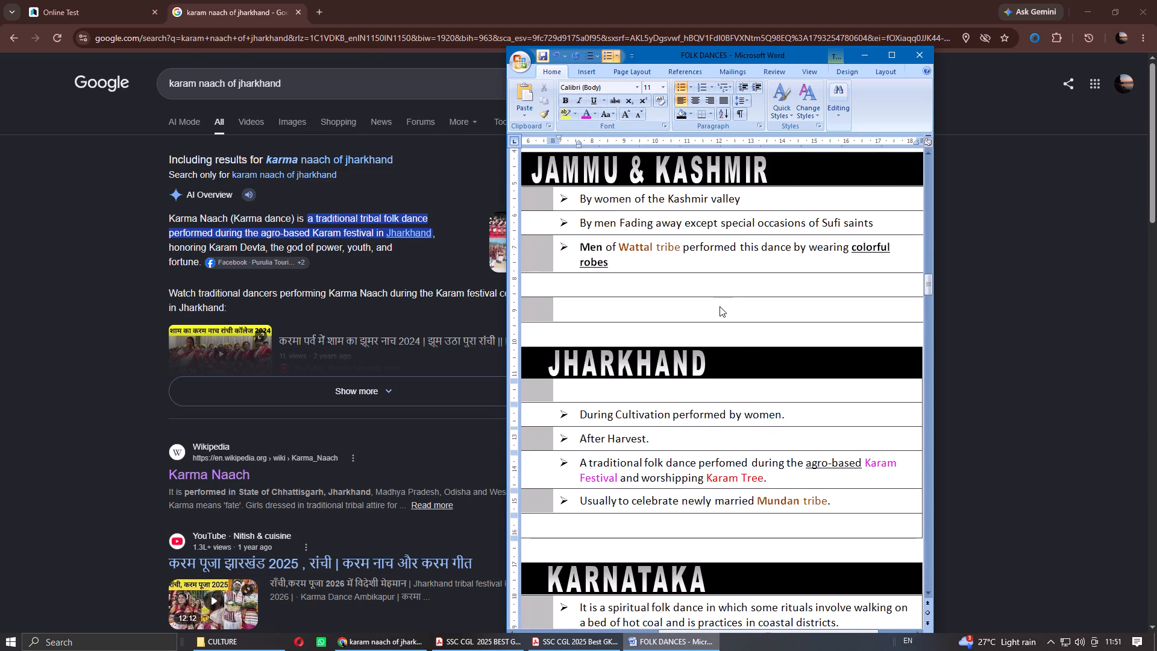
pyautogui.click(913, 57)
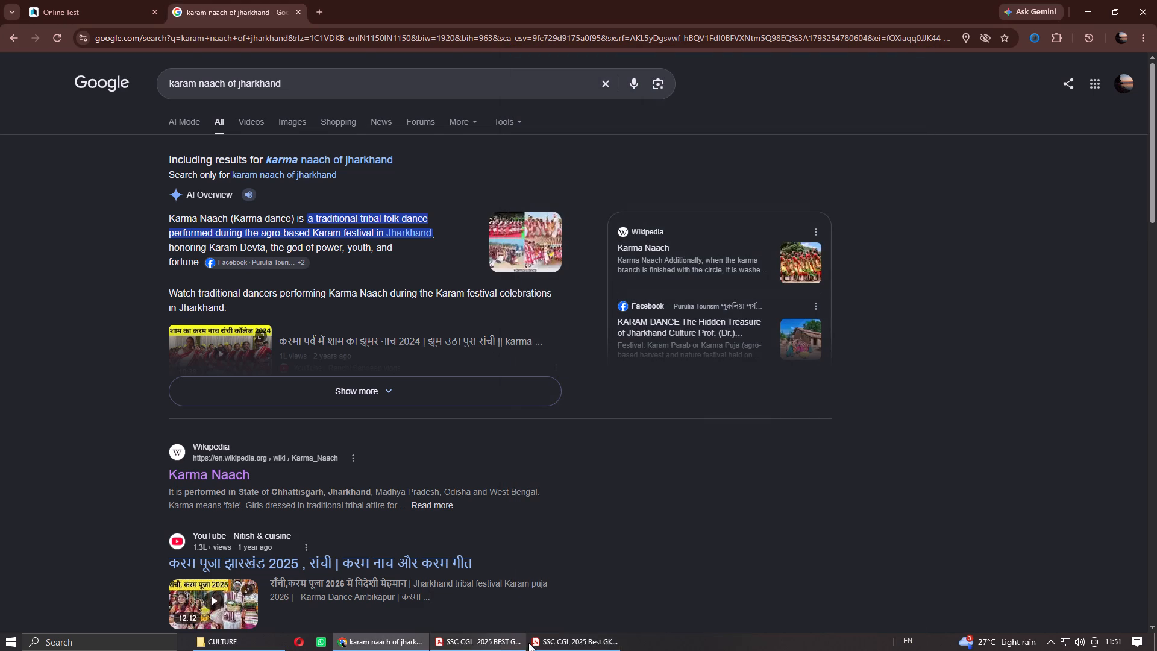
# Switch to the answer key PDF in Acrobat and strike through Q23 with a freehand red stroke.
pyautogui.click(557, 643)
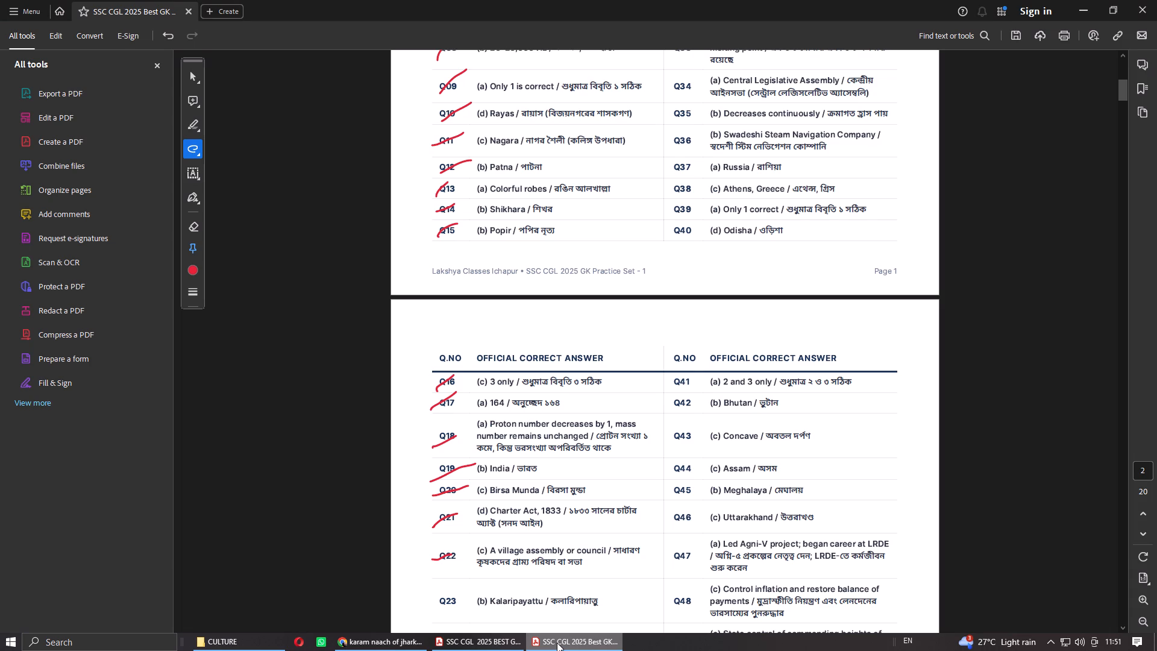
pyautogui.moveTo(440, 606); pyautogui.dragTo(457, 597)
# Switch back to the question paper PDF and examine question 24 on nuclear decay.
pyautogui.click(480, 650)
pyautogui.scroll(-2, 720, 477)
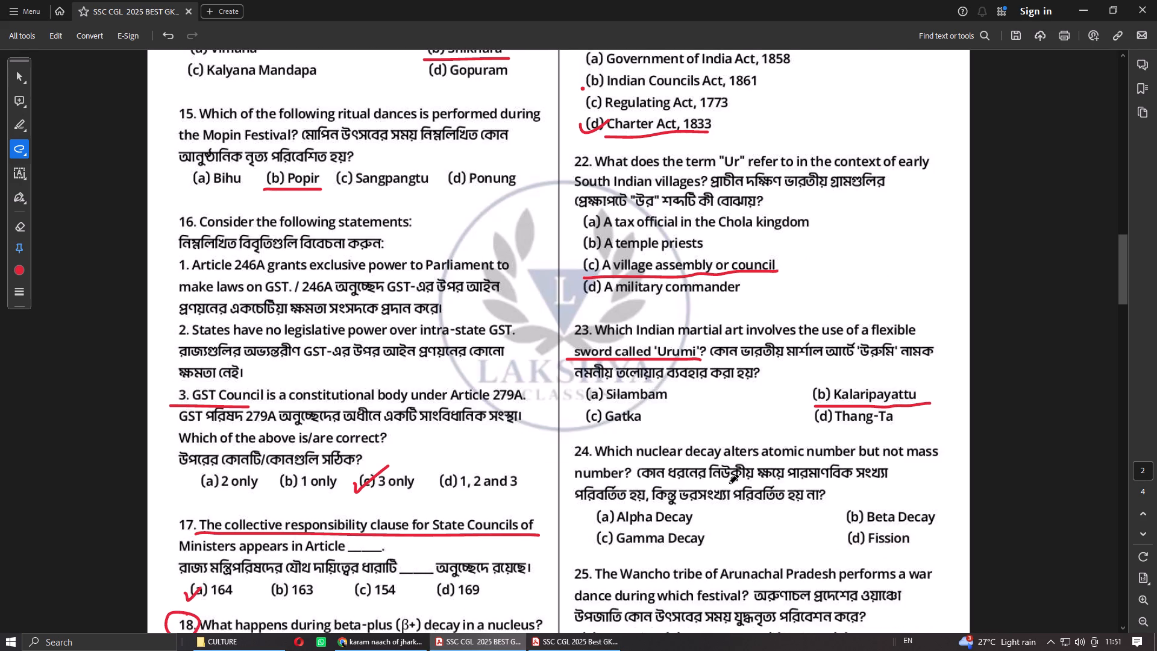
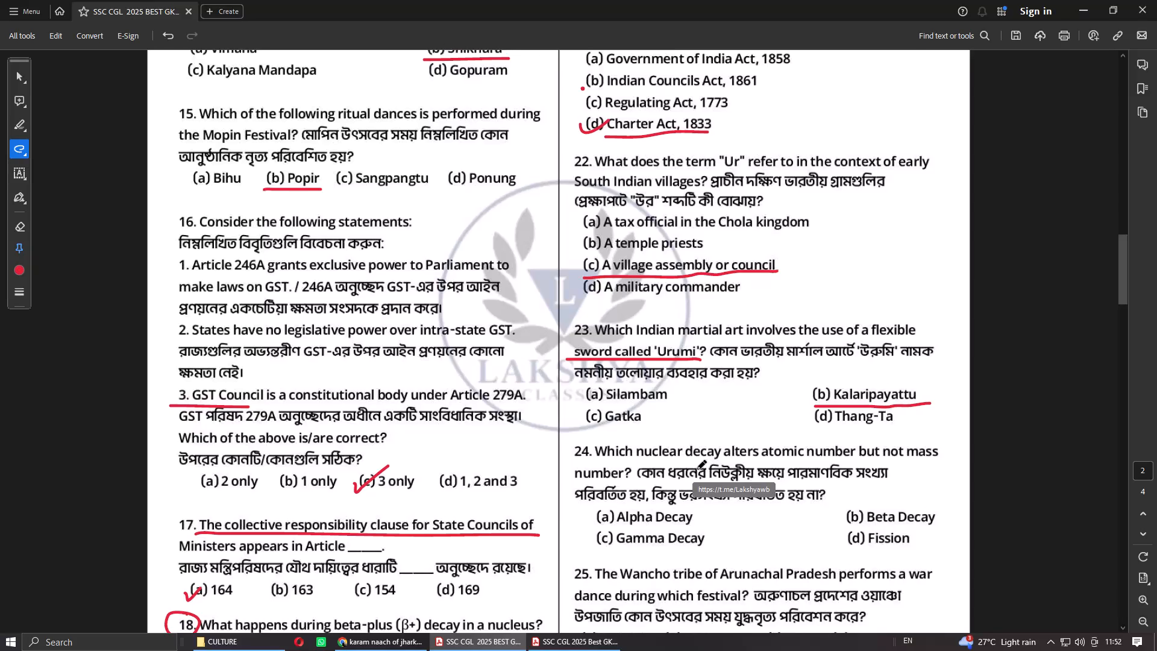
# Underline option (b) Beta Decay as the answer to question 24 in the question PDF.
pyautogui.moveTo(854, 527); pyautogui.dragTo(932, 529)
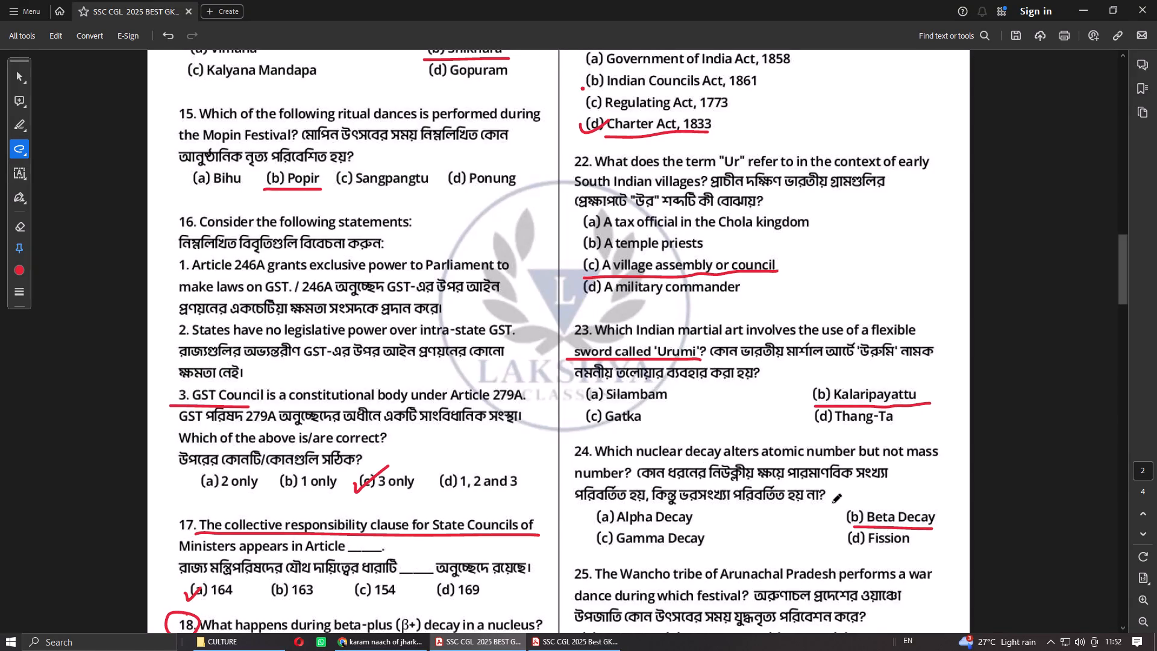
# Switch to the file explorer and open the QUESTION COMPILATION folder inside Study.
pyautogui.click(390, 650)
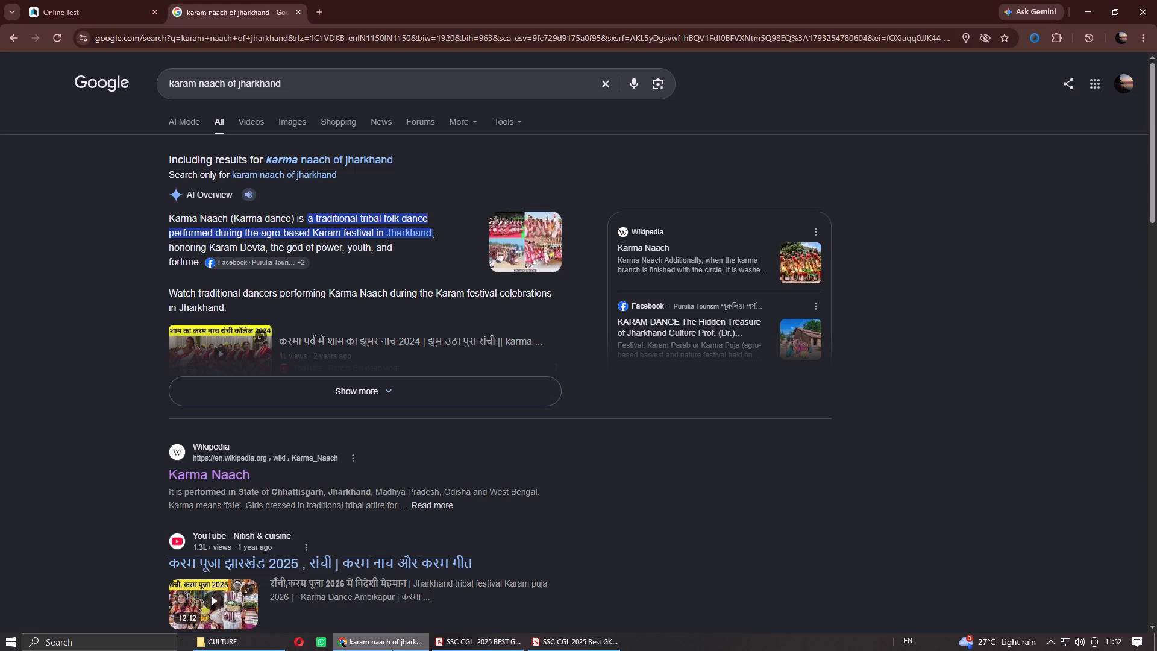
pyautogui.click(254, 644)
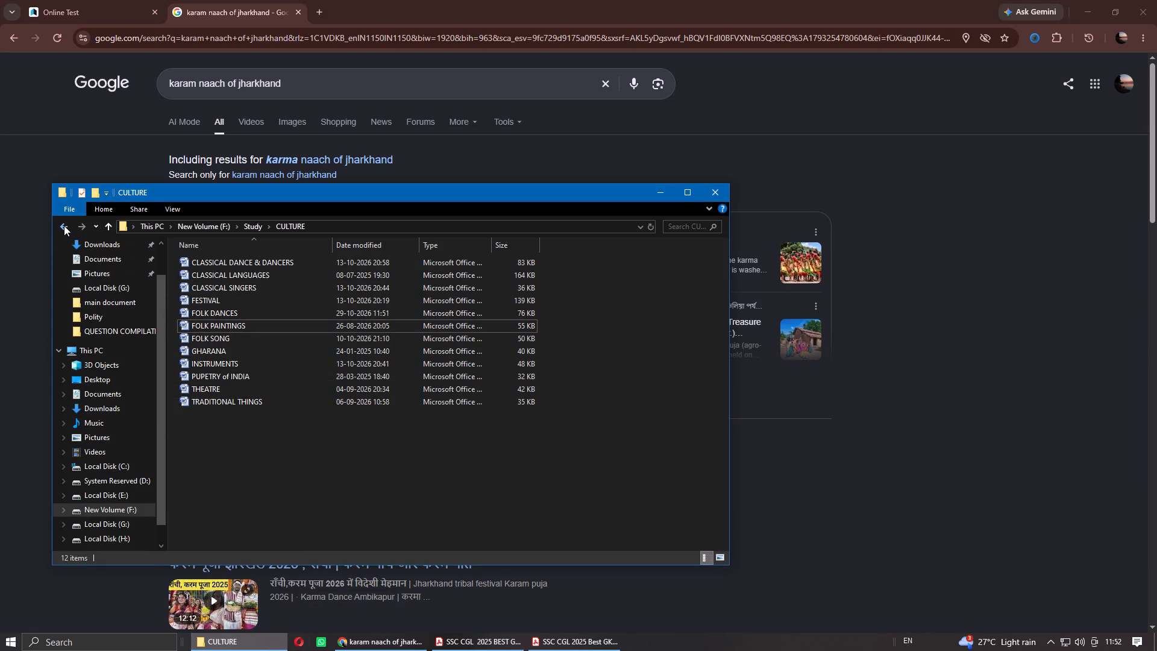
pyautogui.click(64, 225)
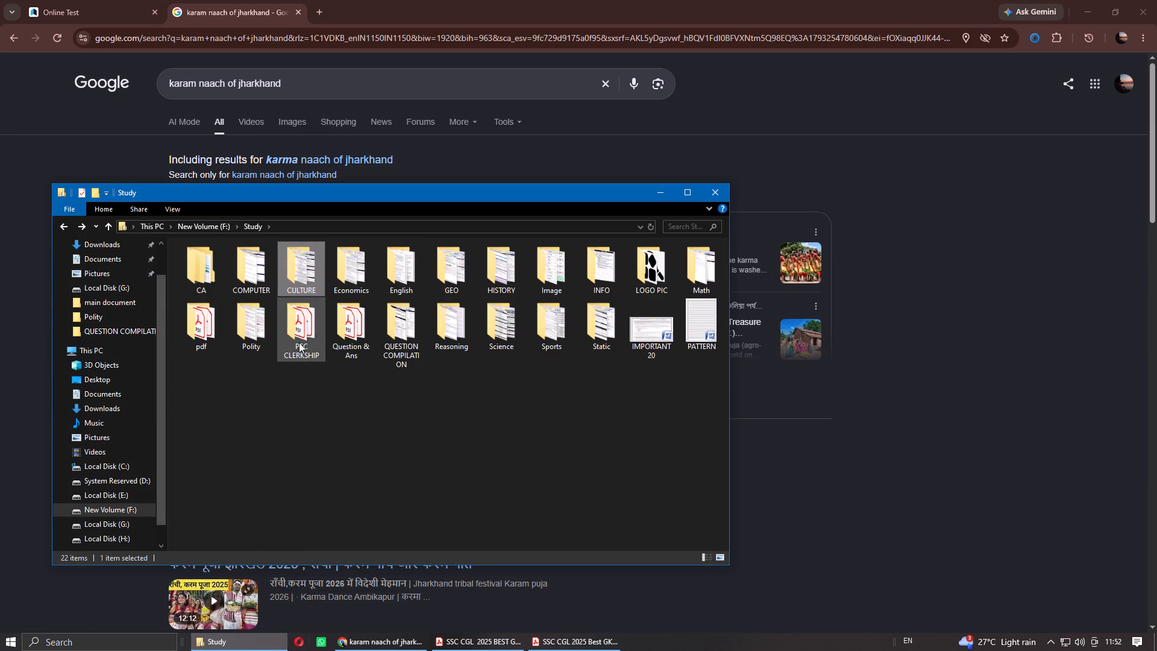
pyautogui.doubleClick(408, 335)
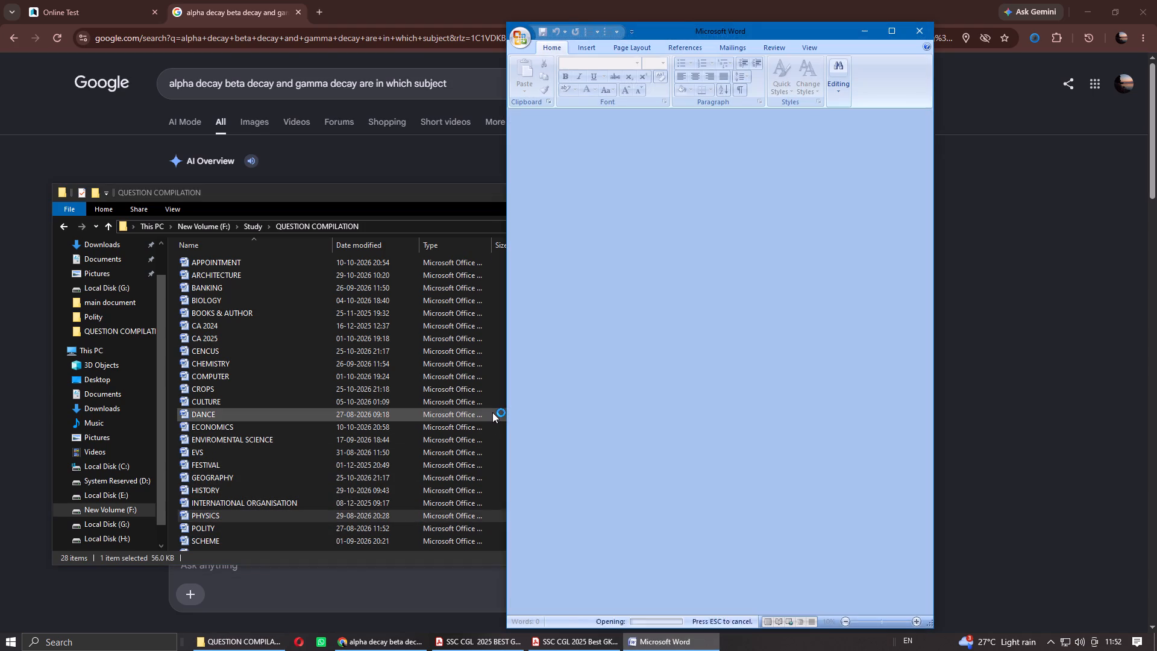
pyautogui.scroll(-9, 731, 366)
pyautogui.scroll(4, 731, 366)
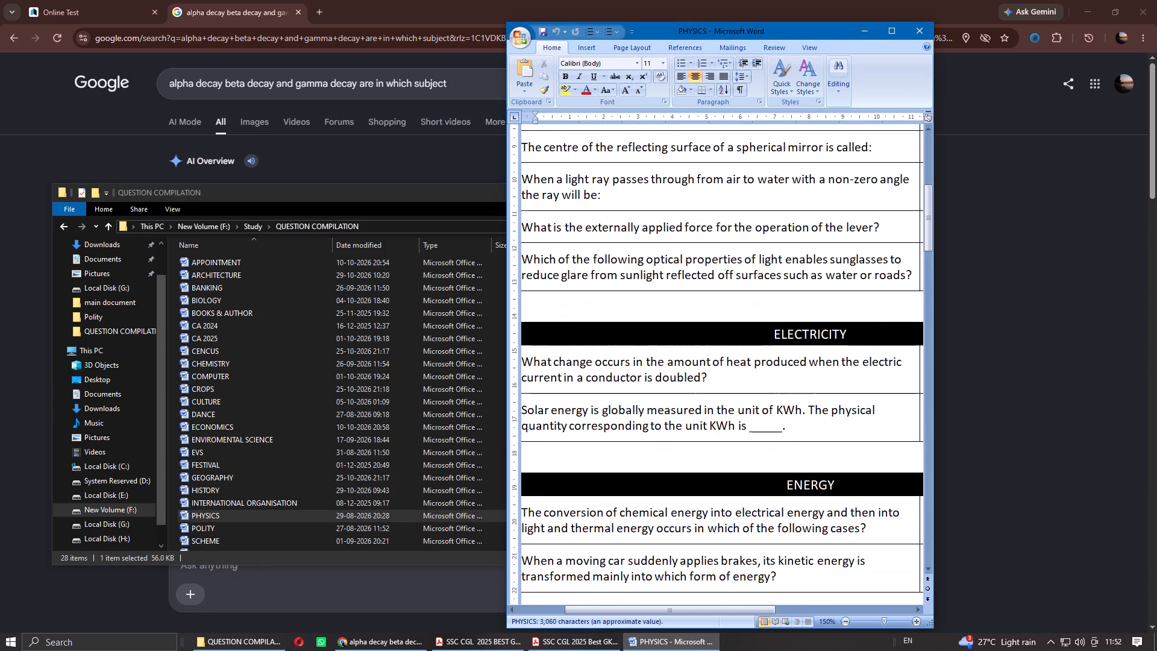
pyautogui.scroll(4, 769, 335)
pyautogui.click(898, 31)
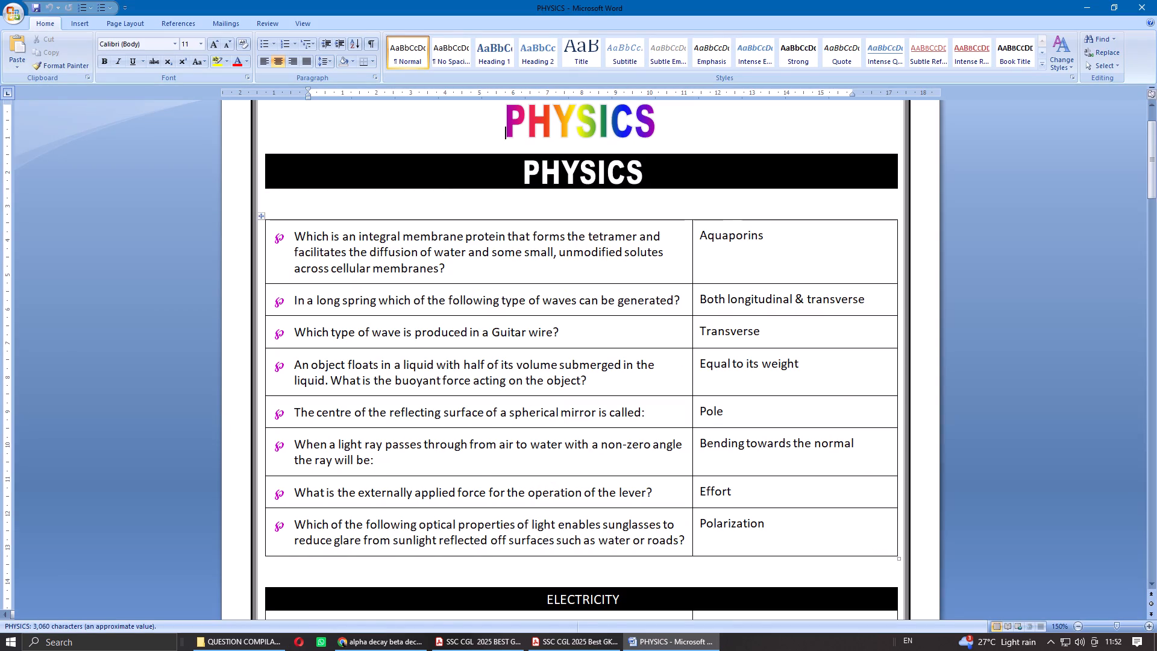
# Add a new empty row at the end of the first PHYSICS table, after the sunglasses question.
pyautogui.scroll(-2, 710, 411)
pyautogui.click(801, 379)
pyautogui.press('Tab')
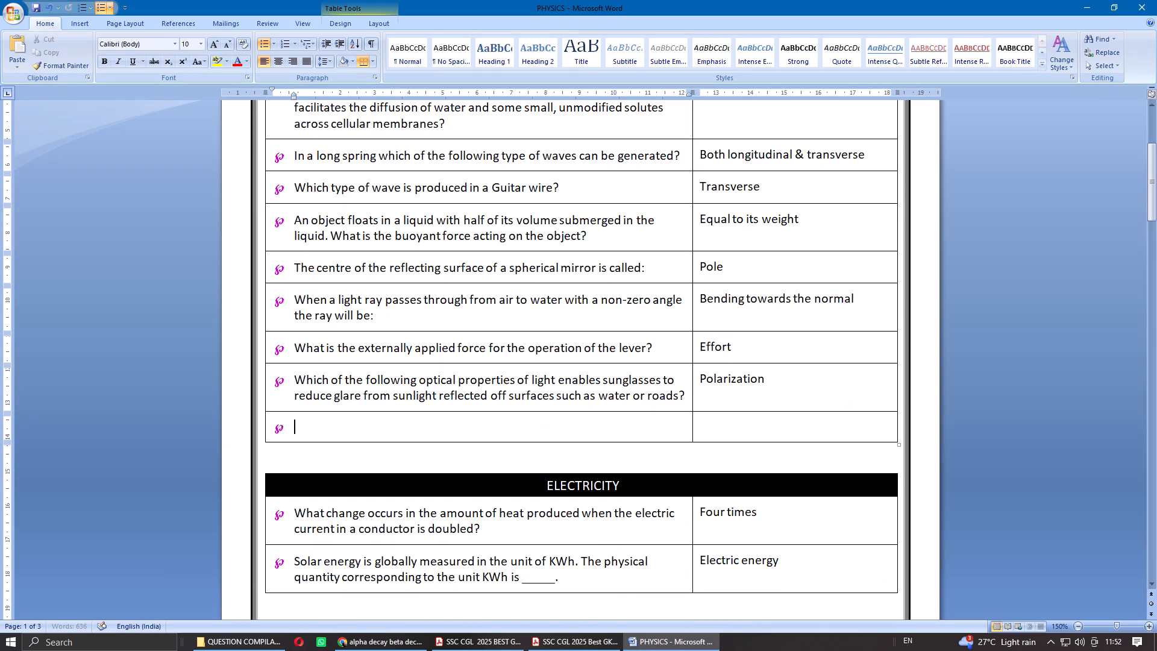
# Restore the PHYSICS document to a smaller window and place it over the question PDF, keeping question 24 uncovered.
pyautogui.click(1114, 6)
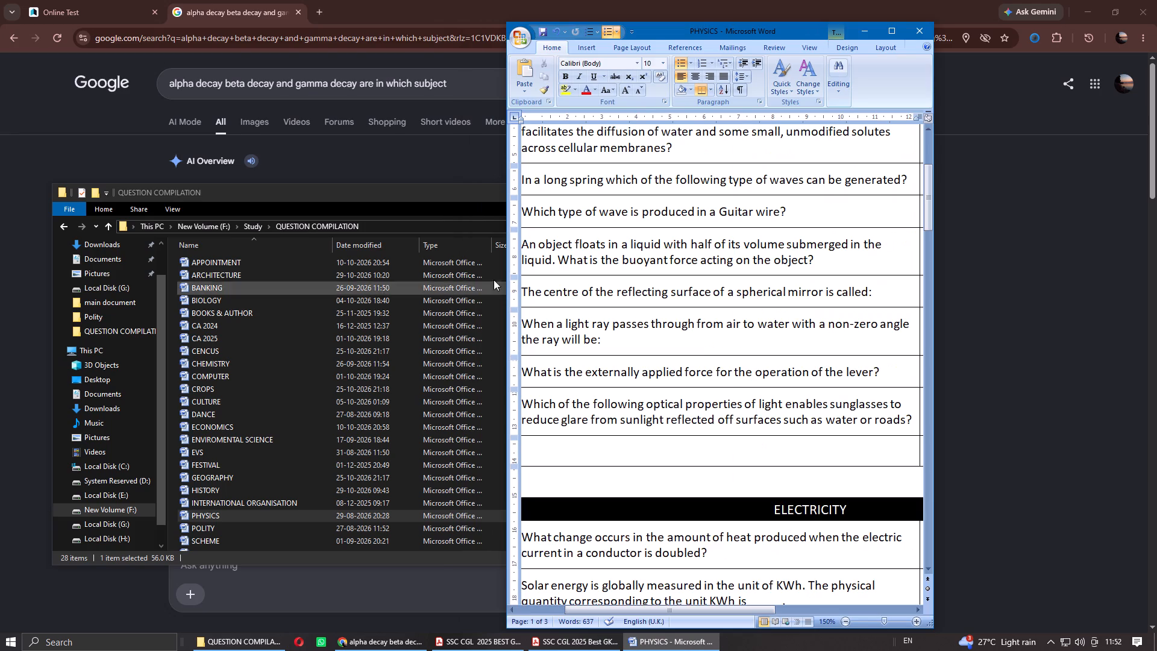
pyautogui.click(439, 192)
pyautogui.click(663, 192)
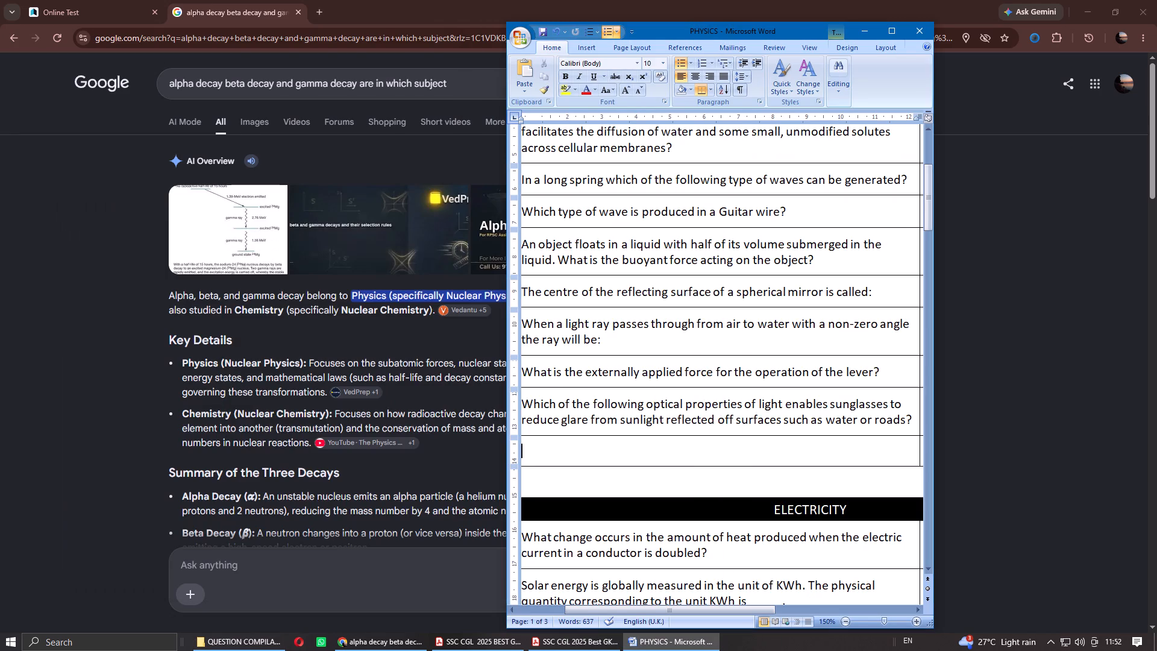
pyautogui.click(512, 647)
pyautogui.click(671, 650)
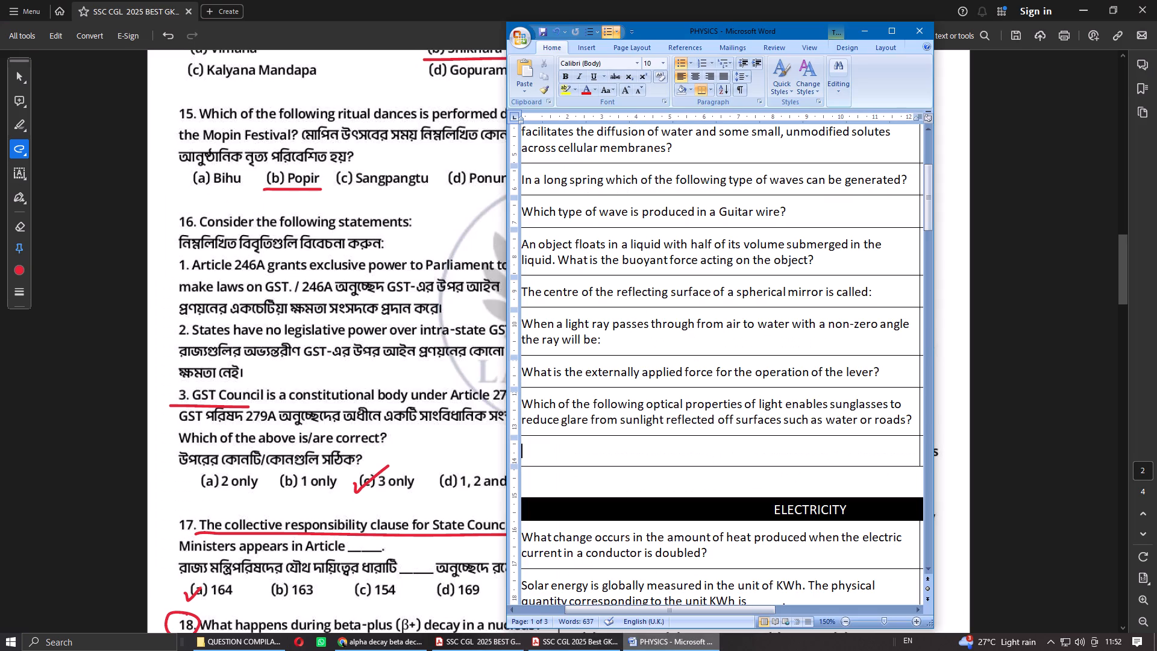
pyautogui.moveTo(728, 31); pyautogui.dragTo(310, 31)
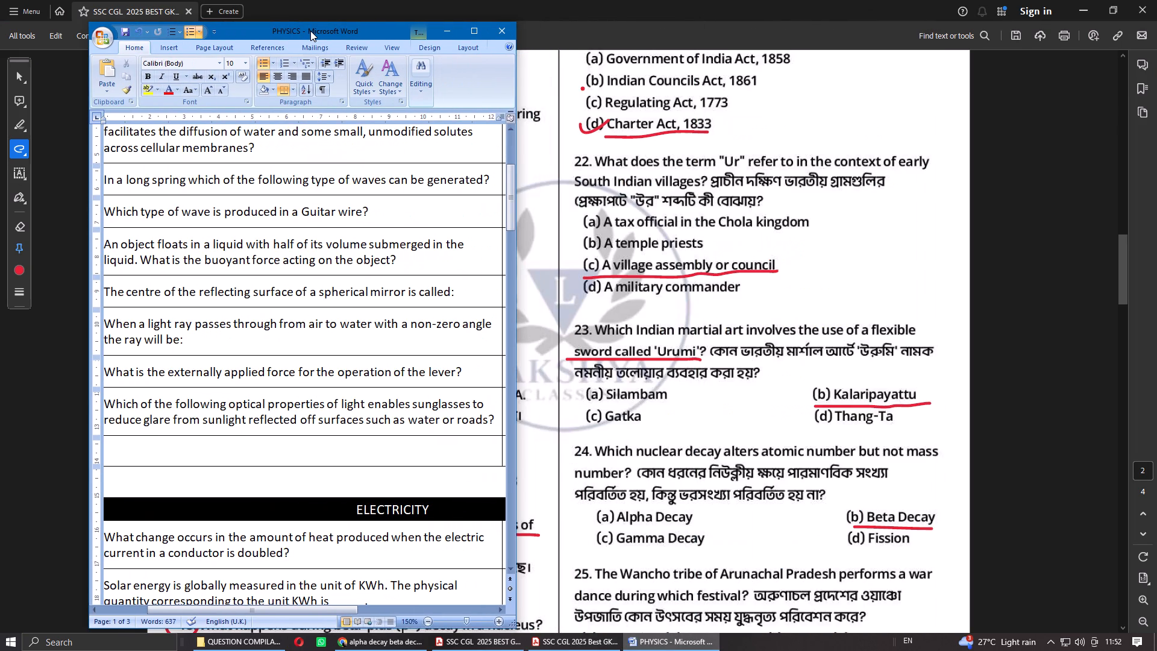
pyautogui.moveTo(310, 31); pyautogui.dragTo(324, 30)
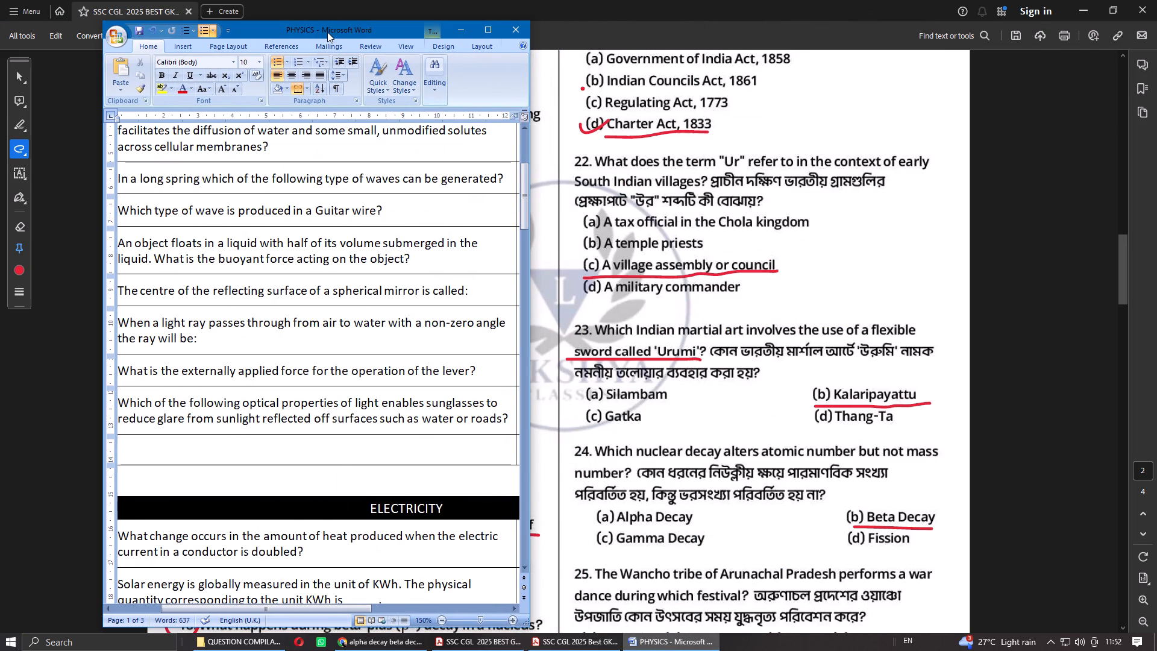
# Fill the new row with "Which nuclear decay alters atomic number but not mass number?" and the answer "Beta Decay".
pyautogui.write('which nuclear decal')
pyautogui.press('BackSpace')
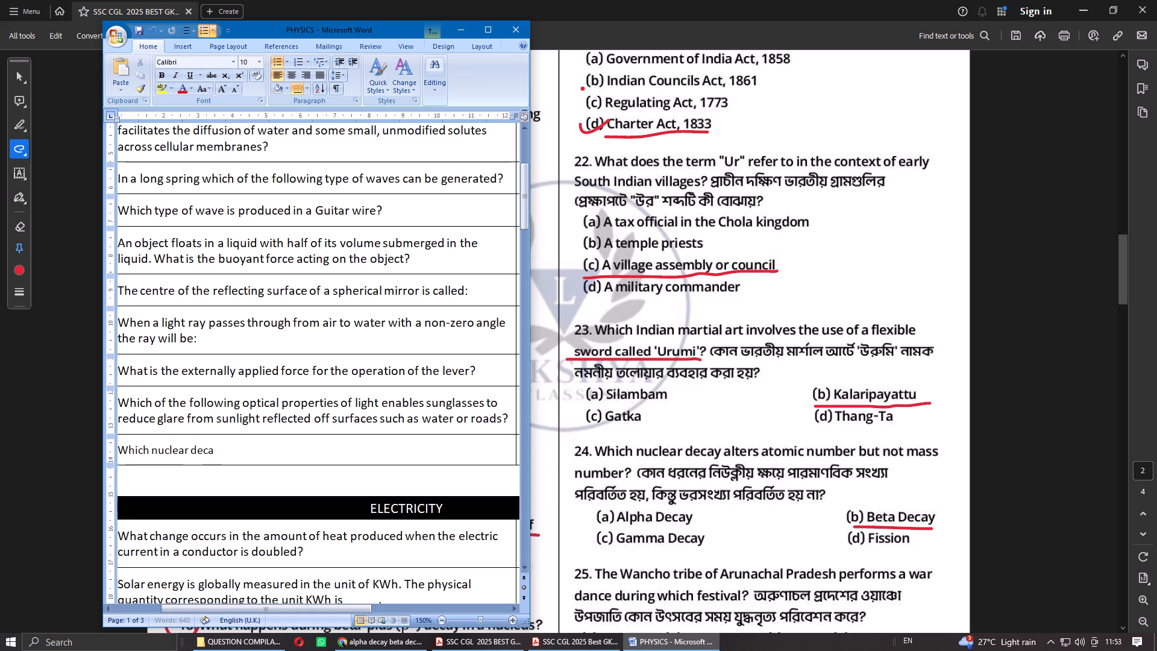
pyautogui.write('y alters atomic number by')
pyautogui.press('t')
pyautogui.press('BackSpace')
pyautogui.press('BackSpace')
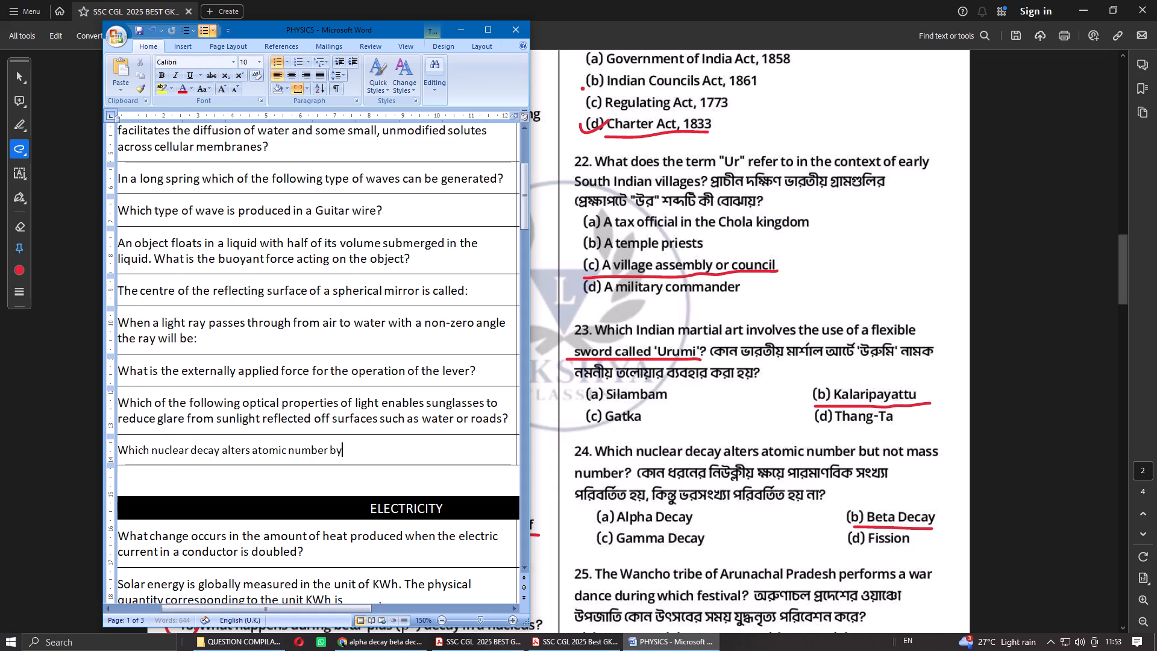
pyautogui.write('ut not mass number?')
pyautogui.press('Tab')
pyautogui.write('Beta Decay')
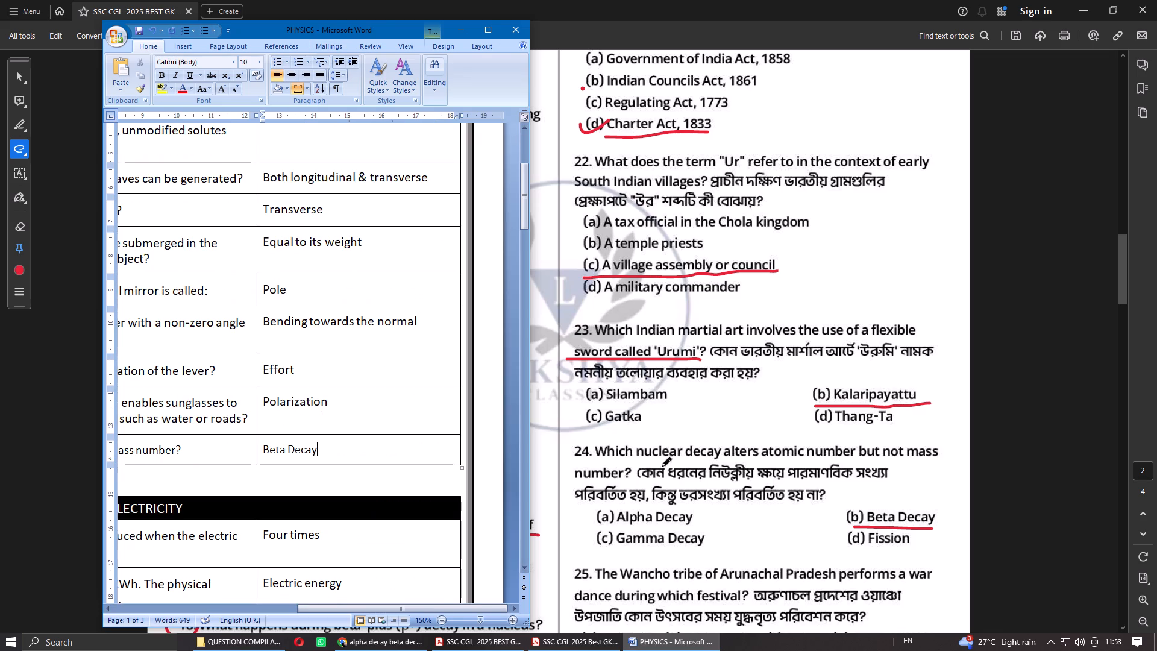
# Switch to the answer key PDF, strike a red line through Q24, and return to the question PDF.
pyautogui.click(559, 647)
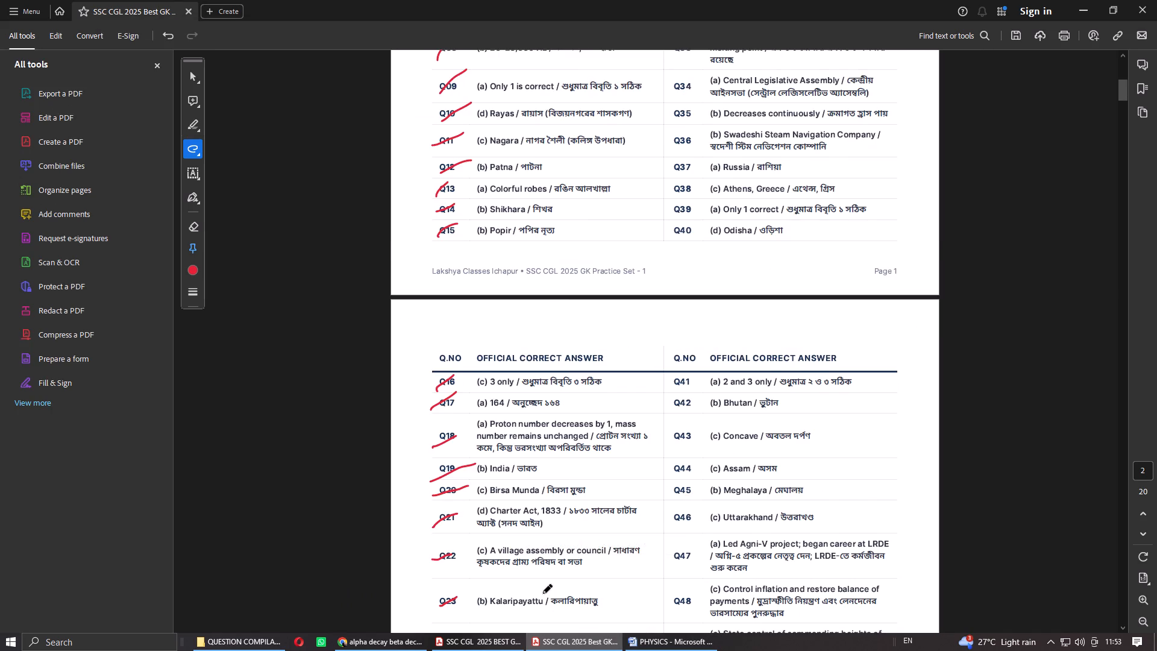
pyautogui.scroll(-1, 544, 593)
pyautogui.moveTo(436, 603); pyautogui.dragTo(459, 593)
pyautogui.click(495, 650)
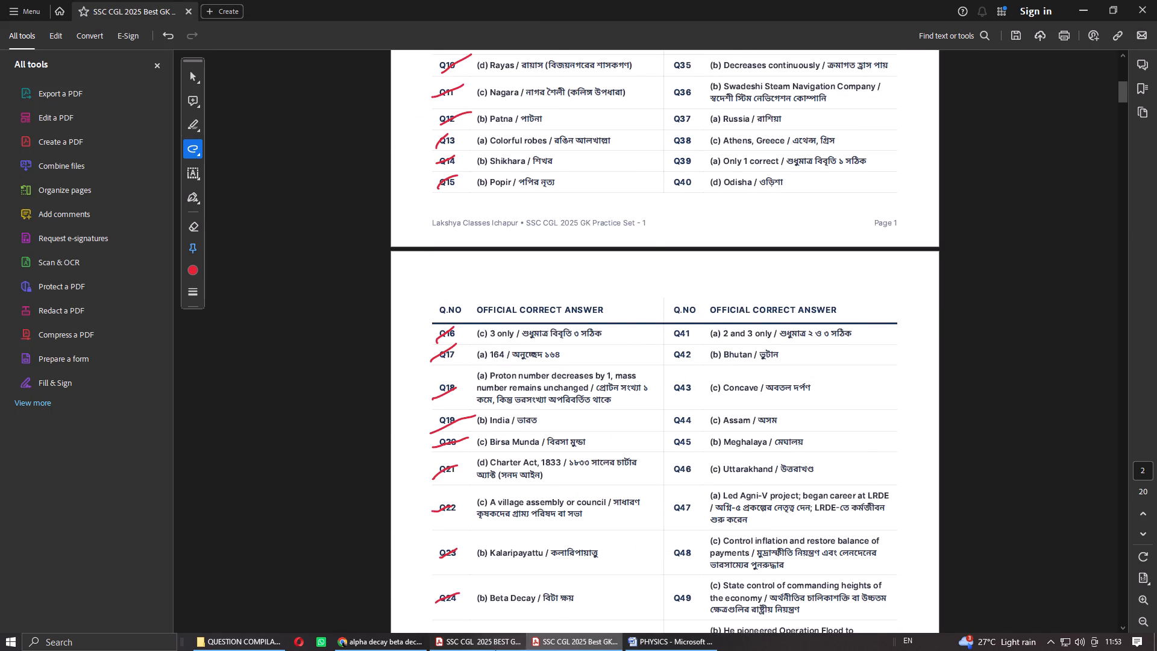
pyautogui.click(577, 646)
pyautogui.click(469, 646)
# In the PHYSICS document, set the font size of the new nuclear decay row to 11.
pyautogui.click(655, 647)
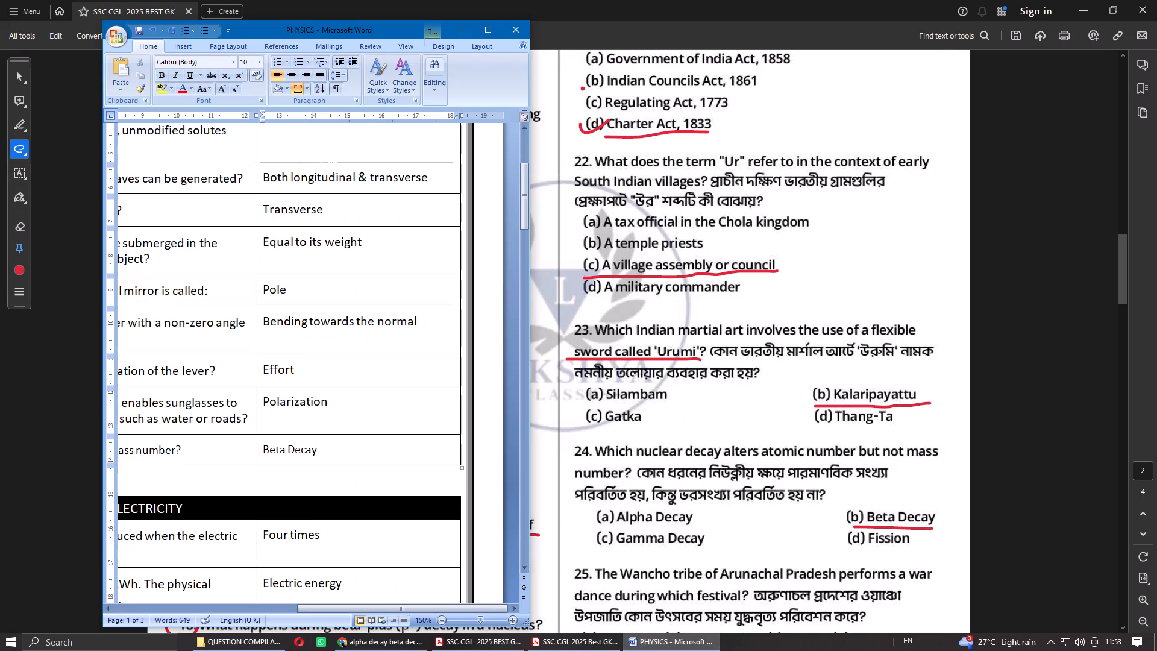
pyautogui.moveTo(388, 449); pyautogui.dragTo(227, 448)
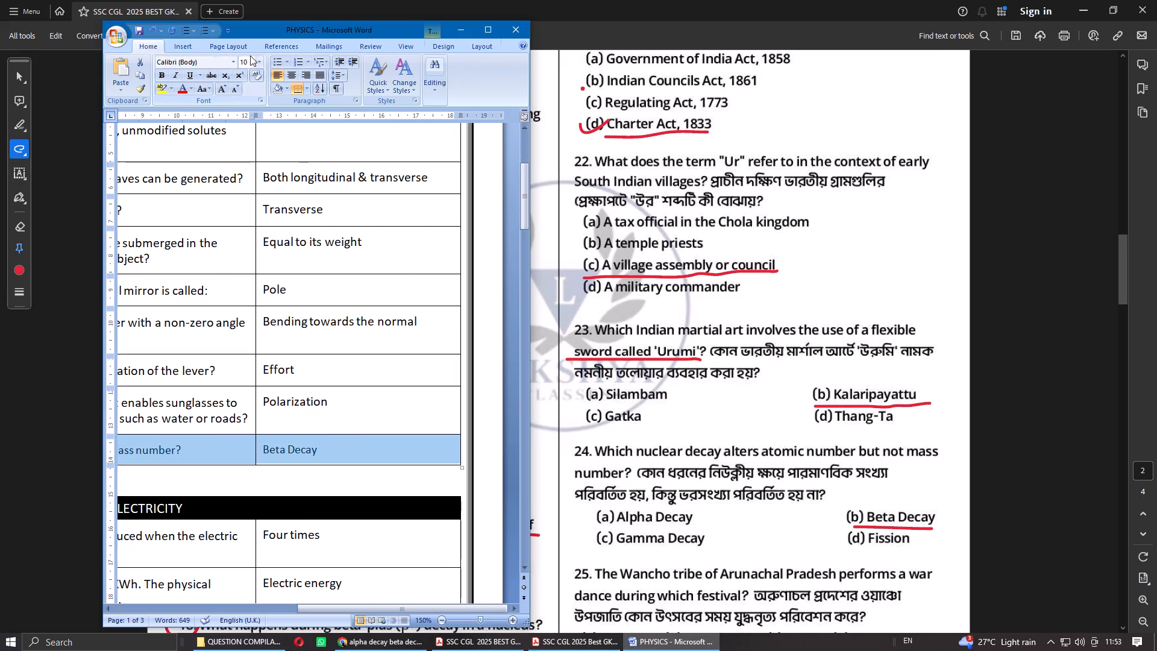
pyautogui.click(259, 64)
pyautogui.click(251, 105)
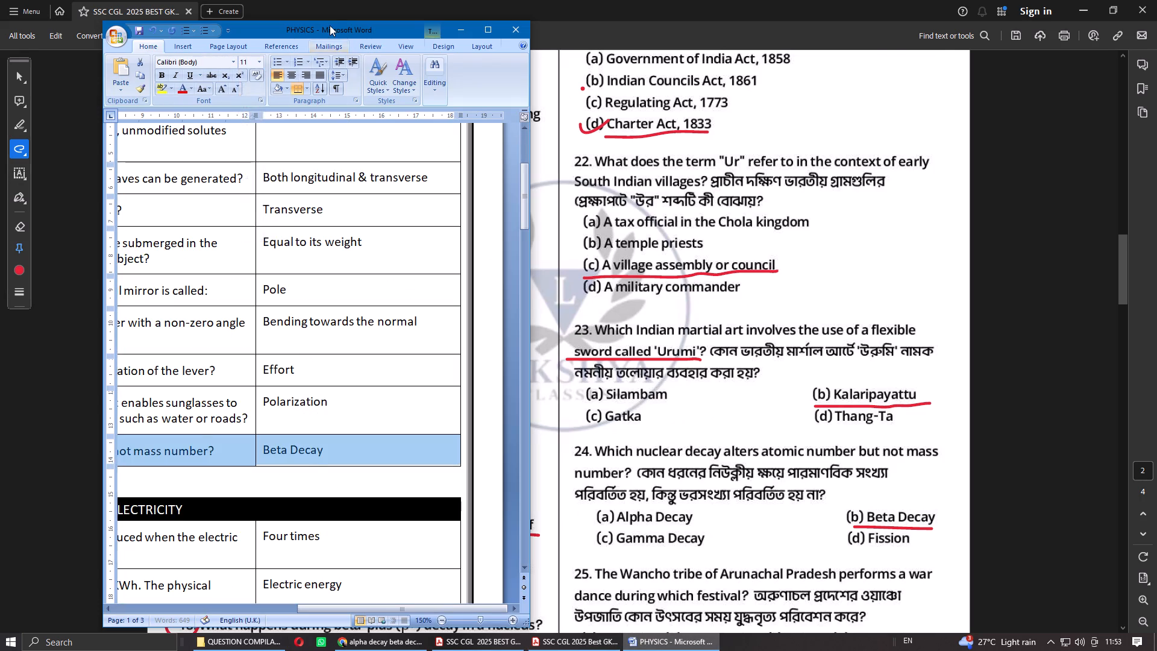
# Uncover question 18 in the PDF and start a round-bulleted line below the nuclear decay question in its table cell.
pyautogui.moveTo(330, 25); pyautogui.dragTo(803, 30)
pyautogui.scroll(-2, 395, 400)
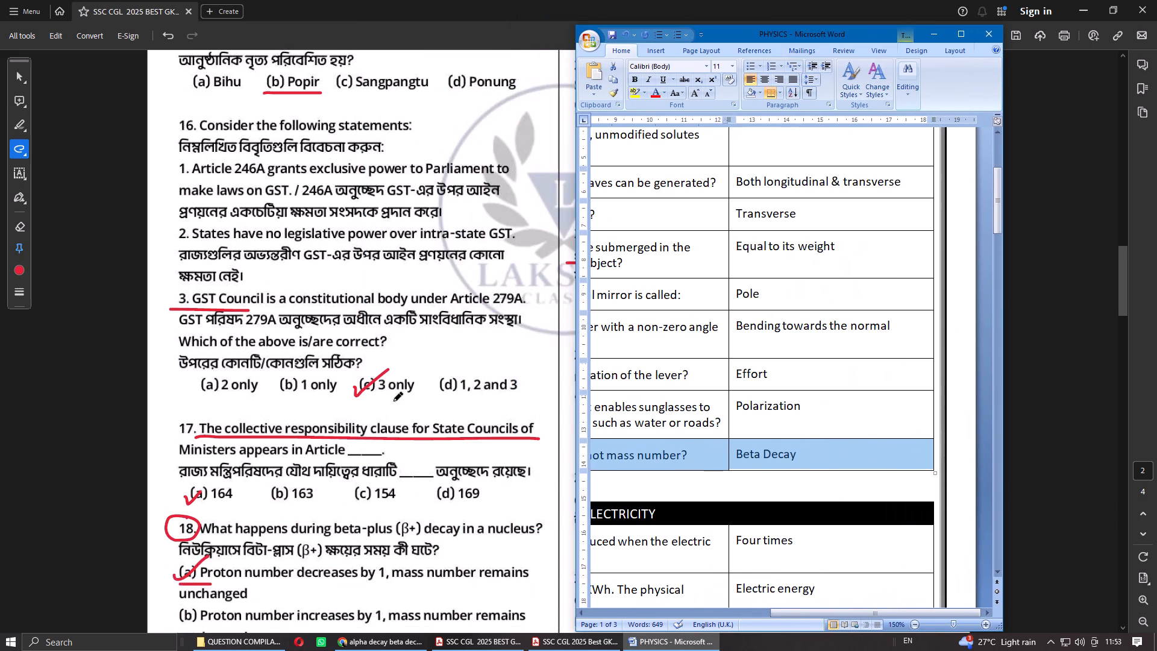
pyautogui.scroll(-1, 394, 400)
pyautogui.click(710, 447)
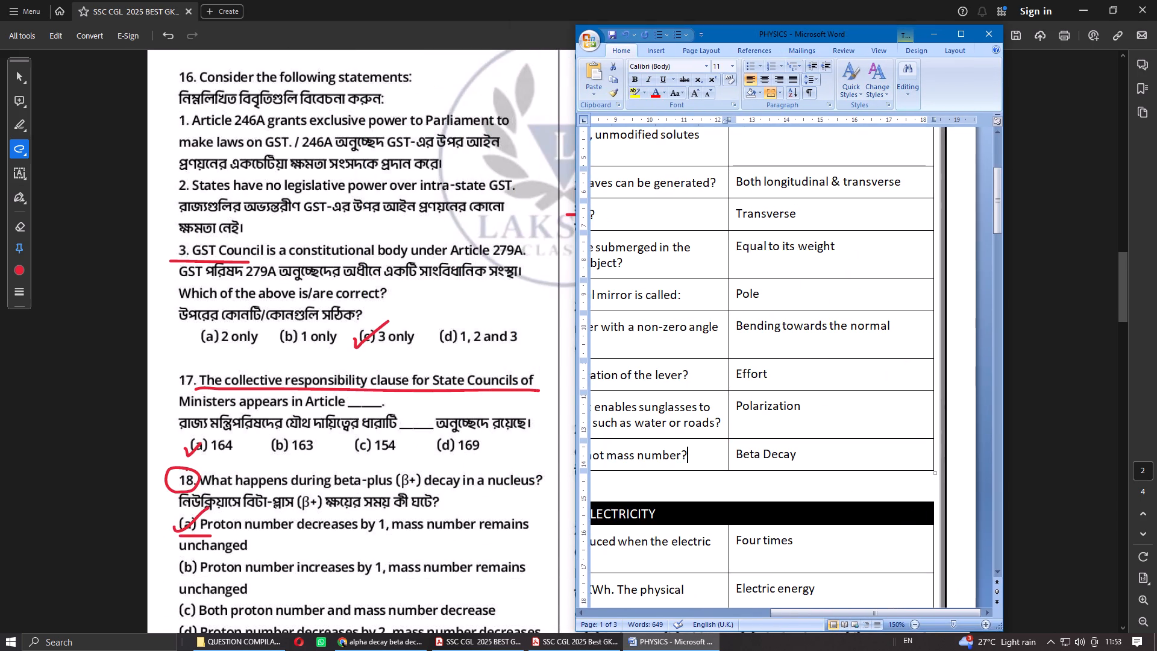
pyautogui.press('Return')
pyautogui.press('BackSpace')
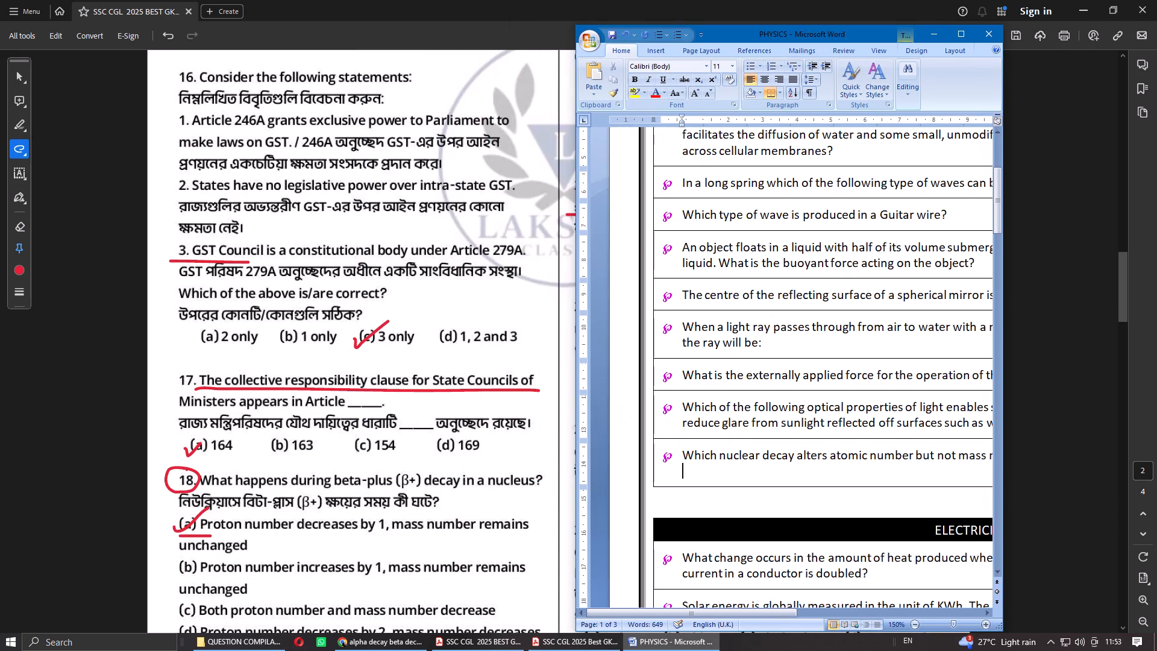
pyautogui.click(761, 66)
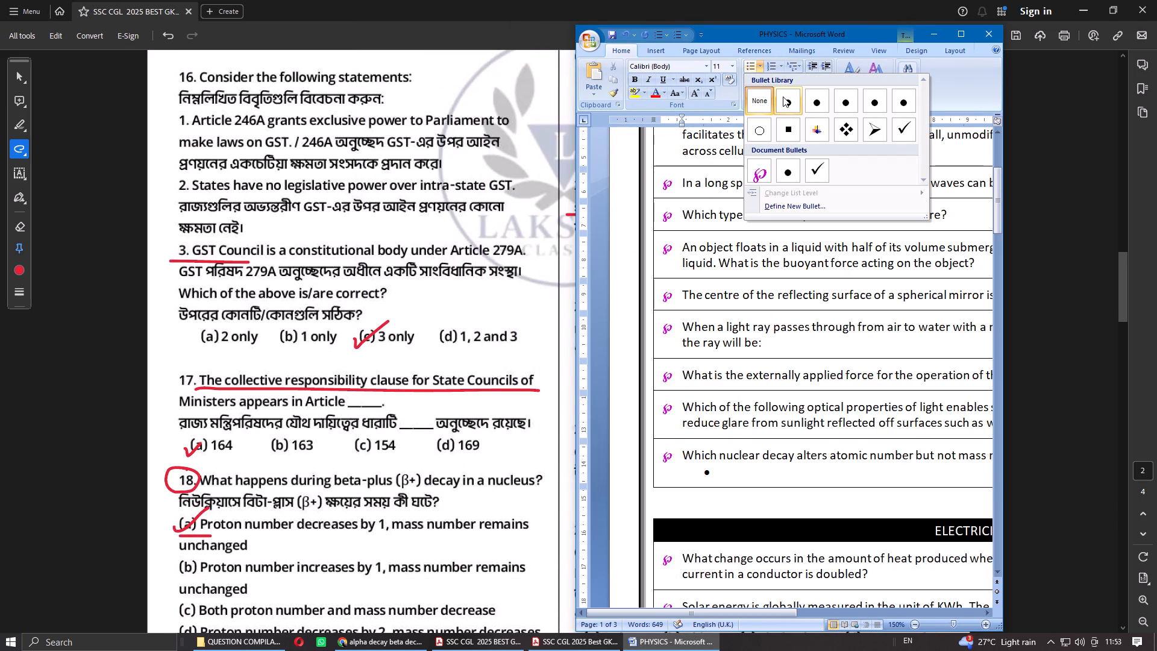
pyautogui.click(783, 96)
# Write "In Beta decay Proton number decreases by 1" on the new bullet line, with "Proton" in bold.
pyautogui.write('In Beta decay')
pyautogui.press('space')
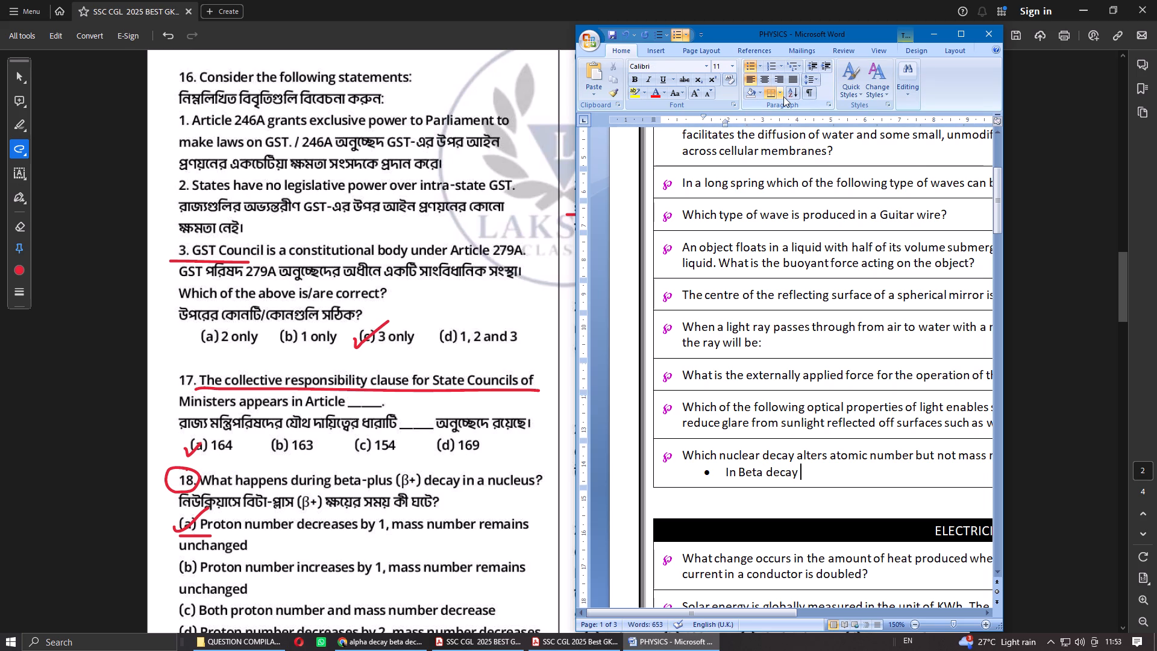
pyautogui.hotkey('ctrl', 'b')
pyautogui.write('OP')
pyautogui.press('BackSpace')
pyautogui.press('BackSpace')
pyautogui.write('Proton')
pyautogui.press('space')
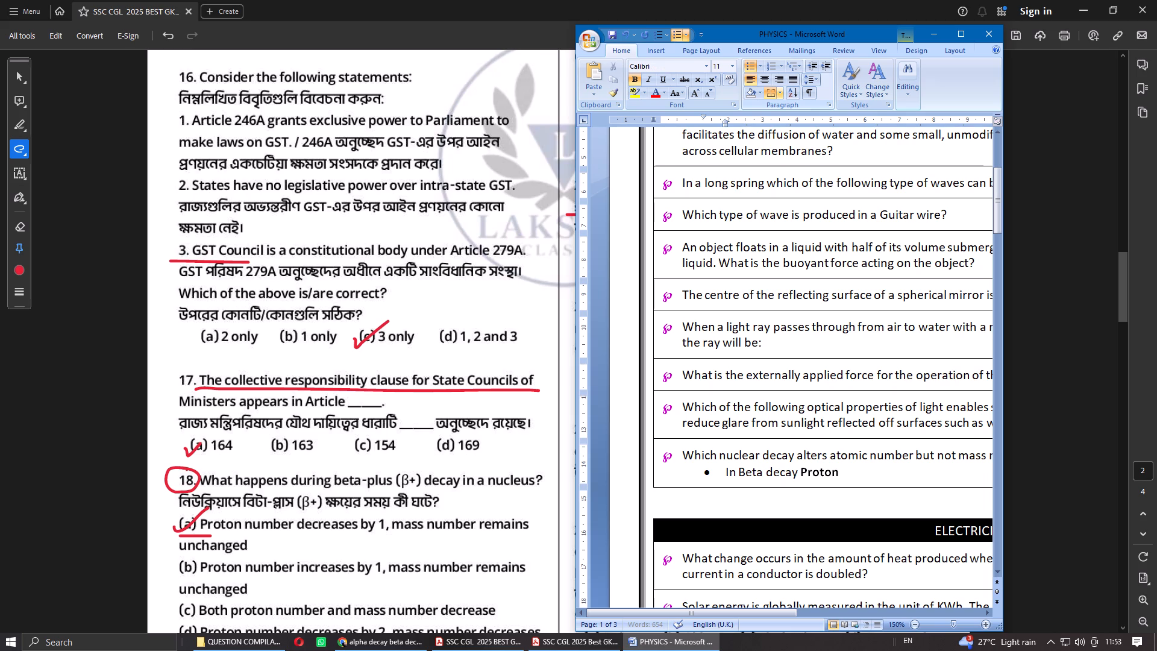
pyautogui.hotkey('ctrl', 'b')
pyautogui.write('nub')
pyautogui.press('BackSpace')
pyautogui.press('BackSpace')
pyautogui.press('BackSpace')
pyautogui.write('number i')
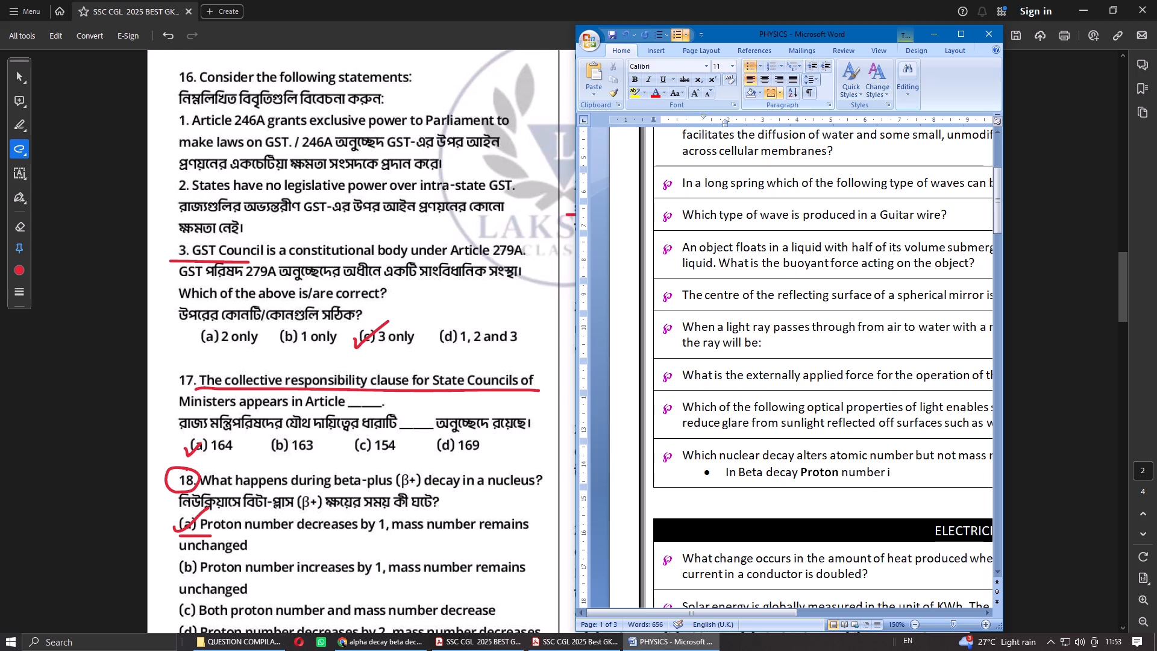
pyautogui.press('BackSpace')
pyautogui.write('decreases by 1')
pyautogui.press('space')
pyautogui.press('BackSpace')
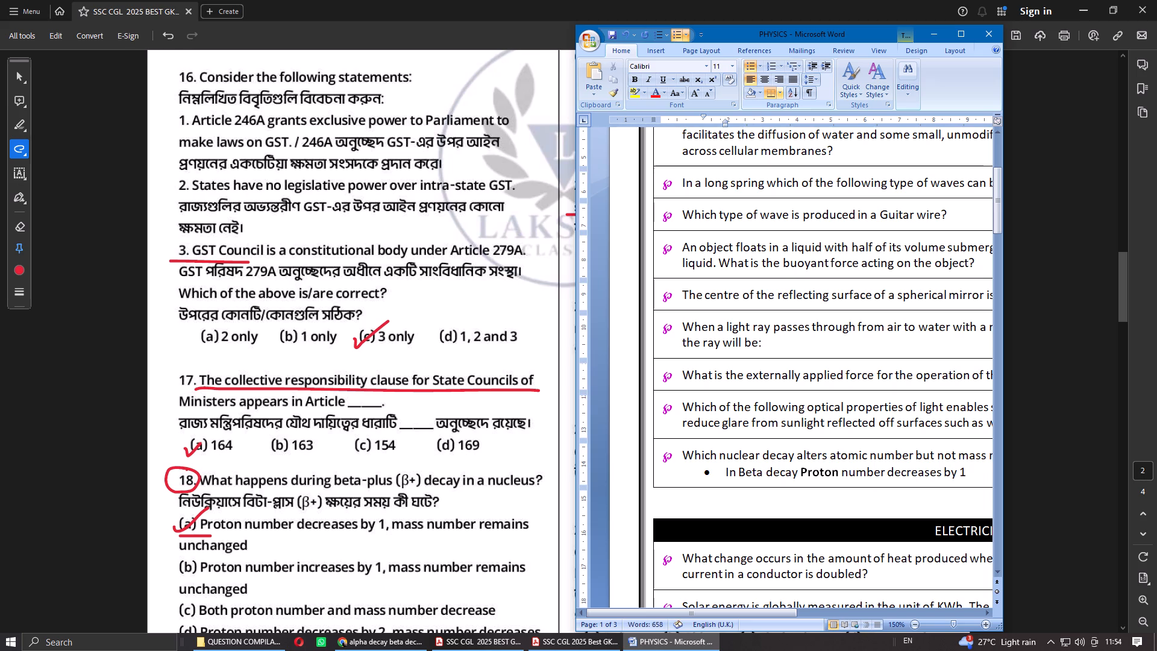
# Finish the bullet sentence with ", Mass remains unchanged.", with "Mass" in bold.
pyautogui.write(',')
pyautogui.press('space')
pyautogui.hotkey('ctrl', 'b')
pyautogui.write('Mass')
pyautogui.hotkey('ctrl', 'b')
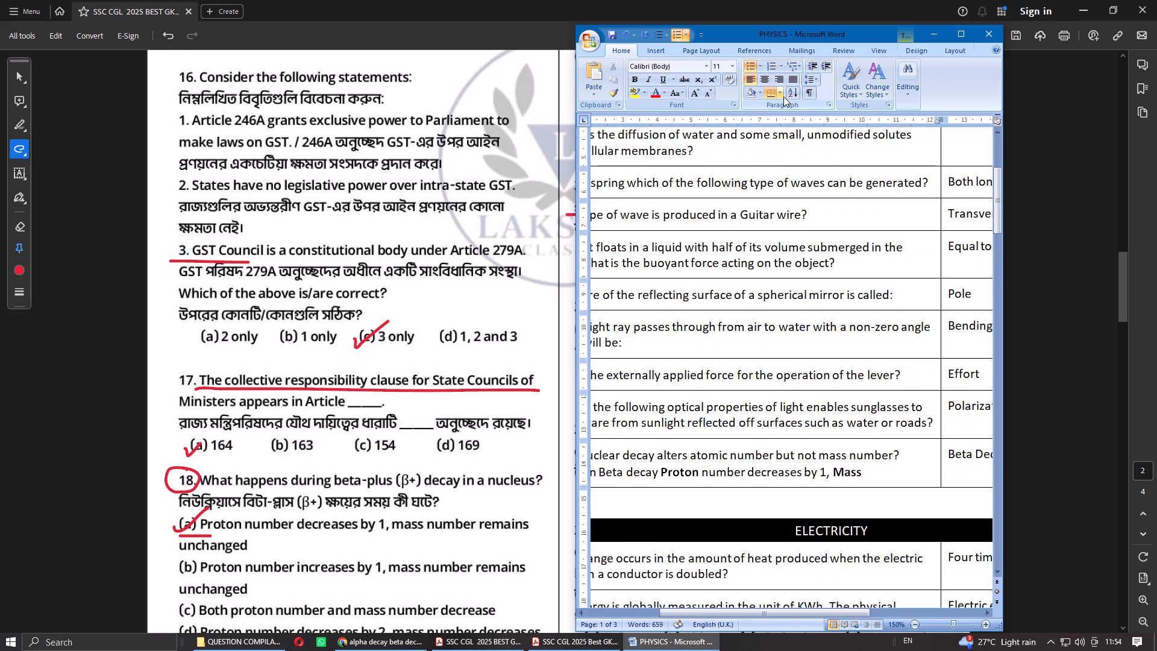
pyautogui.press('space')
pyautogui.write('remains uncha')
pyautogui.write('nged.')
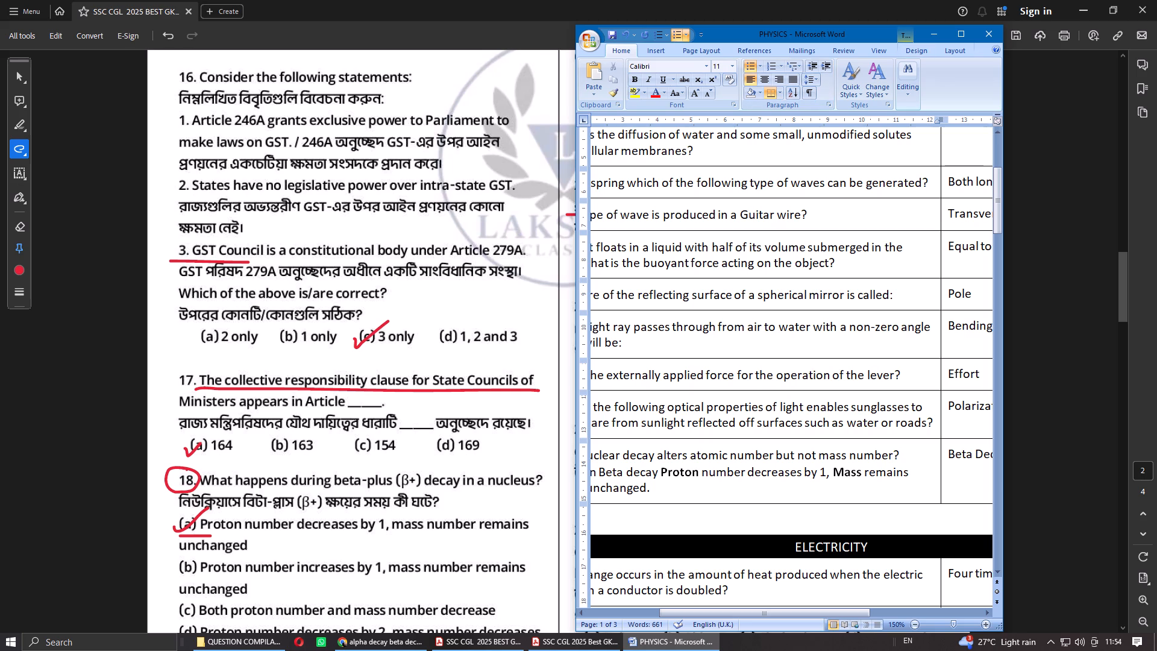
# Underline "decreases by 1" in the beta decay bullet.
pyautogui.moveTo(754, 475); pyautogui.dragTo(826, 476)
pyautogui.click(665, 77)
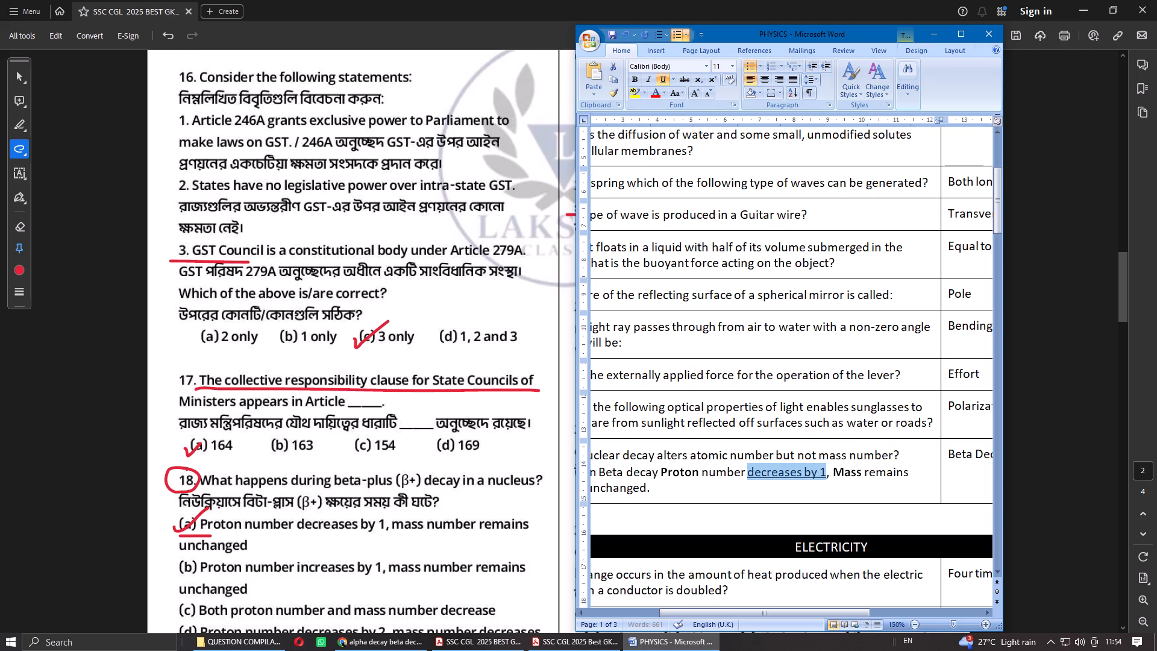
# Set the nuclear decay question's spacing after to 3 pt and allow space between paragraphs of the same style.
pyautogui.click(733, 461)
pyautogui.rightClick(724, 458)
pyautogui.click(760, 435)
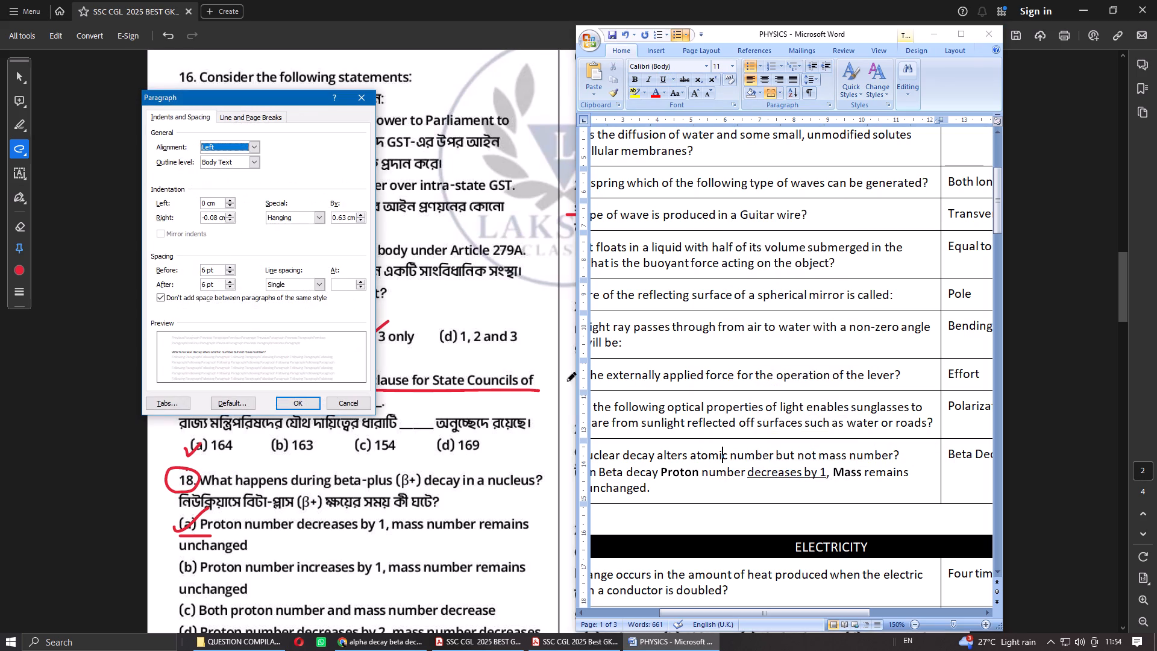
pyautogui.click(204, 300)
pyautogui.moveTo(203, 283); pyautogui.dragTo(197, 284)
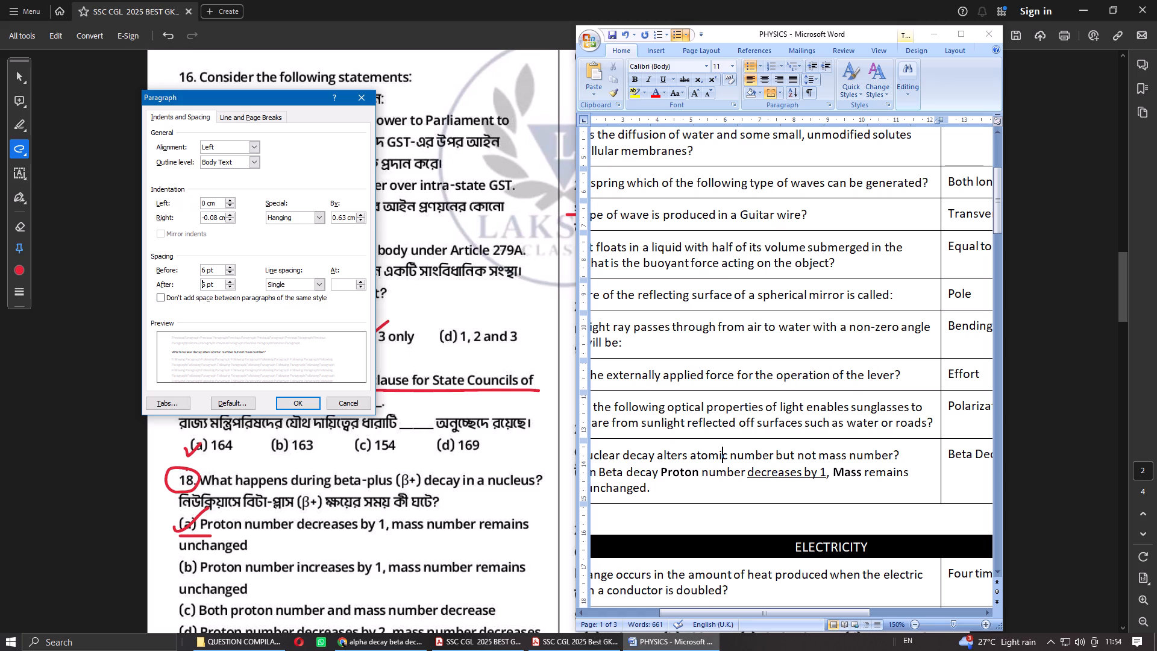
pyautogui.moveTo(205, 286); pyautogui.dragTo(184, 287)
pyautogui.press('3')
pyautogui.click(289, 406)
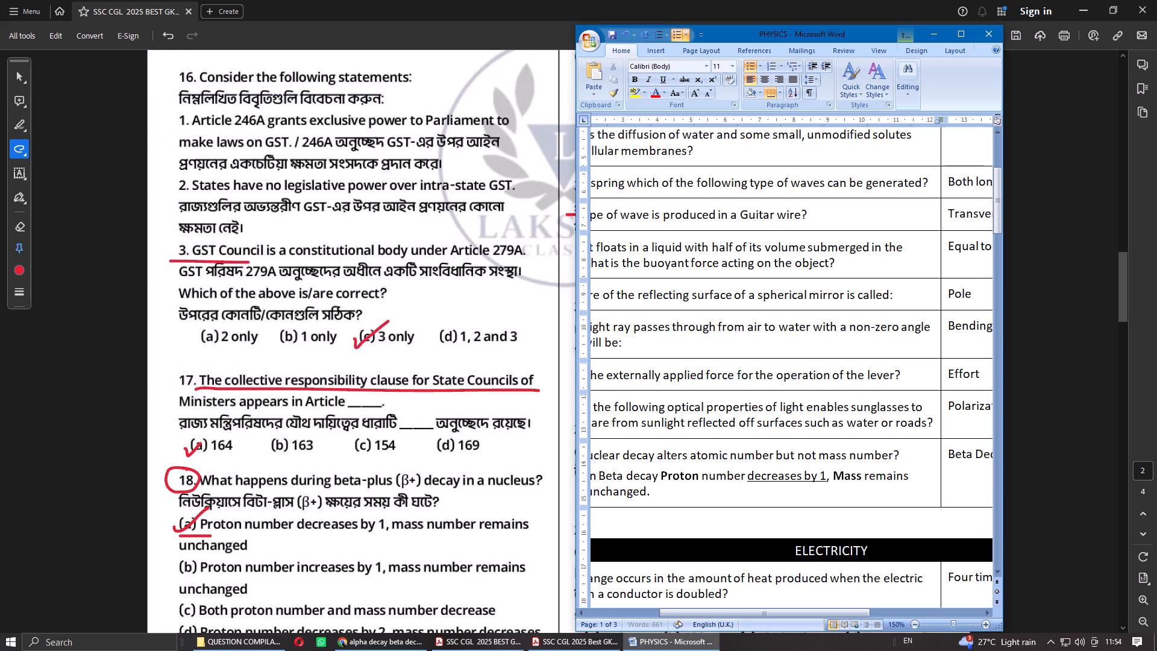
# Save the PHYSICS document and close it.
pyautogui.click(754, 485)
pyautogui.click(608, 36)
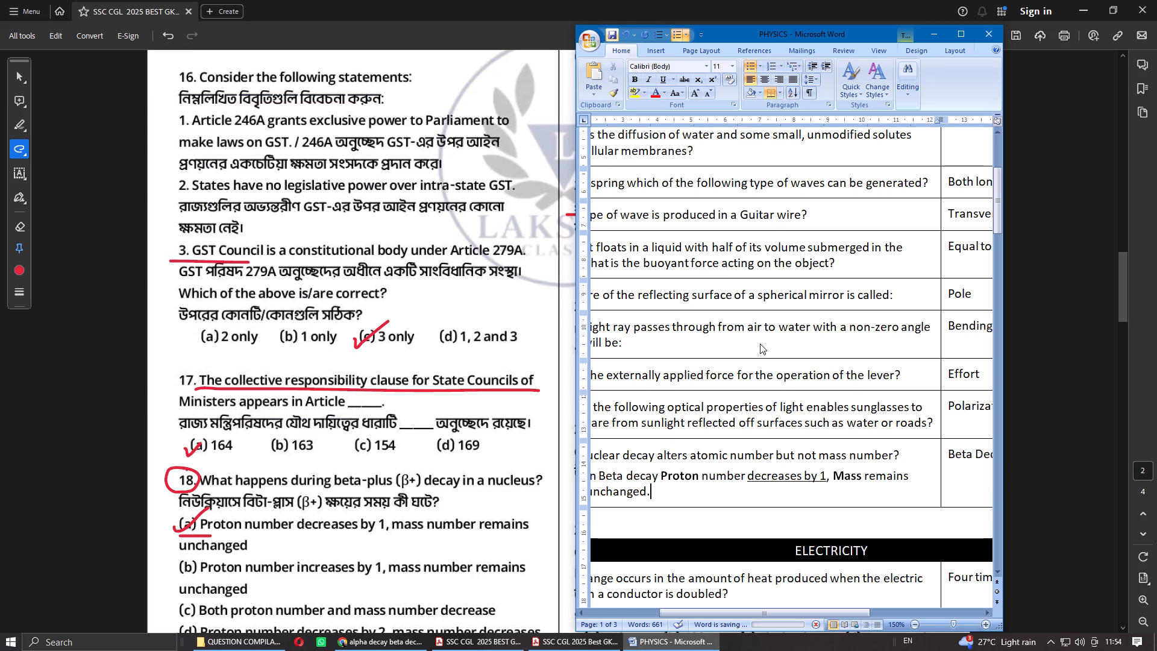
pyautogui.click(983, 32)
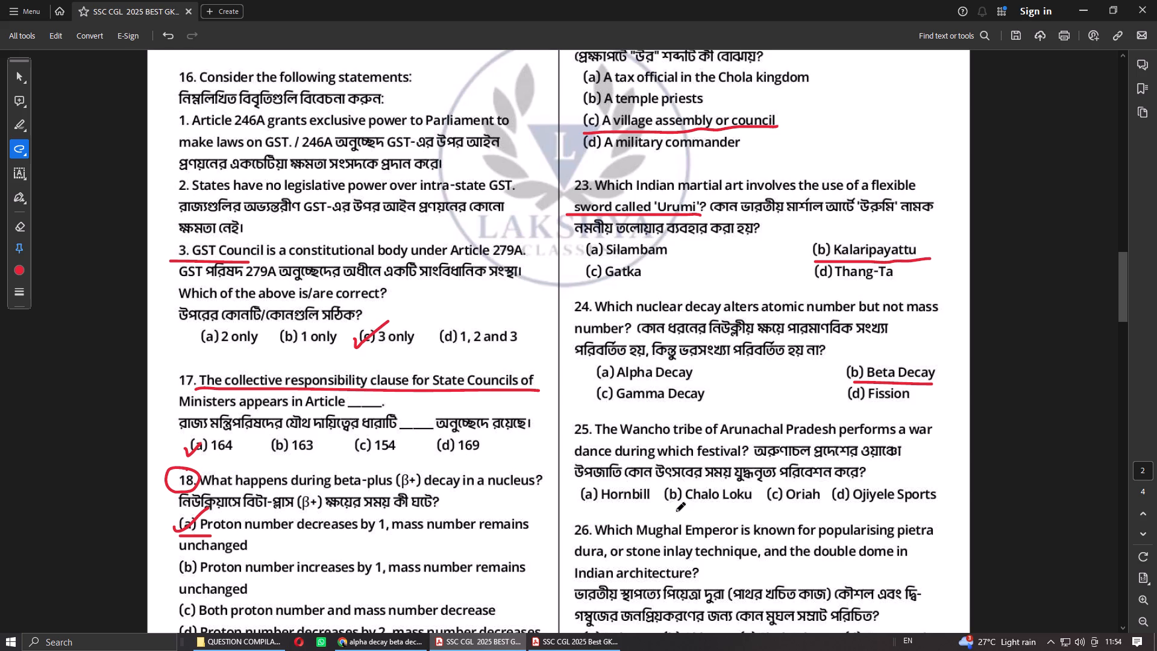
# Look up Q25 in the answer key PDF and underline option (c) Oriah in red in the question PDF.
pyautogui.click(574, 648)
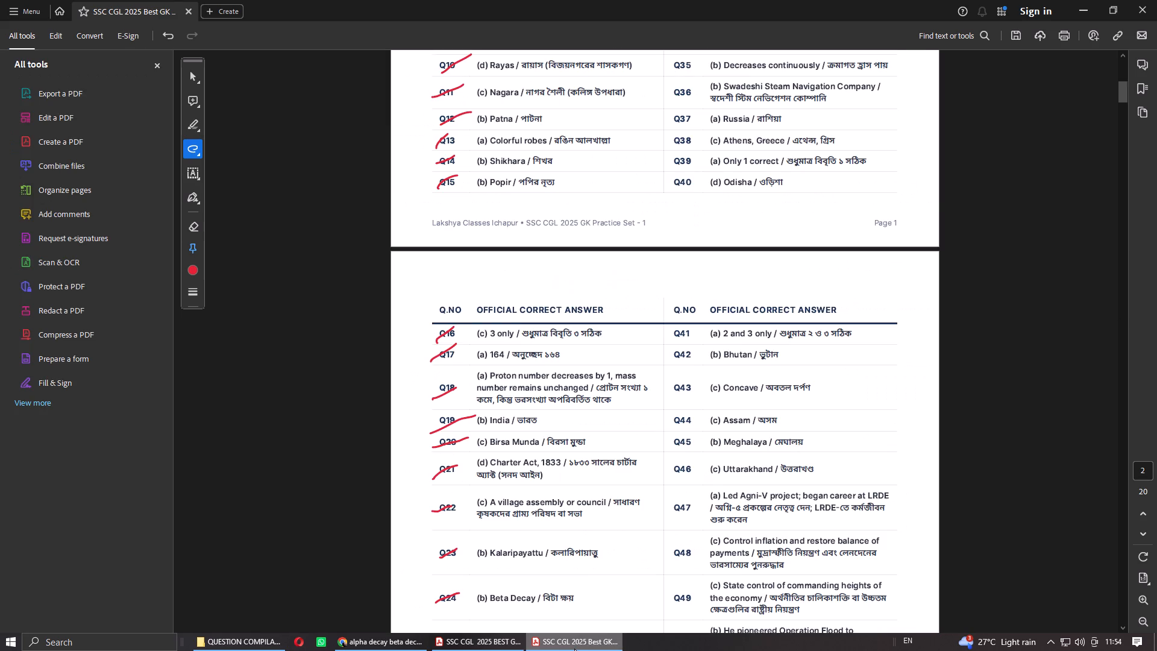
pyautogui.scroll(-1, 554, 554)
pyautogui.click(487, 650)
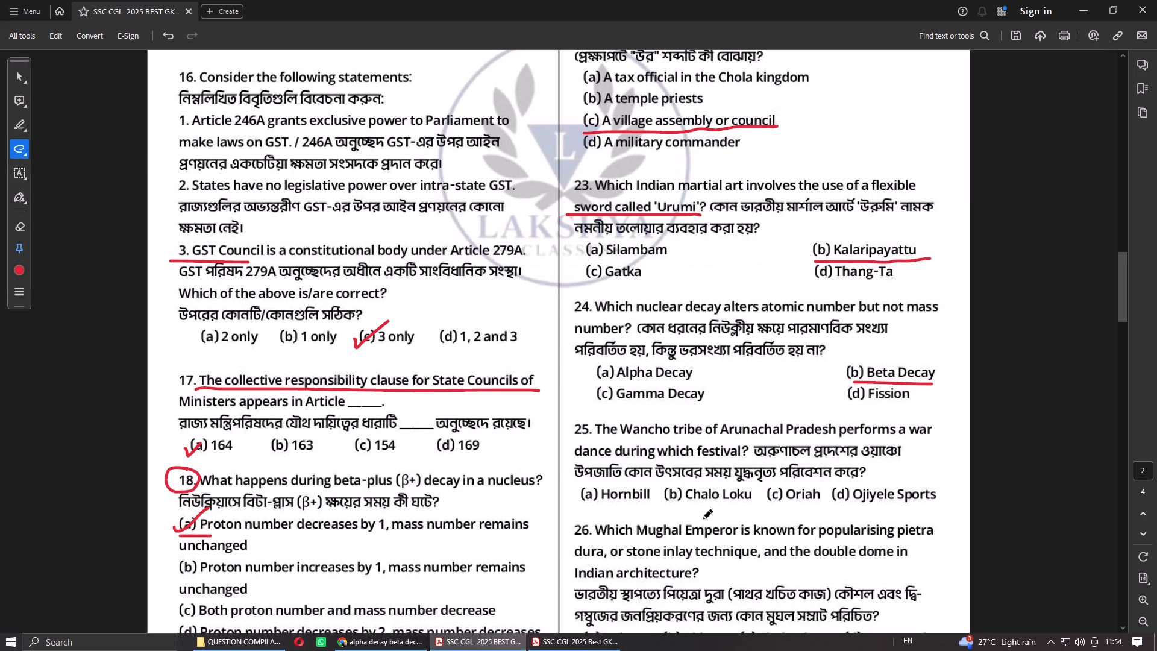
pyautogui.moveTo(768, 503); pyautogui.dragTo(807, 503)
pyautogui.moveTo(807, 503); pyautogui.dragTo(824, 504)
# Switch to Chrome and search Google for "oriah festival of which state".
pyautogui.click(389, 646)
pyautogui.click(606, 89)
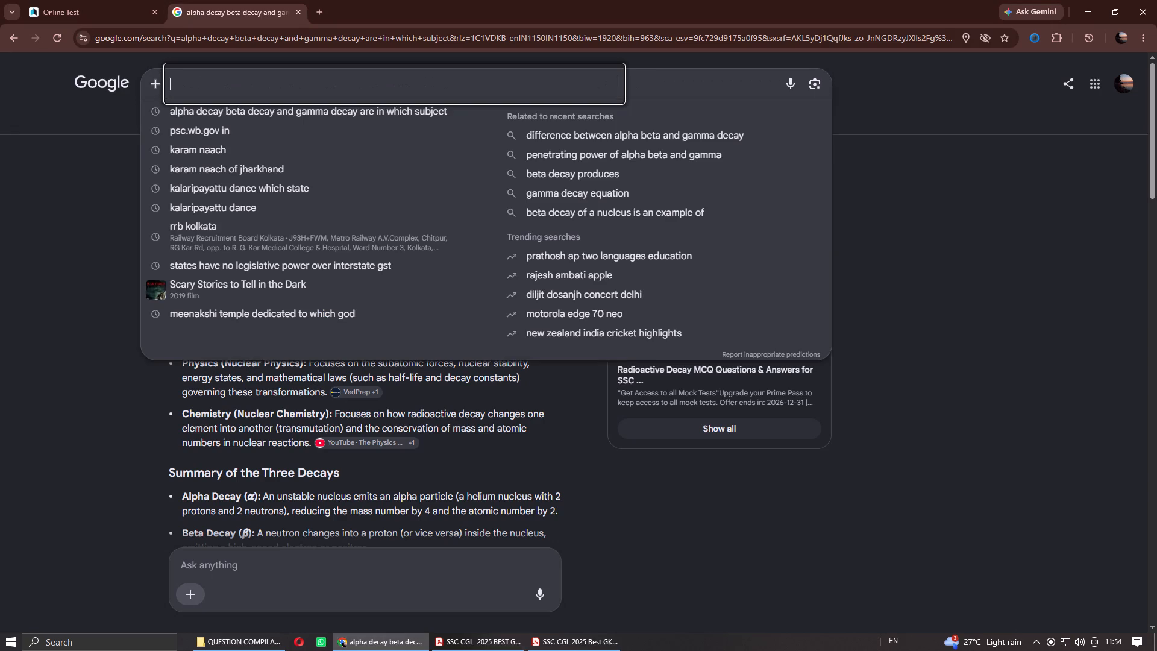
pyautogui.write('oriash festiva')
pyautogui.press('Down')
pyautogui.press('space')
pyautogui.write('of which')
pyautogui.press('space')
pyautogui.press('Down')
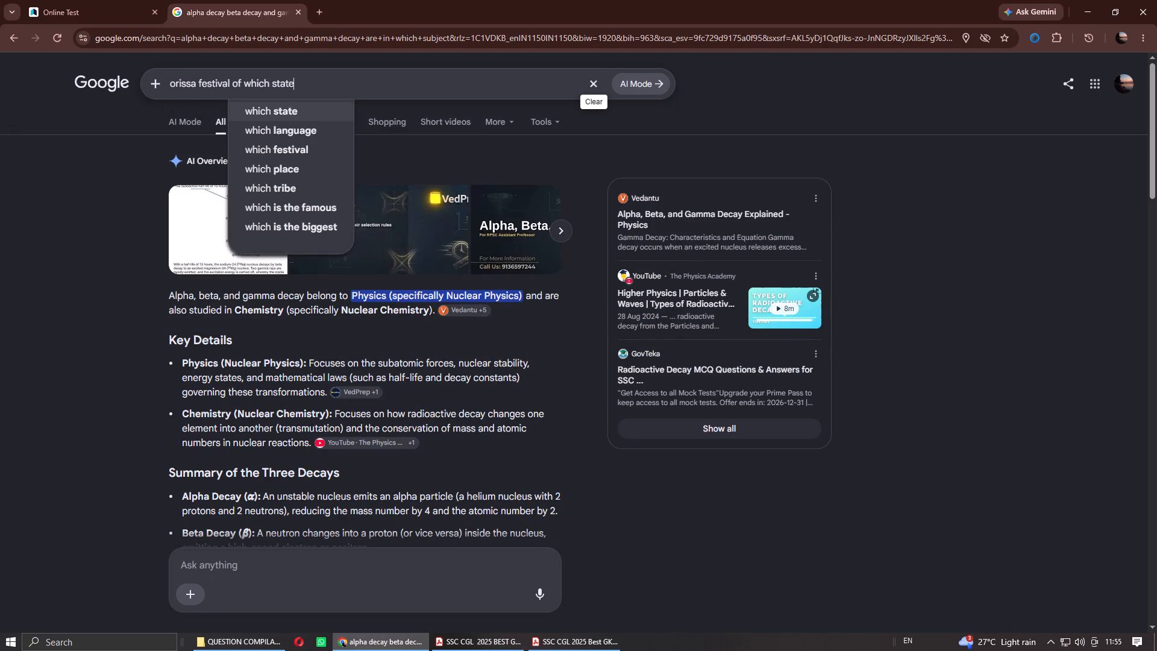
pyautogui.press('Return')
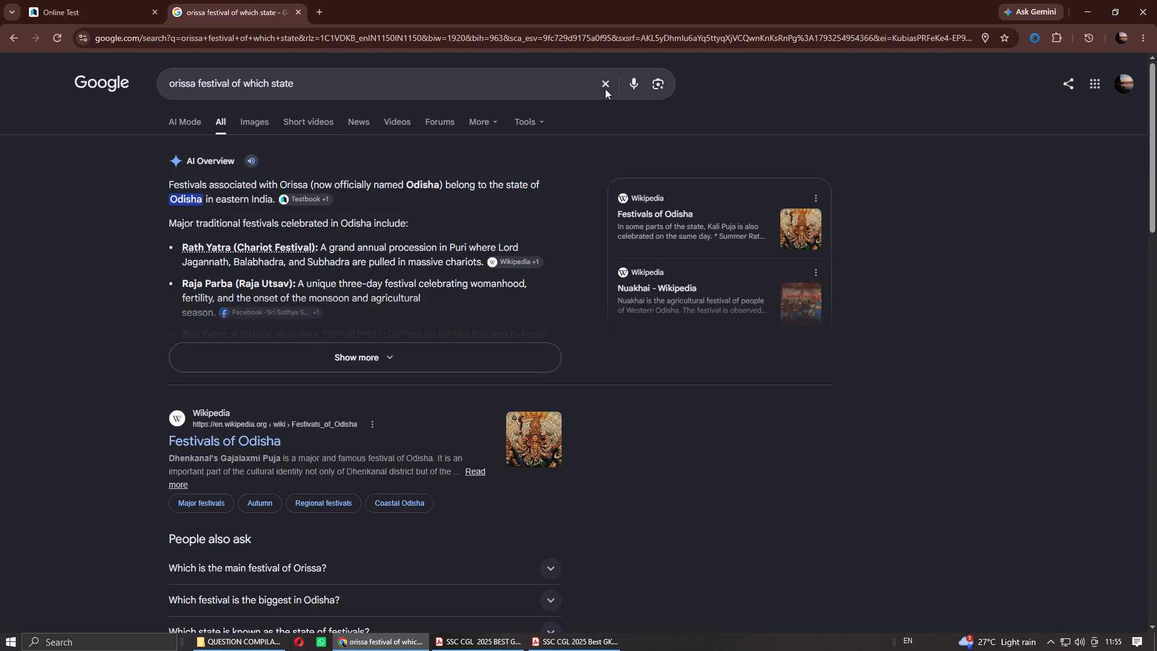
pyautogui.moveTo(195, 83); pyautogui.dragTo(181, 86)
pyautogui.write('ah')
pyautogui.press('Return')
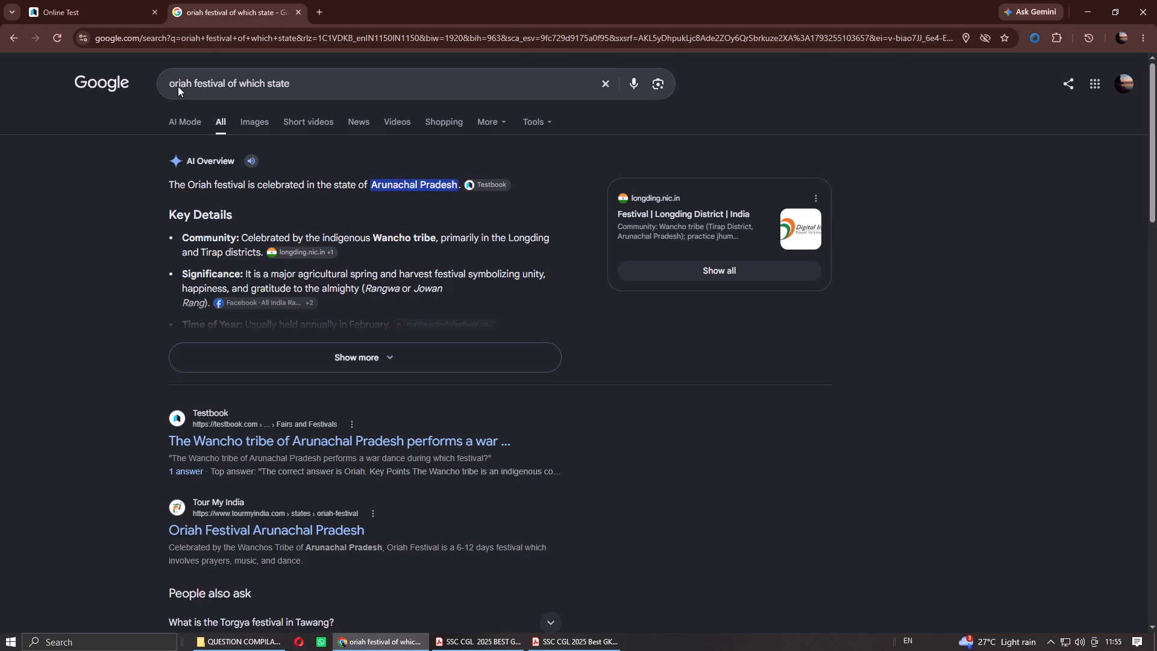
# Open the FESTIVAL document from the CULTURE folder inside Study and bring it up over the question PDF.
pyautogui.click(248, 644)
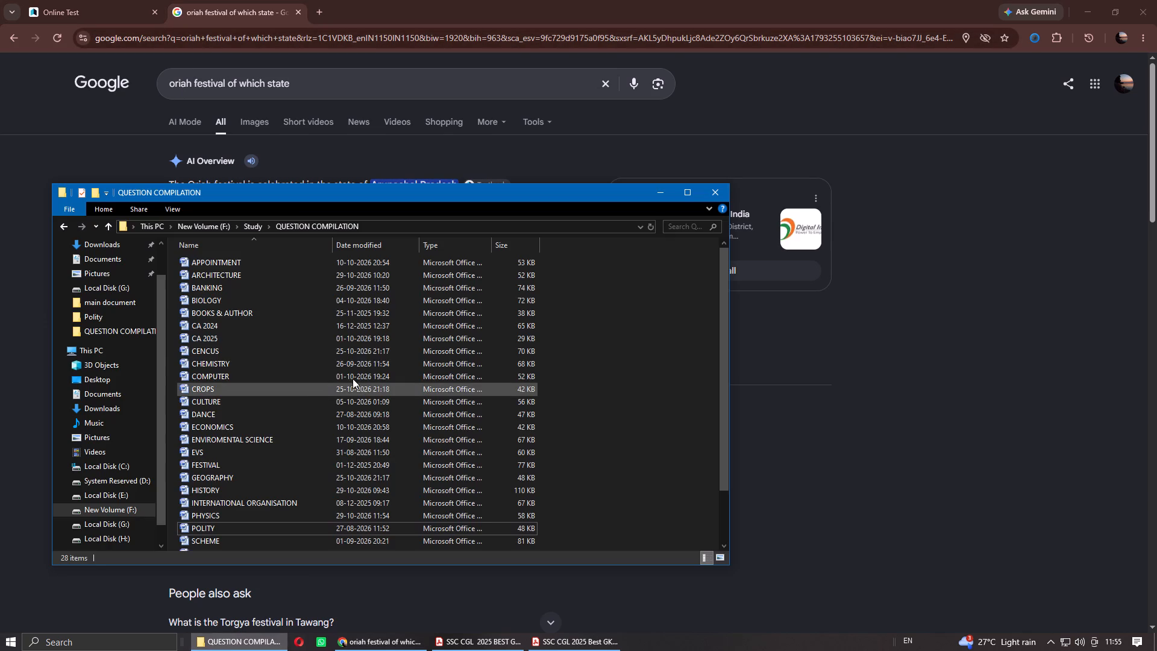
pyautogui.click(64, 228)
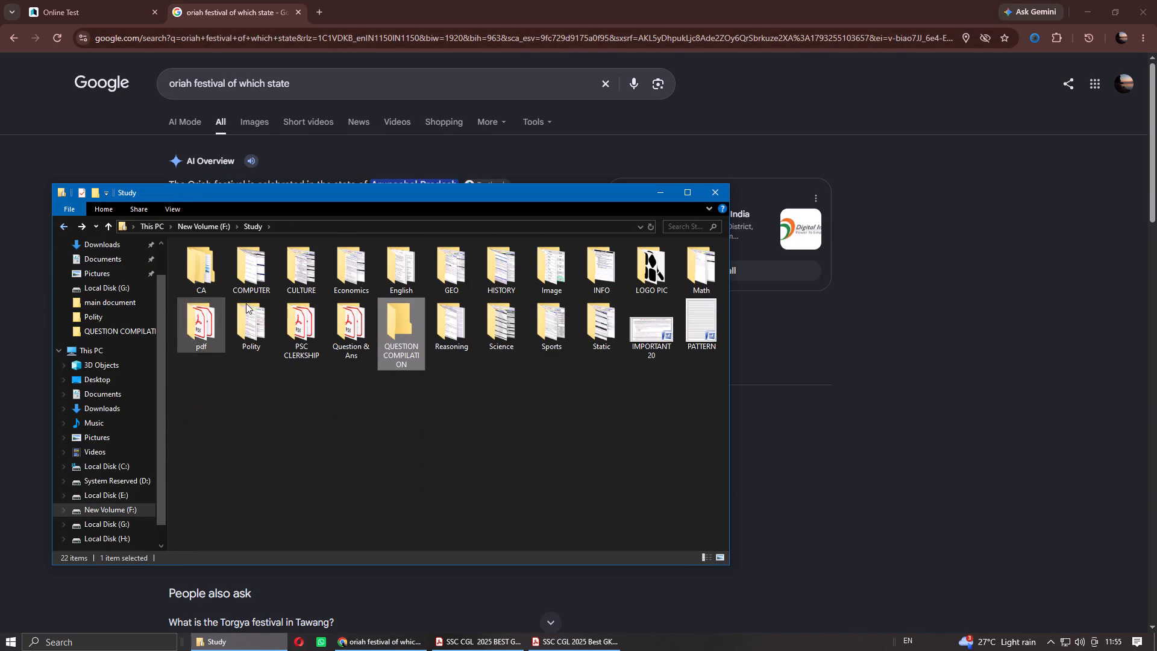
pyautogui.doubleClick(307, 276)
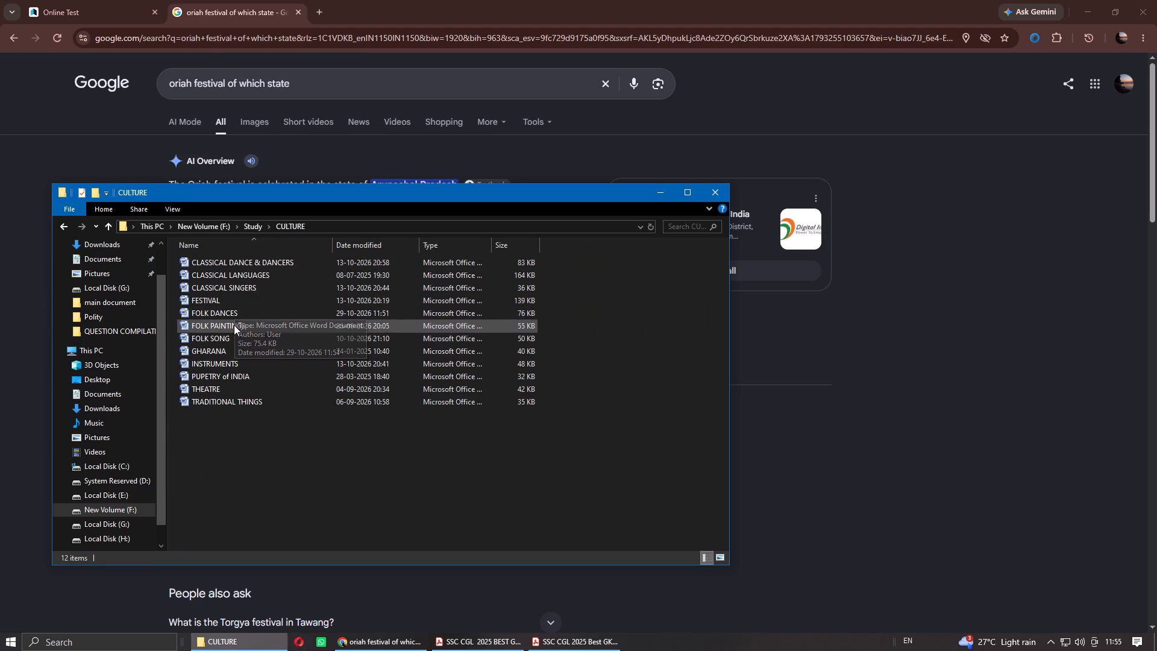
pyautogui.doubleClick(210, 301)
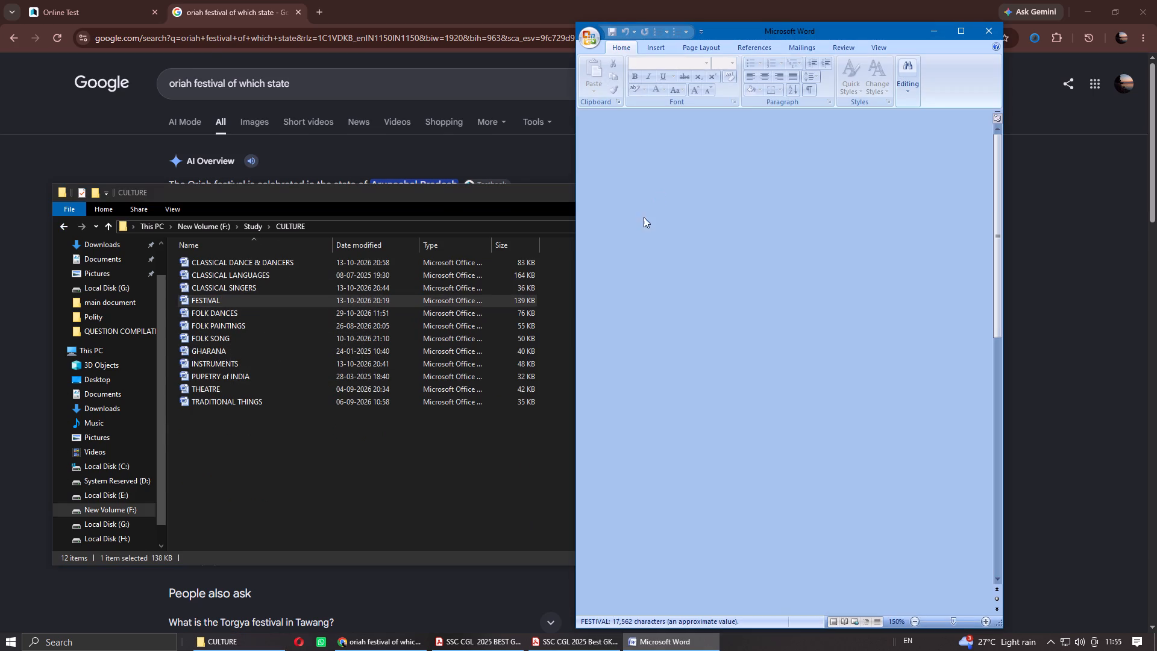
pyautogui.click(429, 195)
pyautogui.click(666, 193)
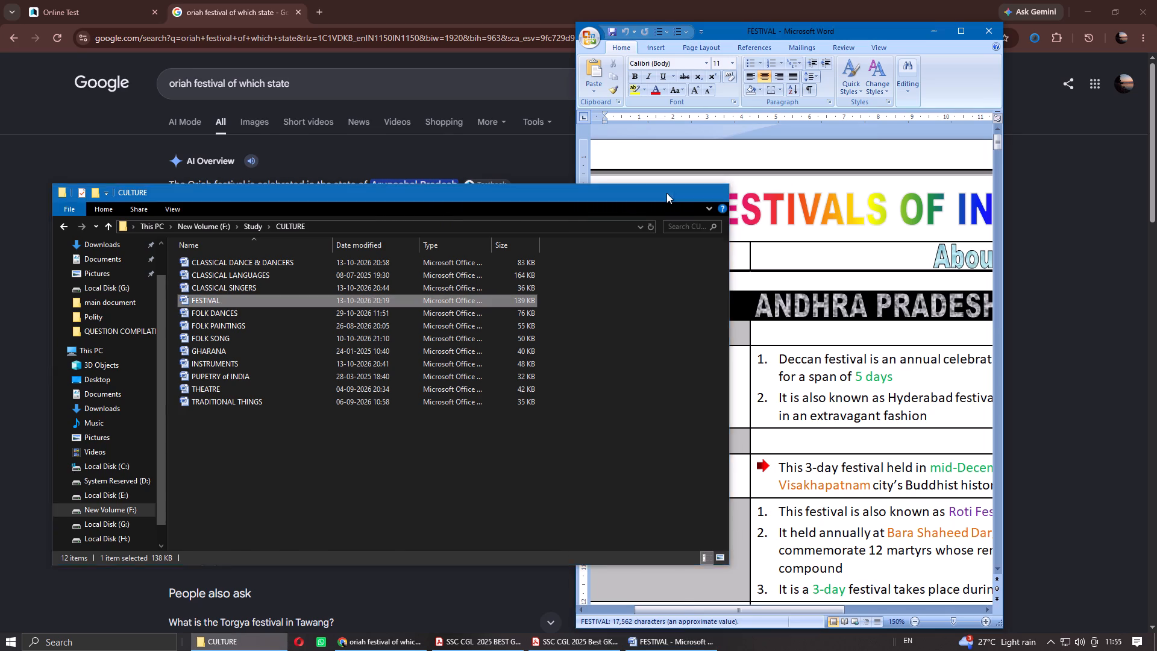
pyautogui.click(550, 646)
pyautogui.click(550, 646)
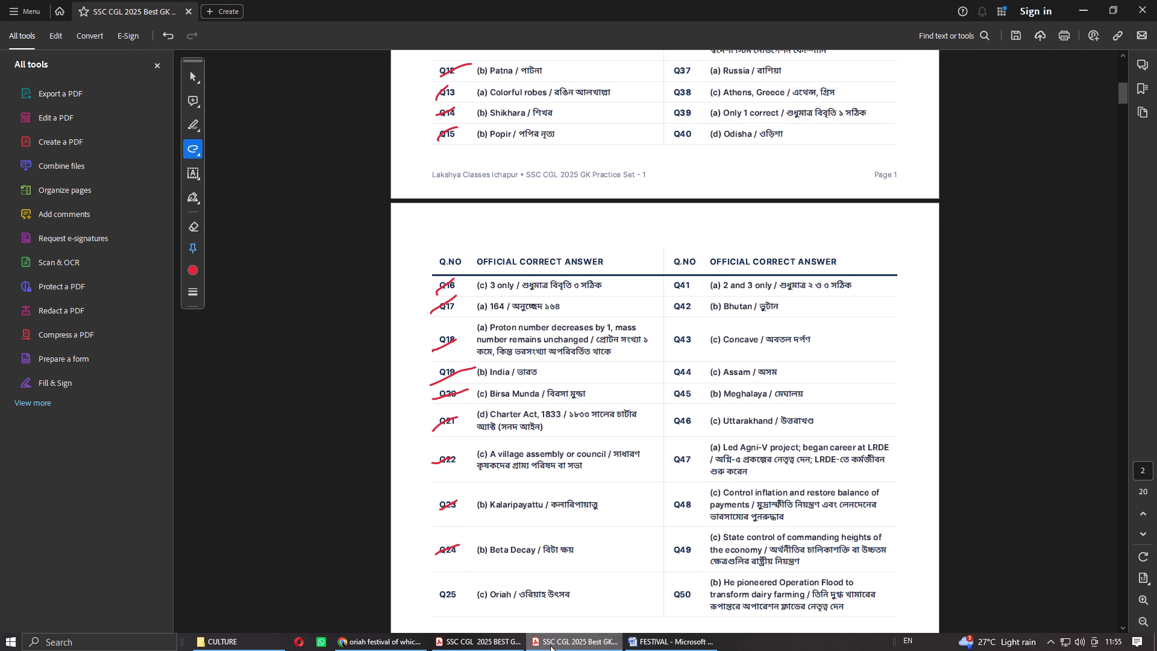
pyautogui.click(480, 642)
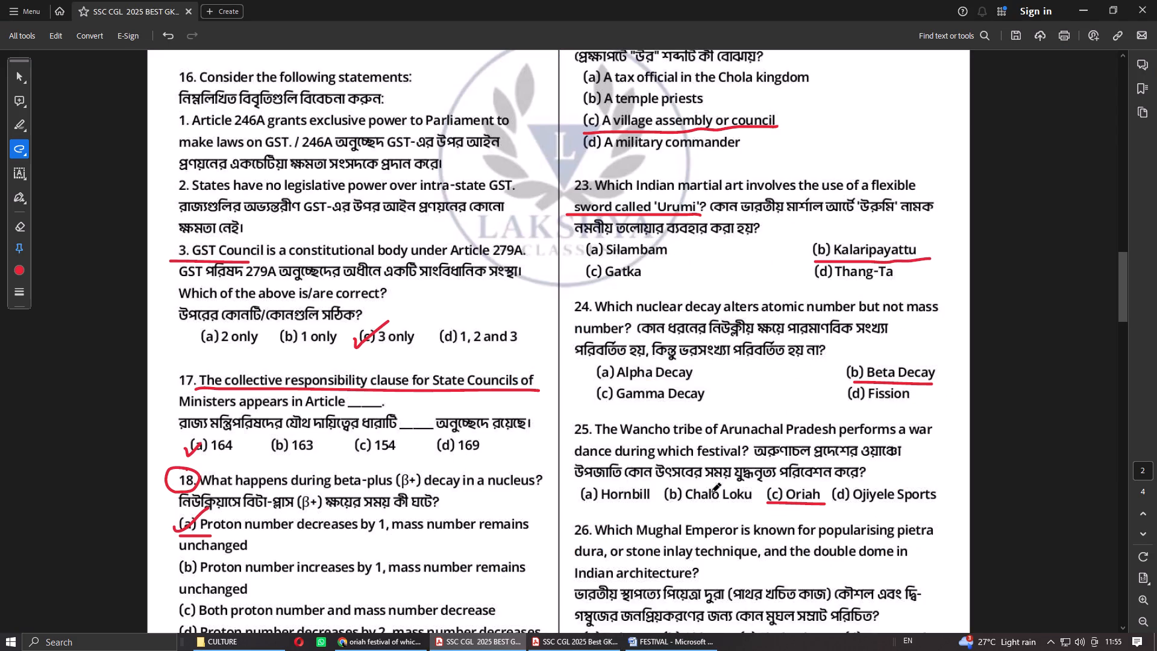
pyautogui.click(689, 650)
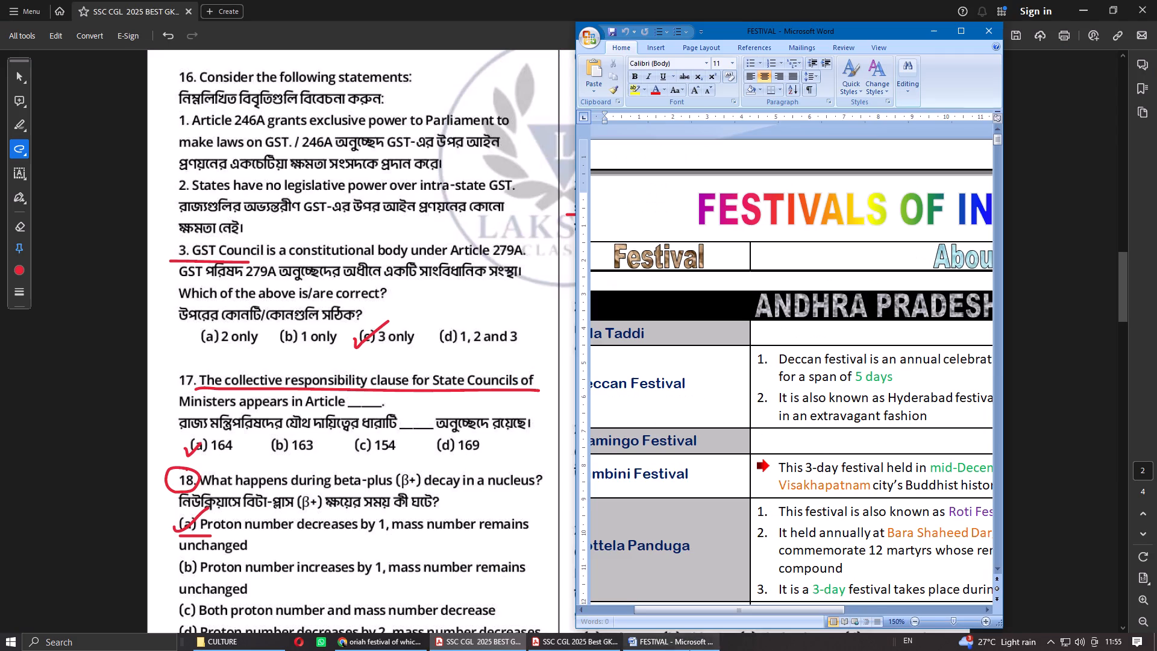
# Insert a new row below Nyokum in the Arunachal Pradesh festival table.
pyautogui.scroll(-5, 725, 426)
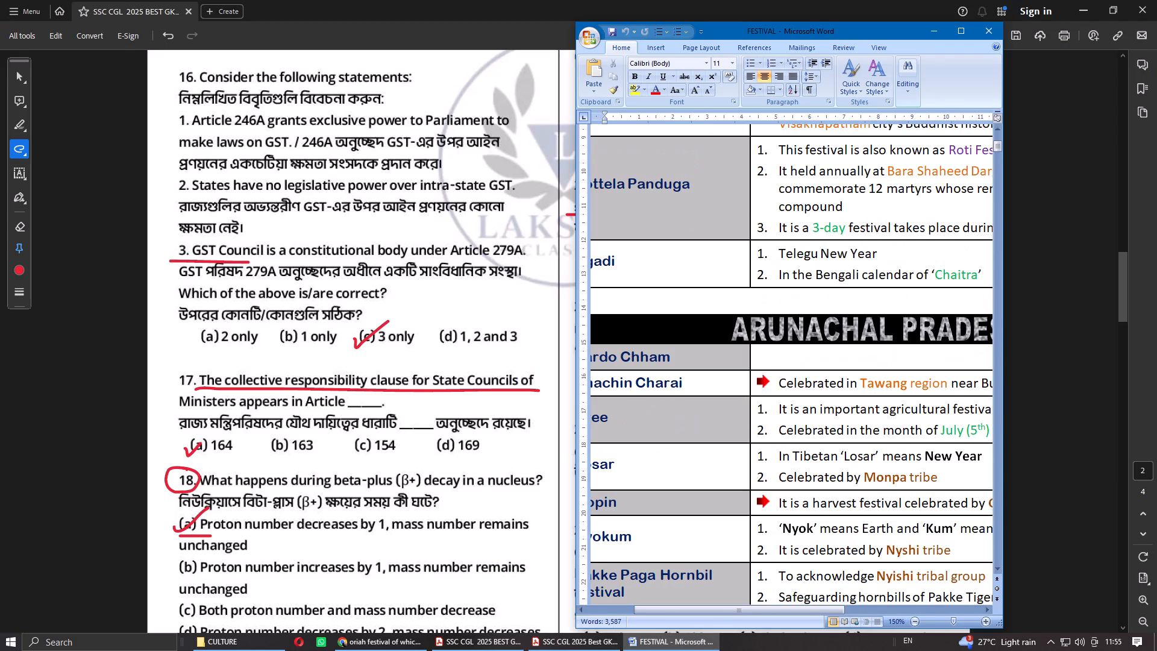
pyautogui.moveTo(741, 605); pyautogui.dragTo(694, 605)
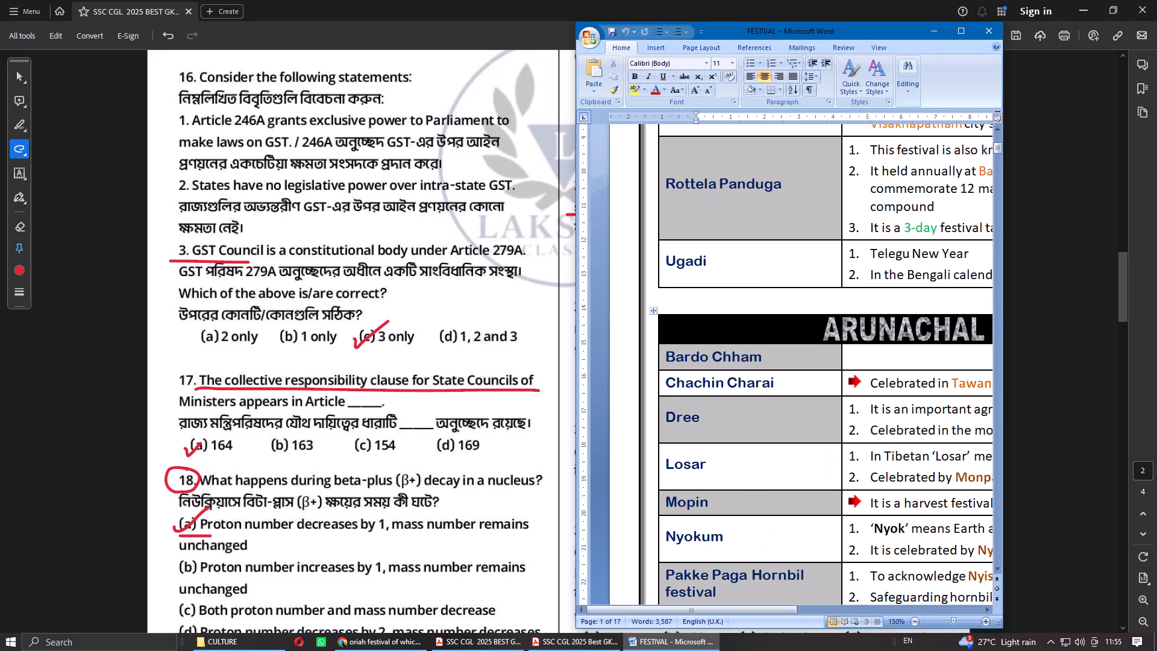
pyautogui.scroll(-1, 735, 506)
pyautogui.rightClick(747, 467)
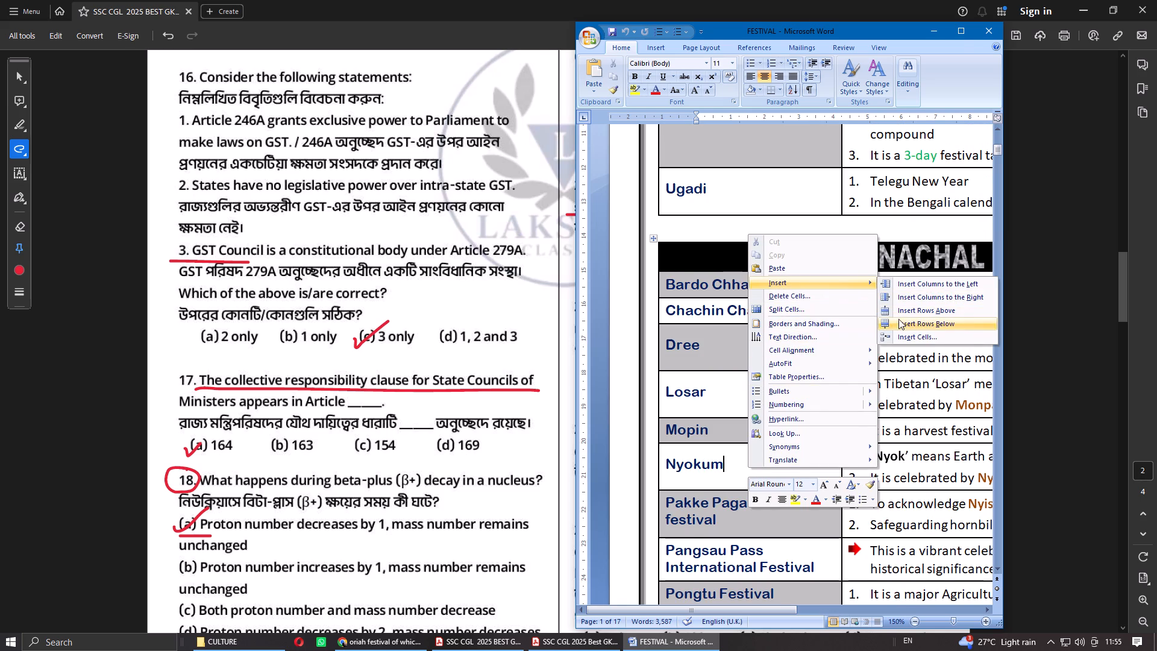
pyautogui.click(899, 323)
# Clear the numbering from the new row's description cell and enter "Oriah" as its festival name.
pyautogui.click(747, 503)
pyautogui.click(906, 503)
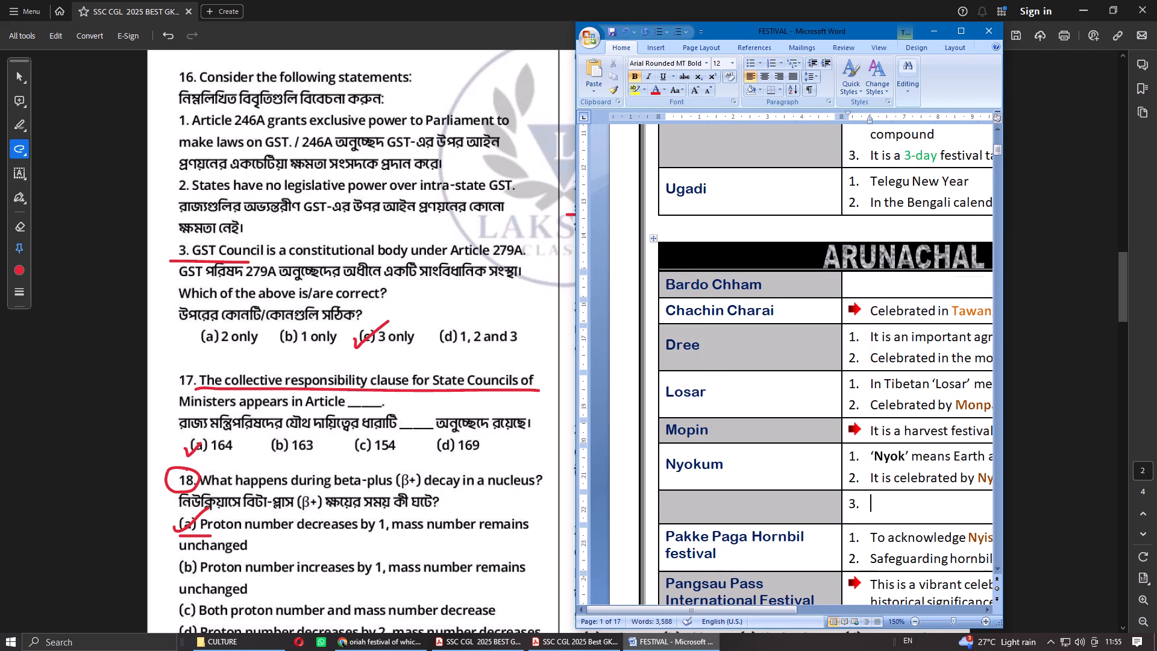
pyautogui.press('BackSpace')
pyautogui.press('BackSpace')
pyautogui.press('Left')
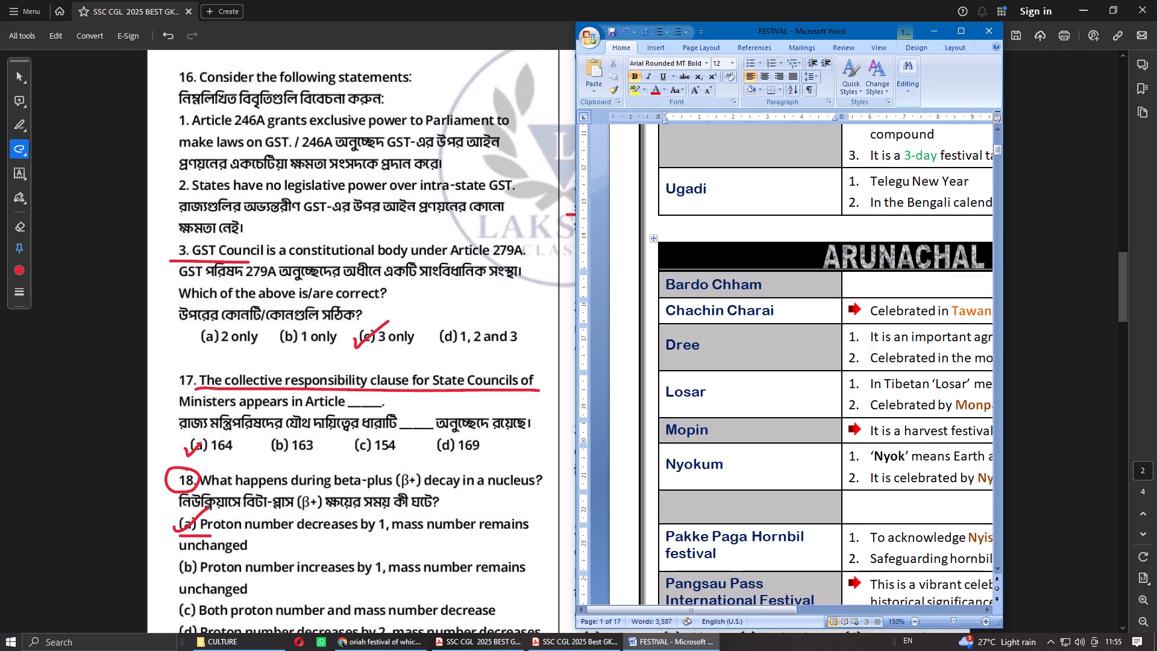
pyautogui.write('Oria')
pyautogui.press('h')
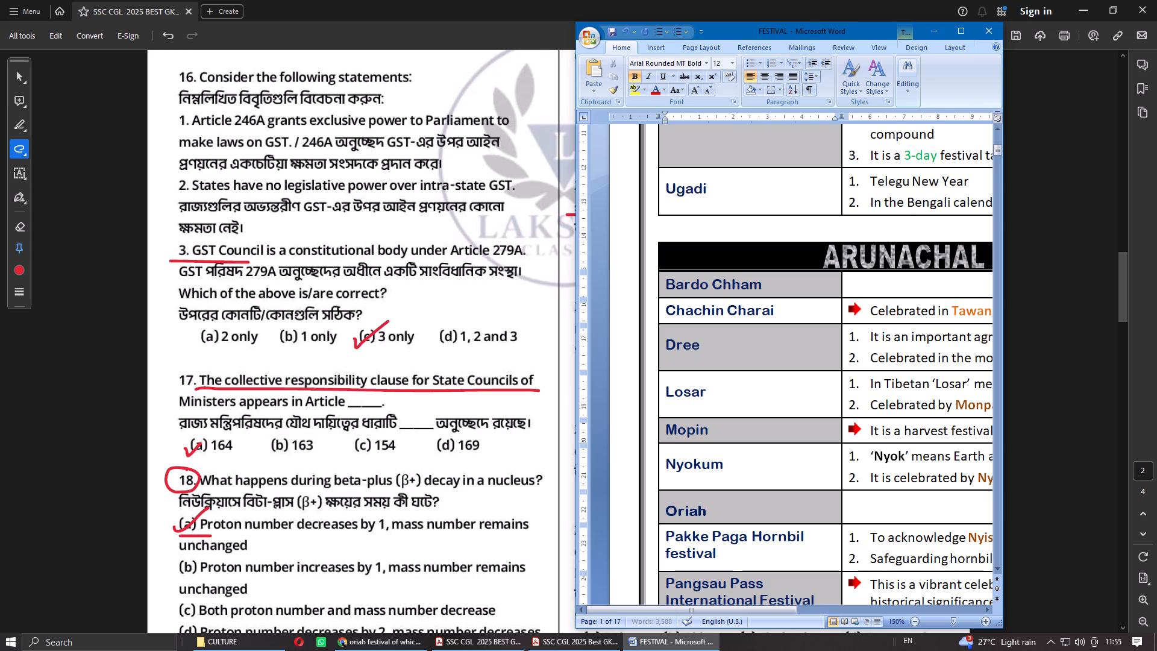
# Set the paragraph spacing before the festival names in the Arunachal Pradesh table to 3 pt.
pyautogui.scroll(-1, 787, 378)
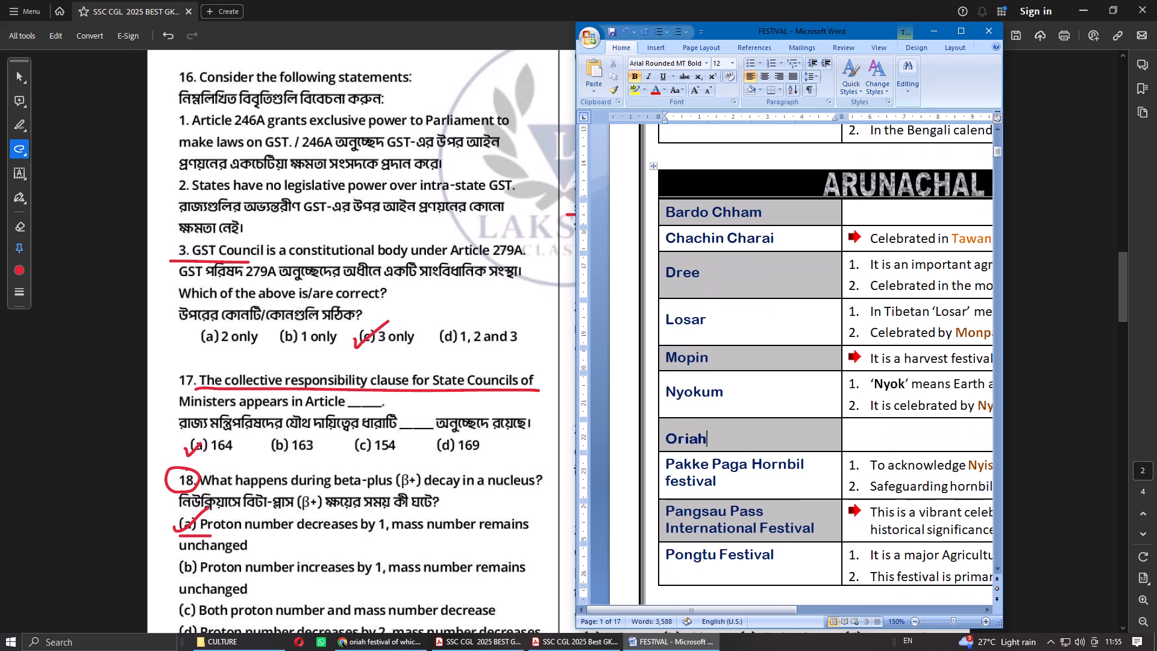
pyautogui.moveTo(739, 195); pyautogui.dragTo(742, 214)
pyautogui.click(741, 215)
pyautogui.moveTo(739, 211); pyautogui.dragTo(742, 541)
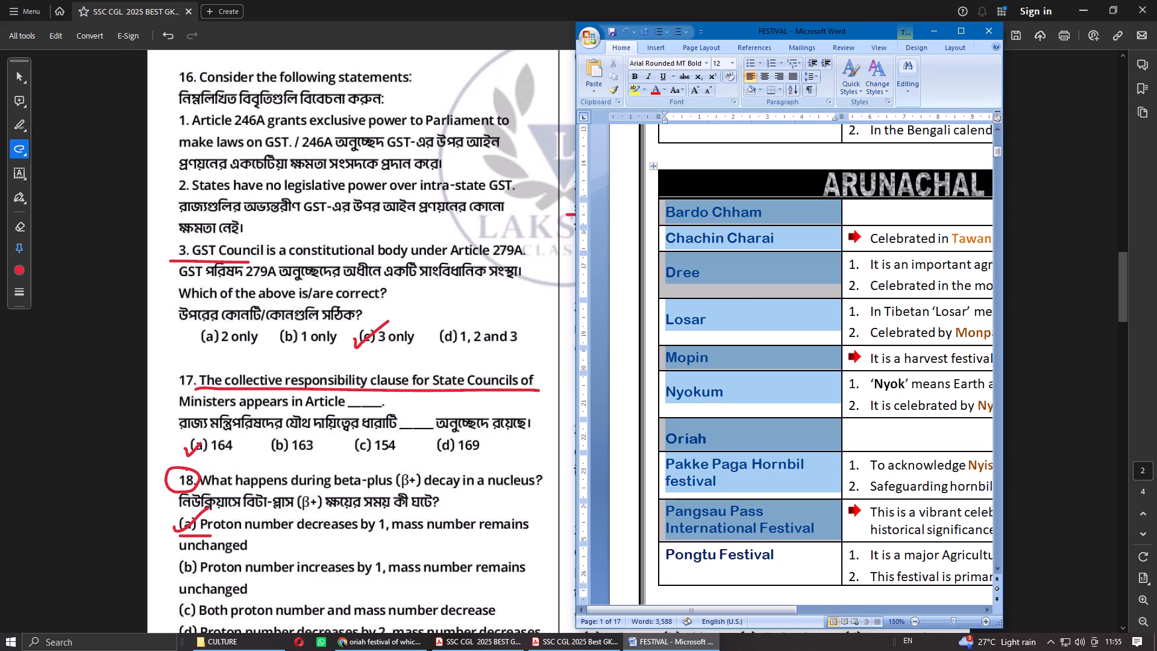
pyautogui.moveTo(742, 541); pyautogui.dragTo(741, 548)
pyautogui.click(697, 52)
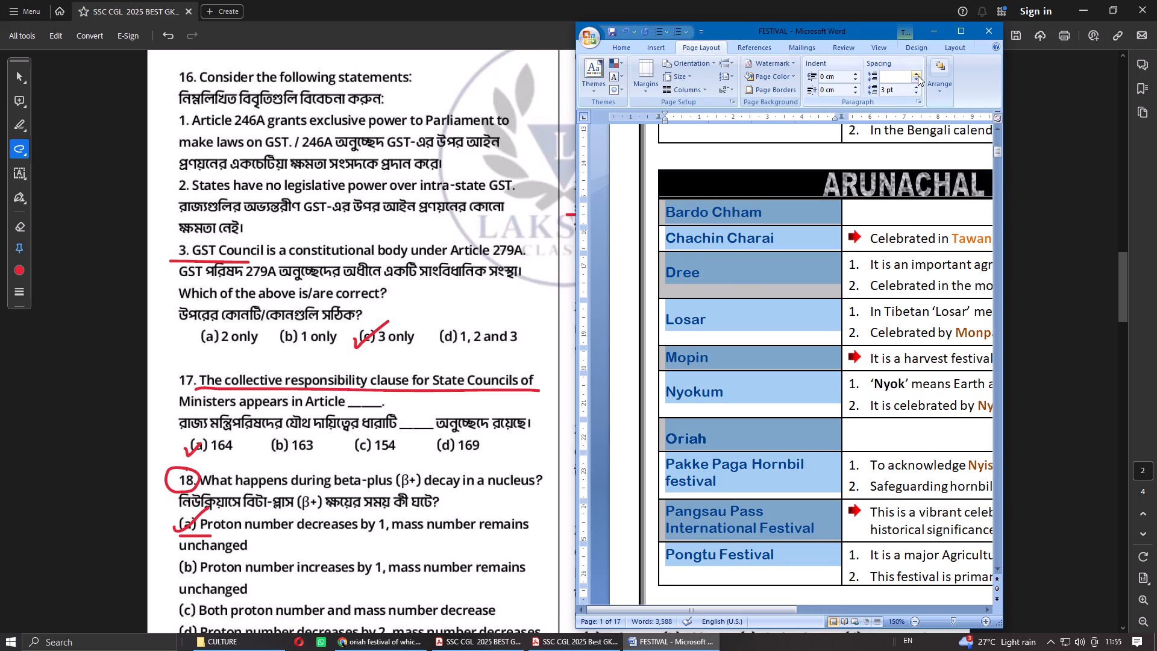
pyautogui.tripleClick(914, 69)
pyautogui.doubleClick(916, 85)
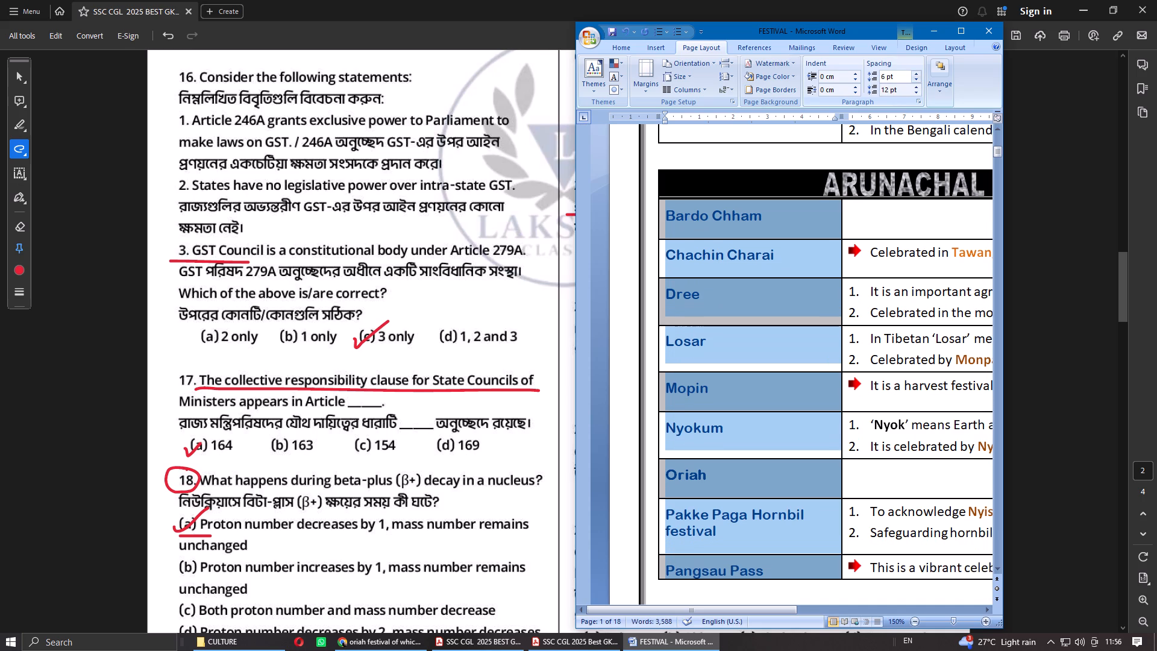
pyautogui.click(912, 90)
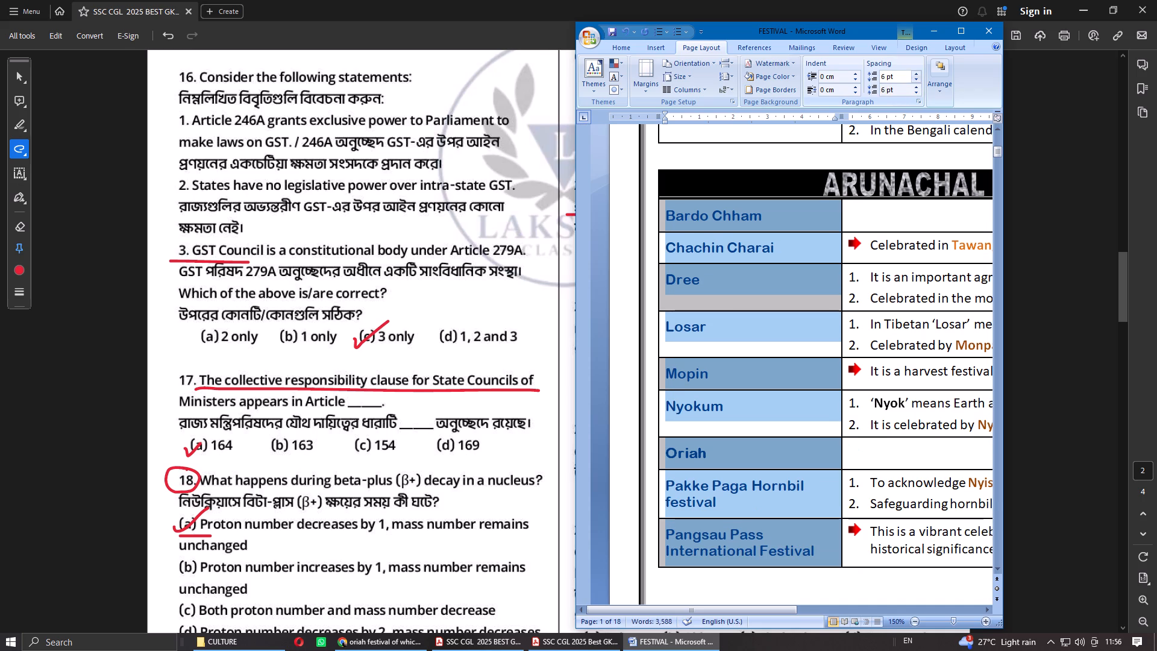
pyautogui.hotkey('ctrl', 'z')
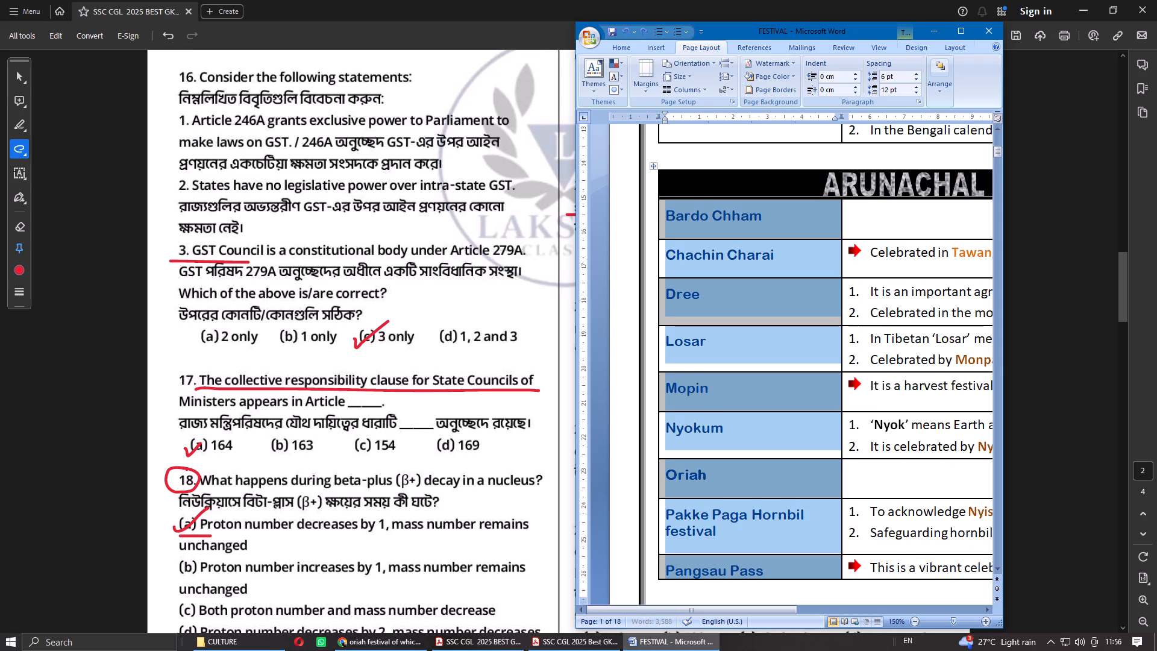
pyautogui.hotkey('ctrl', 'z')
pyautogui.hotkey('ctrl', 'z')
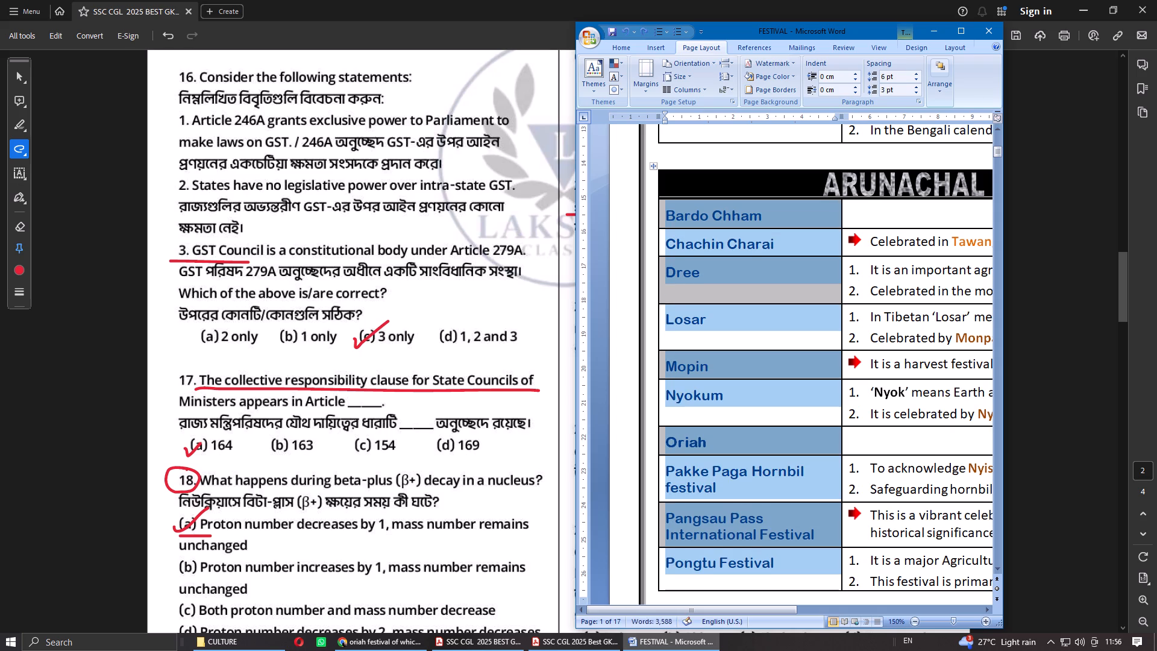
pyautogui.hotkey('ctrl', 'z')
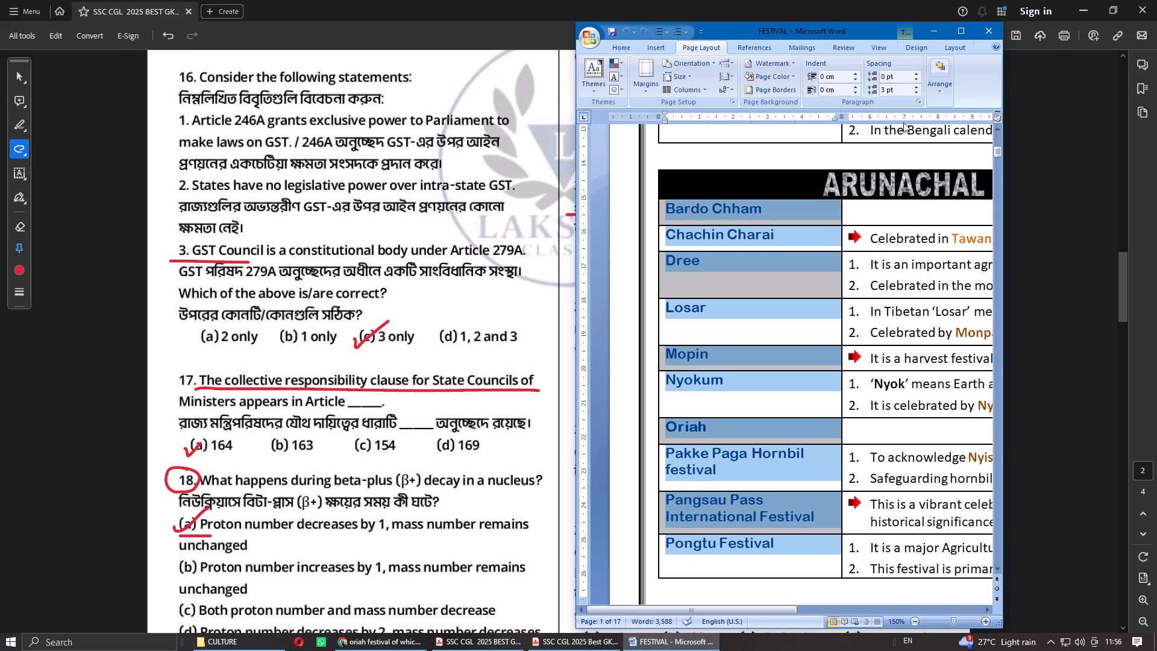
pyautogui.click(889, 78)
pyautogui.press('3')
pyautogui.click(787, 330)
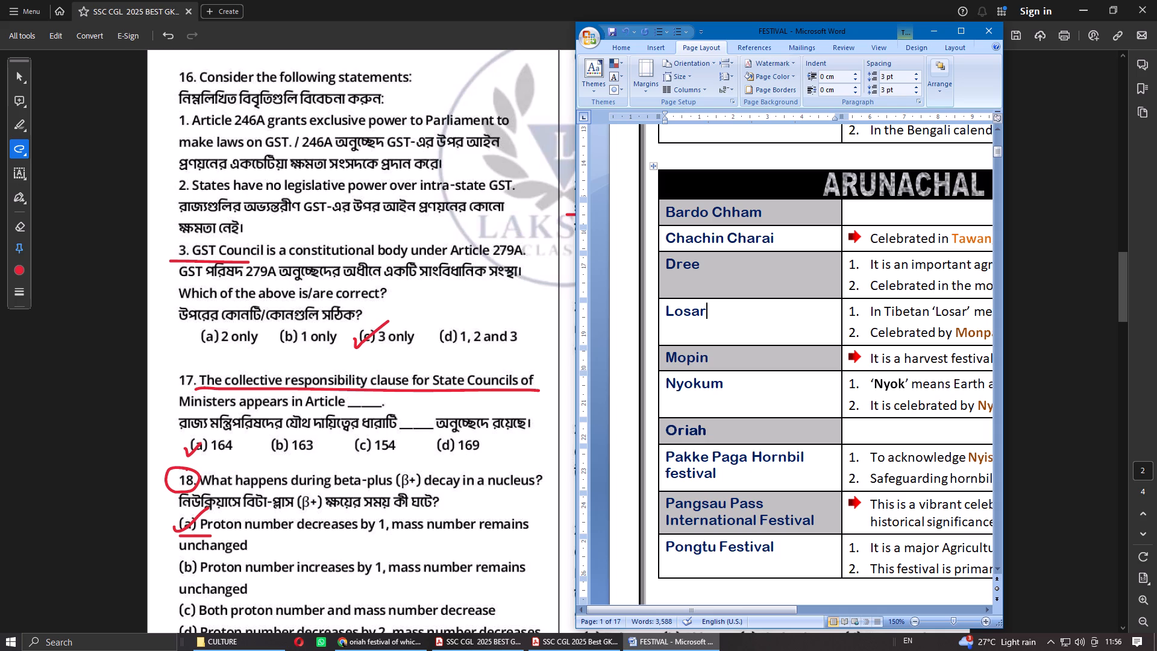
# Remove the bold formatting from the festival name "Oriah".
pyautogui.moveTo(736, 432); pyautogui.dragTo(669, 431)
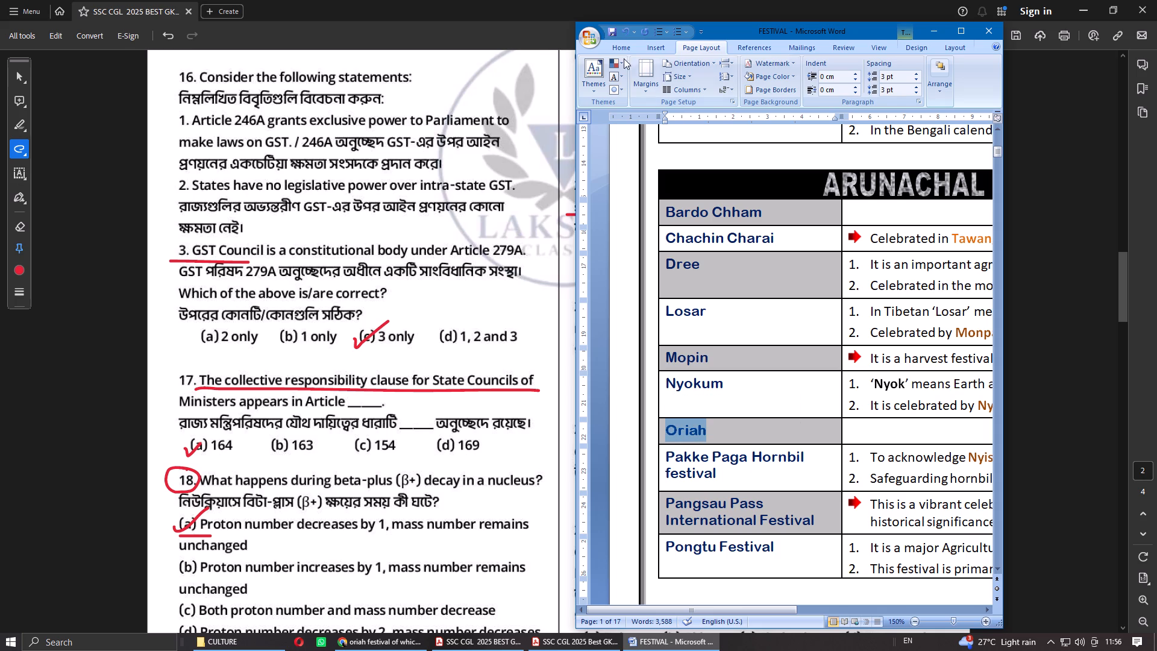
pyautogui.click(615, 45)
pyautogui.click(638, 77)
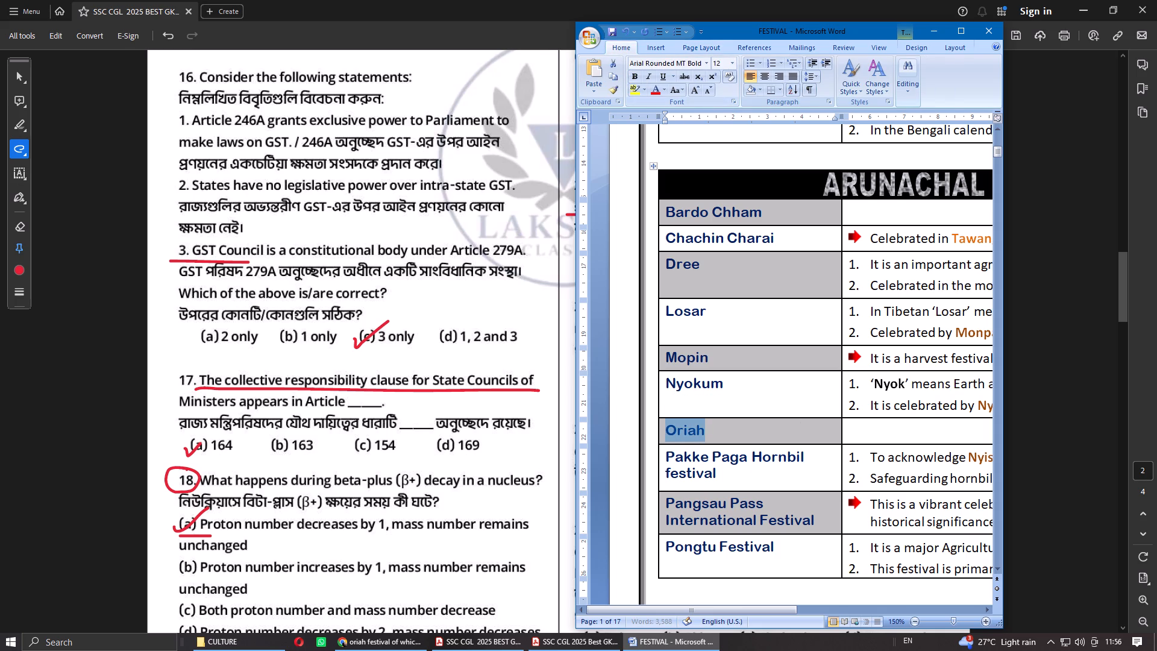
# Return to the Google results for the Oriah festival and read the full AI overview.
pyautogui.click(884, 441)
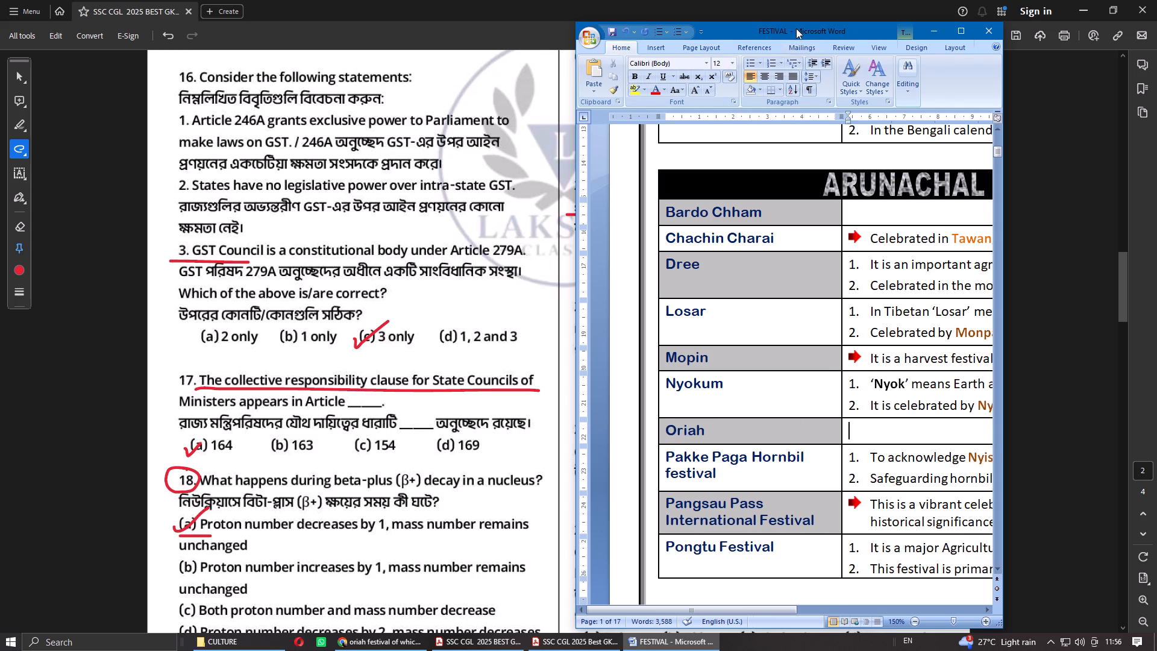
pyautogui.moveTo(796, 28); pyautogui.dragTo(333, 33)
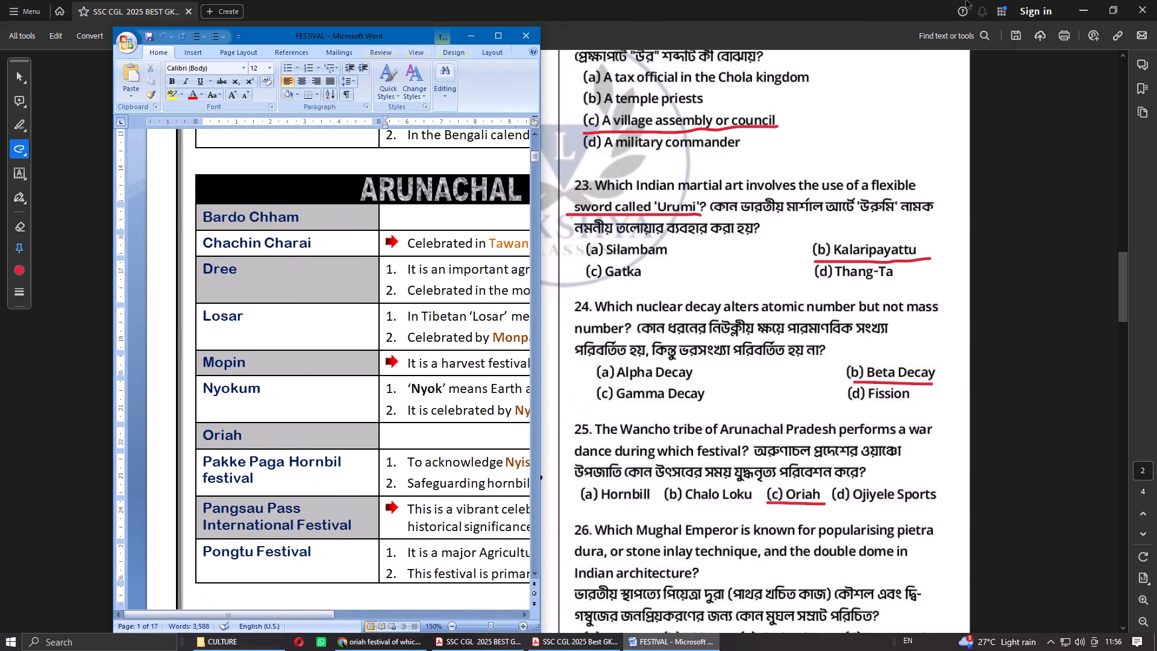
pyautogui.click(1076, 5)
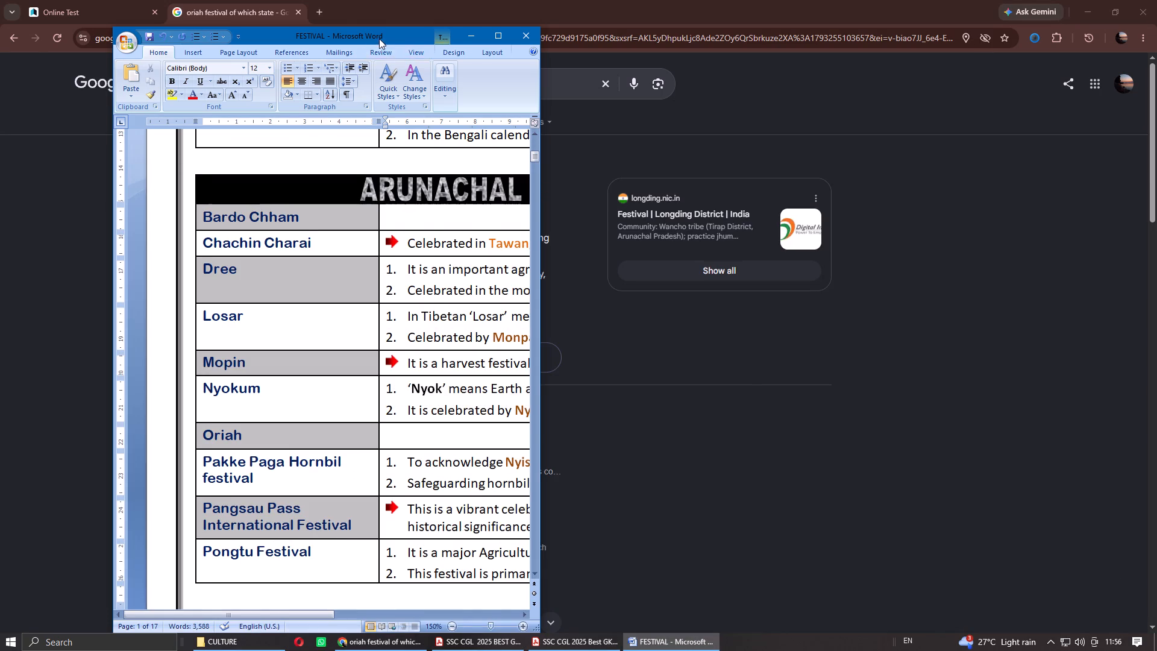
pyautogui.moveTo(378, 38); pyautogui.dragTo(876, 46)
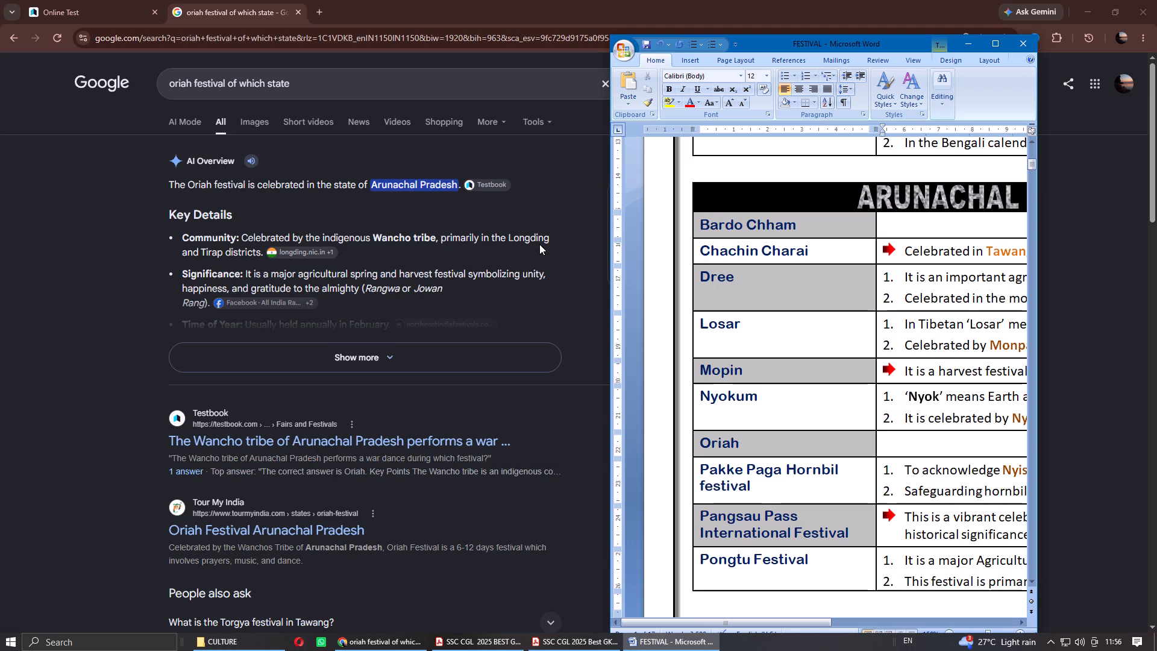
pyautogui.click(459, 357)
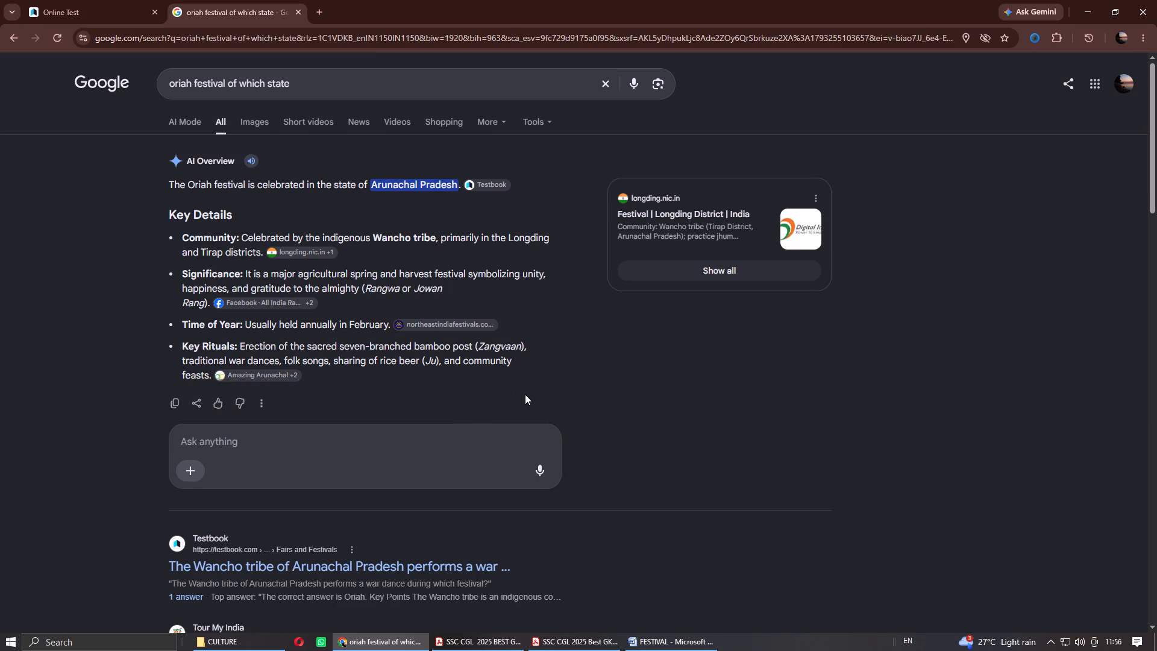
pyautogui.click(636, 643)
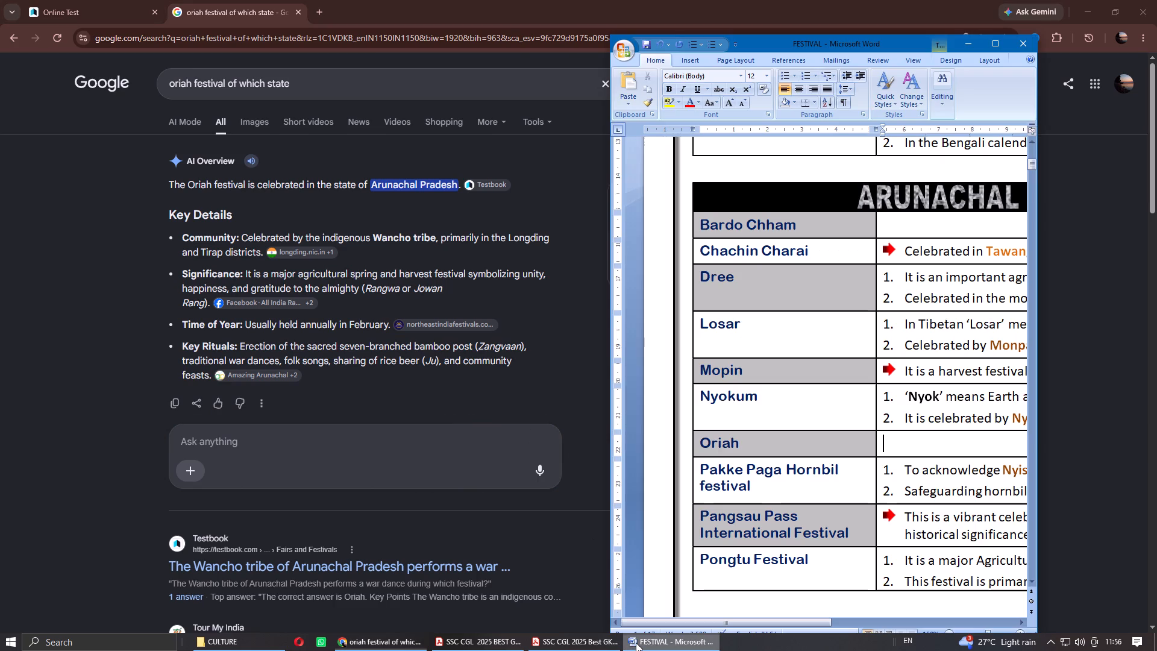
# Bring the question PDF behind the FESTIVAL document, leaving question 25 readable beside the document window.
pyautogui.click(574, 644)
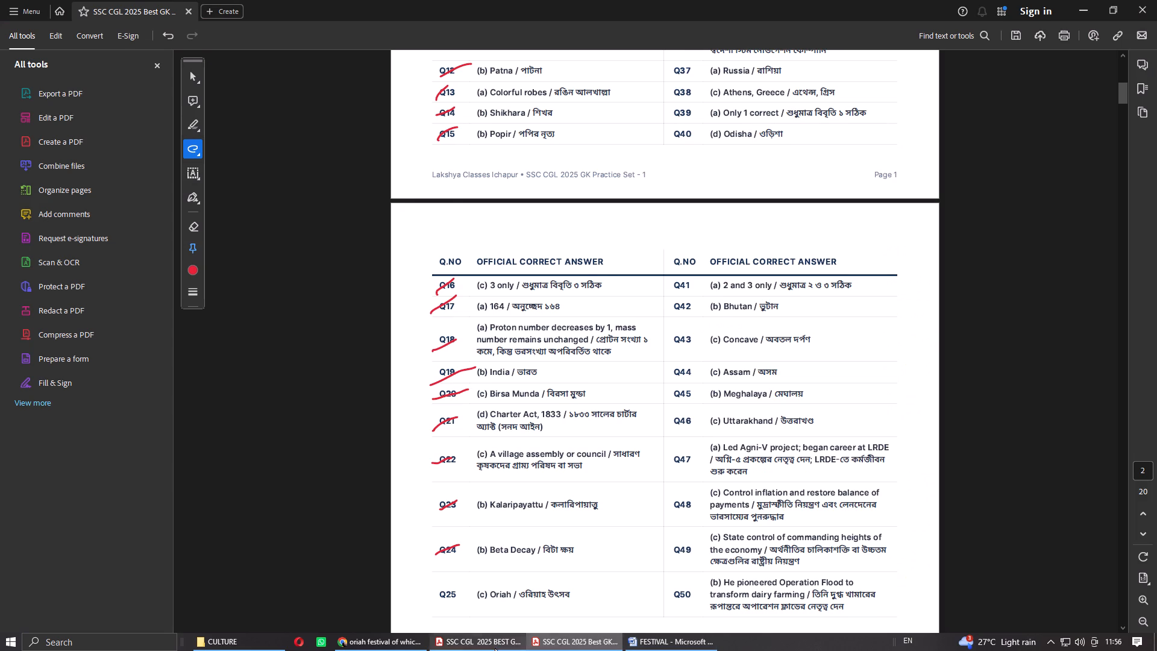
pyautogui.click(495, 648)
pyautogui.click(684, 644)
pyautogui.moveTo(815, 44); pyautogui.dragTo(507, 39)
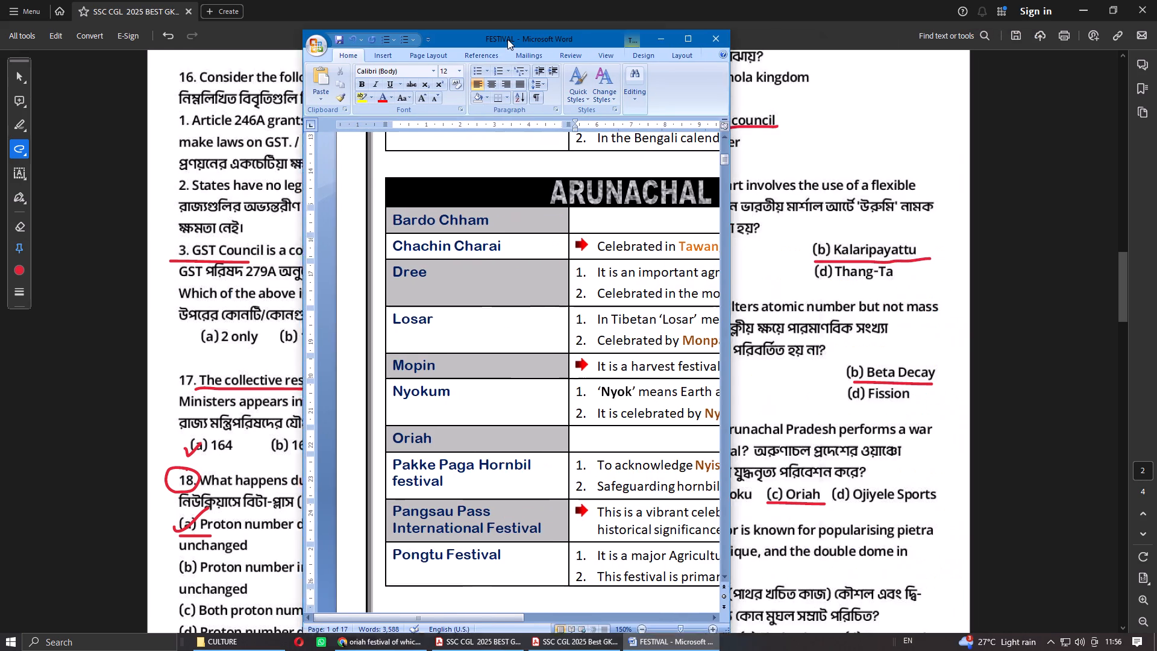
pyautogui.moveTo(507, 39); pyautogui.dragTo(318, 14)
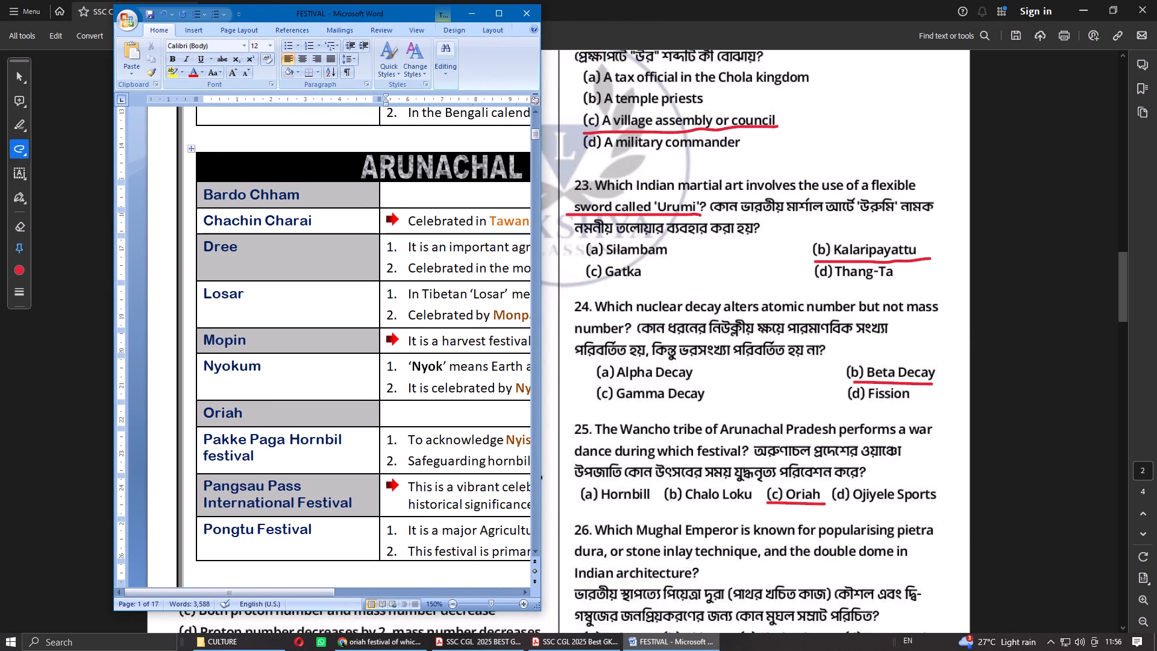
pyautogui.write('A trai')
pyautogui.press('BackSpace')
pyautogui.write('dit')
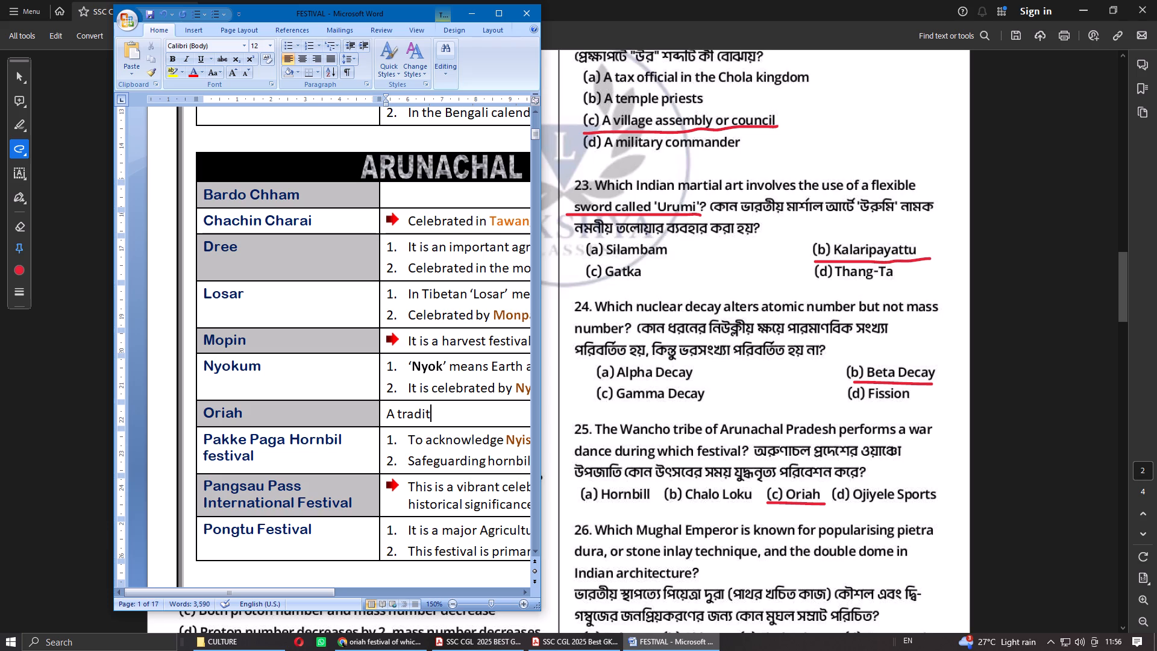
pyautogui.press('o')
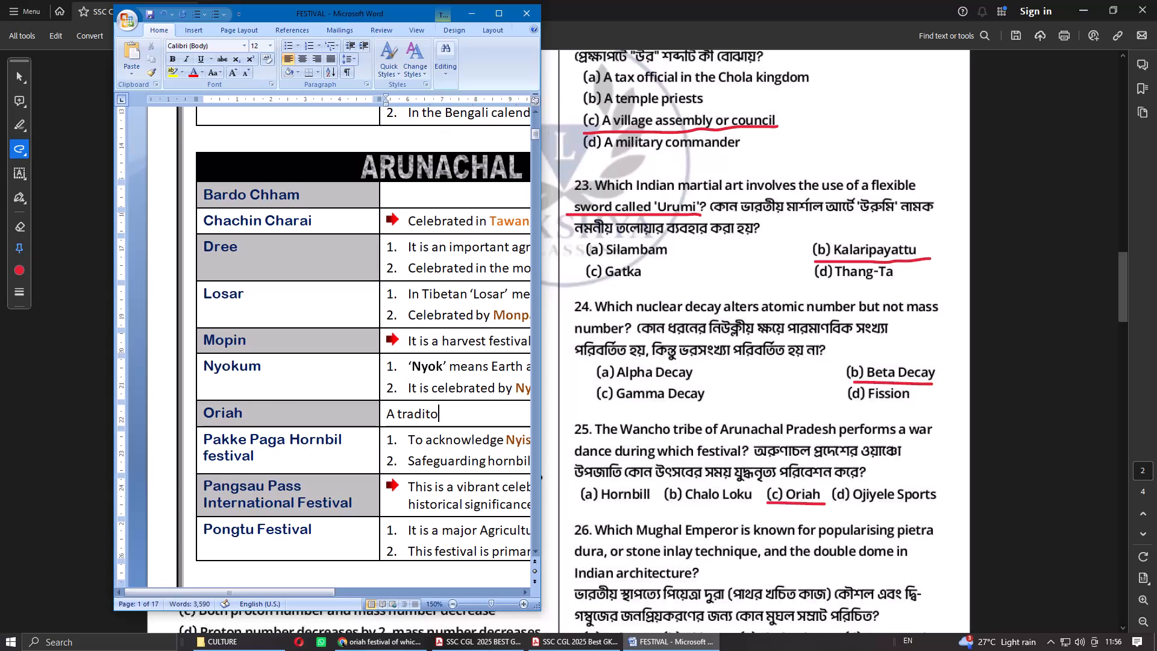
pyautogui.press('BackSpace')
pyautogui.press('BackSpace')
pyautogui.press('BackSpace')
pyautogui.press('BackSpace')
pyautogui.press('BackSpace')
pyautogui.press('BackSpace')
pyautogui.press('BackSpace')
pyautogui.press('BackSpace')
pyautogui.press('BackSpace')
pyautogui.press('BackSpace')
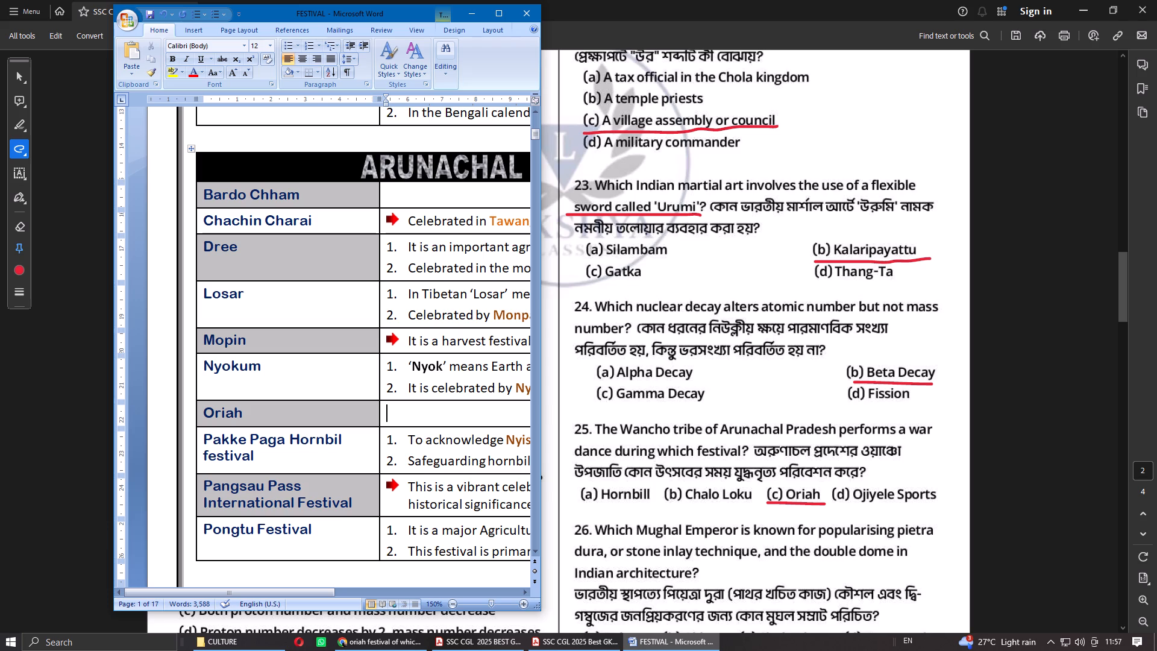
# Enter "Wanchoo tribe performs a War dance during this festival." as the description of Oriah.
pyautogui.write('Wanchoo tribe')
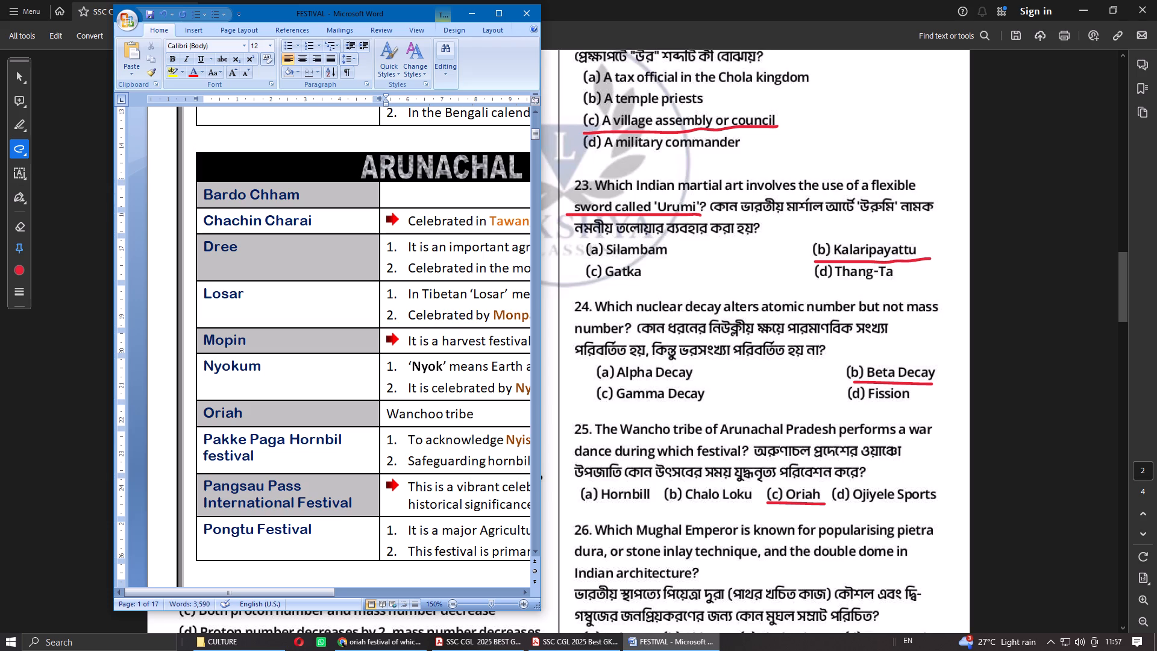
pyautogui.press('space')
pyautogui.write('performs a')
pyautogui.press('space')
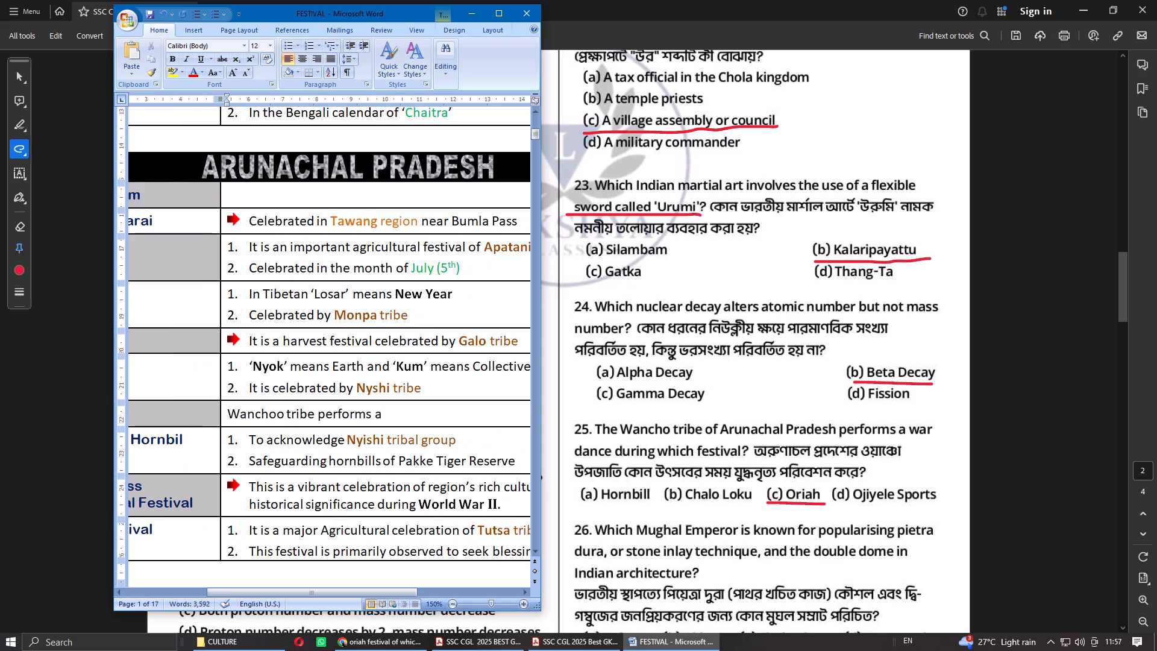
pyautogui.write('War dance')
pyautogui.press('BackSpace')
pyautogui.write('e during this festival')
pyautogui.press('.')
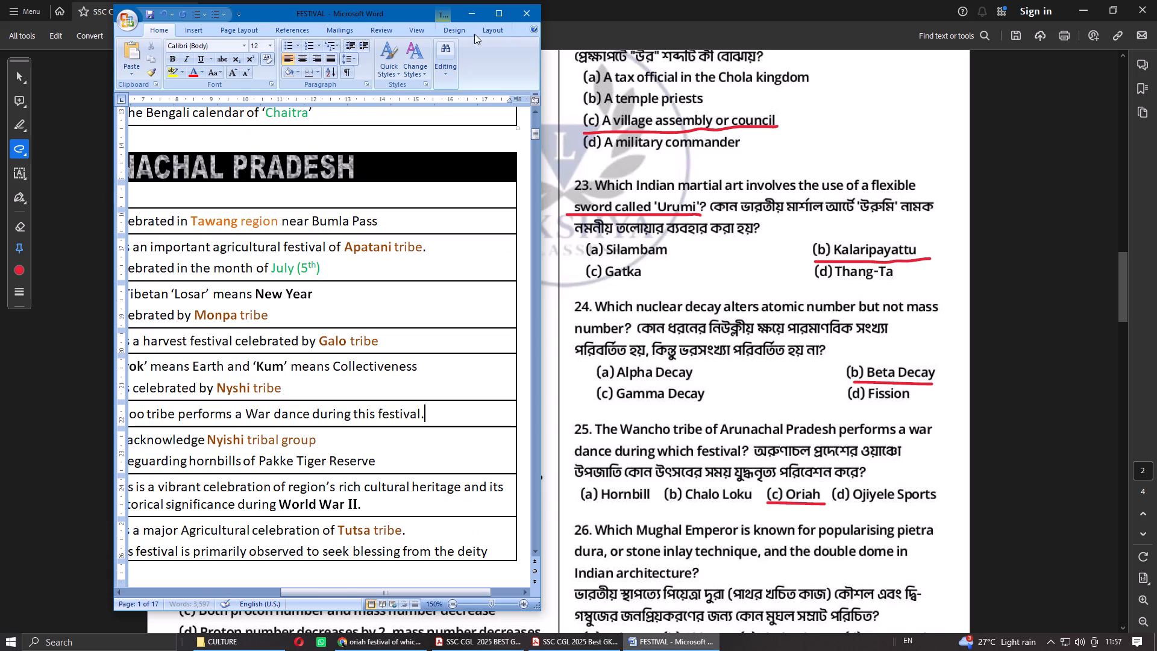
# Bring the answer key PDF into view and move the FESTIVAL document clear of the Q16–Q25 numbers.
pyautogui.click(1080, 10)
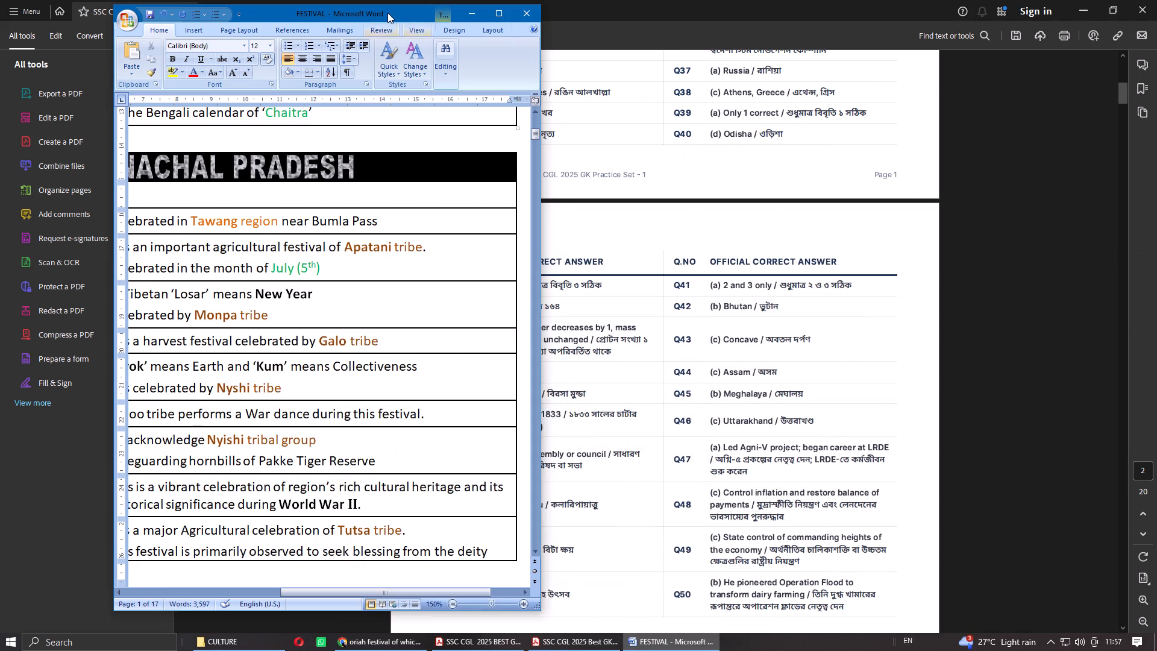
pyautogui.moveTo(394, 10); pyautogui.dragTo(851, 27)
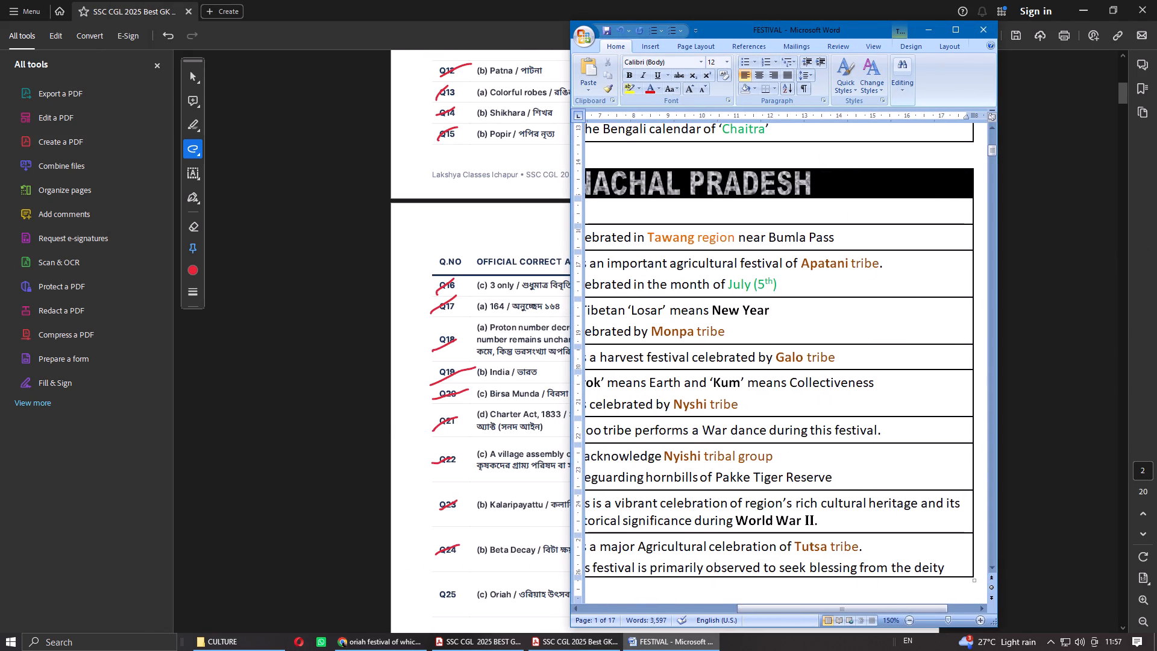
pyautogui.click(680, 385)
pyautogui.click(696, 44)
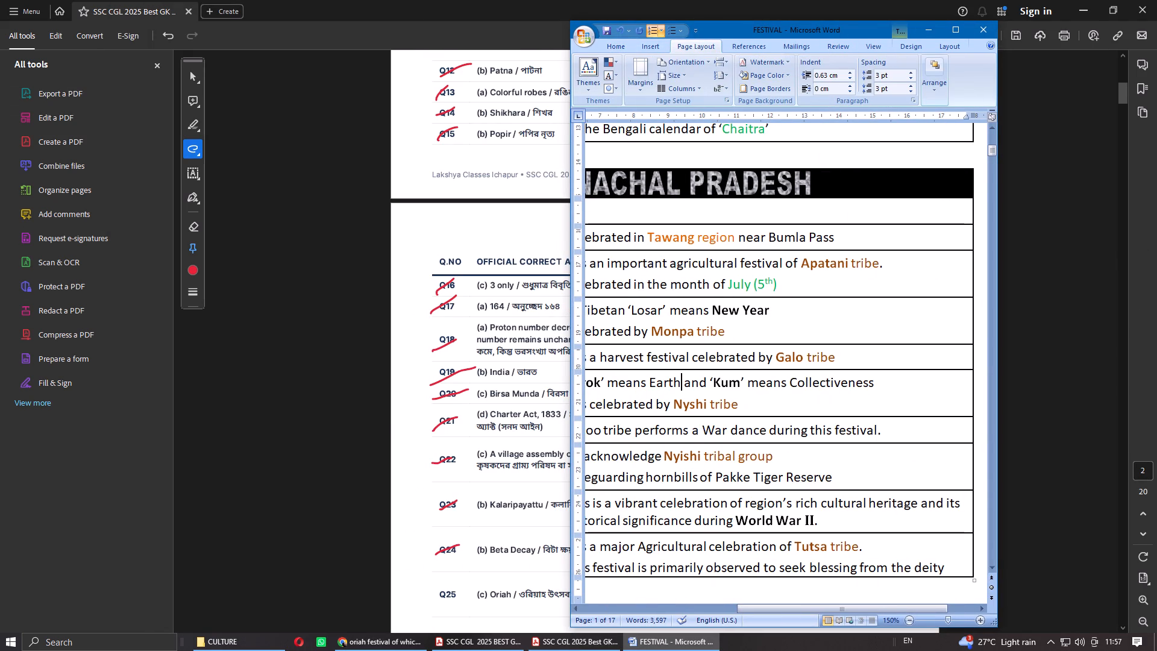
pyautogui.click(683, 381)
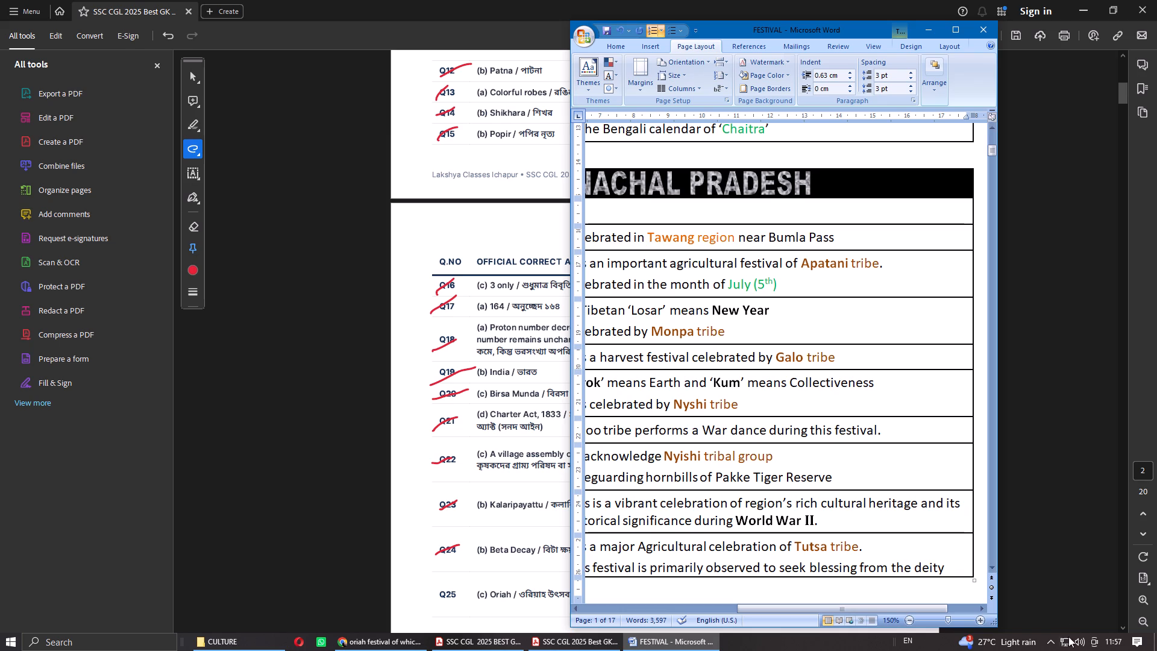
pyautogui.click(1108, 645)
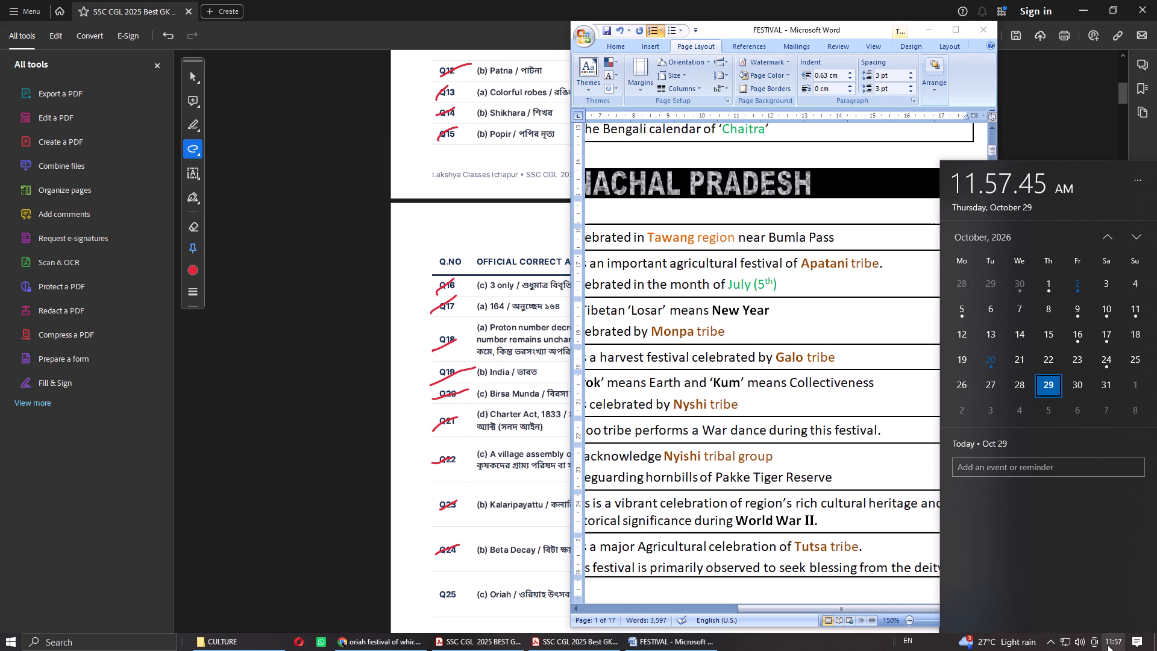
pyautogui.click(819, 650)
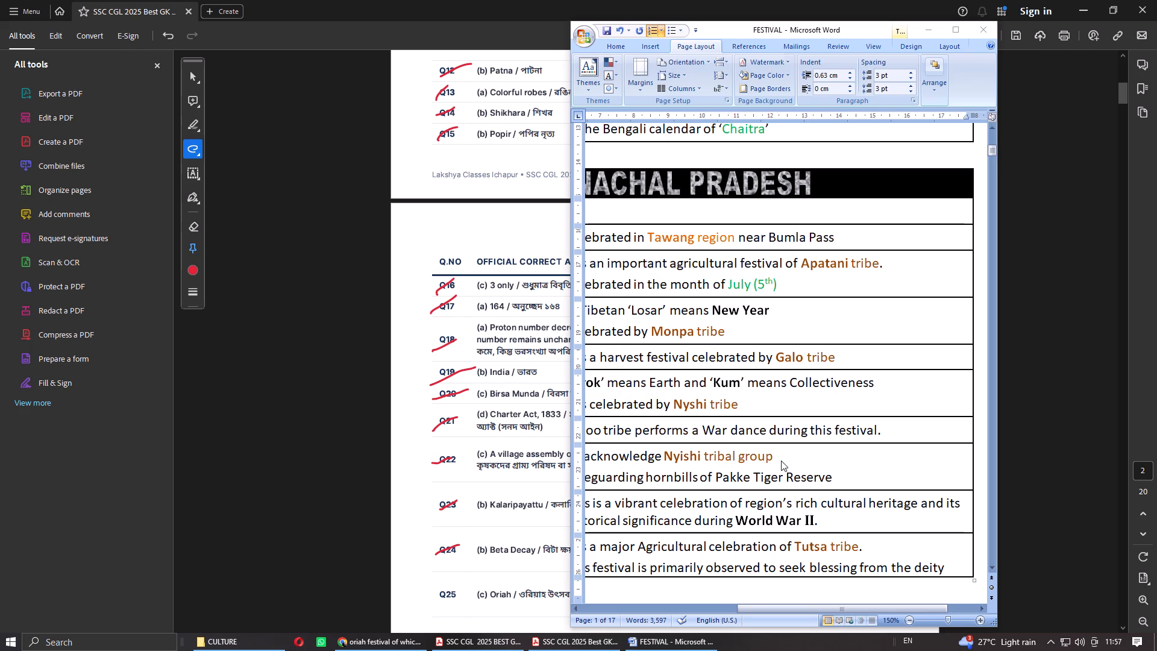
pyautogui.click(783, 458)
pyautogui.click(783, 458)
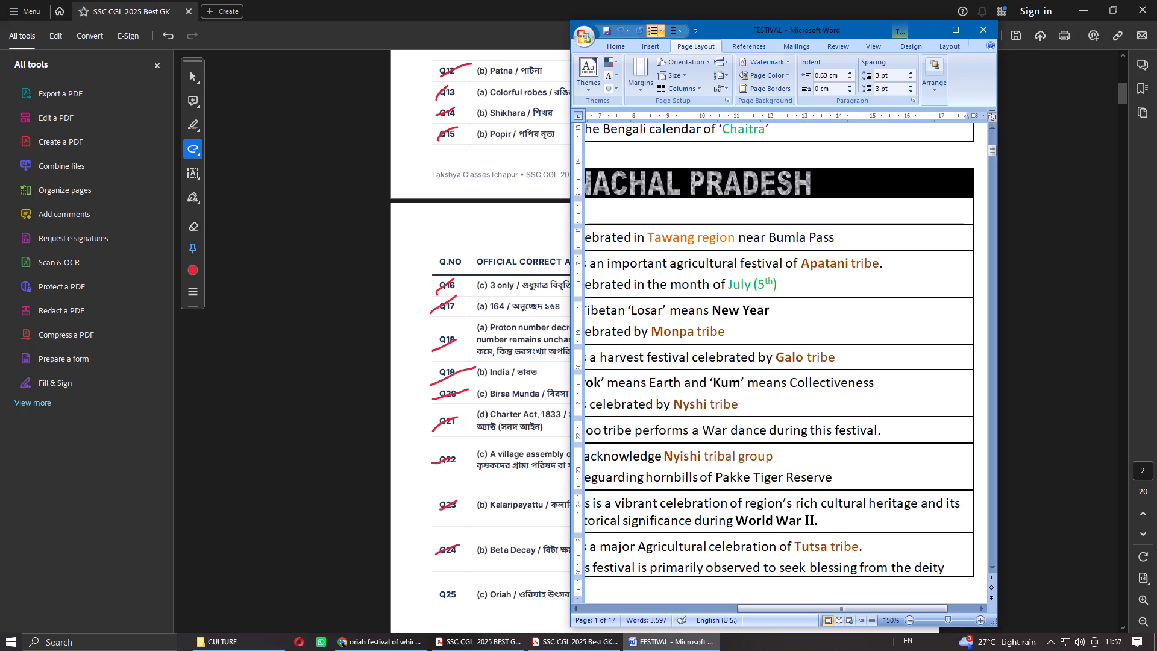
# Add a full stop after "Bumla Pass" in the Chachin Charai description.
pyautogui.click(853, 234)
pyautogui.press('.')
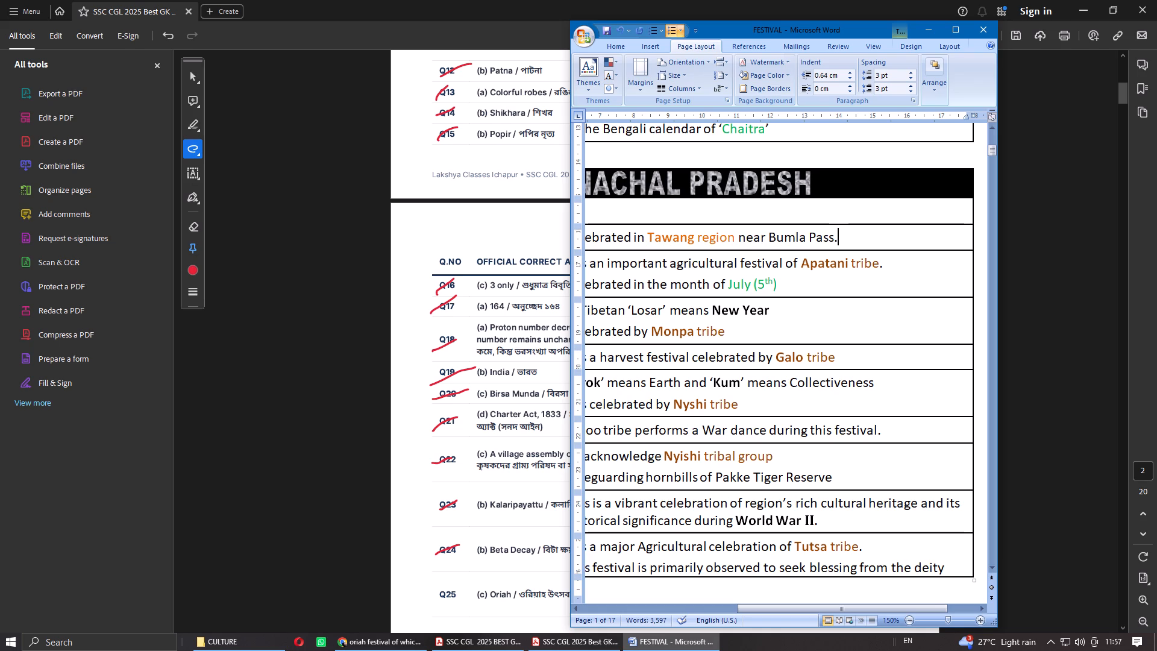
# Add a full stop after "July (5th)" in the Apatani festival description and colour that full stop black.
pyautogui.click(822, 286)
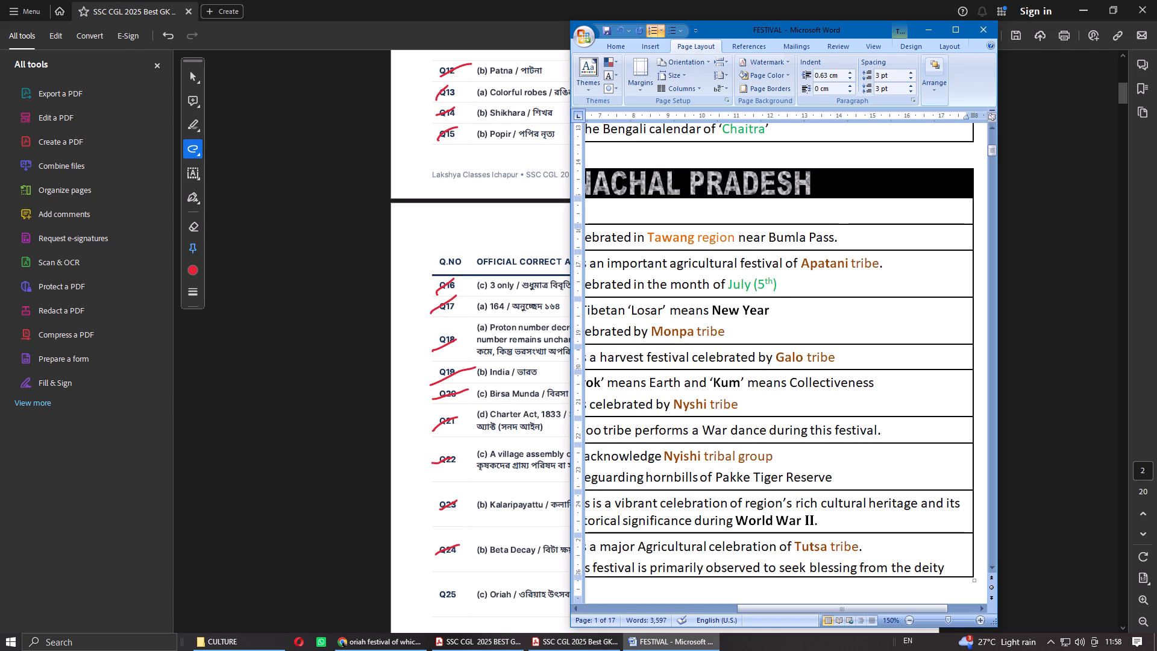
pyautogui.press('.')
pyautogui.moveTo(788, 286); pyautogui.dragTo(777, 288)
pyautogui.click(614, 48)
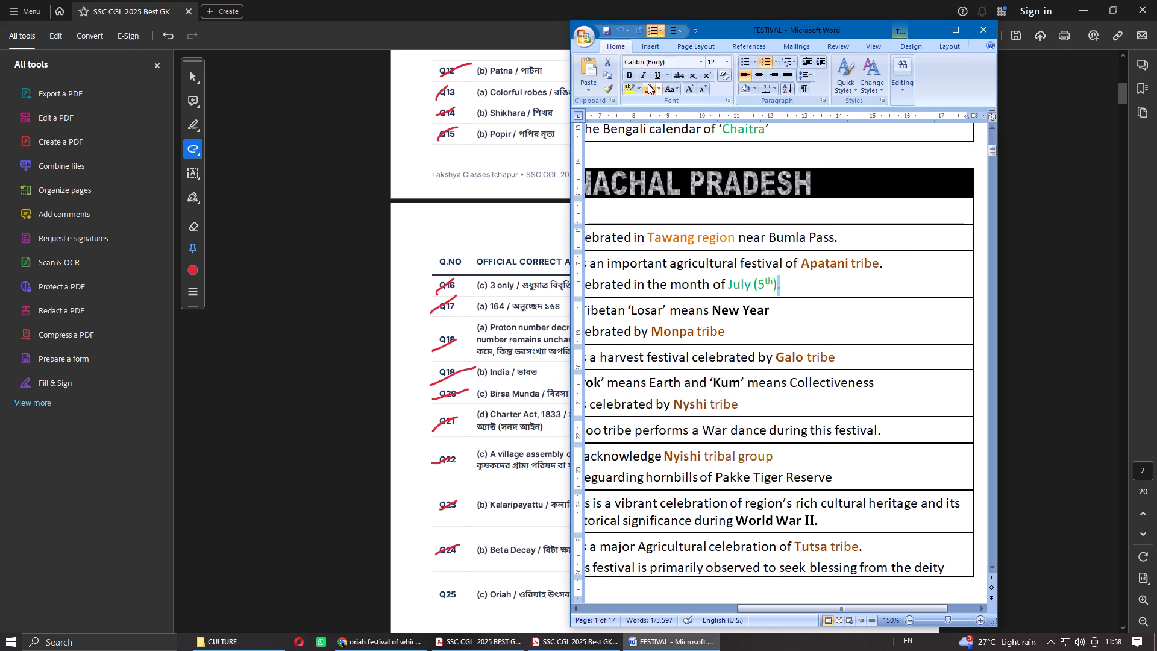
pyautogui.click(657, 86)
pyautogui.click(662, 102)
# Add black full stops after "New Year" and "Monpa tribe" in the Losar description, removing bold from the one after "New Year".
pyautogui.click(795, 316)
pyautogui.press('.')
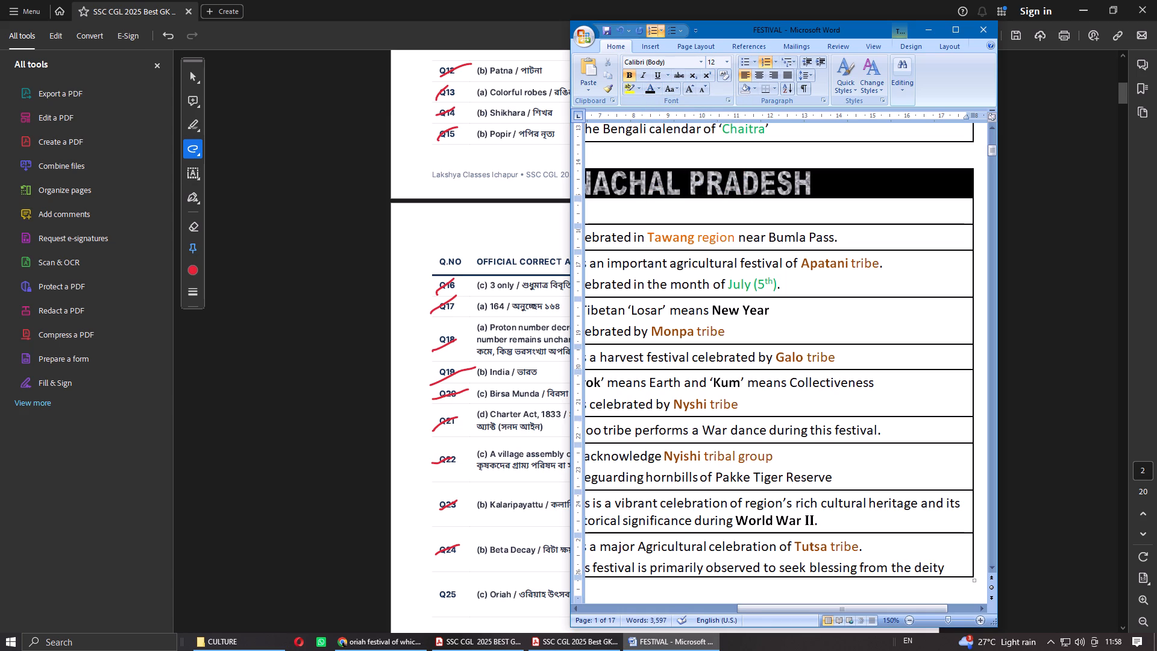
pyautogui.press('Down')
pyautogui.press('.')
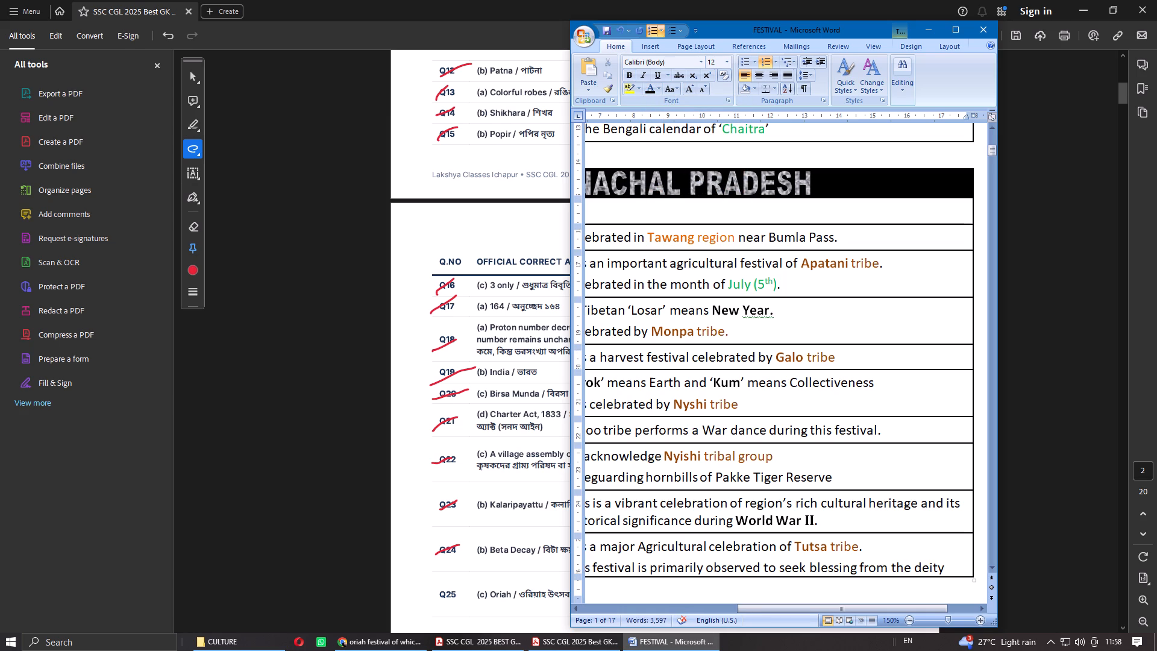
pyautogui.moveTo(776, 312); pyautogui.dragTo(767, 313)
pyautogui.keyDown('ctrl'); pyautogui.moveTo(733, 330); pyautogui.dragTo(724, 334); pyautogui.keyUp('ctrl')
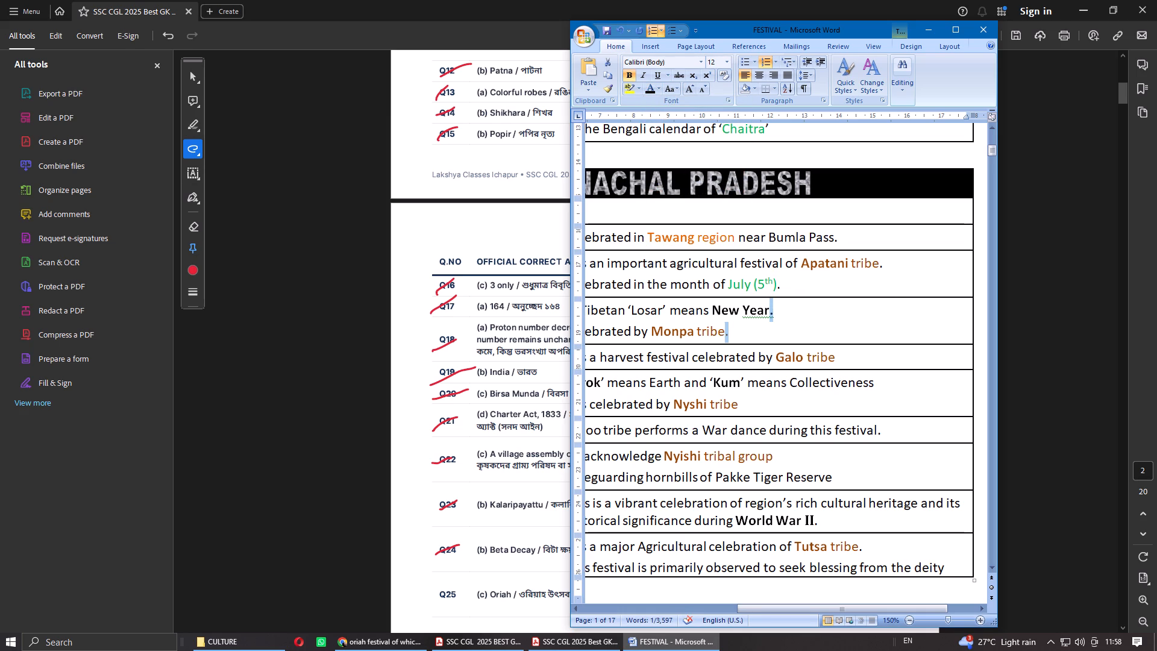
pyautogui.click(649, 90)
pyautogui.click(802, 318)
pyautogui.moveTo(775, 307); pyautogui.dragTo(770, 312)
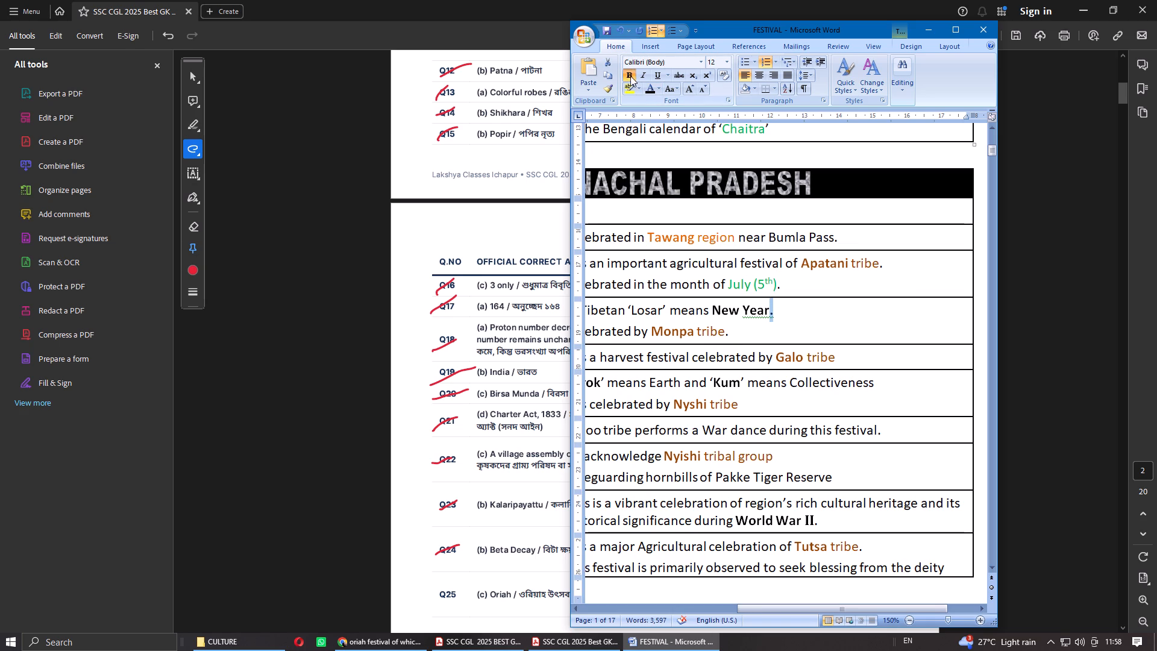
pyautogui.click(627, 73)
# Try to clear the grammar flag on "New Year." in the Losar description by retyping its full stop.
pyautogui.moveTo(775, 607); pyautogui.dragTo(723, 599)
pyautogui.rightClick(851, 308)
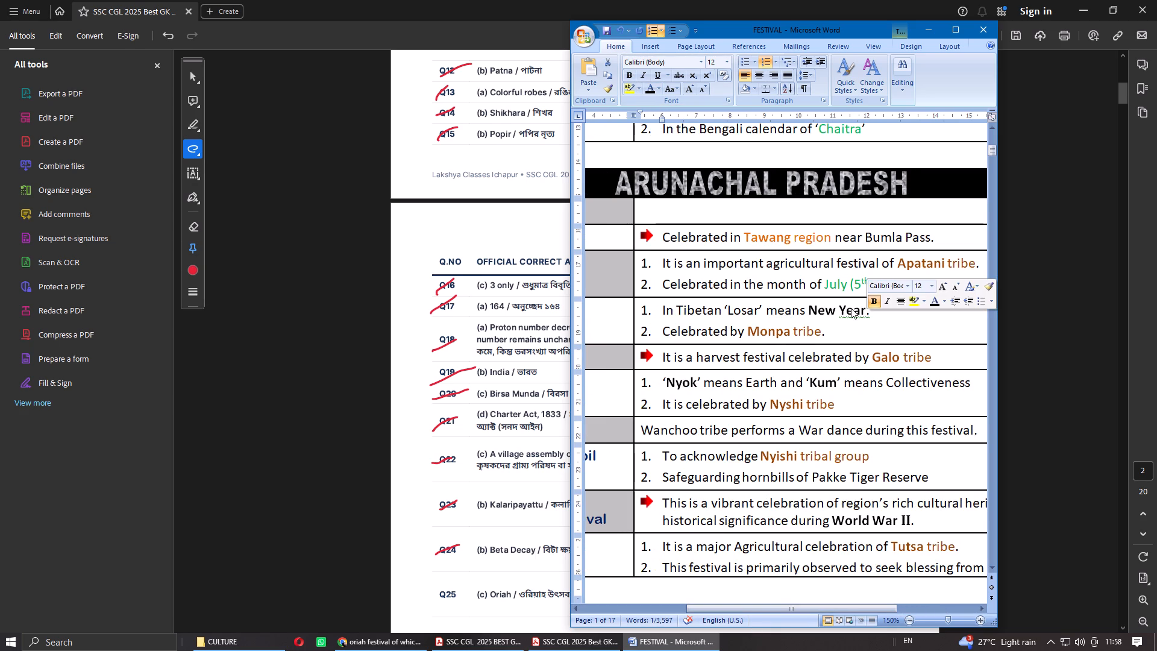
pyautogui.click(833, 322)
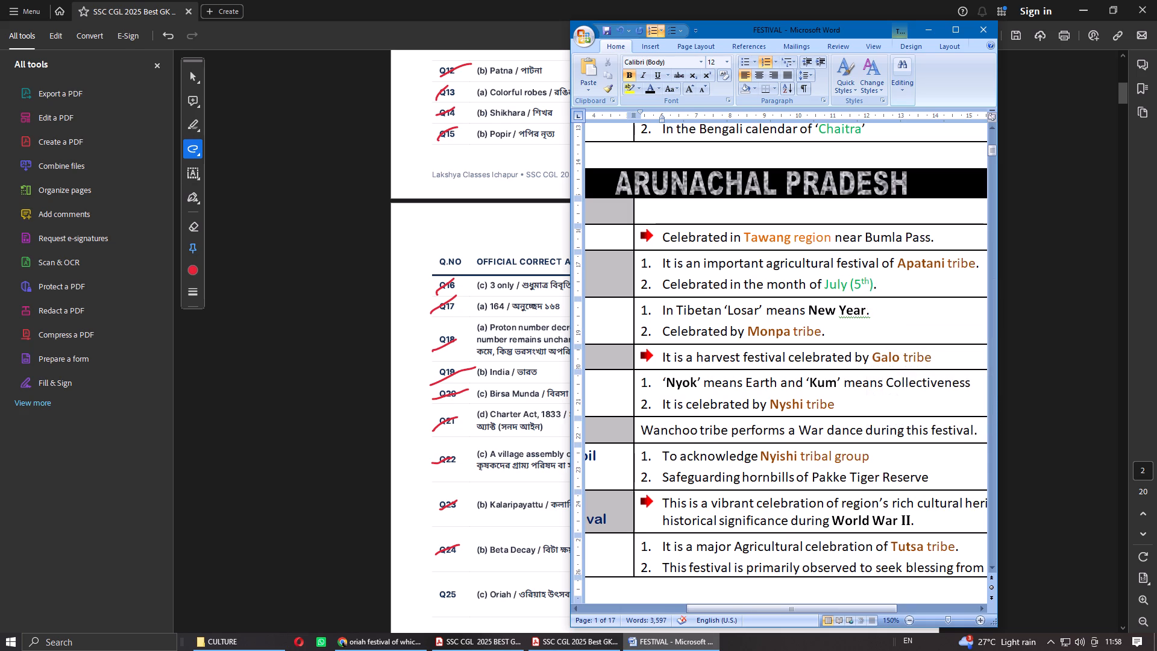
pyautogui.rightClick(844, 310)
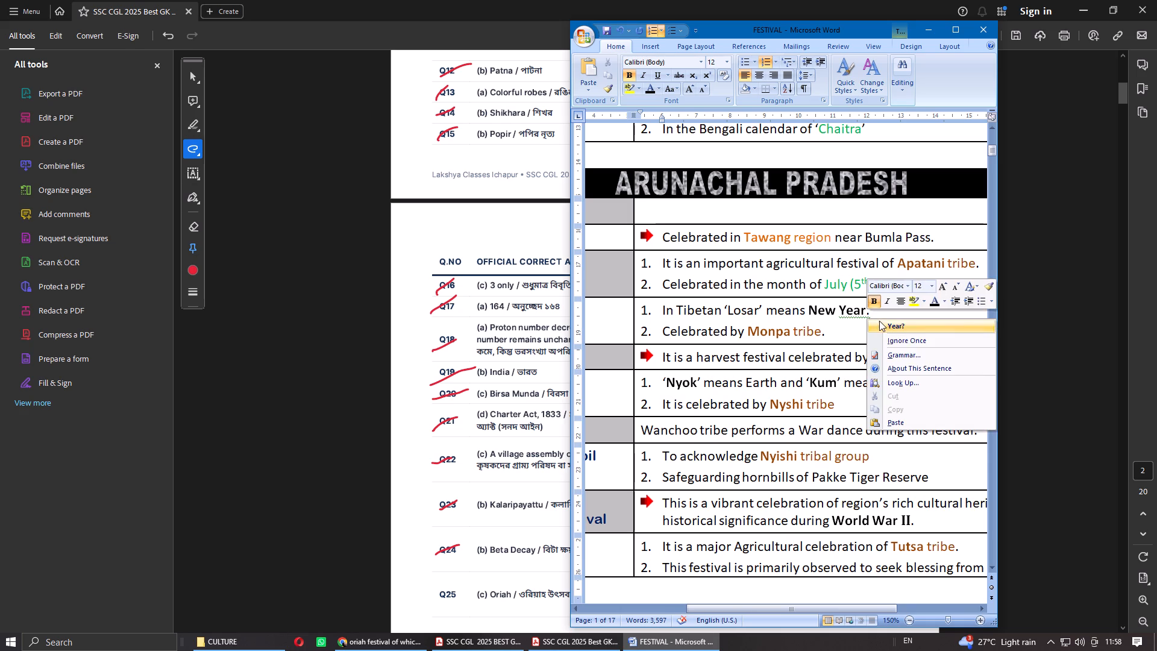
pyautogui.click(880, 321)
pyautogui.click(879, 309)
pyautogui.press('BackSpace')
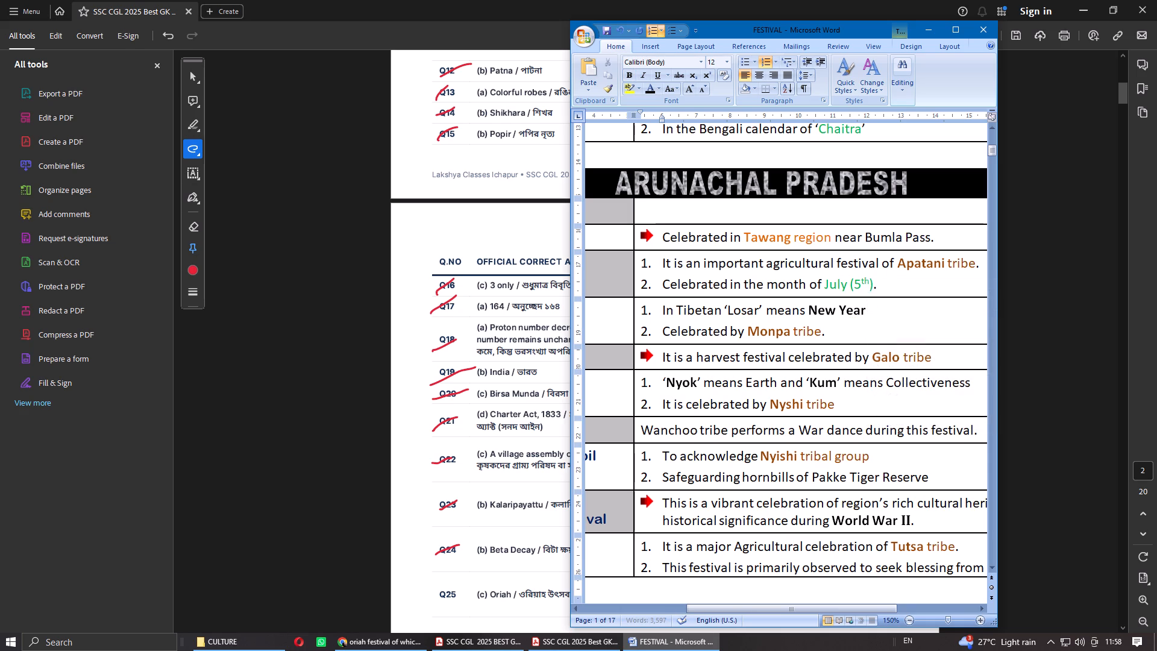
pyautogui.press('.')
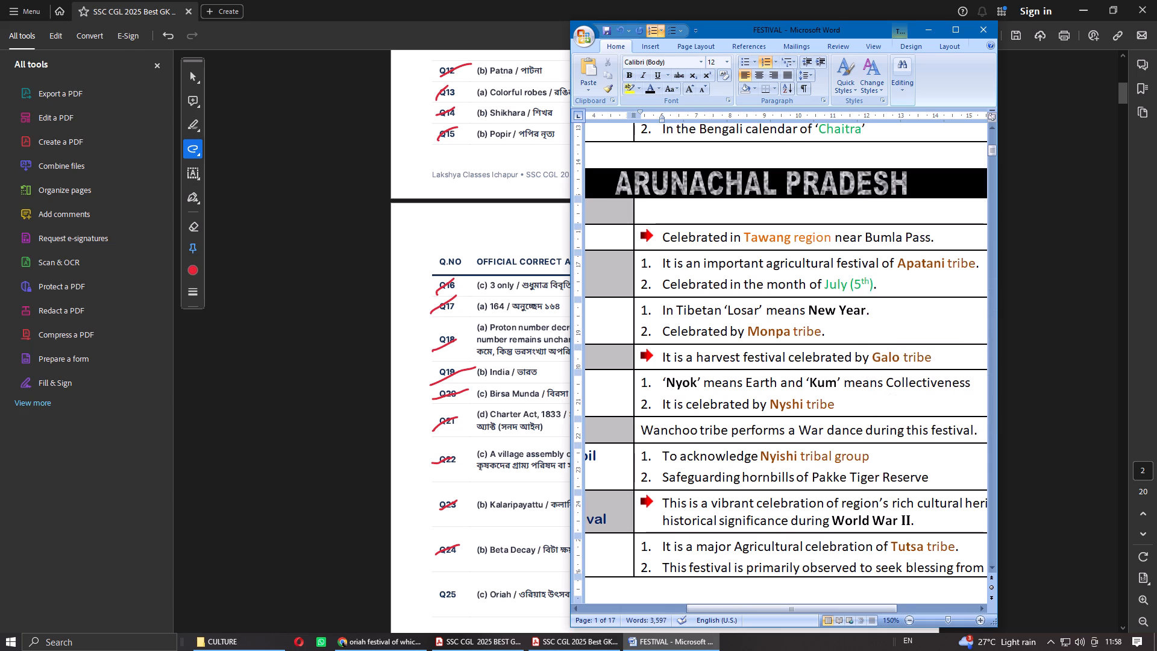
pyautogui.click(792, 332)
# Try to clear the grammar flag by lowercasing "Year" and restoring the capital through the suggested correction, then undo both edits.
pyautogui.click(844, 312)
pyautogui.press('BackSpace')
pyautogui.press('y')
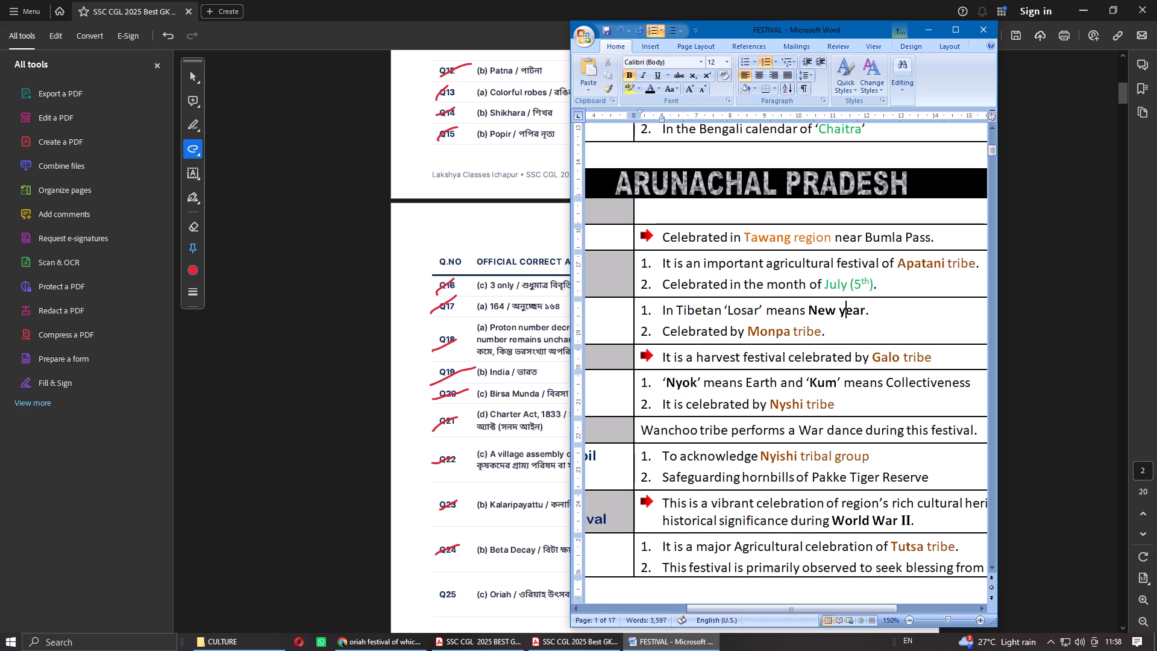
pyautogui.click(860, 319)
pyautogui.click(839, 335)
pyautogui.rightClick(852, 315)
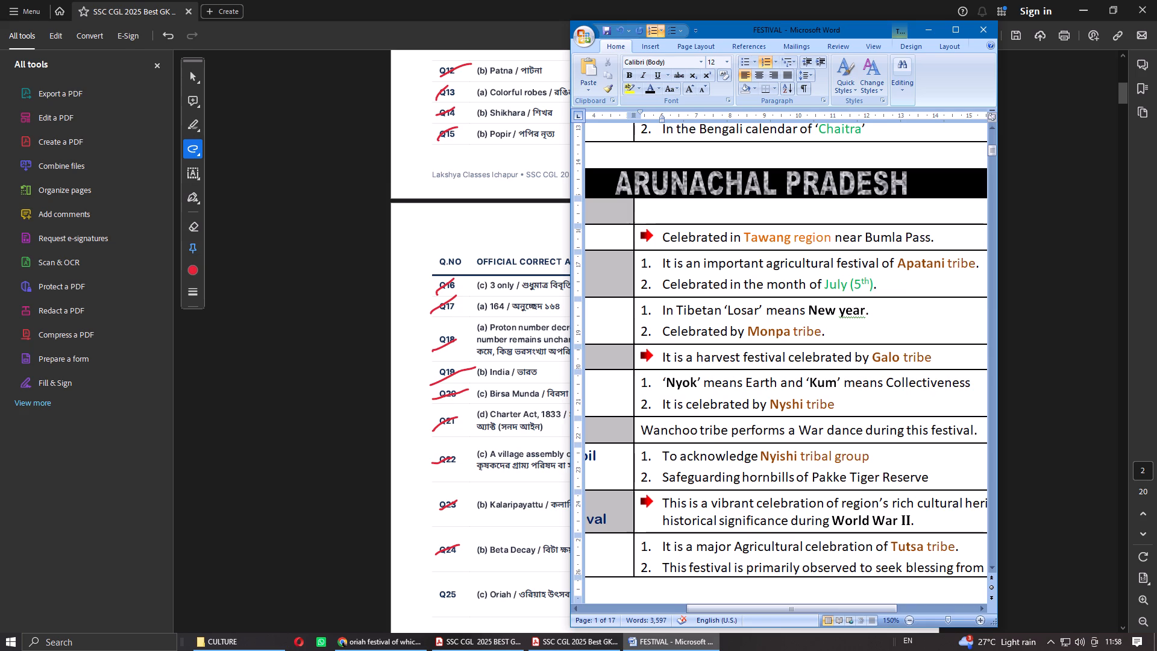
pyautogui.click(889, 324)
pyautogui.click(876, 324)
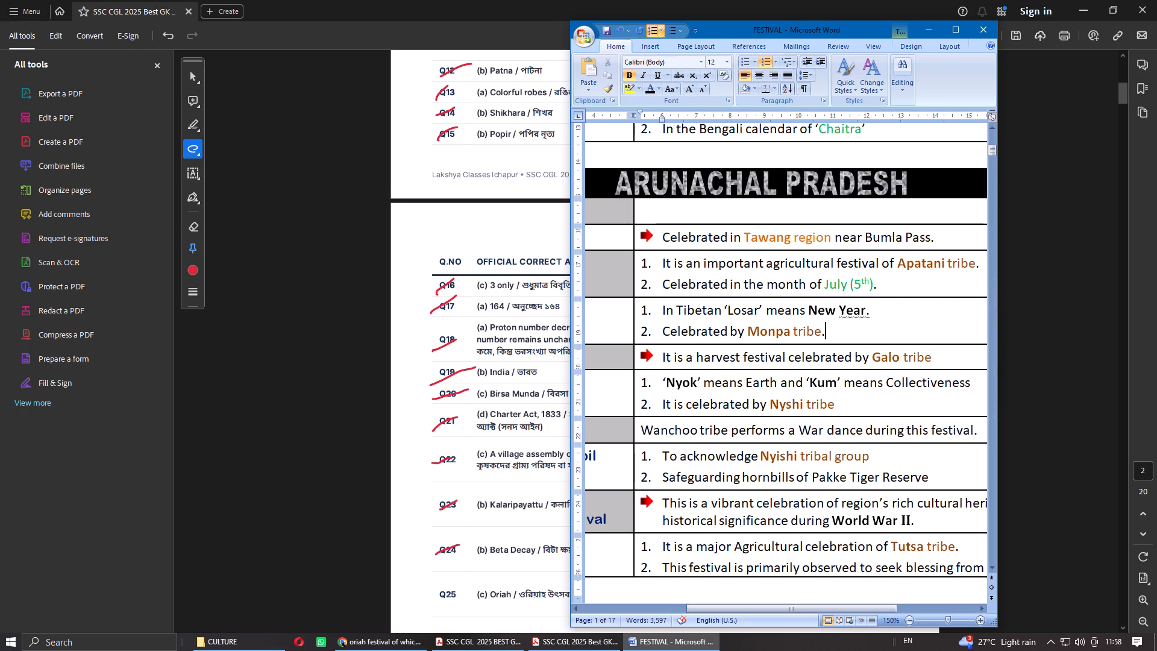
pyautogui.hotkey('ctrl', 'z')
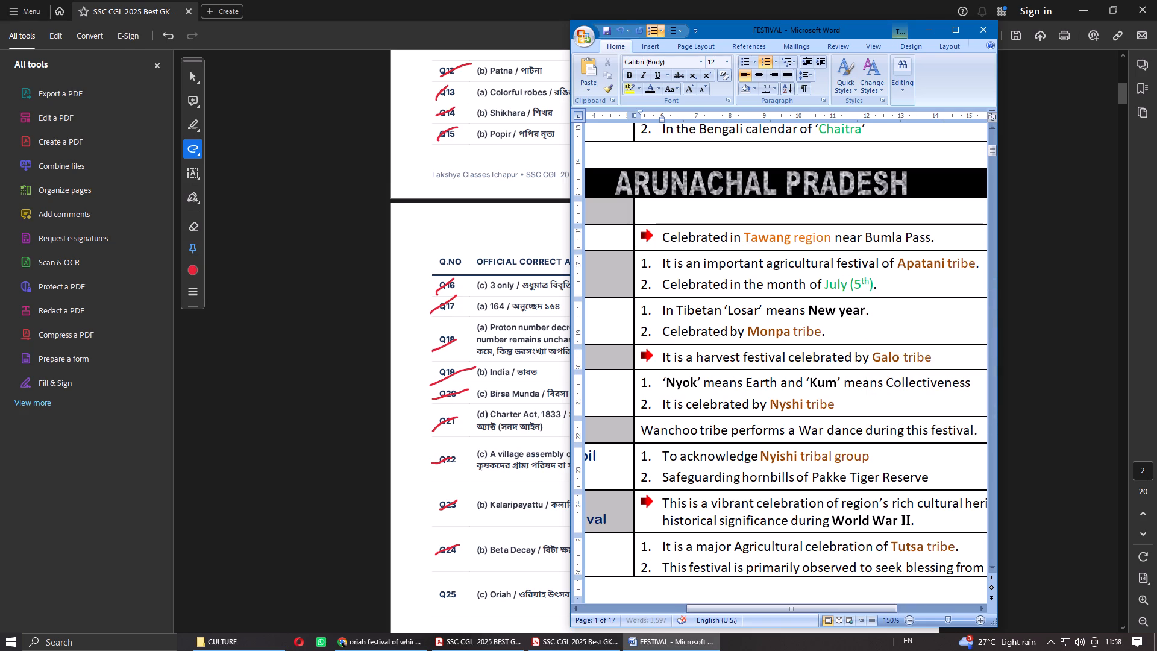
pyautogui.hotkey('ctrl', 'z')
# Exclude "Year." in the Losar description from spelling and grammar checking.
pyautogui.moveTo(839, 309); pyautogui.dragTo(868, 307)
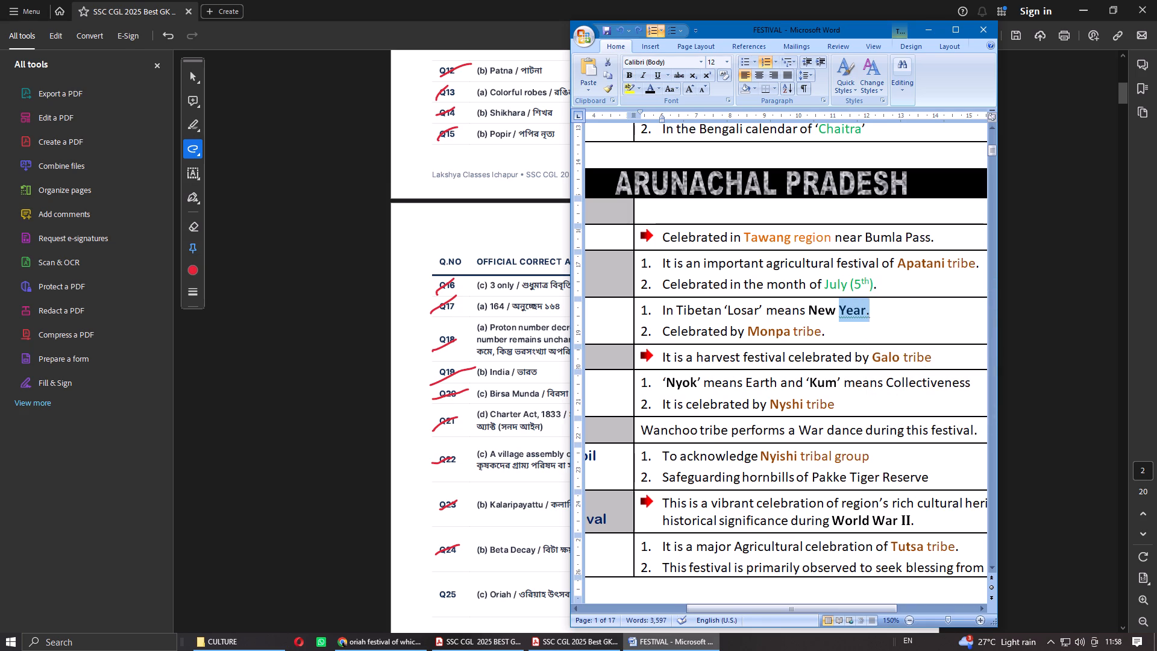
pyautogui.click(868, 326)
pyautogui.moveTo(873, 315); pyautogui.dragTo(850, 313)
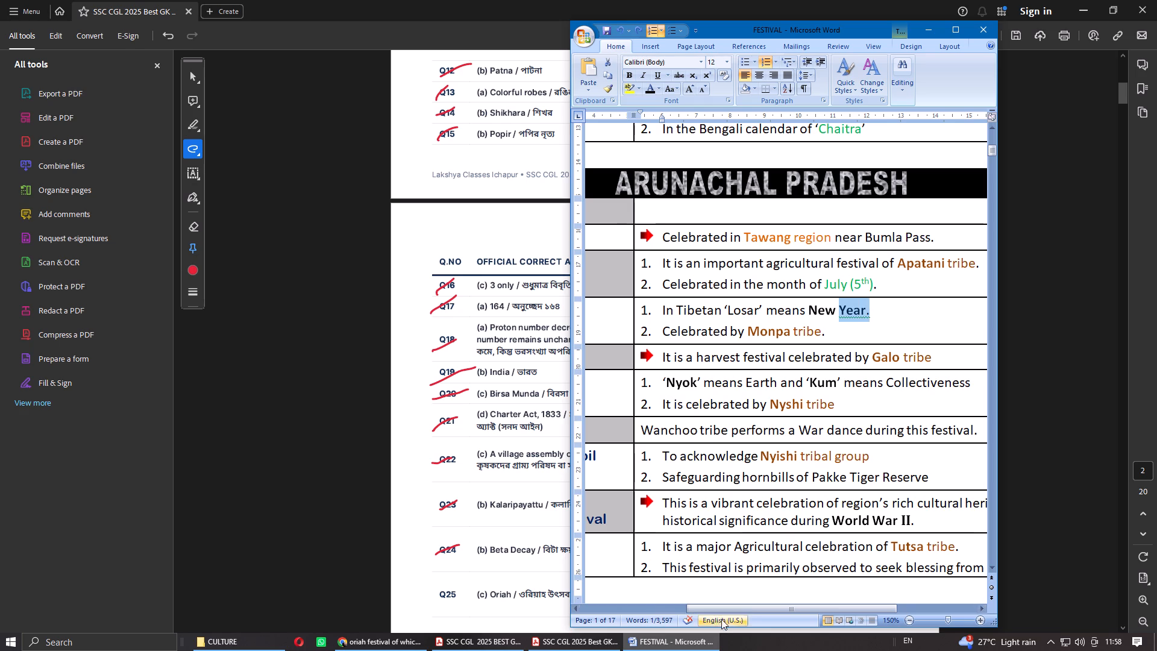
pyautogui.click(721, 619)
pyautogui.click(754, 364)
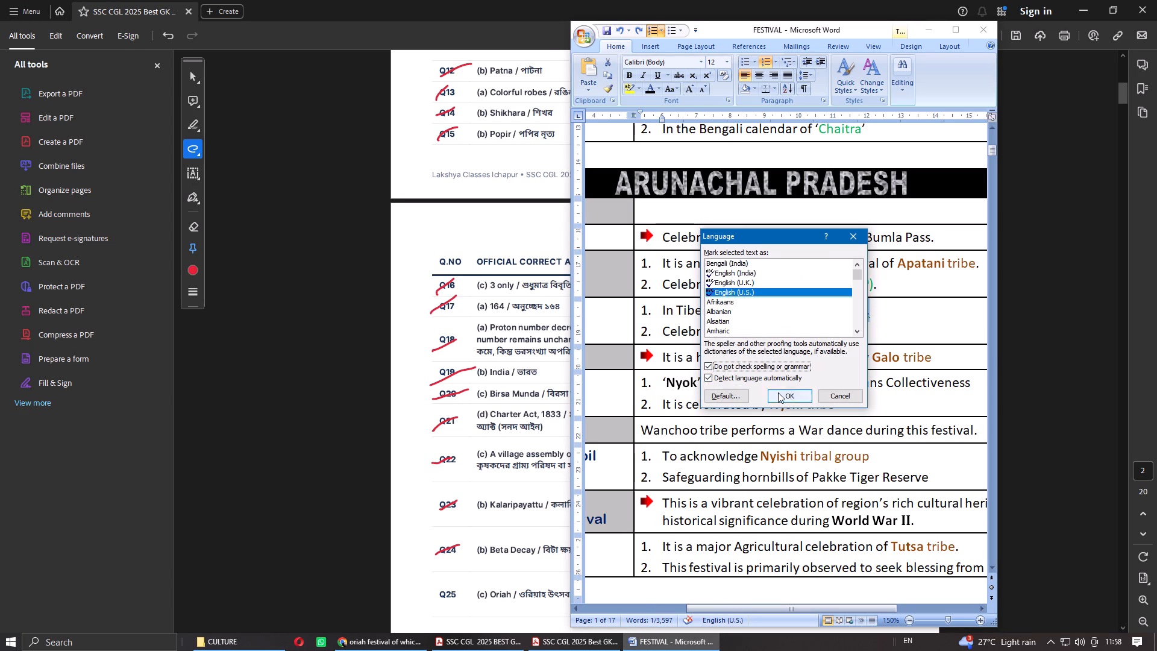
pyautogui.click(778, 392)
pyautogui.click(850, 329)
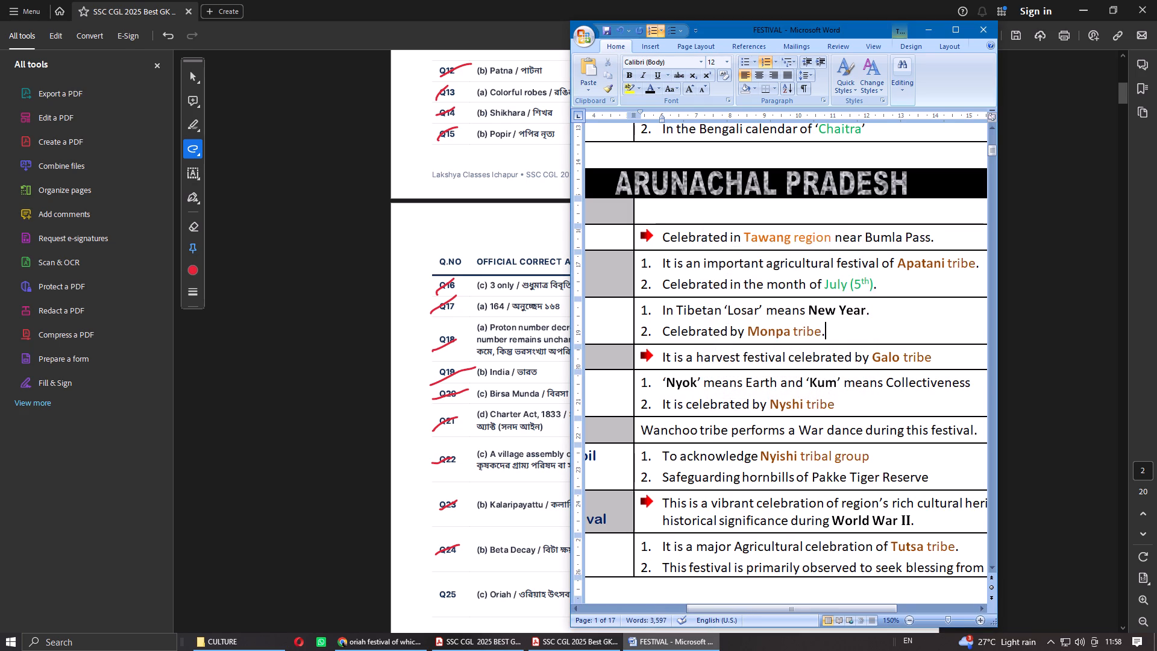
# Add a full stop after "Galo tribe" in the harvest festival description and colour that full stop black.
pyautogui.click(961, 359)
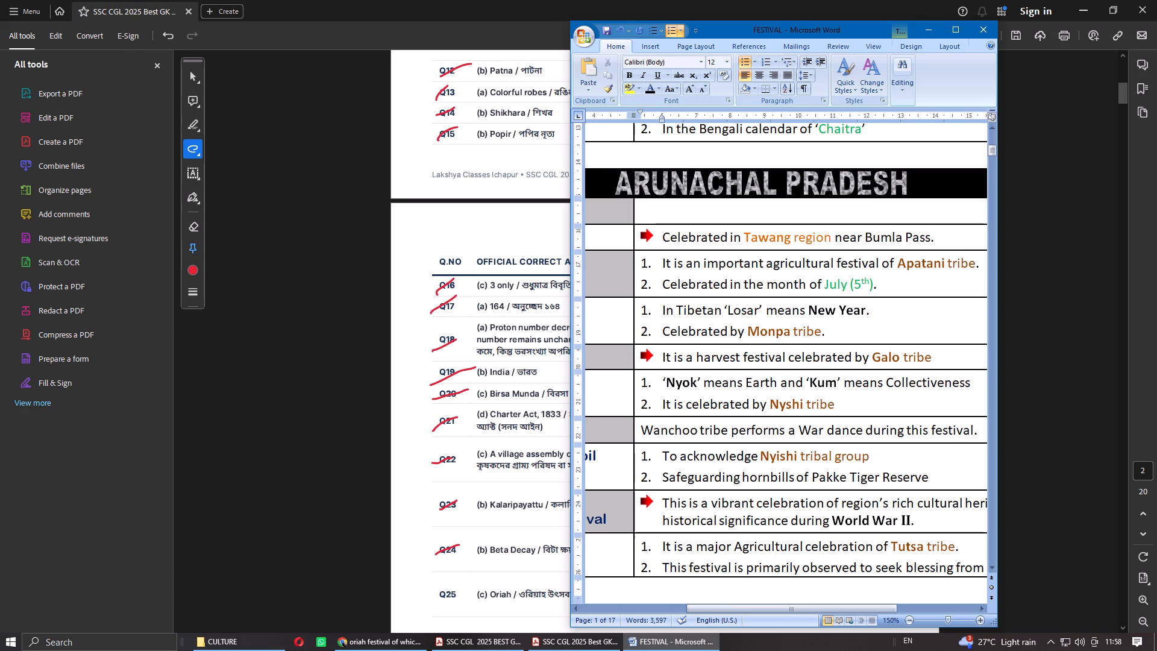
pyautogui.press('.')
pyautogui.moveTo(940, 355); pyautogui.dragTo(929, 360)
pyautogui.click(648, 89)
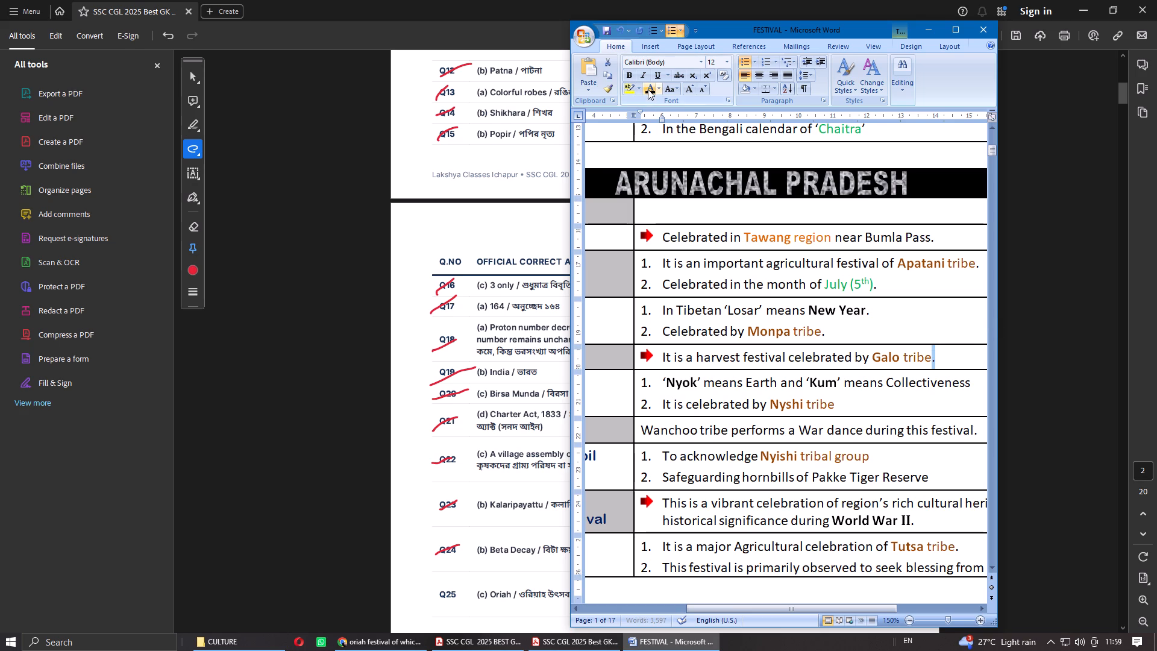
pyautogui.click(955, 358)
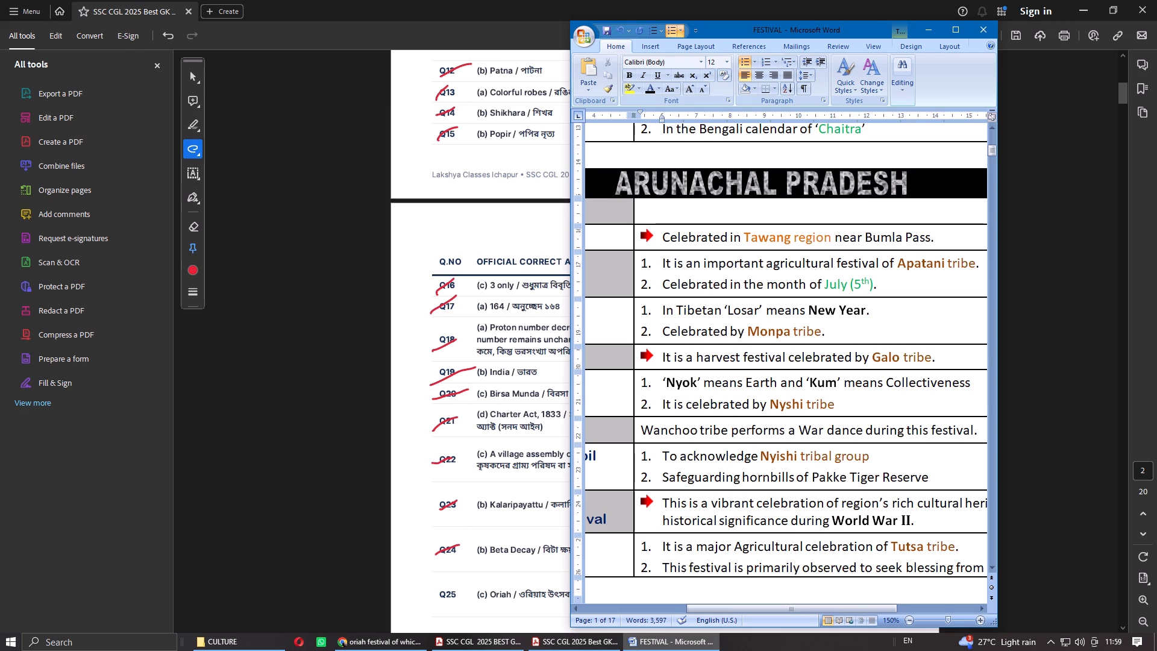
# Add full stops after "Collectiveness" and "Nyshi tribe" in the Nyok-Kum description, colouring the one after "Nyshi tribe" black.
pyautogui.scroll(-1, 897, 316)
pyautogui.click(860, 336)
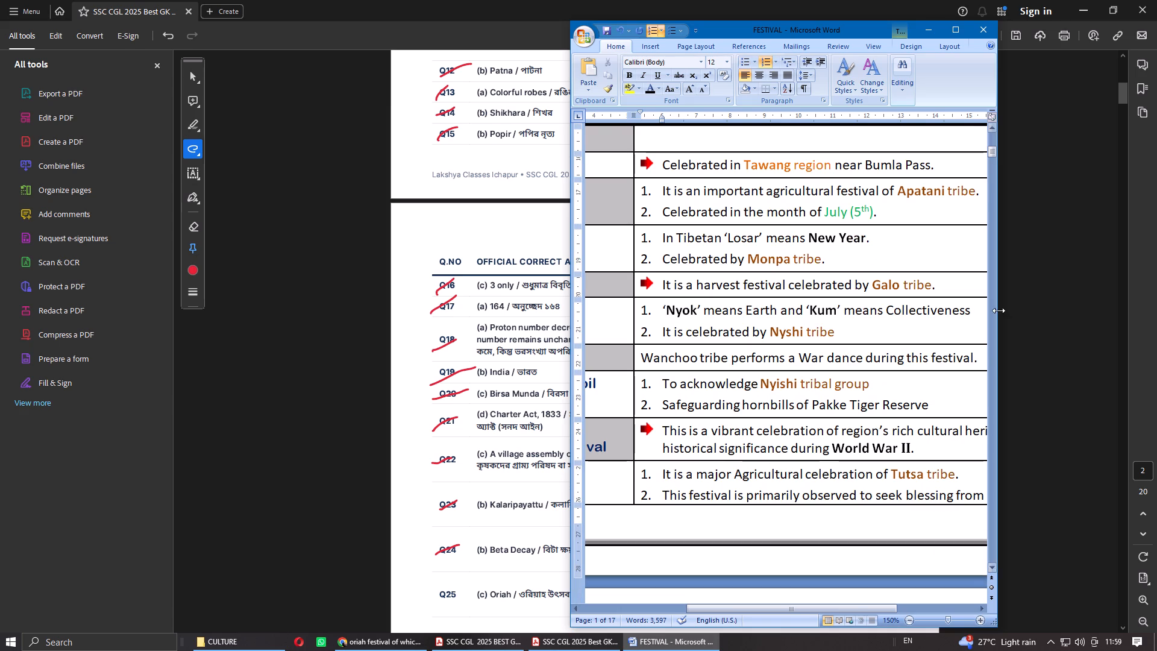
pyautogui.click(969, 311)
pyautogui.press('.')
pyautogui.click(908, 335)
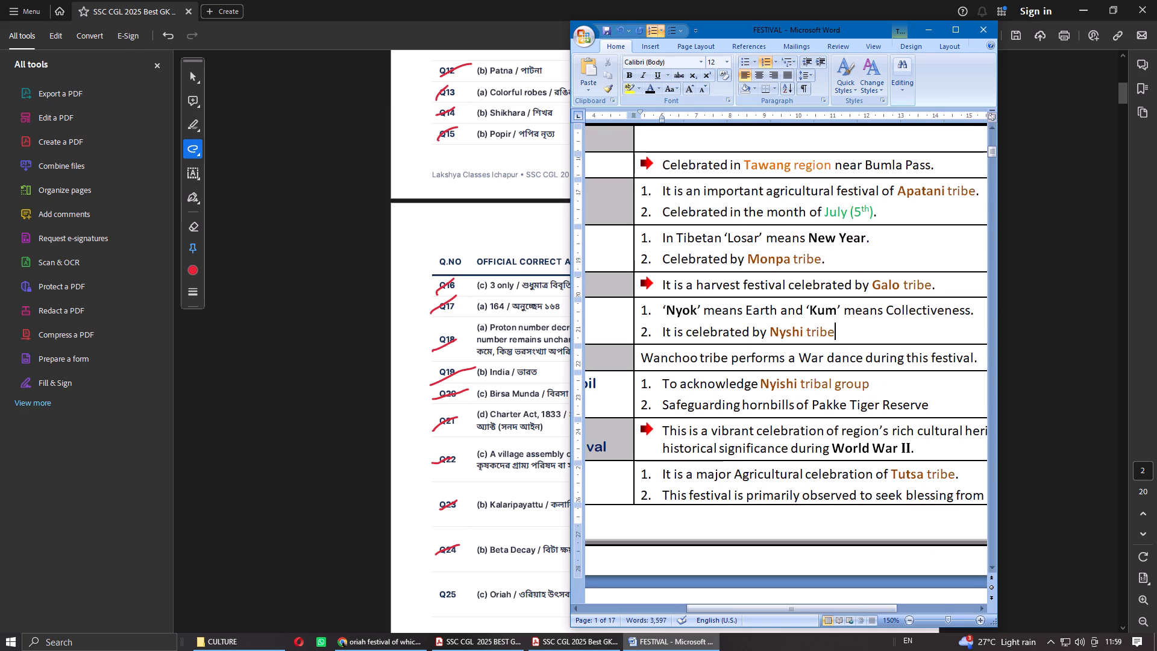
pyautogui.press('.')
pyautogui.moveTo(853, 339); pyautogui.dragTo(833, 339)
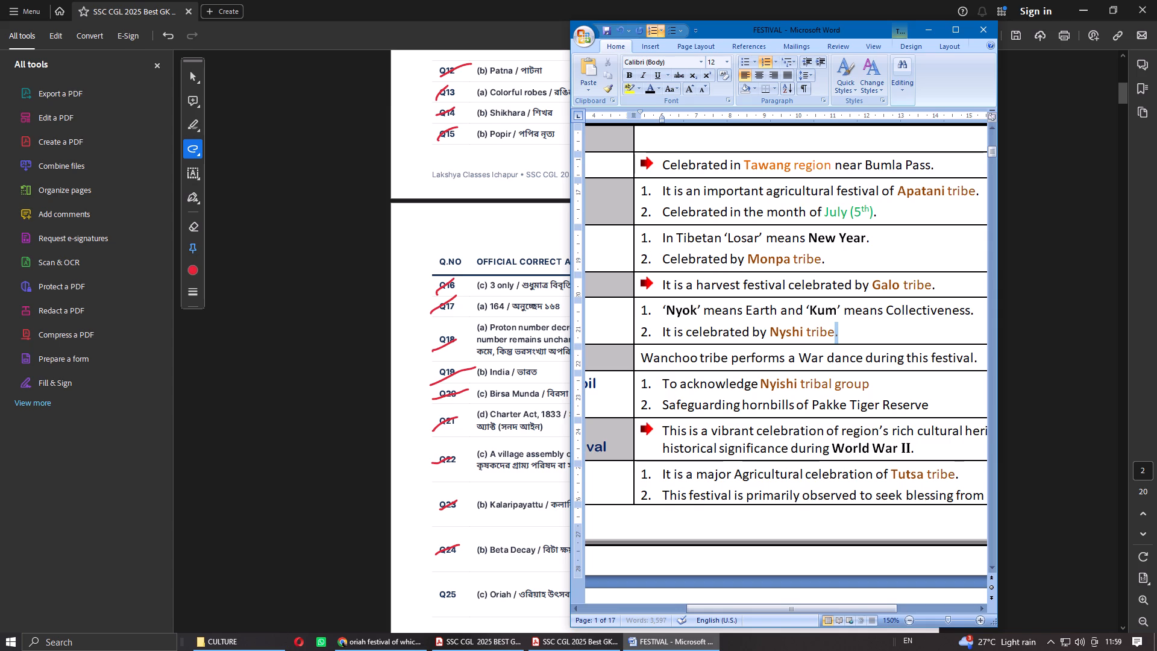
pyautogui.moveTo(833, 339); pyautogui.dragTo(832, 339)
pyautogui.click(651, 84)
pyautogui.click(862, 325)
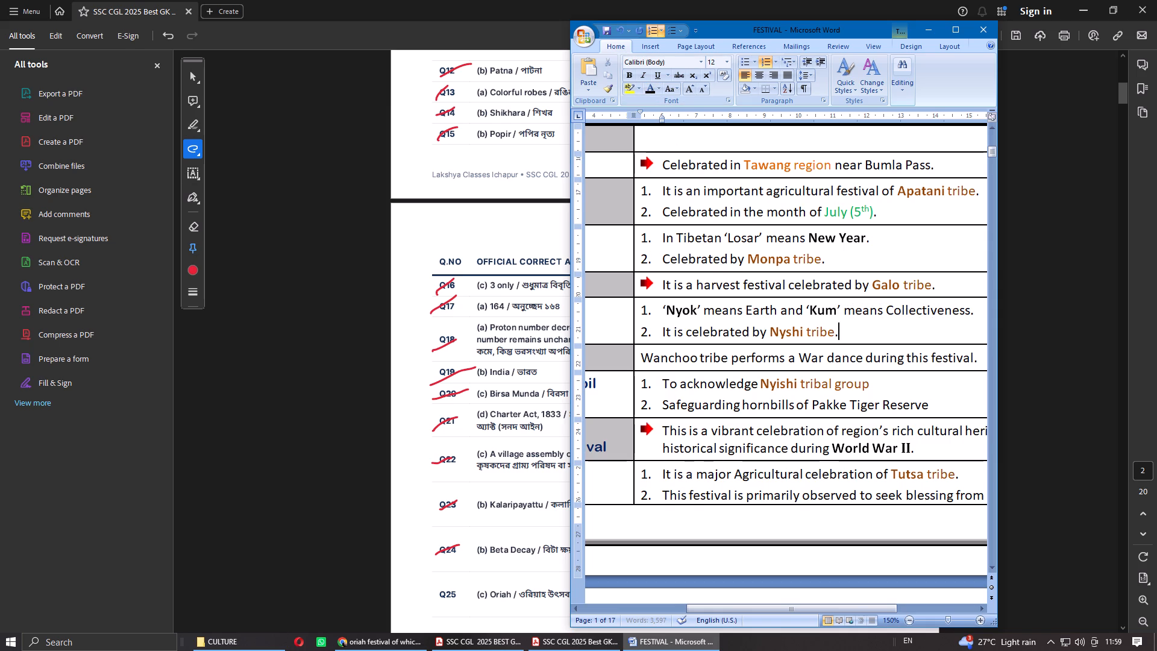
# Add full stops after "Nyishi tribal group" and "Pakke Tiger Reserve", colouring the one after "Nyishi tribal group" black.
pyautogui.click(897, 387)
pyautogui.press('.')
pyautogui.click(942, 409)
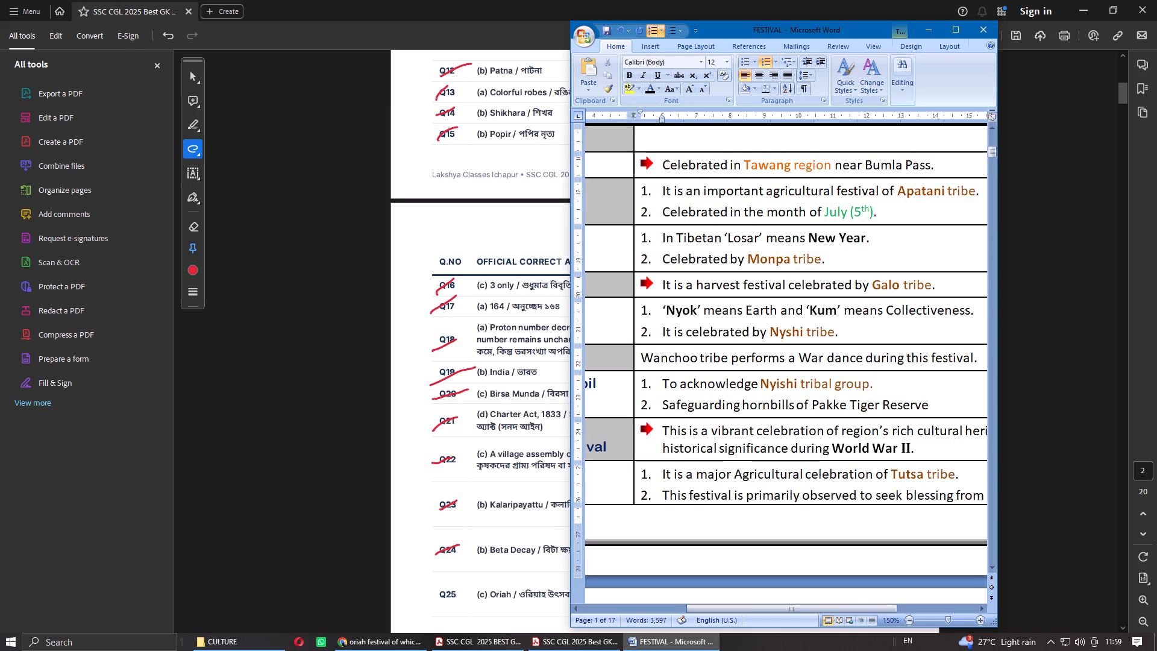
pyautogui.press('.')
pyautogui.moveTo(885, 391); pyautogui.dragTo(871, 391)
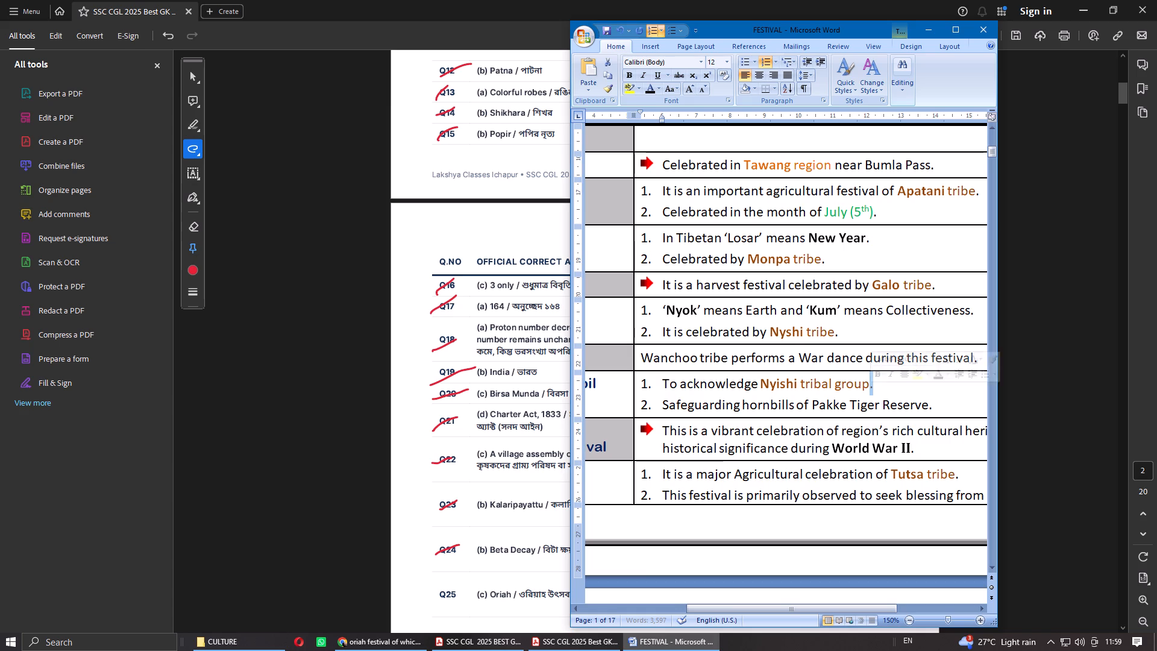
pyautogui.click(640, 82)
pyautogui.click(648, 88)
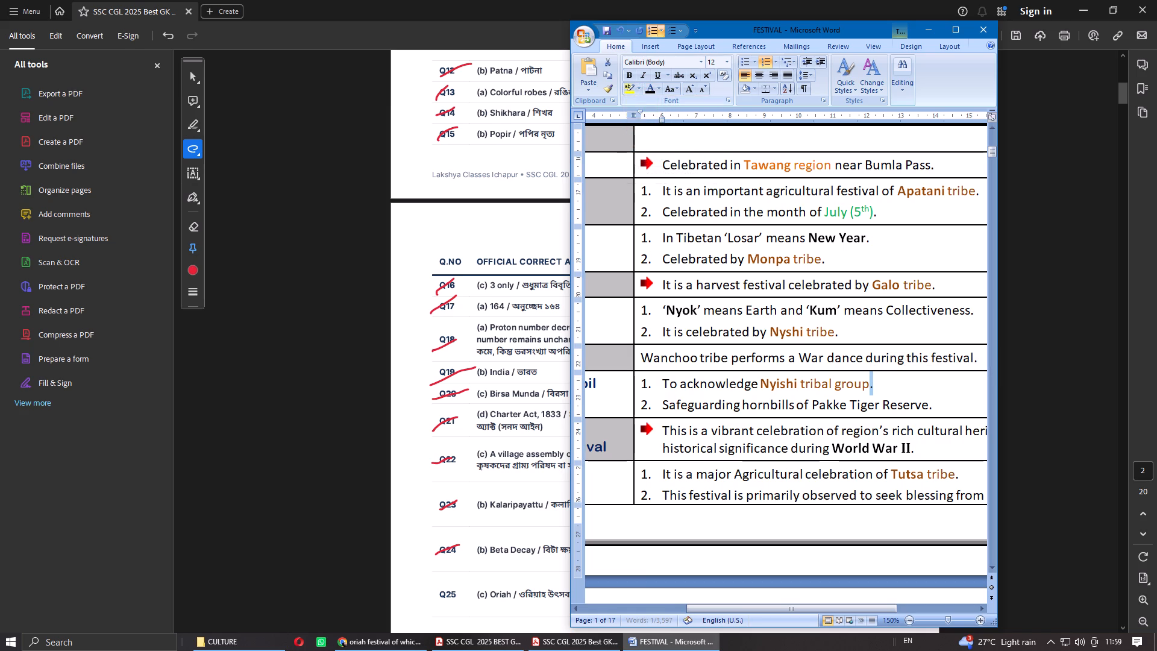
pyautogui.click(898, 375)
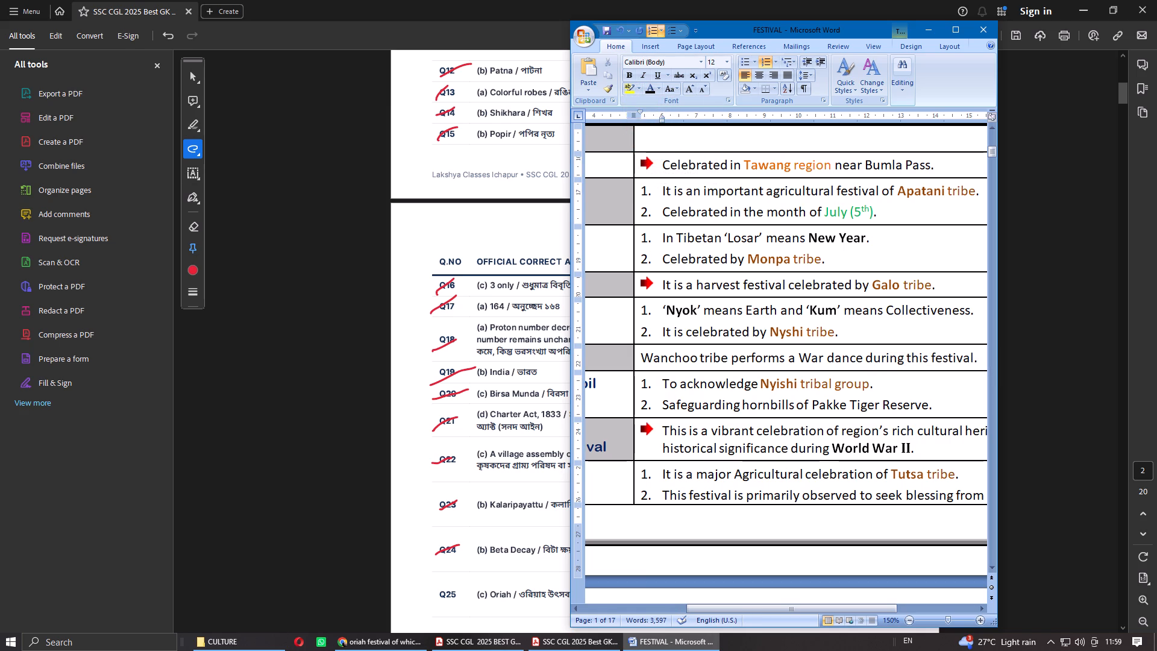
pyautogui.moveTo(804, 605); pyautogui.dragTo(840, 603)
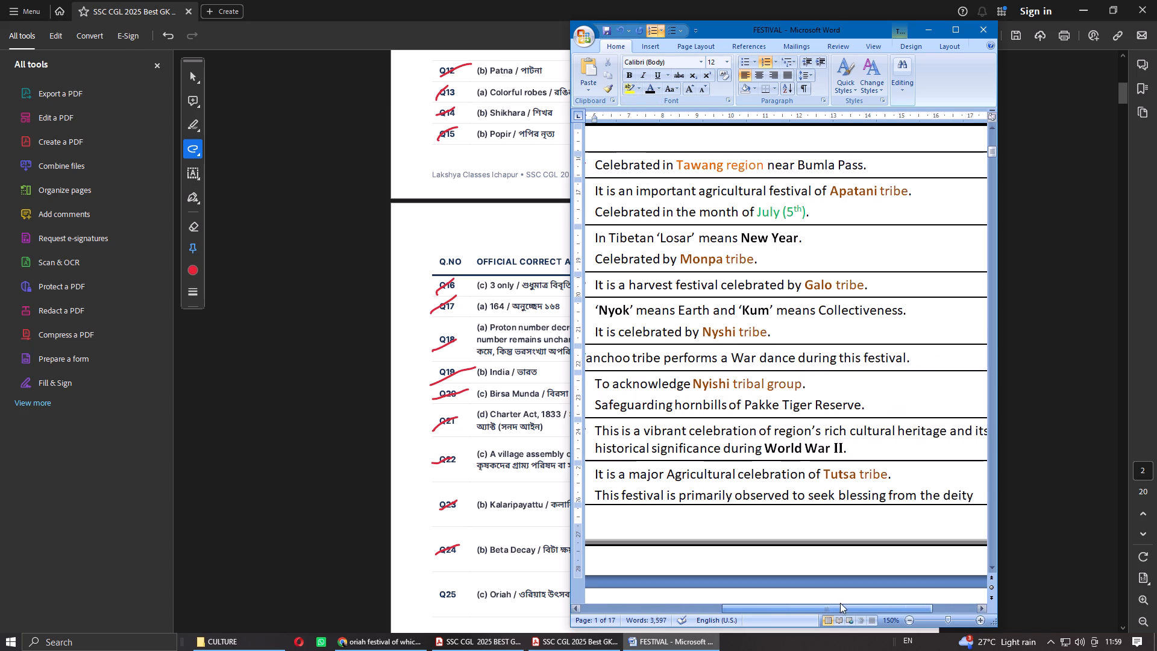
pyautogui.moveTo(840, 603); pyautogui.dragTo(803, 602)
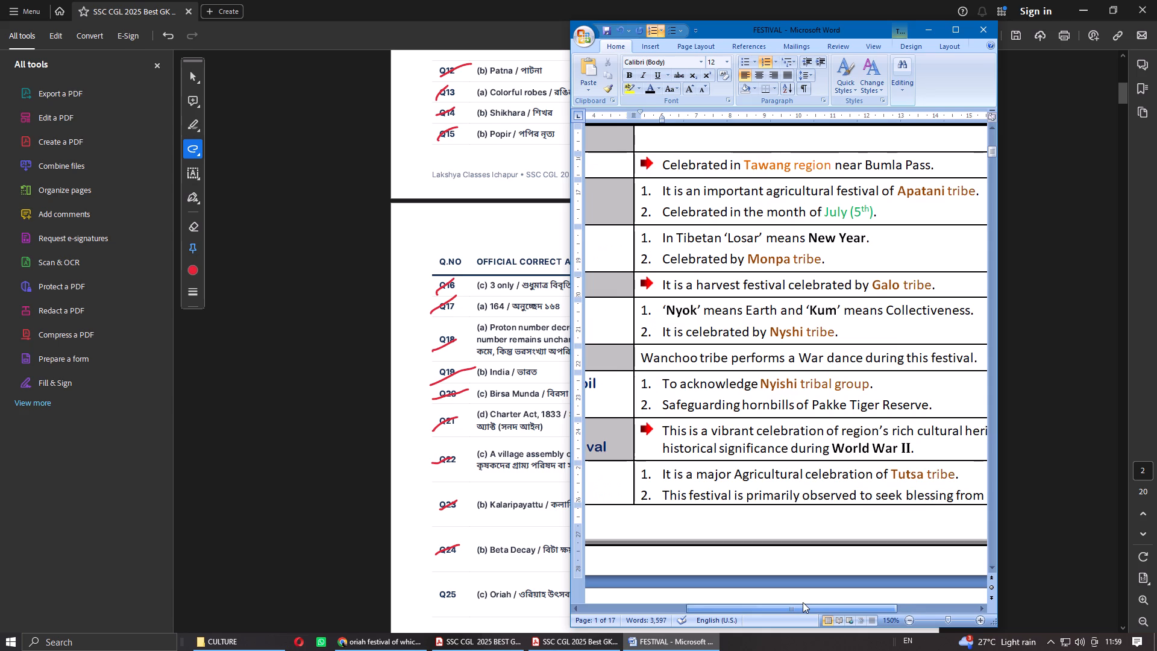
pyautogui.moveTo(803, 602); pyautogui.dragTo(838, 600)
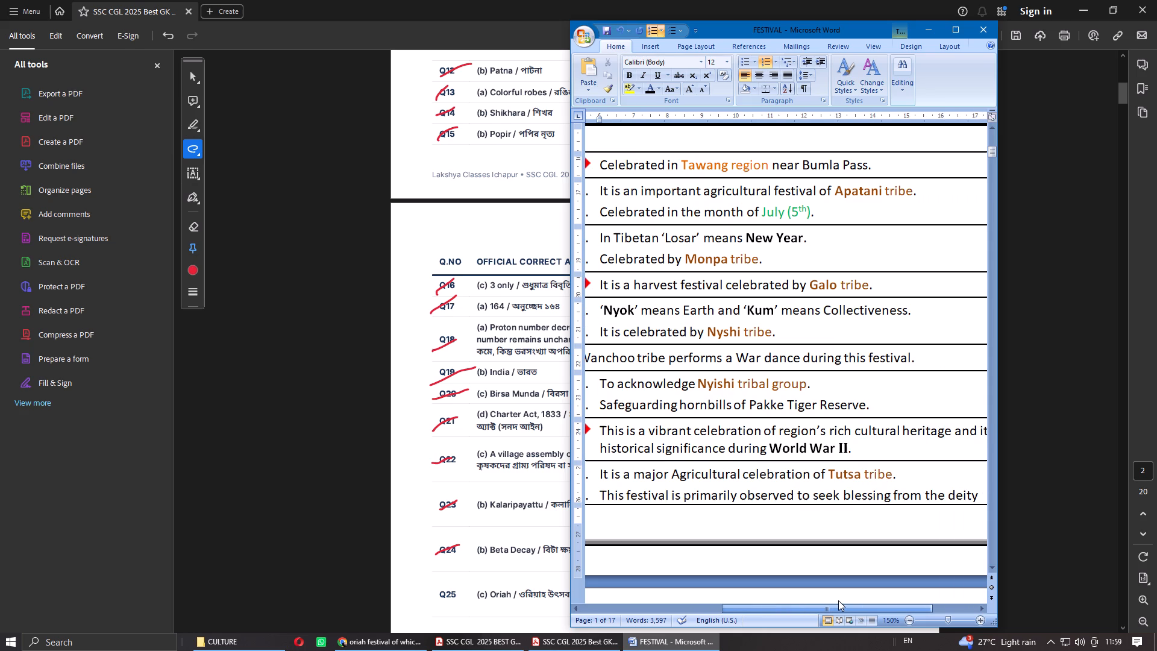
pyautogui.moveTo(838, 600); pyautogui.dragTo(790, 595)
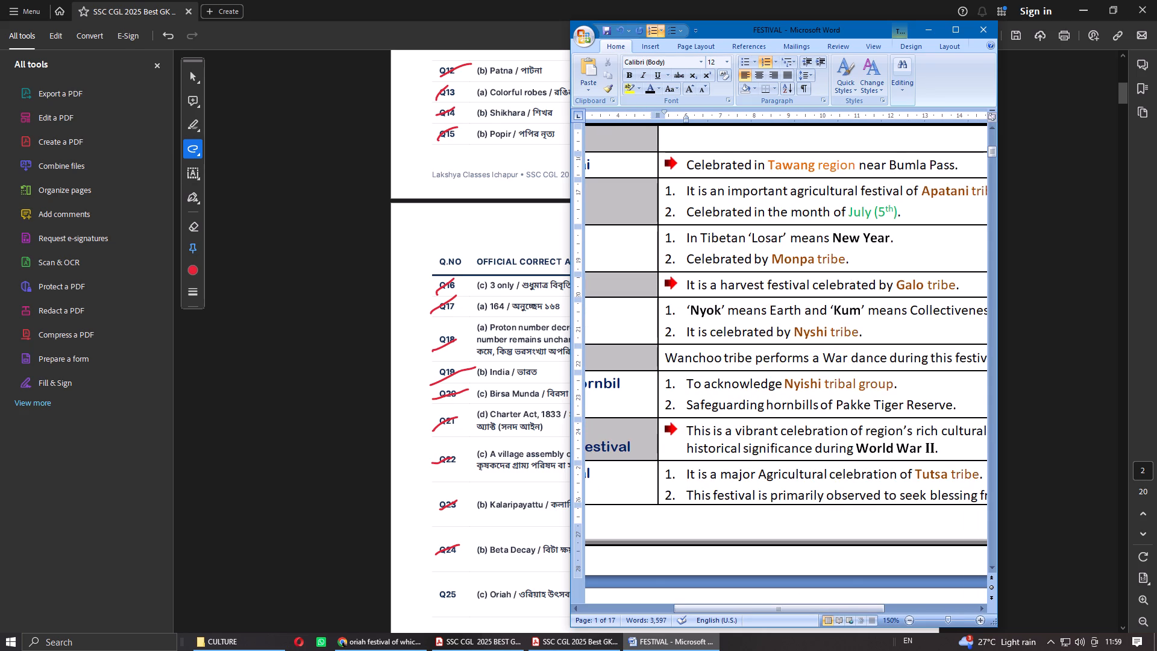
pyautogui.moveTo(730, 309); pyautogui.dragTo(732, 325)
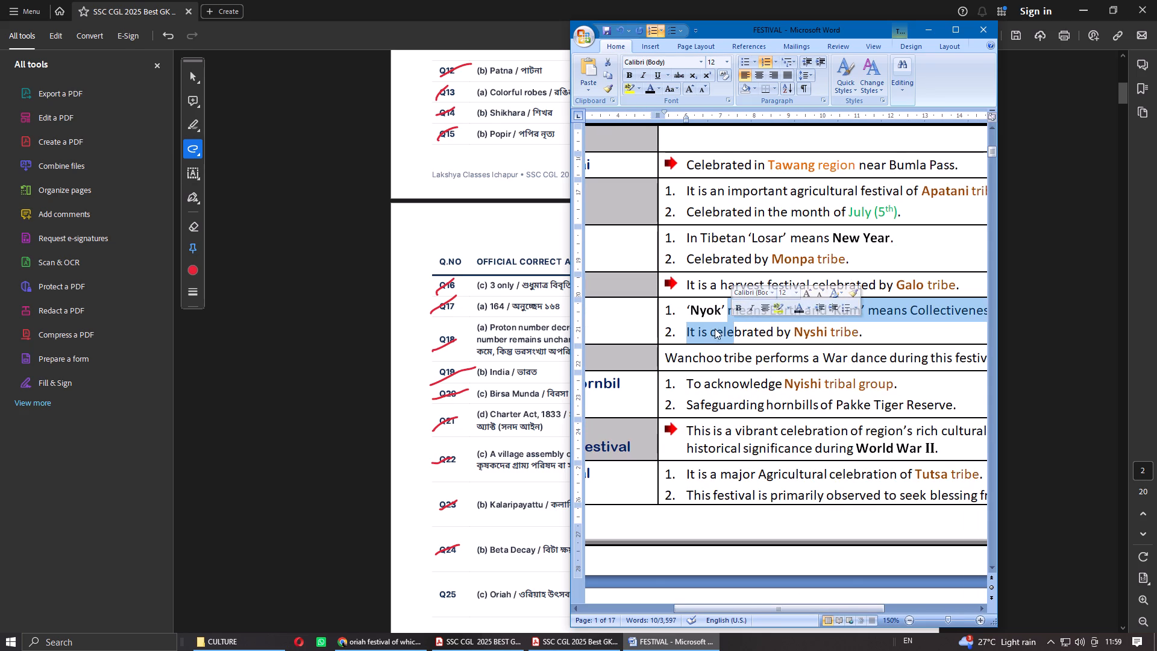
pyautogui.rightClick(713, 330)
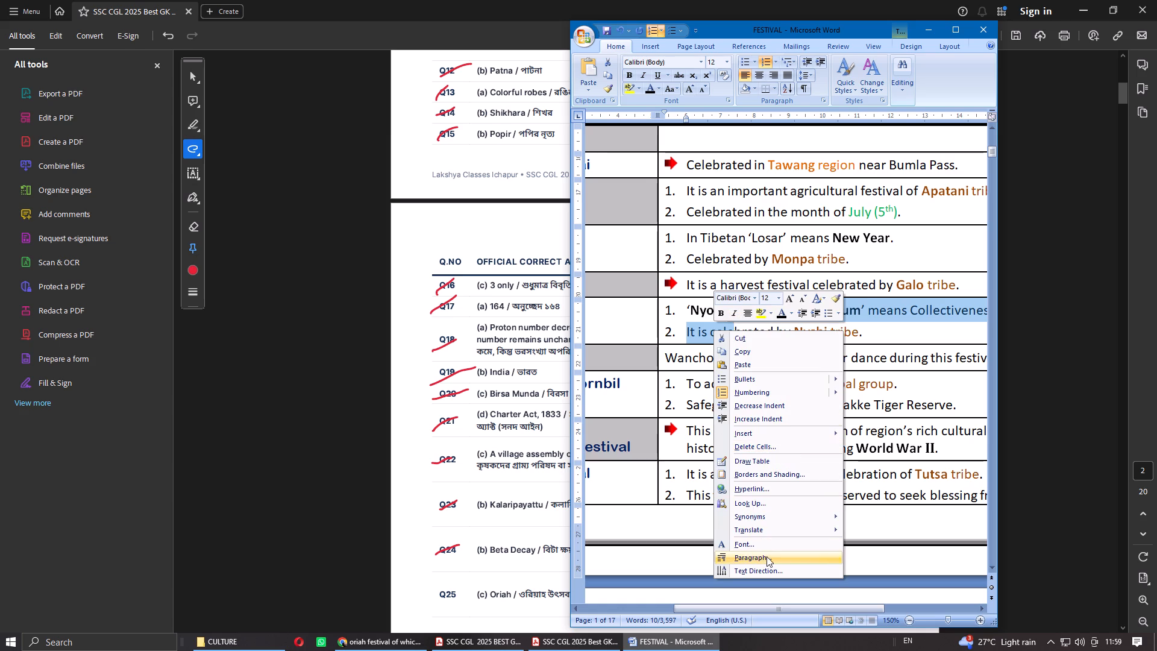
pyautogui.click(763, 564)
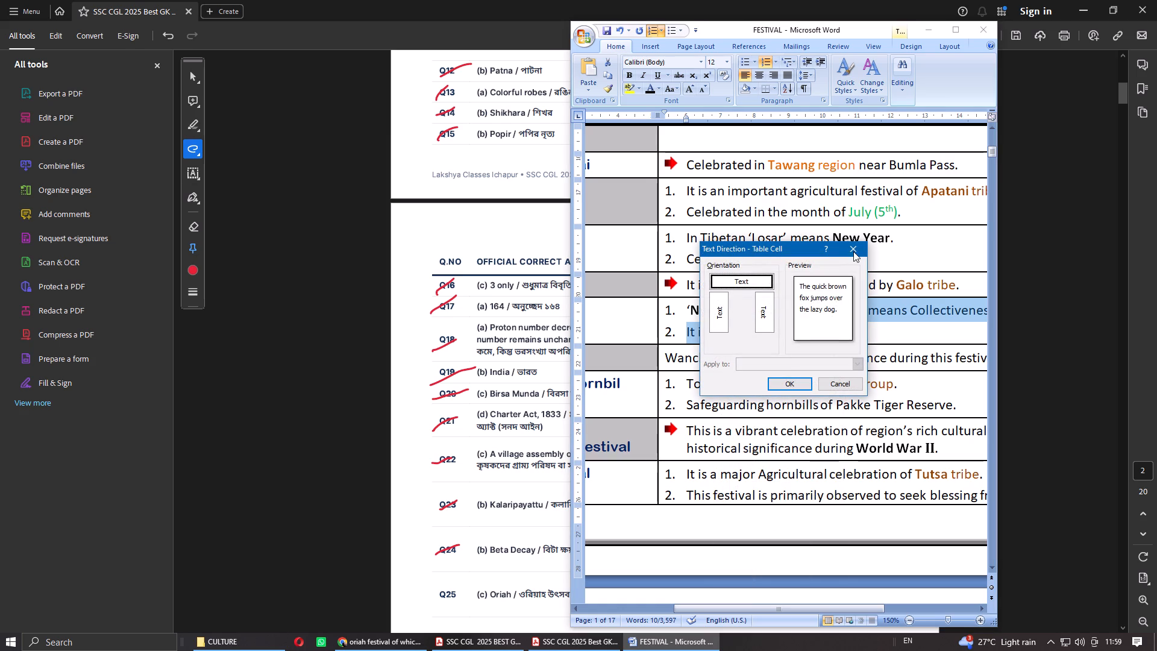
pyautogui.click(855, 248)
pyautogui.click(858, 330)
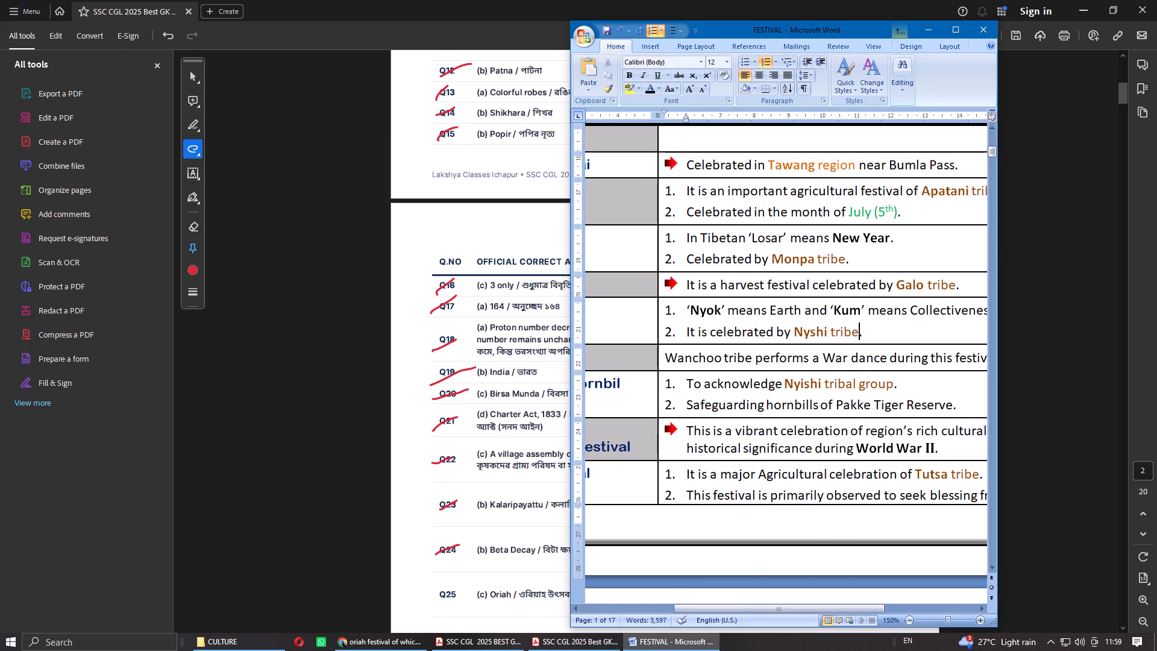
# Maximize the FESTIVAL document window.
pyautogui.click(955, 31)
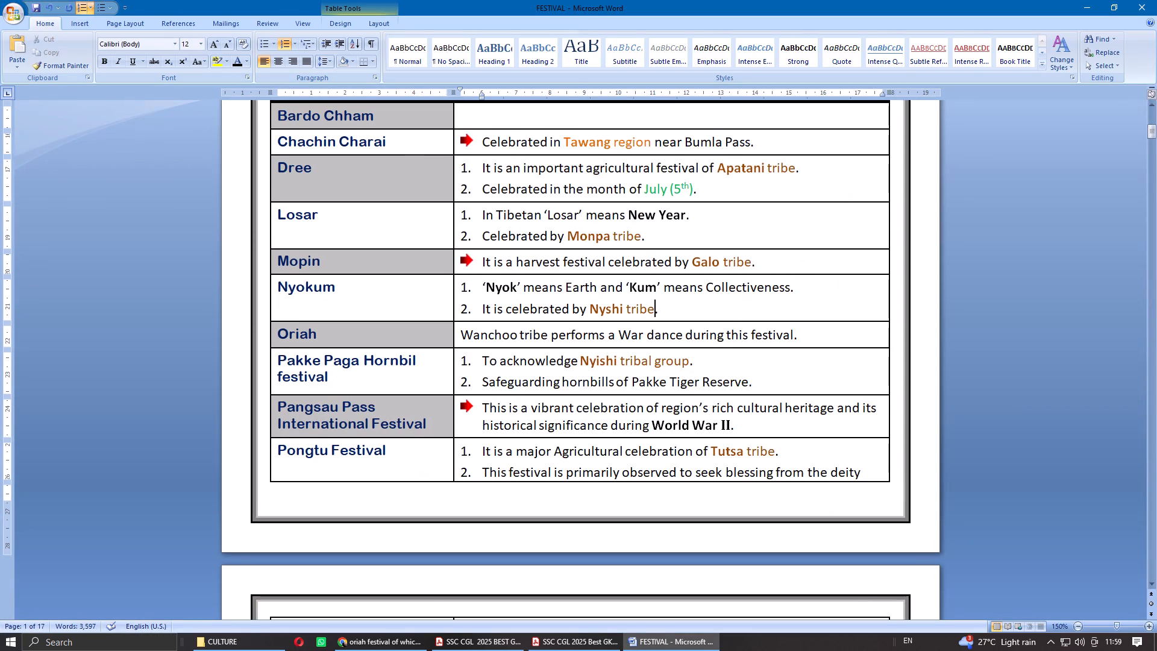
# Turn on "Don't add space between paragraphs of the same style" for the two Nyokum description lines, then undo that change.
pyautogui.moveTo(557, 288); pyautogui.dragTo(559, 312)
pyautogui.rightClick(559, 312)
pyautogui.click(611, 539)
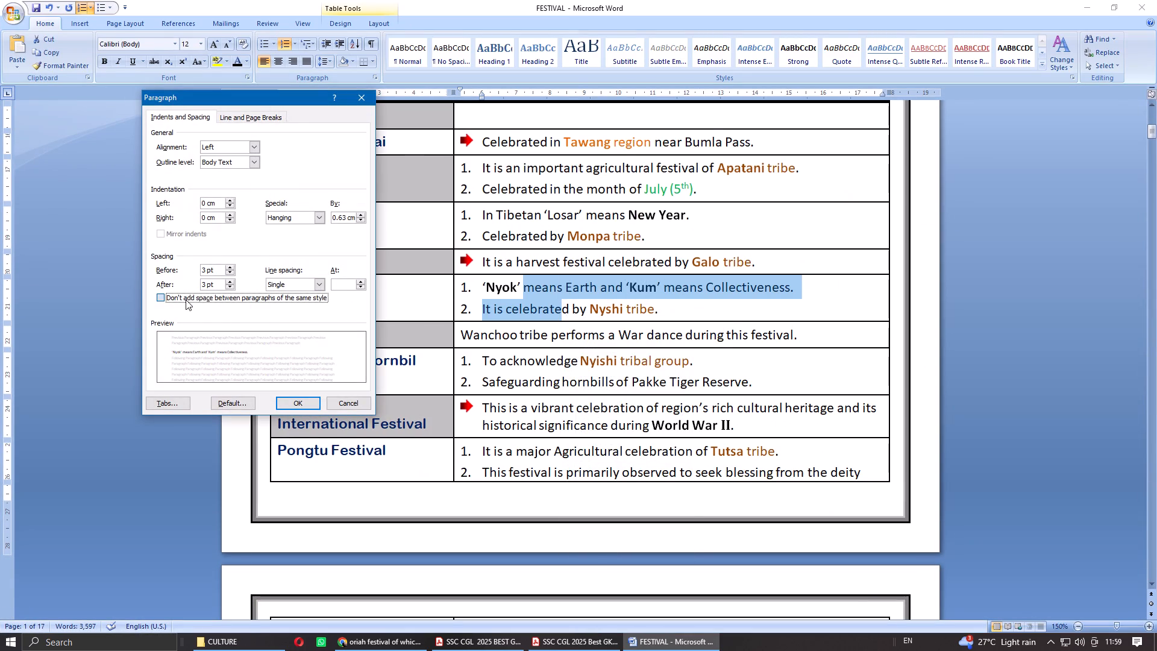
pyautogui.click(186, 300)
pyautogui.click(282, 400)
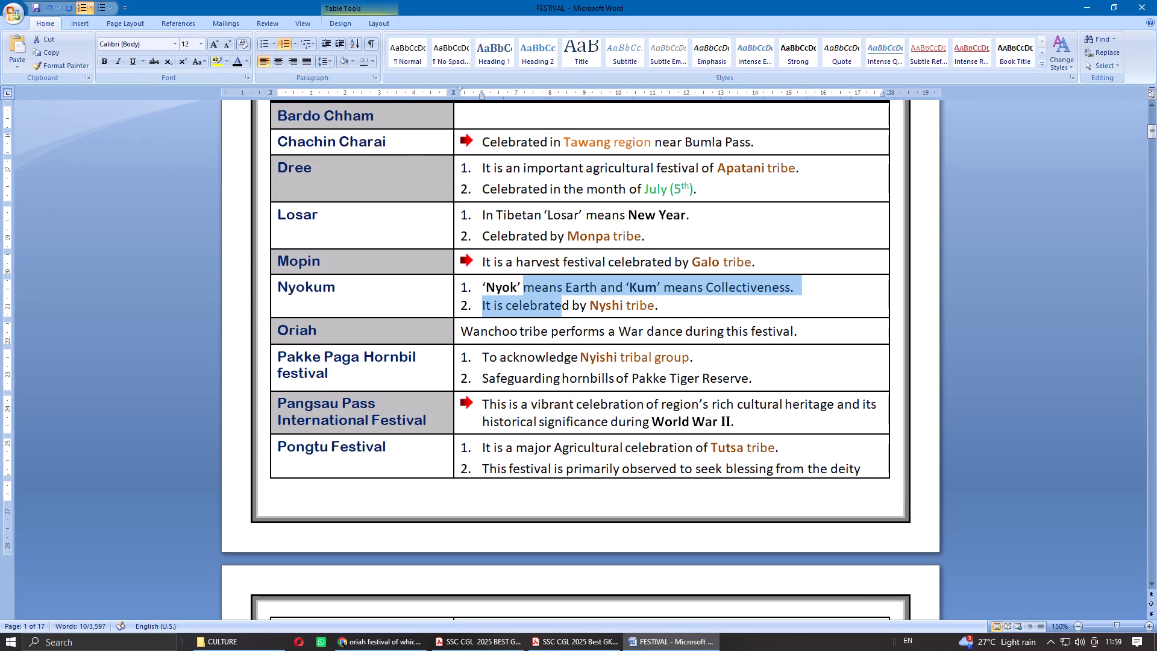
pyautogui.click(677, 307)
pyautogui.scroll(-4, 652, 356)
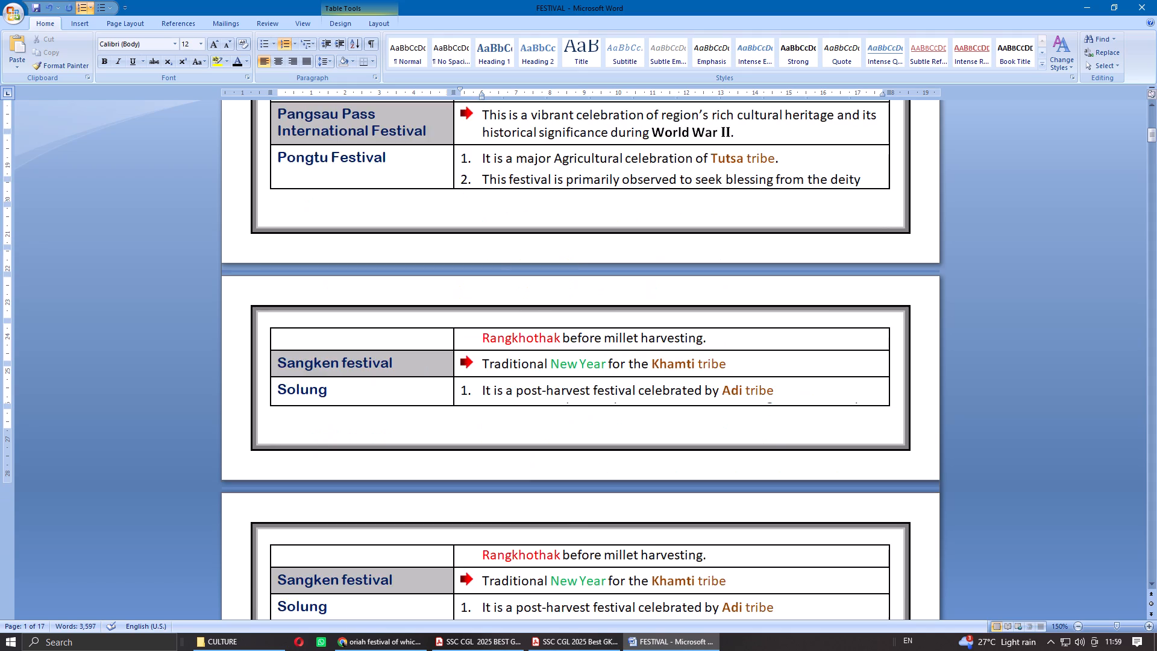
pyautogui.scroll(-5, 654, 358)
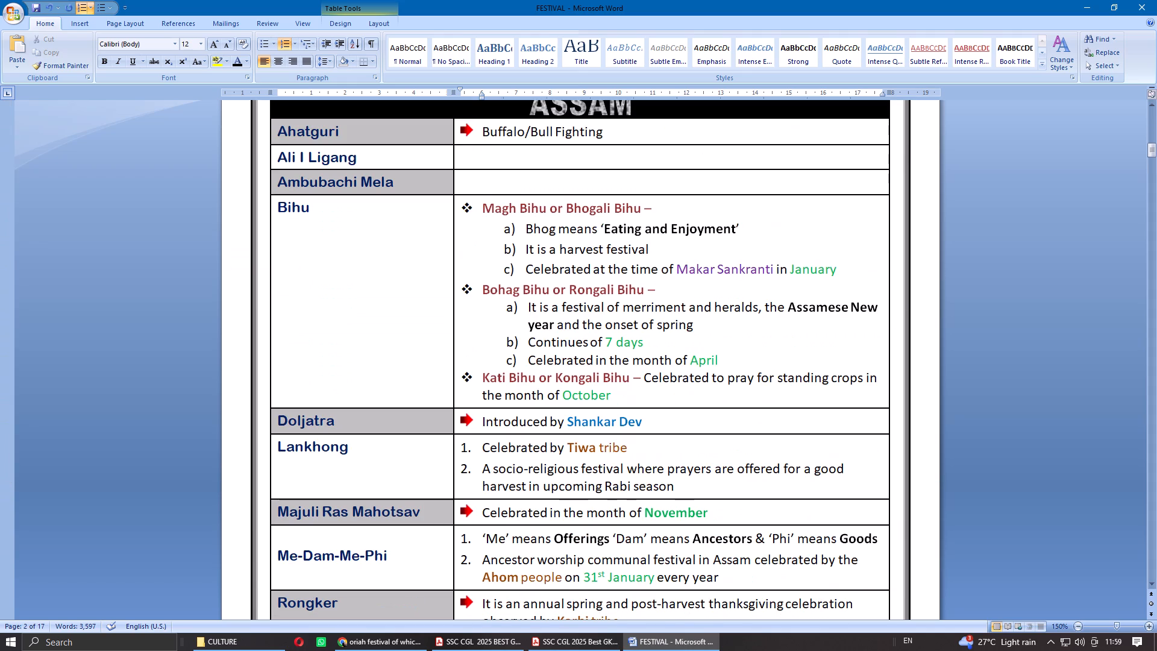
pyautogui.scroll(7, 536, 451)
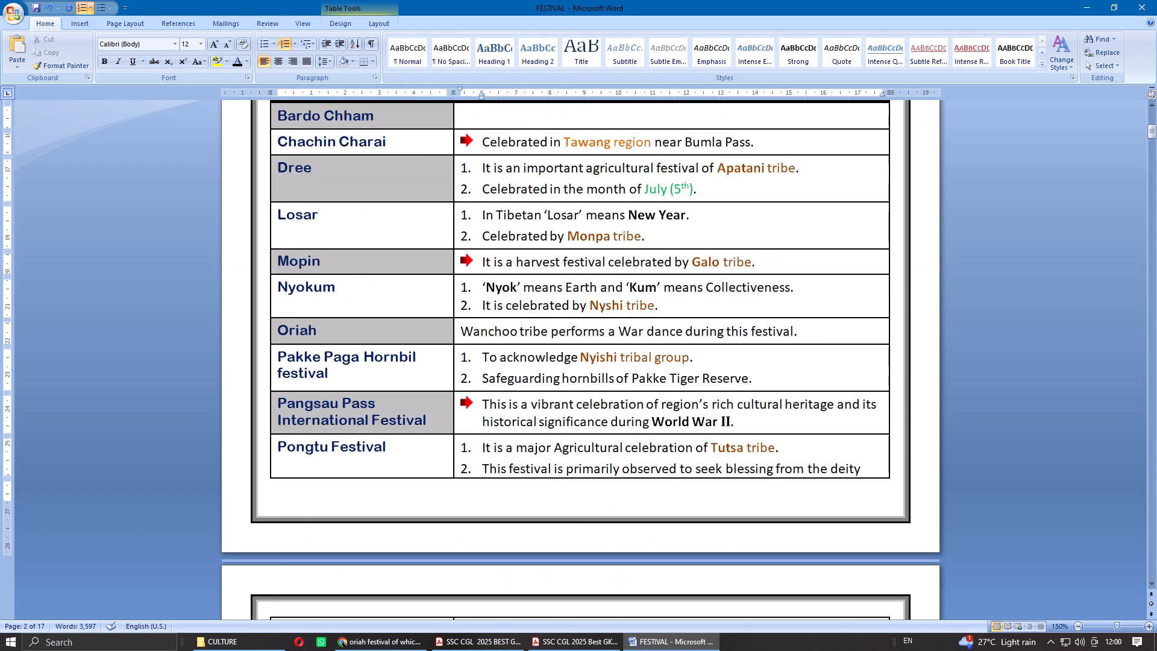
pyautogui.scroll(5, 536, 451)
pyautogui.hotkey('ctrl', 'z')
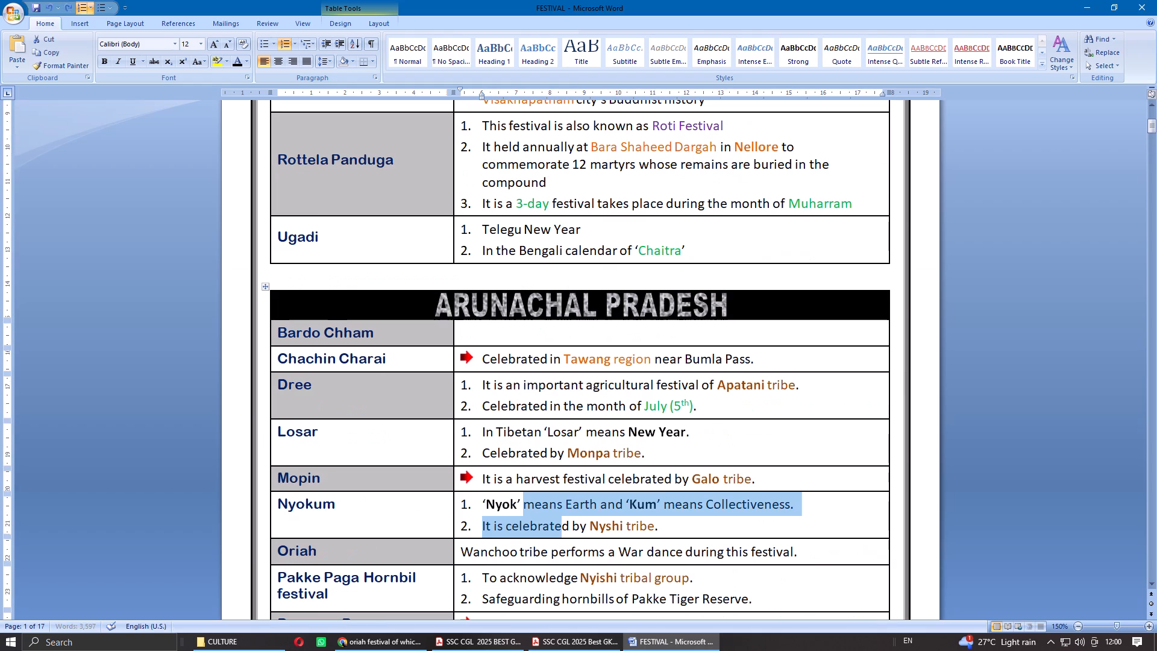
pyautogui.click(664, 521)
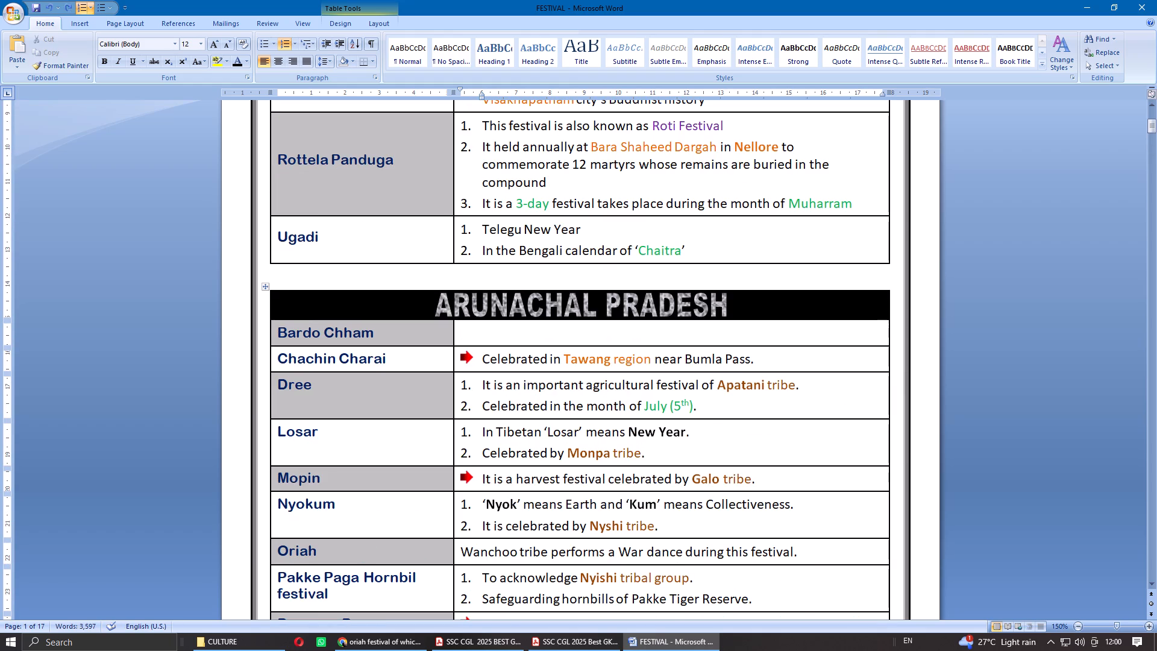
# Apply the document's red arrow bullet to the Oriah festival description in the Arunachal Pradesh table.
pyautogui.scroll(4, 586, 462)
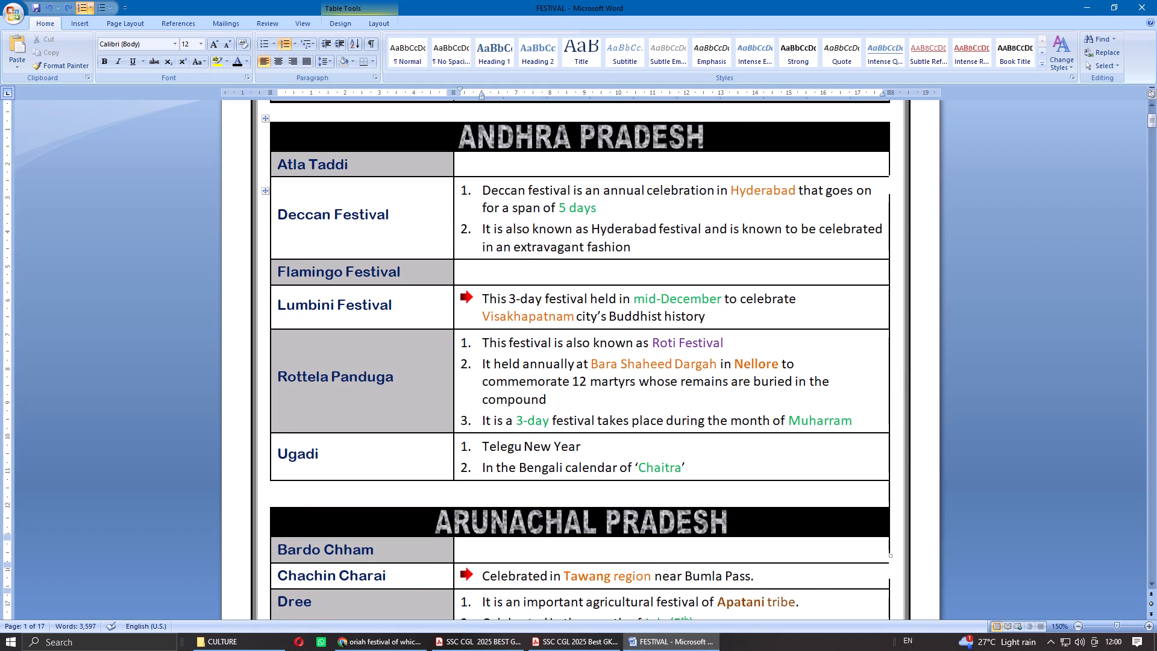
pyautogui.scroll(-5, 597, 395)
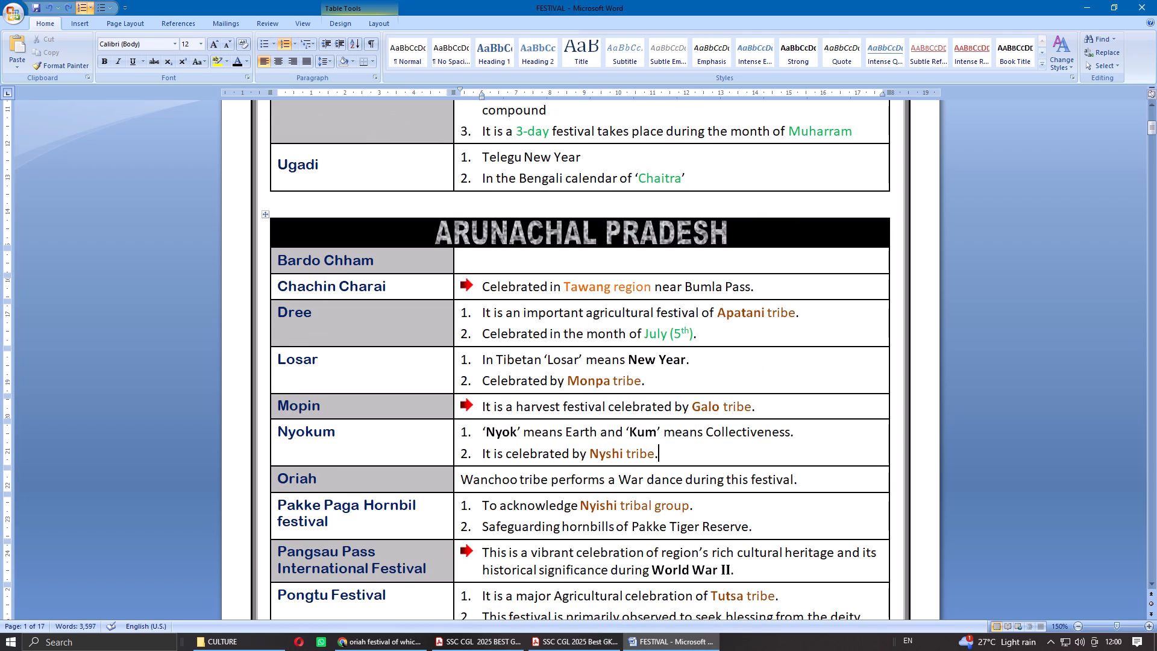
pyautogui.scroll(-2, 573, 406)
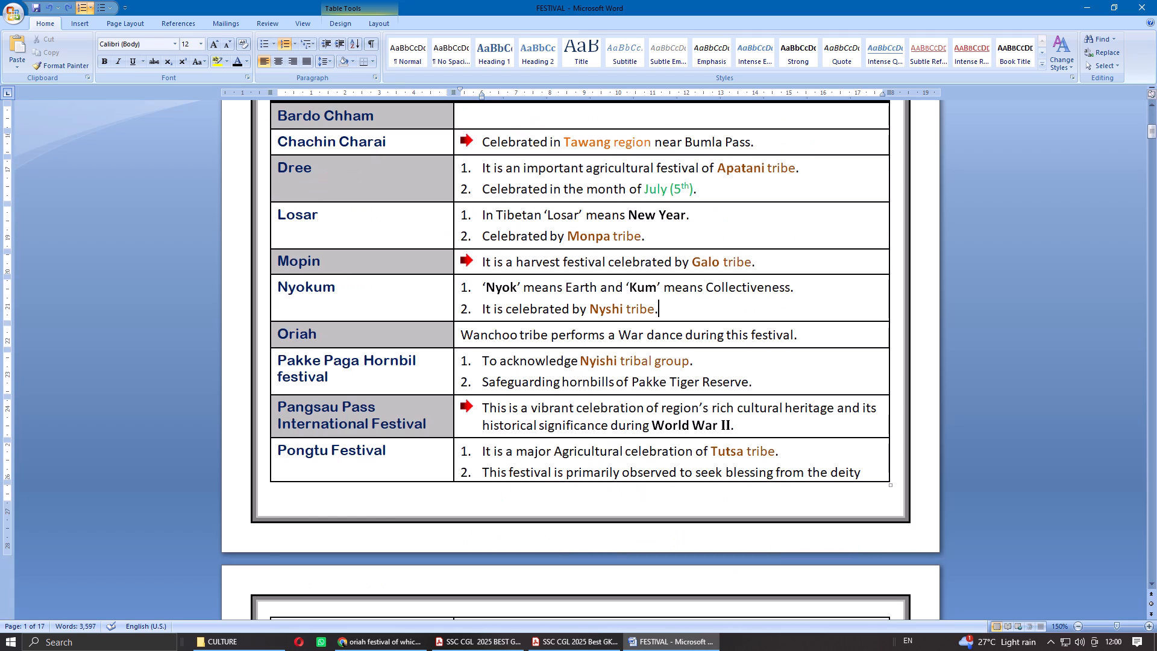
pyautogui.scroll(7, 573, 406)
pyautogui.scroll(-4, 573, 406)
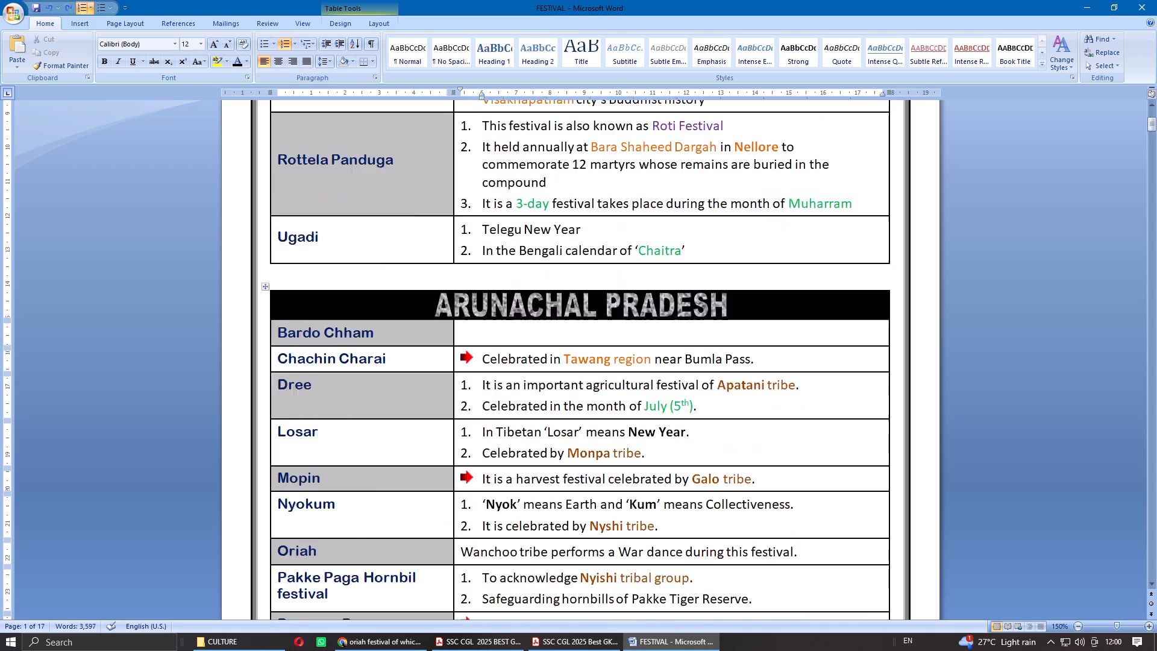
pyautogui.scroll(-1, 573, 406)
pyautogui.click(505, 480)
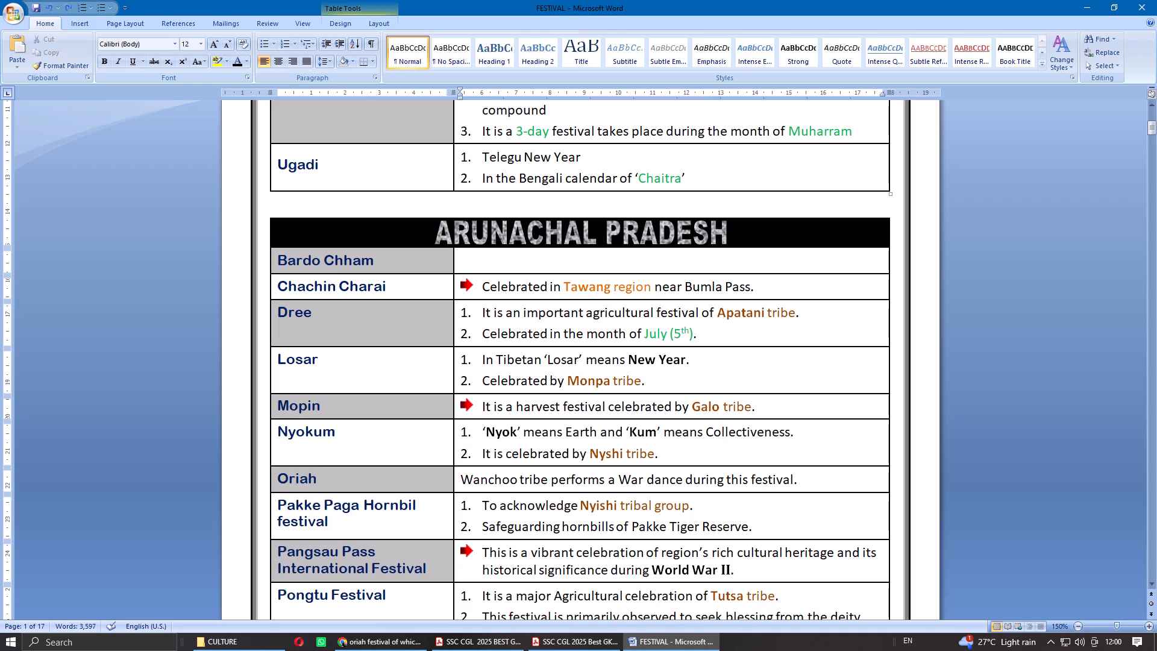
pyautogui.click(276, 46)
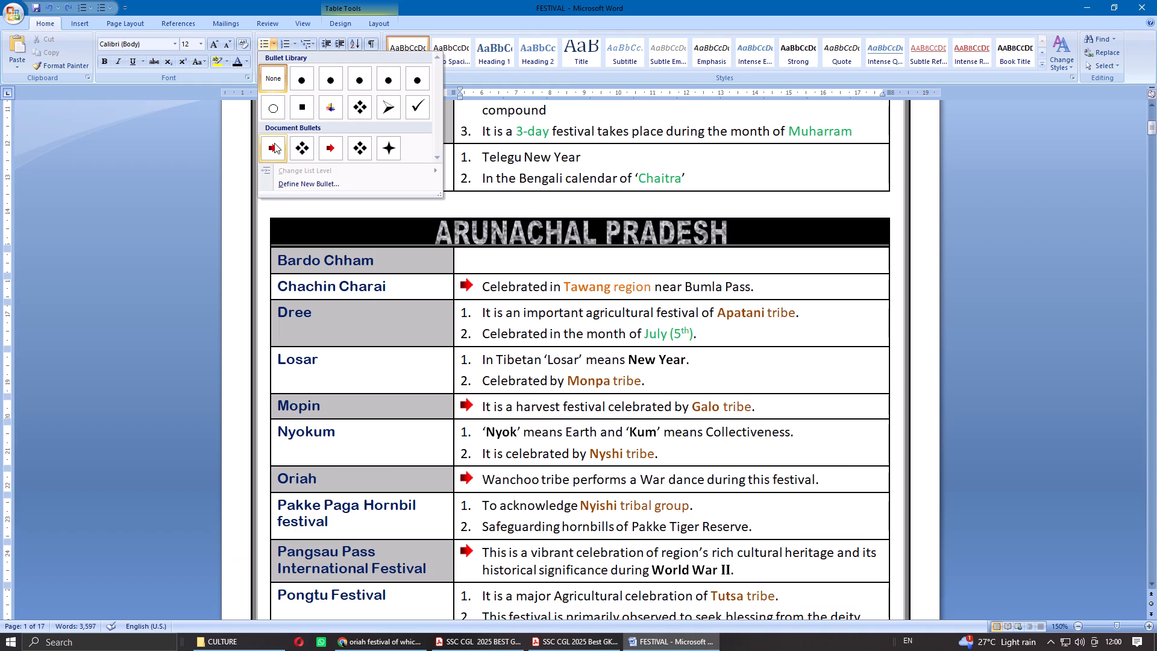
pyautogui.click(274, 143)
# Colour "Wanchoo tribe" brown in the Oriah description, matching the other tribe names, and make "Wanchoo" bold.
pyautogui.moveTo(489, 476); pyautogui.dragTo(545, 477)
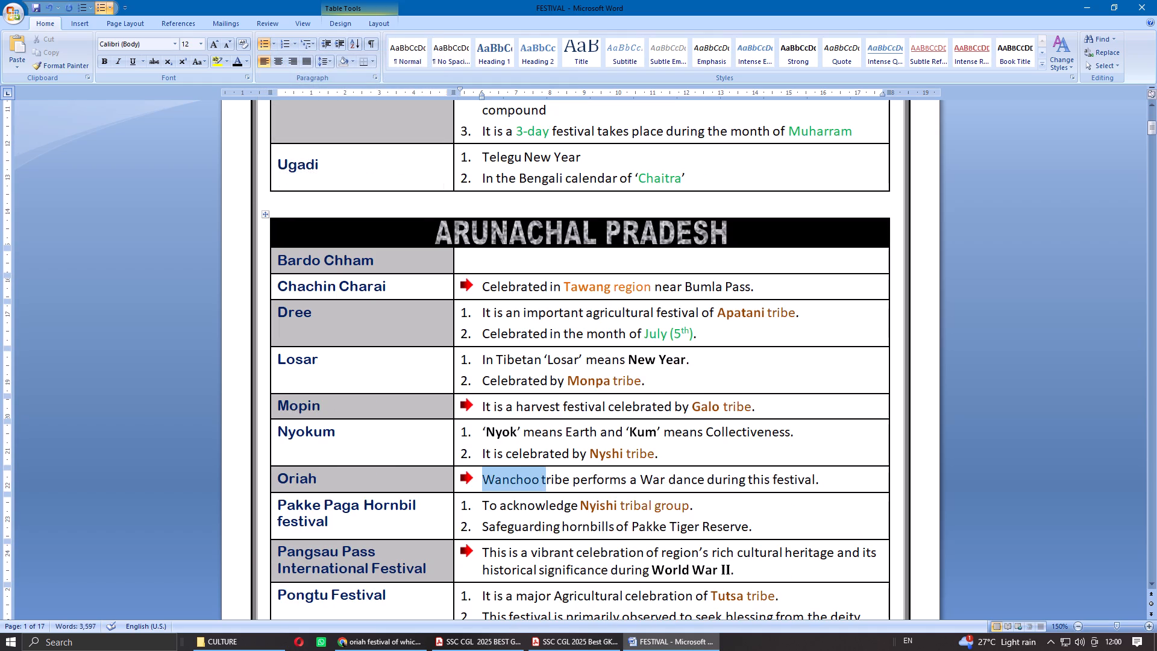
pyautogui.moveTo(545, 477); pyautogui.dragTo(553, 479)
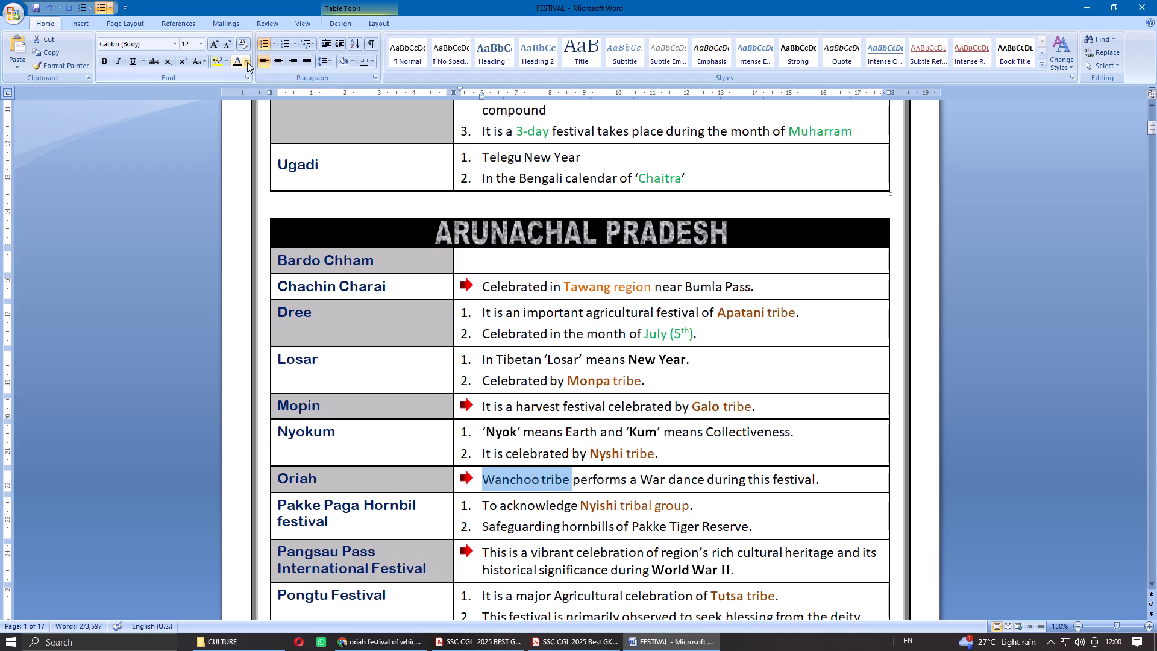
pyautogui.click(247, 62)
pyautogui.click(328, 140)
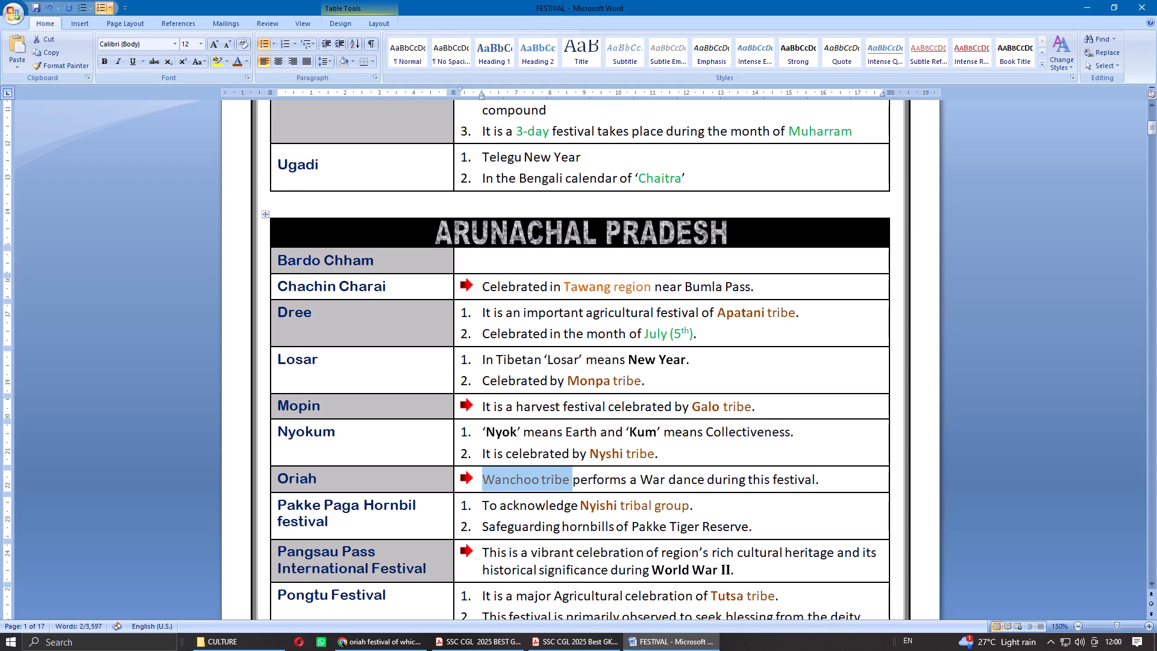
pyautogui.doubleClick(511, 476)
pyautogui.click(107, 64)
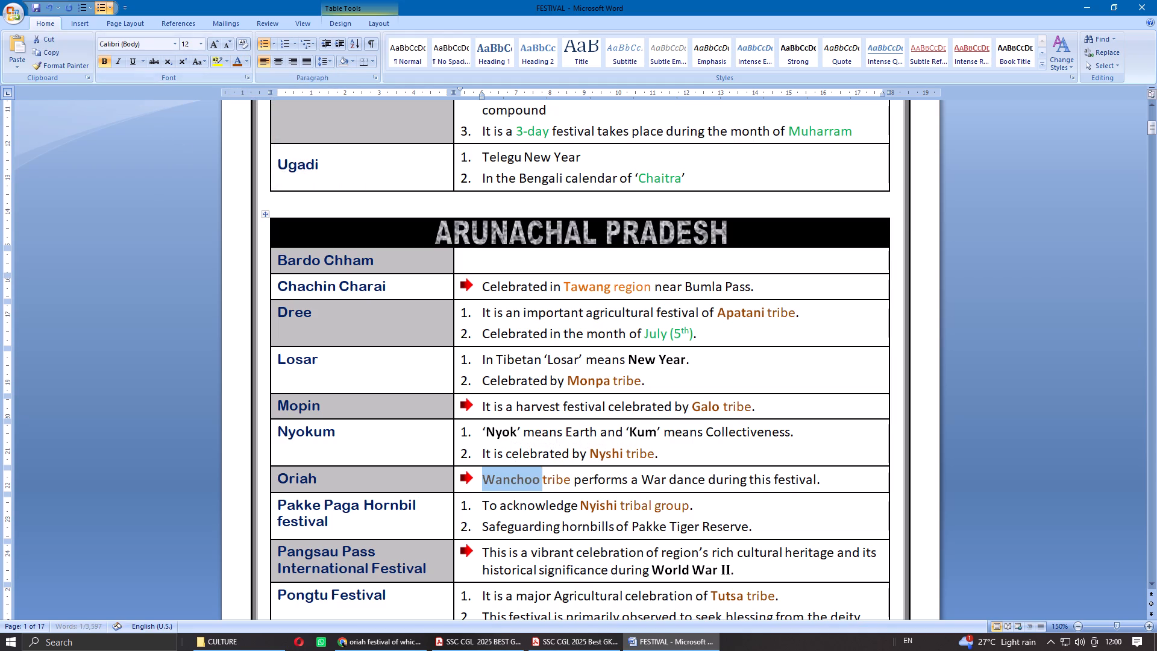
pyautogui.click(606, 477)
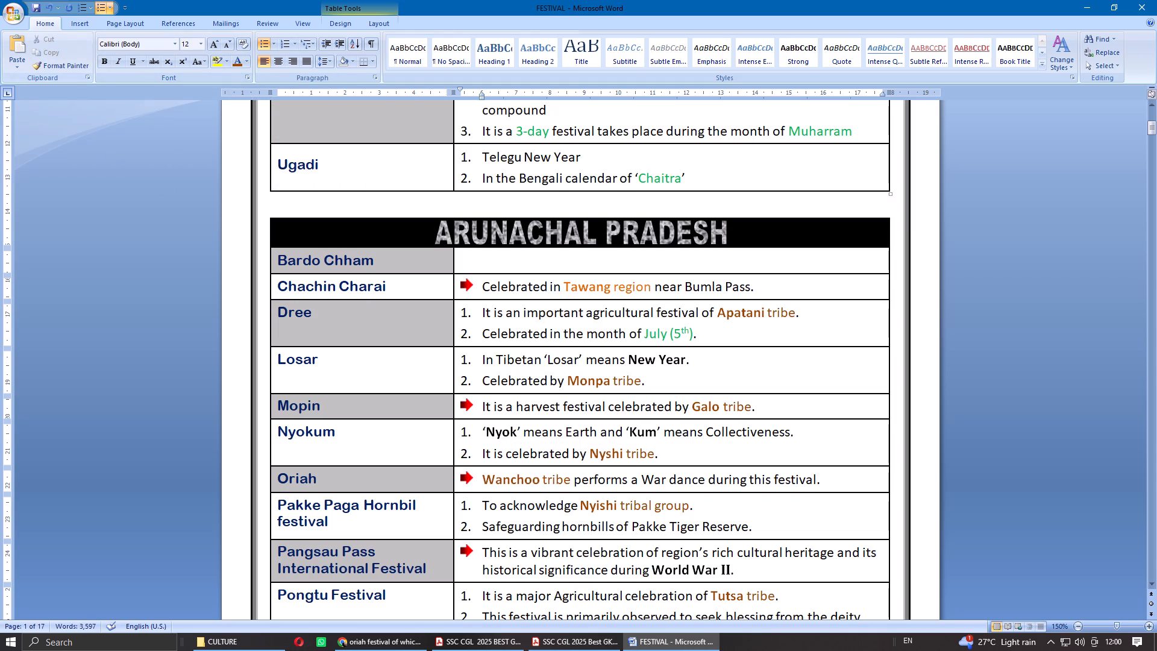
# Underline "War dance" in the Oriah description.
pyautogui.moveTo(653, 477); pyautogui.dragTo(683, 478)
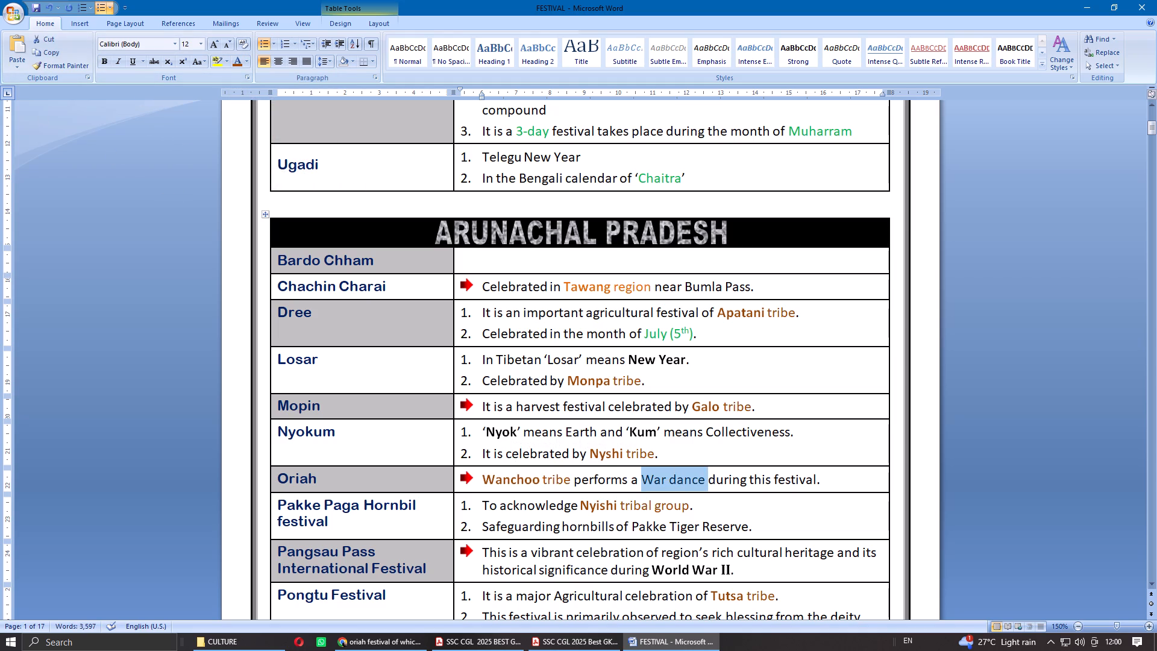
pyautogui.click(135, 63)
pyautogui.click(763, 471)
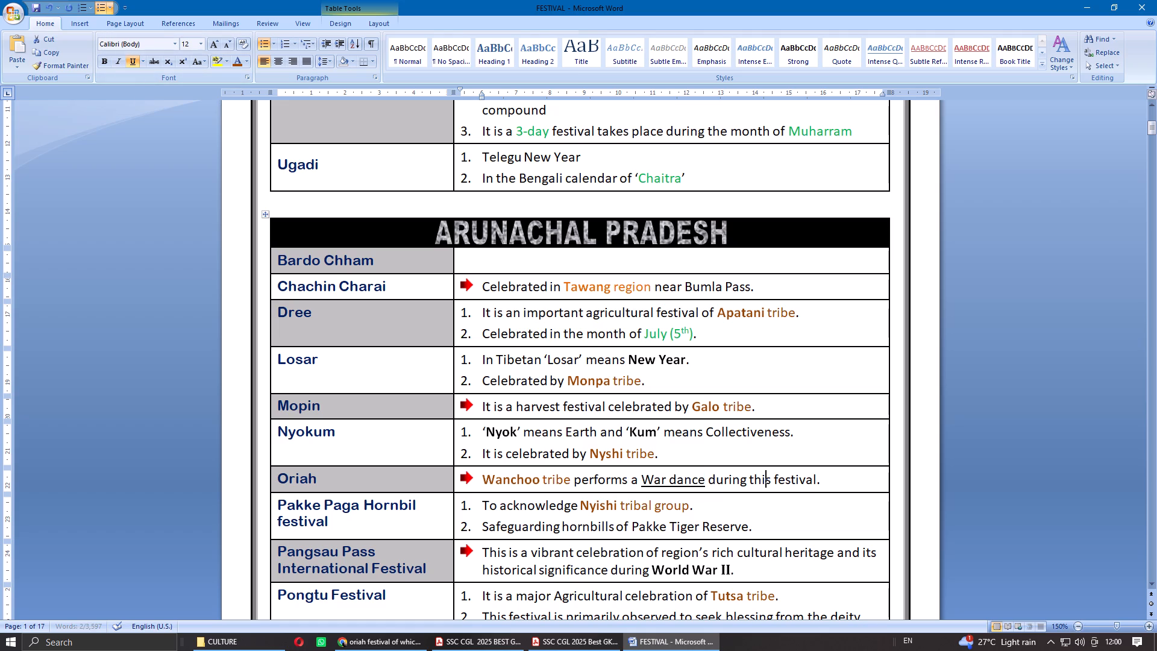
# Save the FESTIVAL document.
pyautogui.click(35, 7)
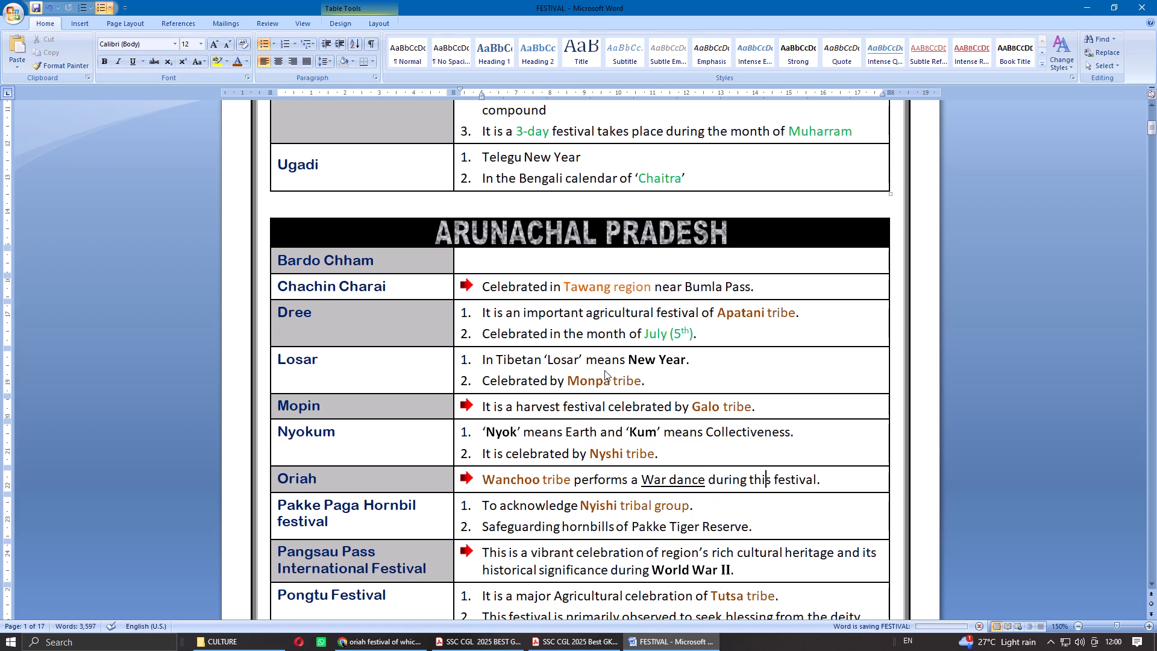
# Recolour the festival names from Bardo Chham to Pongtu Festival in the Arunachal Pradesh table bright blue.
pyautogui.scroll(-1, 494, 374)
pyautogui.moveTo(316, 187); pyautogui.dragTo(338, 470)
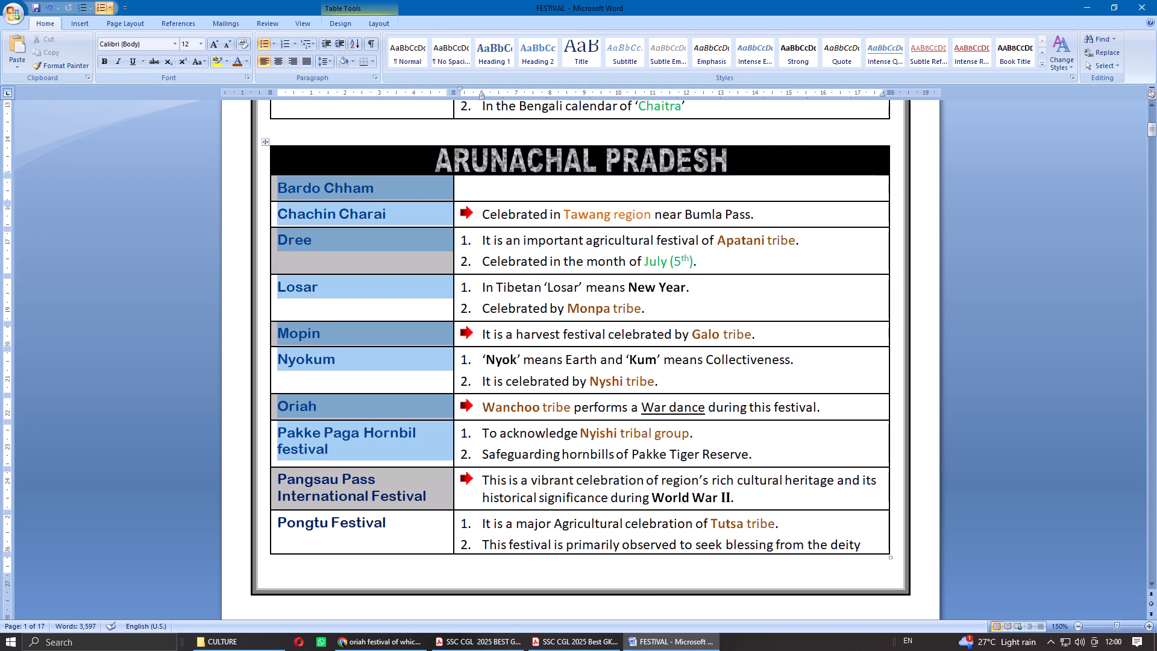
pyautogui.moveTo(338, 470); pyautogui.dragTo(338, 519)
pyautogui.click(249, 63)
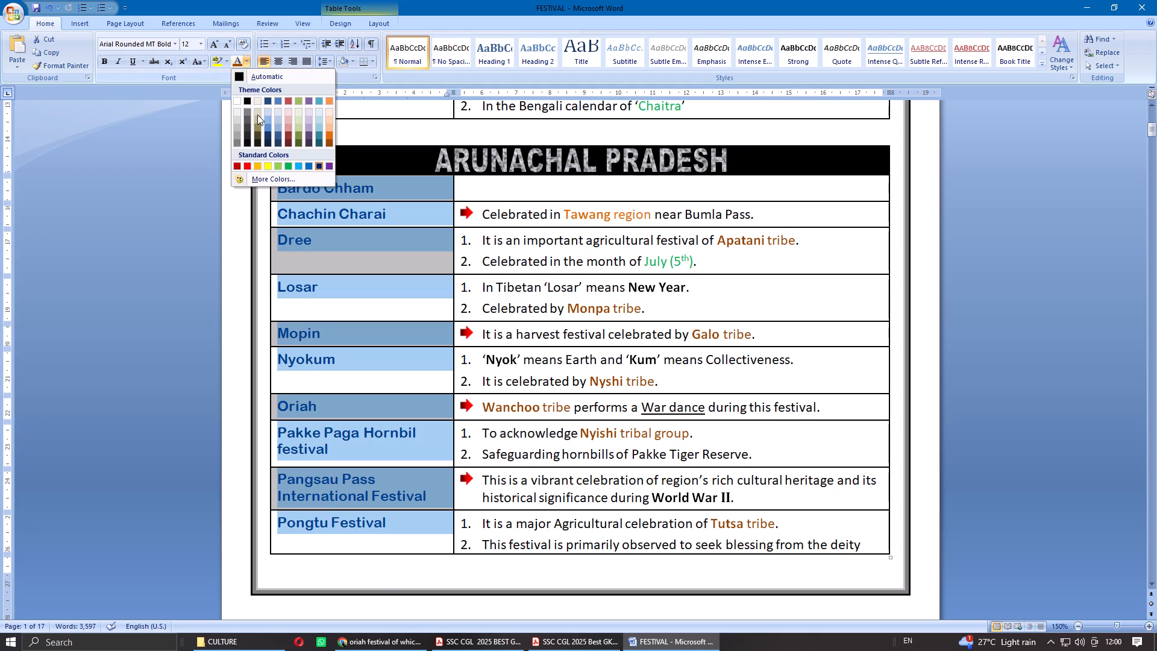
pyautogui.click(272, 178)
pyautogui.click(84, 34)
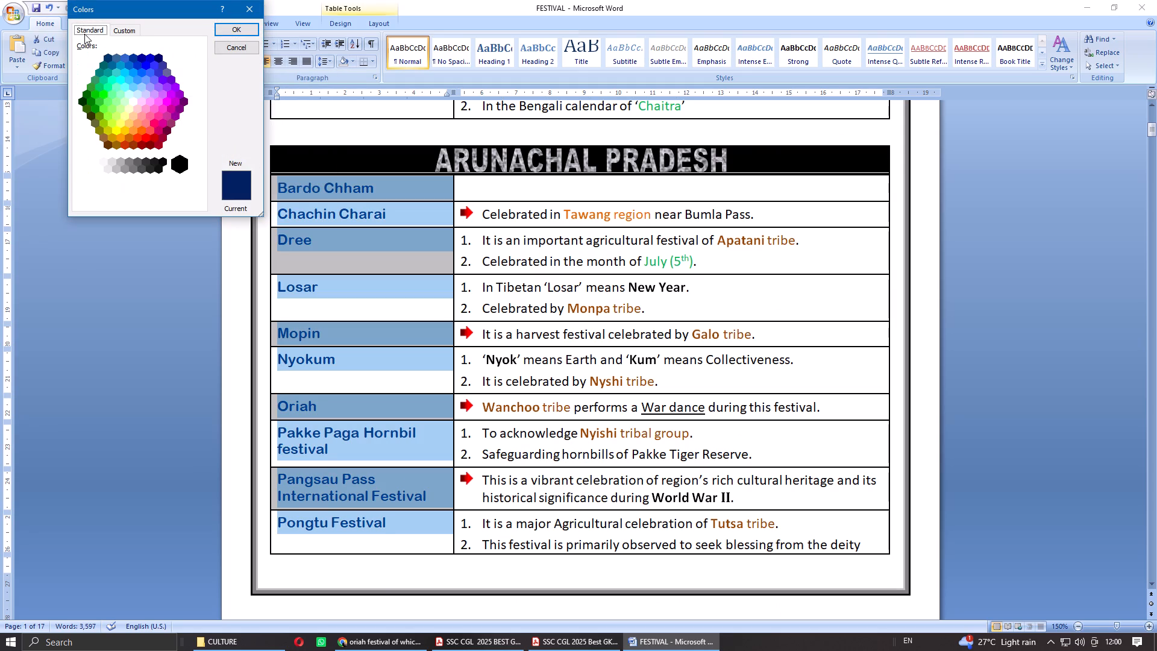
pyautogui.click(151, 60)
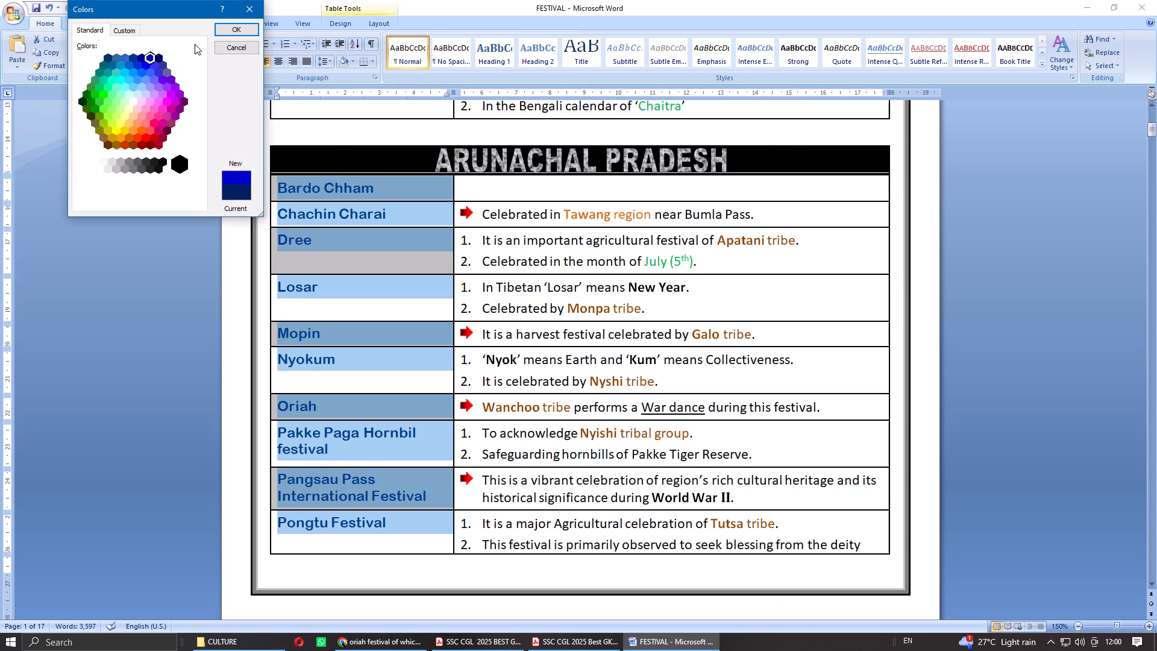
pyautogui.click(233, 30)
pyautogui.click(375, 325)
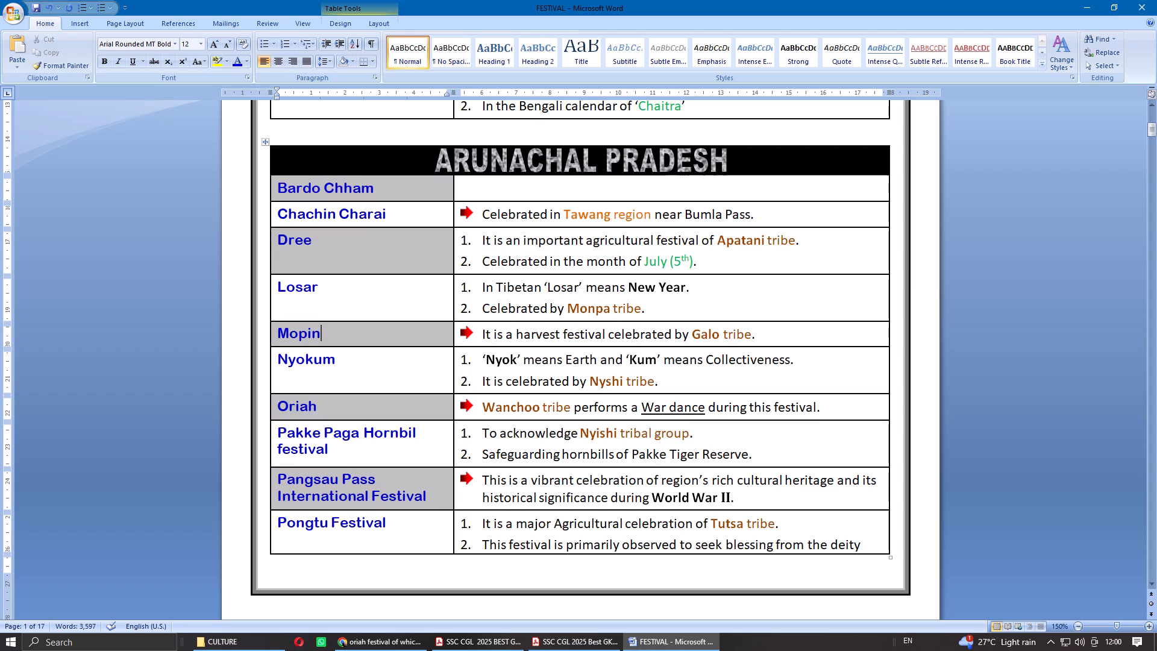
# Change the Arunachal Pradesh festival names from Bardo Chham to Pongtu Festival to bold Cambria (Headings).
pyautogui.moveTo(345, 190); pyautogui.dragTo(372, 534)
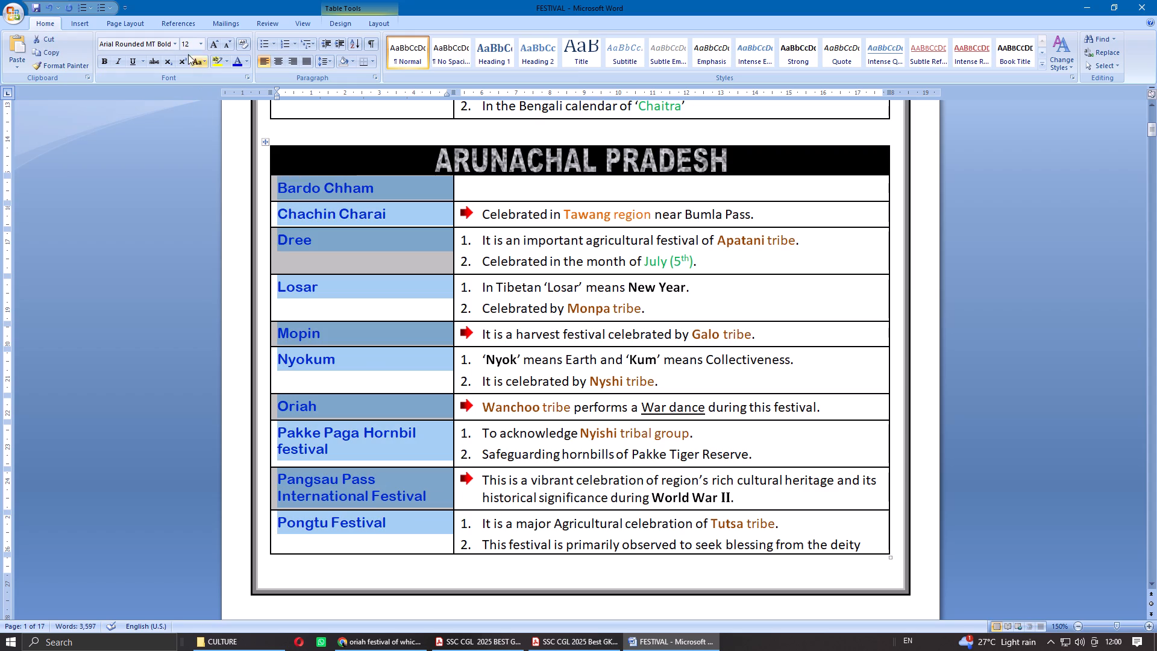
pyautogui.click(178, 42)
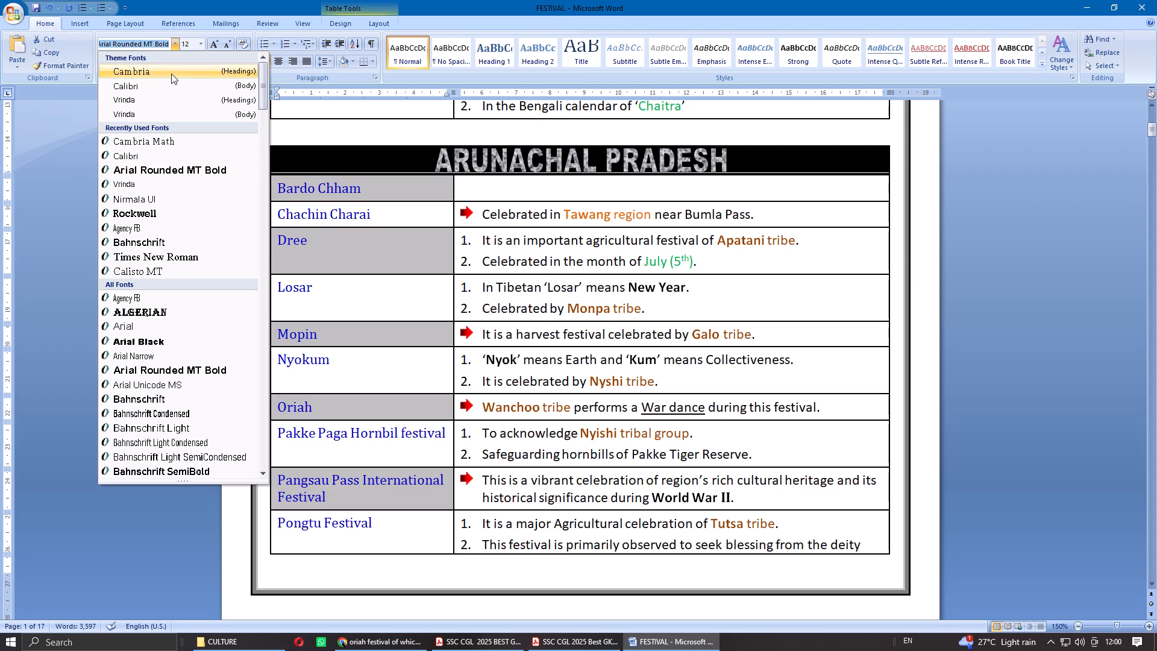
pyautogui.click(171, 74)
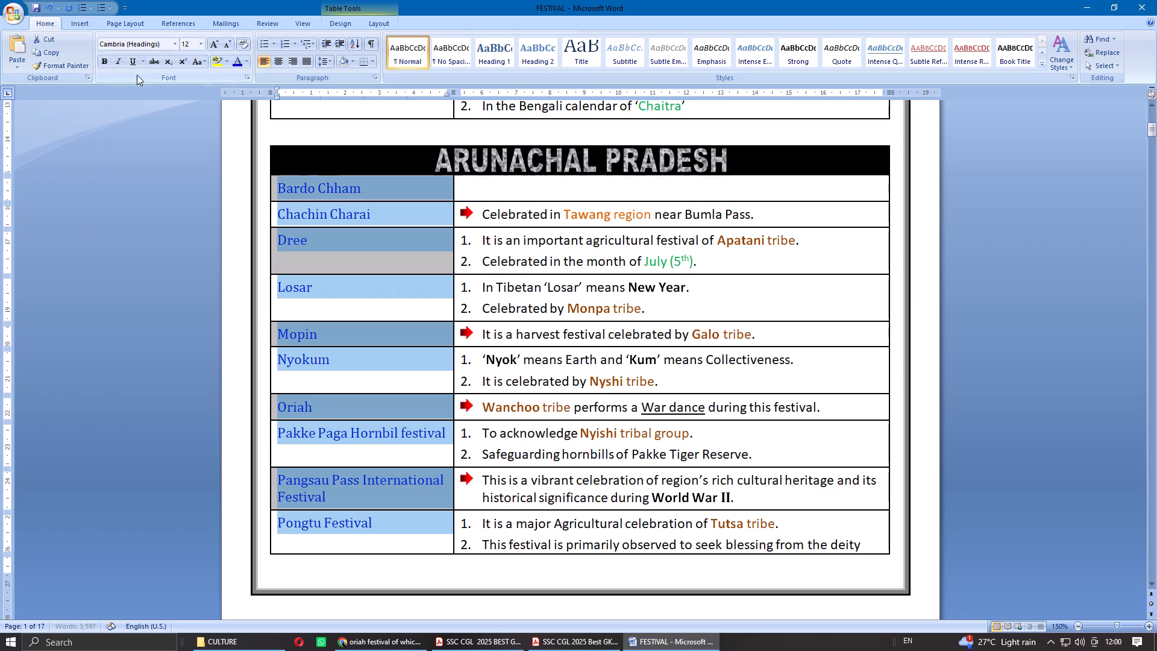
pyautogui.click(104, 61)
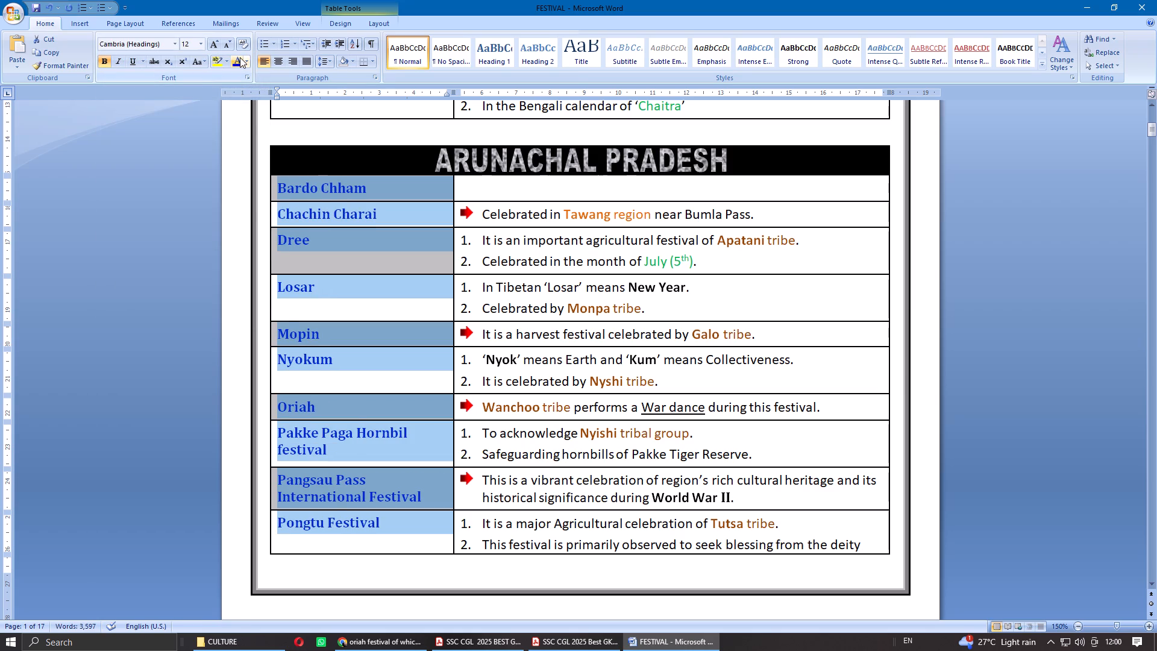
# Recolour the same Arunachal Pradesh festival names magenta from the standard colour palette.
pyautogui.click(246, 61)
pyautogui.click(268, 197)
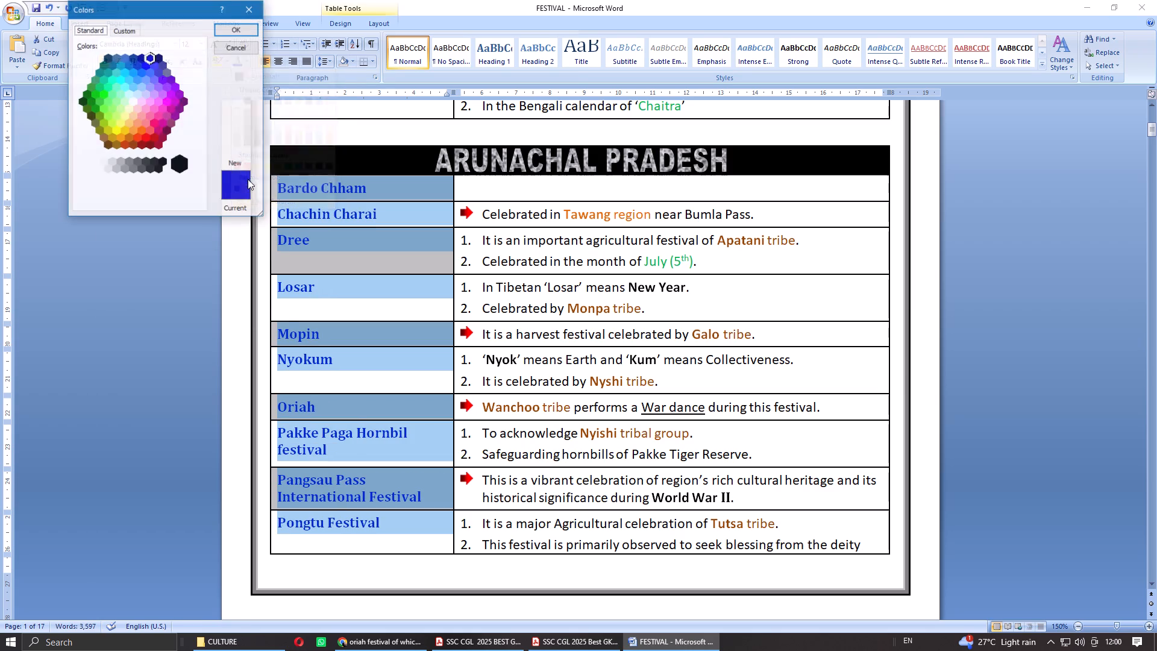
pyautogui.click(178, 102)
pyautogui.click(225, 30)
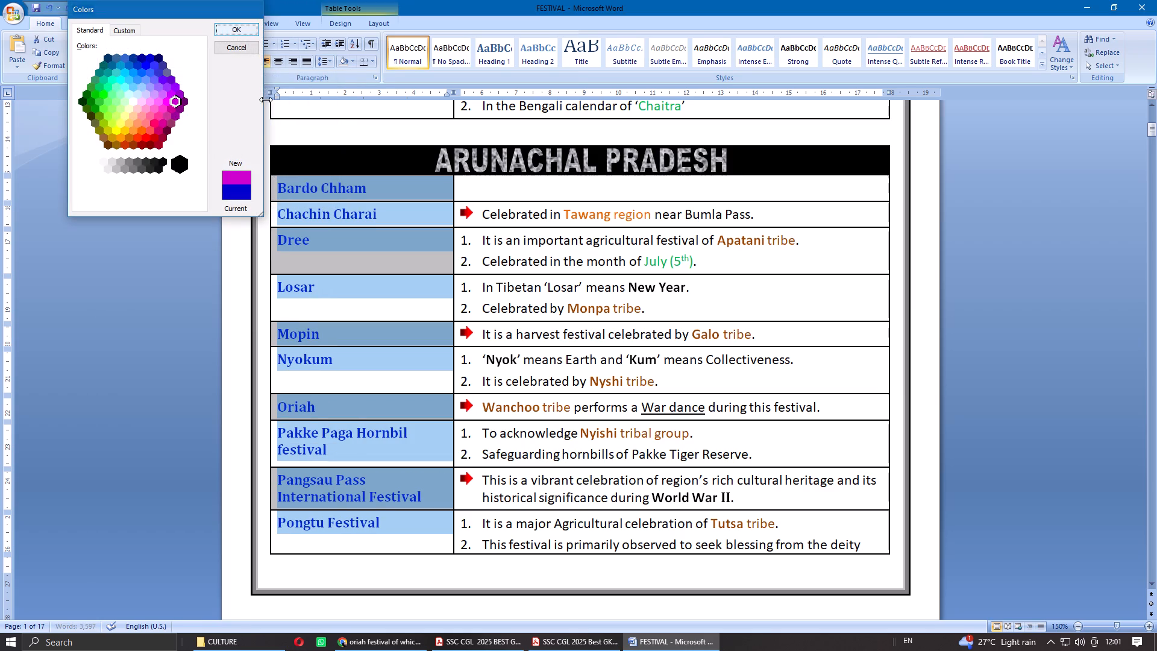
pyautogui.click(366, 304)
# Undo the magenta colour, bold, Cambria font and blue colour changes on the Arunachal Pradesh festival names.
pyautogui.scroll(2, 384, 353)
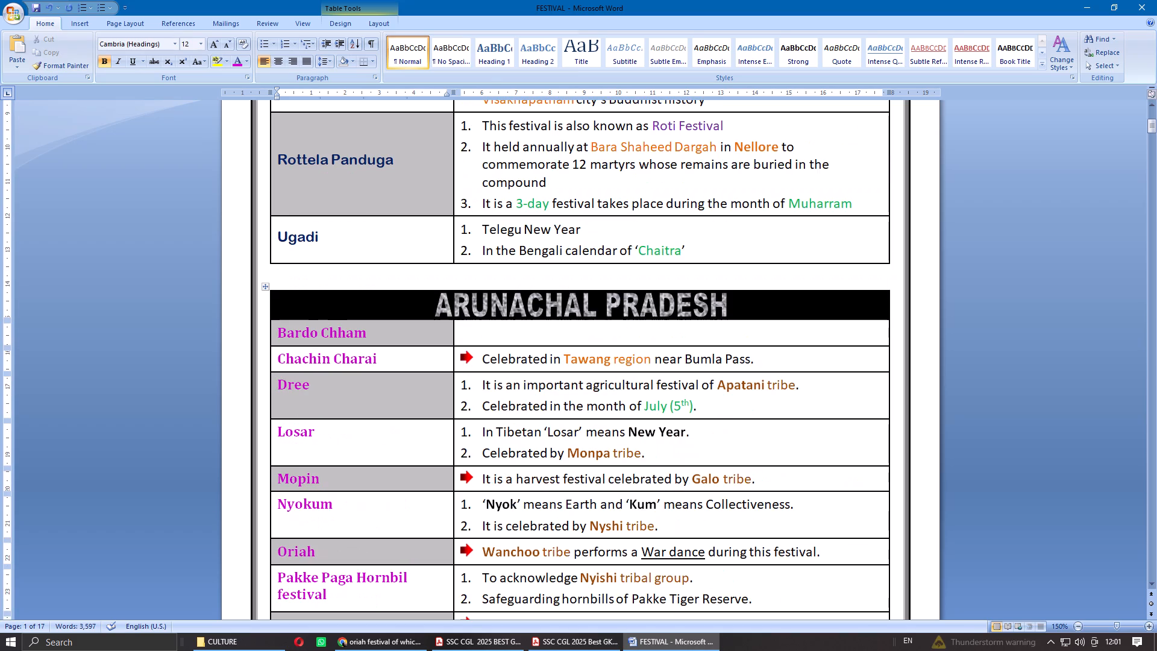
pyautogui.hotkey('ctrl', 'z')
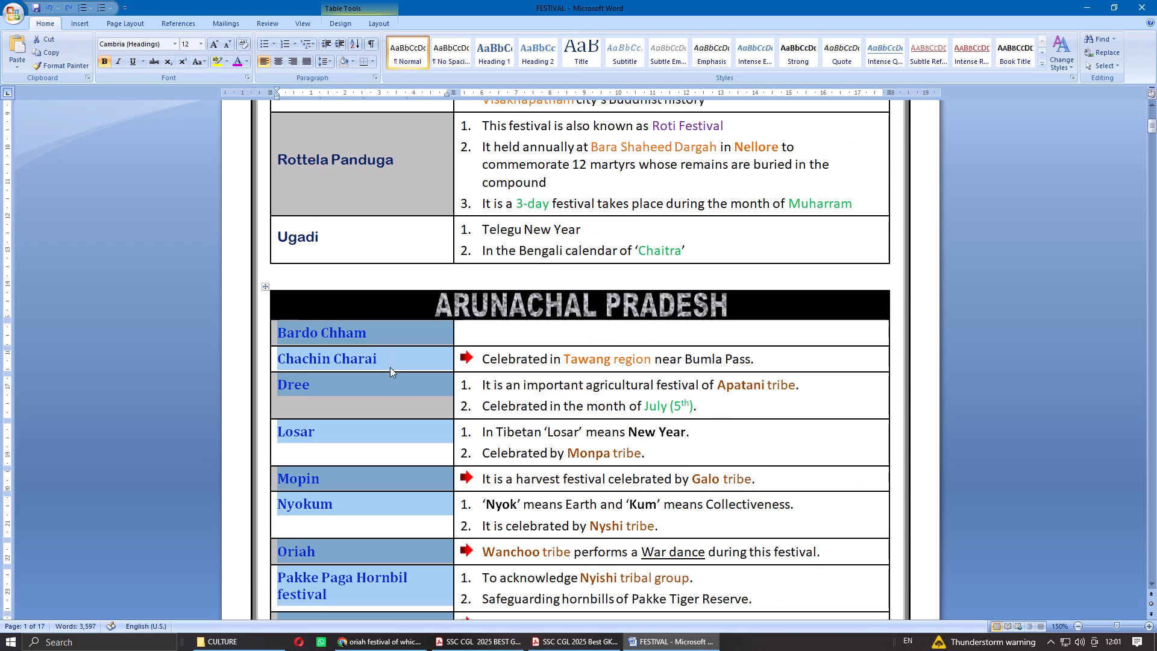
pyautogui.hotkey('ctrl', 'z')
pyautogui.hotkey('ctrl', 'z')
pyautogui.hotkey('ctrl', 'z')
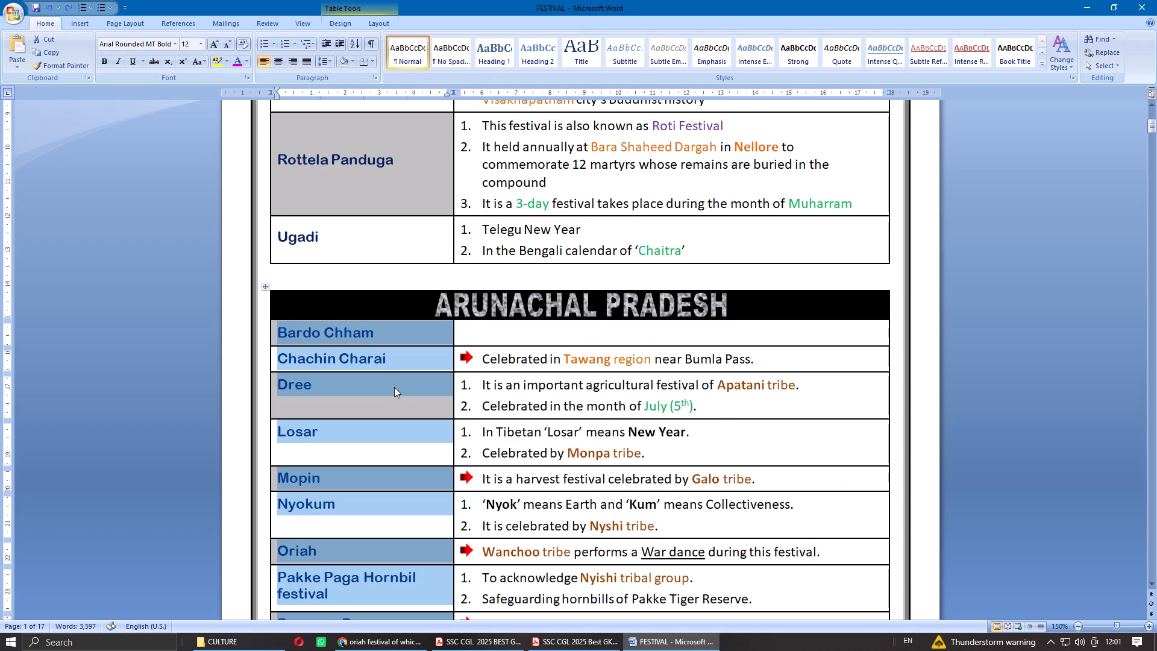
# Set the selected Arunachal Pradesh festival names, Bardo Chham to Pongtu Festival, to the Calibri (Body) font.
pyautogui.click(177, 44)
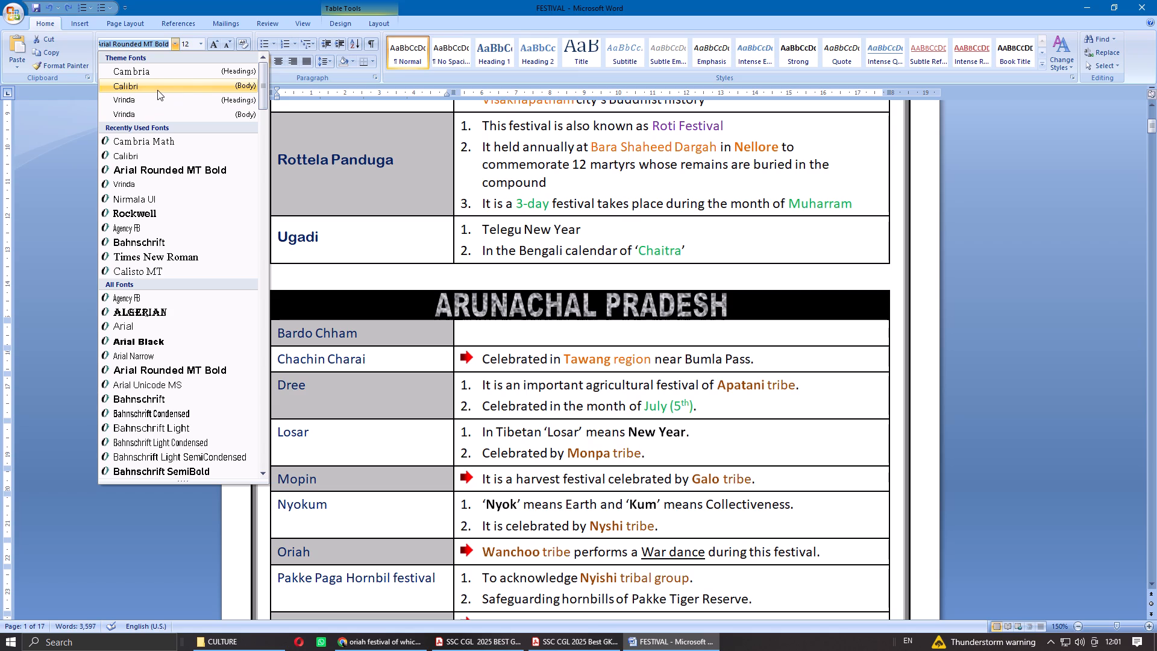
# Set the Andhra Pradesh festival names from Atla Taddi to Ugadi to the Calibri (Body) font.
pyautogui.scroll(3, 380, 288)
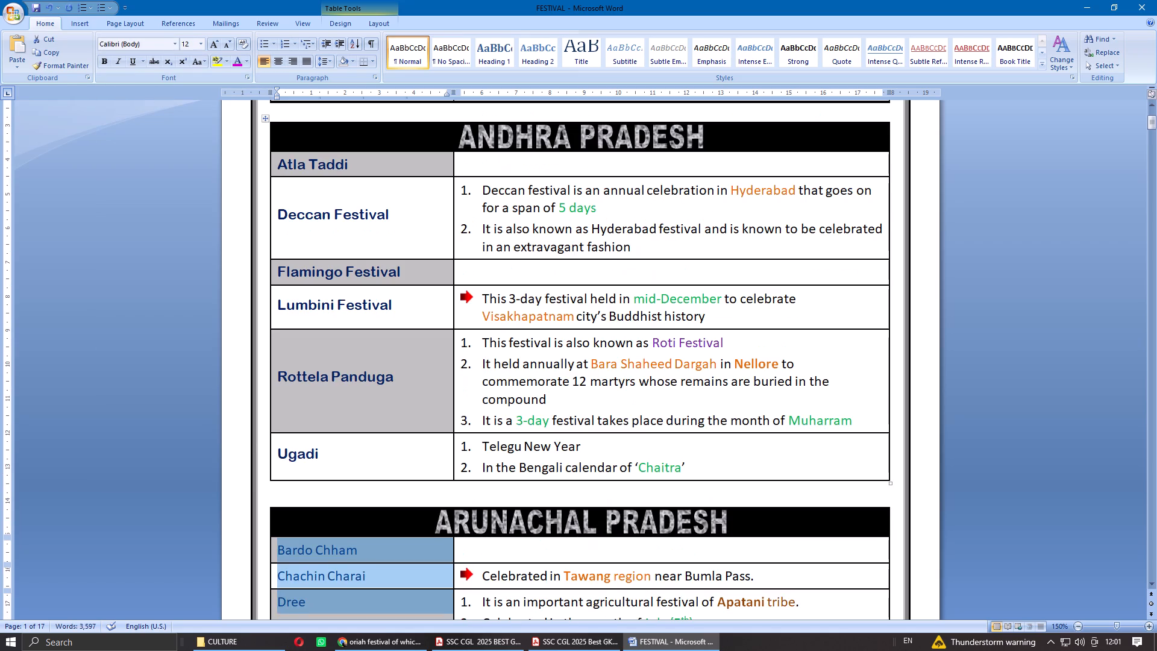
pyautogui.moveTo(304, 170); pyautogui.dragTo(320, 448)
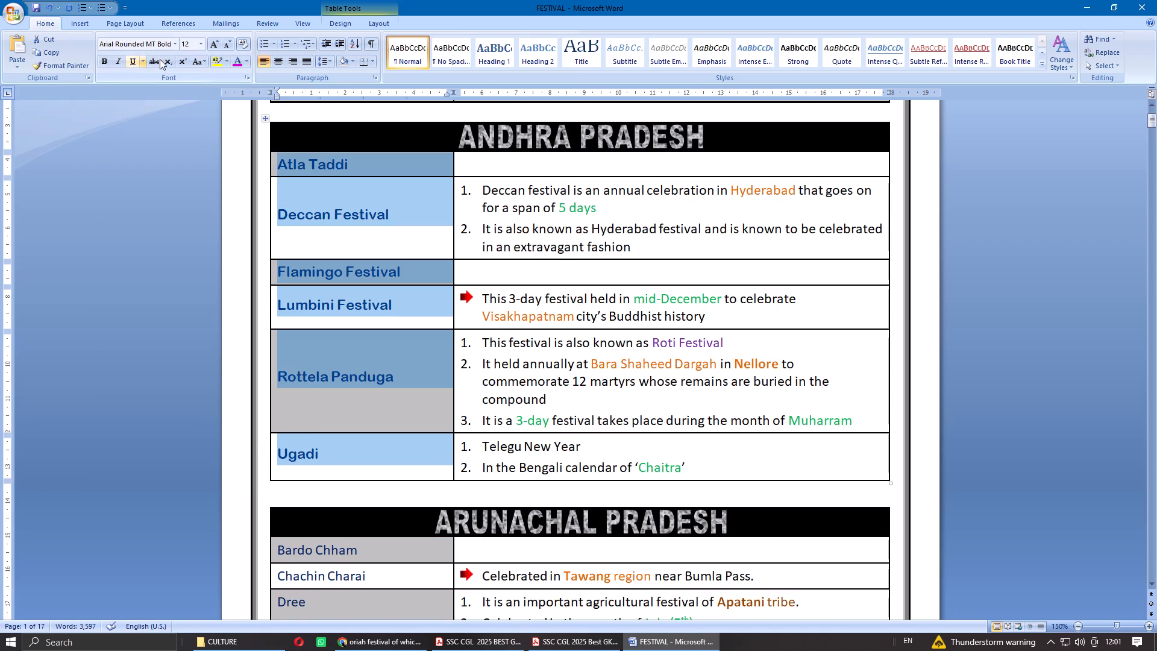
pyautogui.click(177, 42)
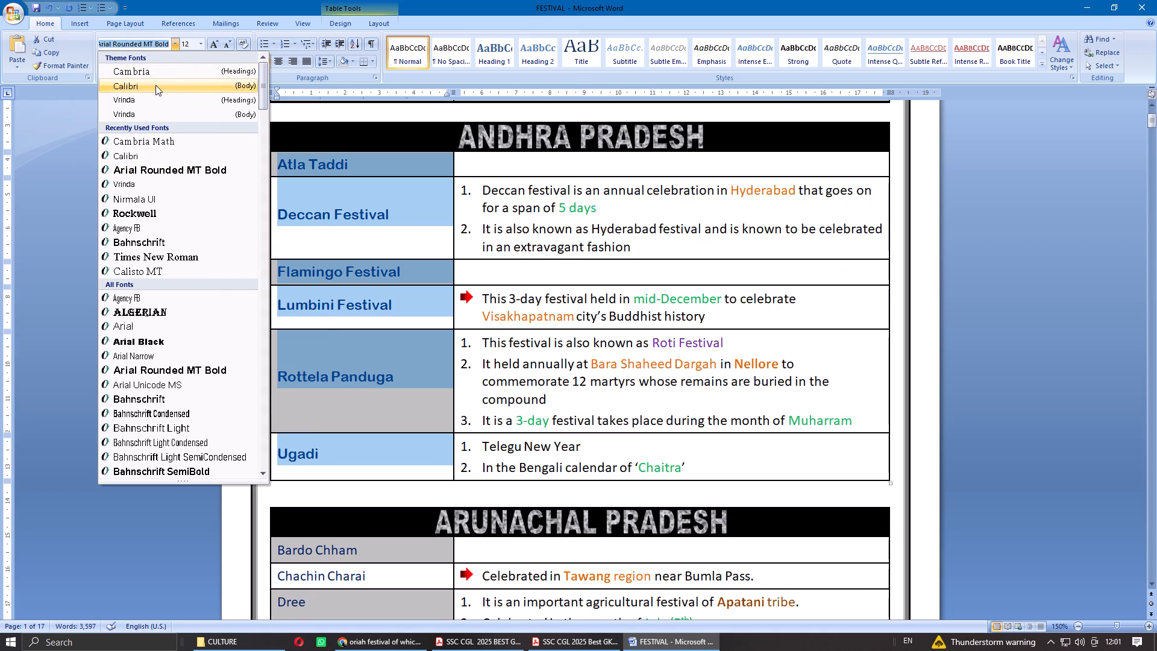
pyautogui.click(155, 85)
pyautogui.click(424, 238)
# Set the remaining Arunachal Pradesh names, Sangken festival and Solung, to the Calibri (Body) font.
pyautogui.scroll(-2, 413, 280)
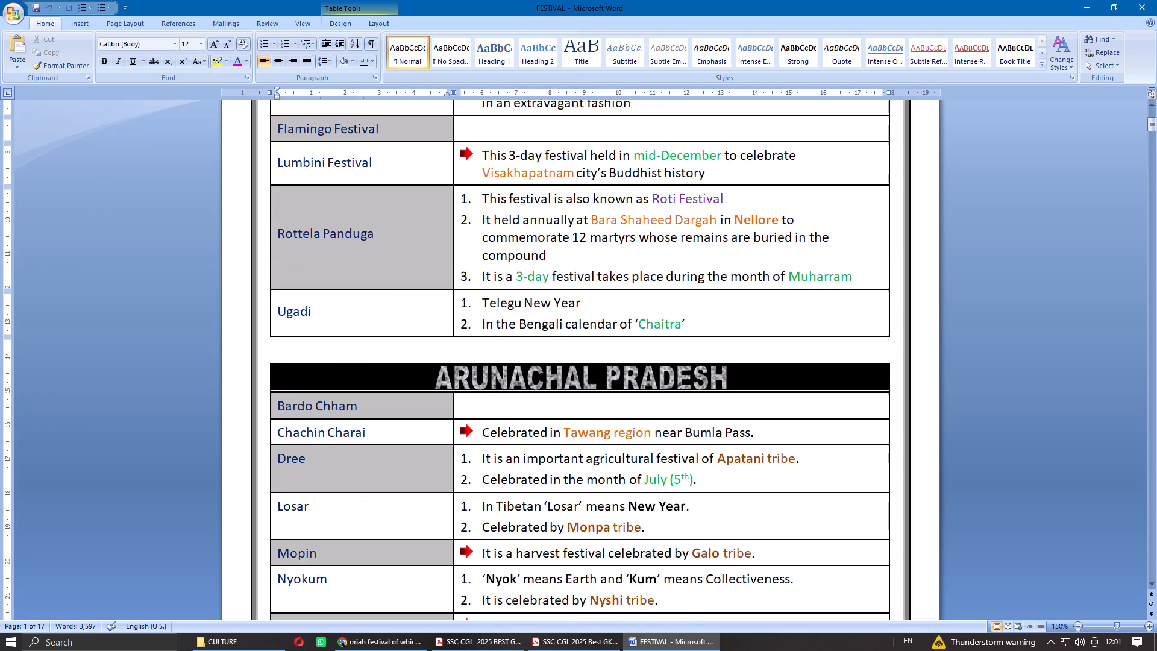
pyautogui.scroll(-7, 413, 280)
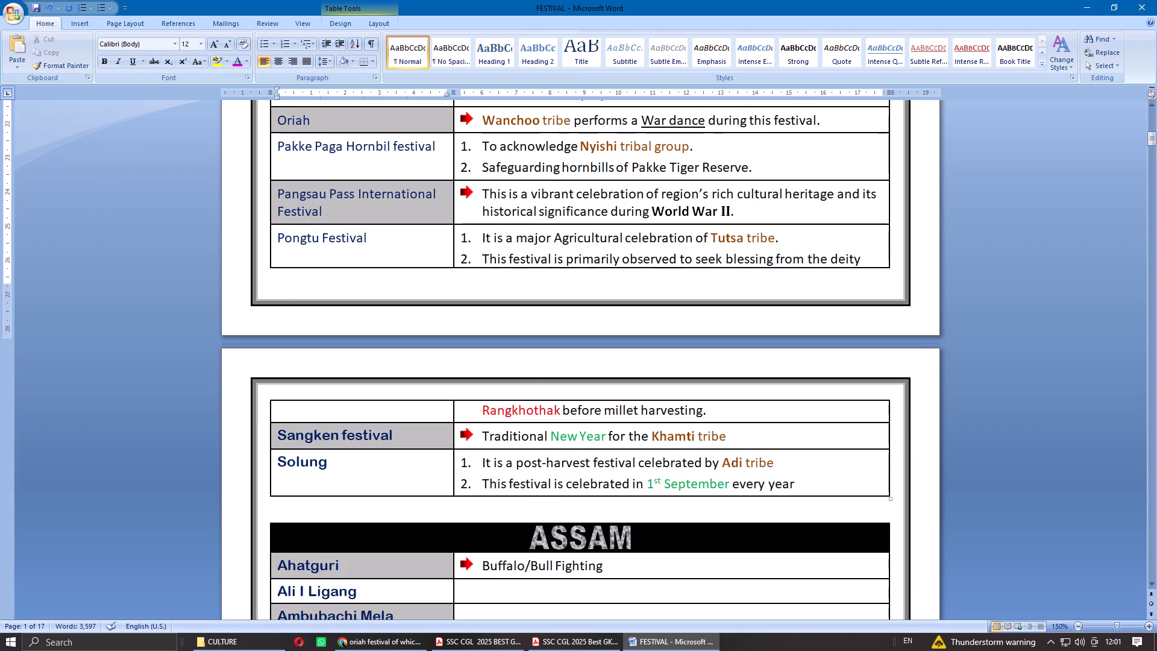
pyautogui.moveTo(308, 435); pyautogui.dragTo(308, 458)
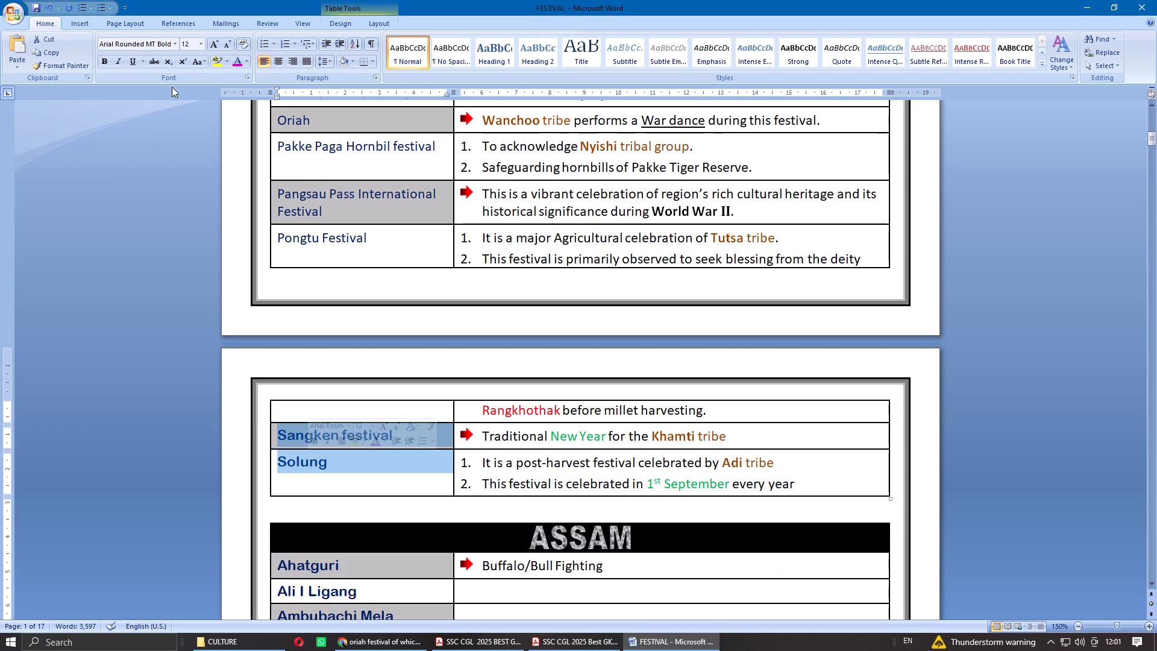
pyautogui.click(176, 40)
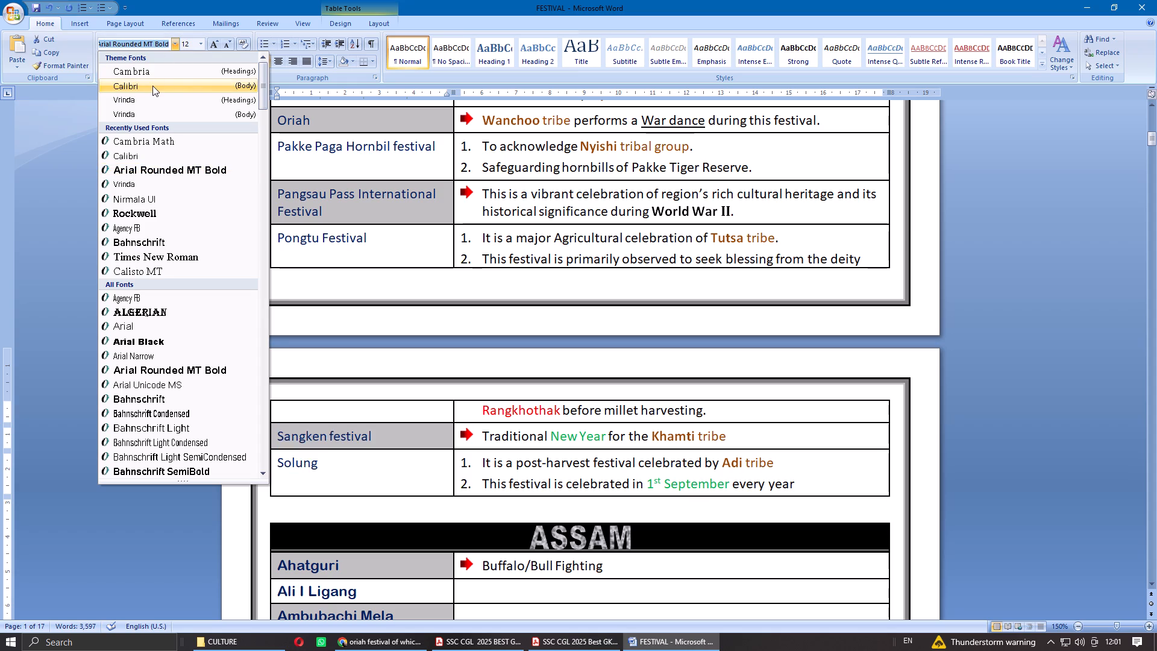
pyautogui.click(152, 86)
pyautogui.click(380, 471)
# Set the Assam table's festival names from Ahatguri to Rongker to the Calibri (Body) font.
pyautogui.scroll(-3, 380, 468)
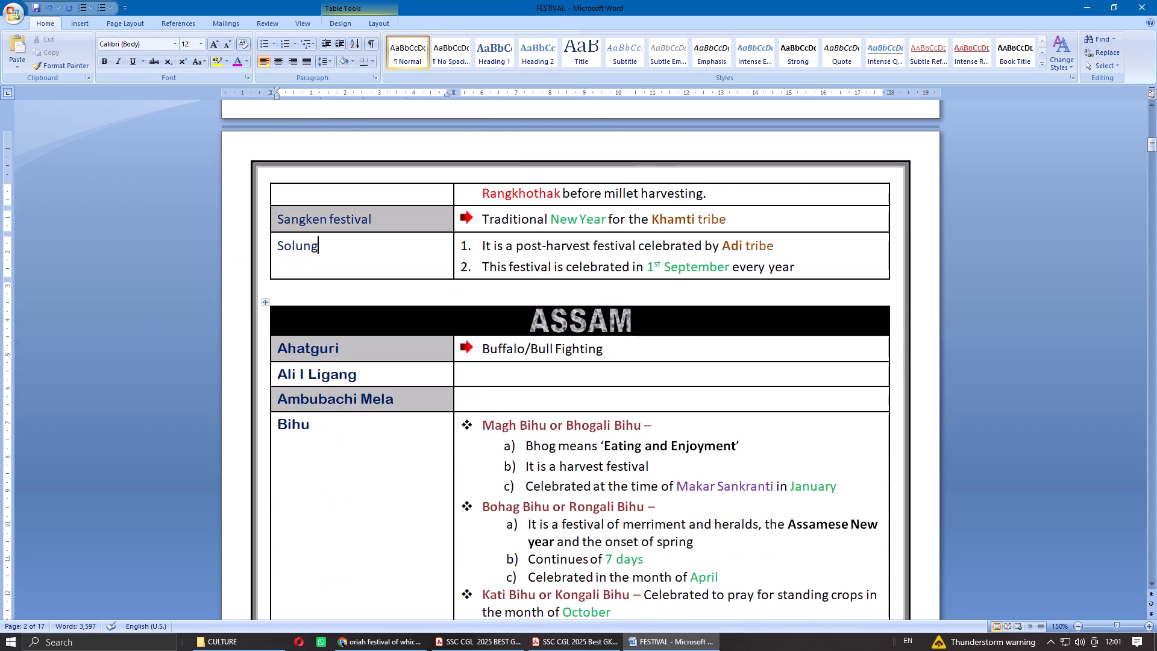
pyautogui.scroll(-1, 374, 403)
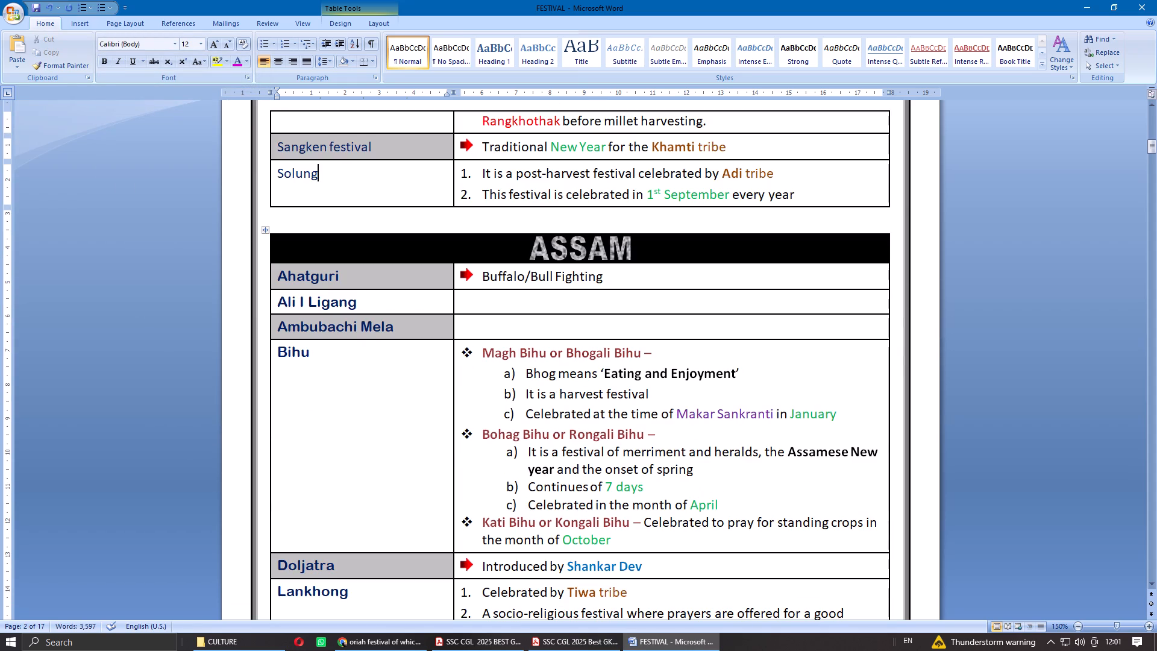
pyautogui.scroll(-2, 315, 290)
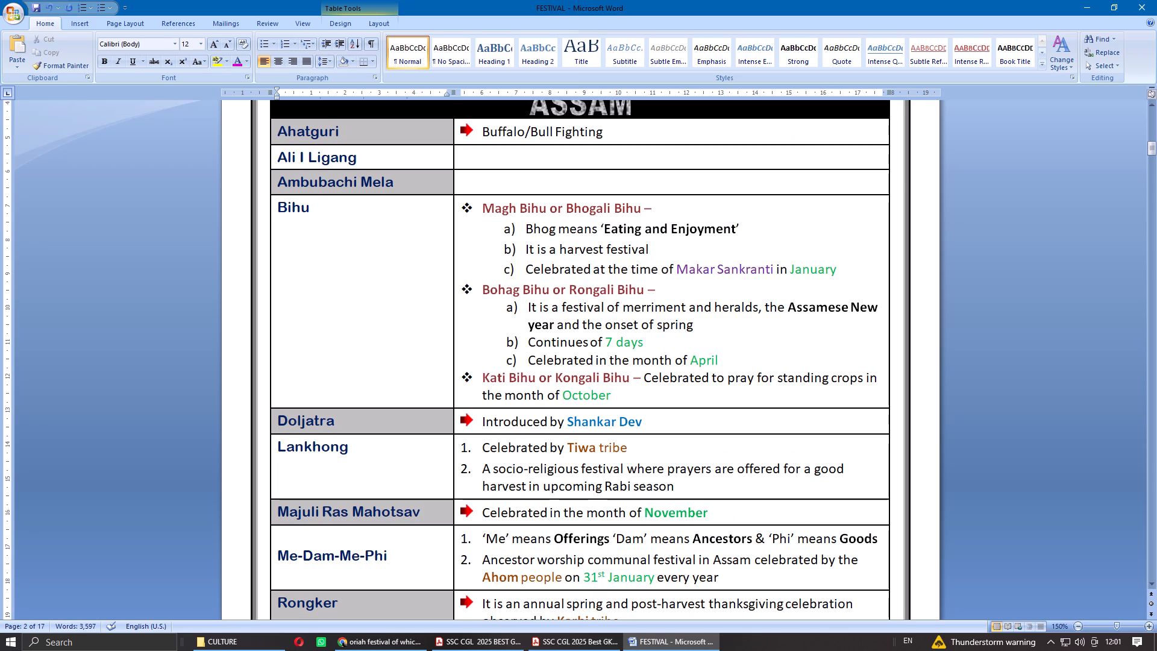
pyautogui.moveTo(313, 133); pyautogui.dragTo(343, 361)
pyautogui.scroll(-2, 343, 353)
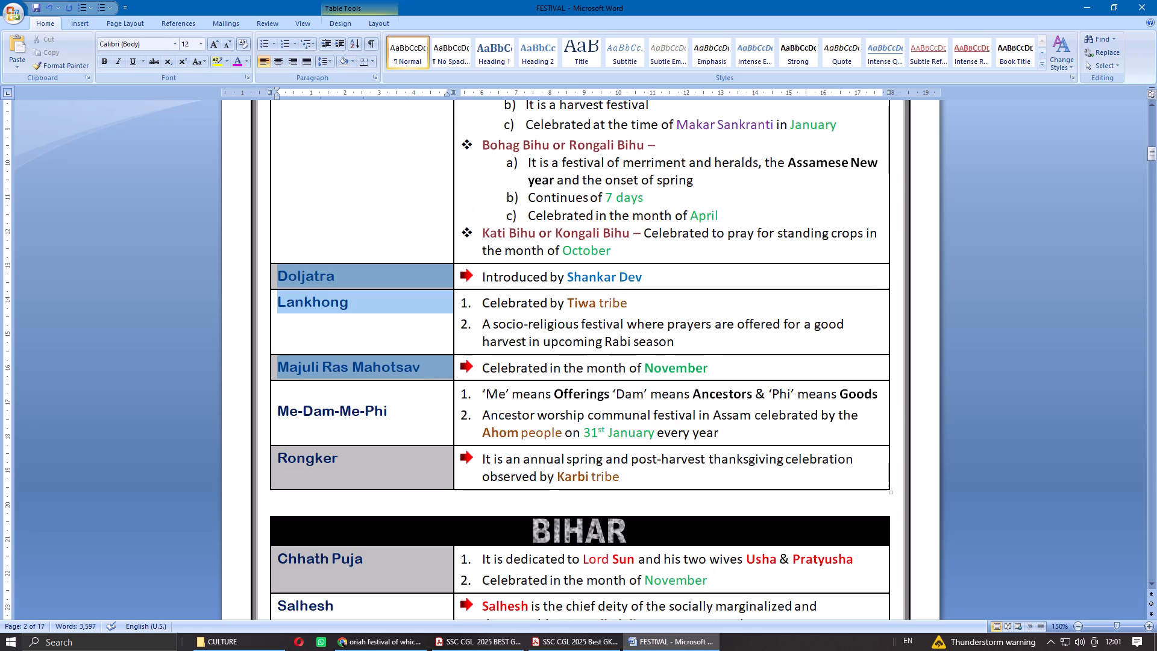
pyautogui.moveTo(343, 361); pyautogui.dragTo(343, 452)
pyautogui.click(174, 40)
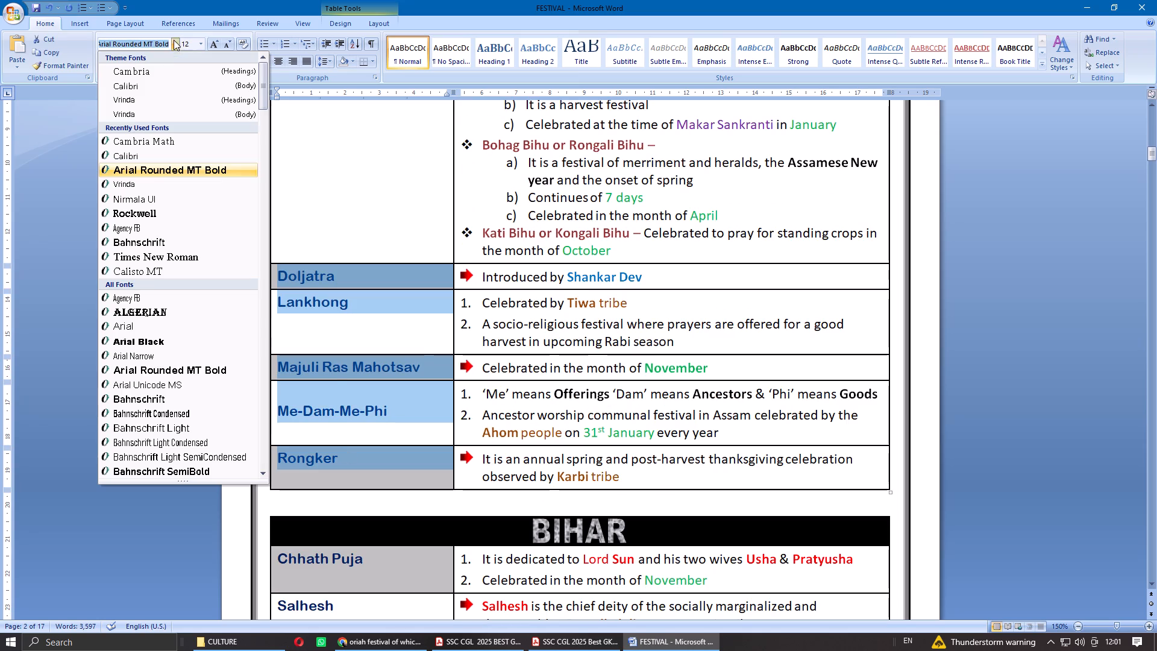
pyautogui.click(154, 85)
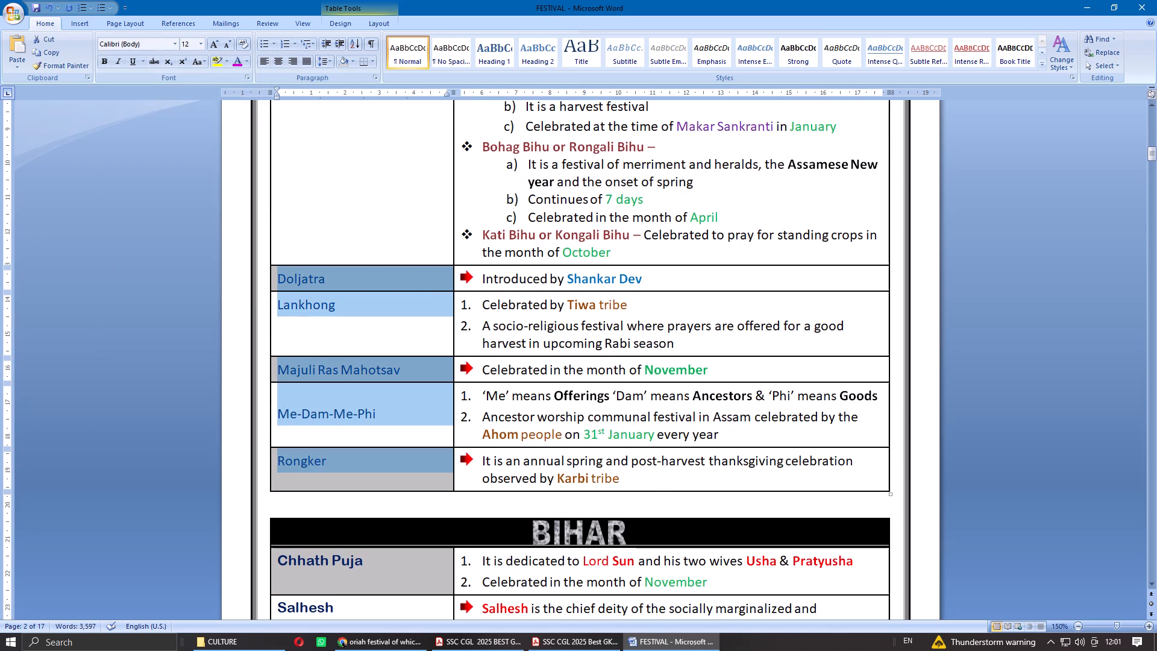
pyautogui.click(439, 319)
# Save the FESTIVAL document.
pyautogui.click(36, 7)
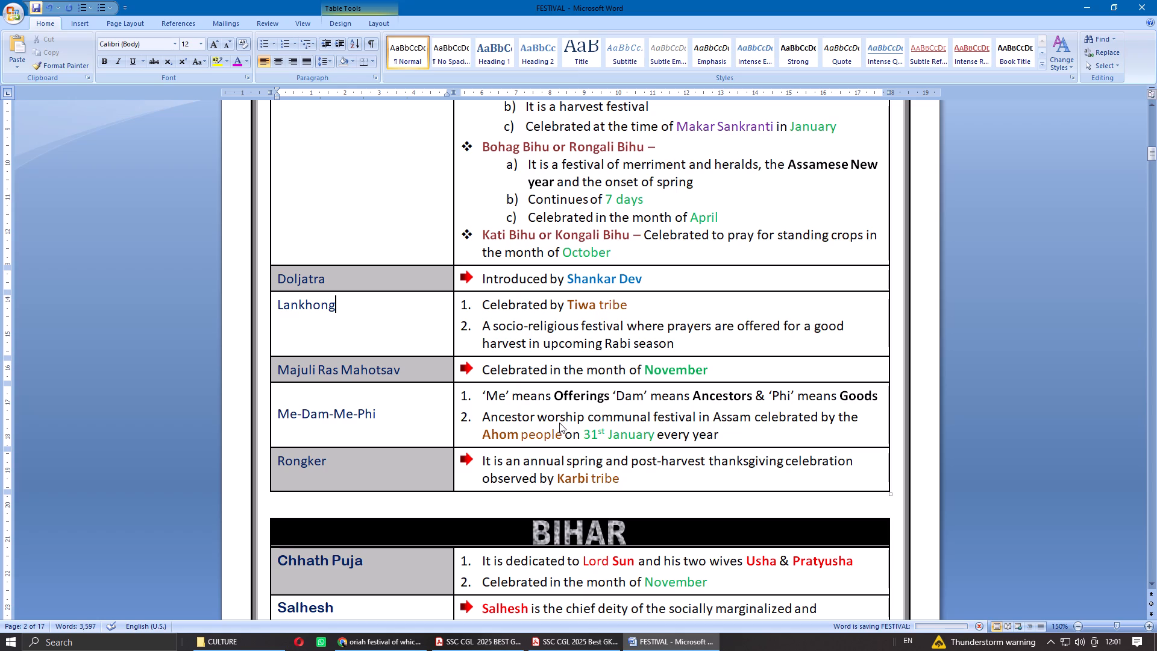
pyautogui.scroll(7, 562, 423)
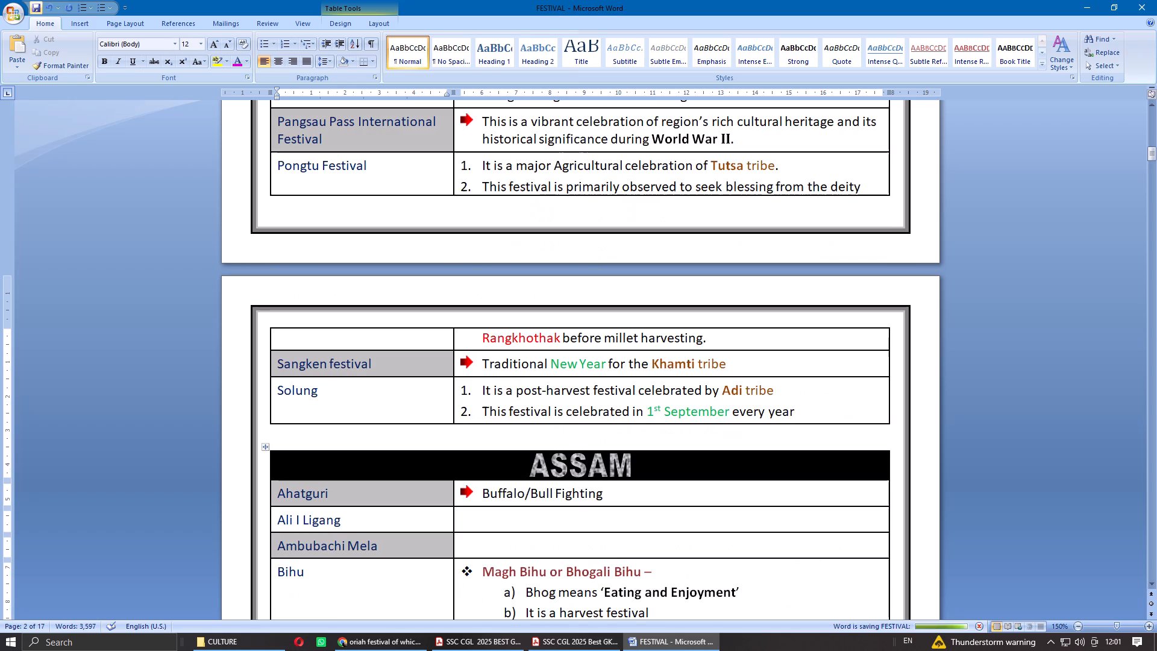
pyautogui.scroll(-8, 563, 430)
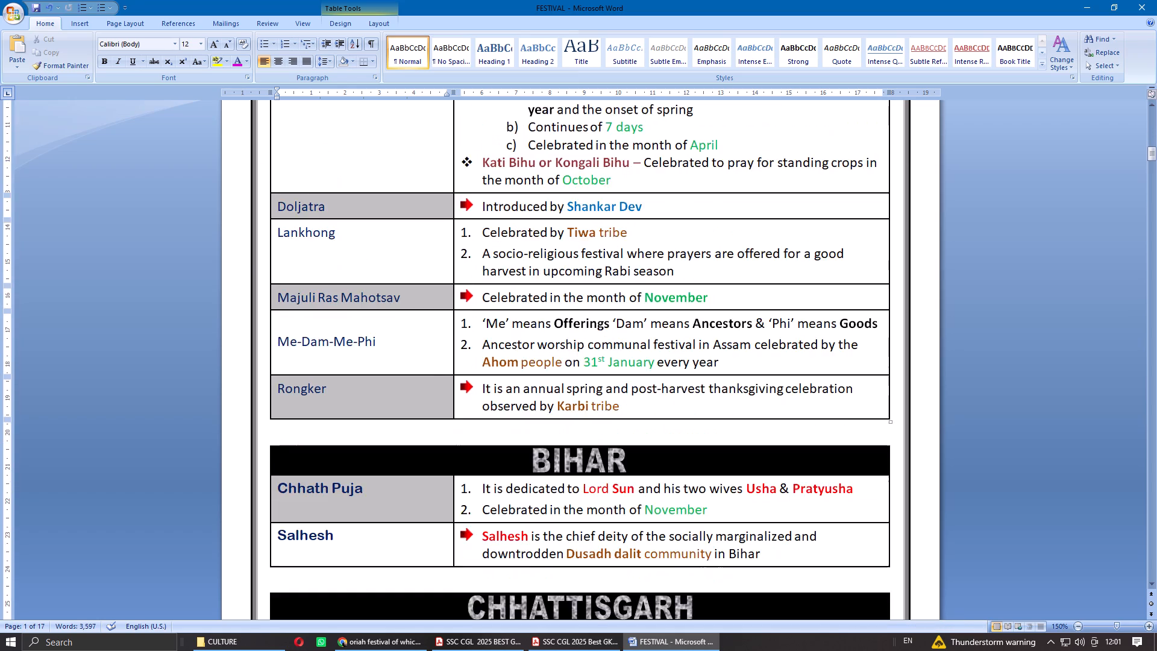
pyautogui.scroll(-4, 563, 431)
# Switch to the answer key PDF in Acrobat and strike through Q25 with a red freehand line.
pyautogui.click(1156, 0)
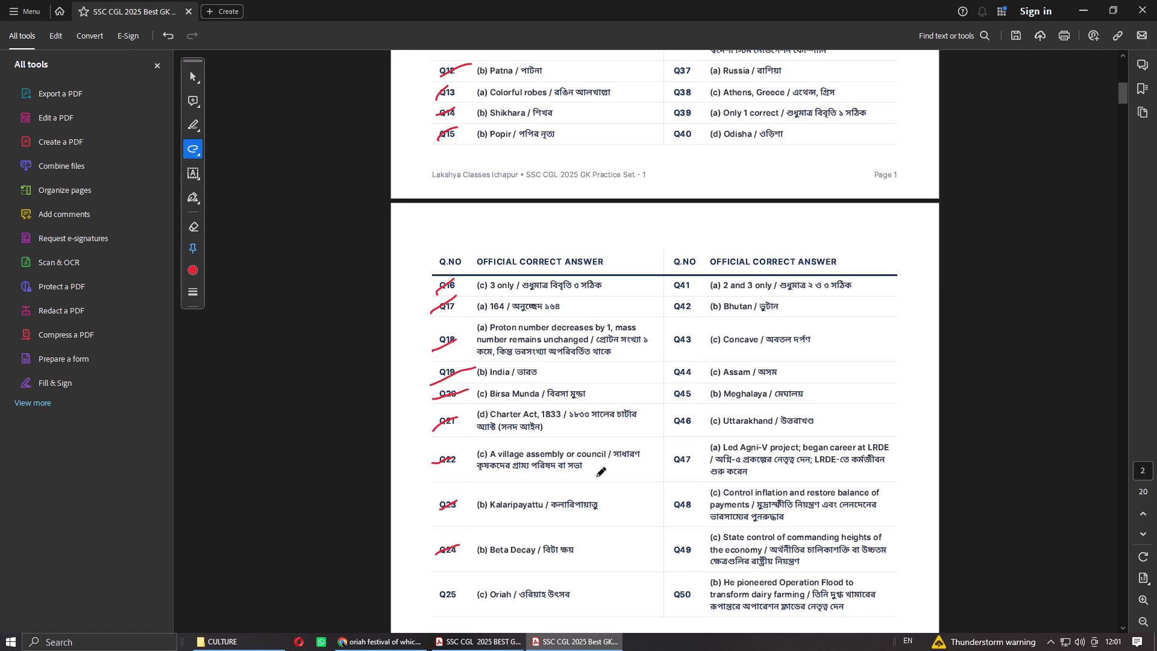
pyautogui.moveTo(433, 599); pyautogui.dragTo(463, 587)
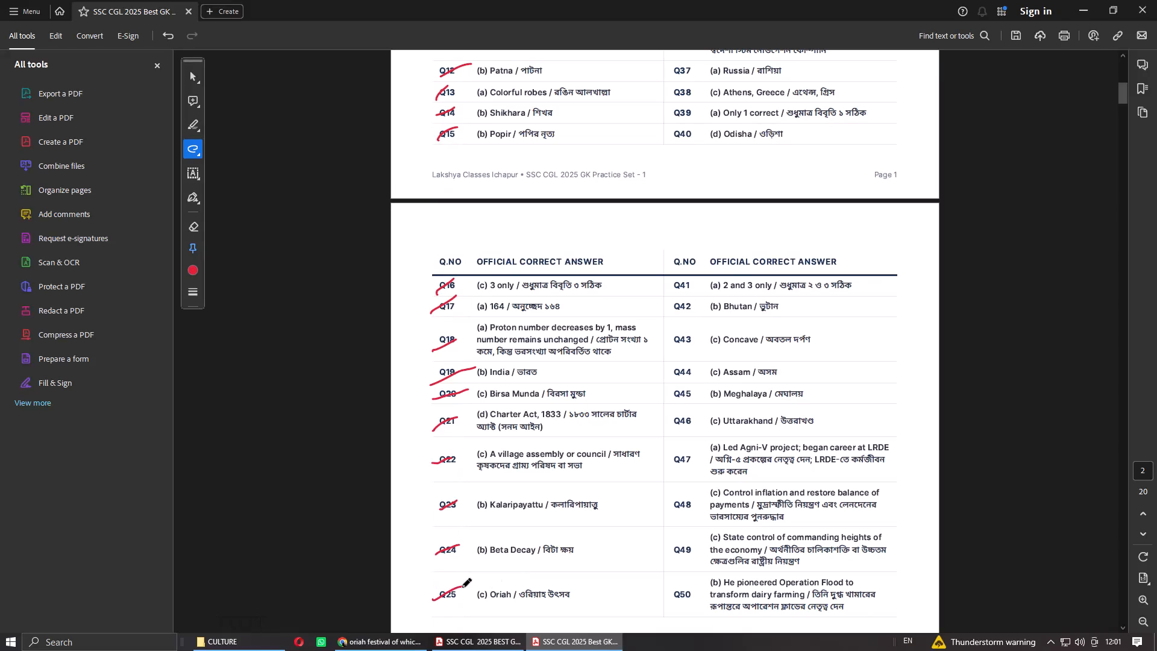
pyautogui.scroll(-4, 567, 523)
pyautogui.scroll(4, 567, 526)
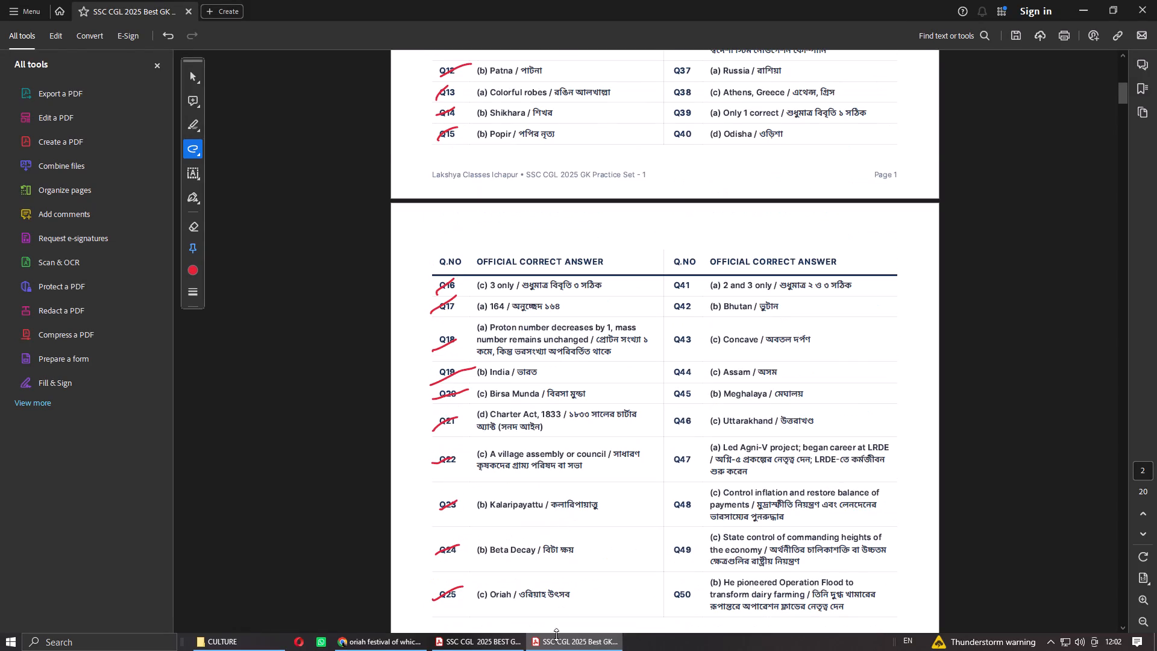
# Switch back to the SSC CGL question PDF.
pyautogui.click(504, 650)
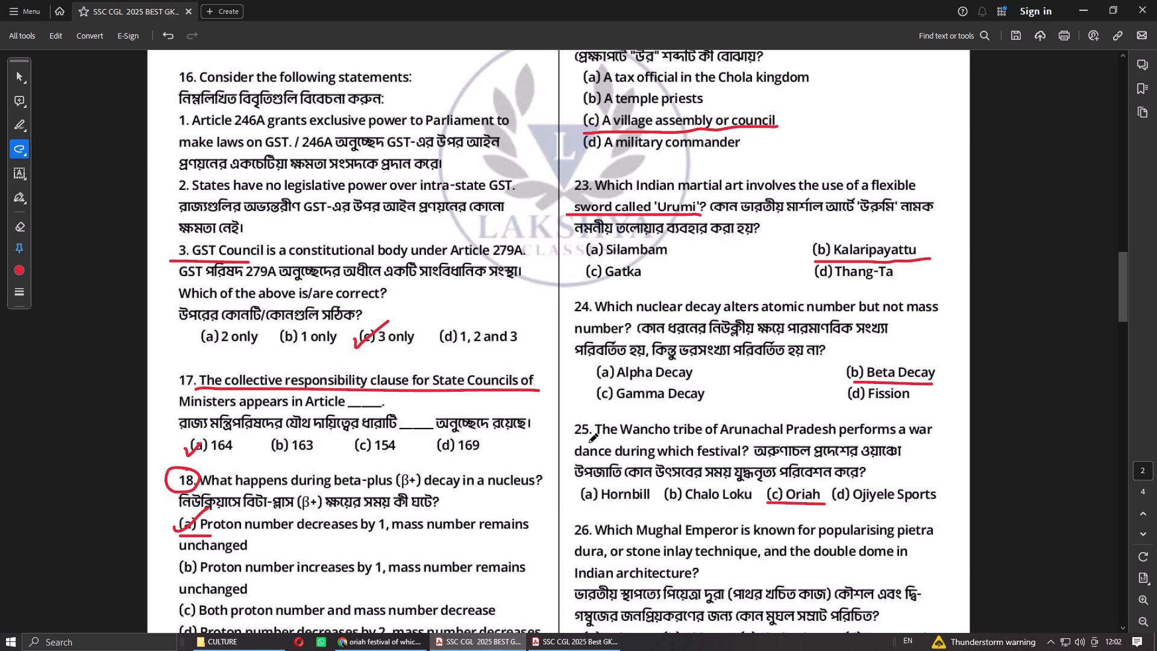
# Strike through the circled number of question 18 with a red freehand line.
pyautogui.scroll(-2, 655, 433)
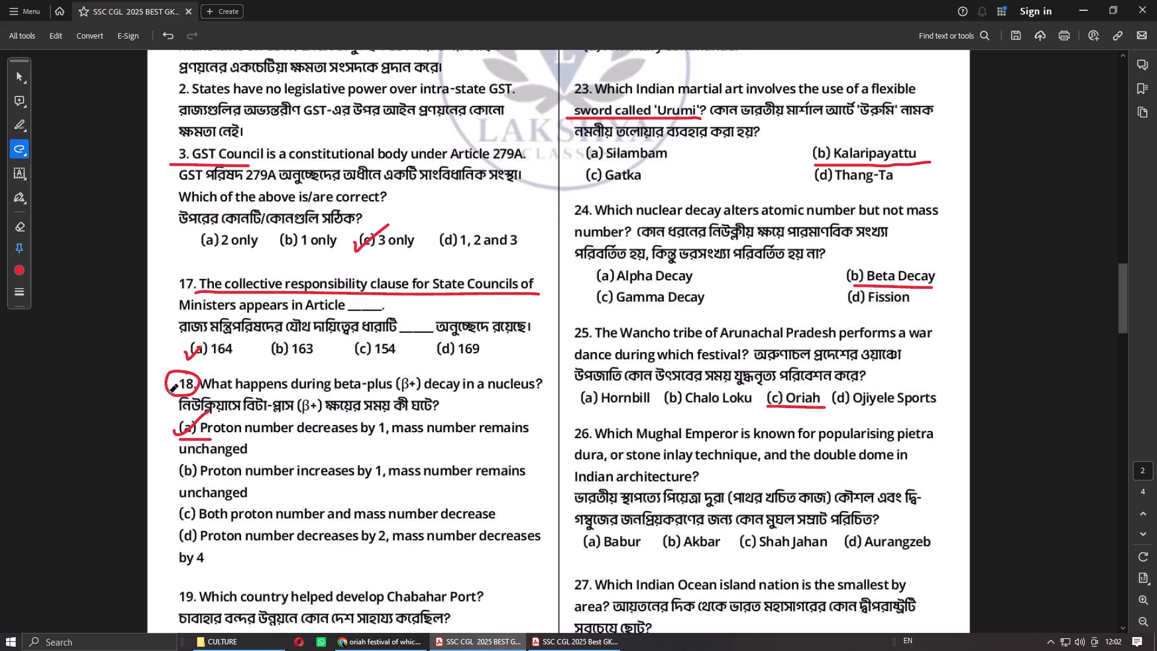
pyautogui.moveTo(169, 392); pyautogui.dragTo(213, 370)
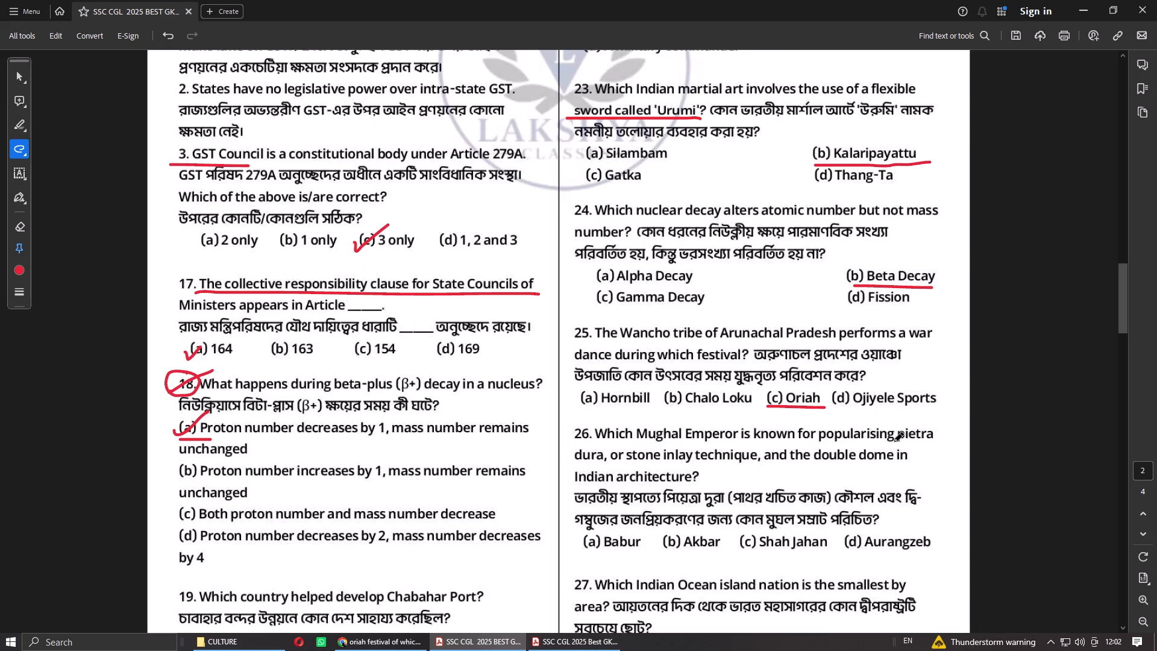
# Underline "pietra dura, or" and option (c) Shah Jahan in question 26 with red freehand lines.
pyautogui.moveTo(894, 441); pyautogui.dragTo(945, 441)
pyautogui.moveTo(571, 464); pyautogui.dragTo(630, 462)
pyautogui.moveTo(749, 553); pyautogui.dragTo(824, 553)
# Switch to the answer key PDF and check the official answer for Q26.
pyautogui.click(585, 650)
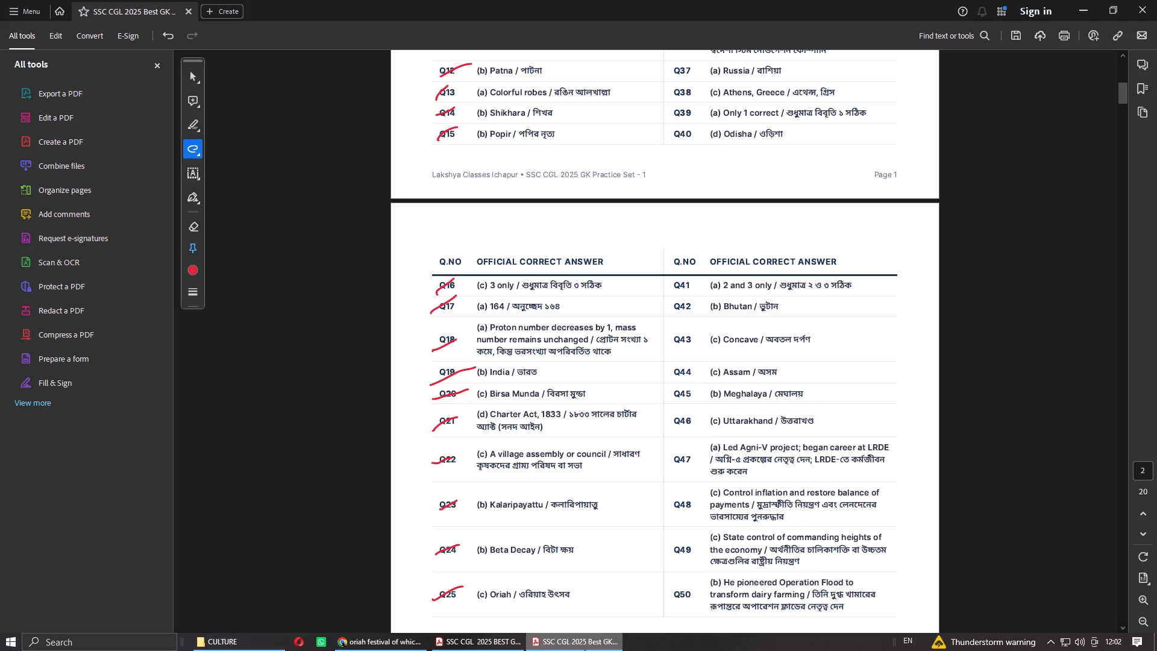
pyautogui.scroll(10, 608, 571)
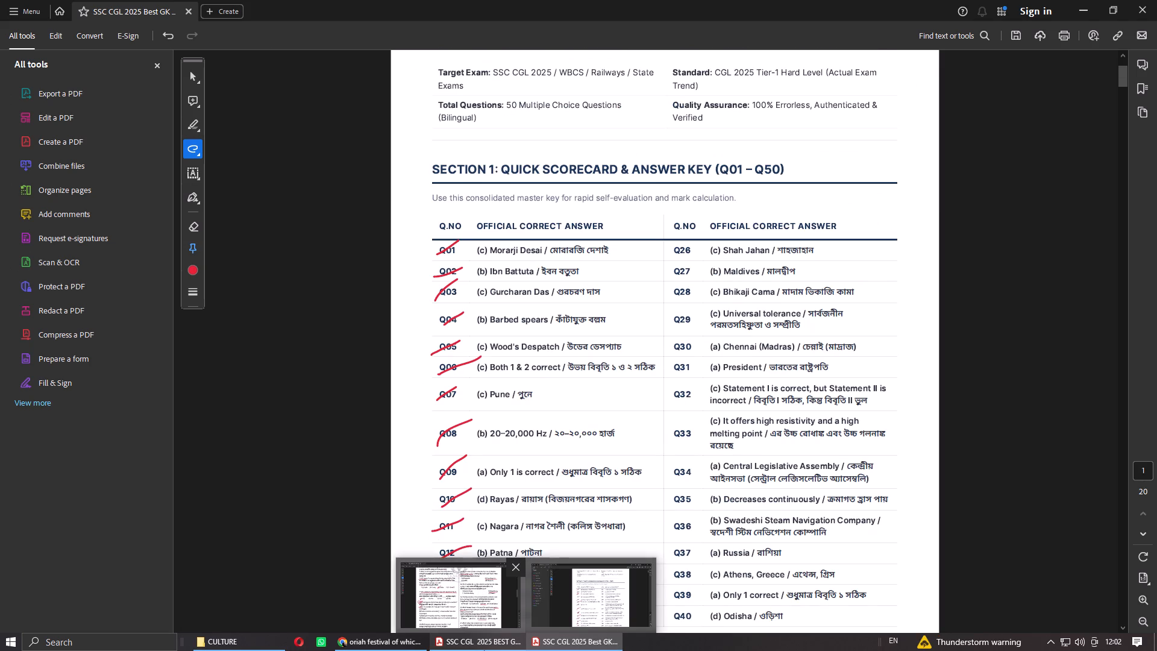
# Open the ARCHITECTURE document from the QUESTION COMPILATION folder inside Study.
pyautogui.click(252, 650)
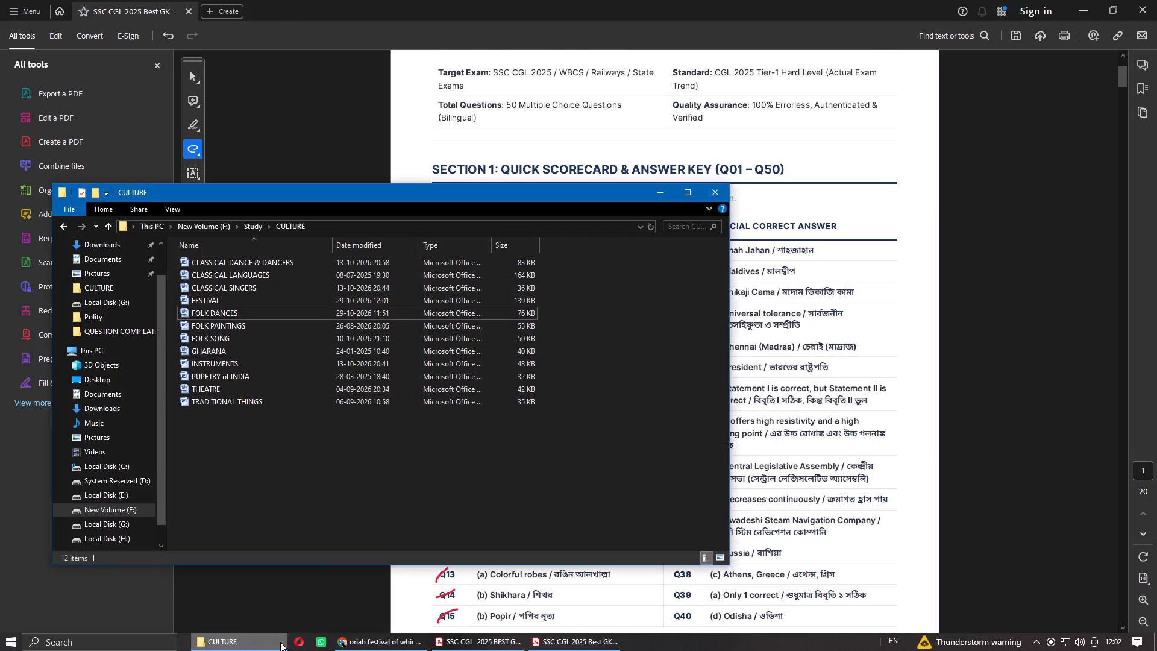
pyautogui.click(70, 233)
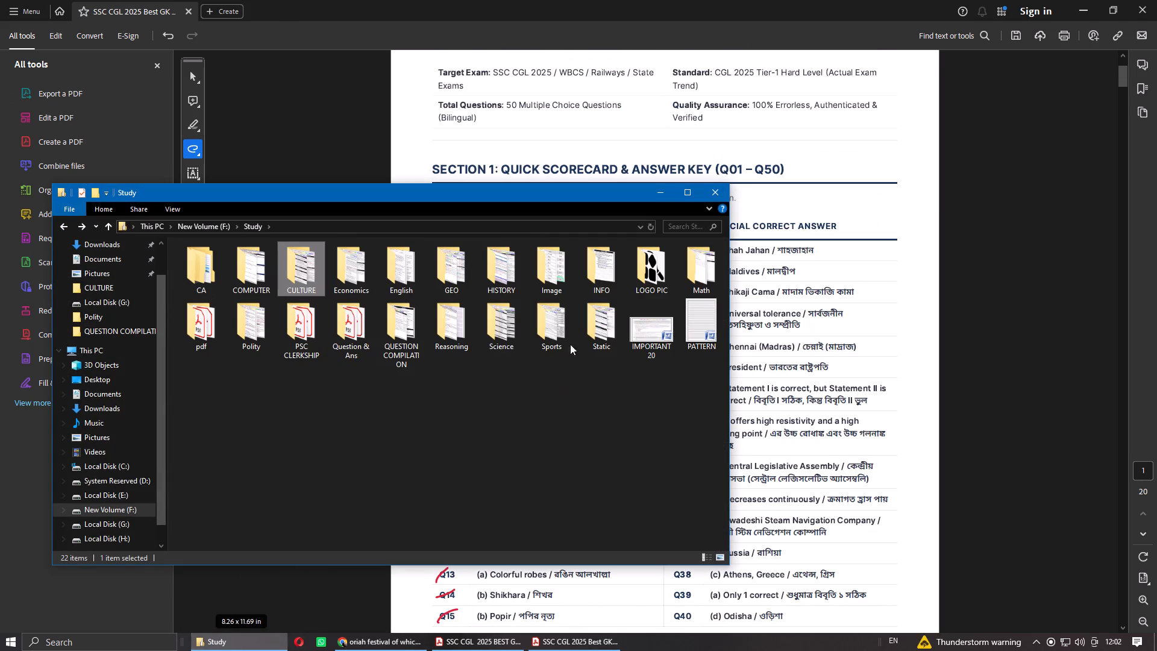
pyautogui.doubleClick(415, 332)
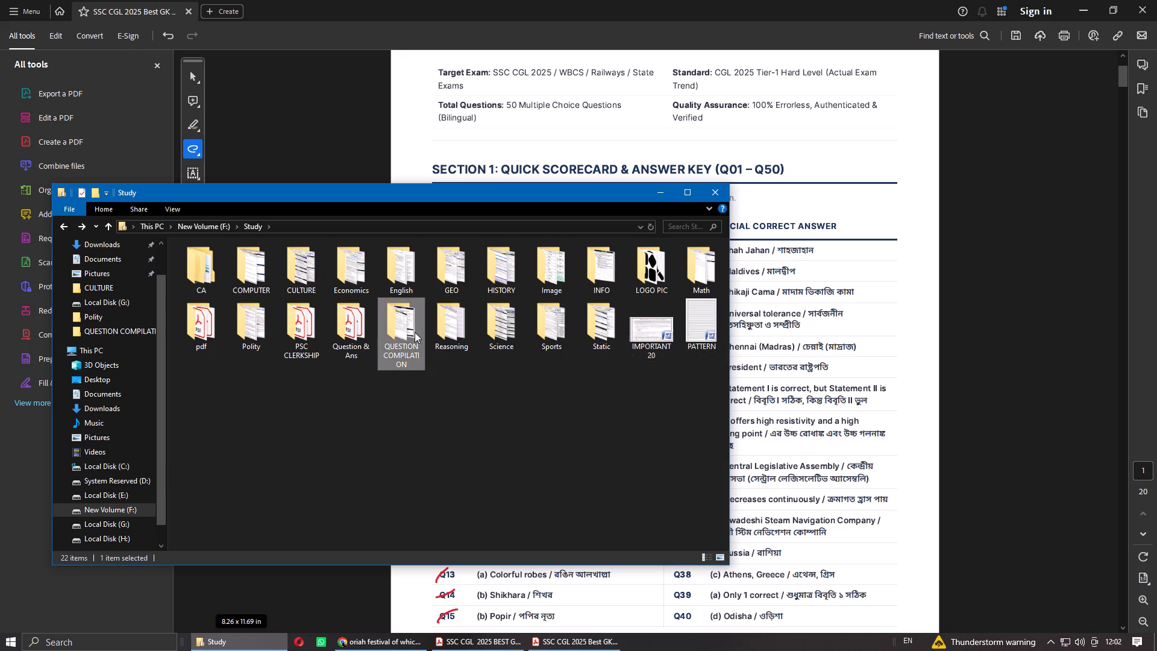
pyautogui.doubleClick(216, 274)
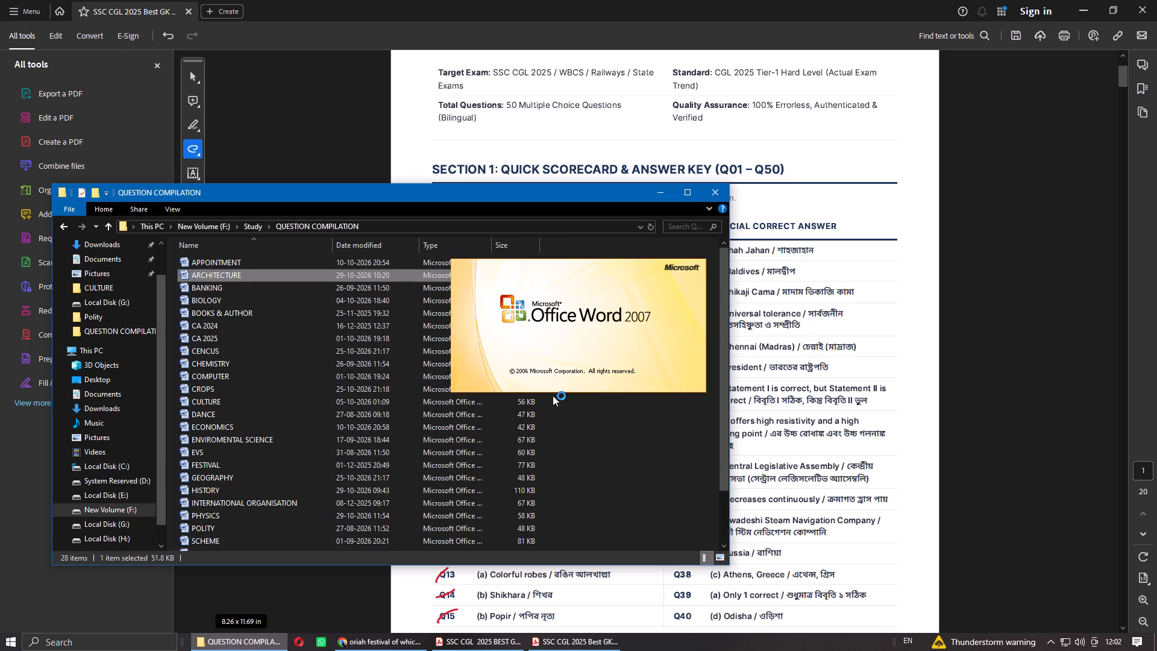
# Split the empty last row off the PANCHAYATANA STYLE table into its own table and place the cursor in its question cell.
pyautogui.scroll(-10, 604, 415)
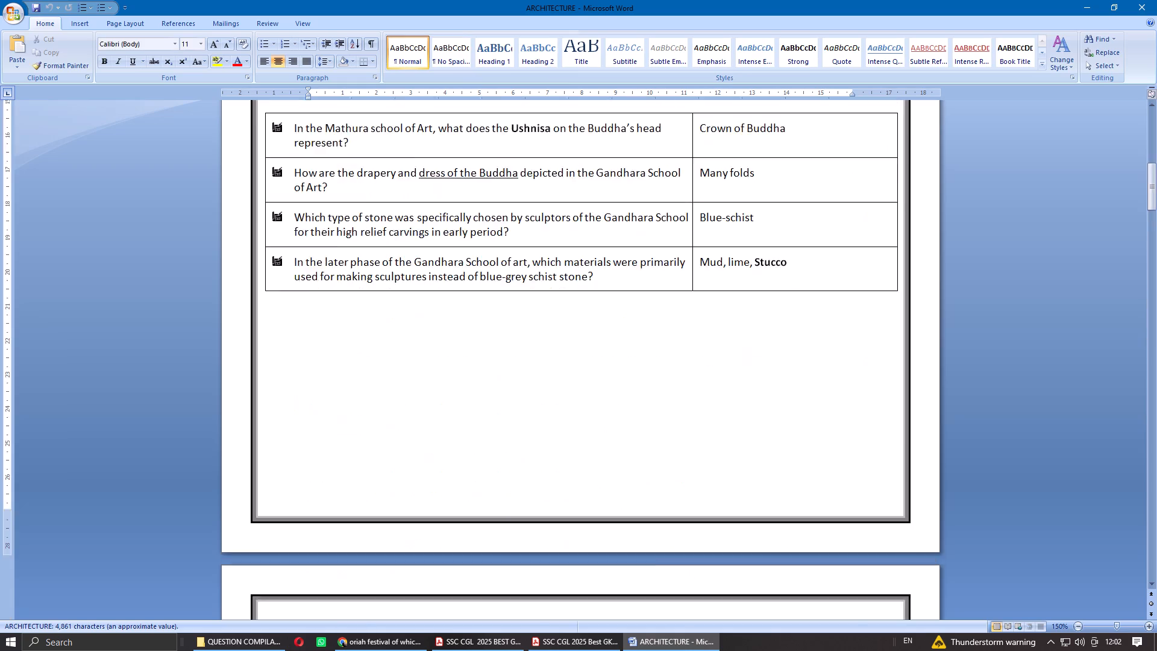
pyautogui.scroll(-18, 605, 417)
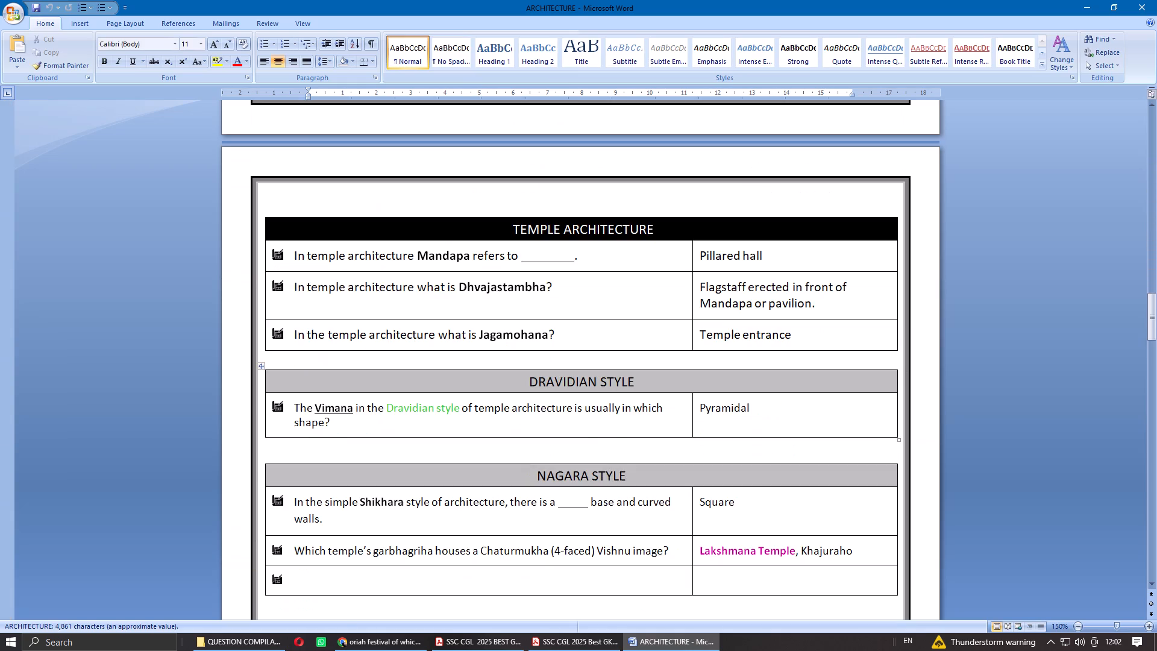
pyautogui.scroll(-5, 605, 417)
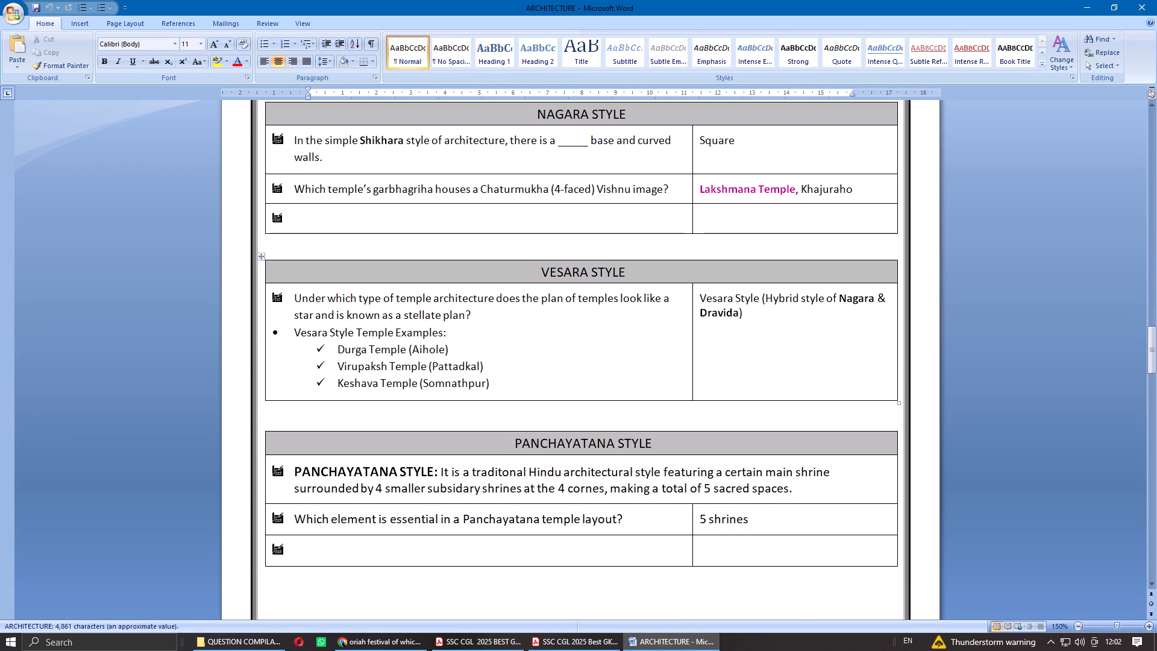
pyautogui.scroll(-2, 605, 417)
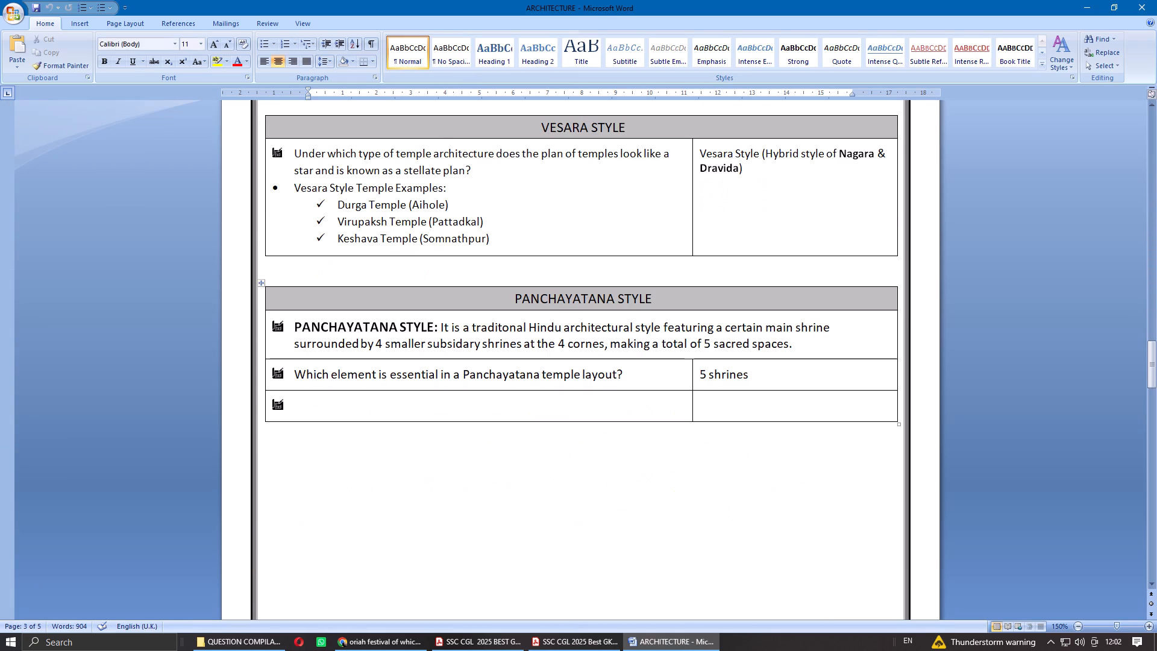
pyautogui.click(720, 401)
pyautogui.click(375, 19)
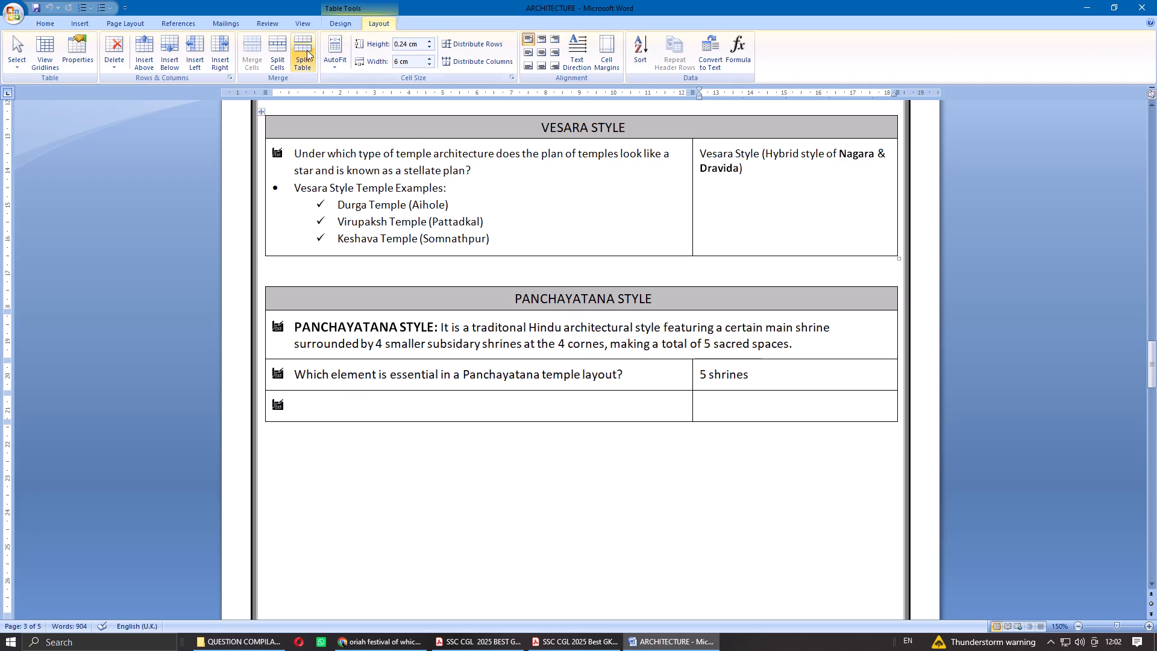
pyautogui.click(302, 53)
pyautogui.click(379, 436)
# Shrink the ARCHITECTURE document window, look through its remaining tables, and place it beside question 26 of the question PDF.
pyautogui.click(1110, 7)
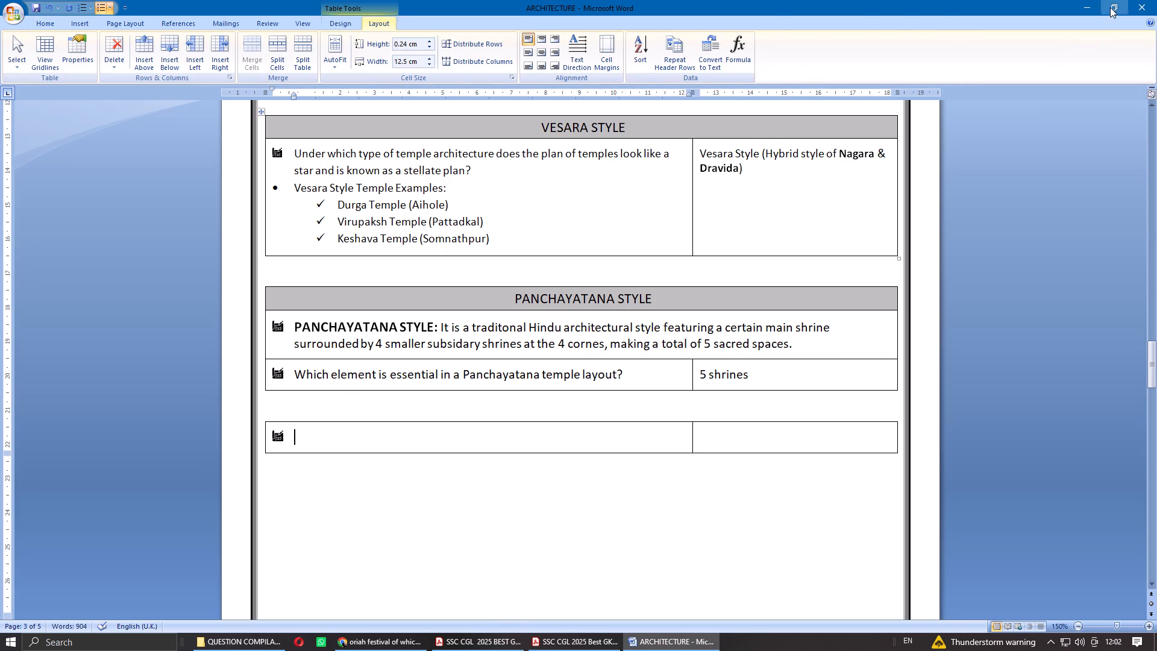
pyautogui.click(486, 197)
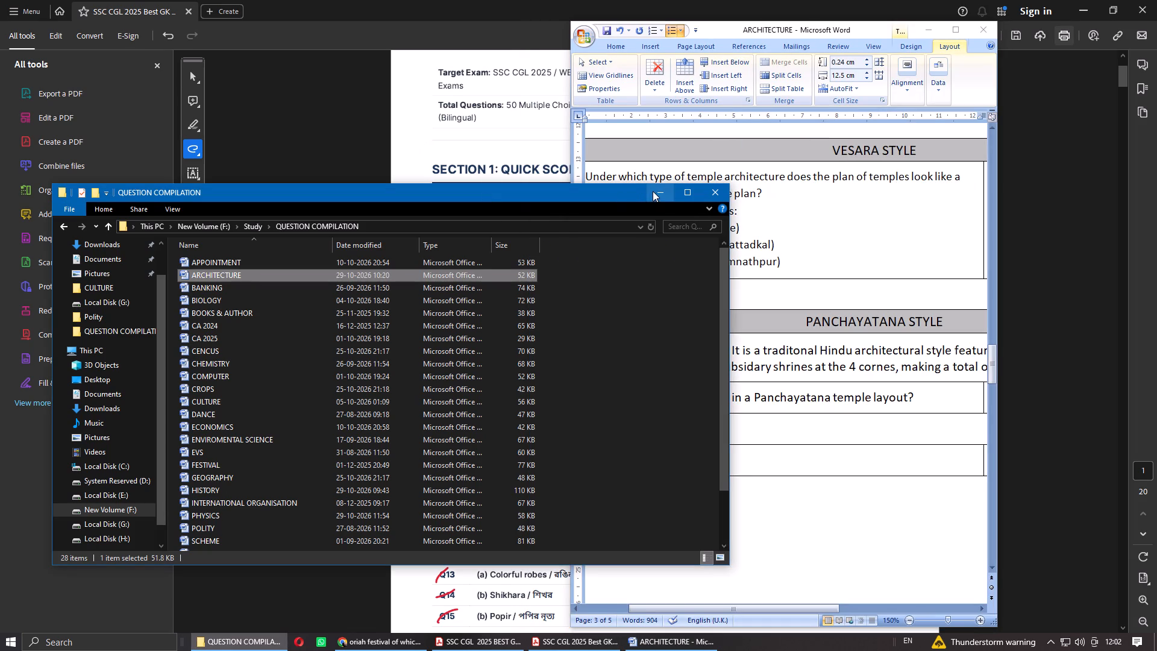
pyautogui.click(653, 191)
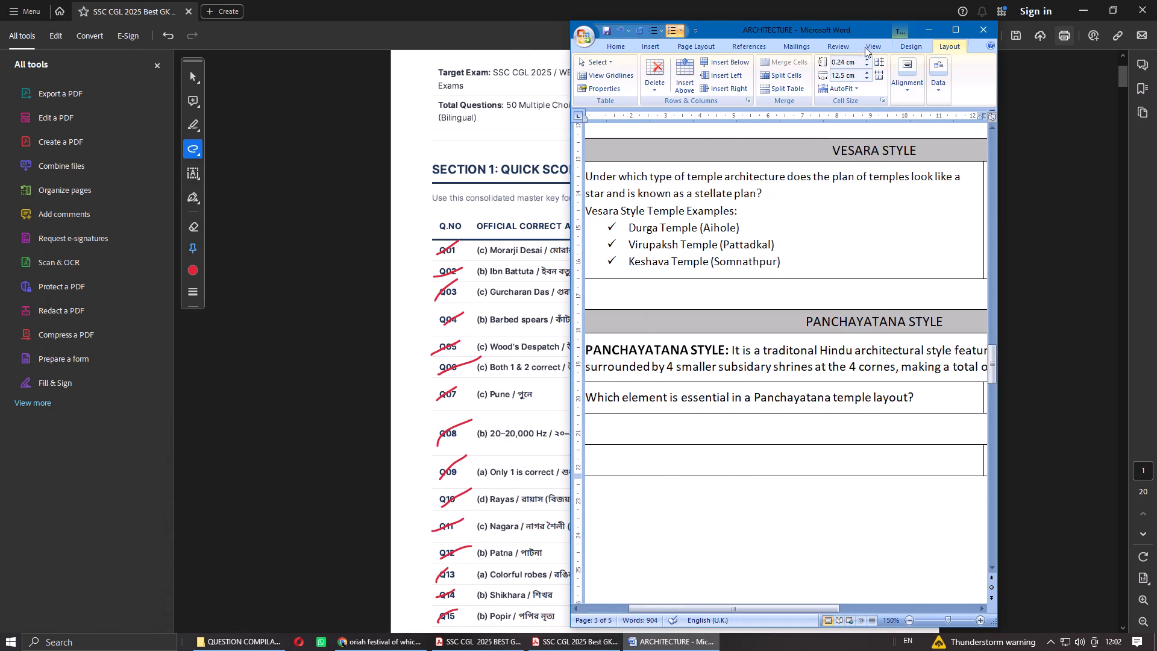
pyautogui.scroll(-4, 737, 474)
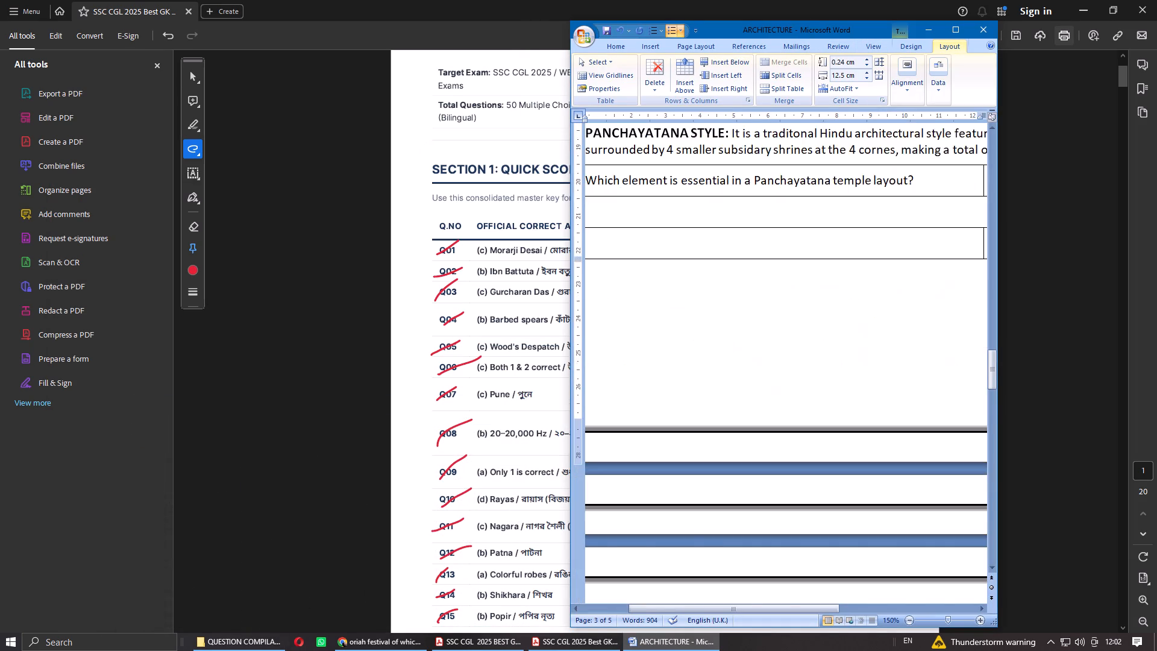
pyautogui.scroll(-17, 737, 474)
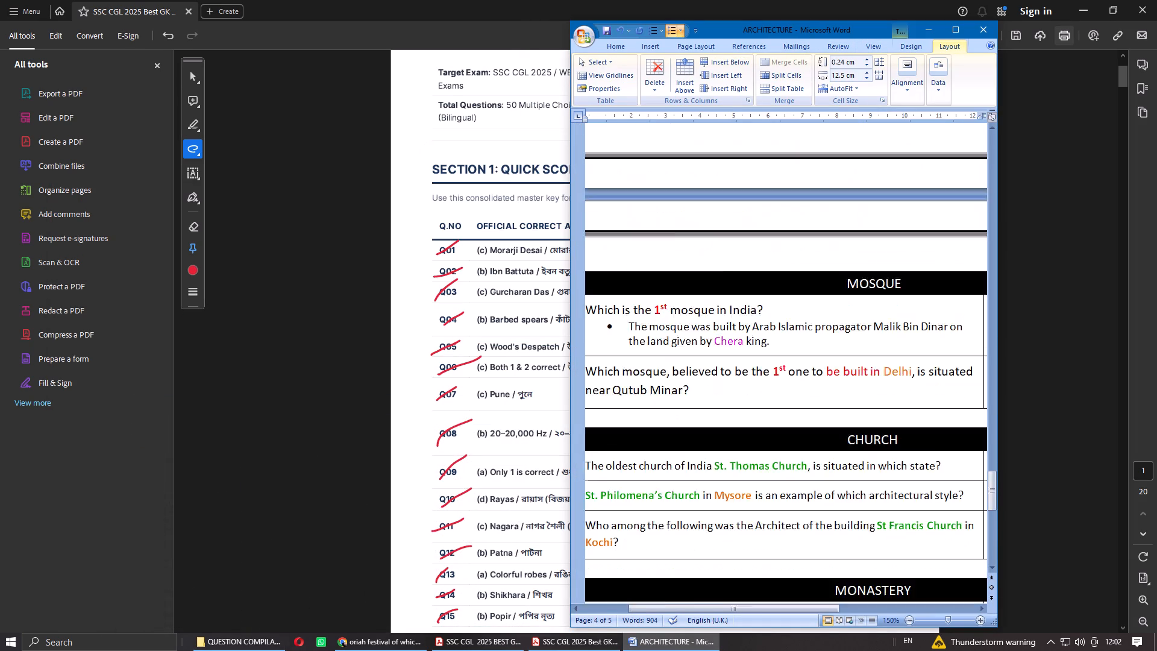
pyautogui.scroll(-1, 737, 474)
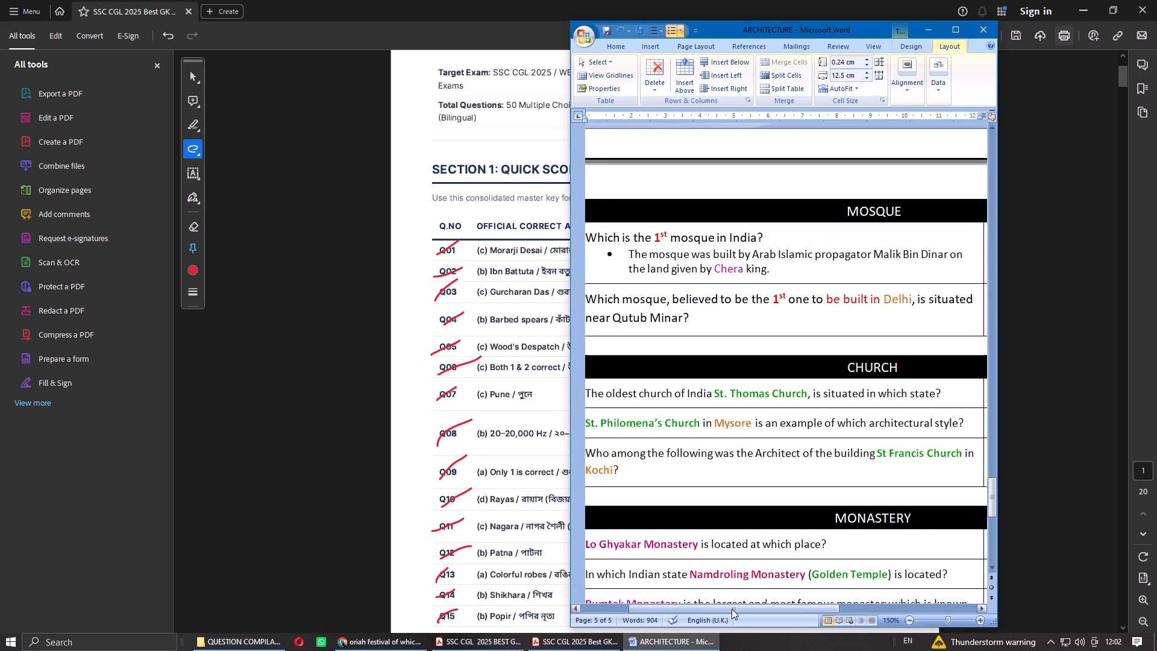
pyautogui.moveTo(732, 609); pyautogui.dragTo(746, 606)
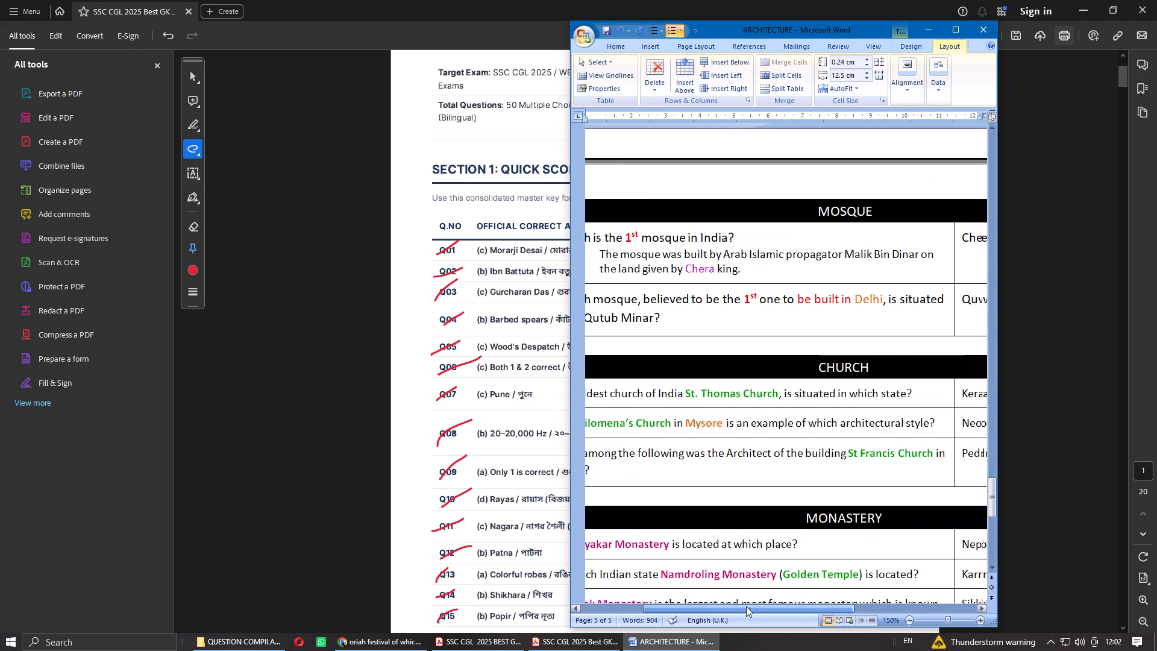
pyautogui.moveTo(746, 606); pyautogui.dragTo(691, 602)
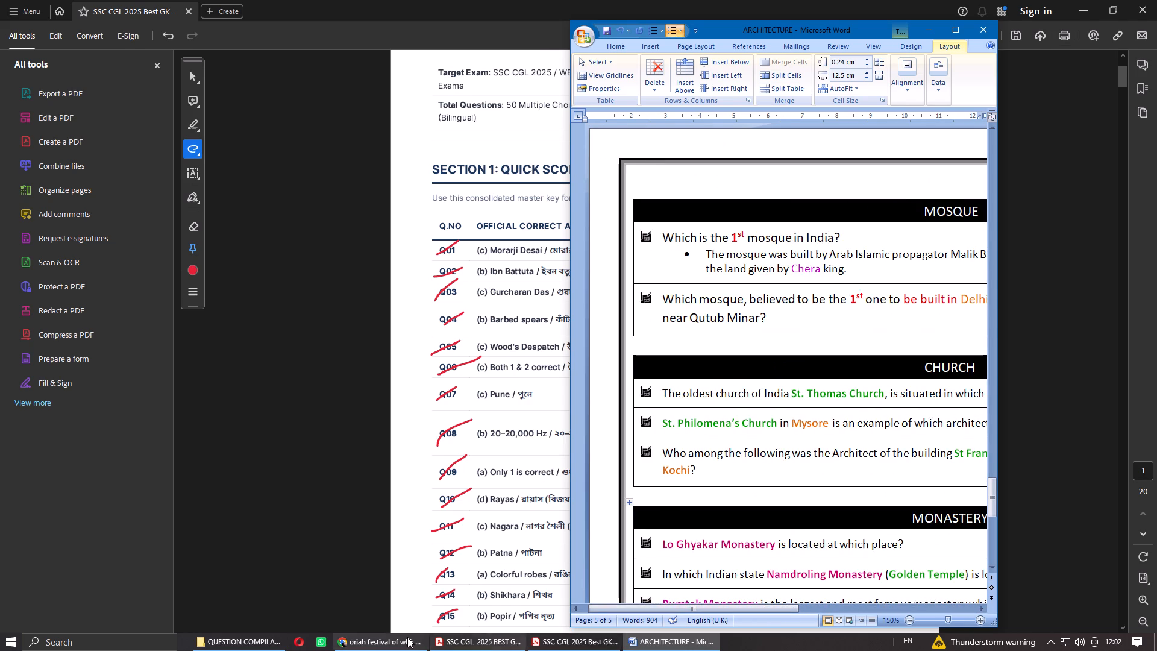
pyautogui.click(407, 637)
pyautogui.click(483, 642)
pyautogui.click(648, 647)
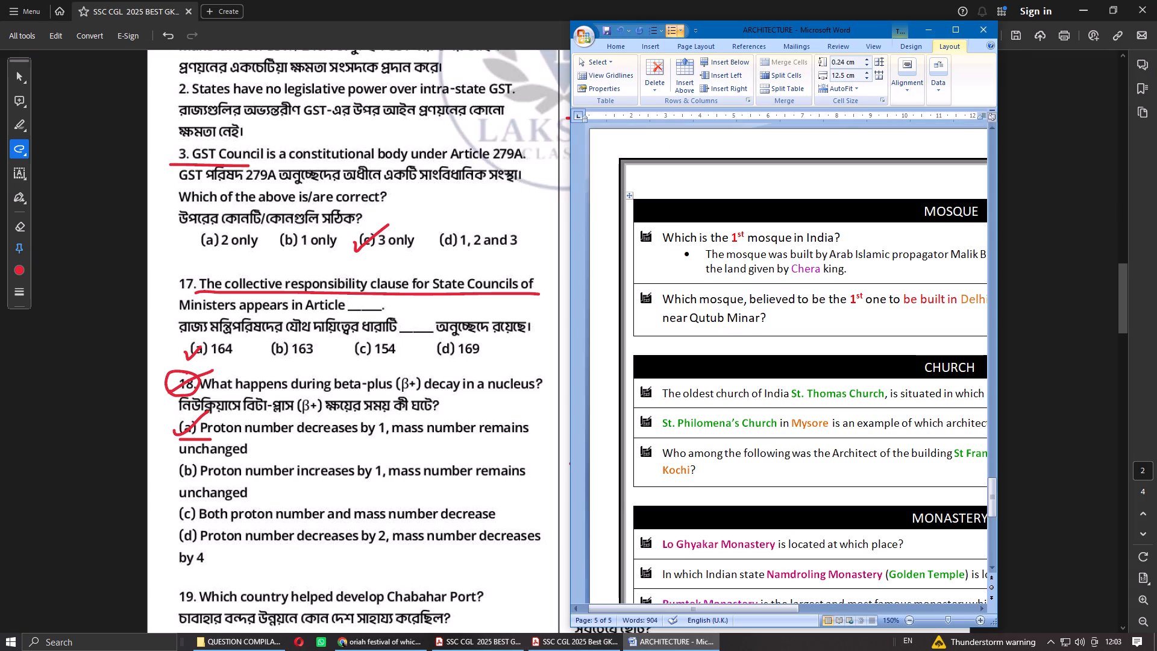
pyautogui.moveTo(780, 36); pyautogui.dragTo(258, 36)
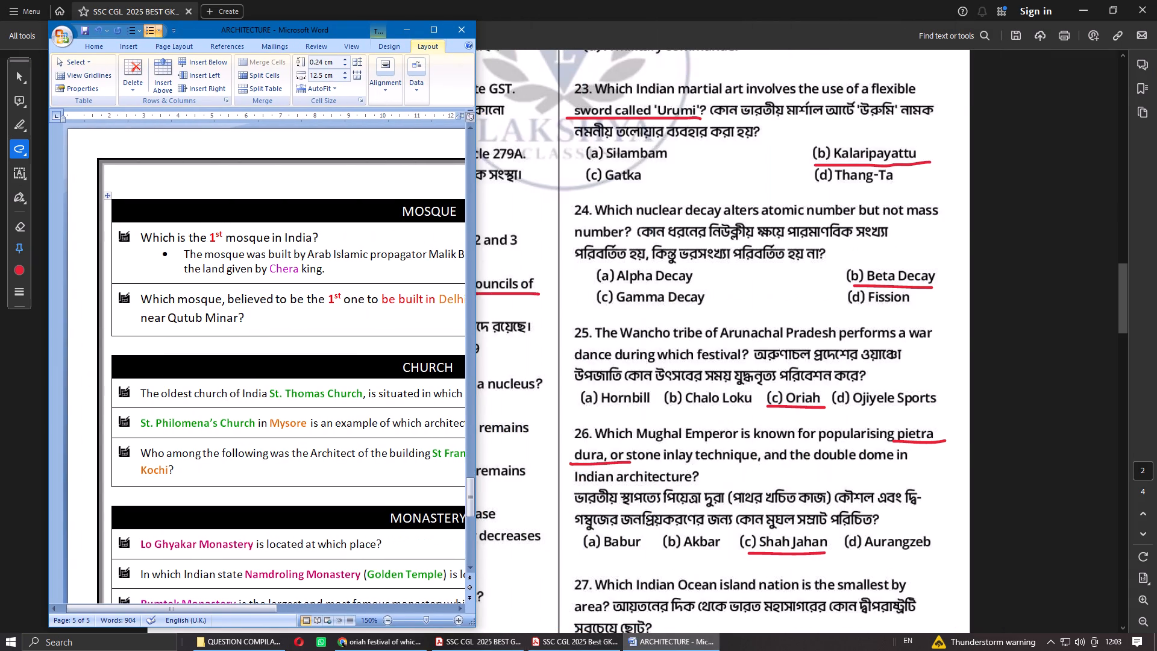
# Enter the question "Which Mughal Emperor is known for popularising Pietra dura, or stone inlay technique and the double dome in Indian architecture?" with Pietra dura bold.
pyautogui.press('w')
pyautogui.write('hich')
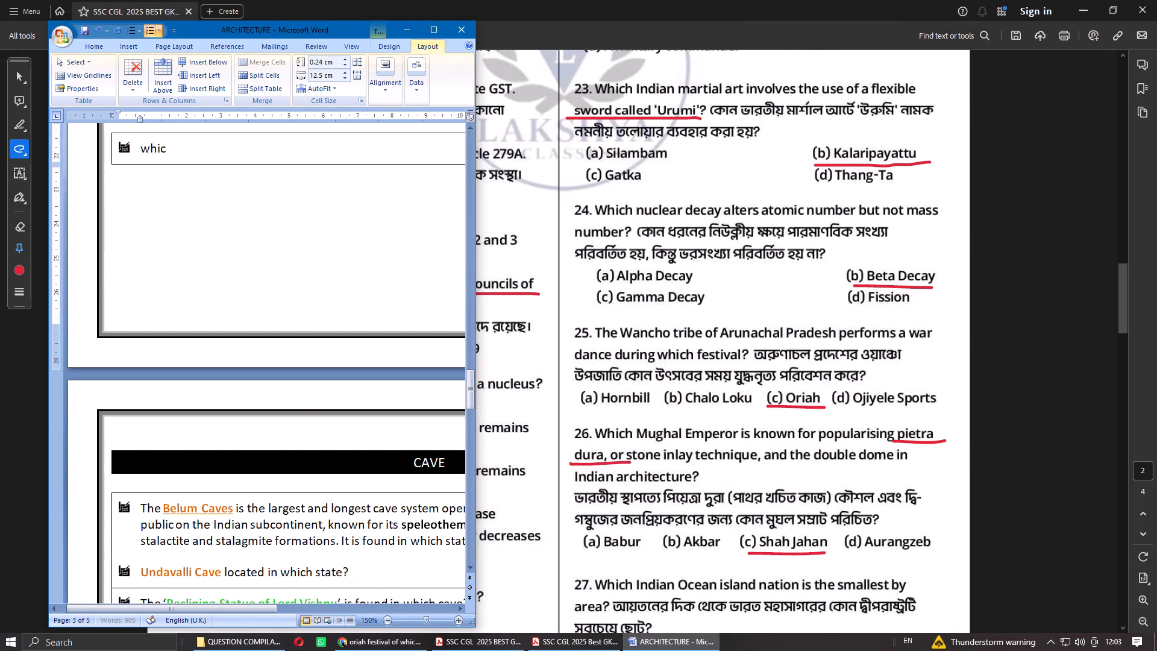
pyautogui.press('space')
pyautogui.write('Mughal Emperor is known for popu')
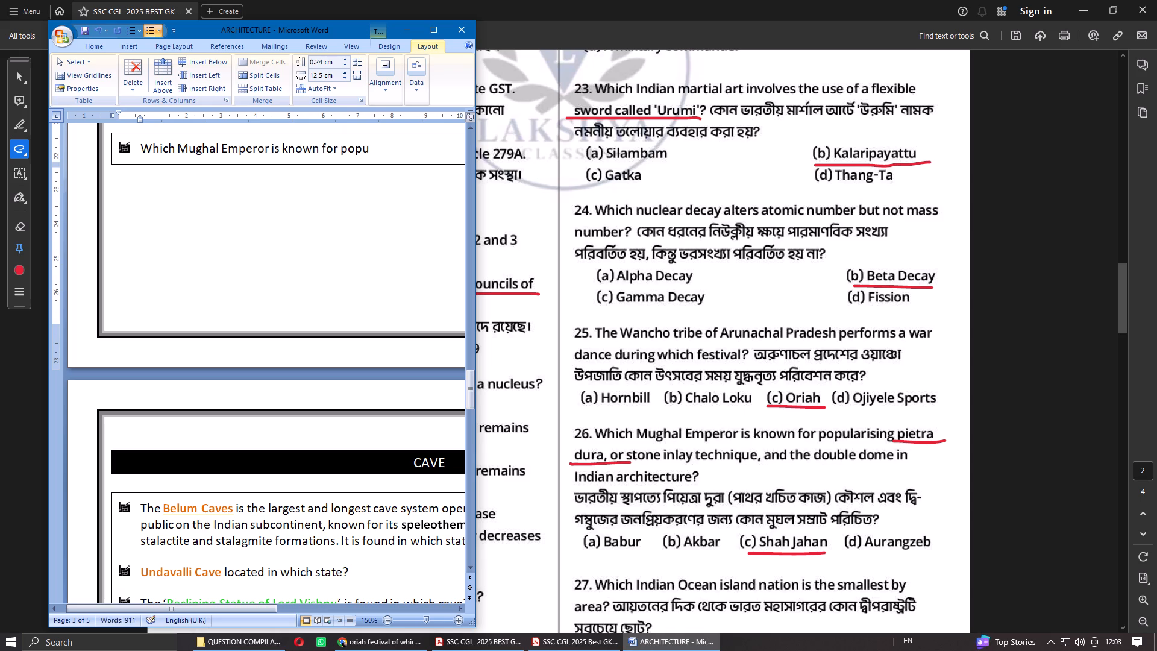
pyautogui.write('larising')
pyautogui.press('space')
pyautogui.hotkey('ctrl', 'b')
pyautogui.write('Pietra dura')
pyautogui.hotkey('ctrl', 'b')
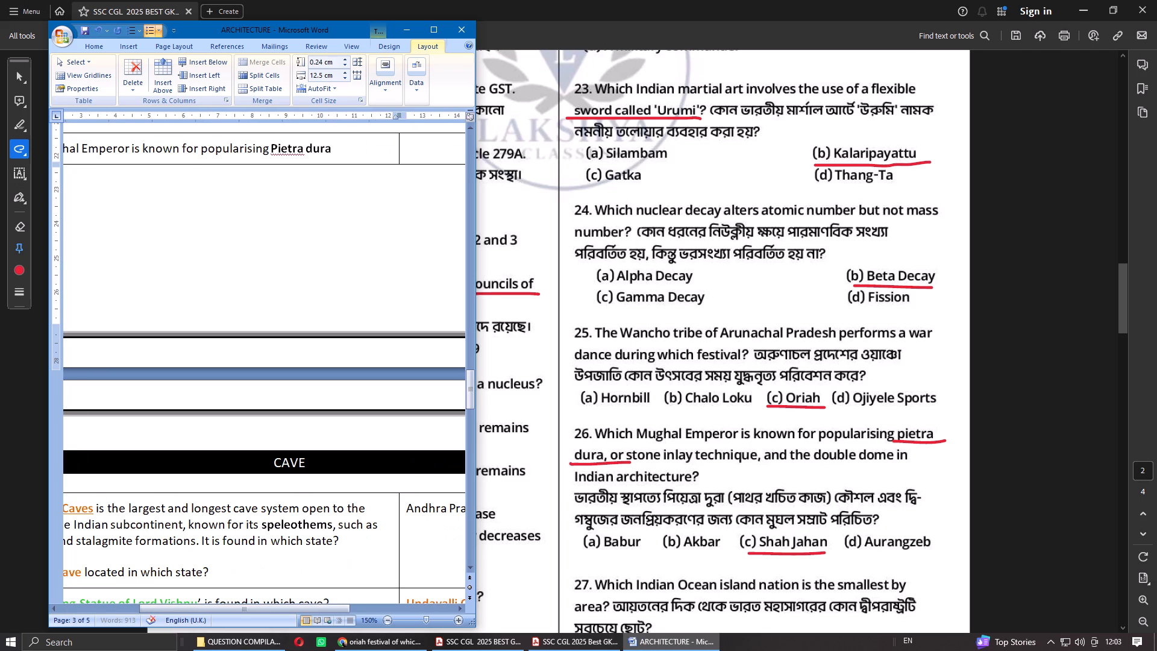
pyautogui.write(', or stone inlay technique ad')
pyautogui.press('BackSpace')
pyautogui.write('nd the double dome in Indian archit')
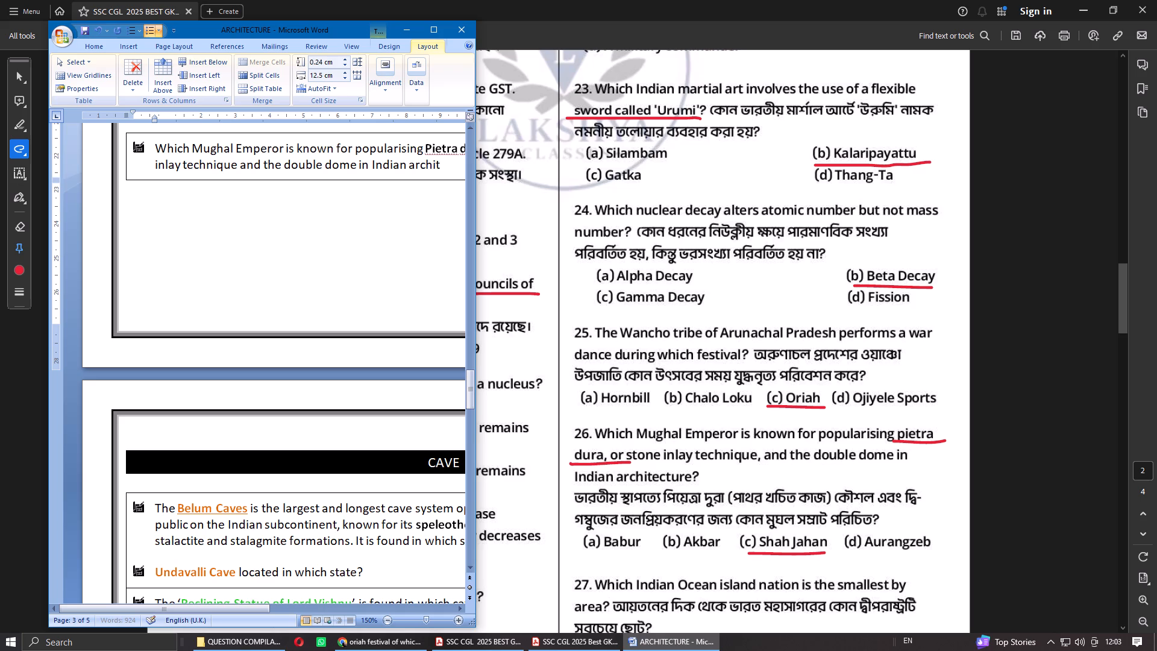
pyautogui.write('ecture?')
pyautogui.press('Tab')
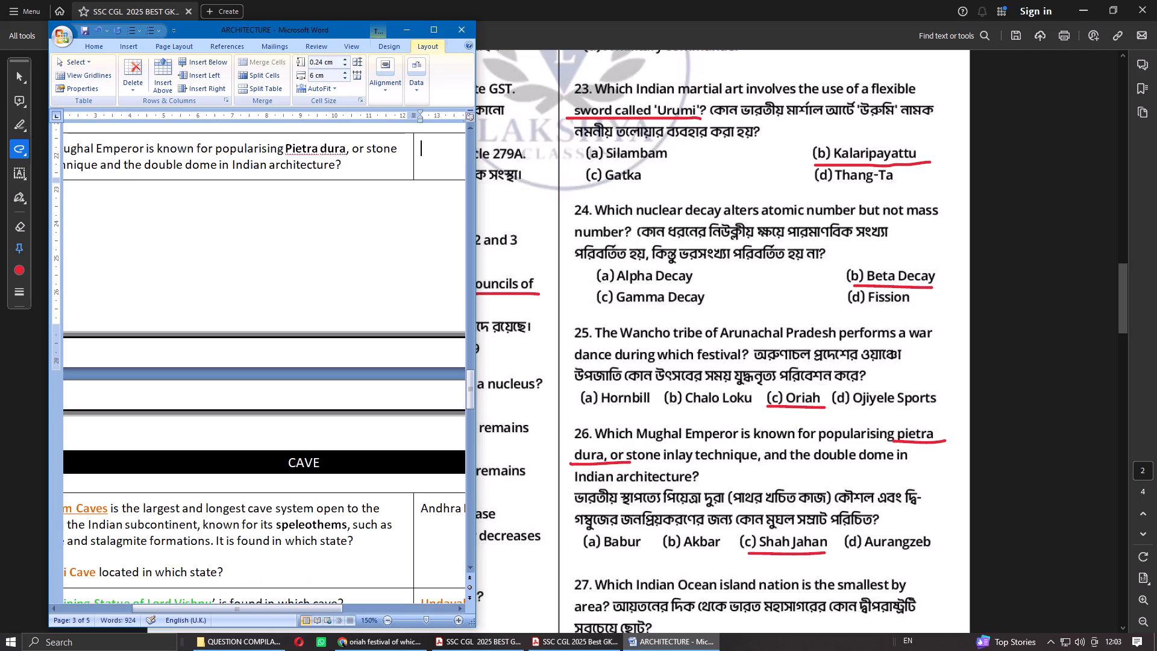
# Enter "Shah Jahan" as the answer in the cell beside the new Mughal Emperor question.
pyautogui.write('Shah S')
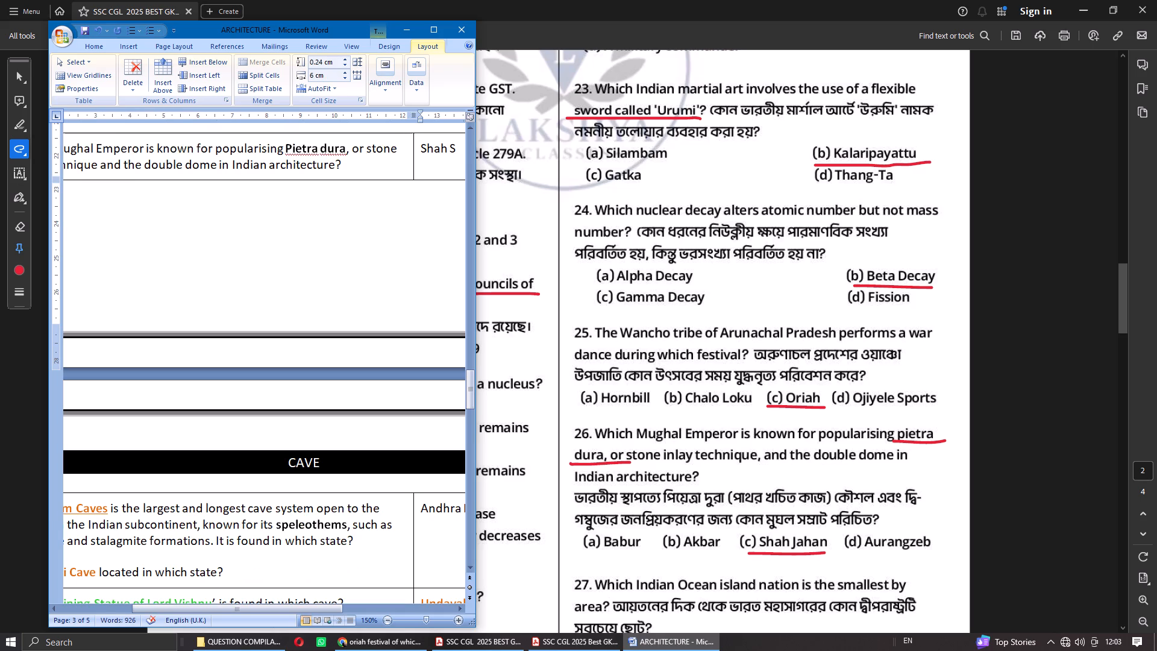
pyautogui.press('BackSpace')
pyautogui.hotkey('shift', 'j')
pyautogui.write('ahan')
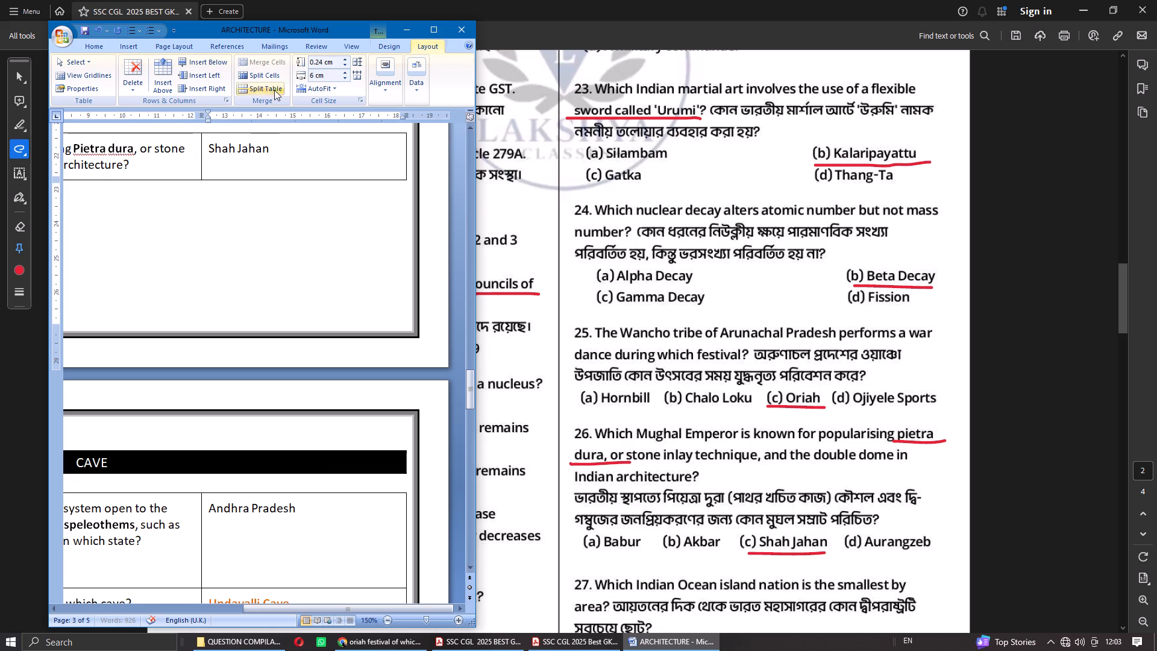
# Enlarge the ARCHITECTURE document to full window and exclude "Pietra dura" in the Mughal Emperor question from spelling and grammar checking.
pyautogui.click(437, 28)
pyautogui.scroll(4, 724, 492)
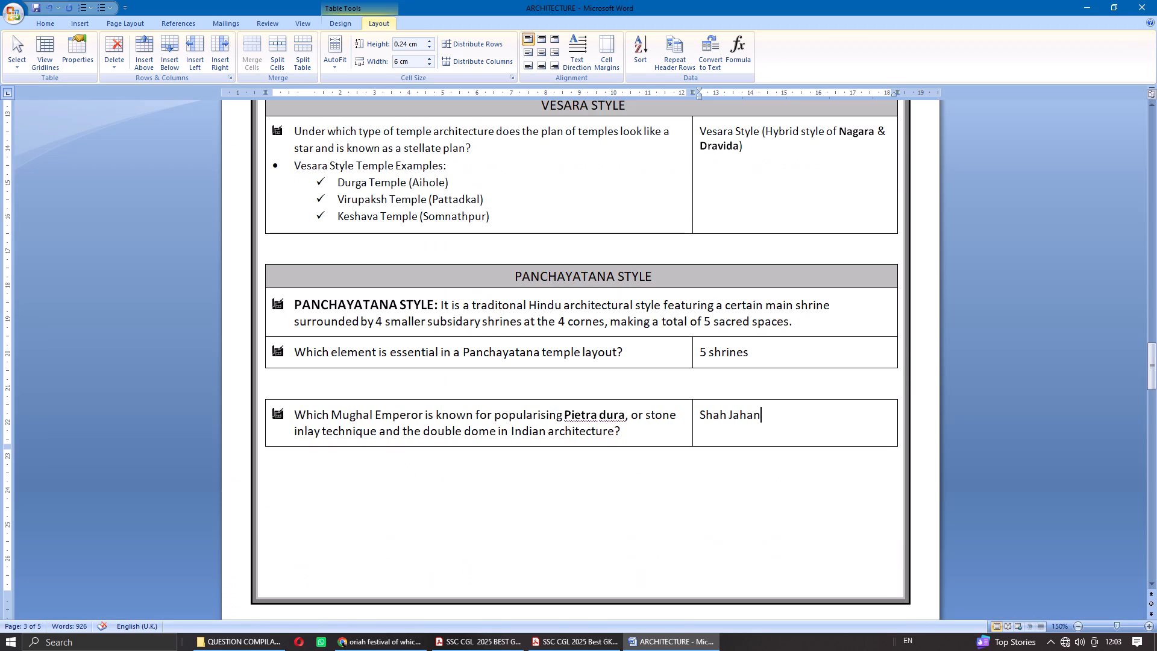
pyautogui.moveTo(571, 414); pyautogui.dragTo(614, 412)
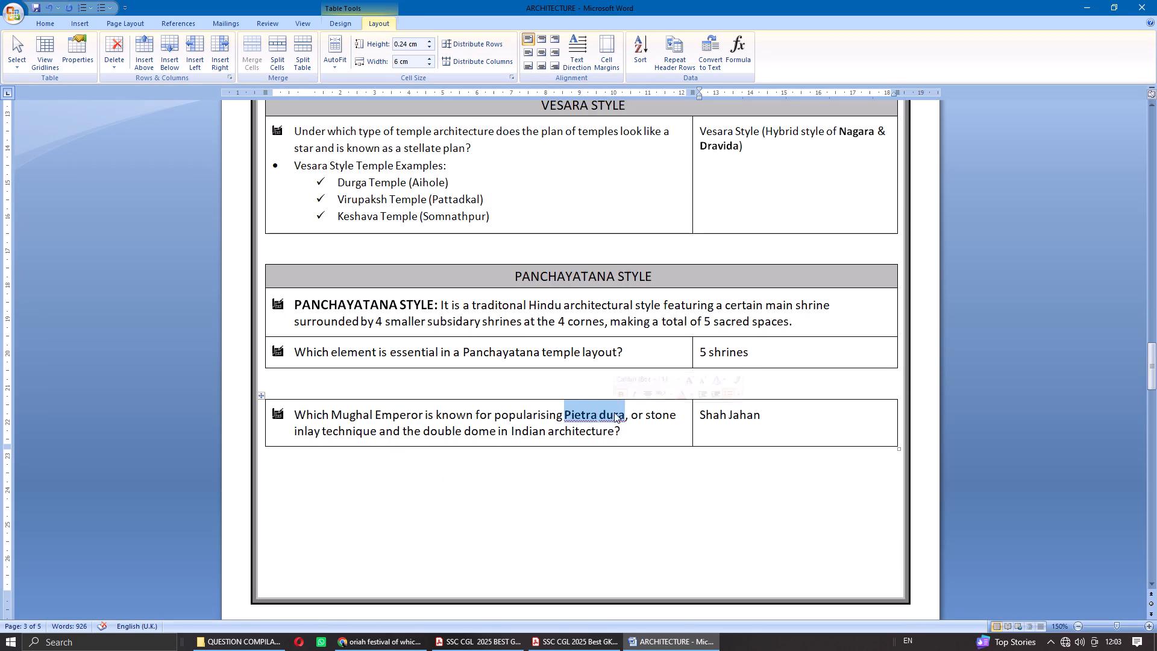
pyautogui.click(134, 626)
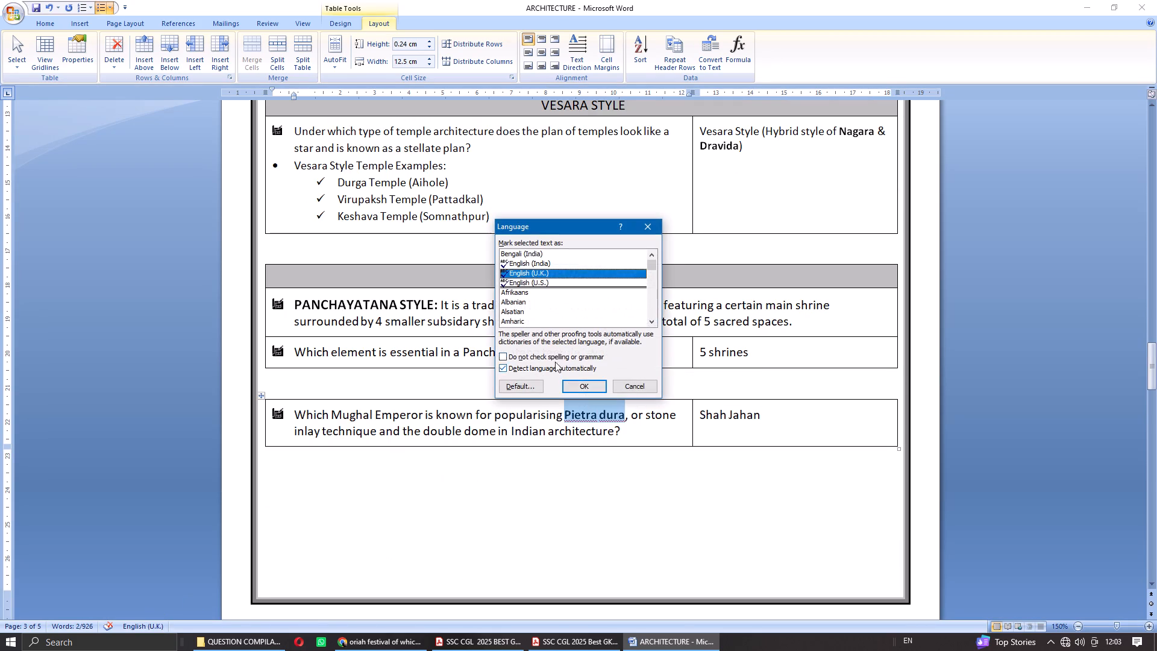
pyautogui.click(555, 354)
pyautogui.click(582, 384)
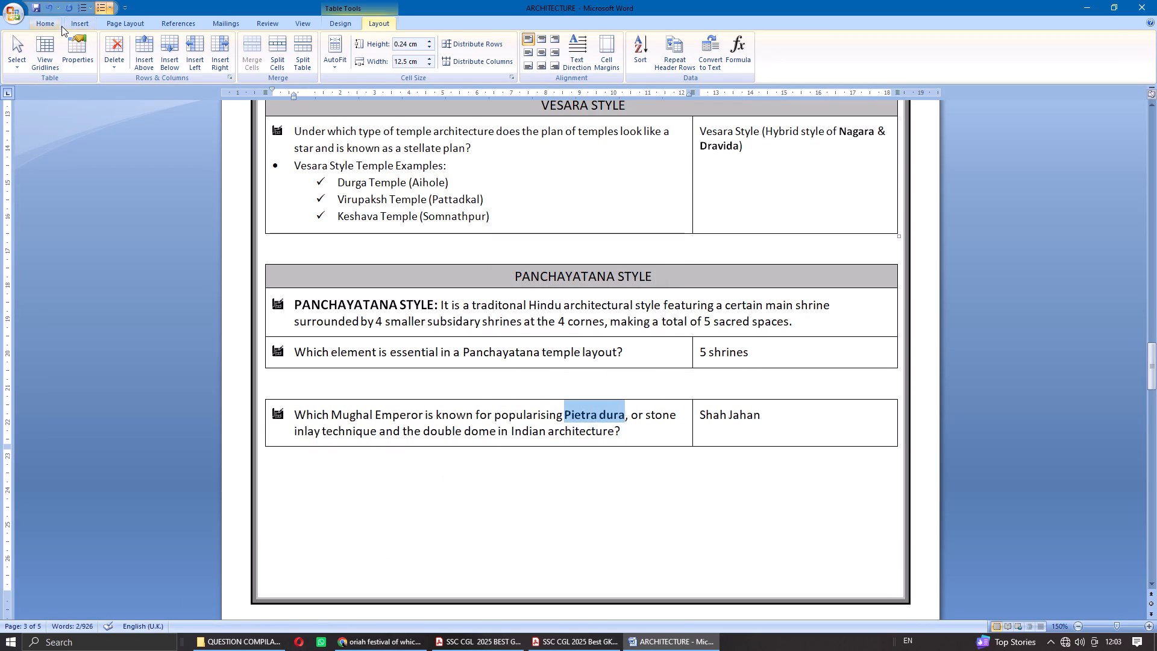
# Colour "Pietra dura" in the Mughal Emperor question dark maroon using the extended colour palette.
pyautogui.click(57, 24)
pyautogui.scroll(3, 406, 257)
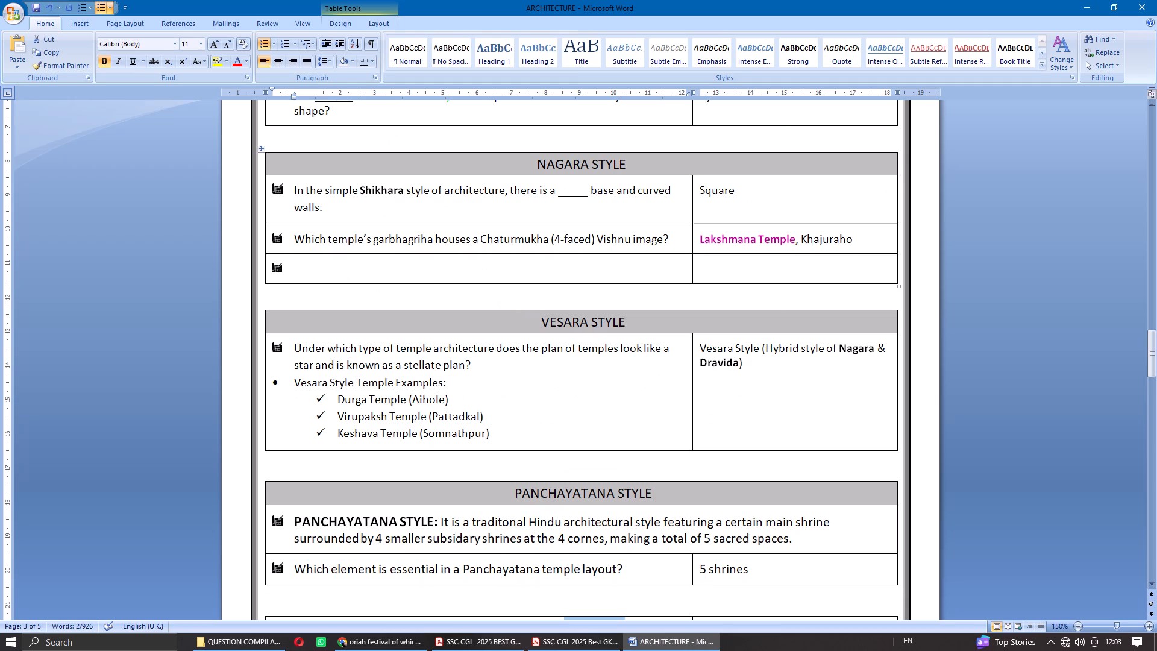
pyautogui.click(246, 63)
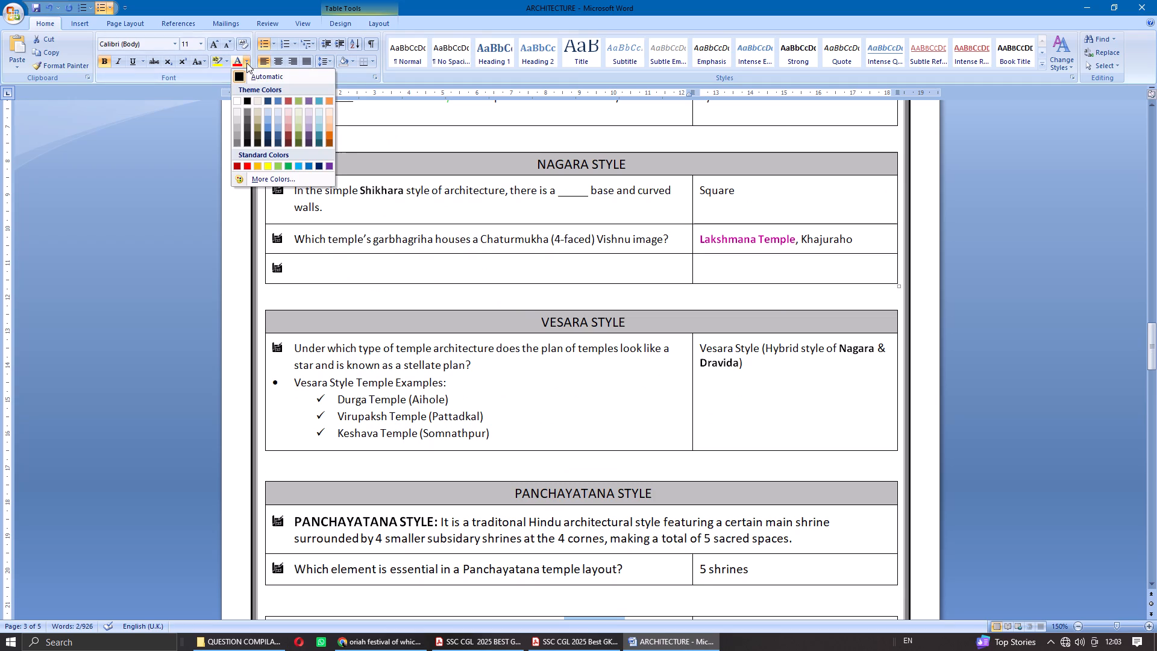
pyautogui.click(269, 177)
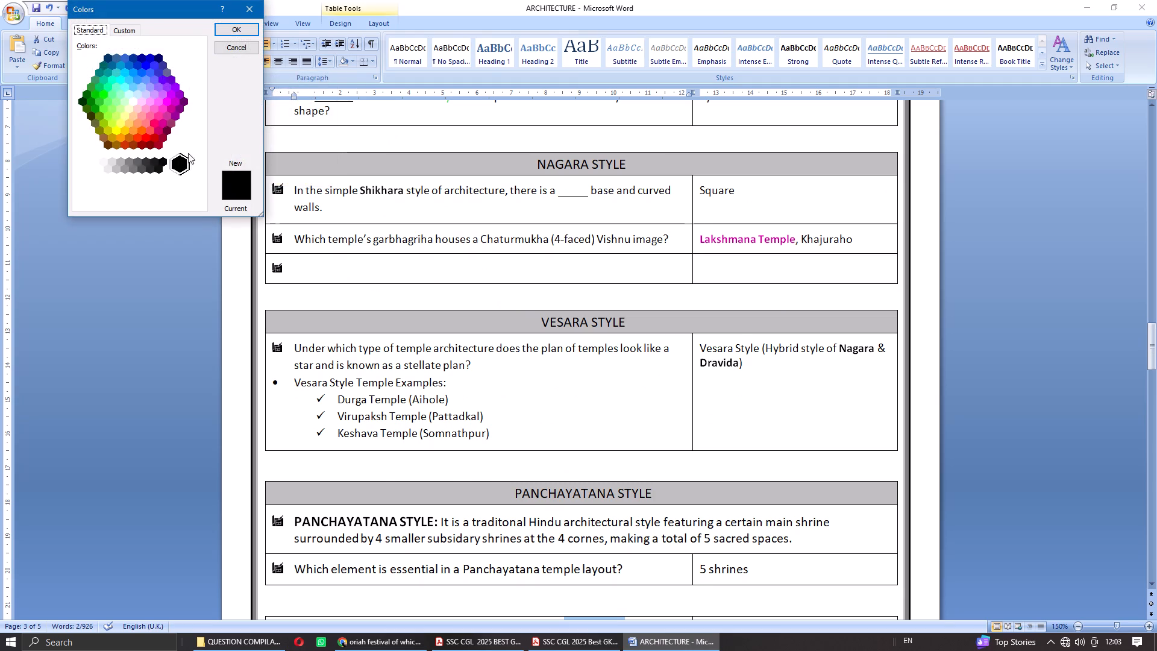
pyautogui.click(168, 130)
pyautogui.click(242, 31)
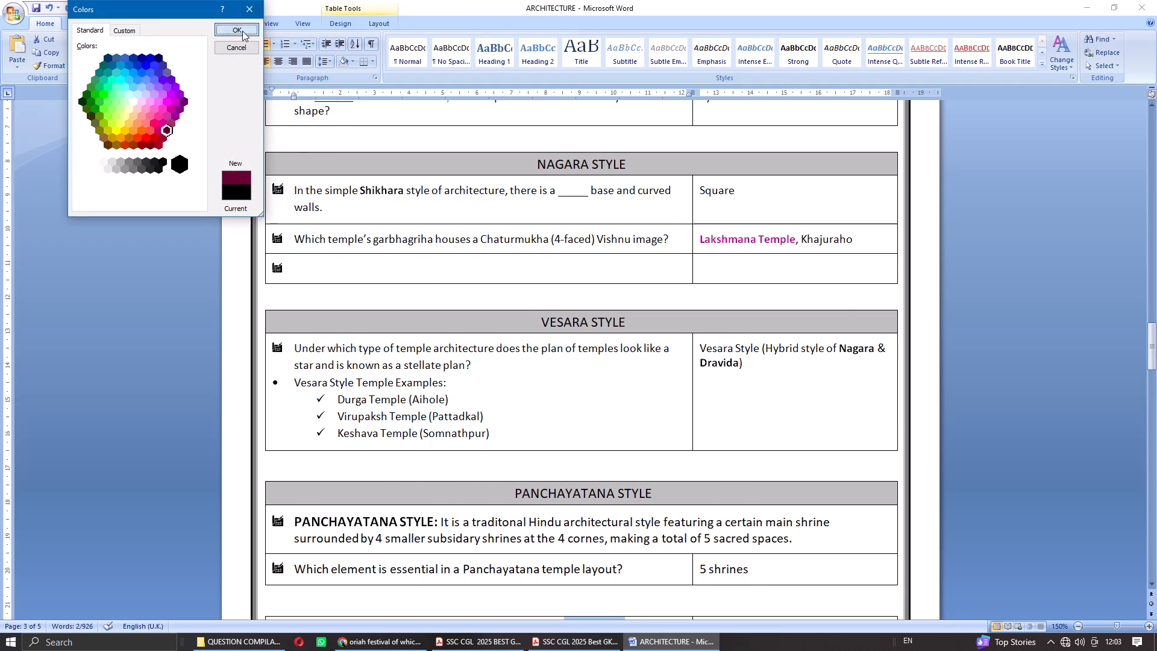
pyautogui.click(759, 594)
# Change the font colour of "Pietra dura" in the Mughal Emperor question to a lighter plum from the extended colour palette.
pyautogui.scroll(-1, 751, 588)
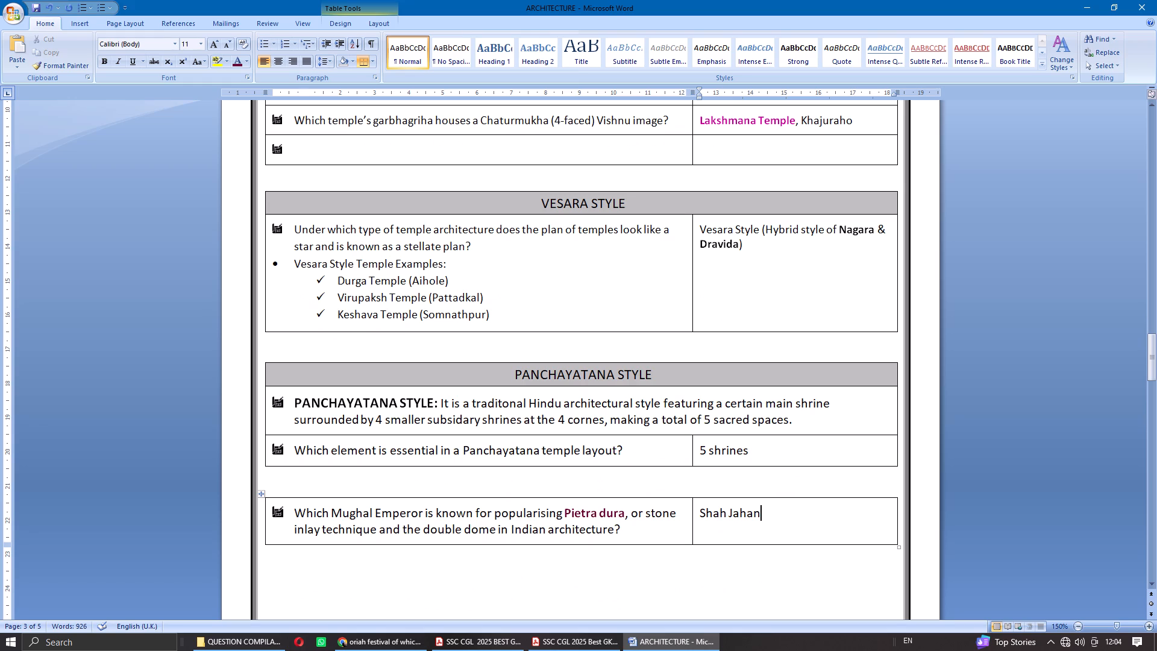
pyautogui.moveTo(577, 514); pyautogui.dragTo(612, 511)
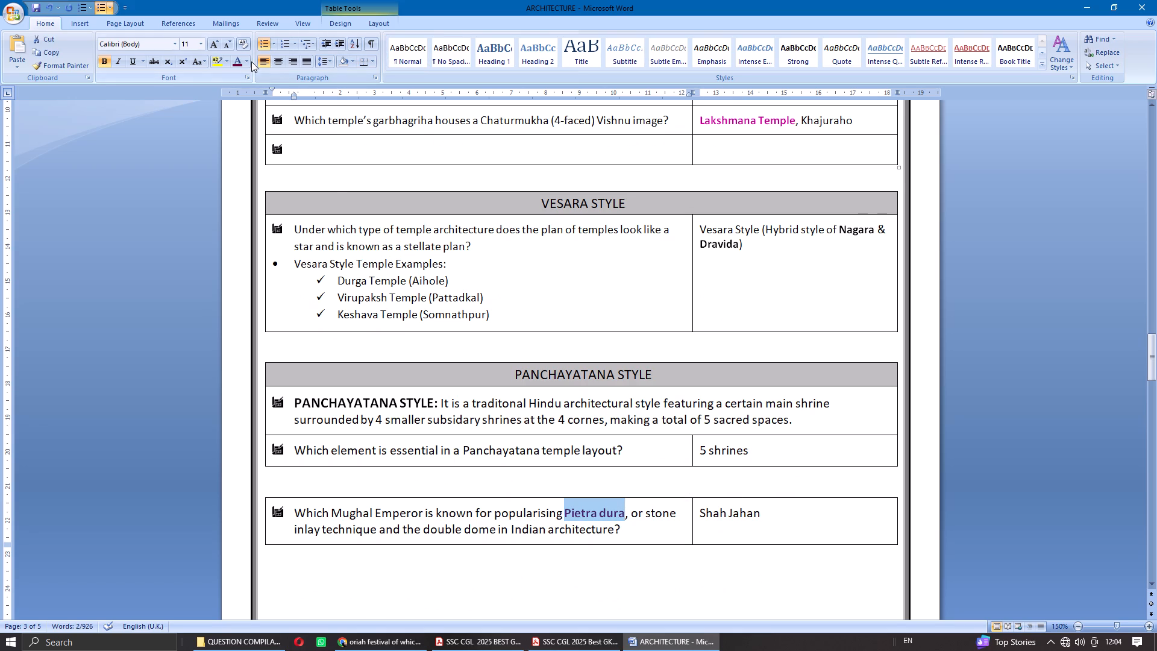
pyautogui.click(247, 60)
pyautogui.click(271, 204)
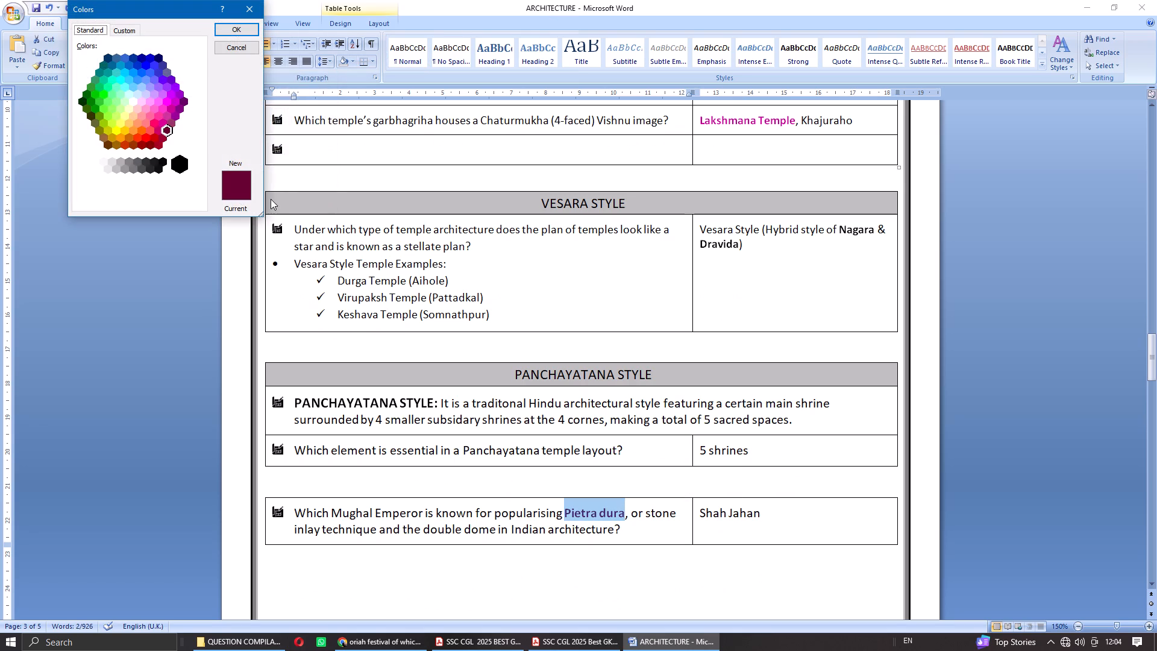
pyautogui.click(172, 121)
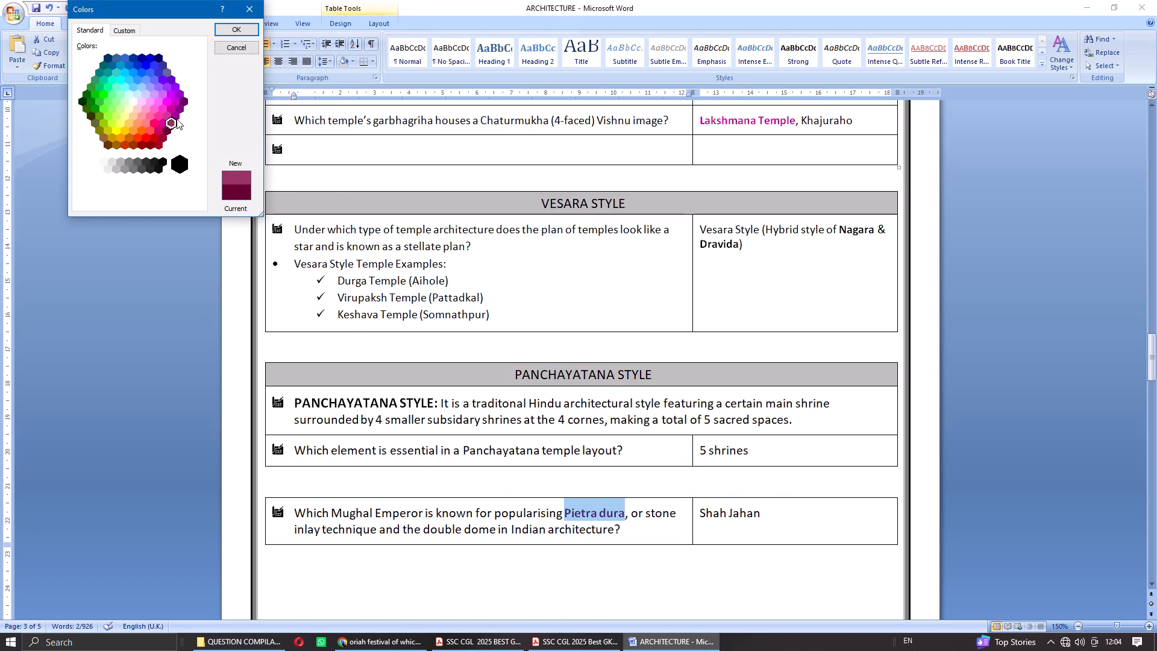
pyautogui.click(248, 31)
pyautogui.click(767, 520)
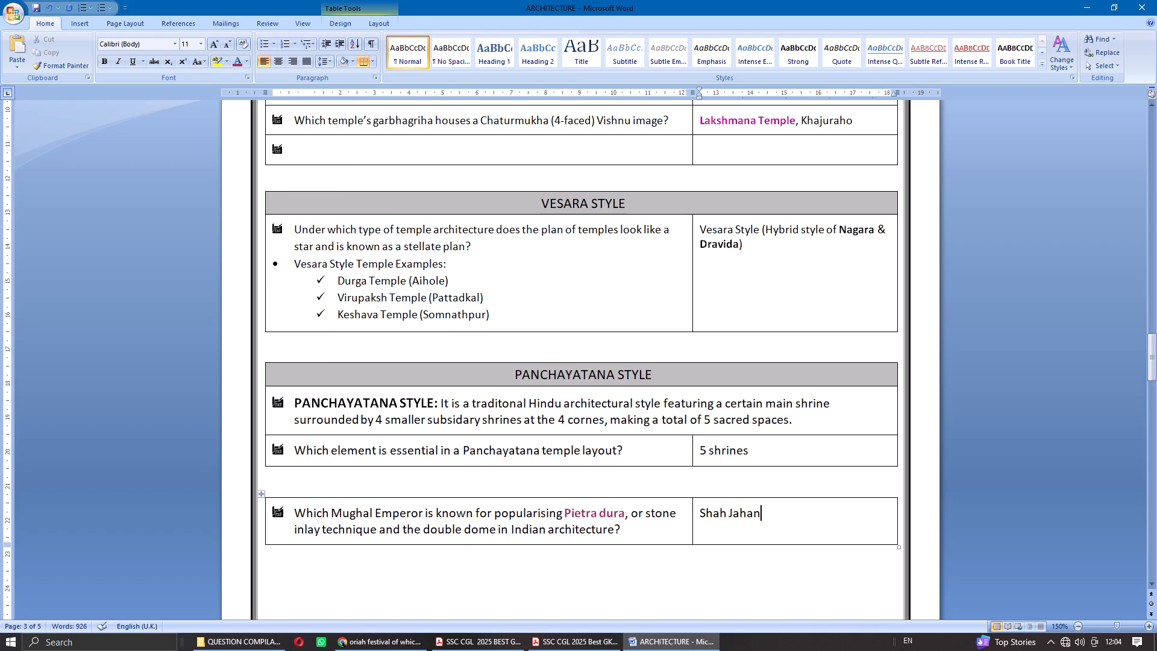
# Underline "double dome" and "inlay technique" in the Mughal Emperor question and save the document.
pyautogui.scroll(-1, 768, 511)
pyautogui.moveTo(429, 454); pyautogui.dragTo(430, 454)
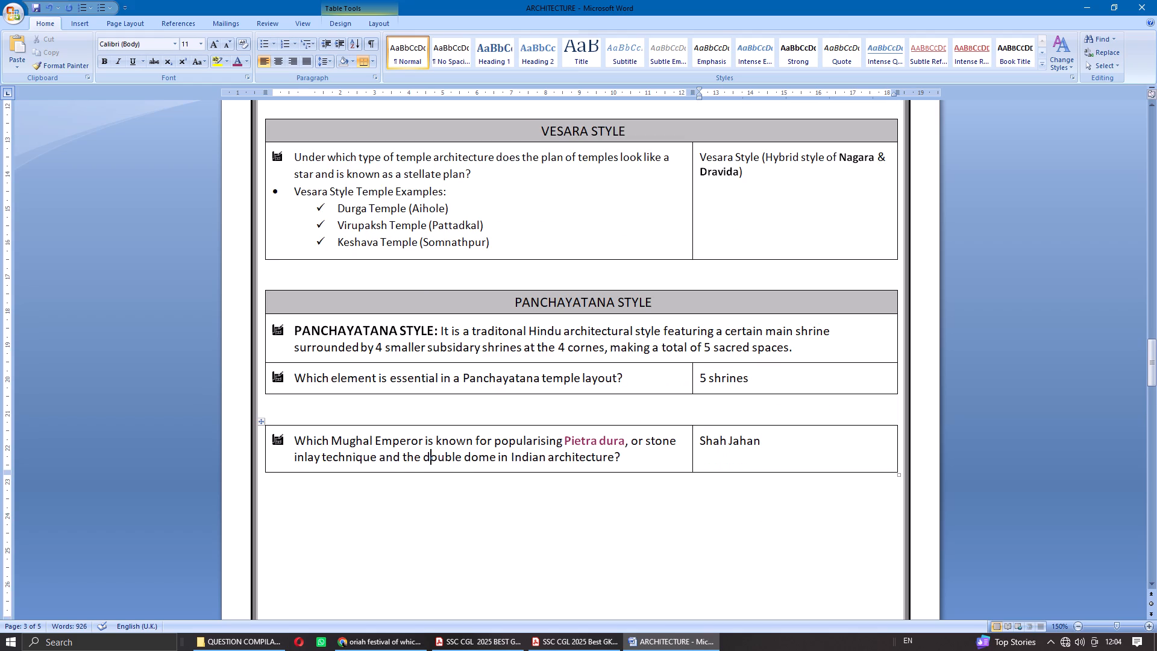
pyautogui.moveTo(430, 454); pyautogui.dragTo(481, 458)
pyautogui.click(127, 61)
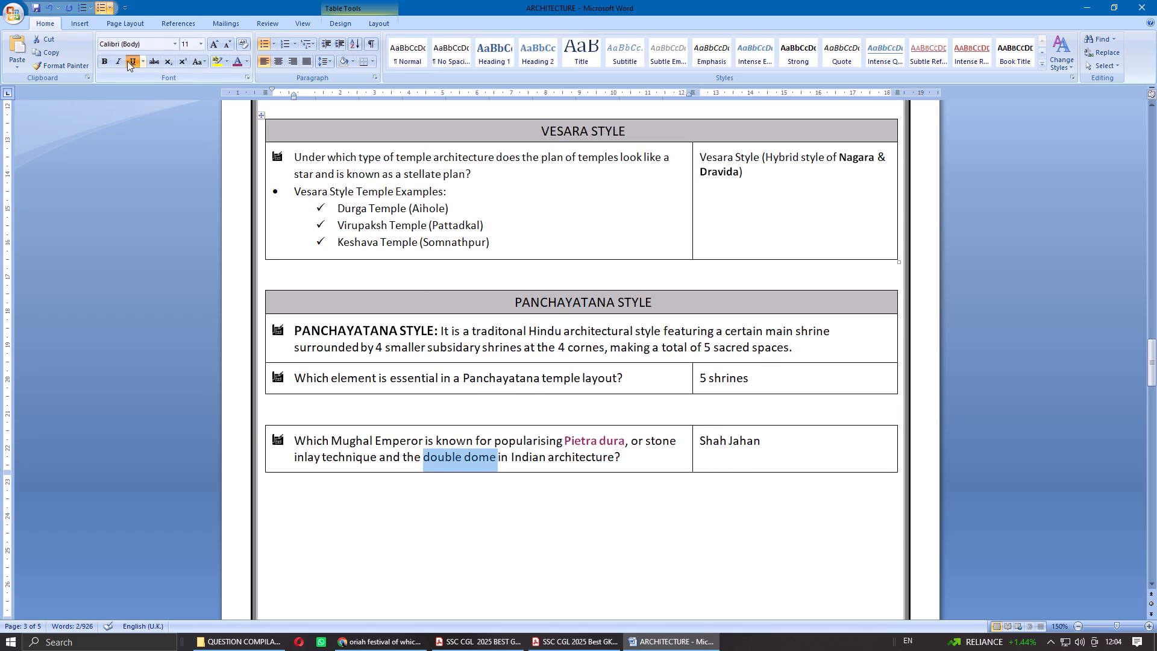
pyautogui.click(637, 459)
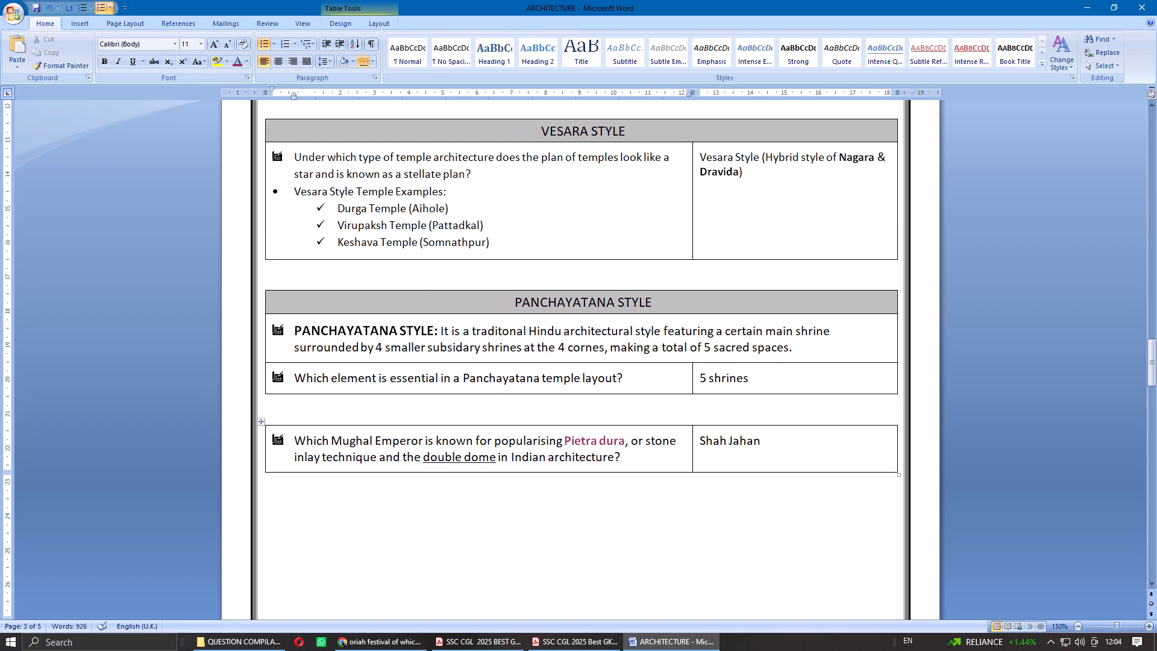
pyautogui.moveTo(298, 459); pyautogui.dragTo(348, 458)
pyautogui.click(131, 59)
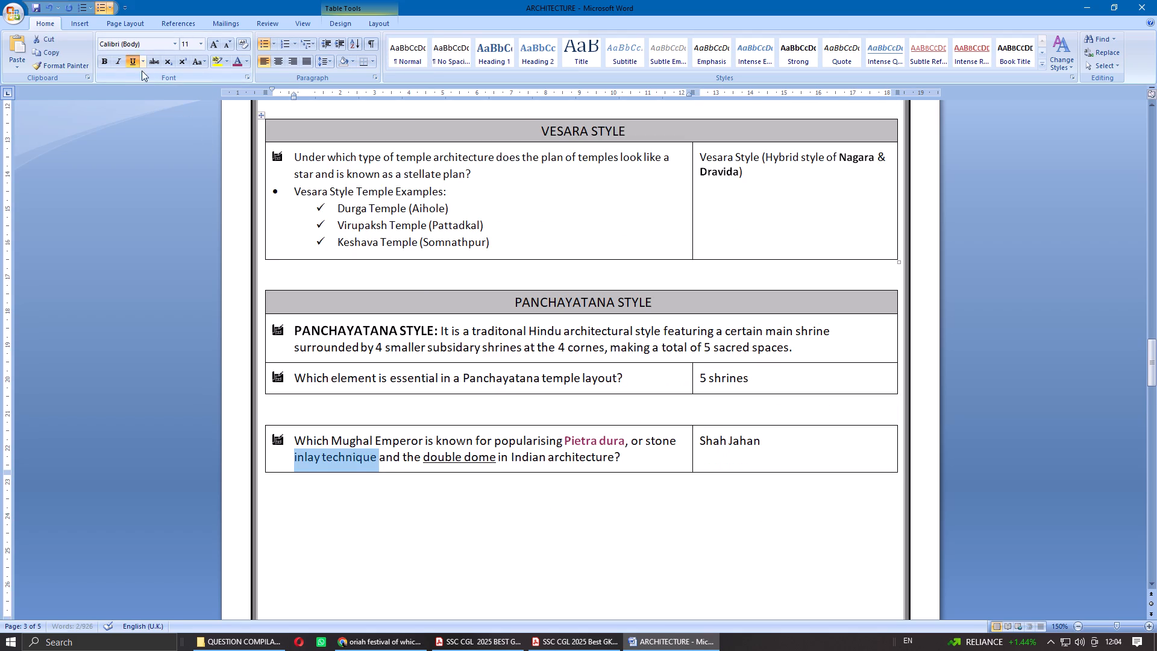
pyautogui.click(659, 458)
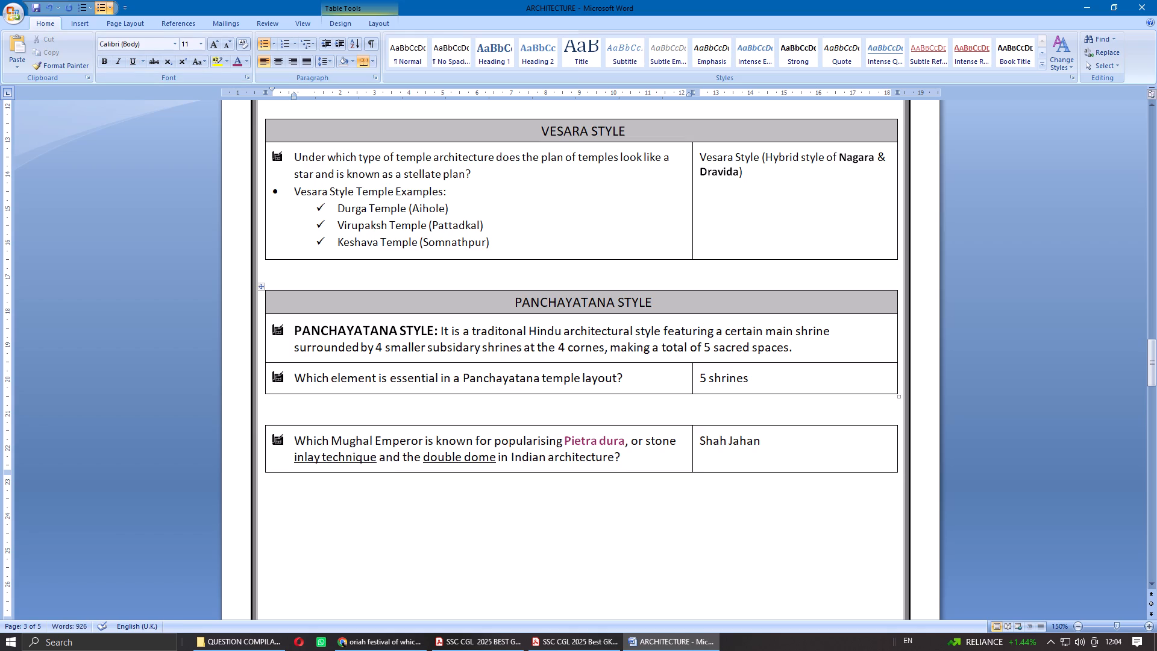
pyautogui.click(34, 4)
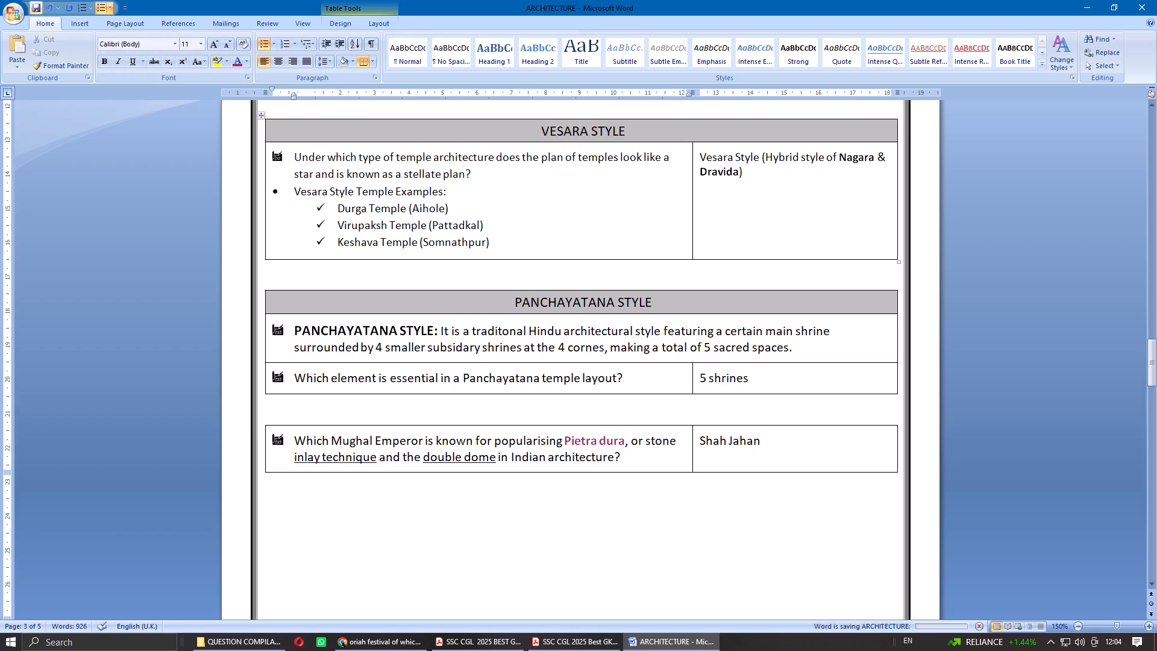
# Colour the answer "Shah Jahan" standard blue, then save and close the ARCHITECTURE document.
pyautogui.moveTo(770, 443); pyautogui.dragTo(718, 444)
pyautogui.click(245, 62)
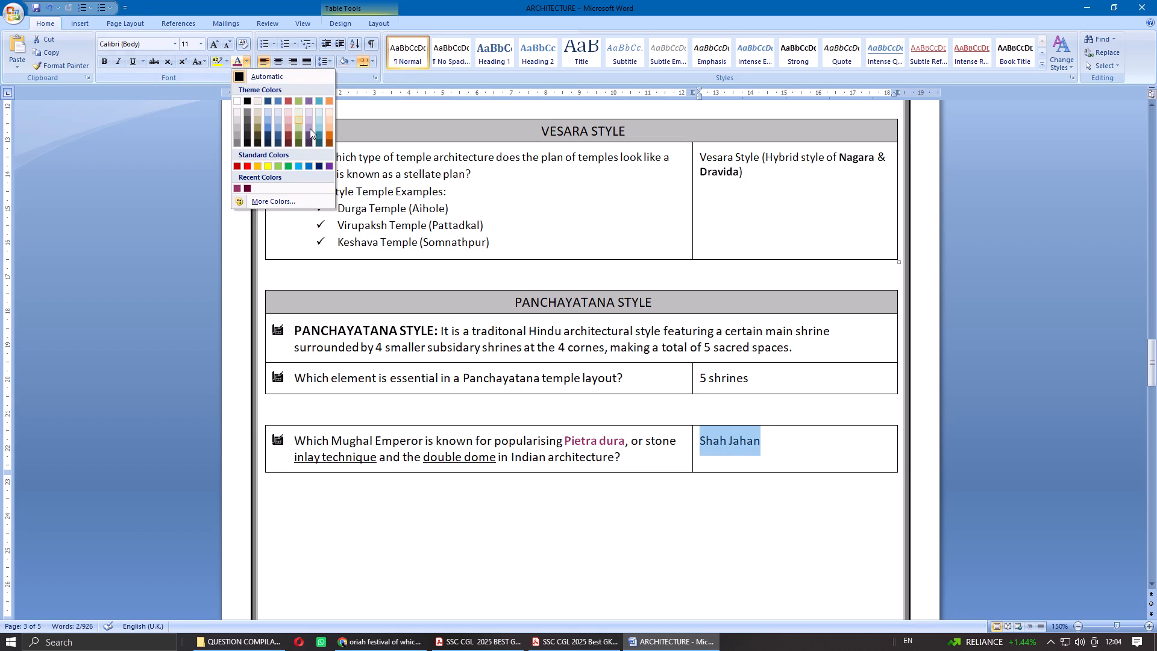
pyautogui.click(310, 167)
pyautogui.click(787, 445)
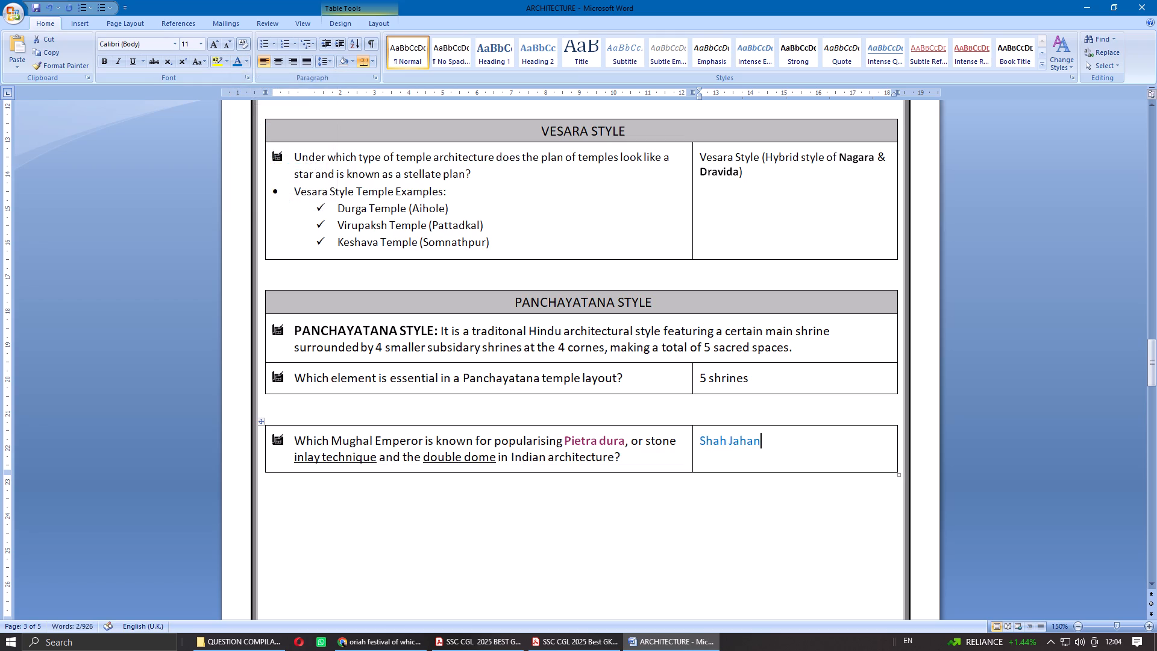
pyautogui.click(39, 7)
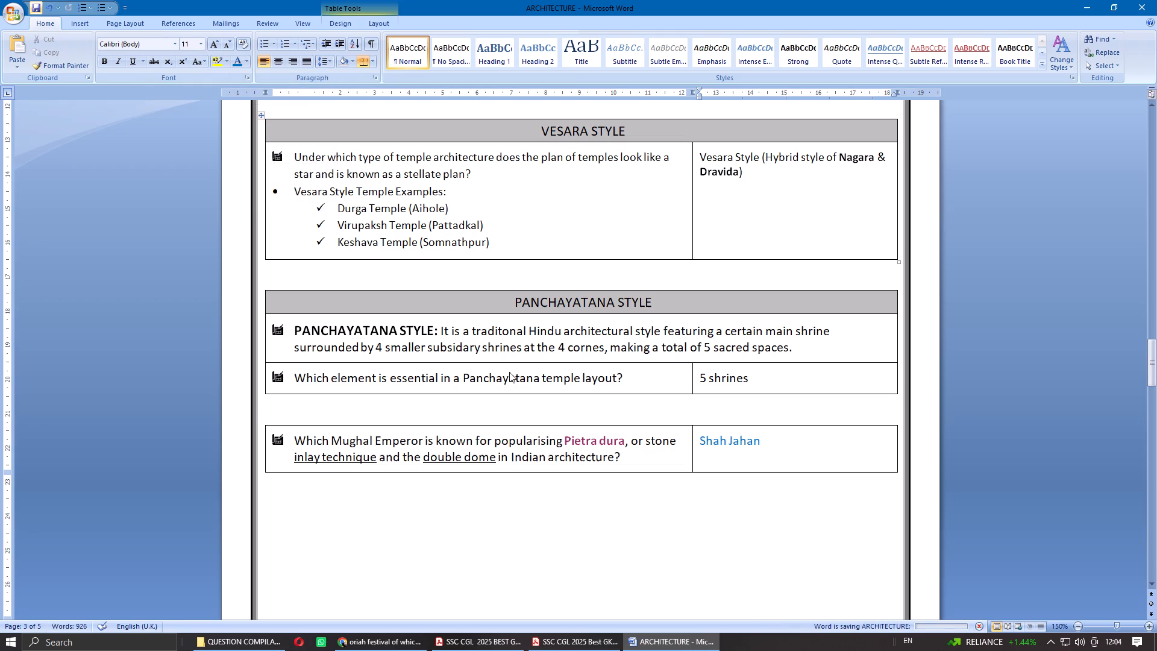
pyautogui.click(1156, 0)
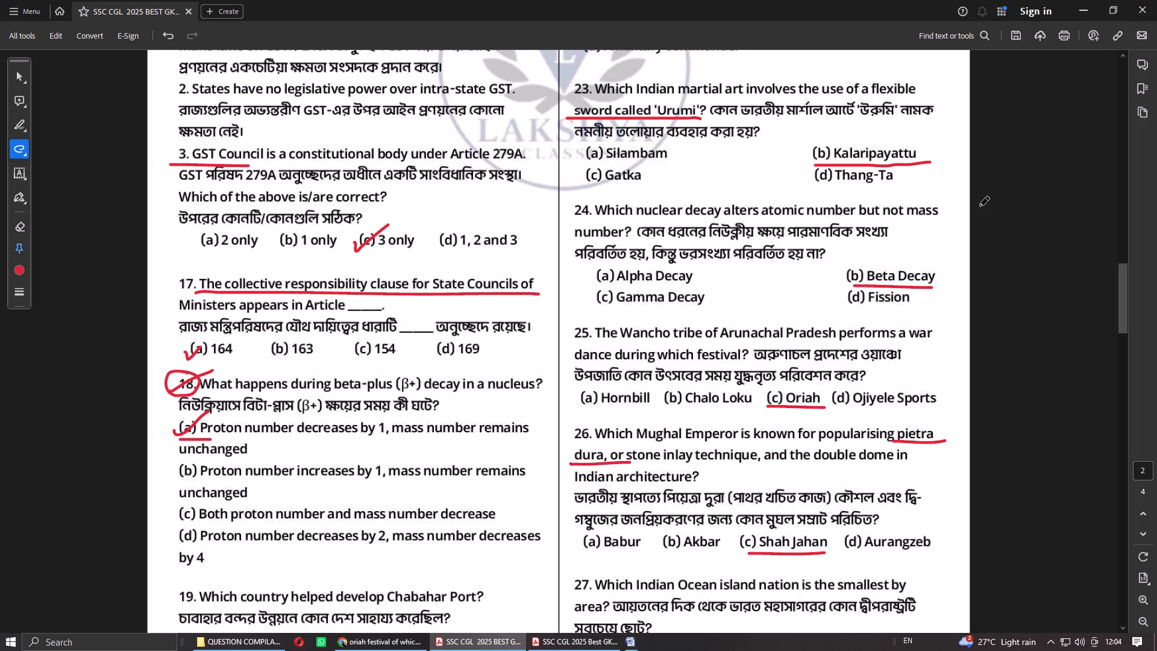
# Check question 27 against the answer key and underline option (b) Maldives in red in the question PDF.
pyautogui.scroll(-2, 762, 448)
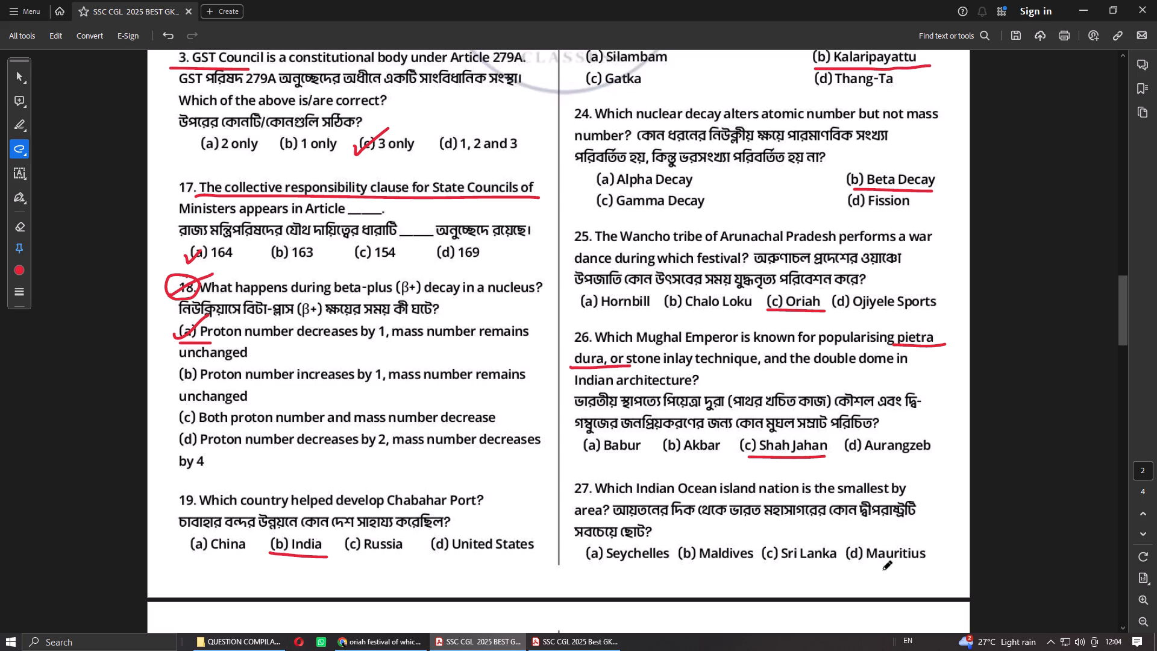
pyautogui.click(597, 639)
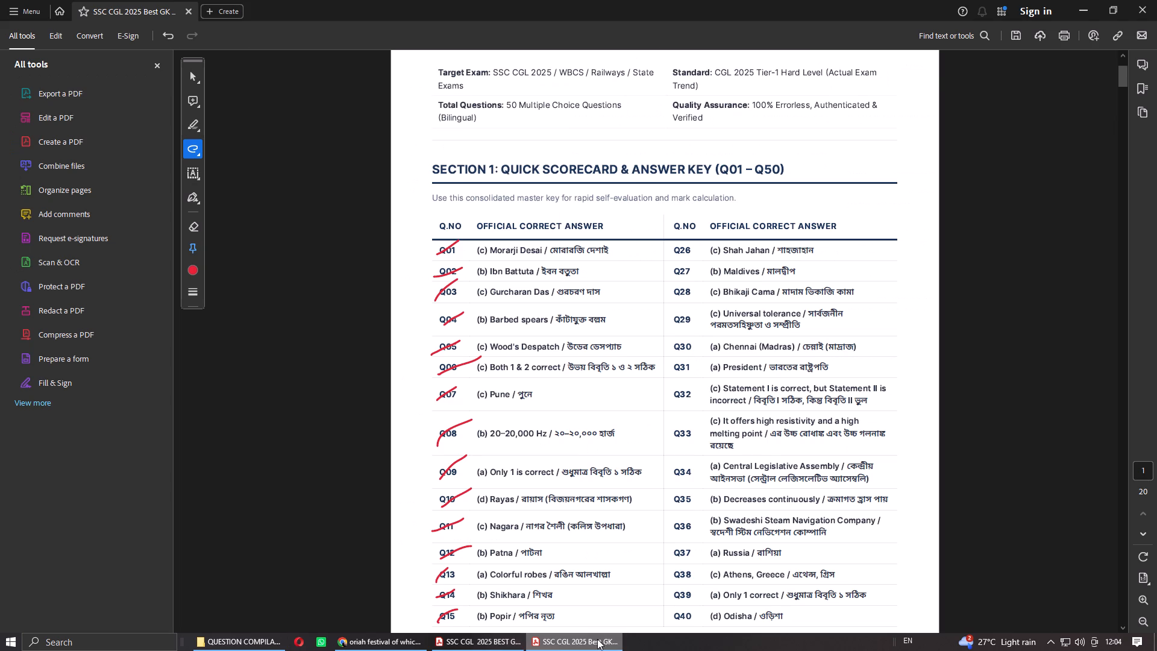
pyautogui.click(597, 639)
pyautogui.moveTo(688, 565); pyautogui.dragTo(732, 562)
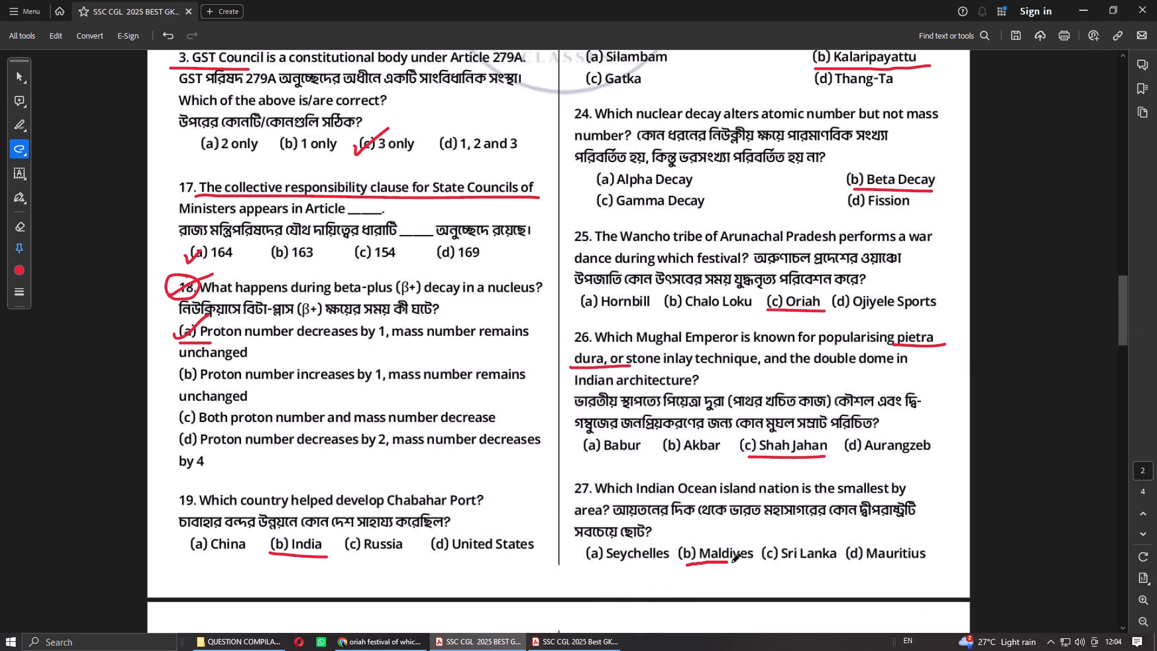
pyautogui.moveTo(732, 562); pyautogui.dragTo(751, 562)
# Open the GEOGRAPHY document from the QUESTION COMPILATION folder and find its INTERNATIONAL table.
pyautogui.click(258, 642)
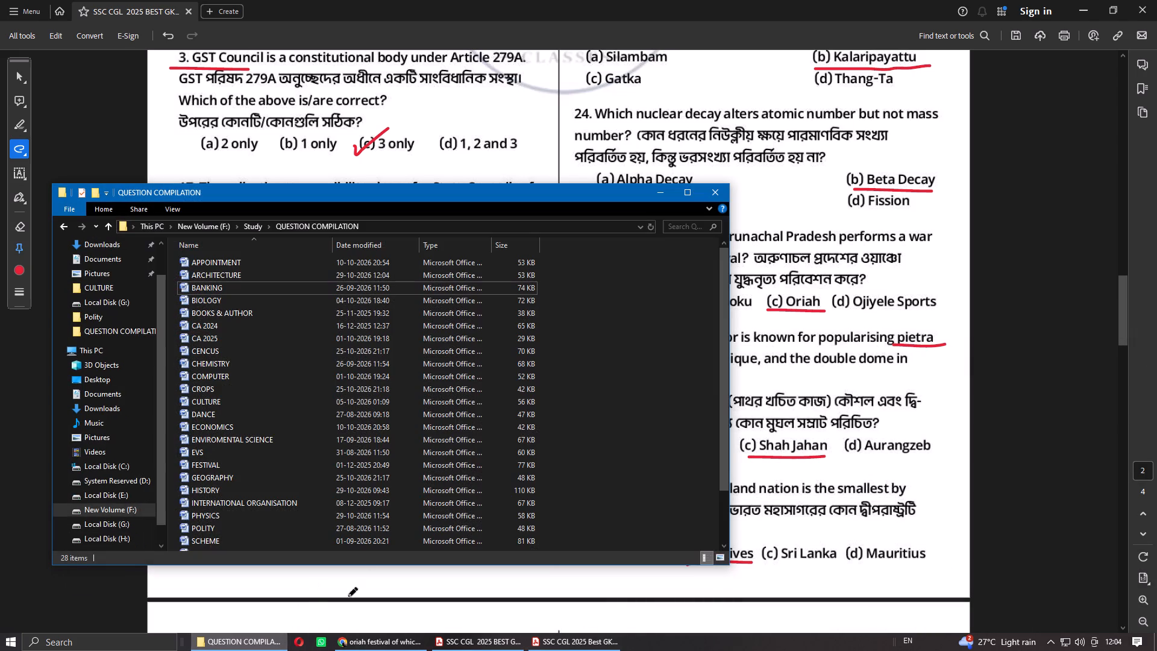
pyautogui.doubleClick(222, 473)
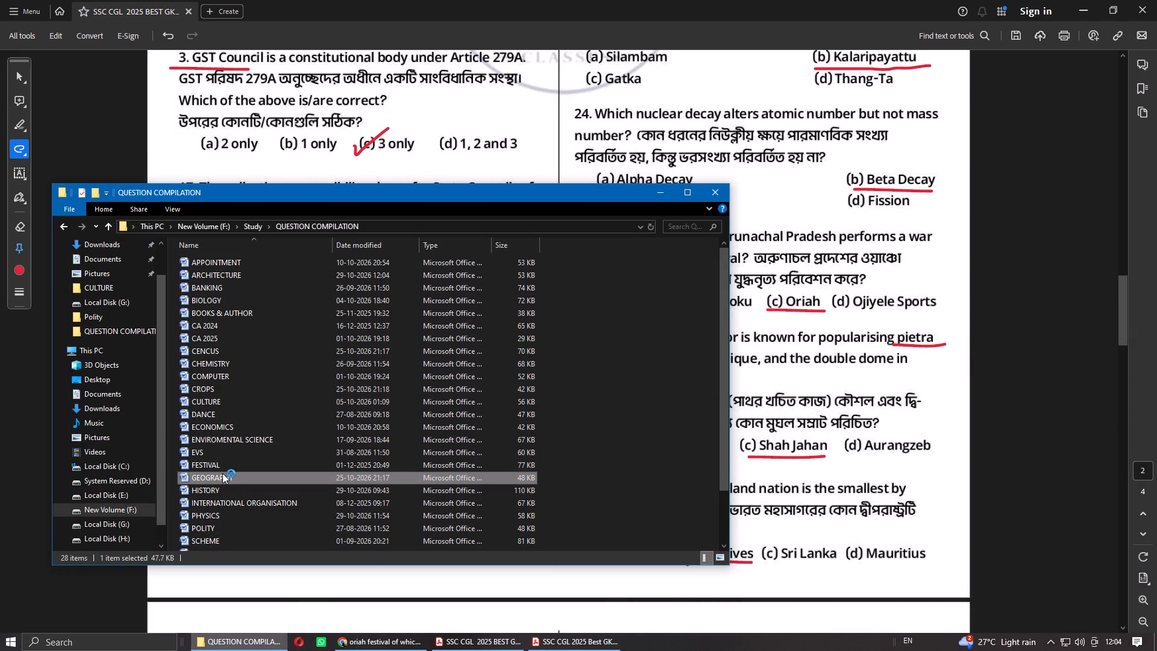
pyautogui.scroll(-14, 639, 375)
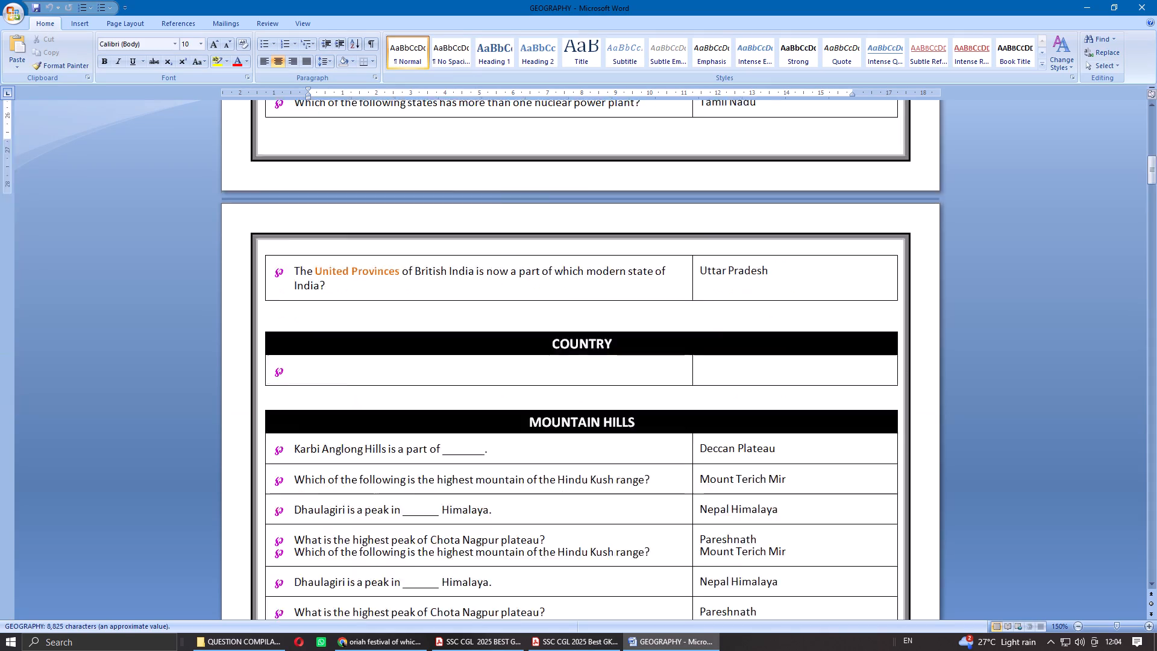
pyautogui.scroll(-1, 639, 375)
pyautogui.scroll(-20, 639, 375)
pyautogui.scroll(-9, 639, 375)
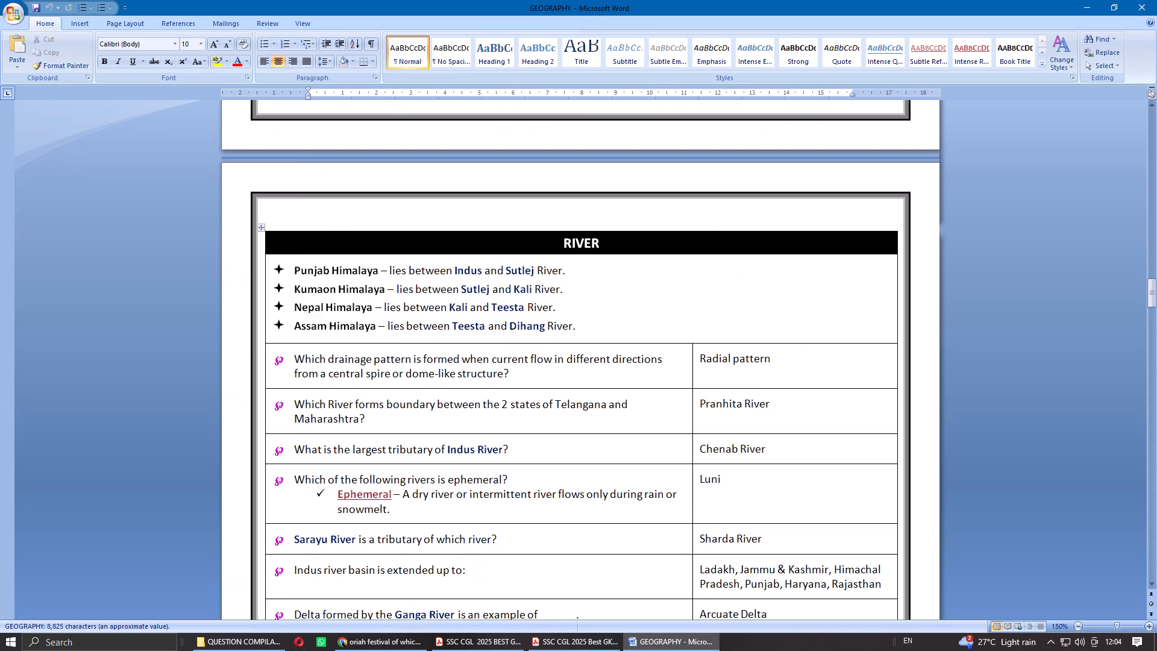
pyautogui.scroll(-20, 639, 375)
pyautogui.scroll(-8, 639, 375)
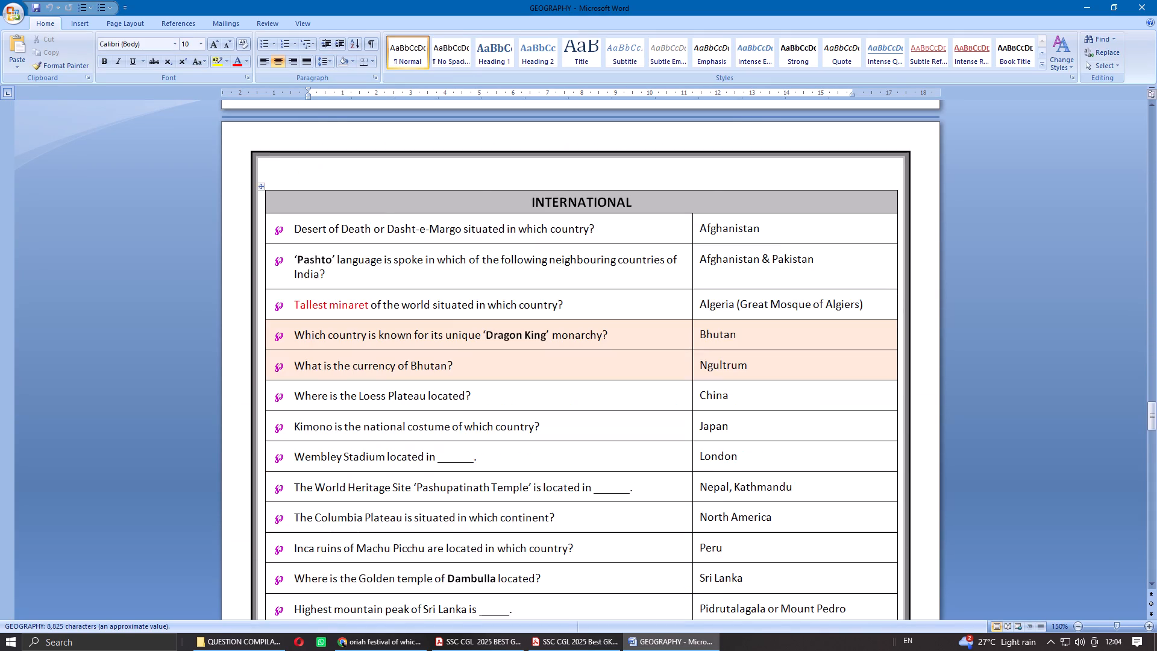
pyautogui.scroll(-4, 639, 375)
pyautogui.scroll(4, 639, 375)
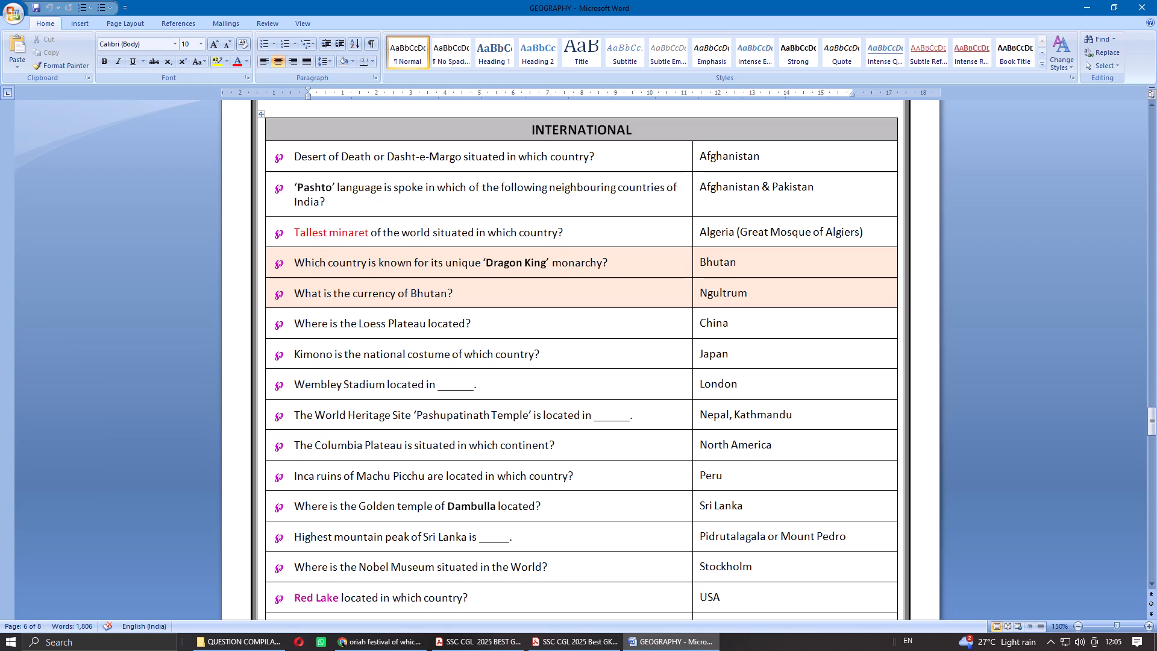
# Delete the entire "What is the currency of Bhutan?" row from the INTERNATIONAL table.
pyautogui.moveTo(760, 293); pyautogui.dragTo(729, 293)
pyautogui.moveTo(729, 293); pyautogui.dragTo(638, 293)
pyautogui.rightClick(614, 295)
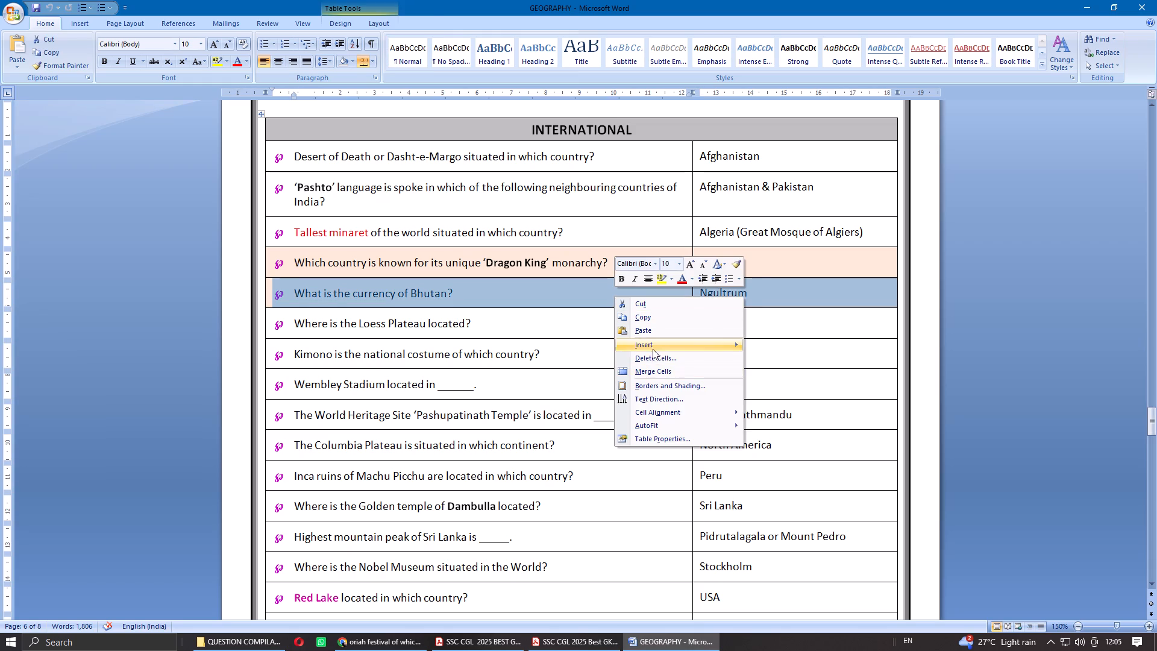
pyautogui.click(653, 360)
pyautogui.click(557, 309)
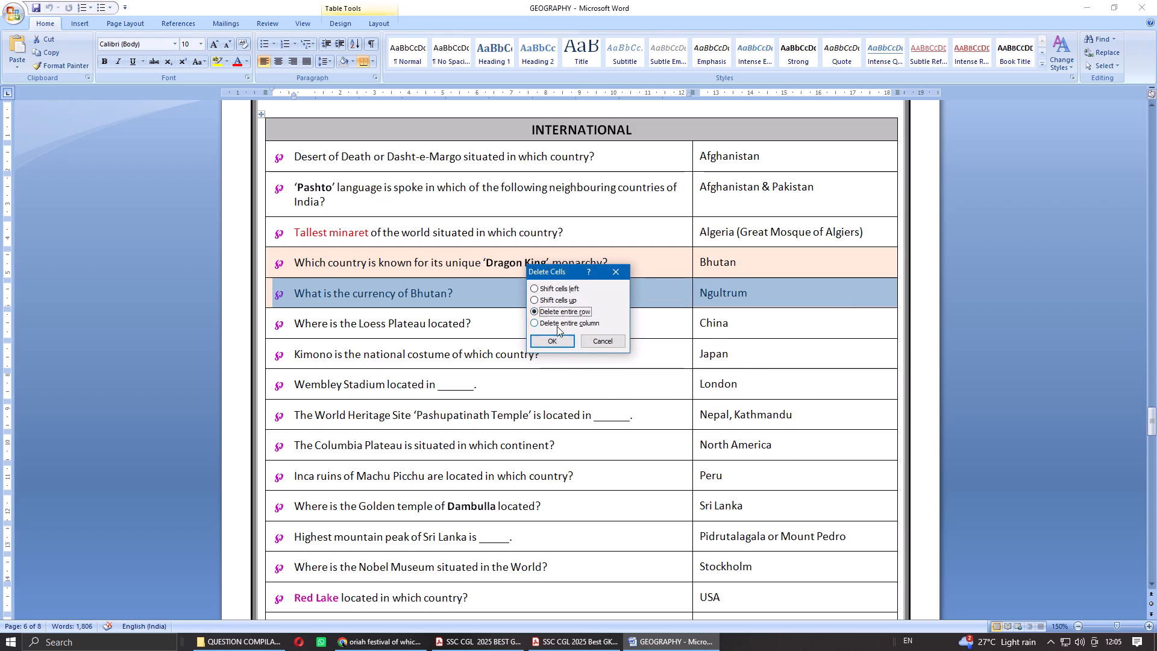
pyautogui.click(554, 336)
# Set the "Dragon King" monarchy row's font colour to automatic and its shading to white.
pyautogui.moveTo(765, 265); pyautogui.dragTo(657, 266)
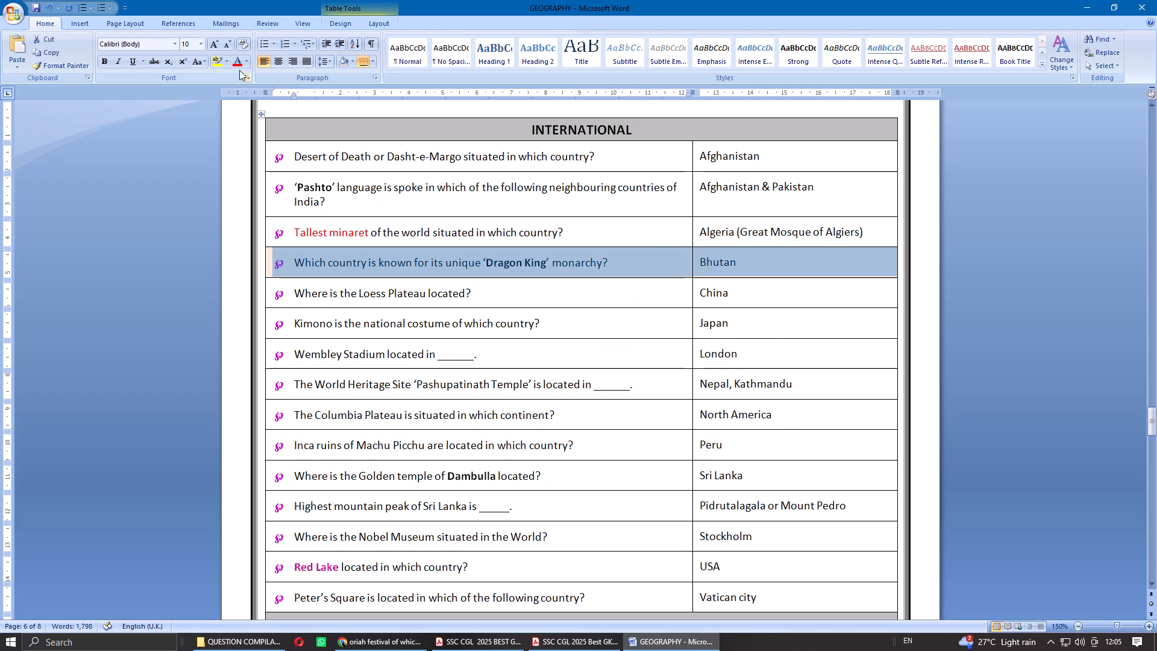
pyautogui.click(248, 58)
pyautogui.click(251, 72)
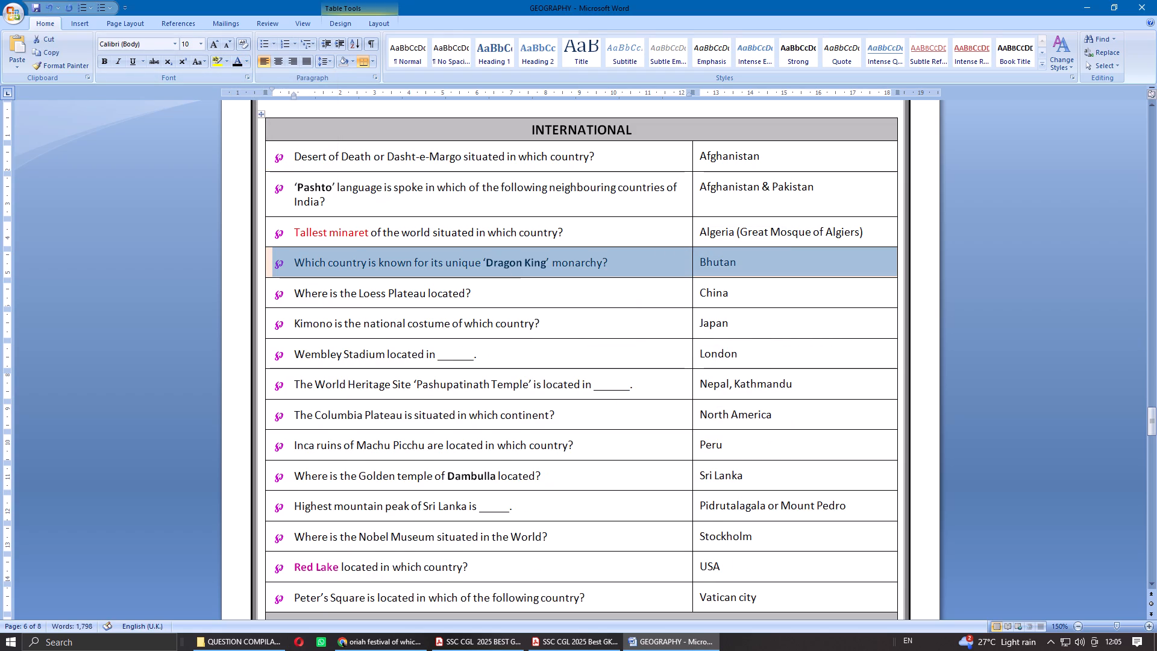
pyautogui.click(526, 283)
pyautogui.moveTo(762, 266); pyautogui.dragTo(619, 263)
pyautogui.click(354, 58)
pyautogui.click(343, 86)
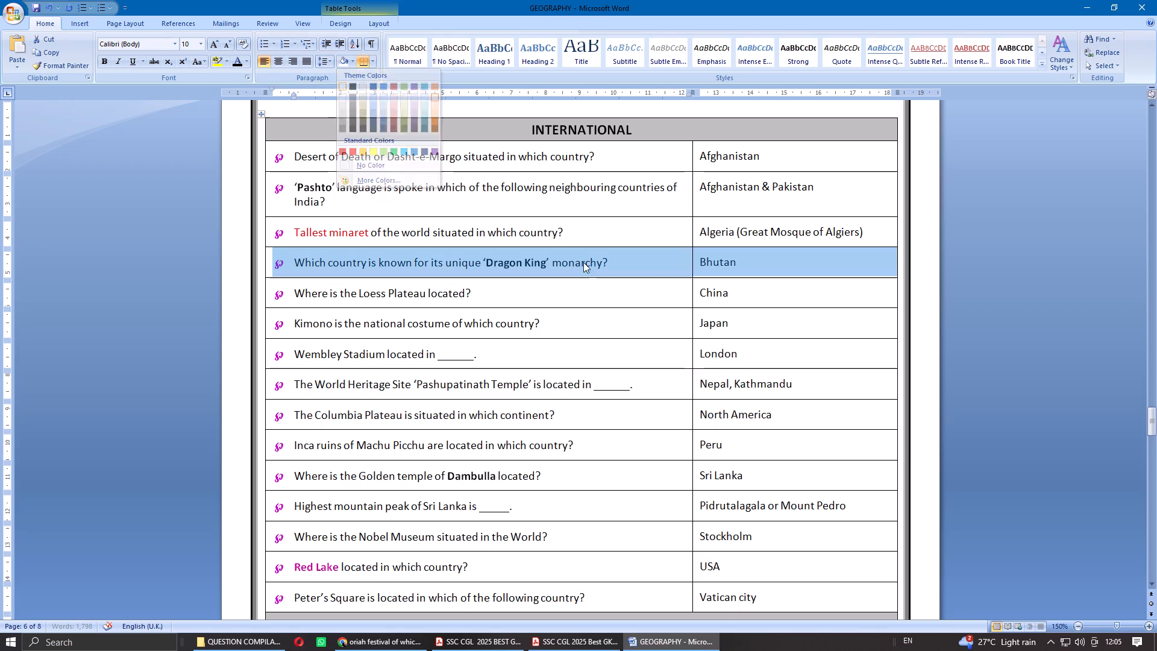
pyautogui.click(639, 299)
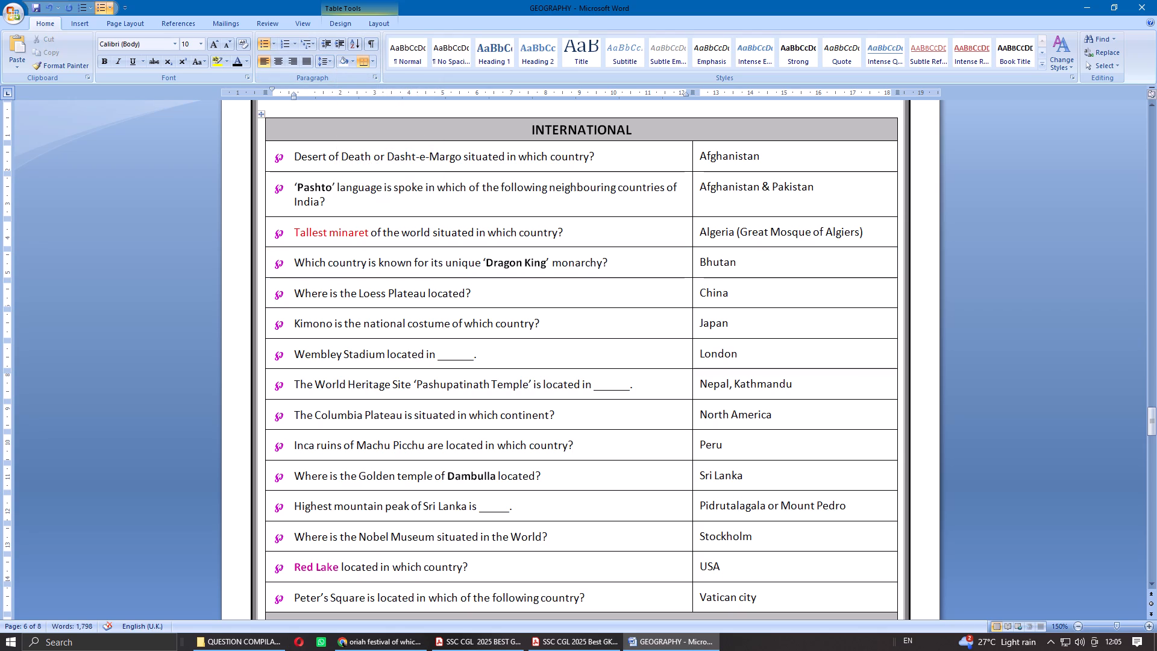
# Add "UK, " before "London" in the Wembley Stadium answer.
pyautogui.click(701, 356)
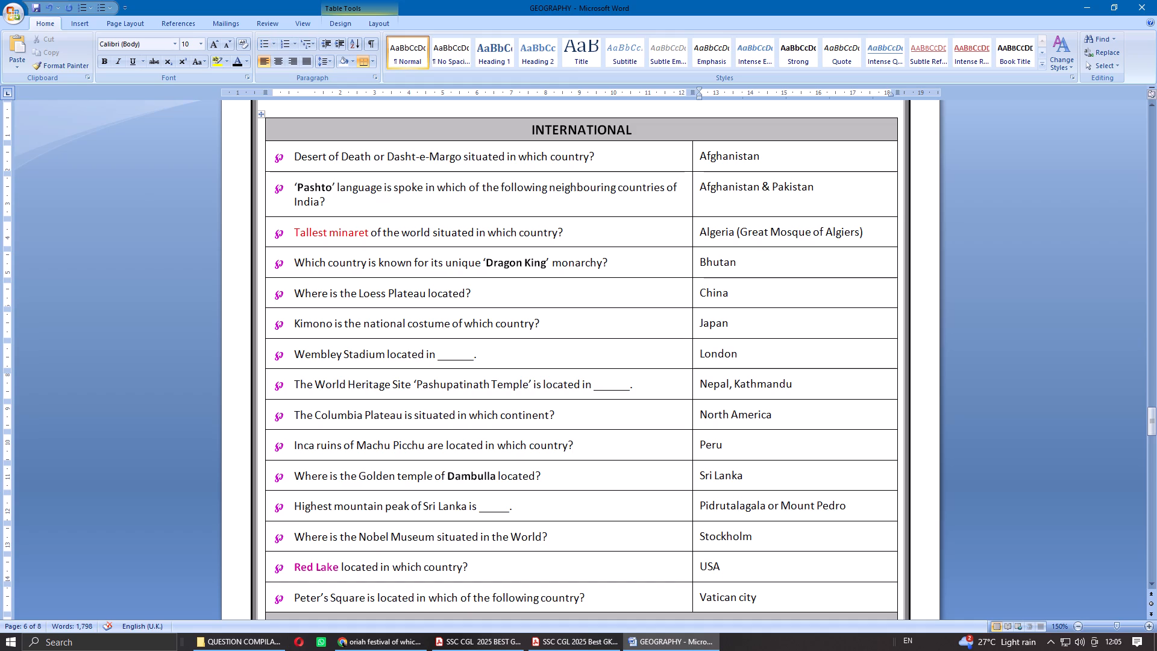
pyautogui.hotkey('shift', 'e')
pyautogui.press('BackSpace')
pyautogui.write('UI')
pyautogui.press('BackSpace')
pyautogui.hotkey('shift', 'k')
pyautogui.write(',')
pyautogui.press('space')
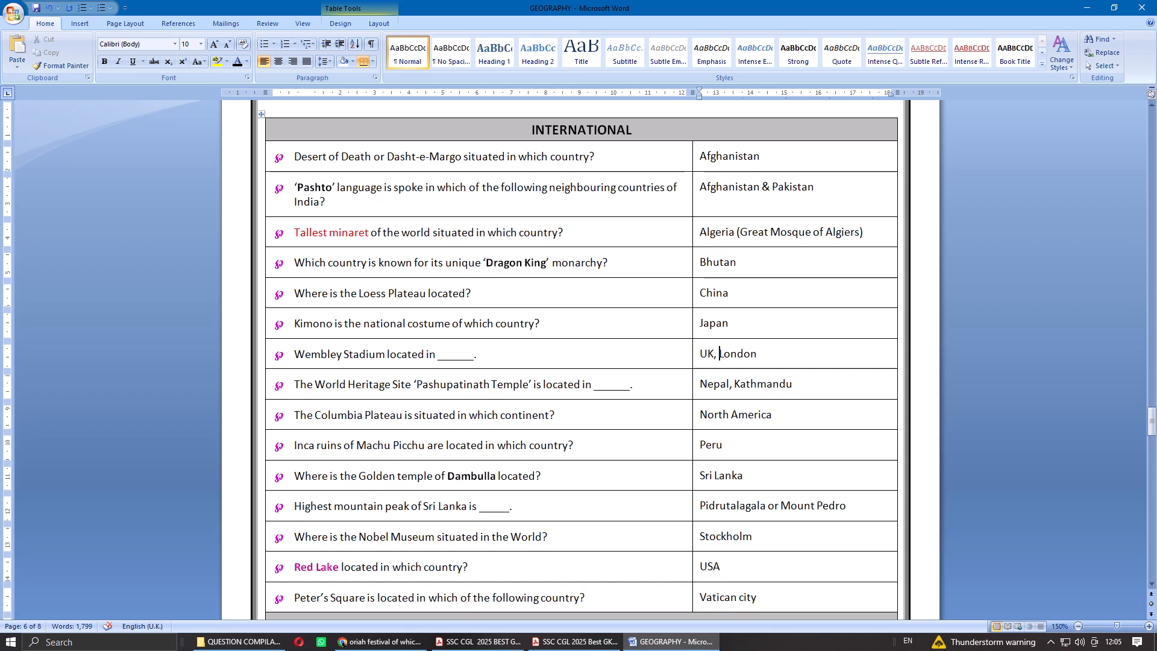
# Add "Sweden, " before "Stockholm" in the Nobel Museum answer.
pyautogui.click(700, 536)
pyautogui.write('Swedem')
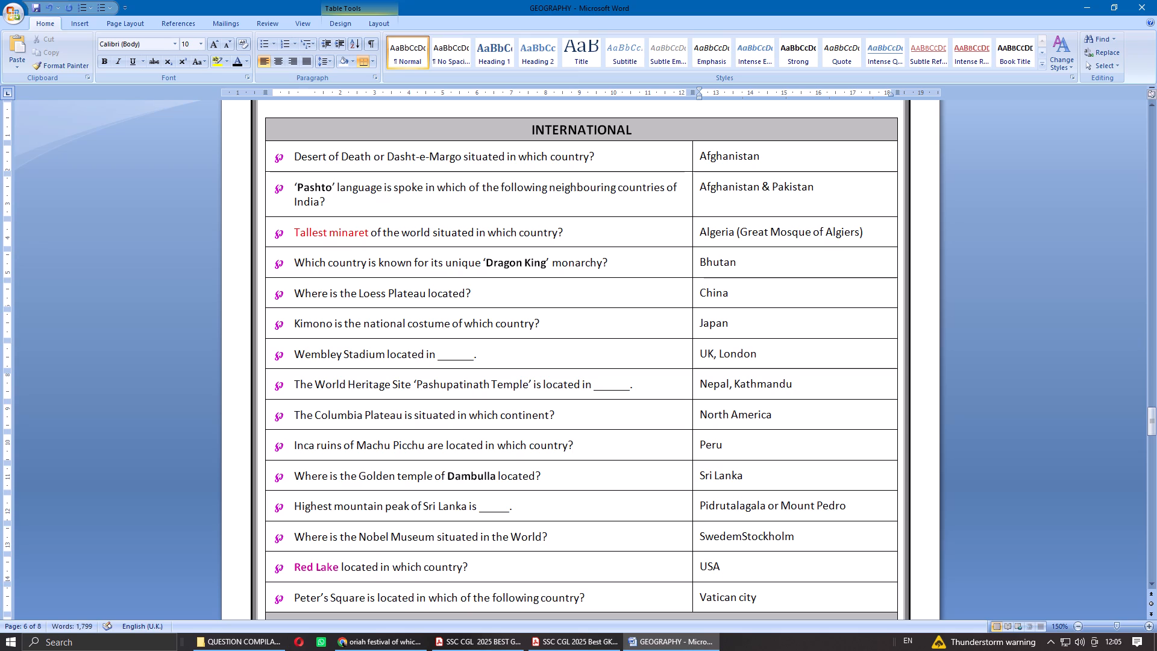
pyautogui.press('BackSpace')
pyautogui.write('n,')
pyautogui.press('space')
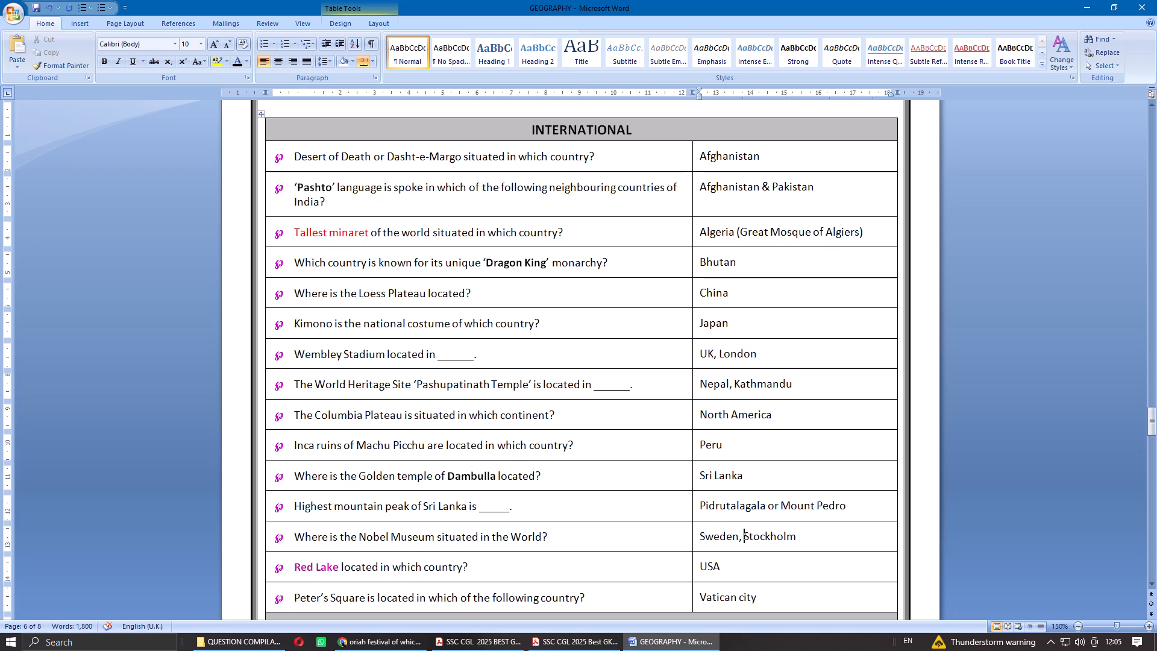
# Copy "Stockholm" from the Nobel Museum answer and search Google in Chrome for "stockholm in which country".
pyautogui.doubleClick(782, 536)
pyautogui.hotkey('ctrl', 'c')
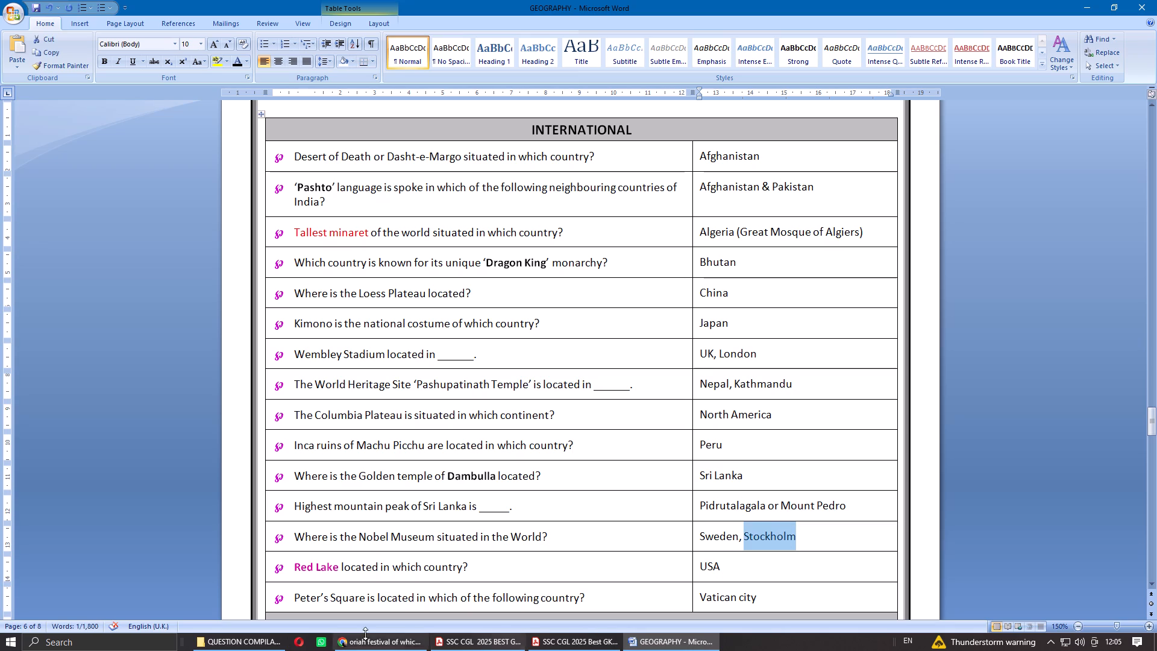
pyautogui.click(365, 634)
pyautogui.click(365, 640)
pyautogui.click(612, 78)
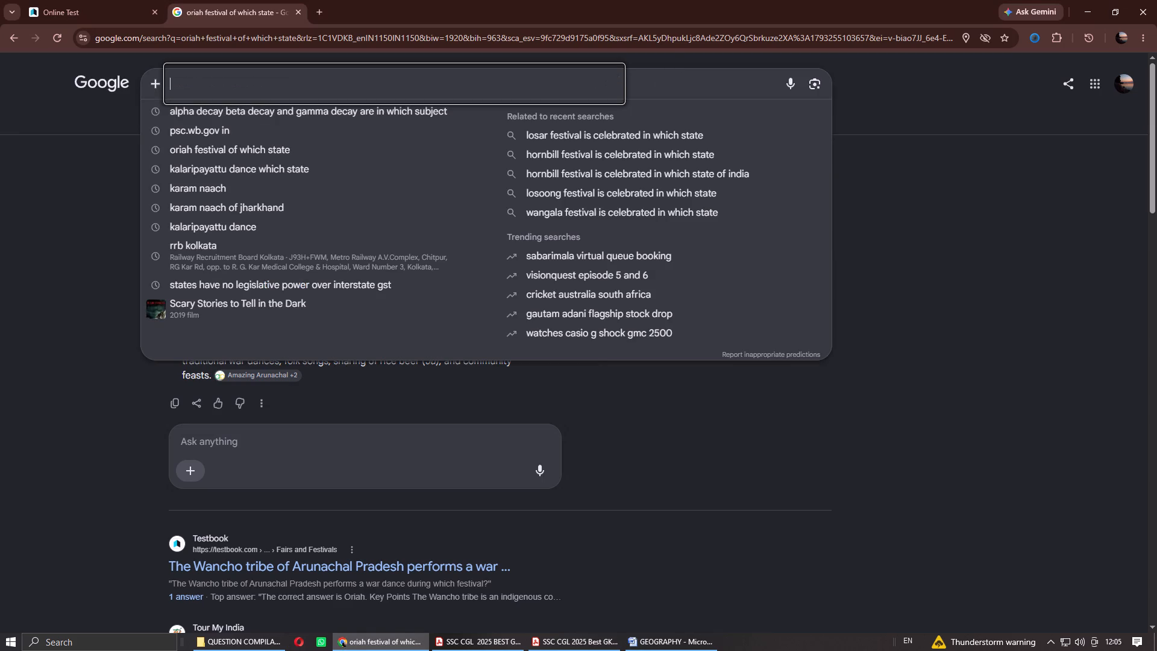
pyautogui.hotkey('ctrl', 'v')
pyautogui.press('space')
pyautogui.write('in which')
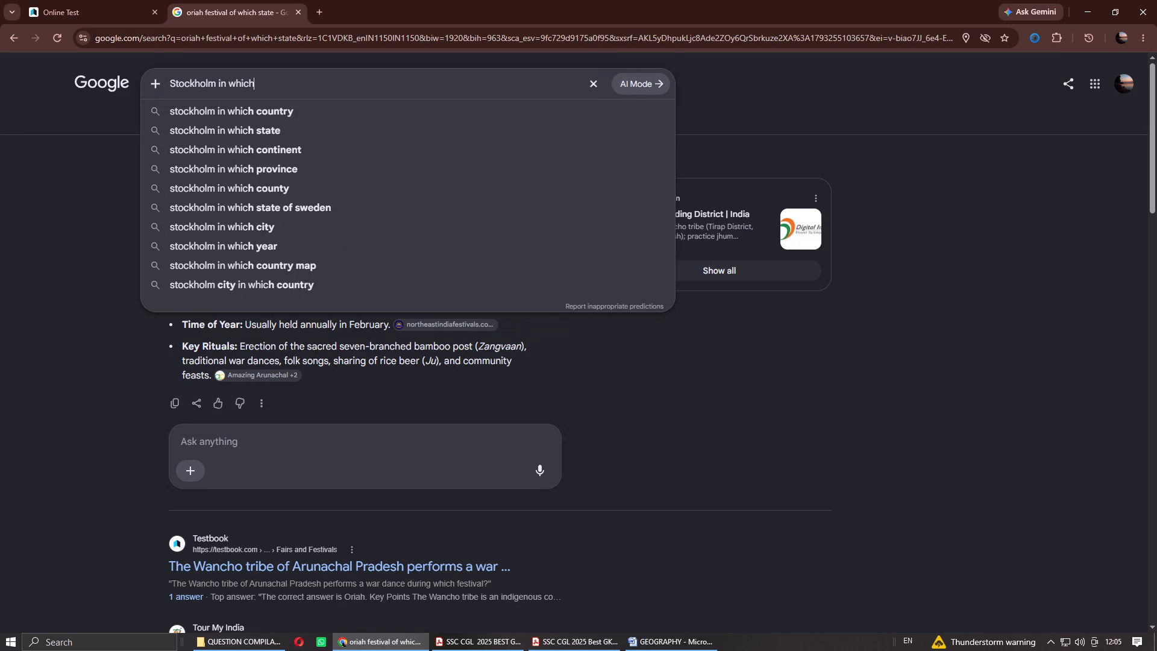
pyautogui.press('Down')
pyautogui.press('Return')
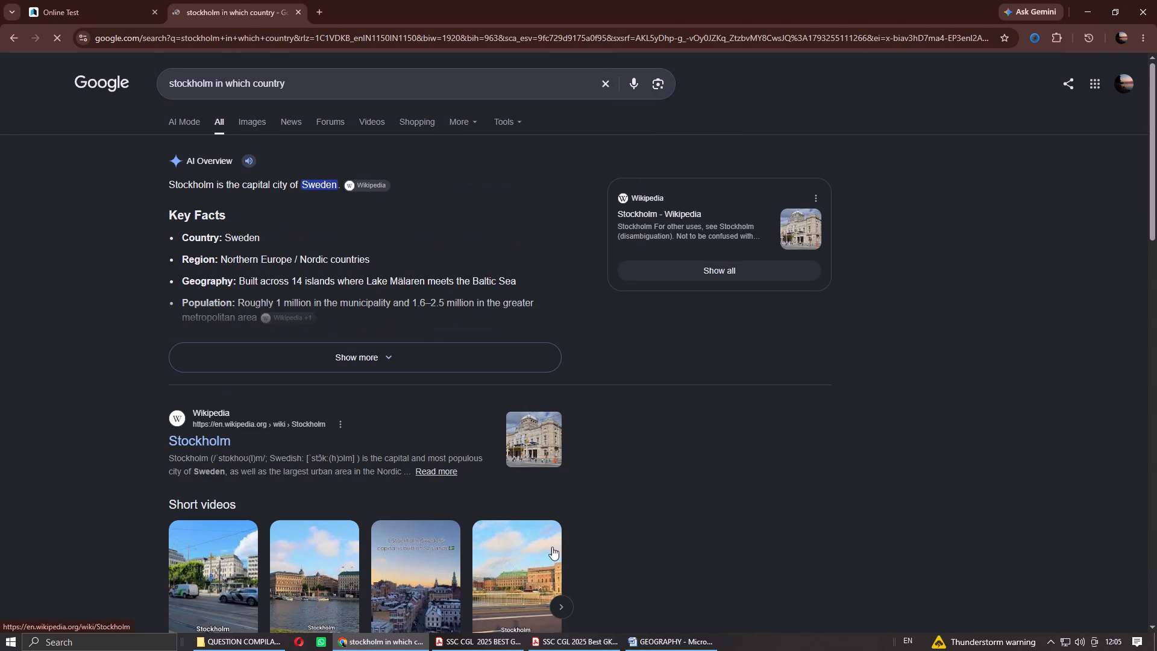
# In the GEOGRAPHY document, insert a row below the Pashupatinath Temple question: "Which Indian Ocean island nation is the smallest by area?", answer "Maldives".
pyautogui.click(686, 644)
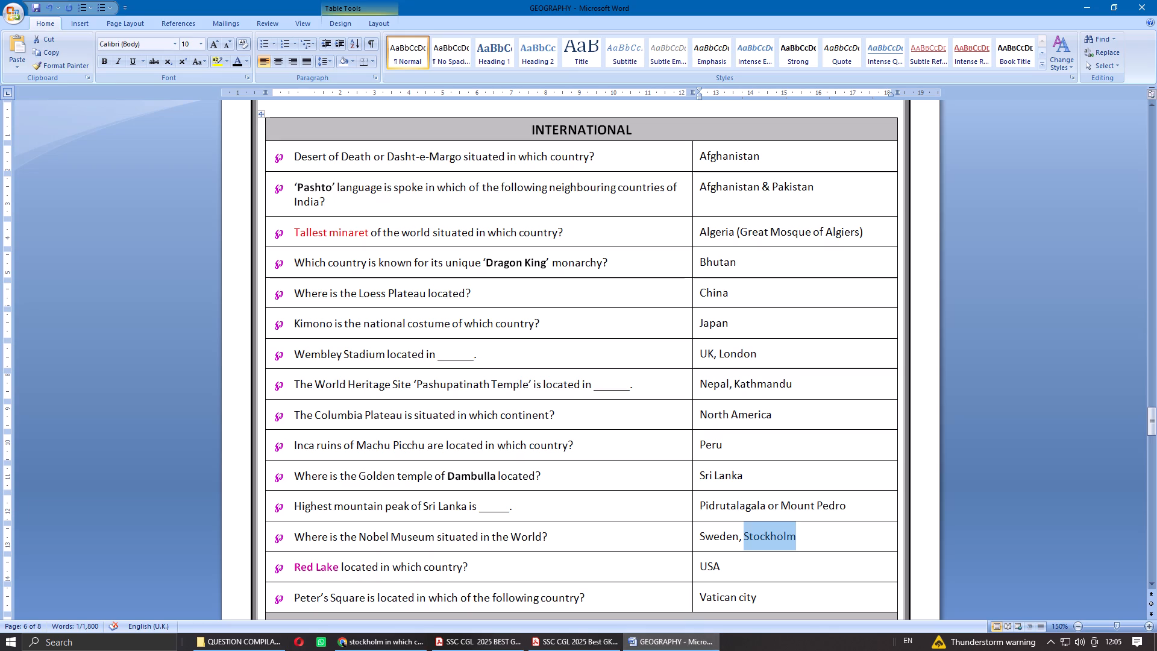
pyautogui.click(673, 386)
pyautogui.rightClick(676, 385)
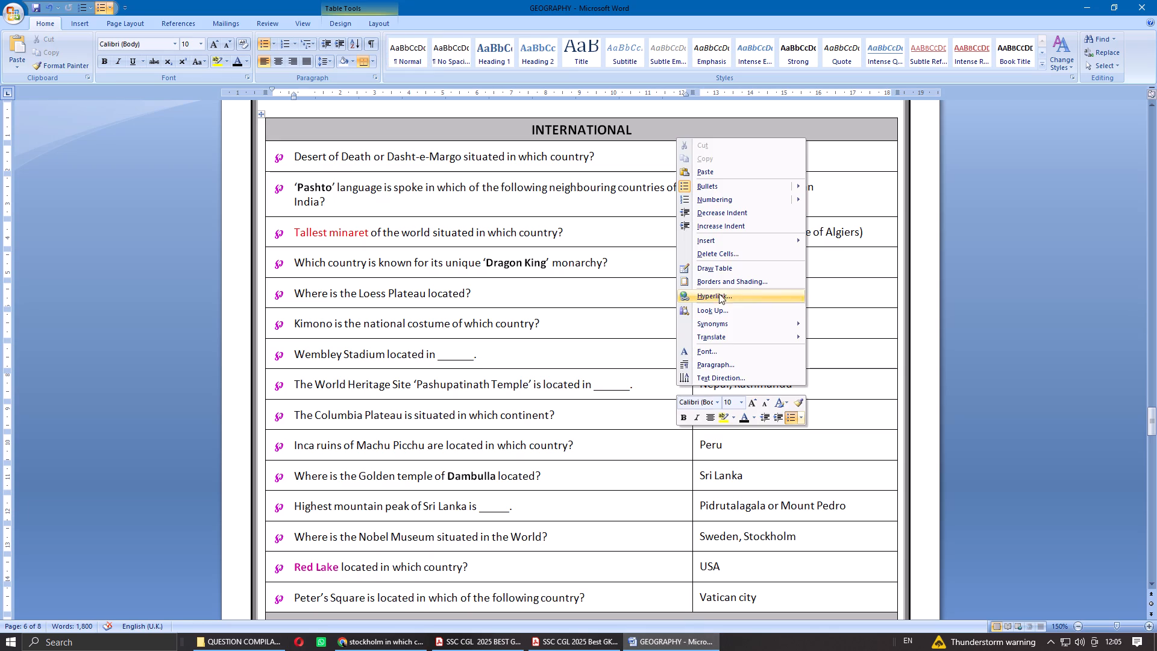
pyautogui.click(852, 283)
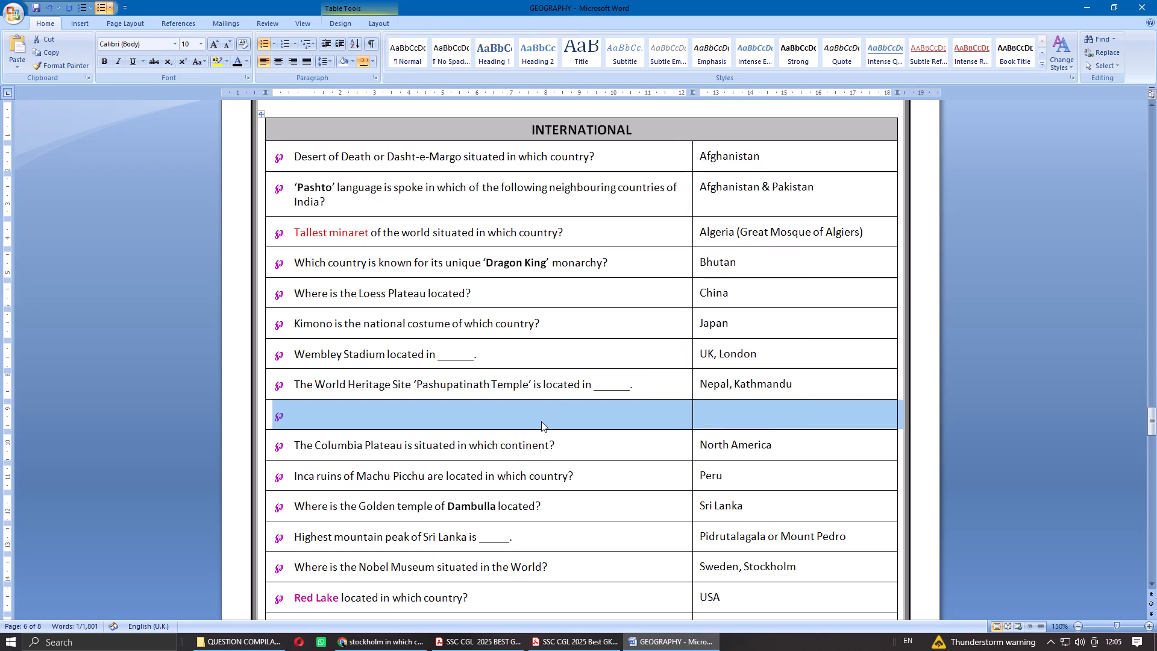
pyautogui.click(541, 421)
pyautogui.click(1111, 12)
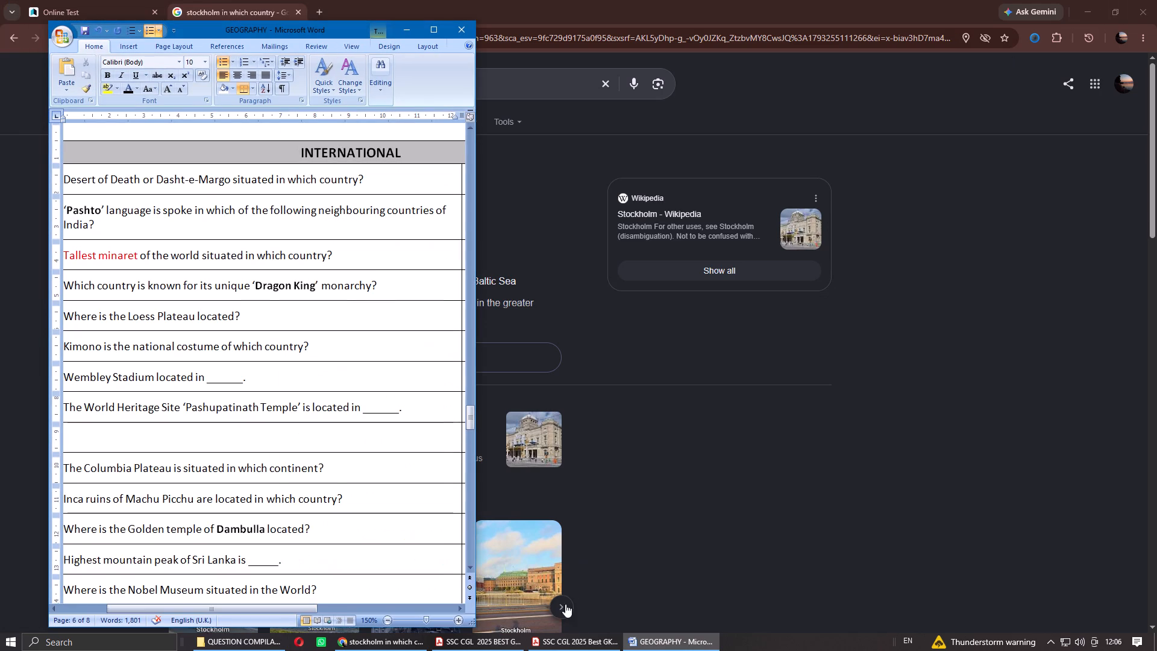
pyautogui.click(490, 641)
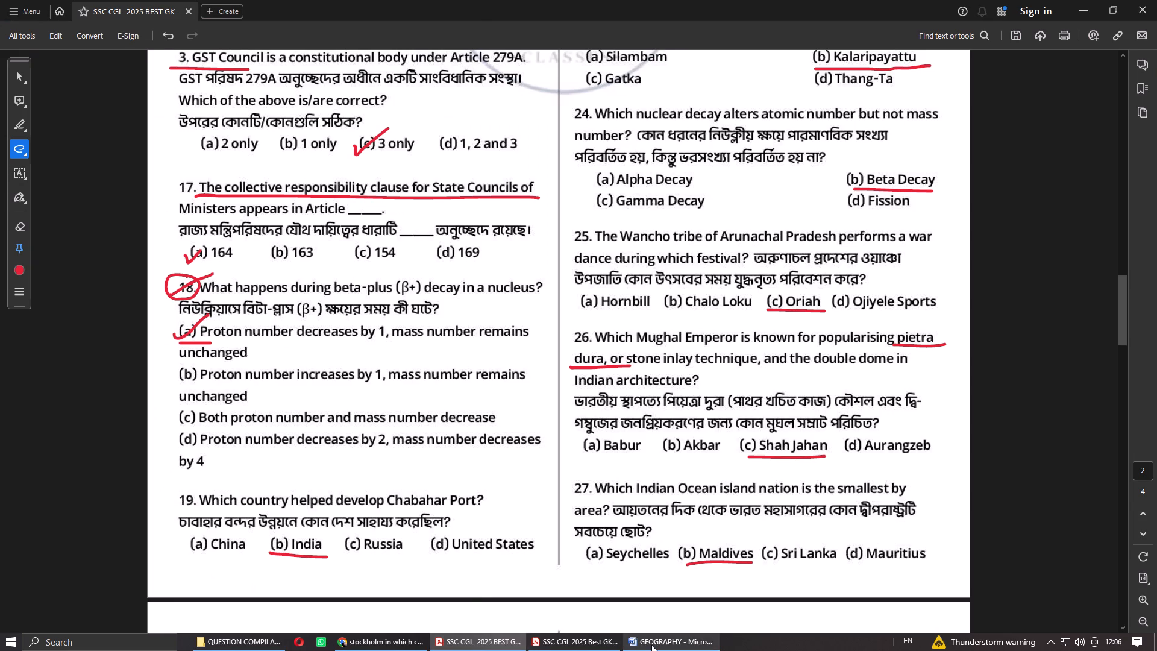
pyautogui.click(651, 645)
pyautogui.write('which Indian Ocean island nation is the sa')
pyautogui.press('BackSpace')
pyautogui.write('mallest by area?')
pyautogui.press('Tab')
pyautogui.write('Maldives')
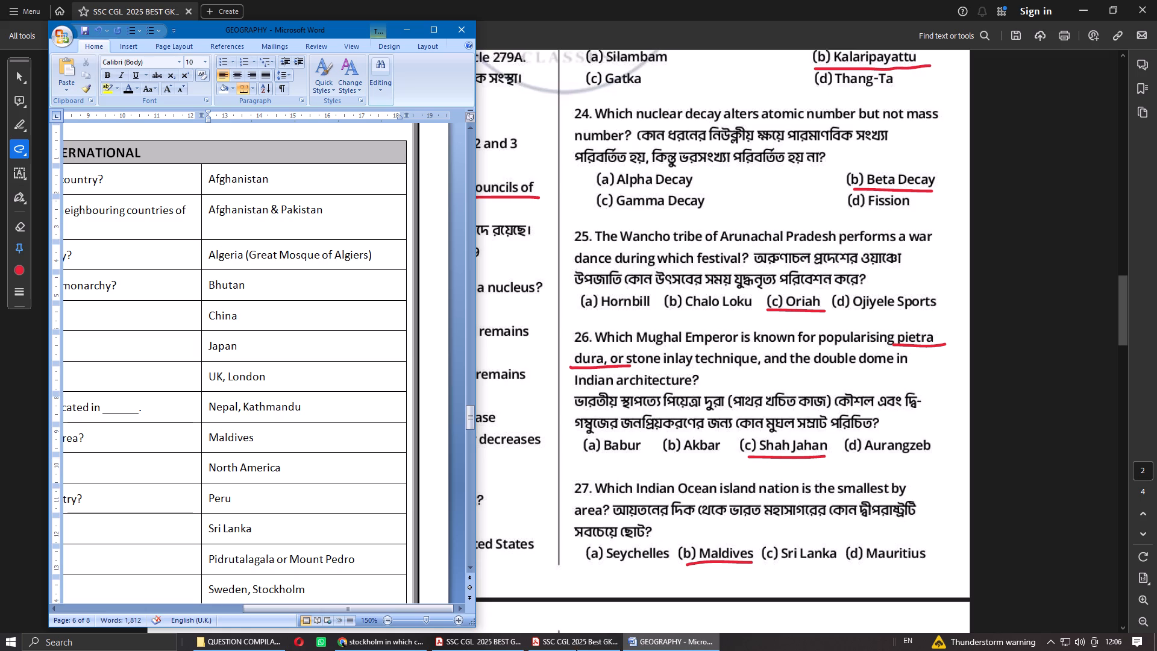
# Delete the entire 'Pashto' language question row from the INTERNATIONAL table.
pyautogui.moveTo(340, 608); pyautogui.dragTo(190, 606)
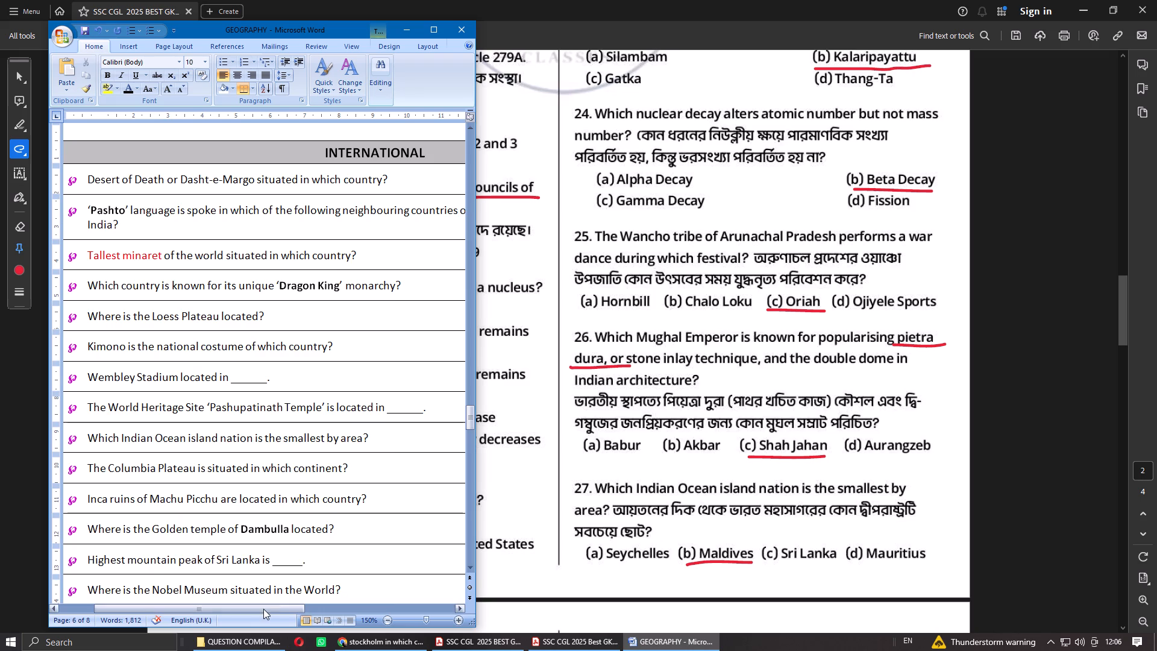
pyautogui.moveTo(263, 609); pyautogui.dragTo(341, 606)
pyautogui.moveTo(365, 225); pyautogui.dragTo(348, 225)
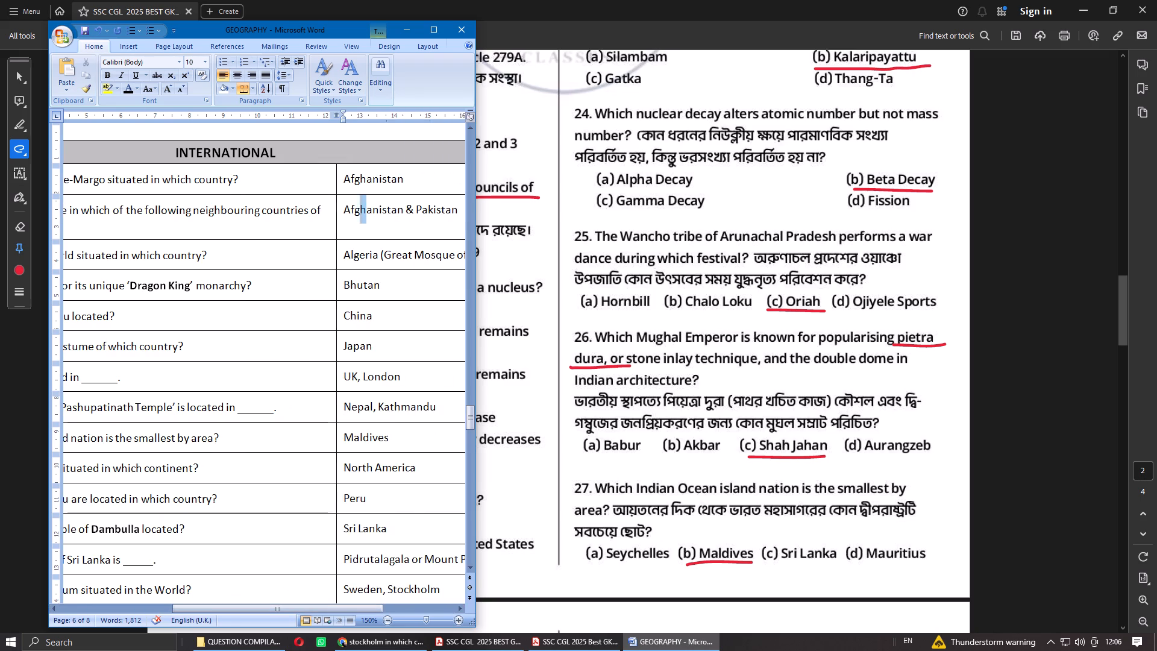
pyautogui.moveTo(348, 225); pyautogui.dragTo(312, 225)
pyautogui.rightClick(312, 225)
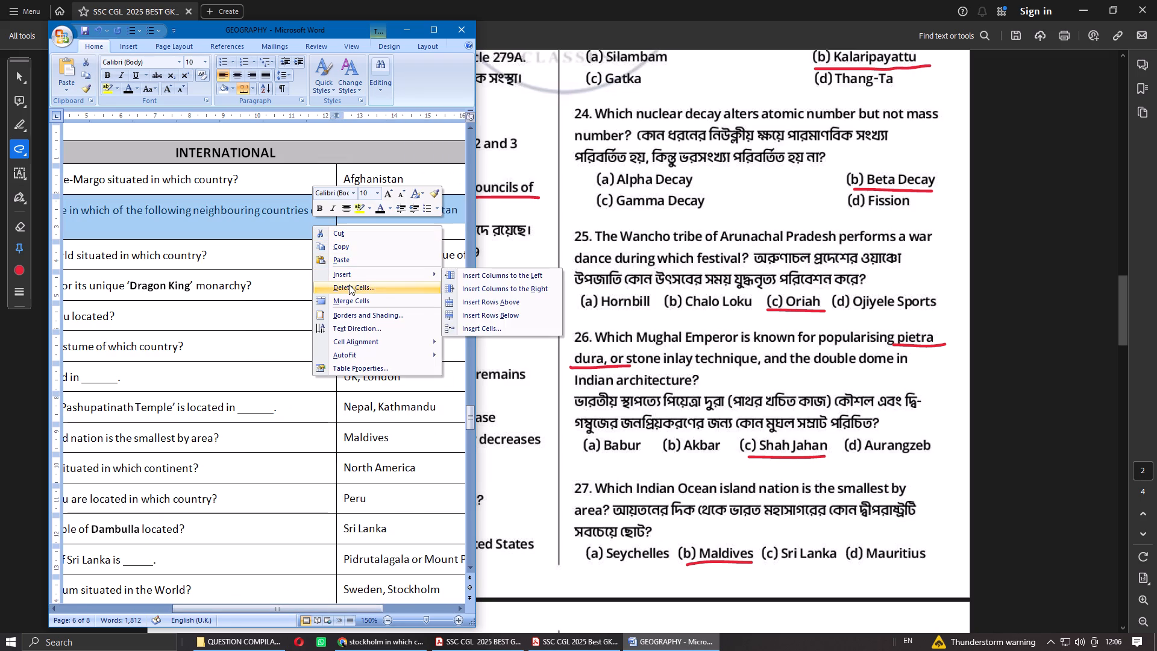
pyautogui.click(349, 285)
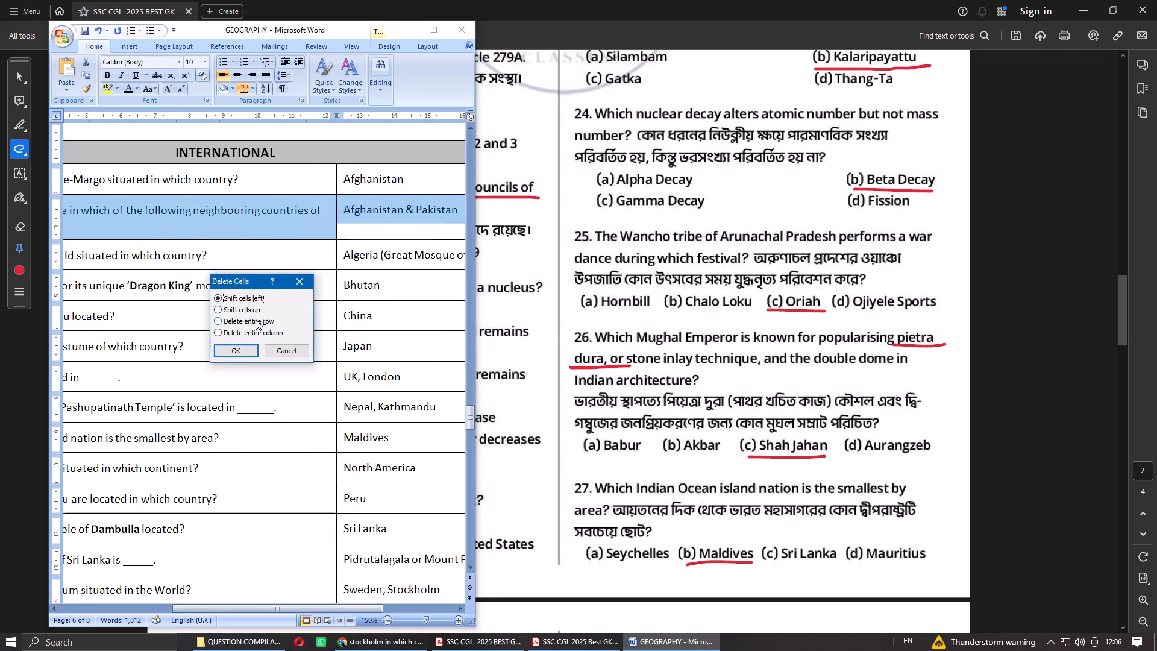
pyautogui.click(256, 319)
pyautogui.click(240, 346)
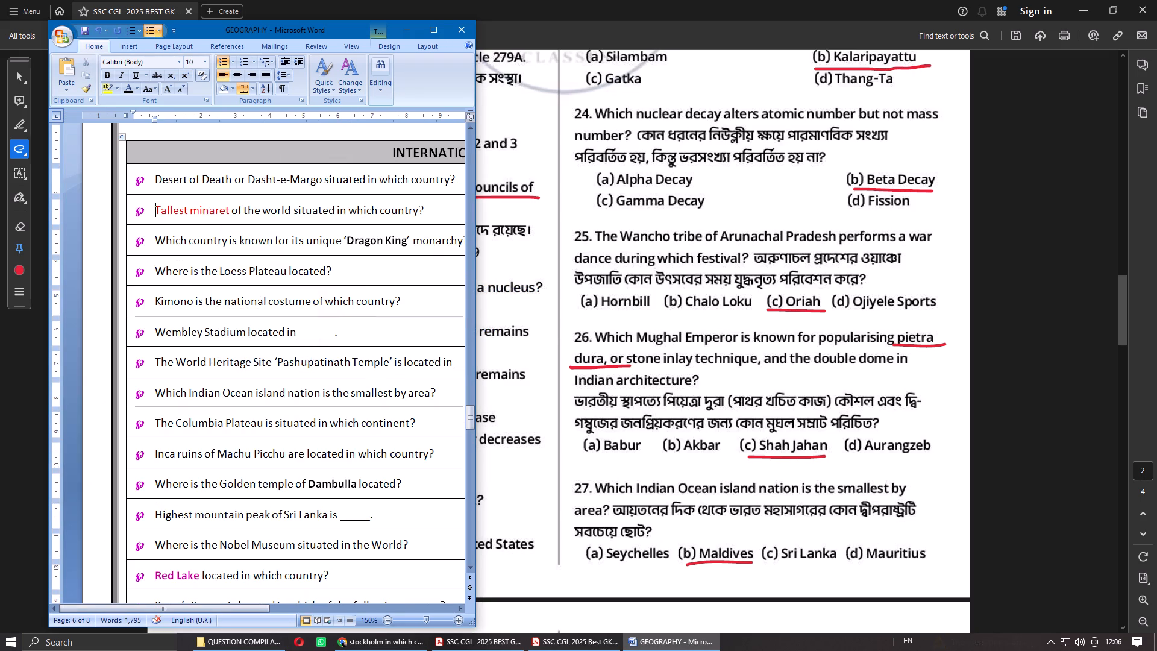
# Switch to Chrome and search Google for "language in afghanistan".
pyautogui.click(374, 650)
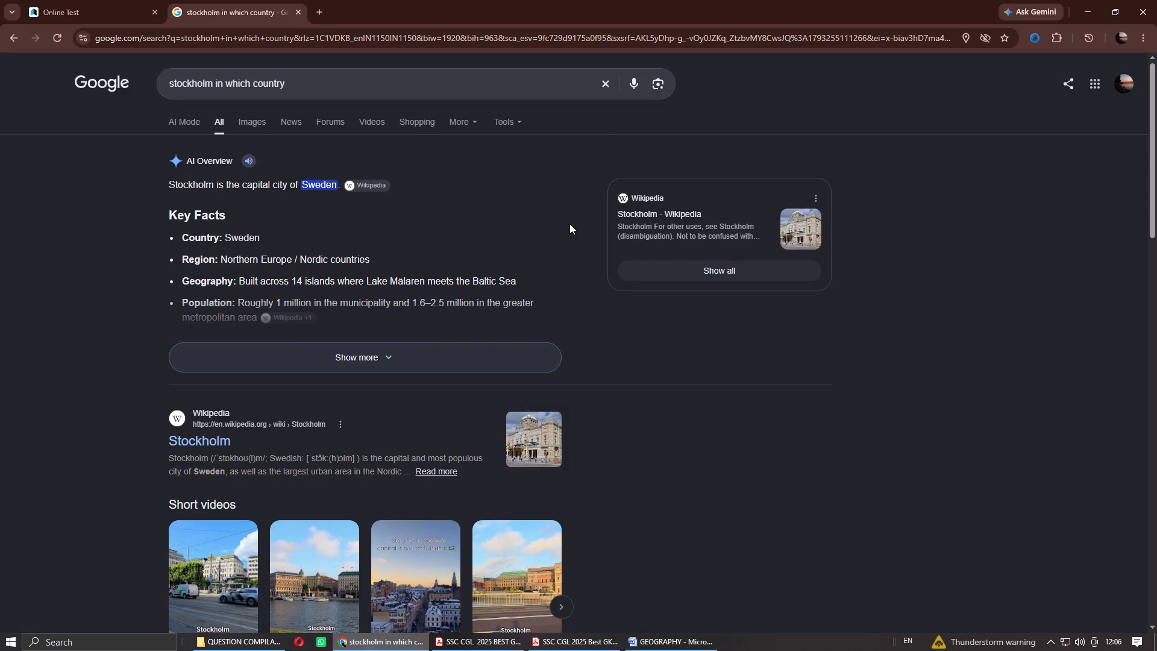
pyautogui.click(605, 83)
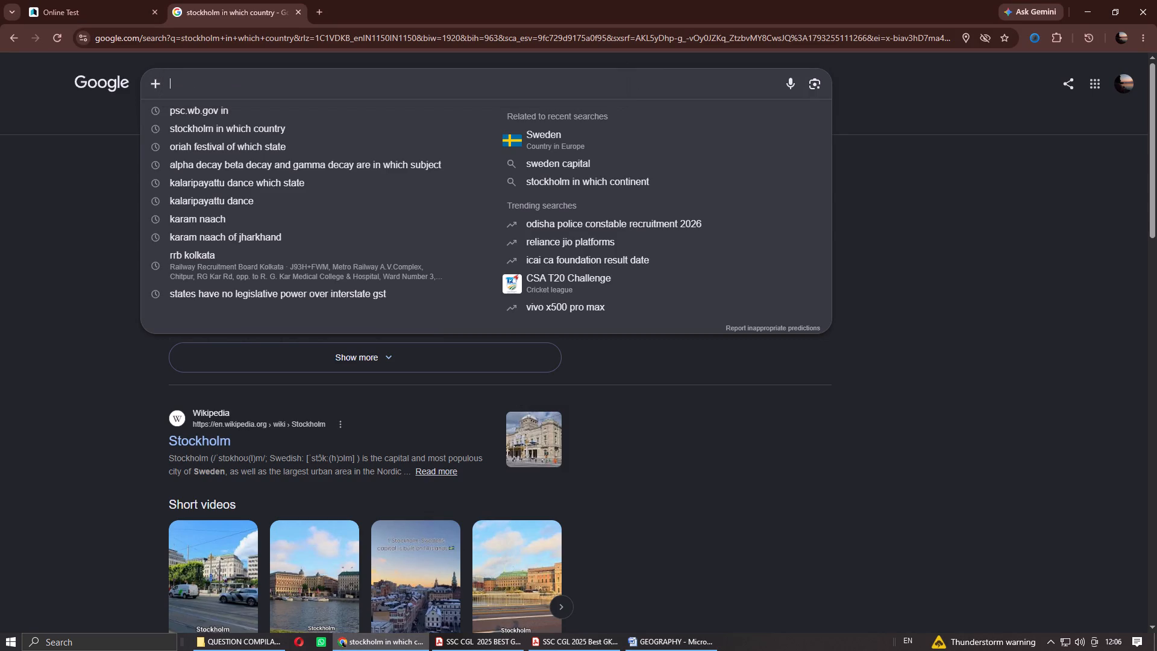
pyautogui.write('language')
pyautogui.press('space')
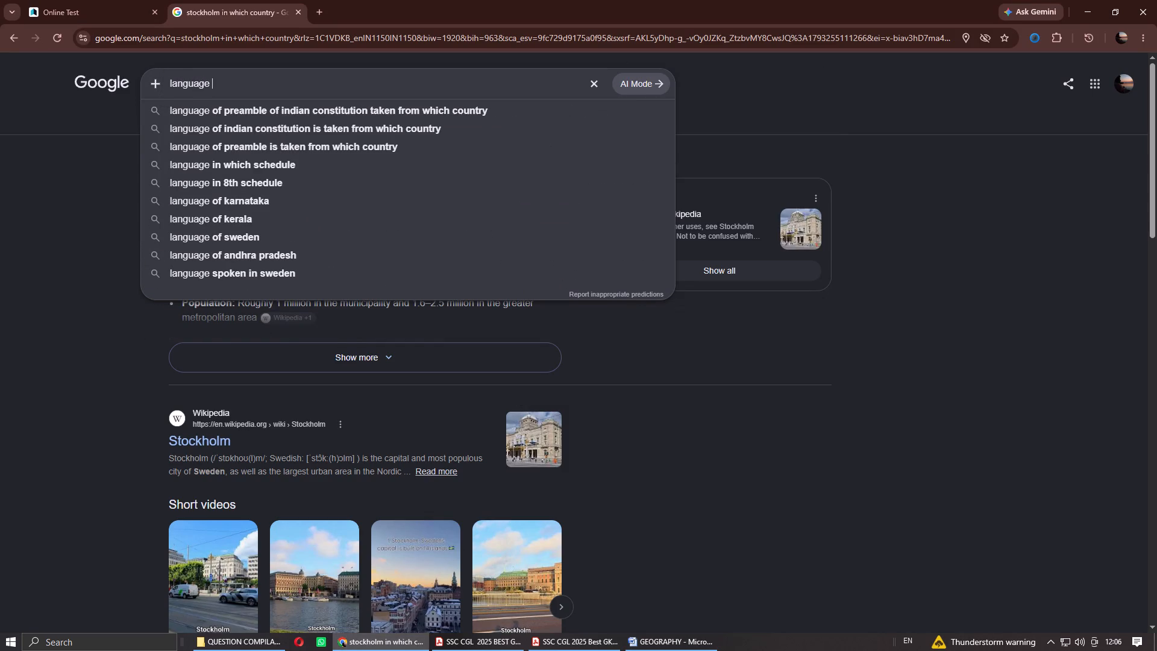
pyautogui.write('in af')
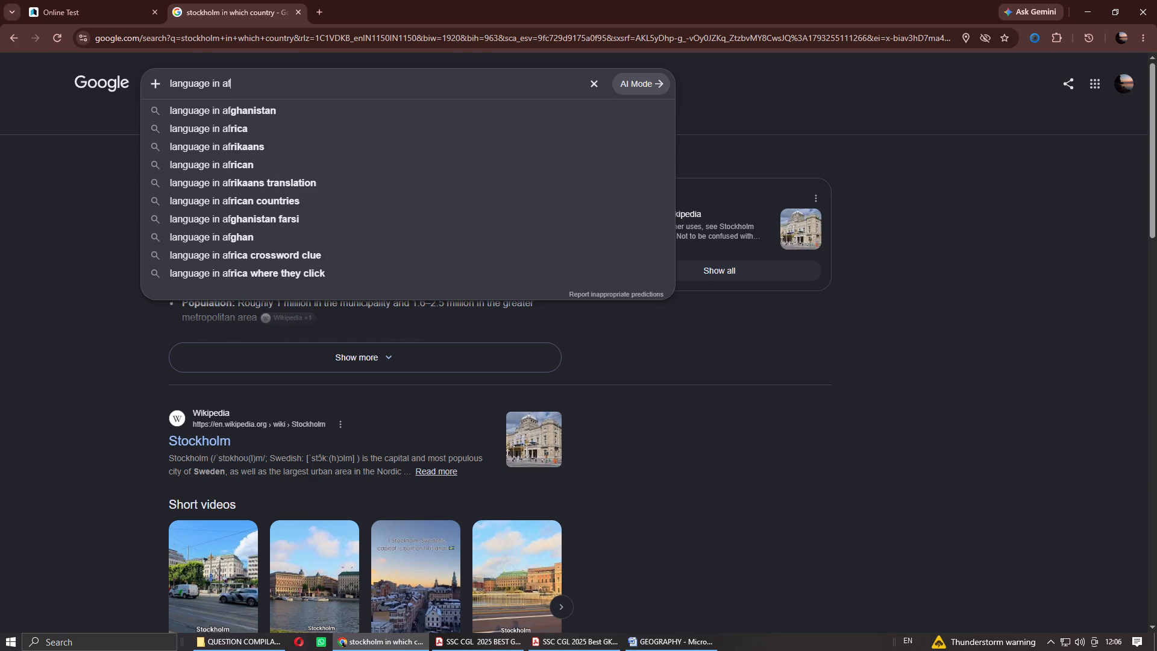
pyautogui.press('Down')
pyautogui.press('Return')
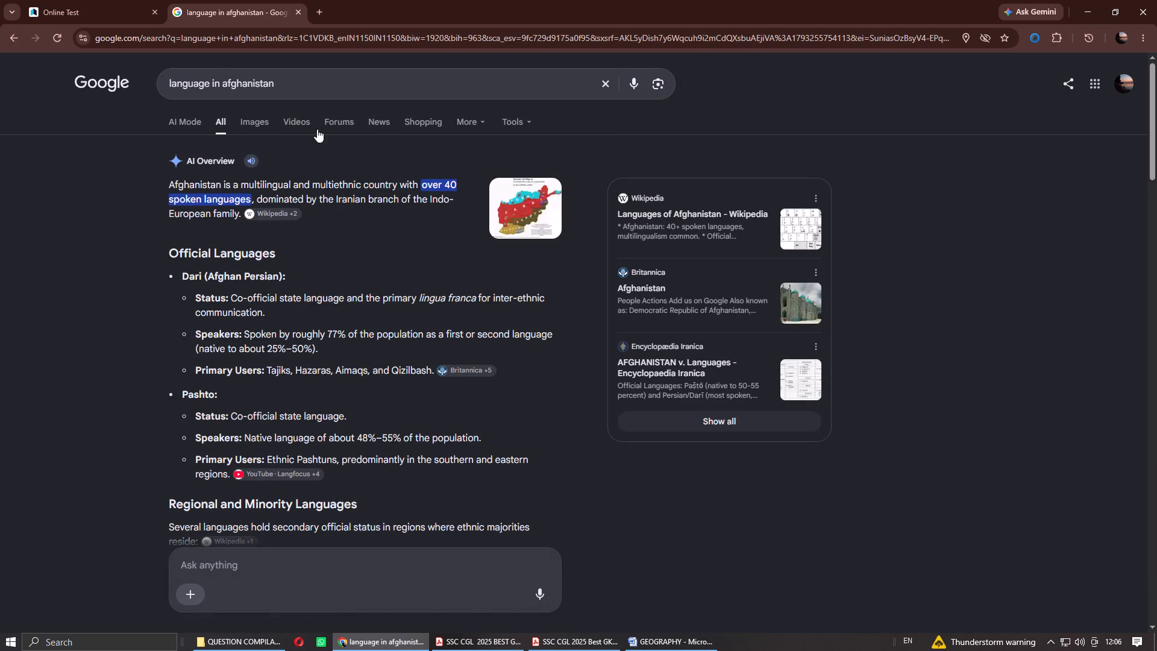
# Refine the Google search to "official language in afghanistan".
pyautogui.click(171, 82)
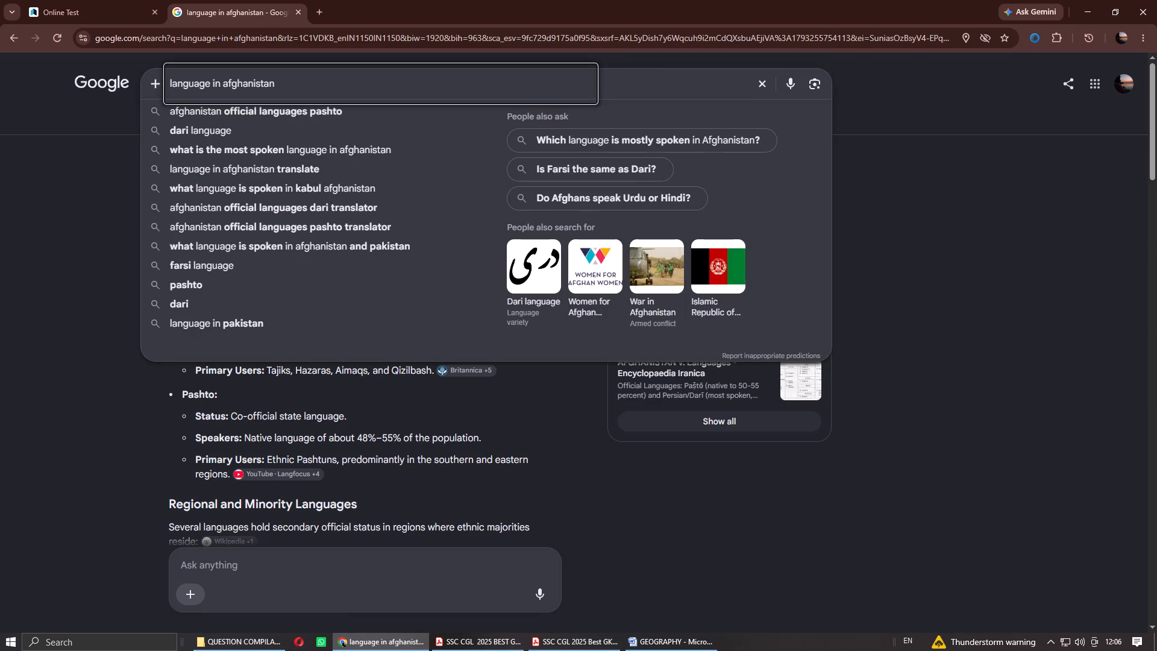
pyautogui.press('Left')
pyautogui.write('offica')
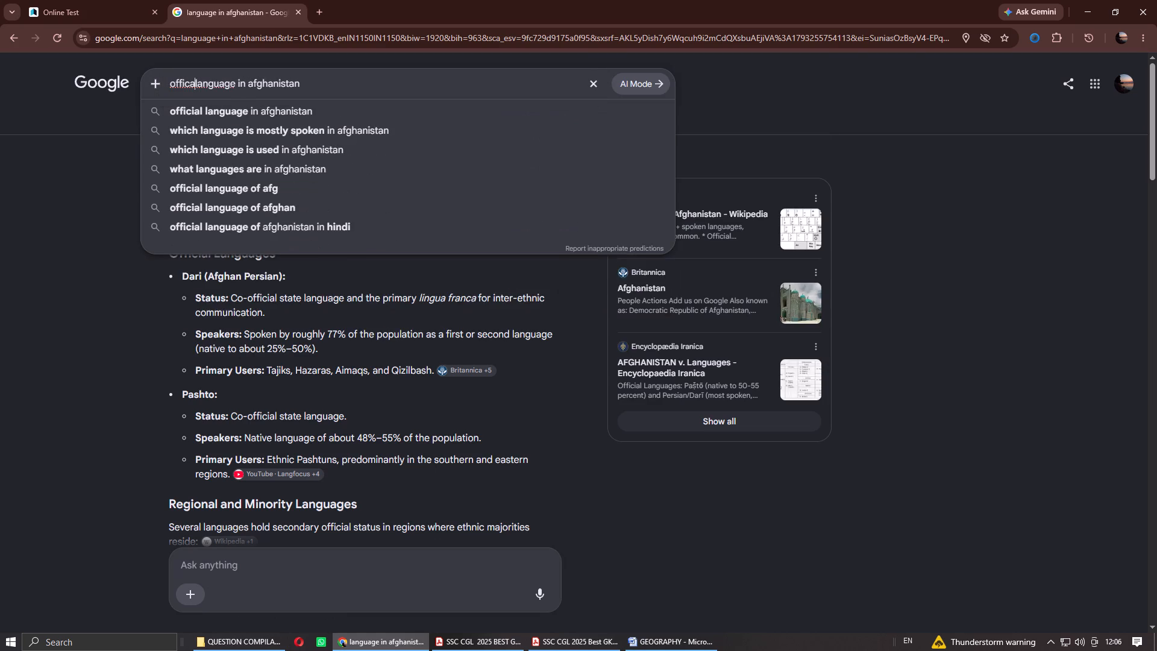
pyautogui.press('BackSpace')
pyautogui.write('ial')
pyautogui.press('space')
pyautogui.press('Return')
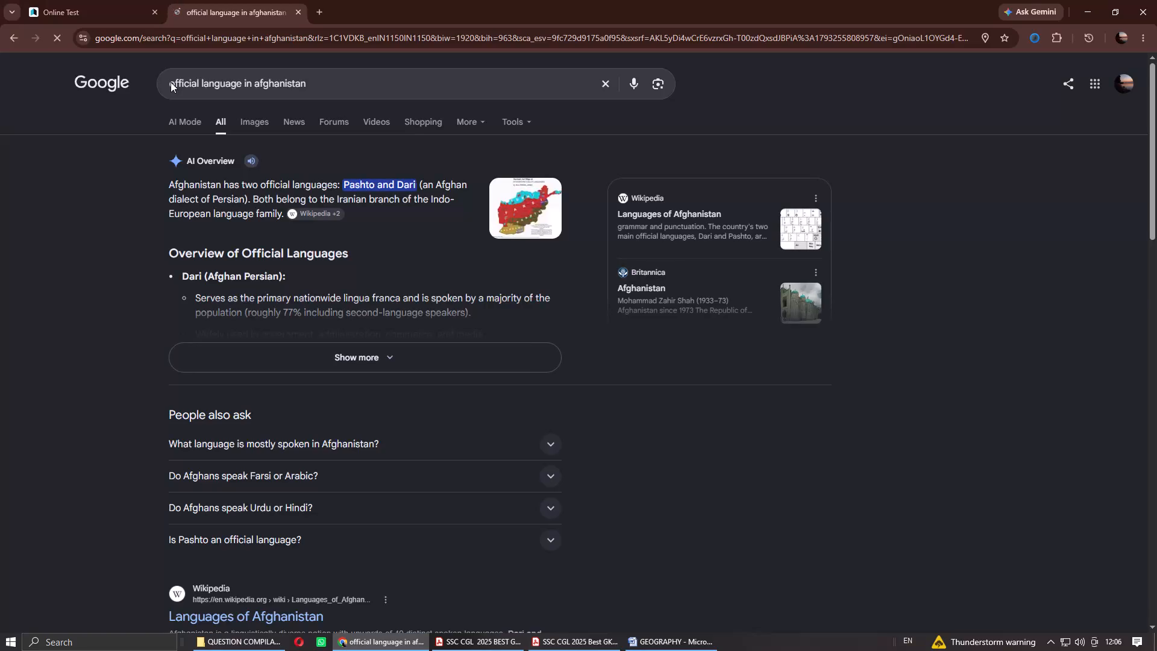
# Copy the question "Which Indian Ocean island nation is the smallest by area?" from the GEOGRAPHY document and search Google for it in Chrome.
pyautogui.click(665, 650)
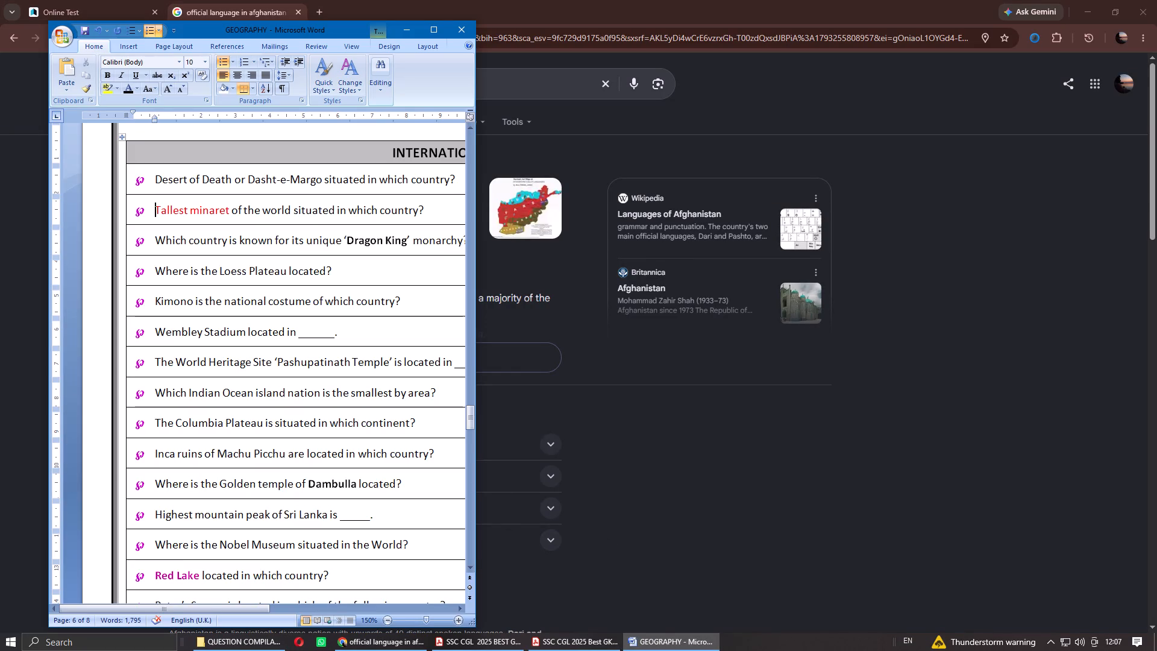
pyautogui.moveTo(241, 611); pyautogui.dragTo(356, 602)
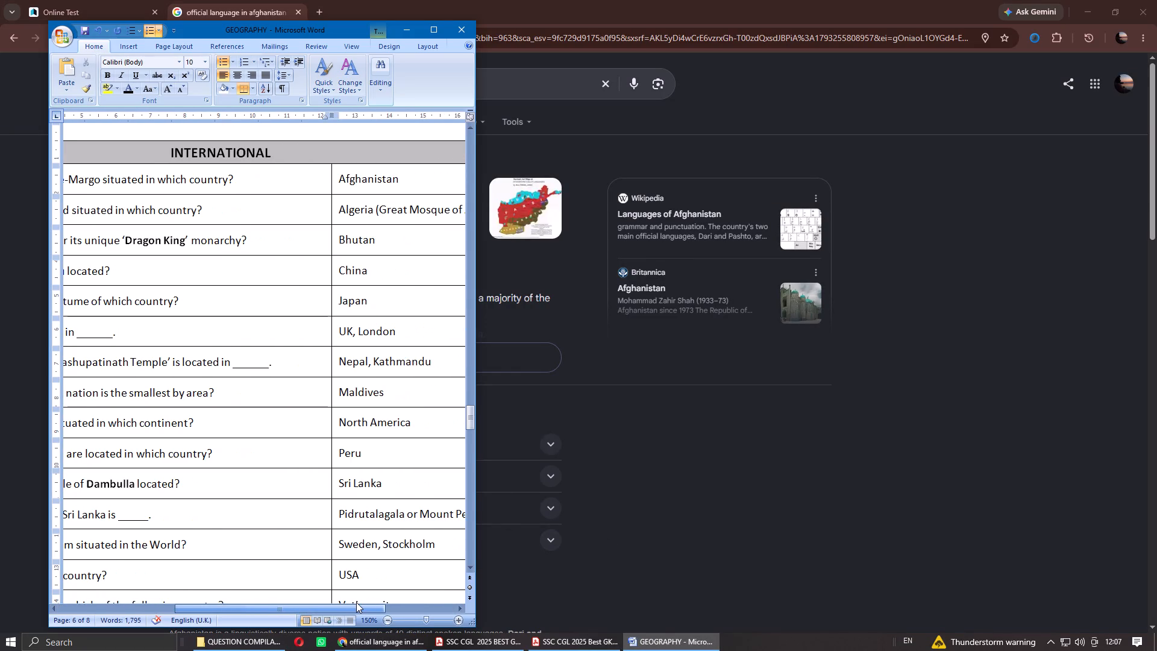
pyautogui.moveTo(356, 602); pyautogui.dragTo(289, 602)
pyautogui.moveTo(363, 391); pyautogui.dragTo(72, 392)
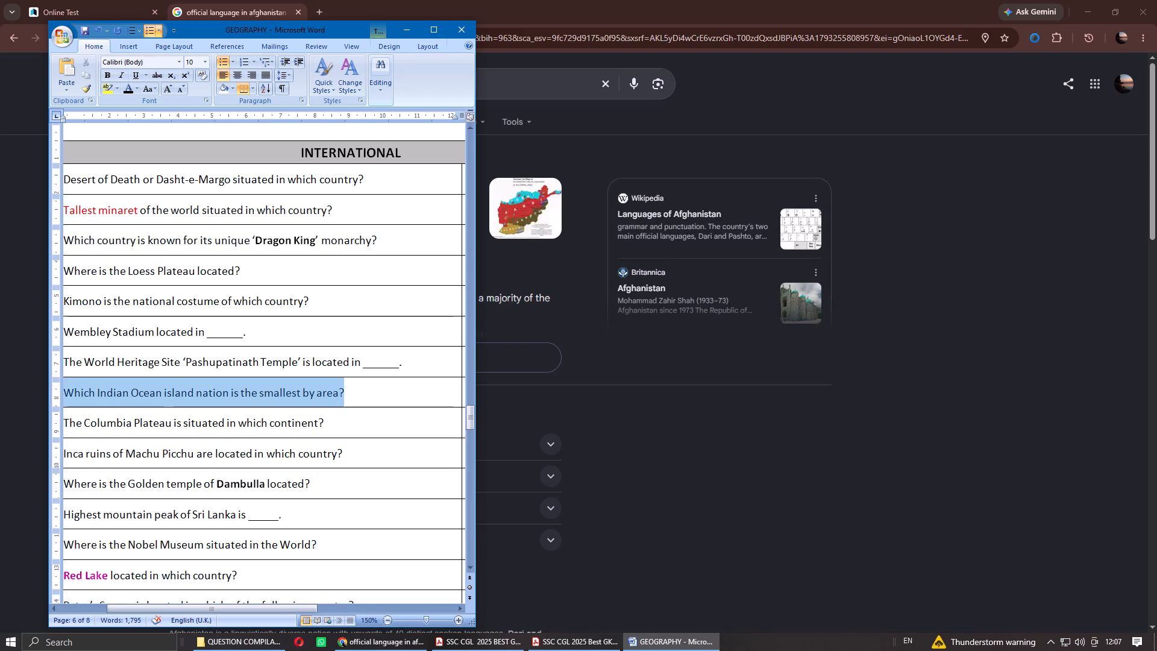
pyautogui.moveTo(72, 392); pyautogui.dragTo(72, 392)
pyautogui.rightClick(140, 390)
pyautogui.click(186, 165)
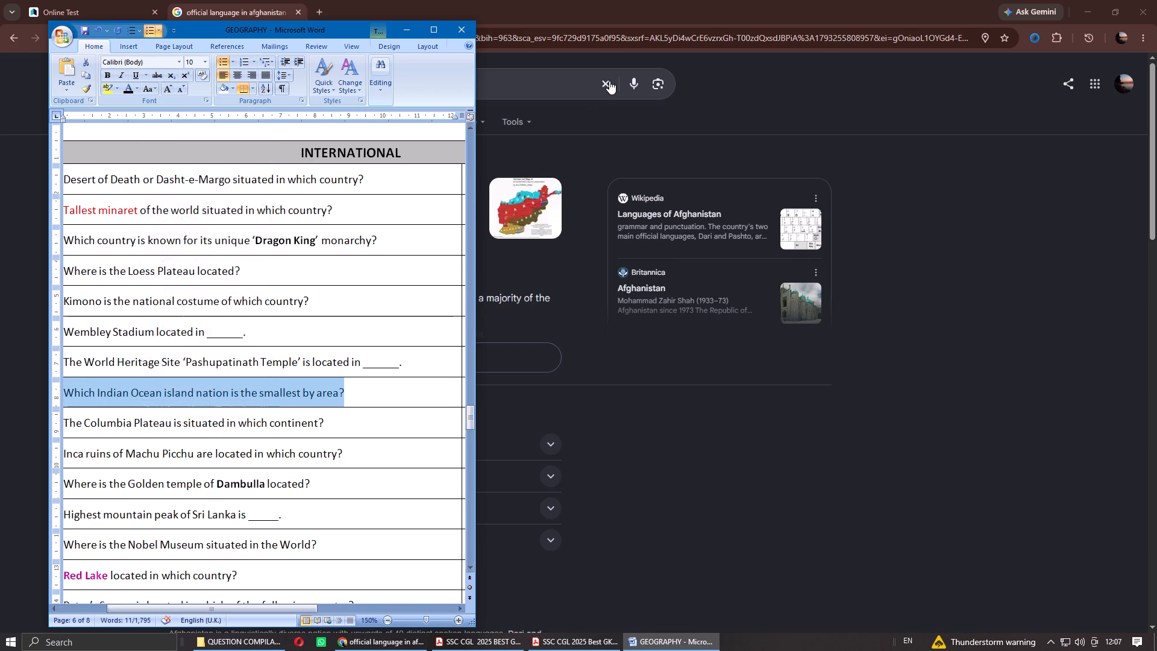
pyautogui.click(611, 79)
pyautogui.hotkey('ctrl', 'v')
pyautogui.press('Return')
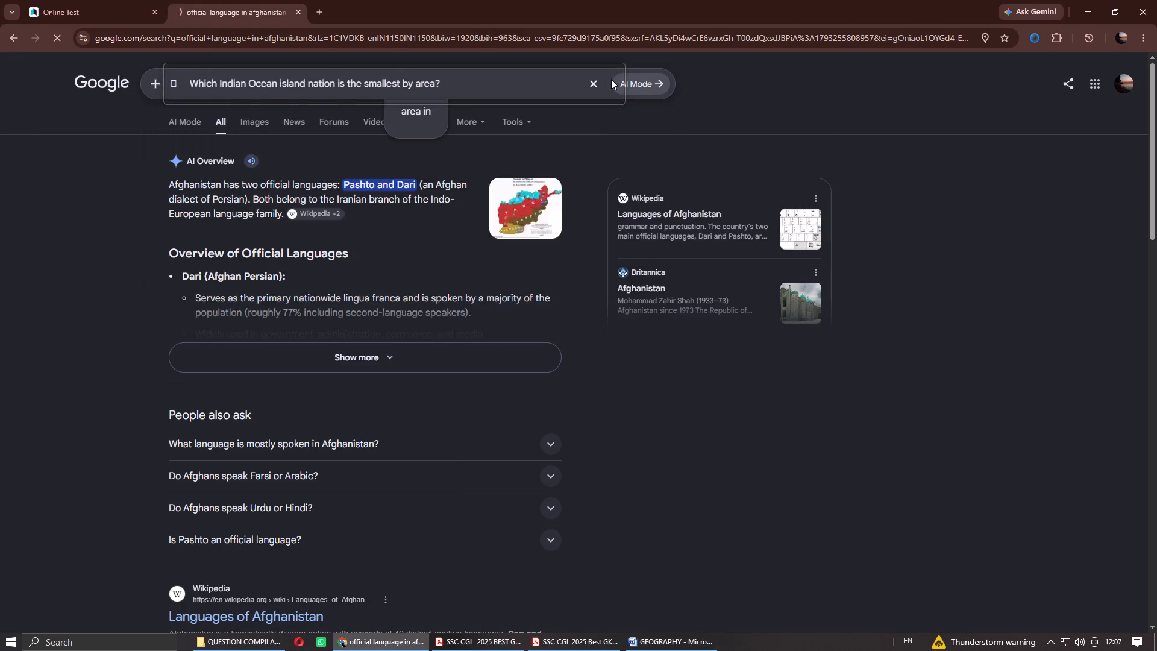
# Save the GEOGRAPHY Word document and close it.
pyautogui.click(651, 644)
pyautogui.click(82, 28)
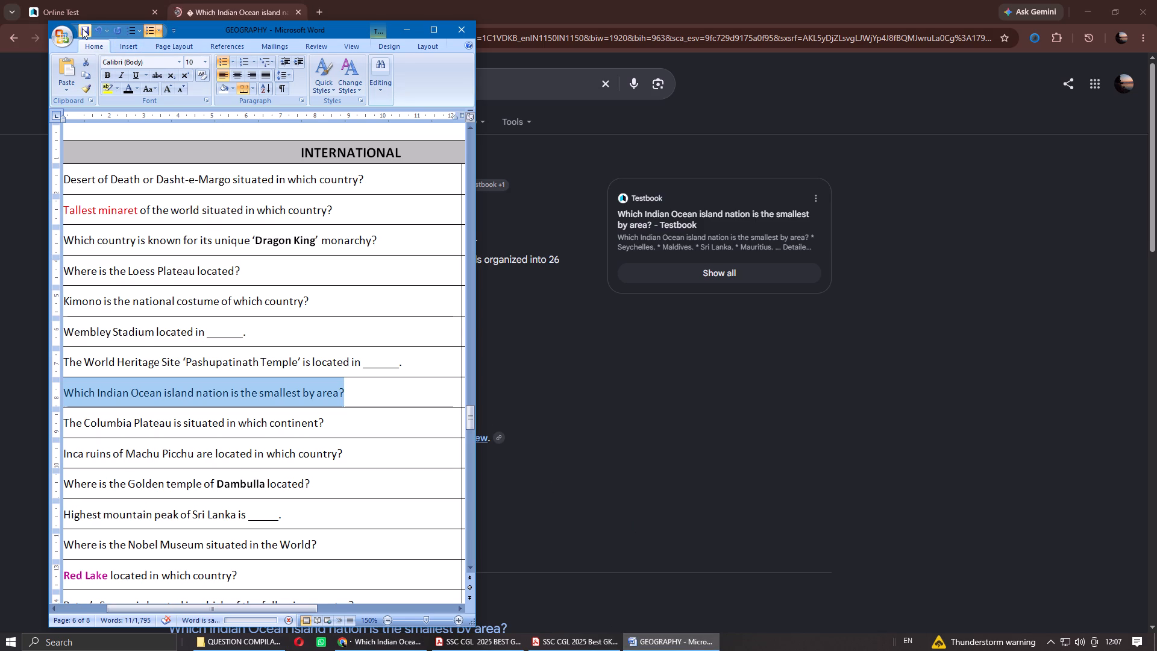
pyautogui.click(462, 27)
# In the answer key PDF in Acrobat, strike off Q26 and Q27 with freehand red lines.
pyautogui.click(577, 650)
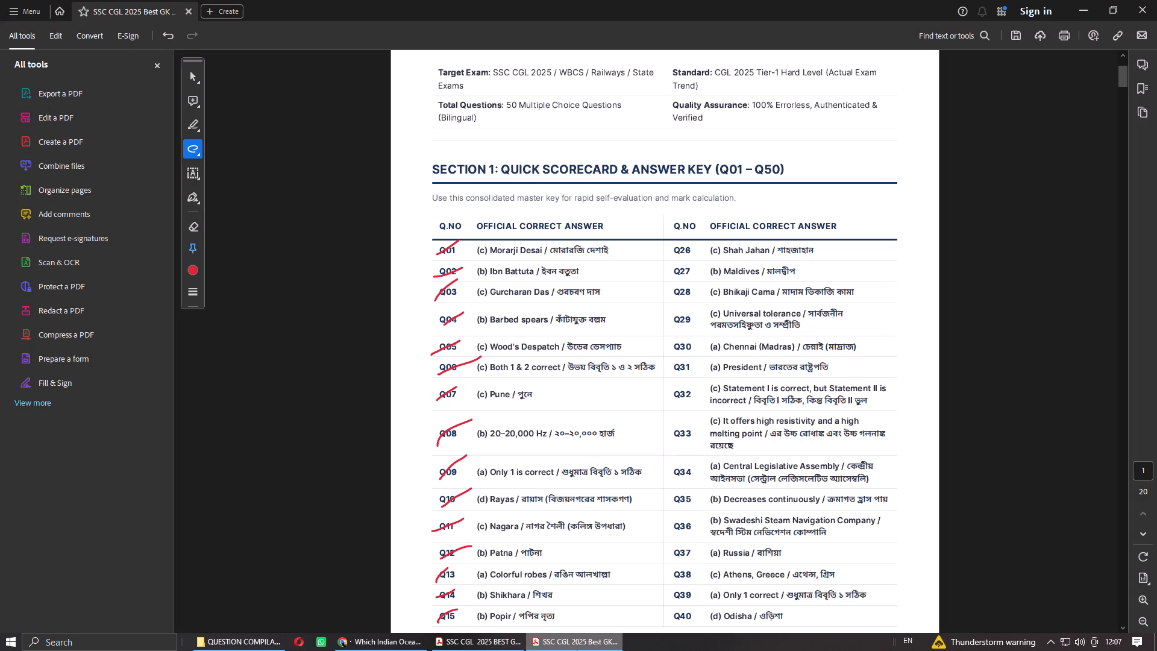
pyautogui.moveTo(668, 252); pyautogui.dragTo(702, 236)
pyautogui.moveTo(664, 274); pyautogui.dragTo(696, 260)
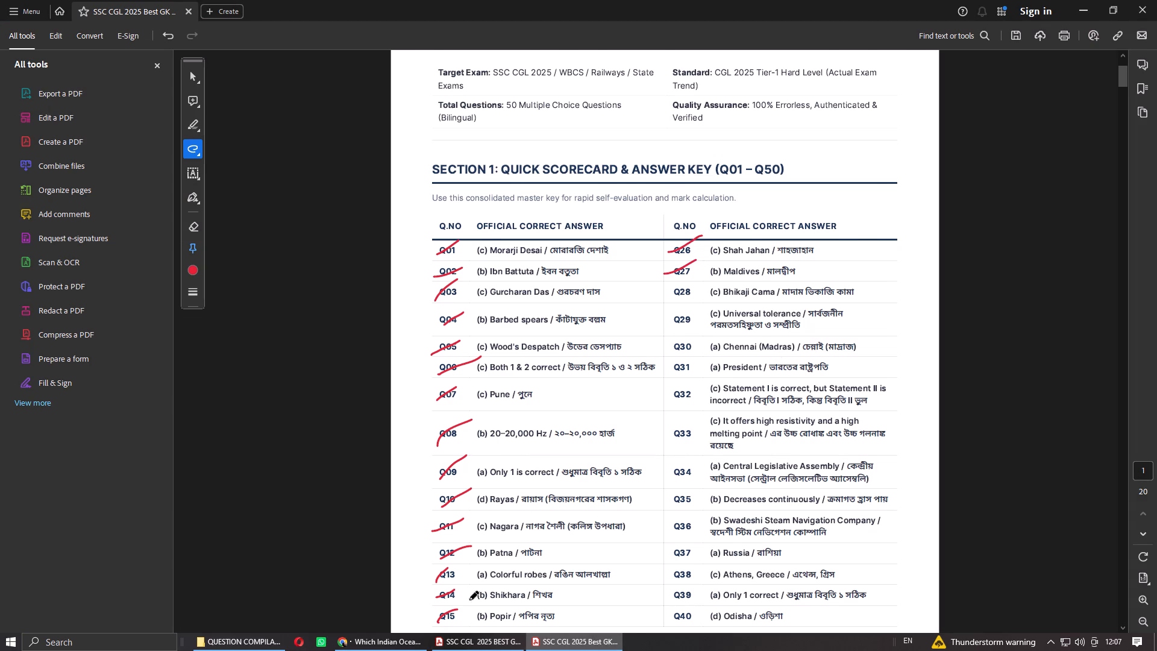
# In the question PDF, underline option "(c) Bhikaji Cama" of question 28 in red, redrawing the line once.
pyautogui.click(457, 650)
pyautogui.scroll(-4, 679, 506)
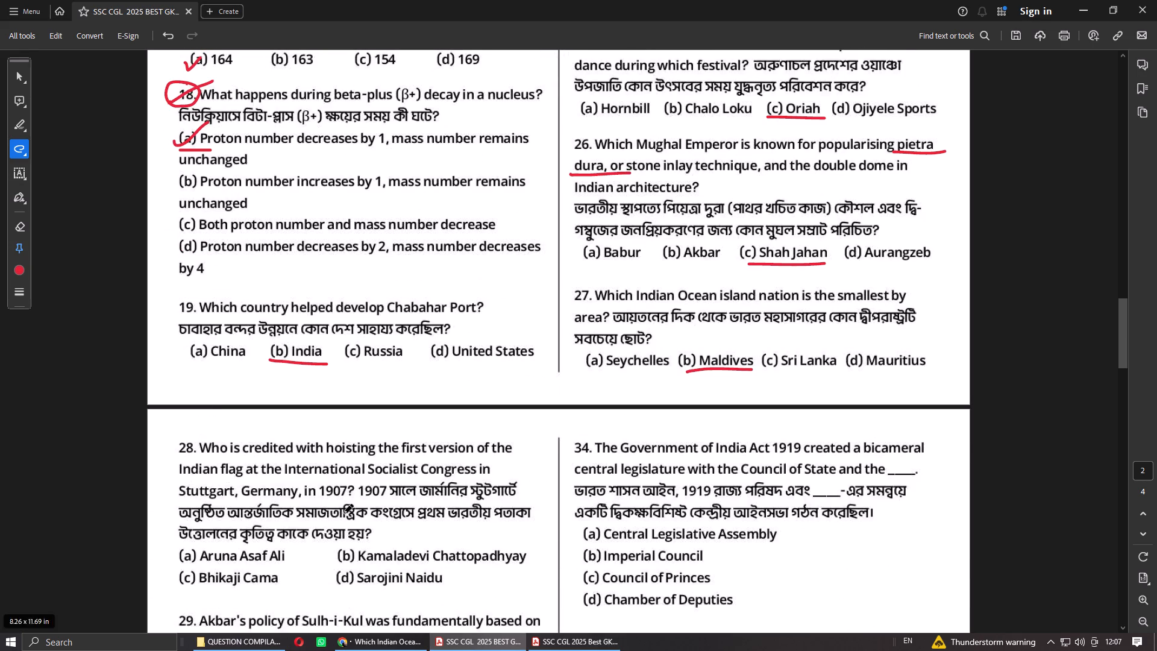
pyautogui.moveTo(186, 590); pyautogui.dragTo(271, 595)
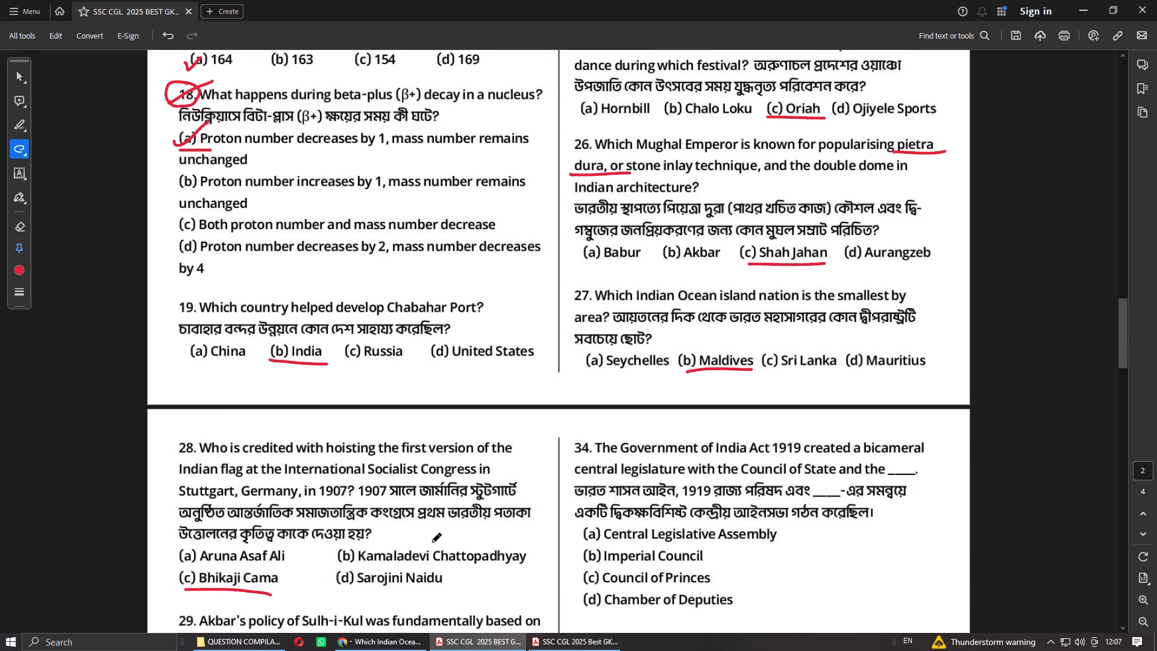
pyautogui.hotkey('ctrl', 'z')
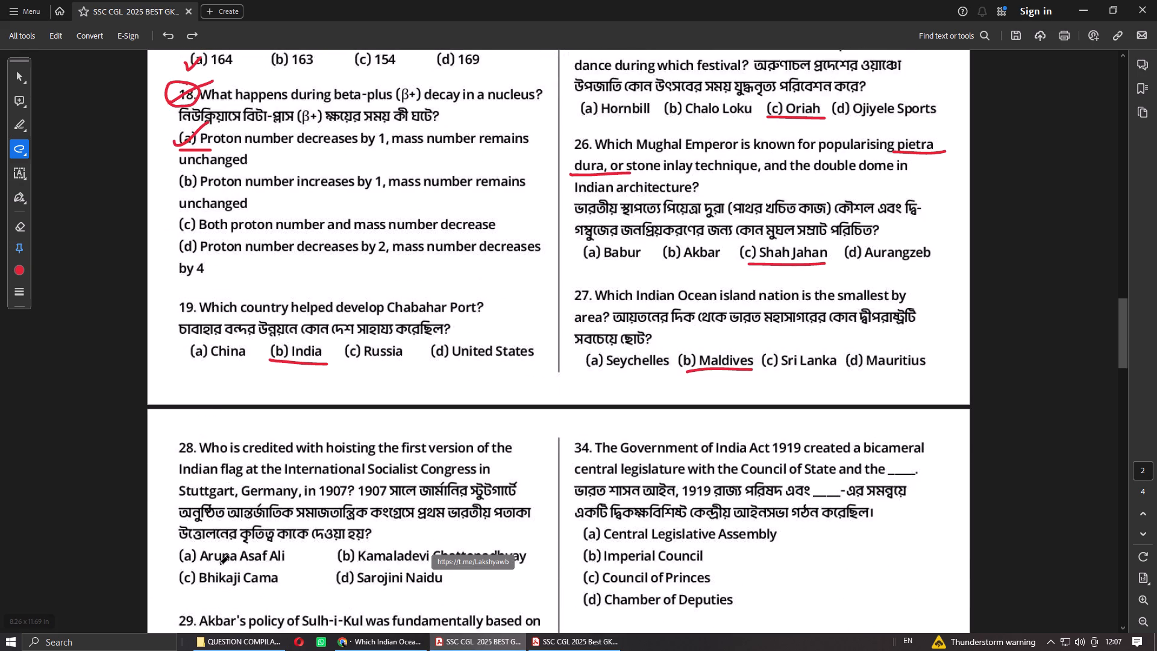
pyautogui.moveTo(184, 590); pyautogui.dragTo(284, 588)
# Underline the term "Sulh-i-Kul" in question 29 in red.
pyautogui.scroll(-2, 387, 491)
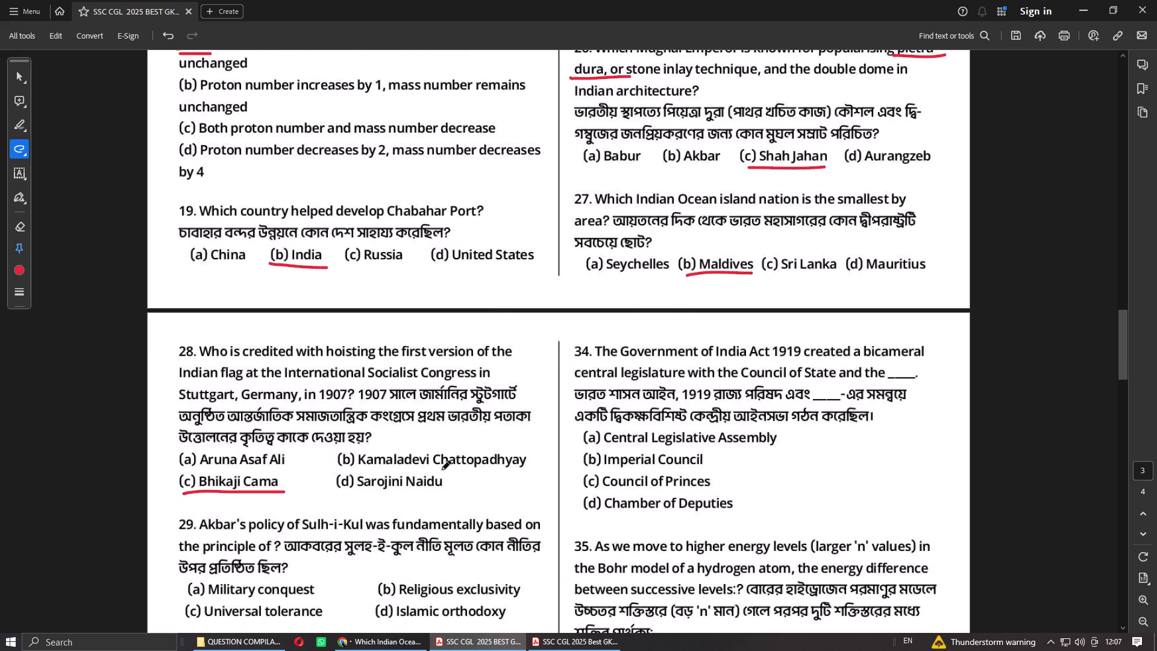
pyautogui.scroll(-1, 416, 370)
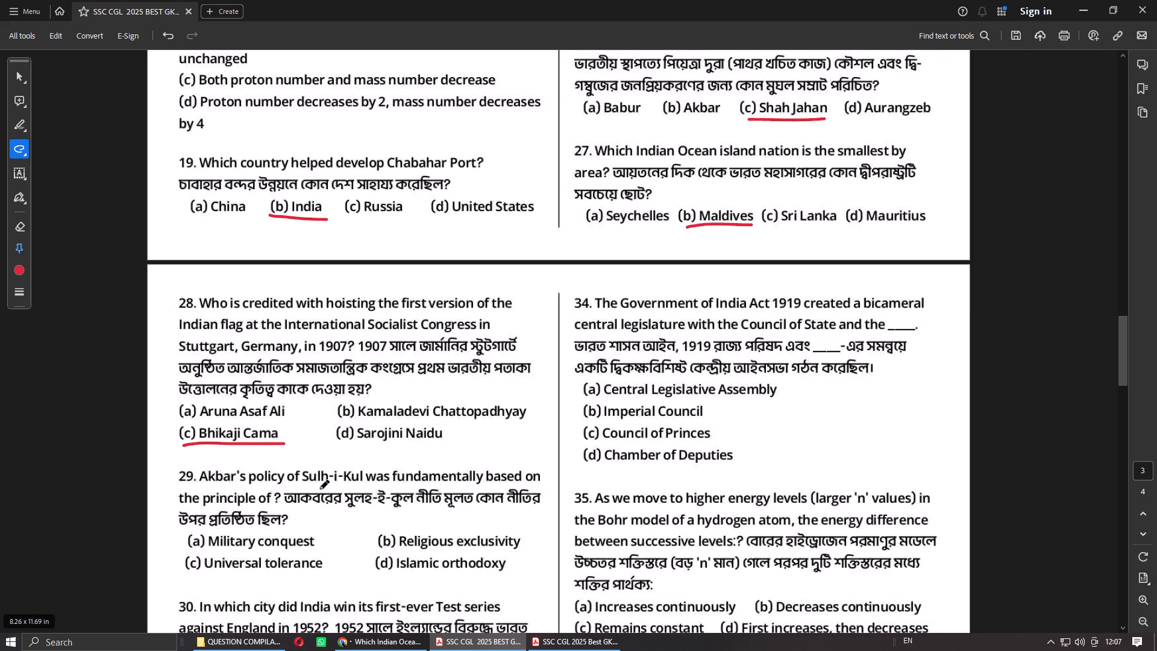
pyautogui.moveTo(297, 485); pyautogui.dragTo(384, 488)
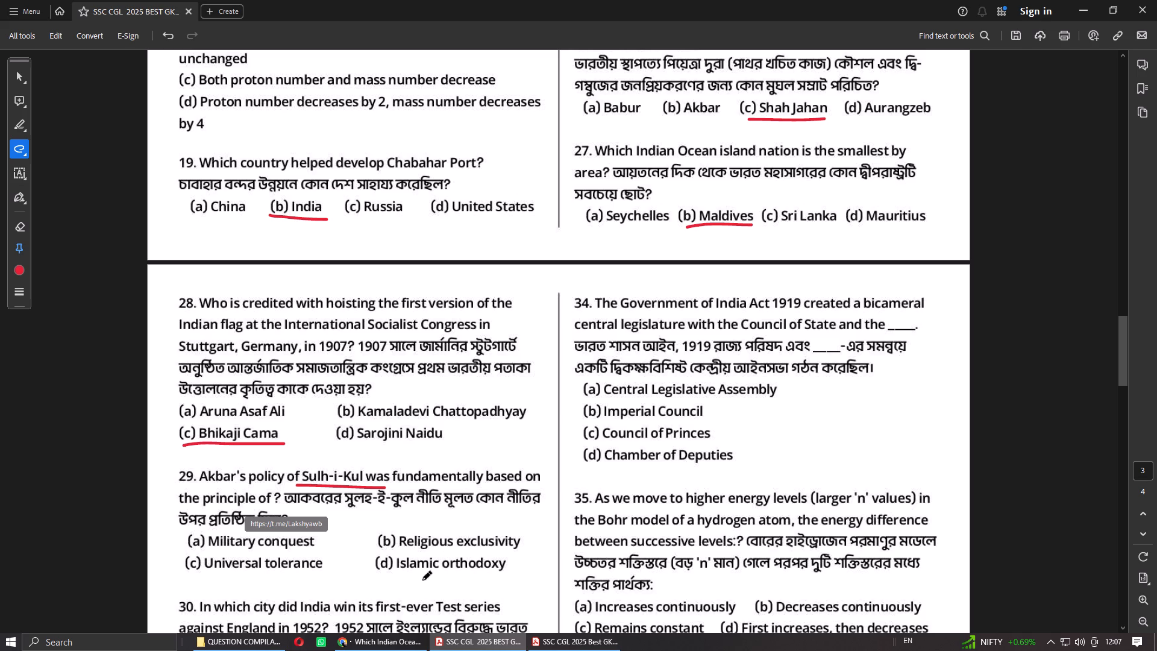
# In the answer key PDF, strike off Q28 and Q29 with freehand red lines.
pyautogui.click(403, 649)
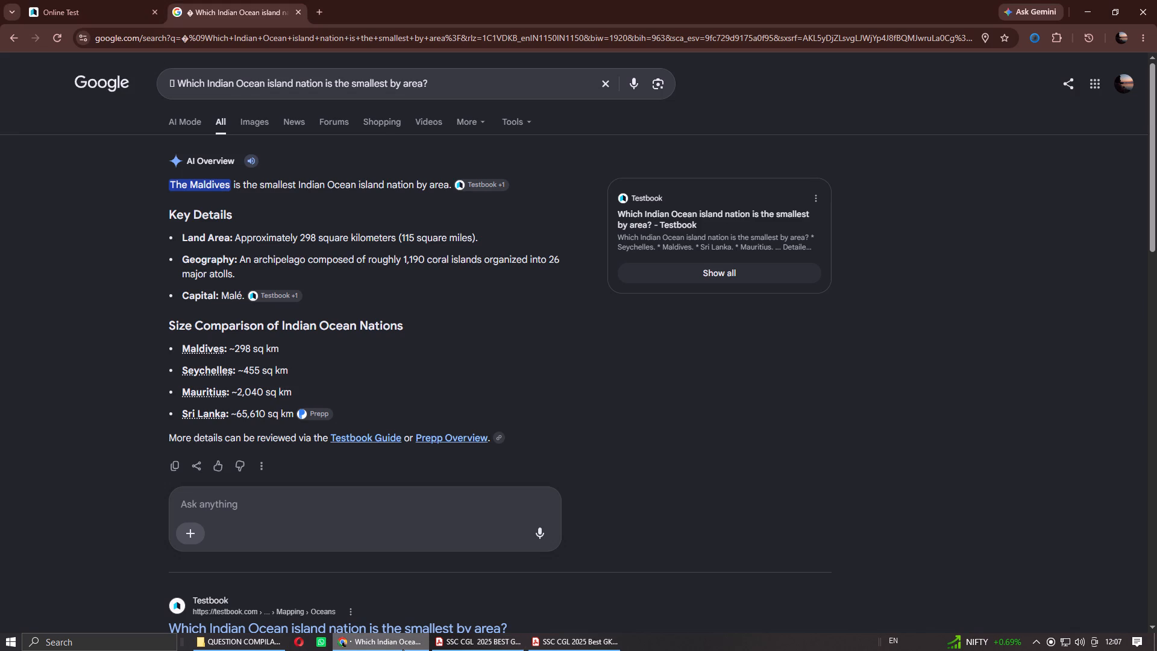
pyautogui.click(575, 648)
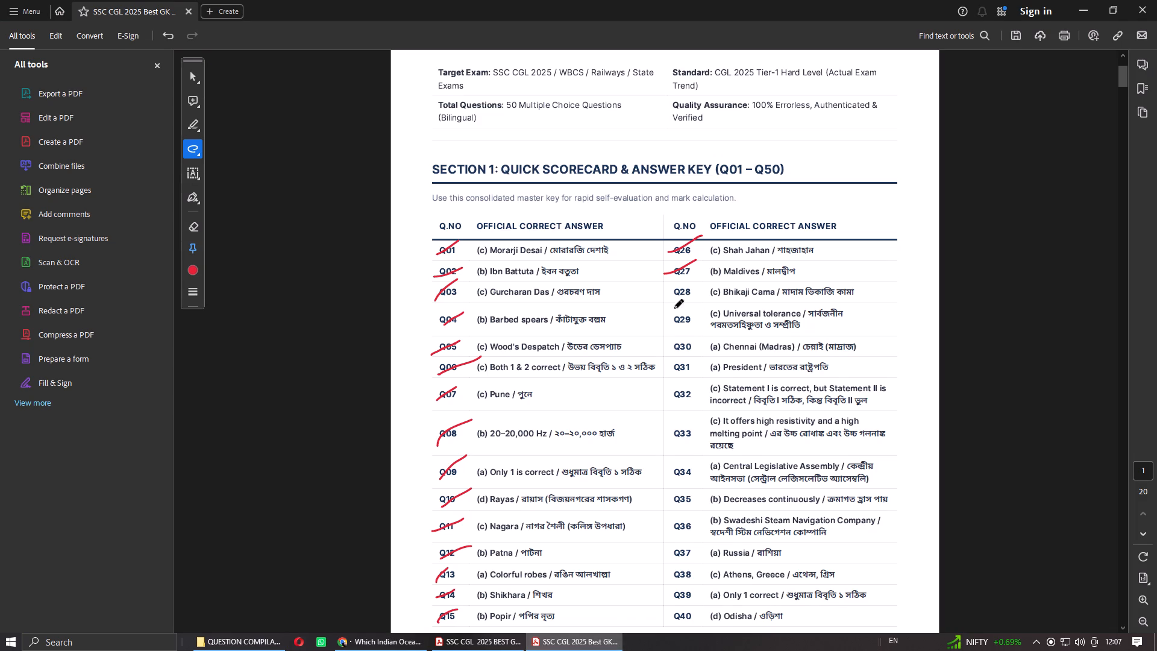
pyautogui.moveTo(673, 299); pyautogui.dragTo(692, 287)
pyautogui.moveTo(666, 327); pyautogui.dragTo(701, 312)
# Return to the question PDF and underline option "(c) Universal tolerance" of question 29 in red.
pyautogui.click(400, 650)
pyautogui.click(474, 640)
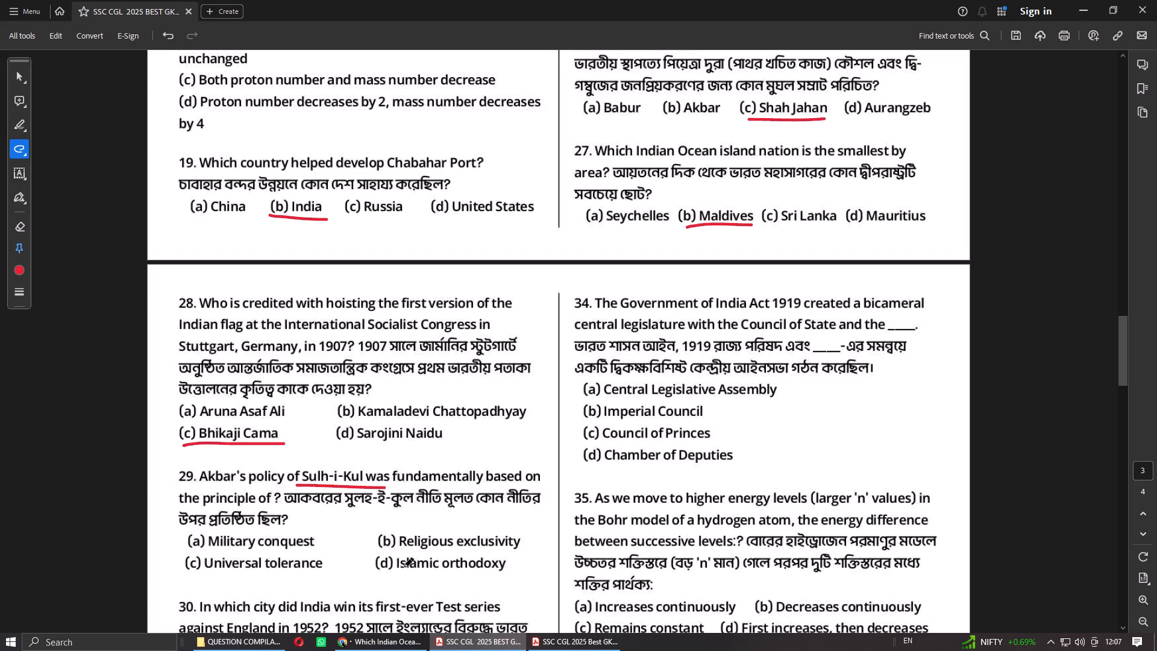
pyautogui.moveTo(183, 577); pyautogui.dragTo(331, 574)
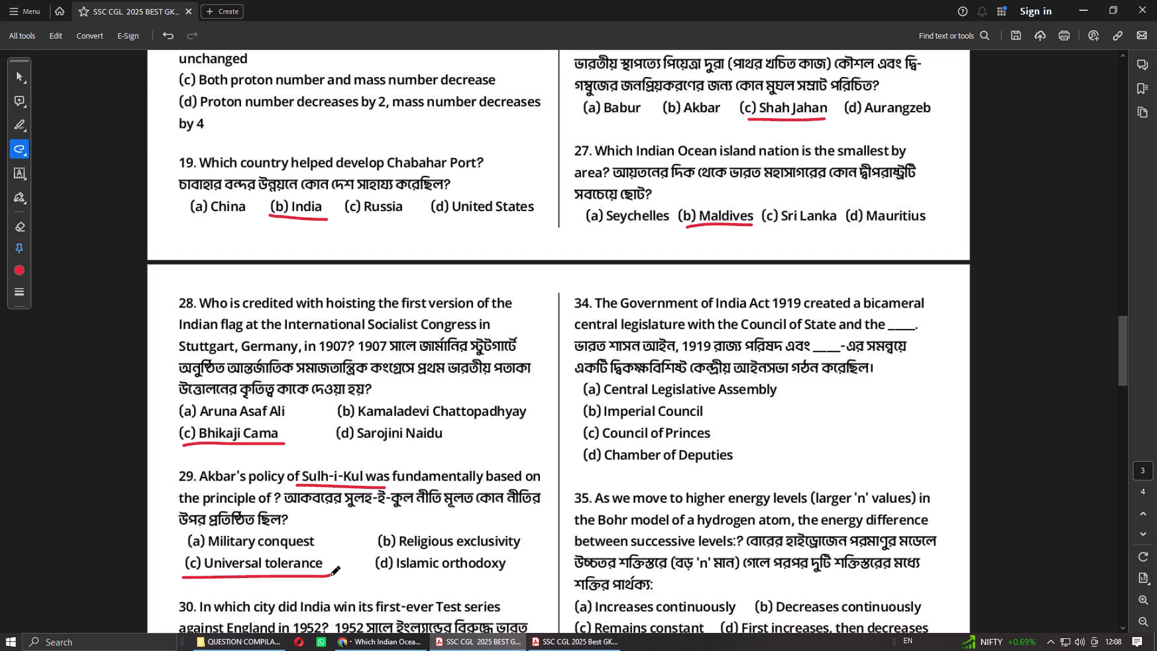
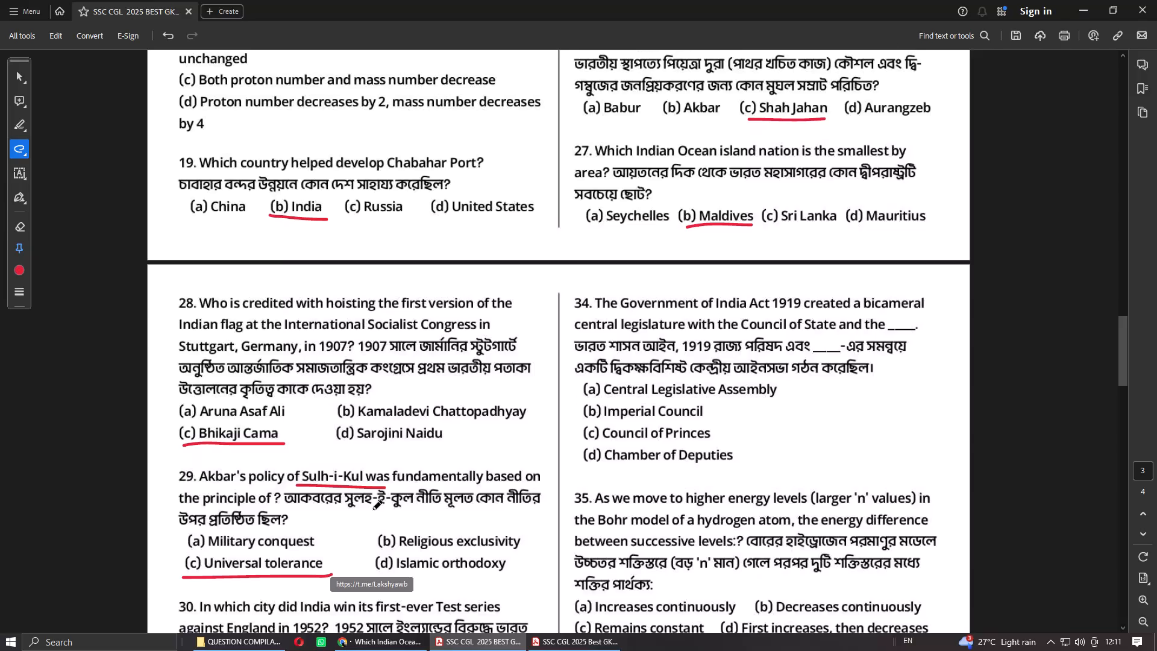
# In the answer key PDF, strike off Q30 with a freehand red line.
pyautogui.scroll(-3, 536, 460)
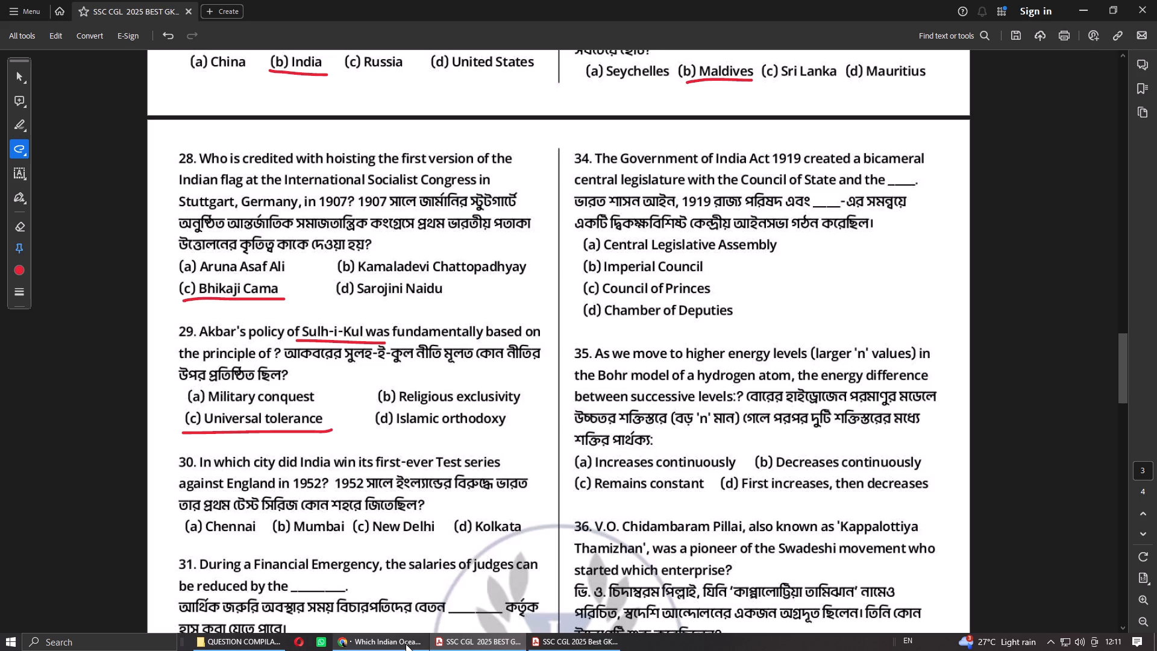
pyautogui.click(557, 649)
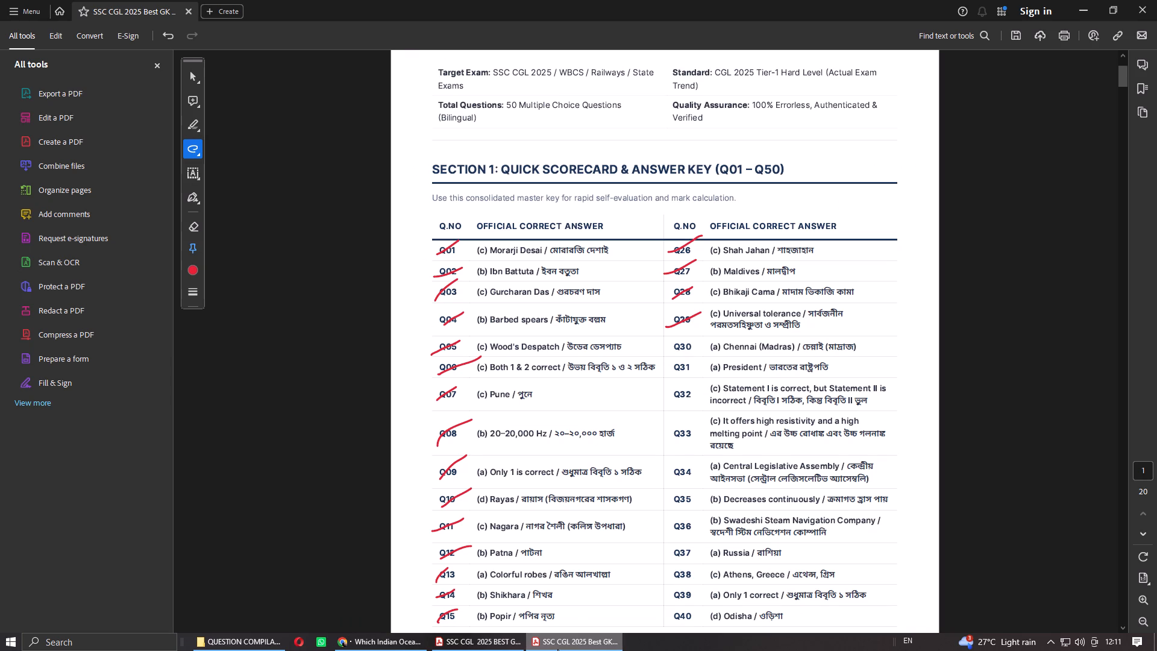
pyautogui.moveTo(673, 353); pyautogui.dragTo(691, 341)
# Return to the question PDF and underline option "(a) Chennai" of question 30 in red.
pyautogui.click(401, 640)
pyautogui.click(502, 647)
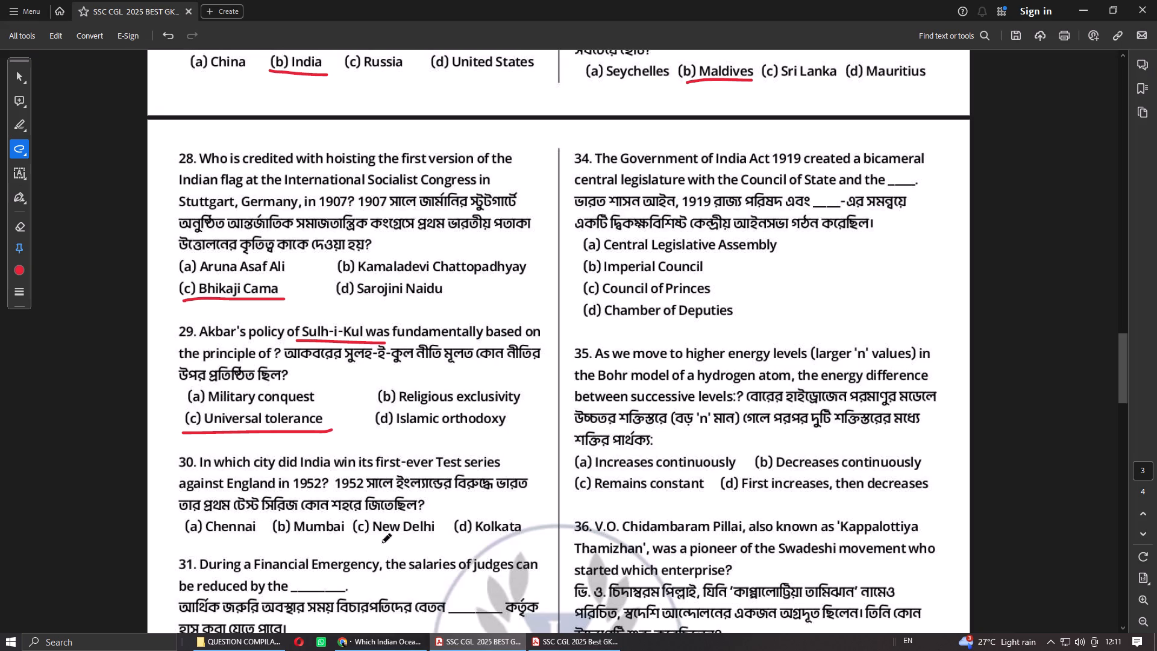
pyautogui.moveTo(177, 538); pyautogui.dragTo(259, 539)
# Open the SPORTS document from the QUESTION COMPILATION folder and add a new row at the end of the CRICKET table.
pyautogui.click(256, 650)
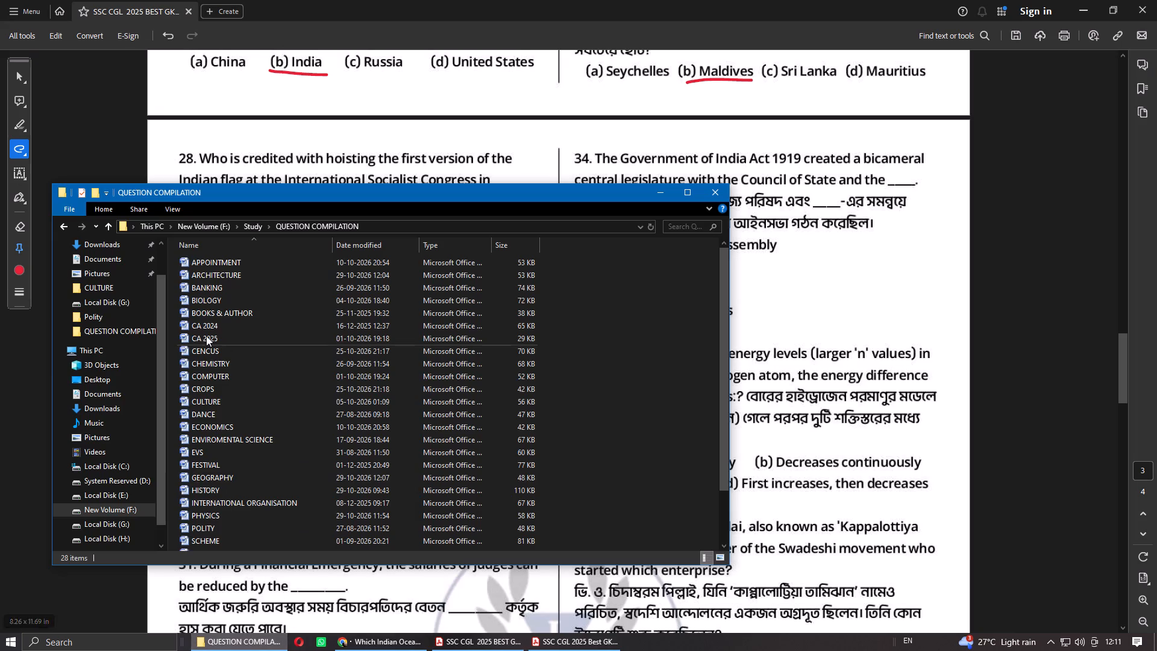
pyautogui.scroll(-3, 310, 395)
pyautogui.doubleClick(220, 508)
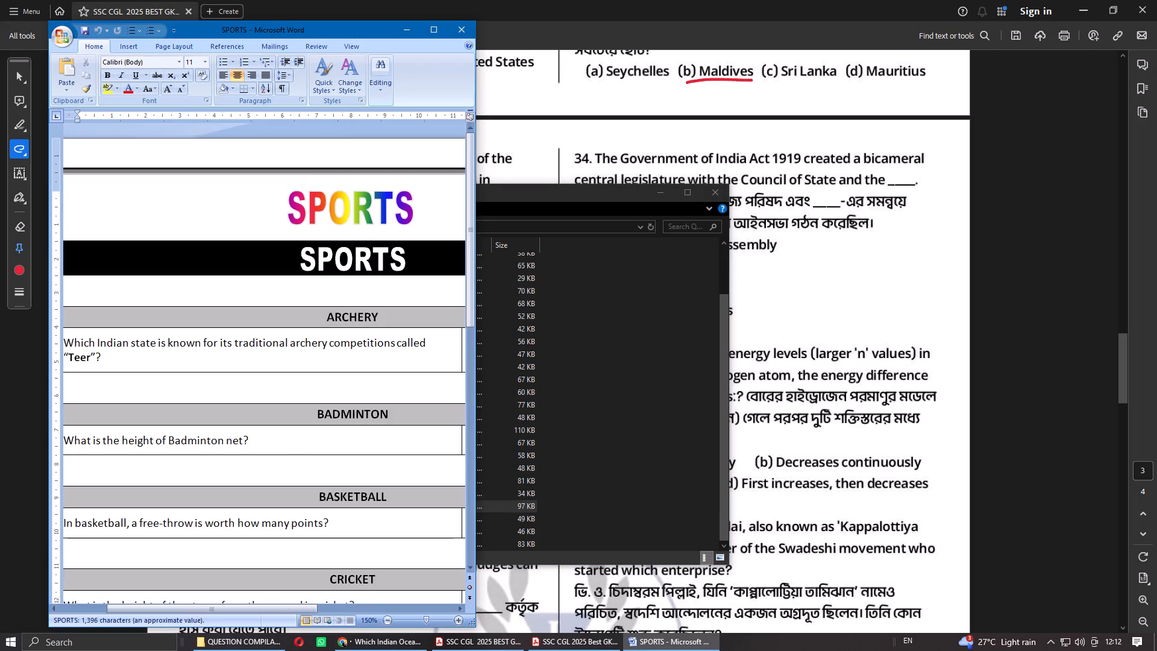
pyautogui.scroll(-3, 374, 351)
pyautogui.click(362, 427)
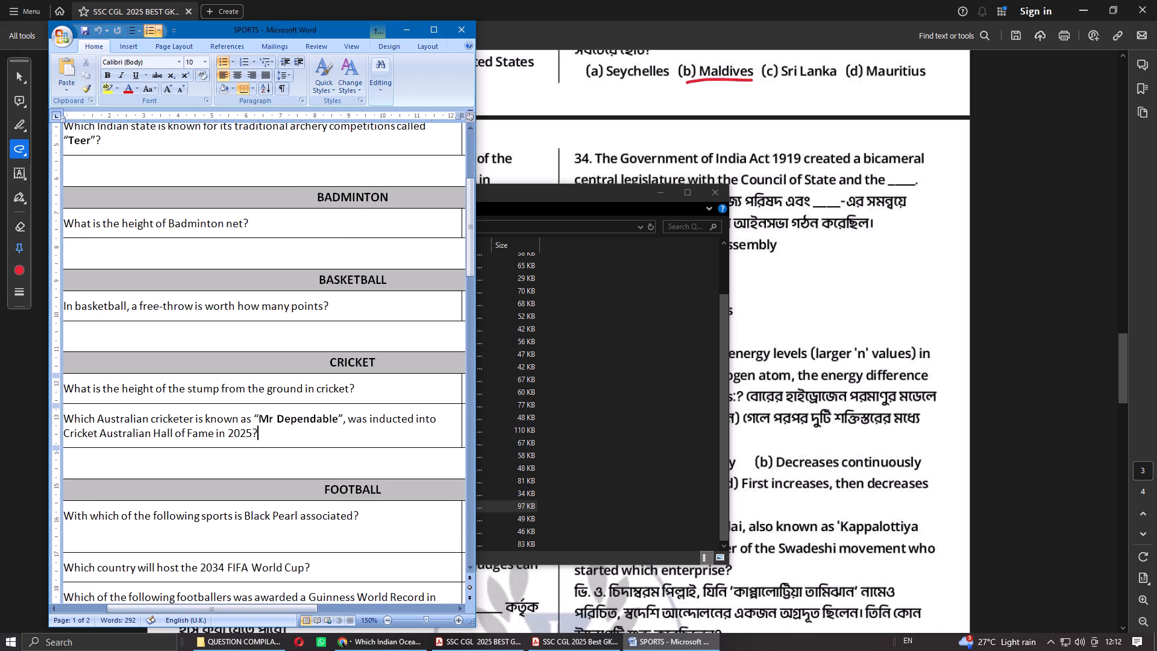
pyautogui.moveTo(339, 30); pyautogui.dragTo(745, 36)
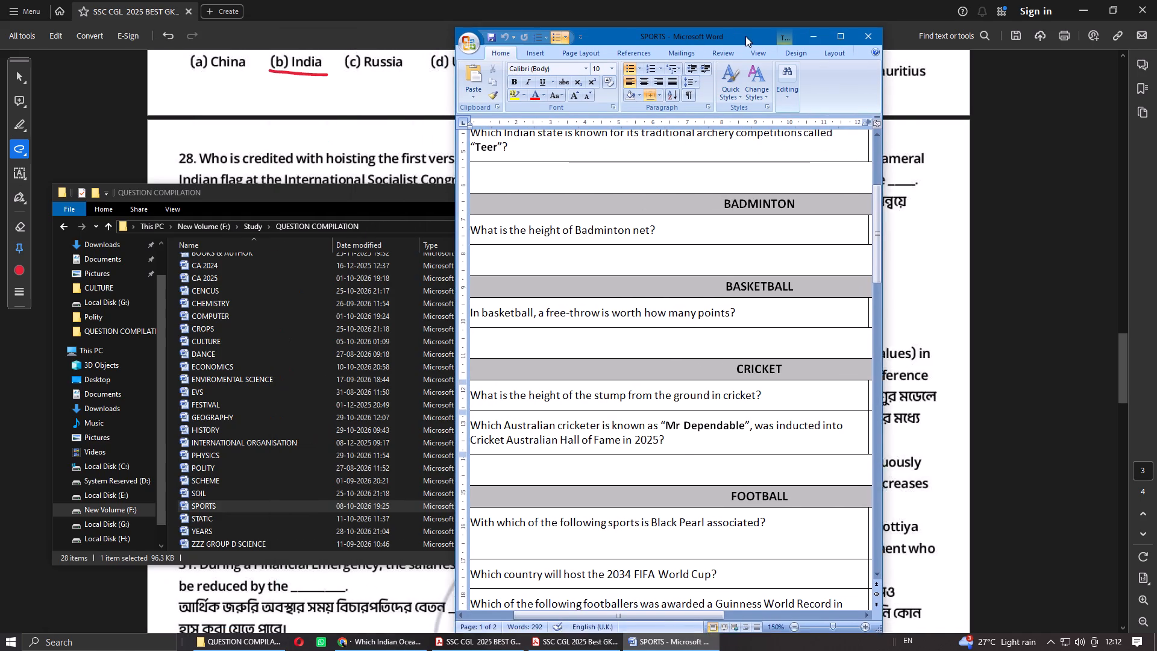
pyautogui.moveTo(745, 36); pyautogui.dragTo(790, 36)
pyautogui.click(445, 195)
pyautogui.click(658, 190)
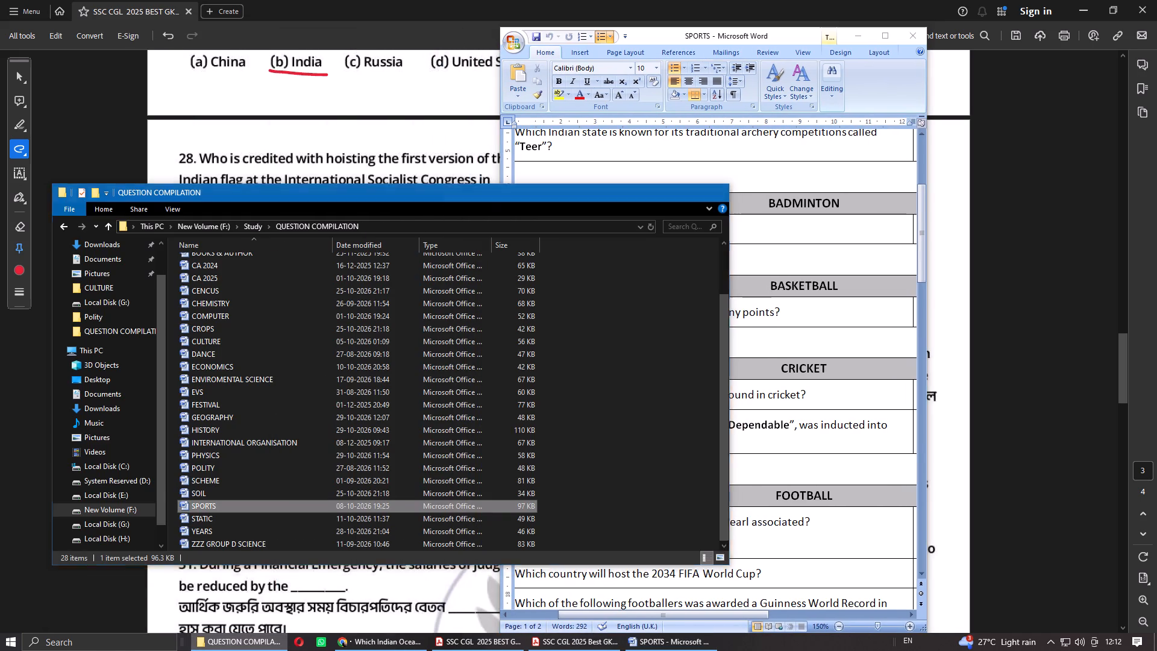
pyautogui.press('Tab')
pyautogui.press('Tab')
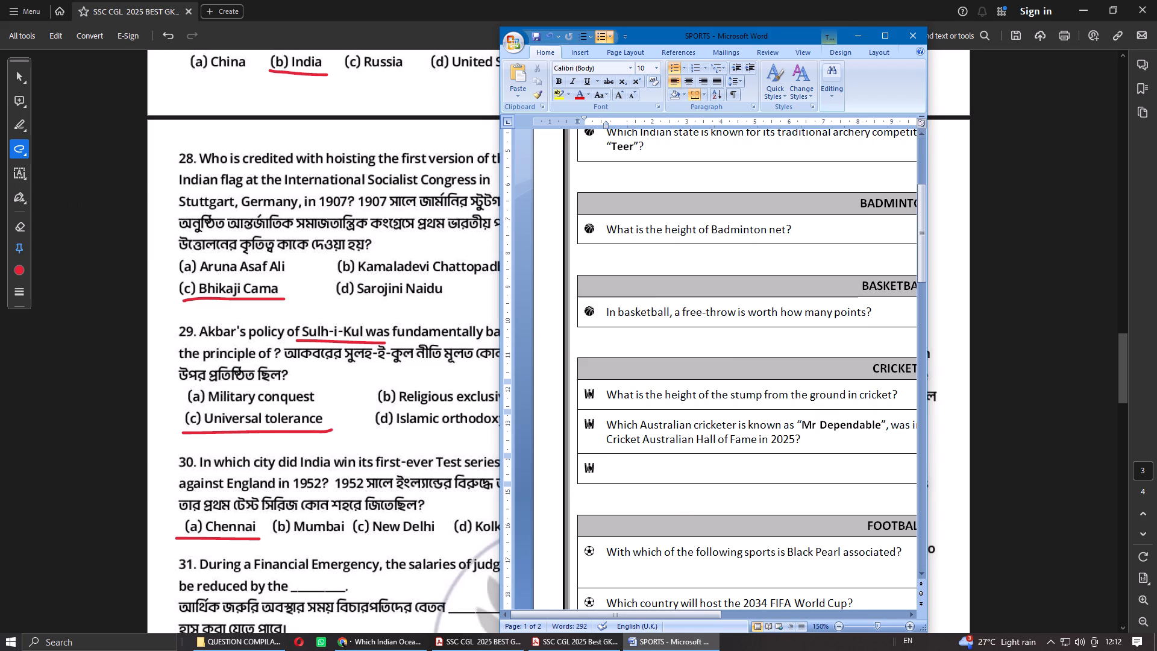
# Fill the new row with "In which city did India win its 1st-ever Test Series against England in 1952?", bolding "Test Series", and the answer "Chennai".
pyautogui.moveTo(747, 40); pyautogui.dragTo(857, 40)
pyautogui.write('in')
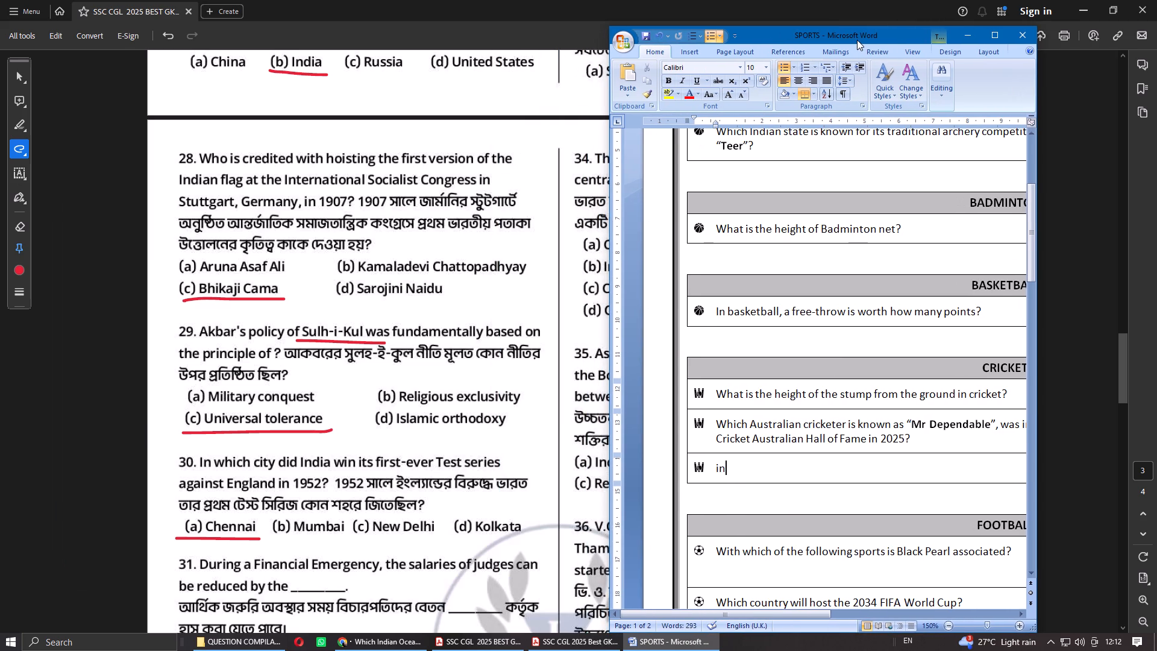
pyautogui.press('space')
pyautogui.write('which city did India')
pyautogui.press('space')
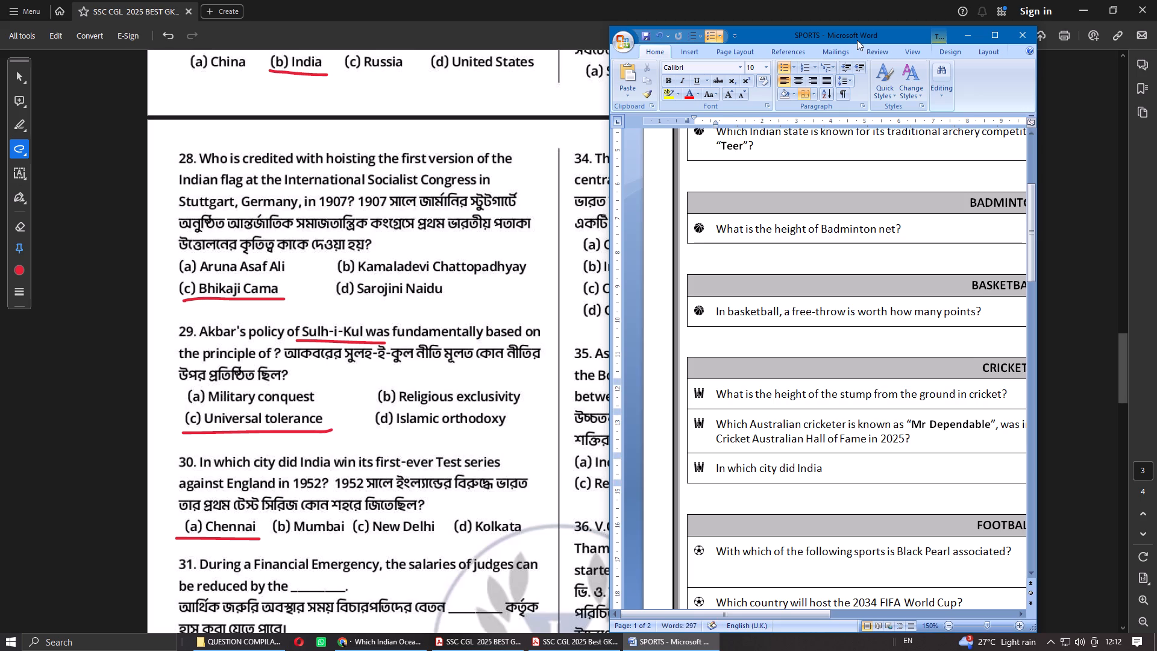
pyautogui.write('win its')
pyautogui.press('space')
pyautogui.write('1st-')
pyautogui.write('ever')
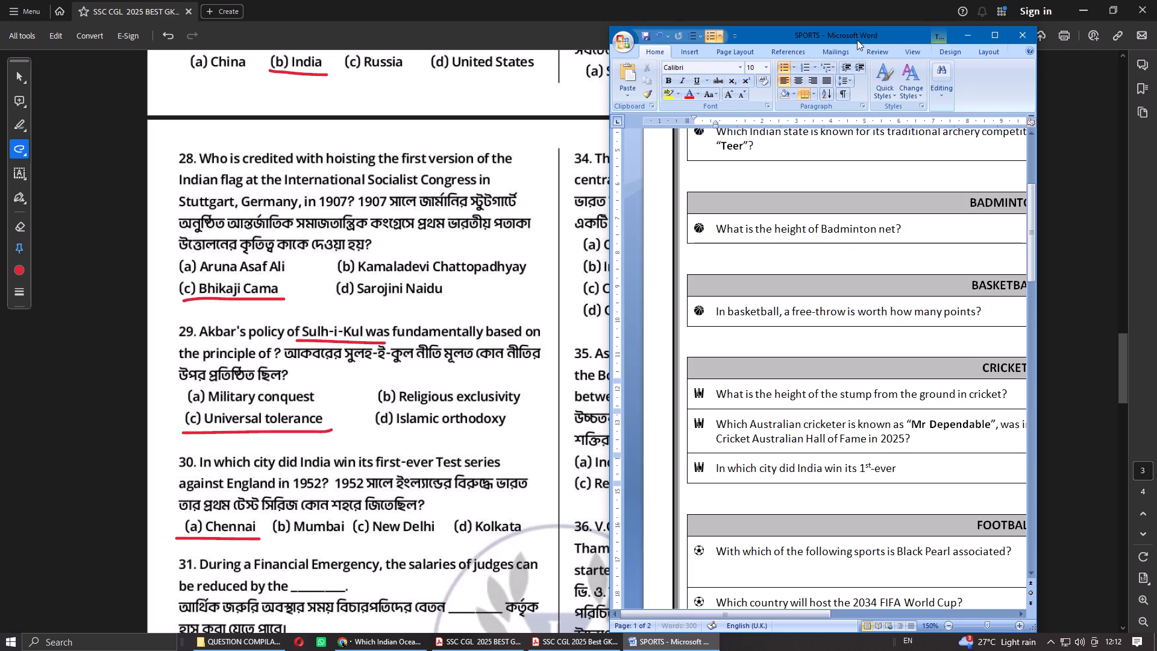
pyautogui.press('space')
pyautogui.hotkey('ctrl', 'b')
pyautogui.write('Test')
pyautogui.press('space')
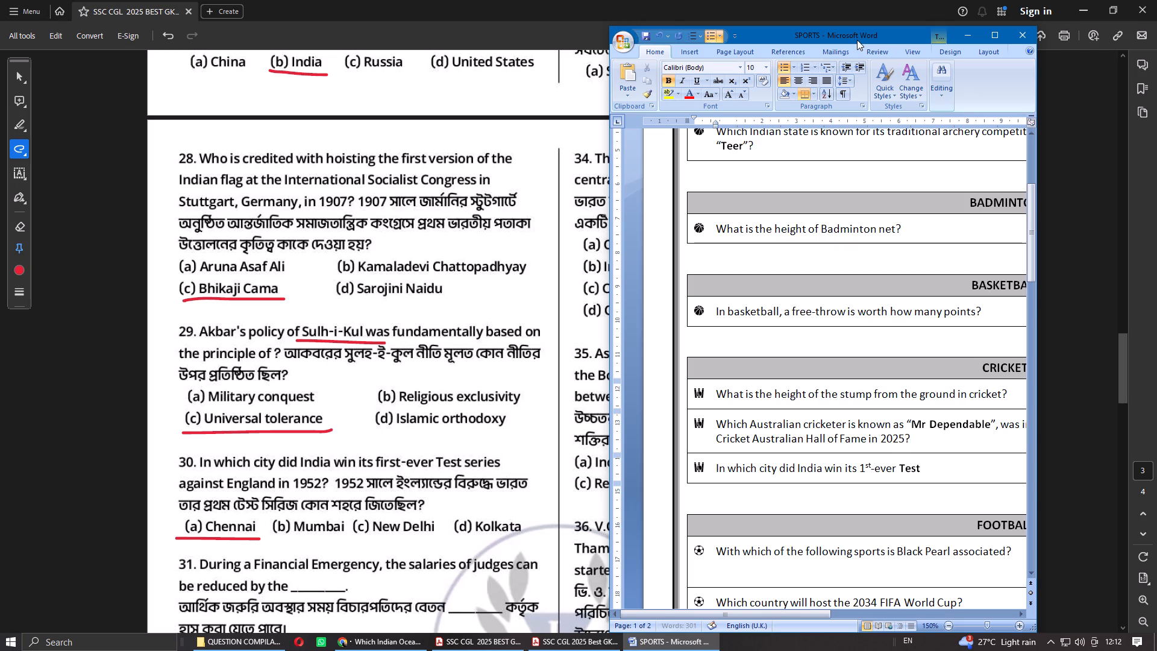
pyautogui.write('Sero')
pyautogui.press('BackSpace')
pyautogui.write('ies')
pyautogui.hotkey('ctrl', 'b')
pyautogui.press('space')
pyautogui.write('against England in 1952?')
pyautogui.press('Tab')
pyautogui.write('Chennai')
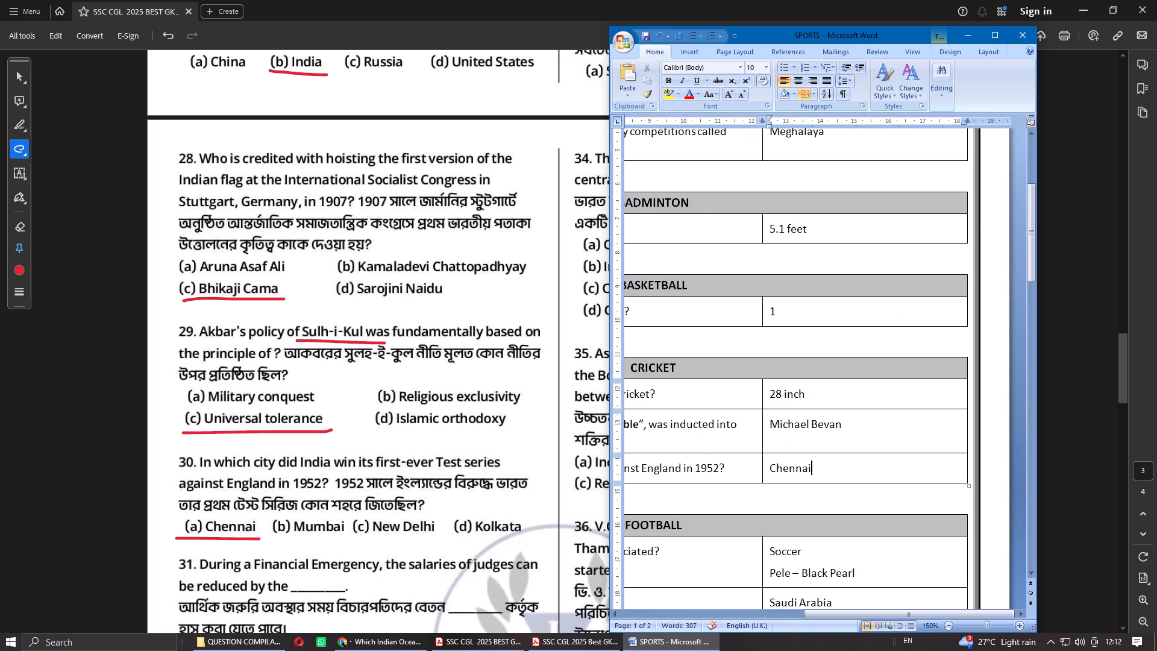
# Replace "its" in the new cricket question with the suggested correction "it's".
pyautogui.moveTo(859, 610); pyautogui.dragTo(713, 612)
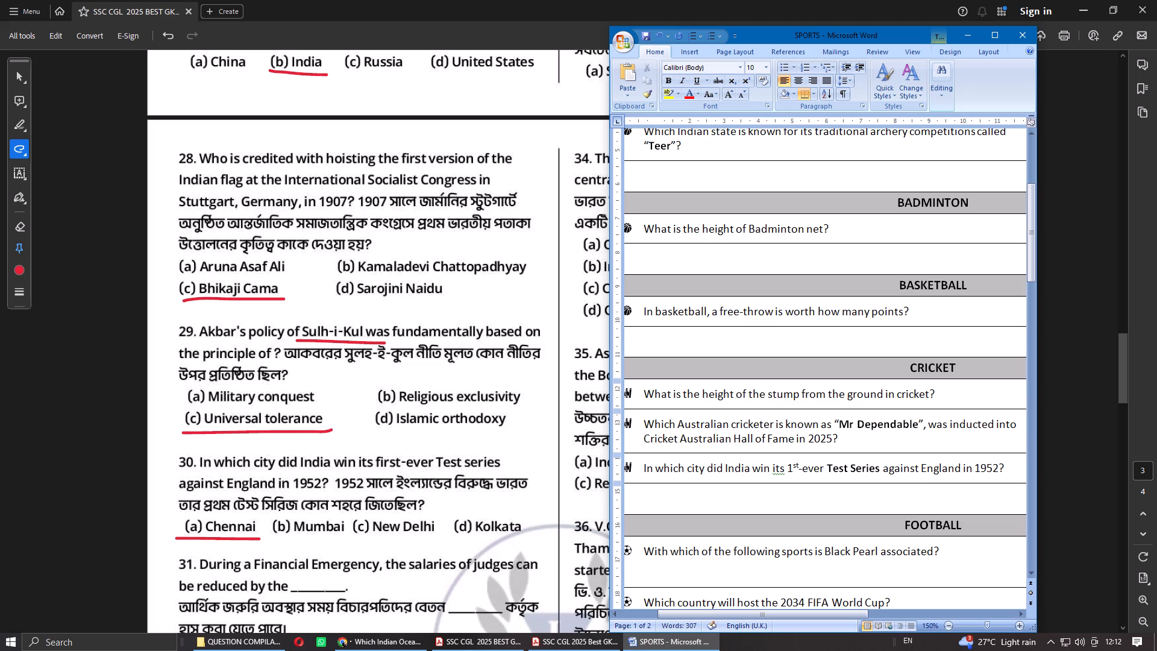
pyautogui.rightClick(778, 468)
pyautogui.click(795, 479)
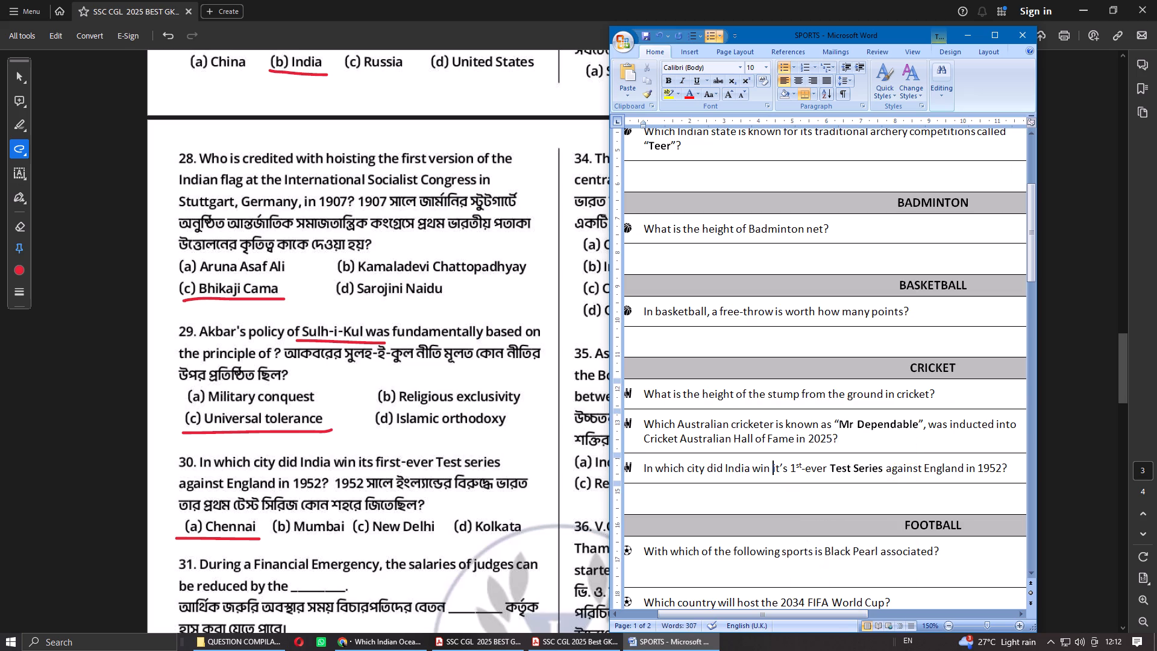
# In the new cricket question, colour "England" orange and "1952" green.
pyautogui.doubleClick(935, 475)
pyautogui.click(698, 92)
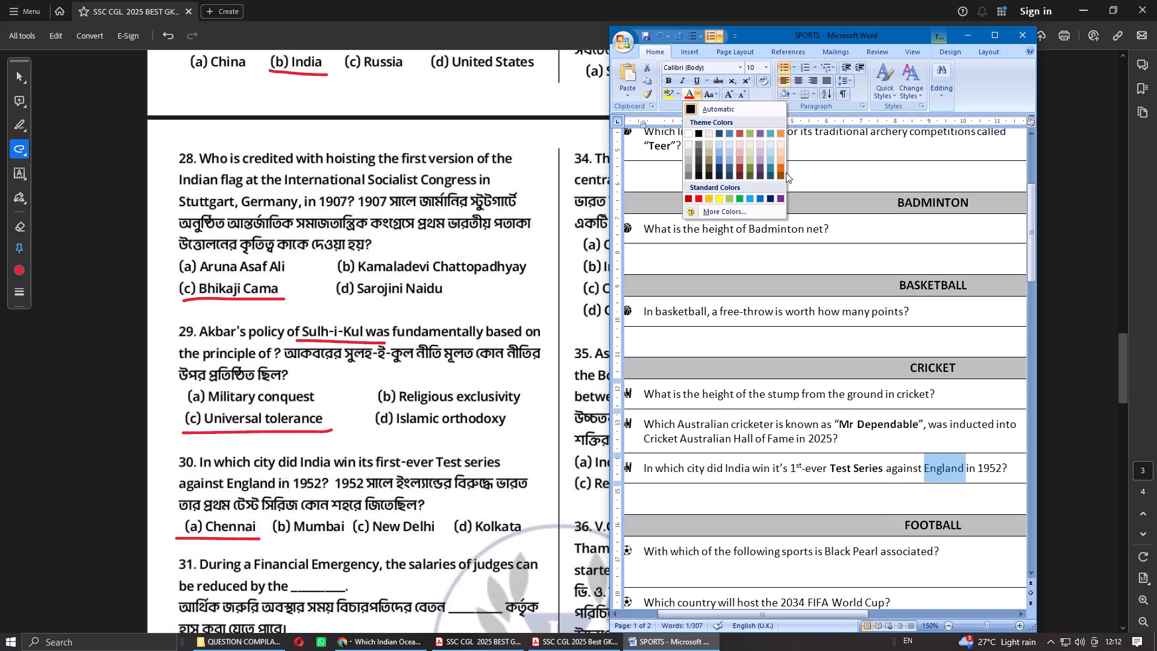
pyautogui.click(785, 169)
pyautogui.doubleClick(987, 467)
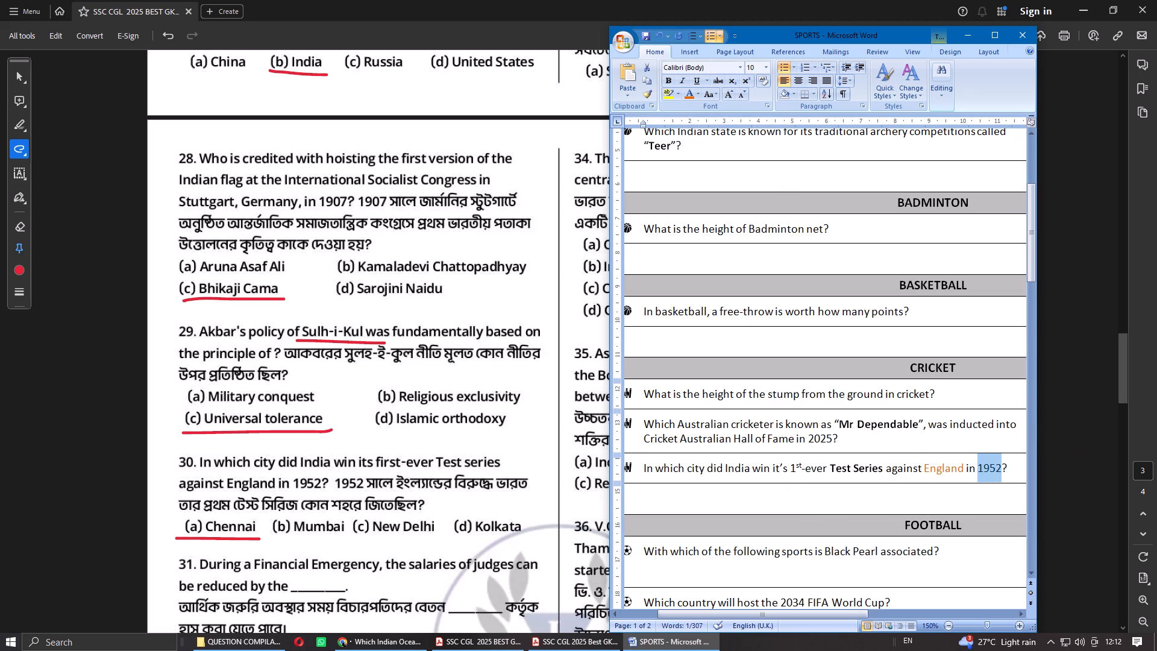
pyautogui.click(698, 91)
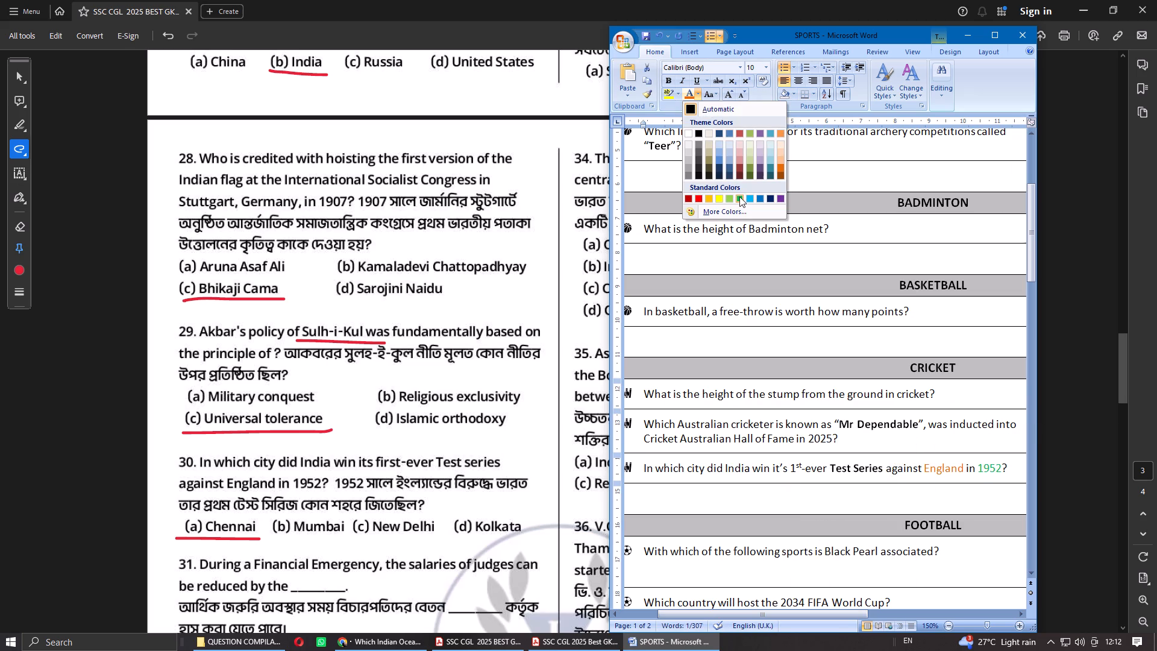
pyautogui.click(739, 197)
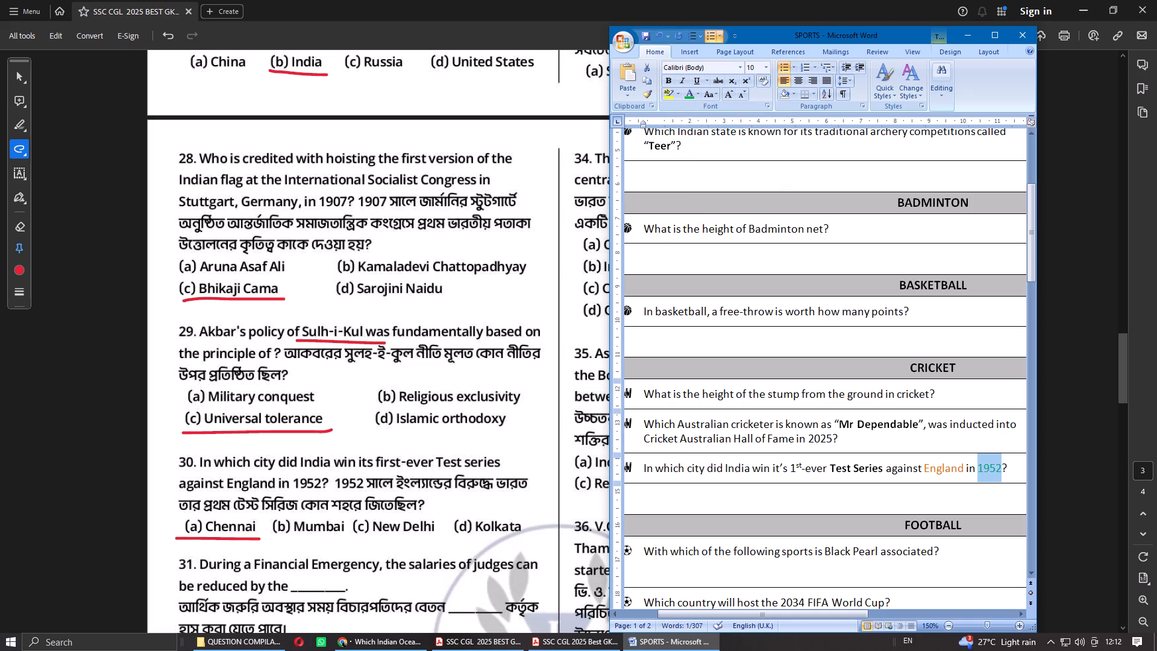
# Save and close the SPORTS document.
pyautogui.moveTo(748, 611); pyautogui.dragTo(813, 611)
pyautogui.click(647, 40)
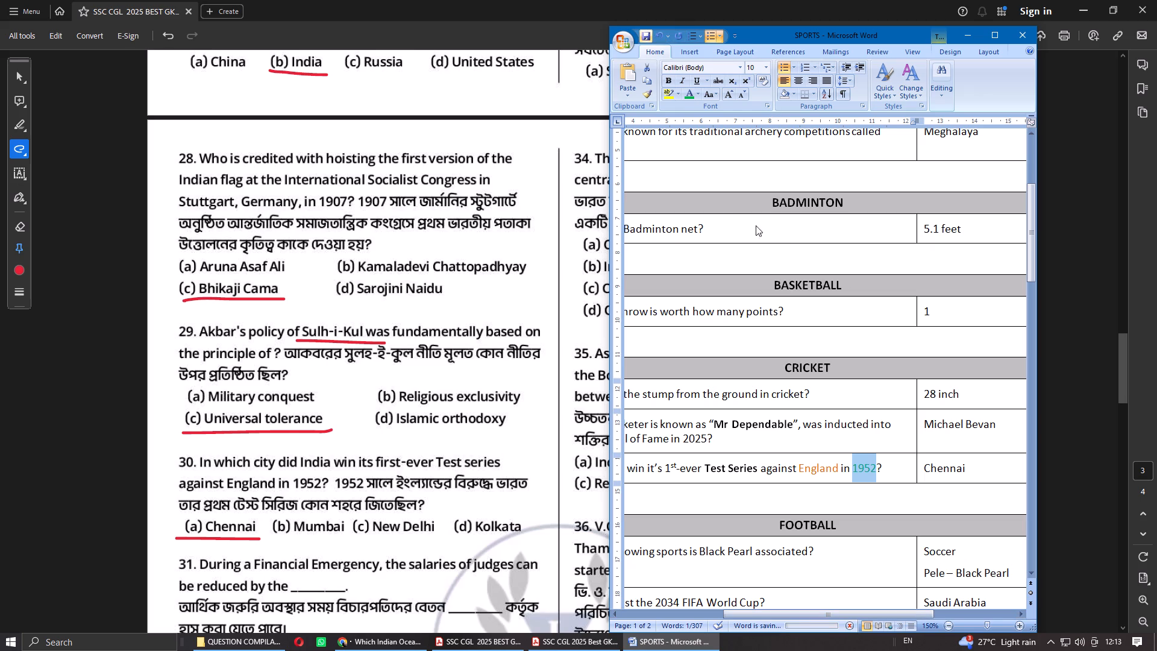
pyautogui.click(1014, 31)
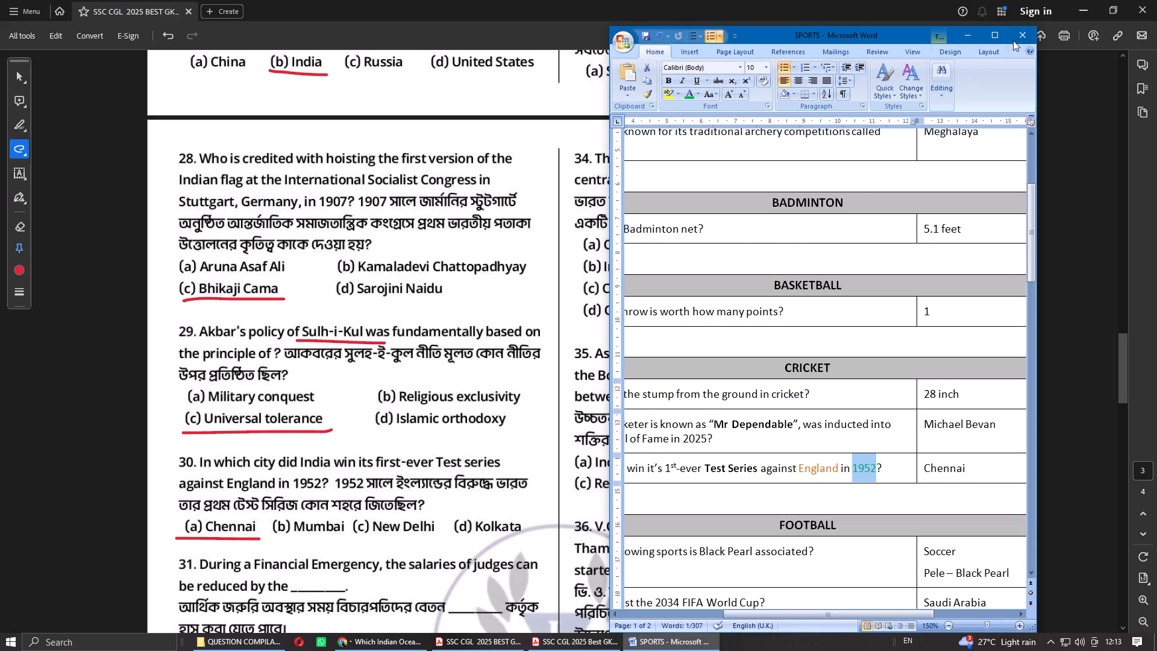
# Read question 31, and strike off Q31 in the answer key PDF with a freehand red line.
pyautogui.scroll(-2, 495, 407)
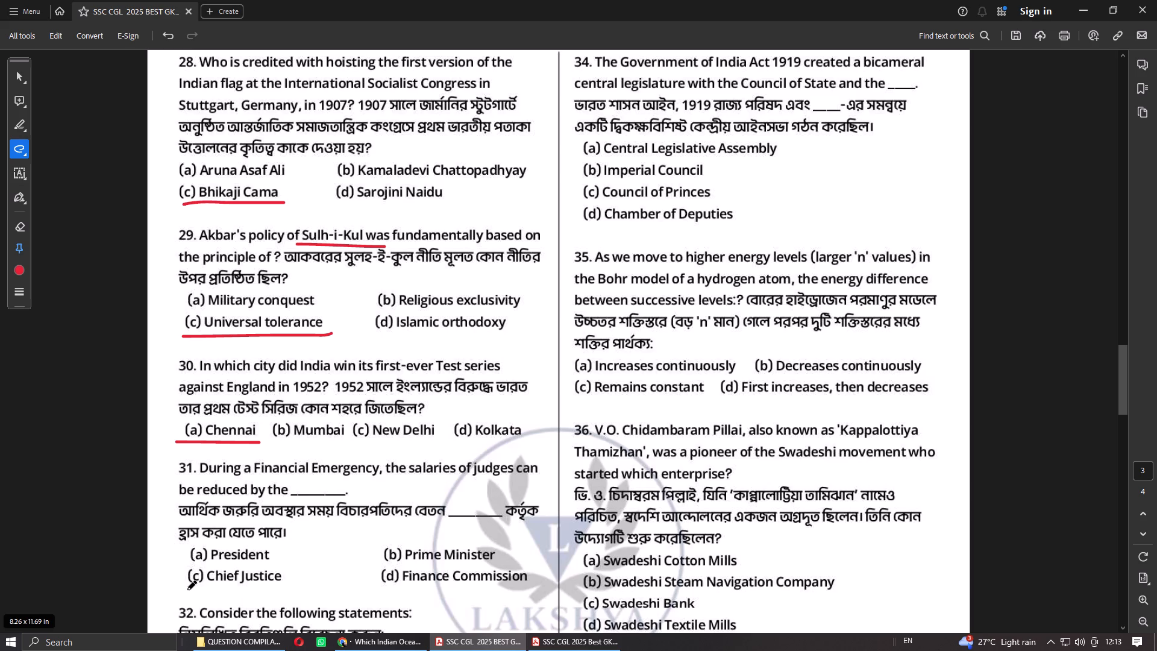
pyautogui.click(397, 646)
pyautogui.click(397, 646)
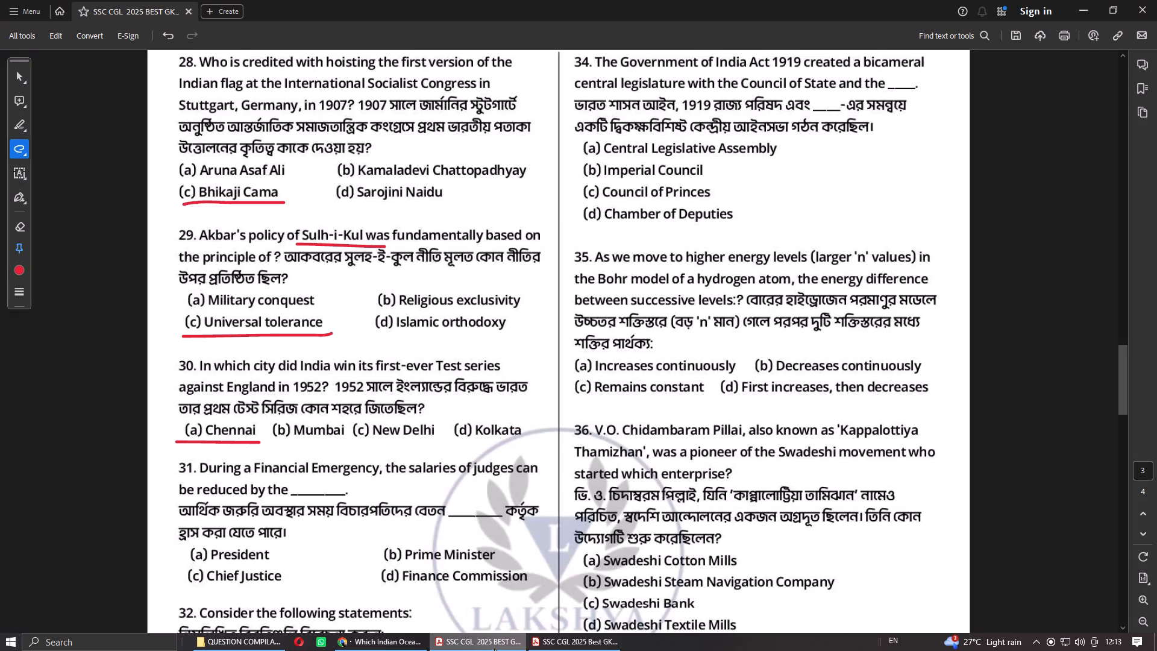
pyautogui.click(580, 650)
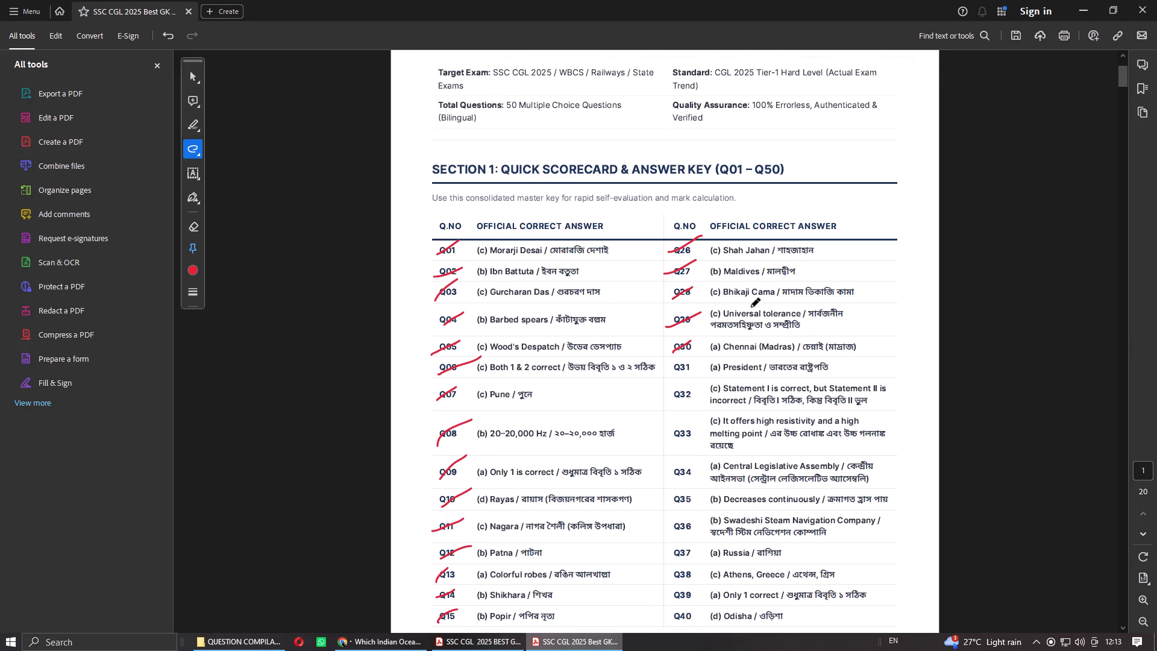
pyautogui.moveTo(671, 375); pyautogui.dragTo(695, 360)
# Return to the question PDF and underline option "(a) President" of question 31 in red.
pyautogui.click(496, 650)
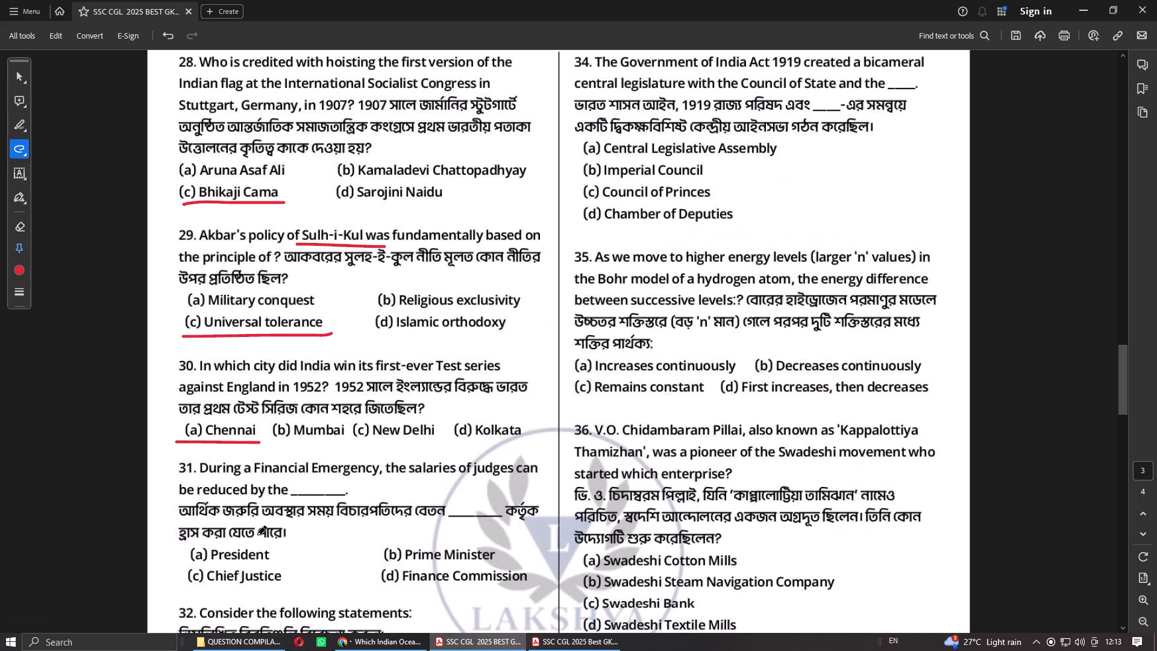
pyautogui.moveTo(190, 564); pyautogui.dragTo(296, 567)
# Read question 32 and mark its option "(c) Statement I is correct, but Statement II is incorrect" with a short red stroke.
pyautogui.scroll(-3, 337, 505)
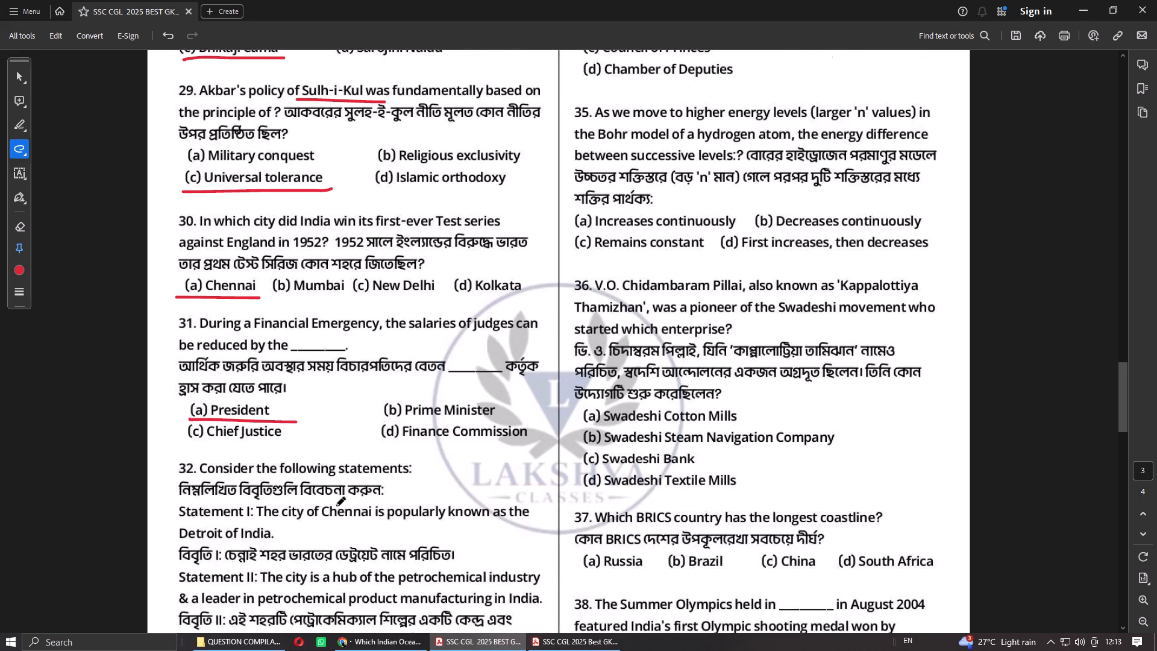
pyautogui.scroll(-3, 417, 484)
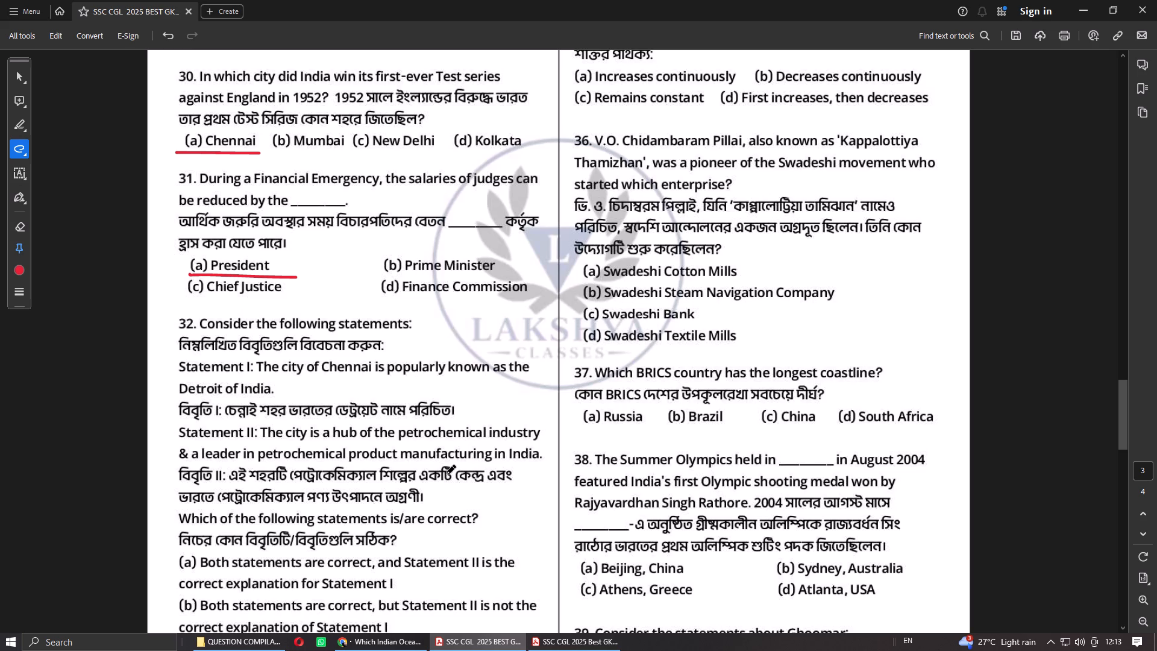
pyautogui.scroll(-1, 419, 513)
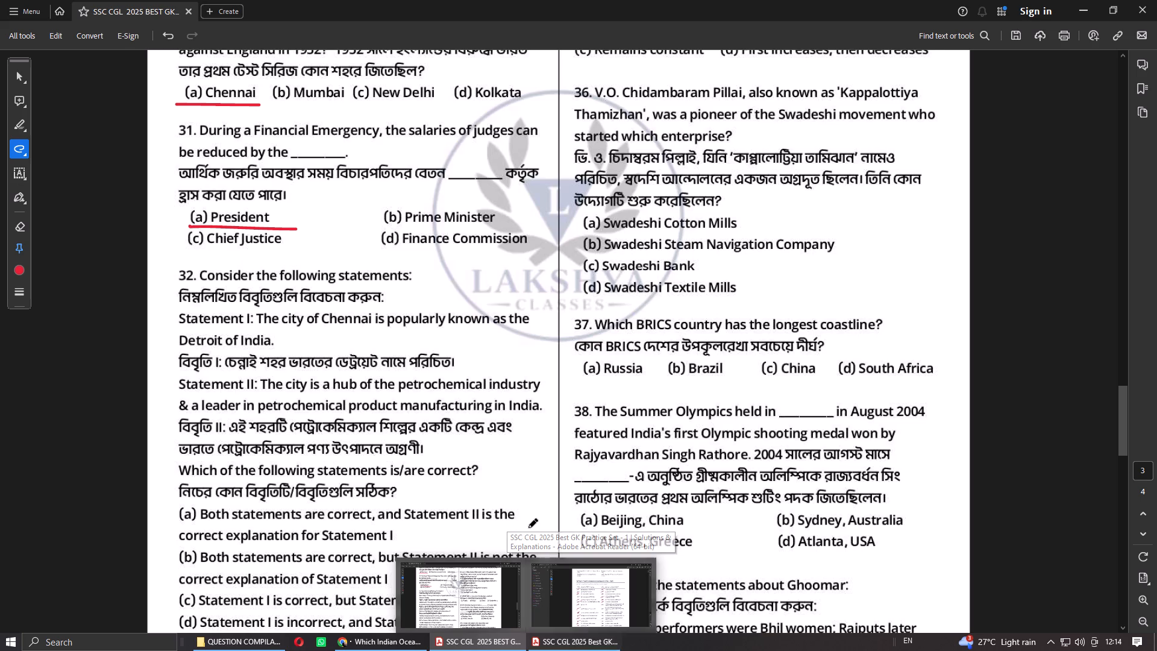
pyautogui.scroll(-2, 529, 527)
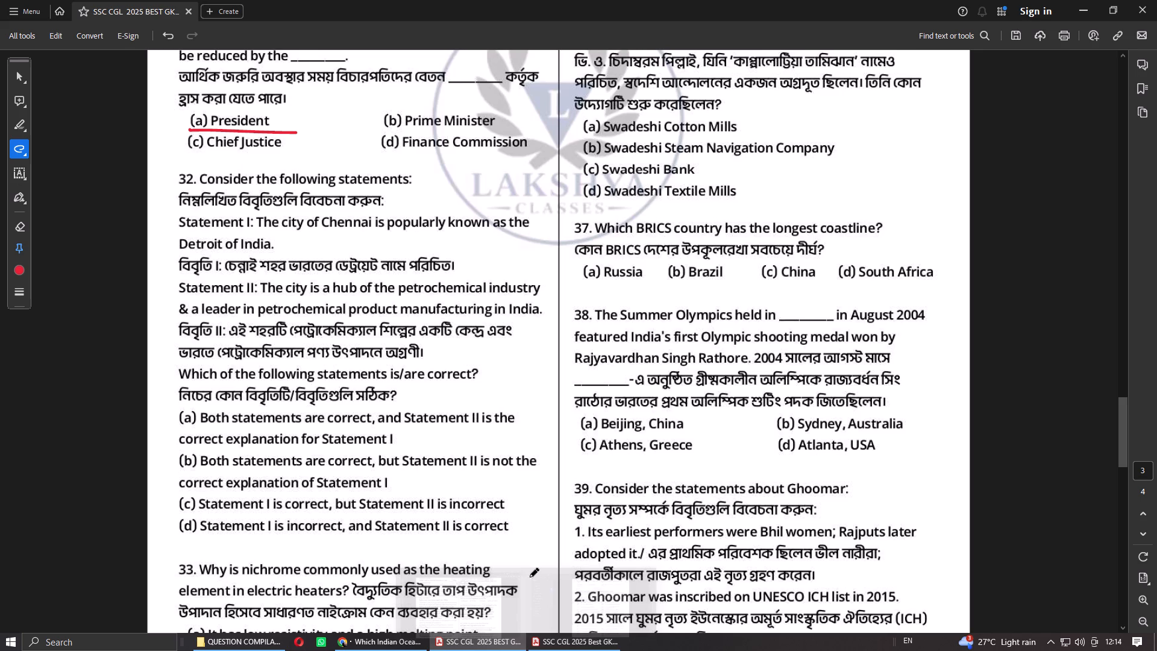
pyautogui.click(554, 649)
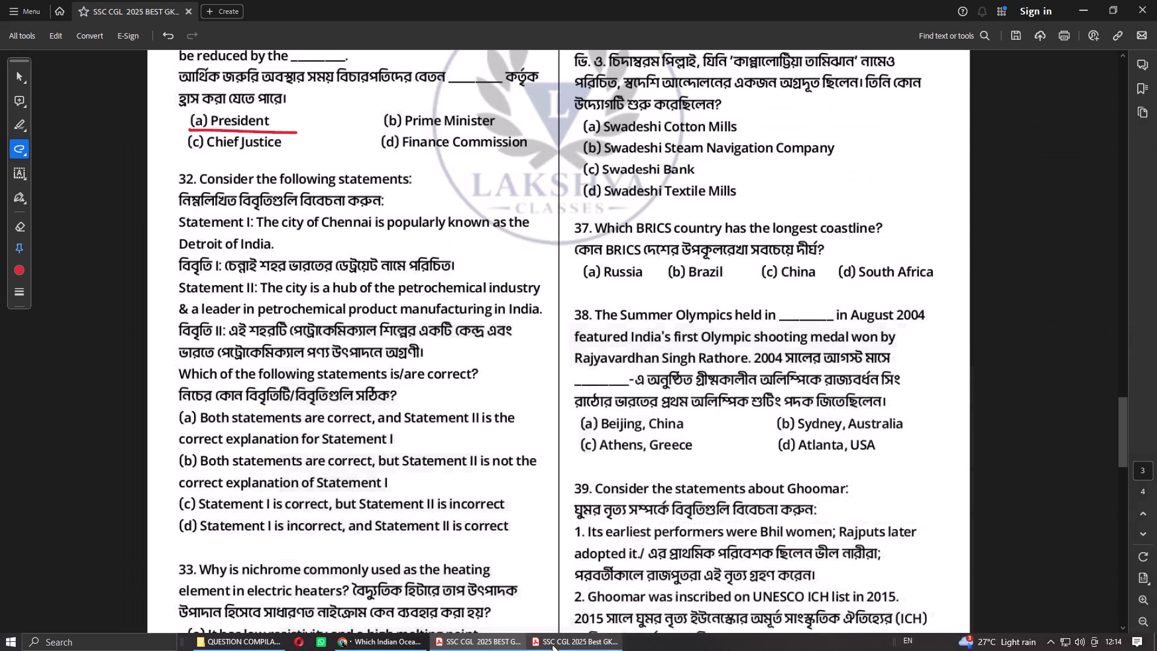
pyautogui.moveTo(172, 514); pyautogui.dragTo(201, 500)
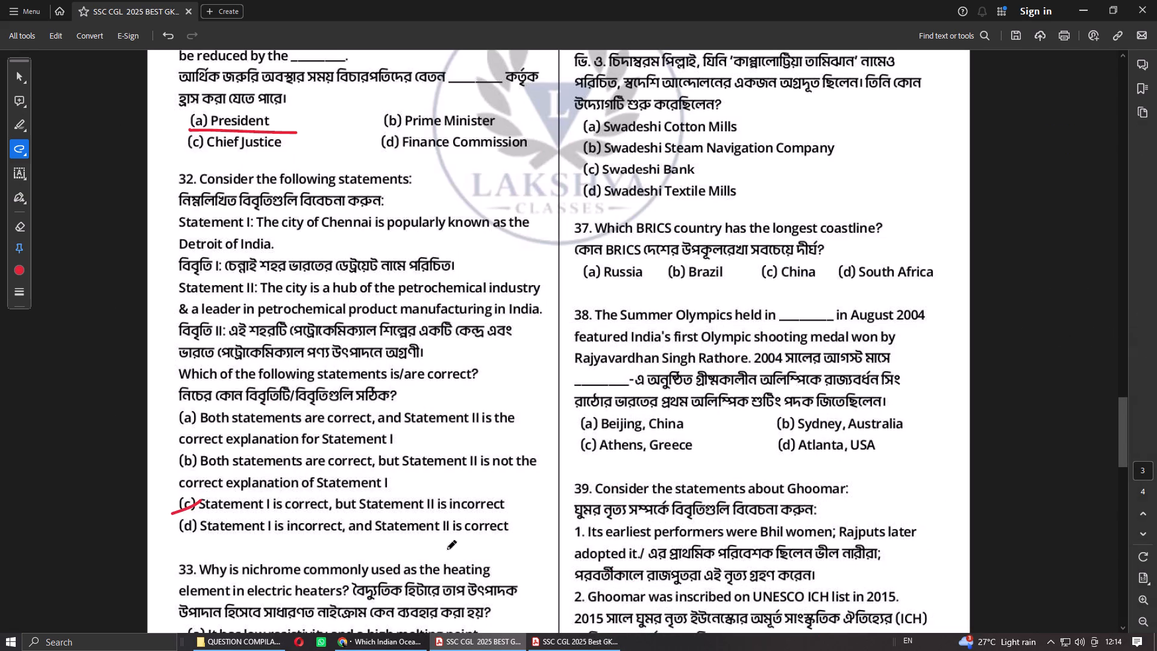
# Switch to Chrome and search Google for "detroit of india".
pyautogui.click(424, 650)
pyautogui.click(608, 85)
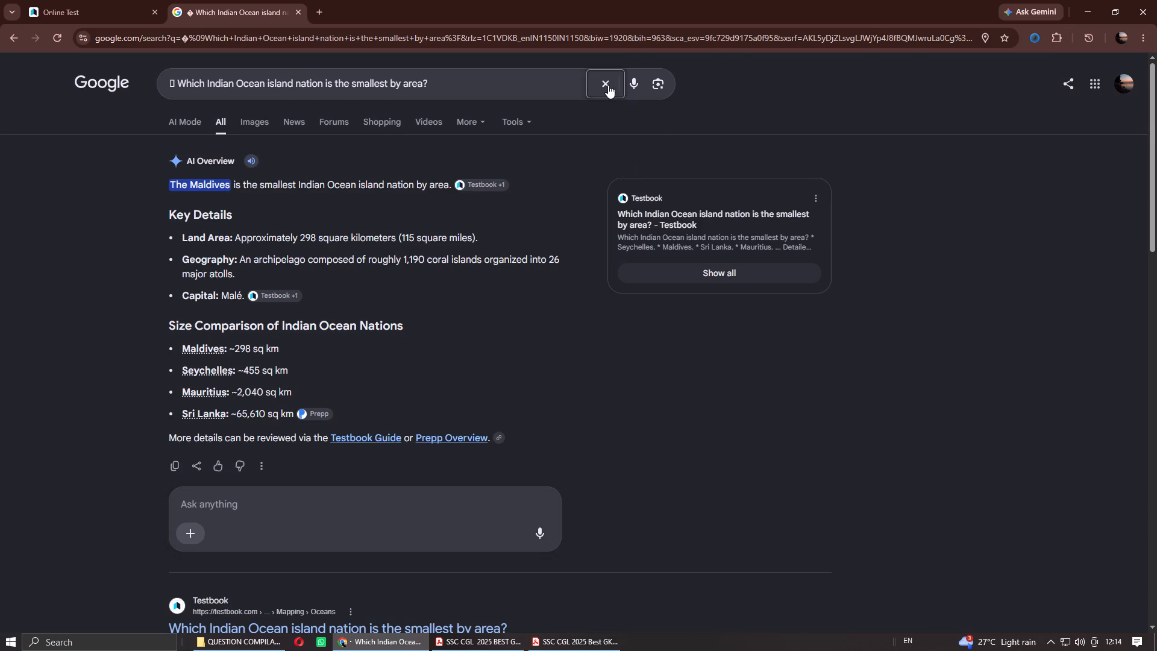
pyautogui.write('detroit of india')
pyautogui.press('Return')
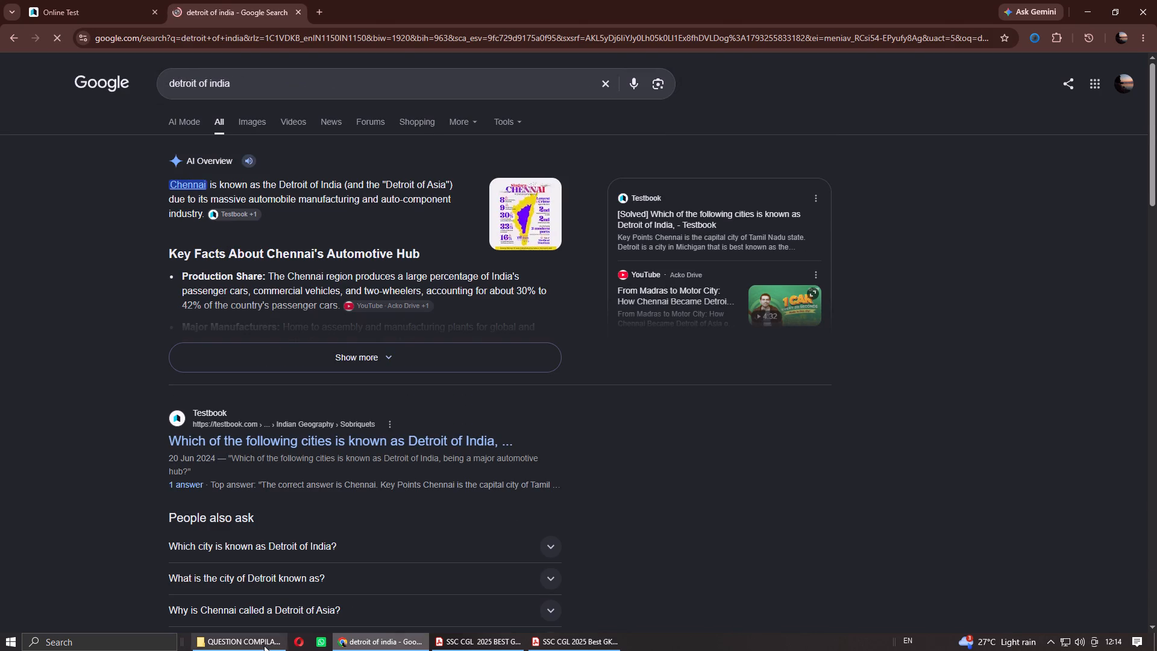
# Open the CITY NICK NAMES document from the Study > GEO folder, look up the Detroit nickname and its city, and close it.
pyautogui.click(245, 640)
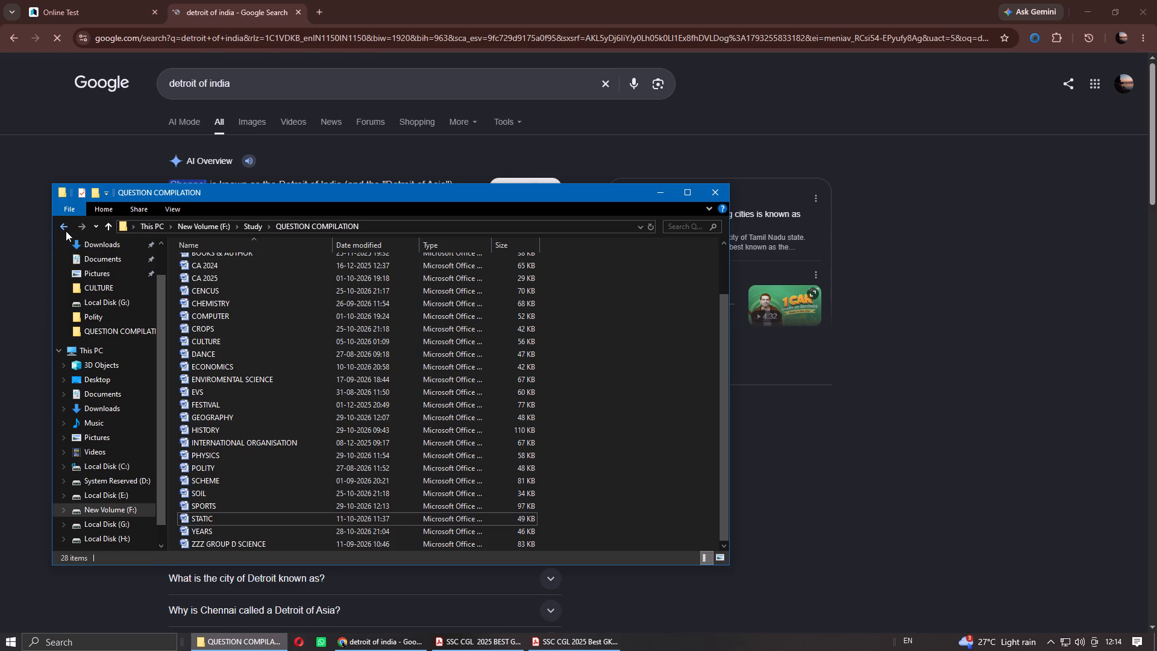
pyautogui.click(66, 231)
pyautogui.doubleClick(444, 268)
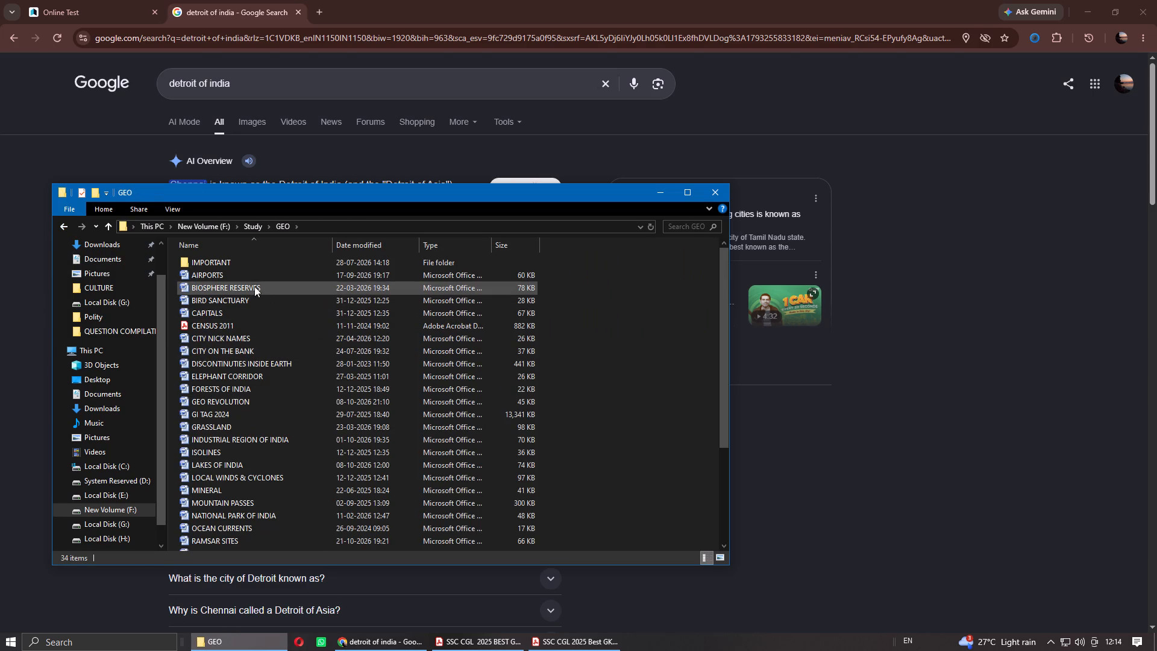
pyautogui.doubleClick(253, 338)
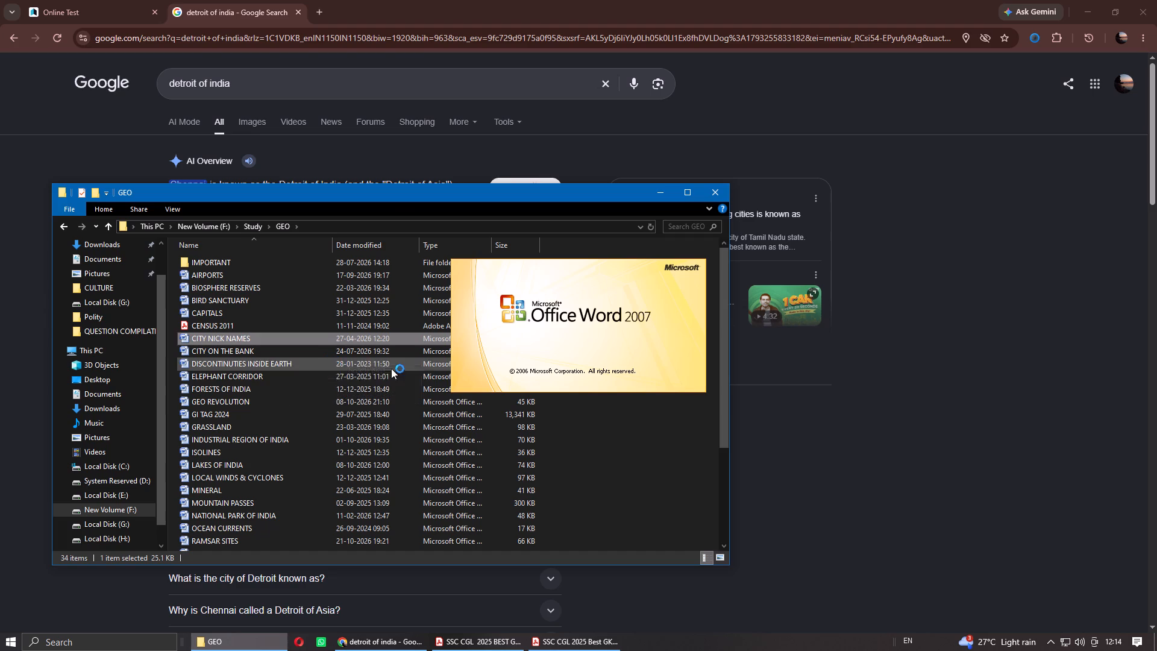
pyautogui.scroll(-3, 671, 380)
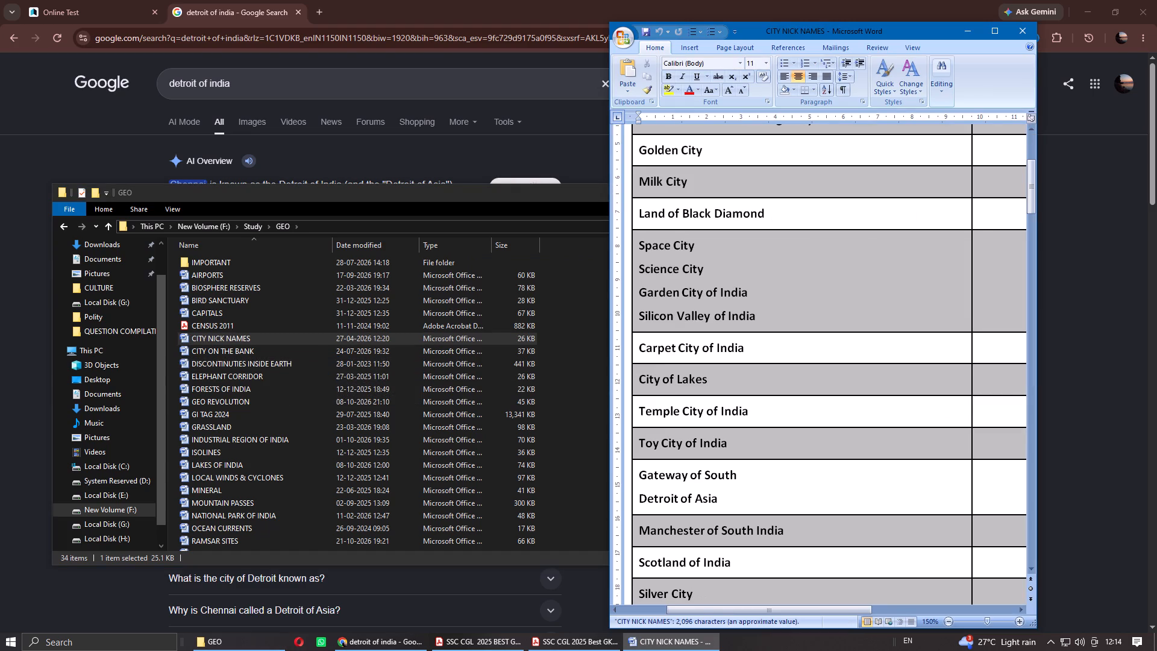
pyautogui.moveTo(723, 609); pyautogui.dragTo(836, 610)
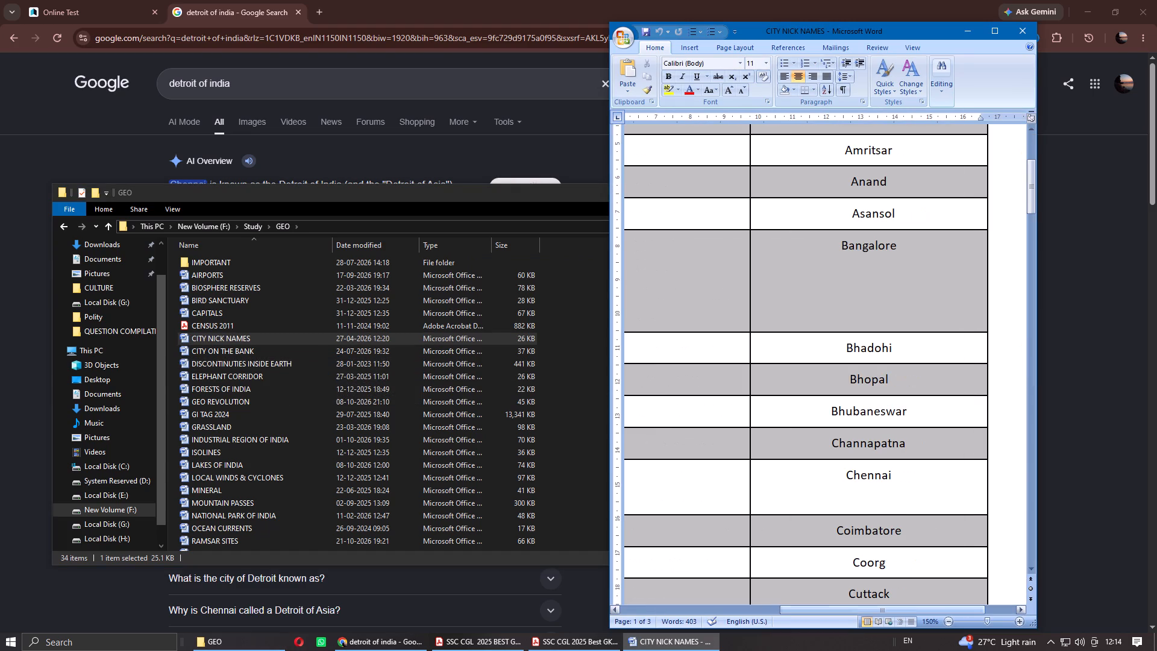
pyautogui.moveTo(795, 609); pyautogui.dragTo(693, 610)
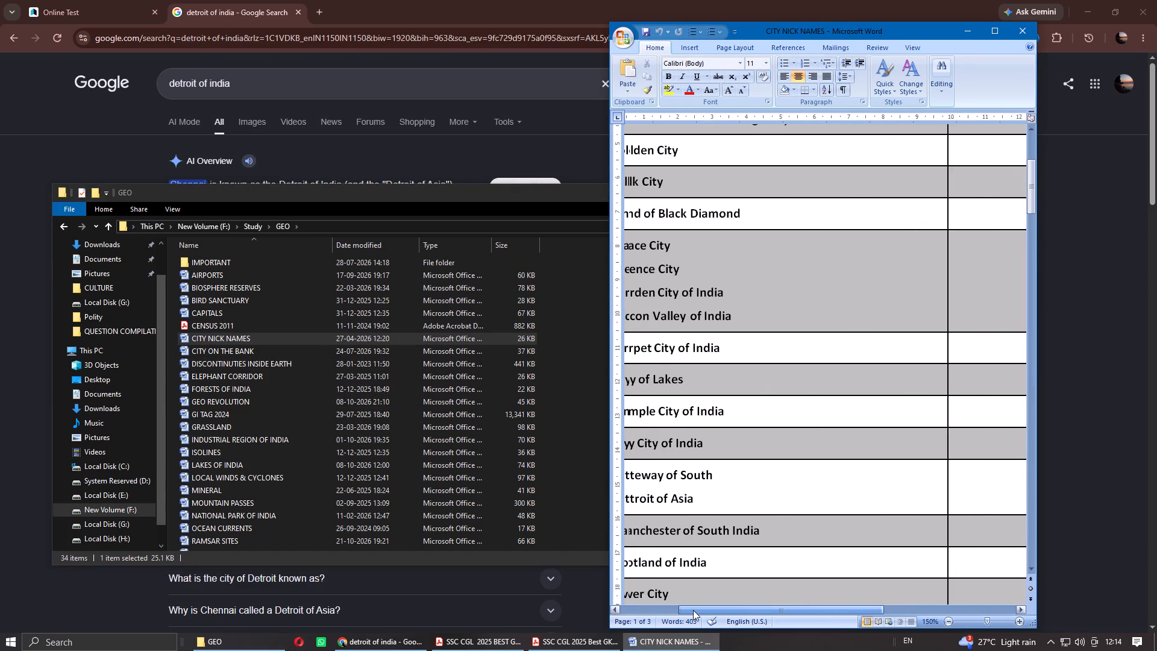
pyautogui.moveTo(693, 610); pyautogui.dragTo(674, 610)
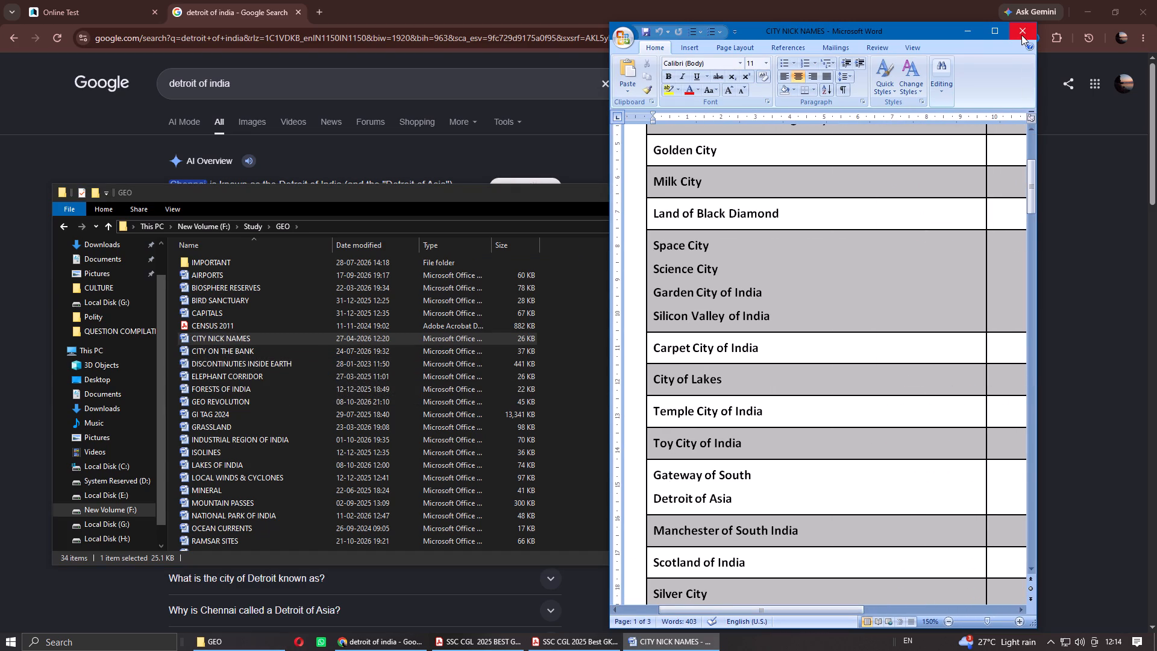
pyautogui.click(1021, 33)
pyautogui.click(655, 192)
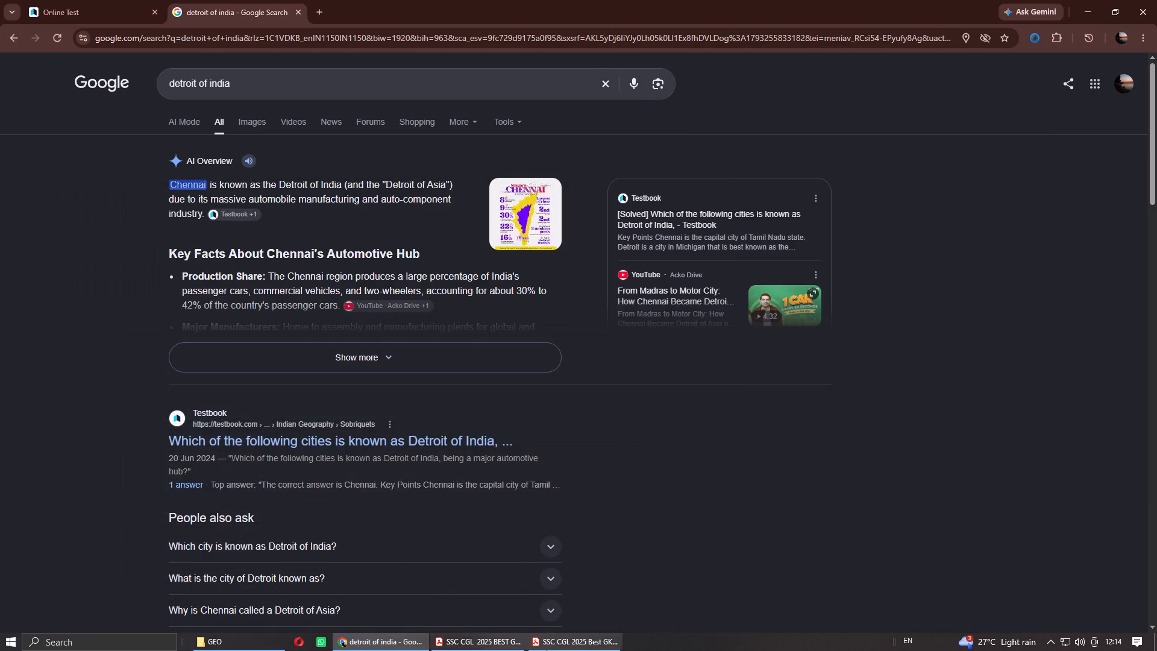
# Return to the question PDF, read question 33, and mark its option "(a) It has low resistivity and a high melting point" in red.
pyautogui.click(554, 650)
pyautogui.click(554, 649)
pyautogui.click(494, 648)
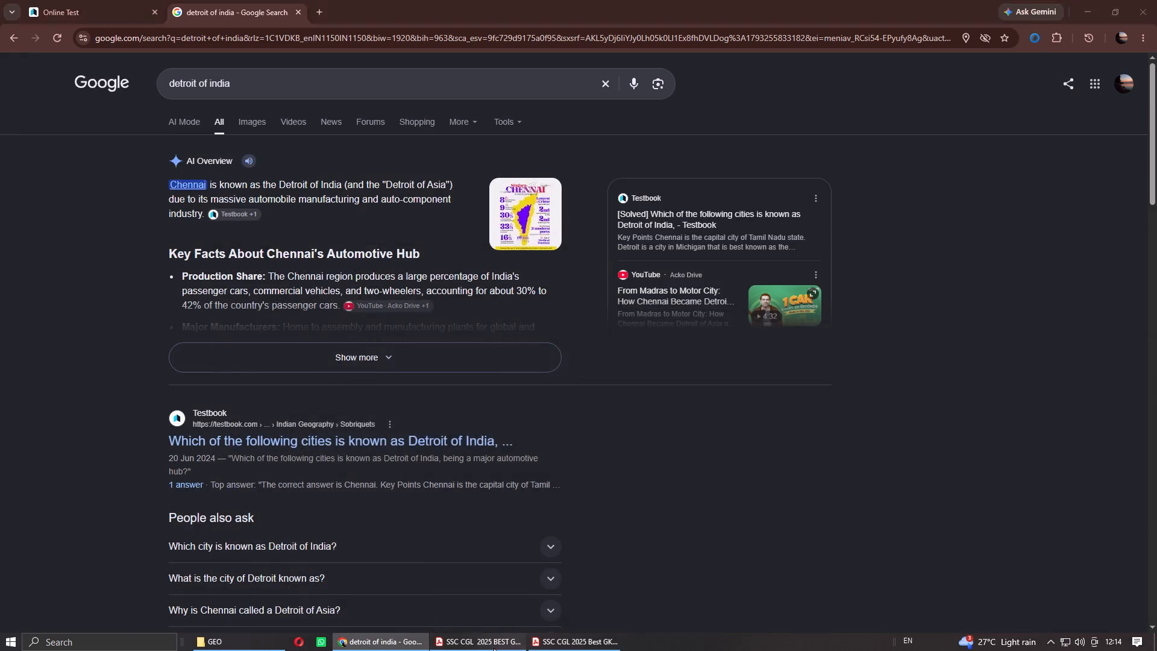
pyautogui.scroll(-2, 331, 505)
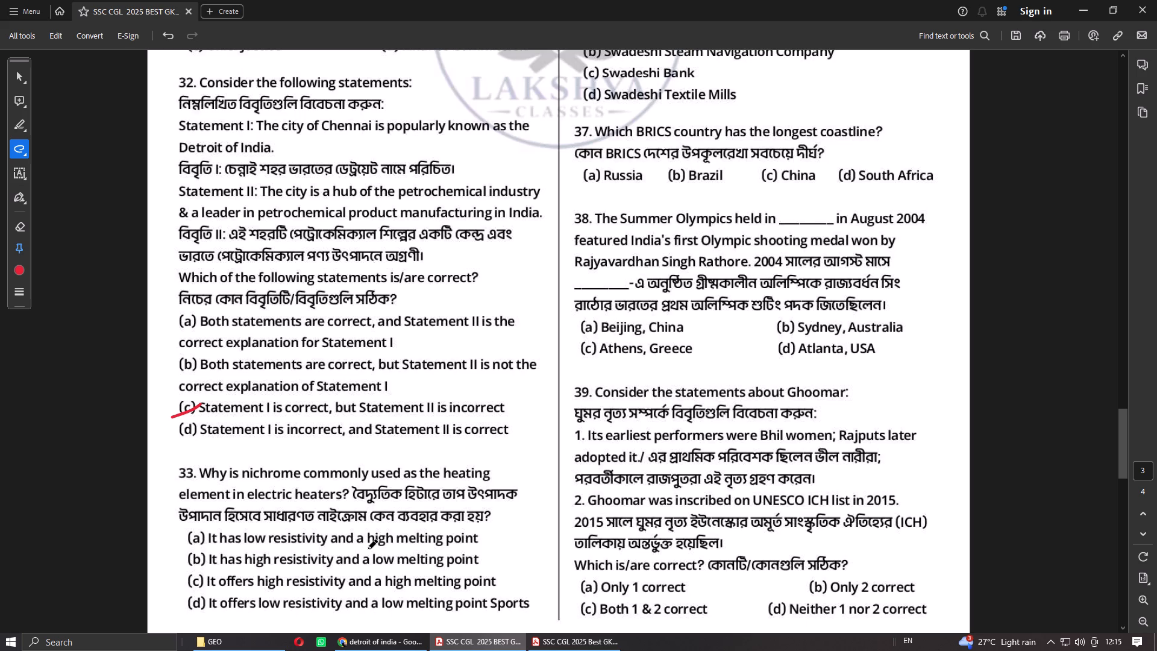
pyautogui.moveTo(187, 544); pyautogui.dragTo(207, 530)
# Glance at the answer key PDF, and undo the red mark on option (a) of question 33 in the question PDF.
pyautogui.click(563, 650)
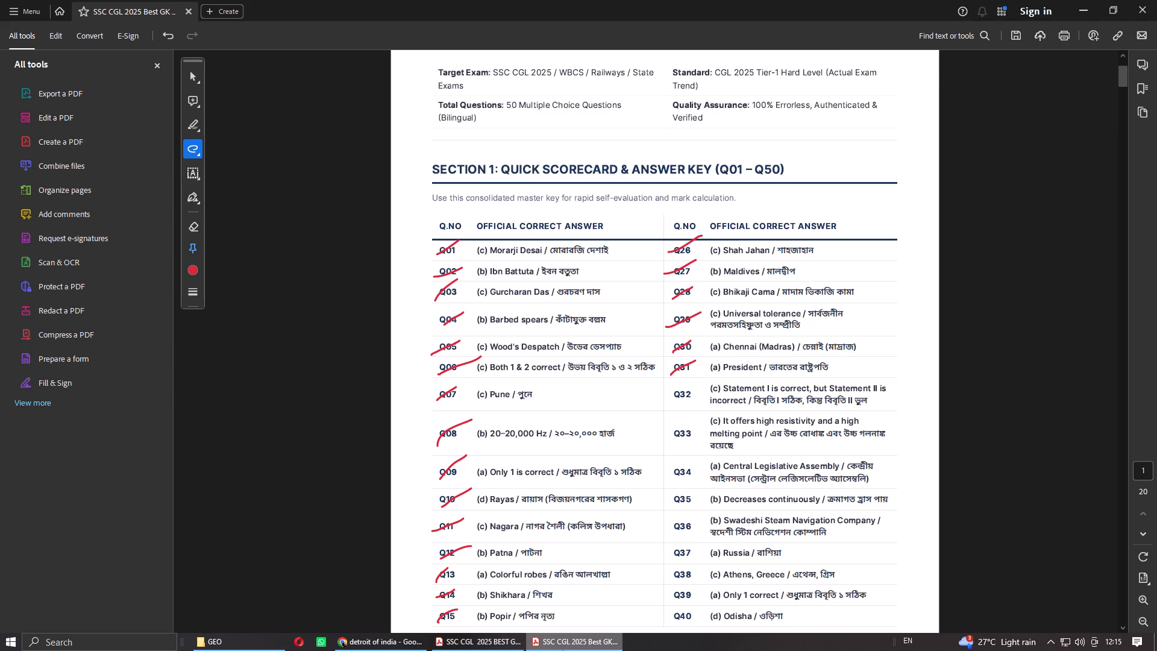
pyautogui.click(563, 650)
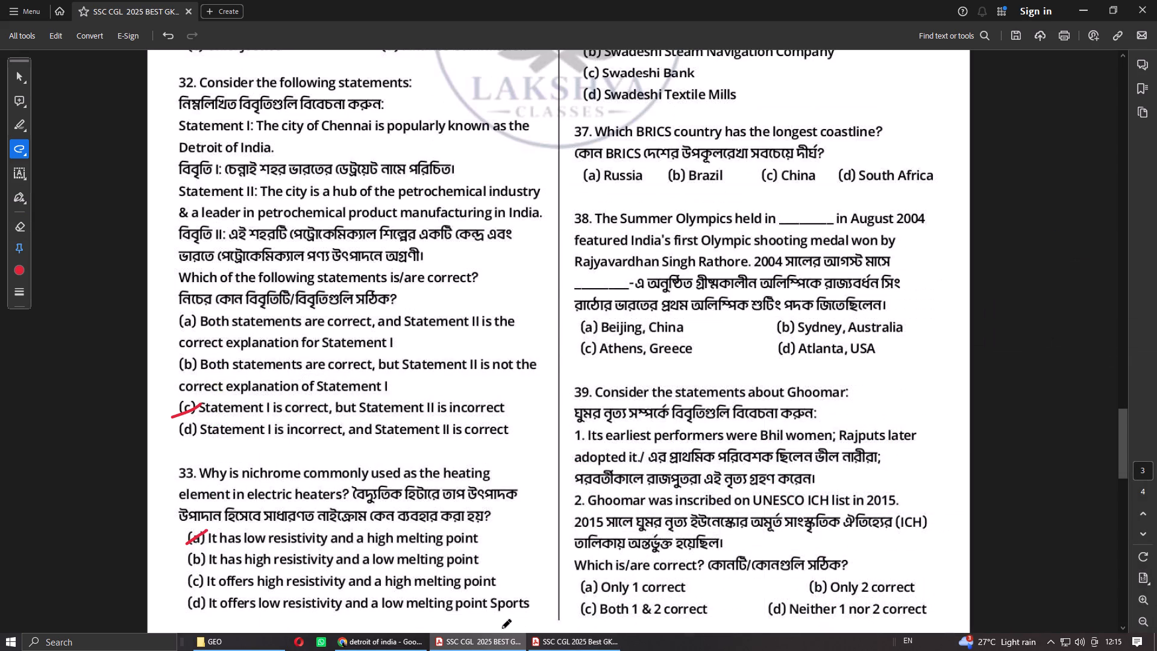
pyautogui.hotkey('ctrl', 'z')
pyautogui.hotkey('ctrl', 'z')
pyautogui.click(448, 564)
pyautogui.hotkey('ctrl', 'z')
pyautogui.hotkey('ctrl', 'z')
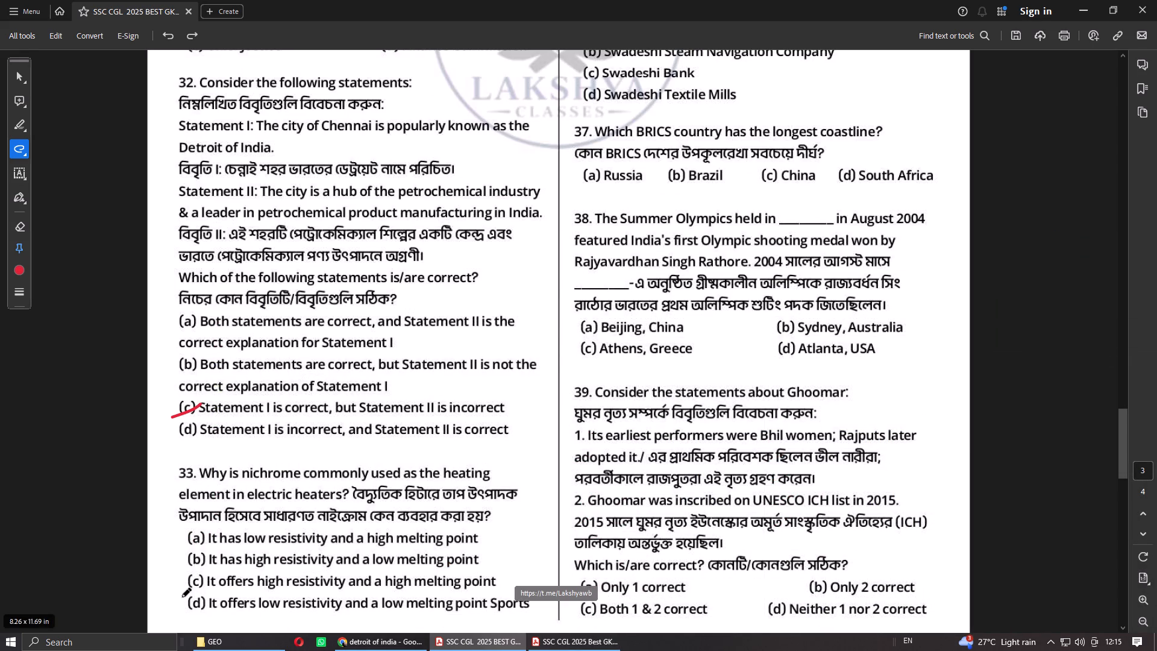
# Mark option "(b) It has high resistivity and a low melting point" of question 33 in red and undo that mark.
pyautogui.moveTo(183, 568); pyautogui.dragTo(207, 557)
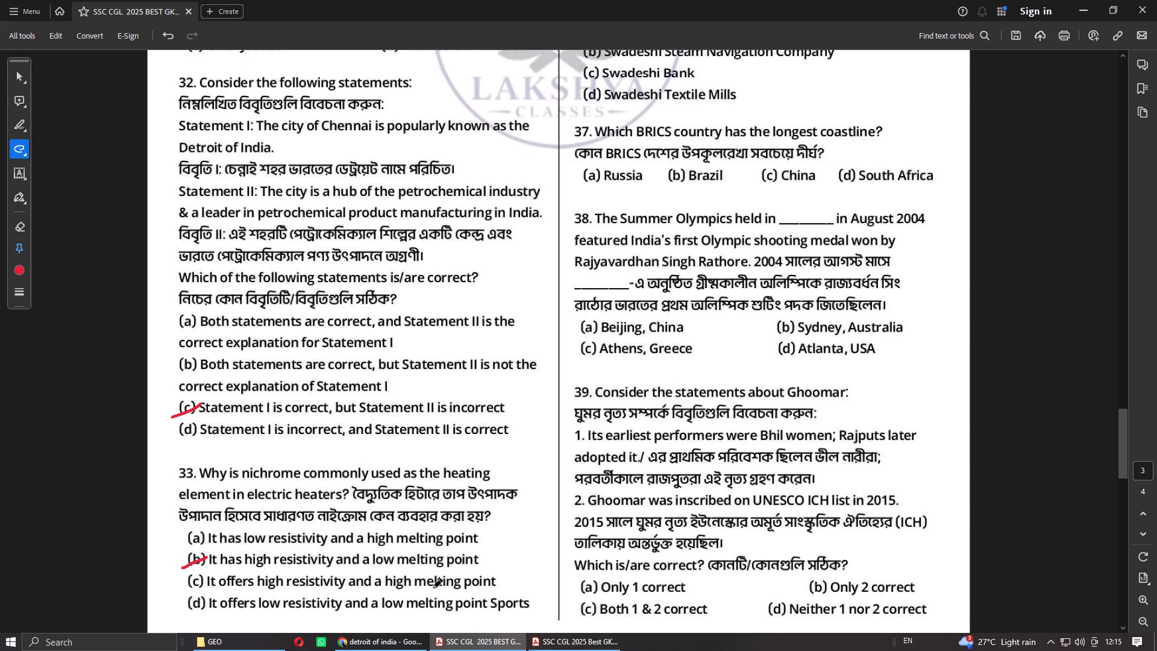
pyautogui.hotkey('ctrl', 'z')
# Mark option "(c) It offers high resistivity and a high melting point" of question 33 with a short red stroke.
pyautogui.moveTo(185, 588); pyautogui.dragTo(205, 571)
pyautogui.scroll(-1, 470, 527)
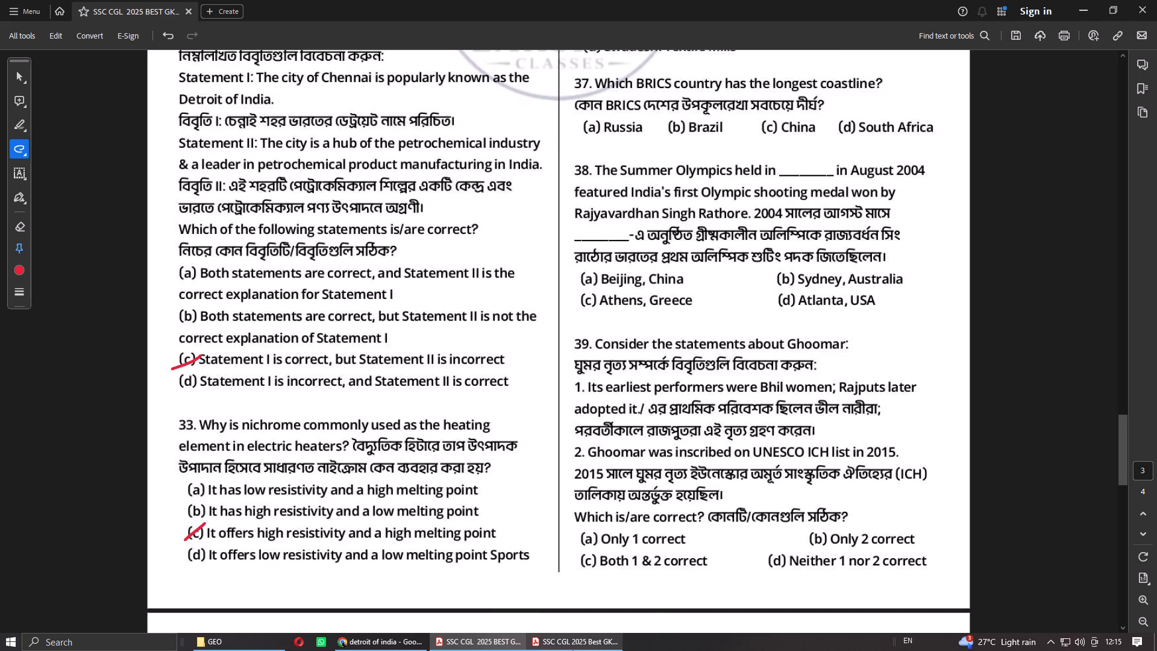
# In the answer key PDF, redraw the red strikes over Q30 and Q31, and strike off Q32 as well.
pyautogui.click(572, 650)
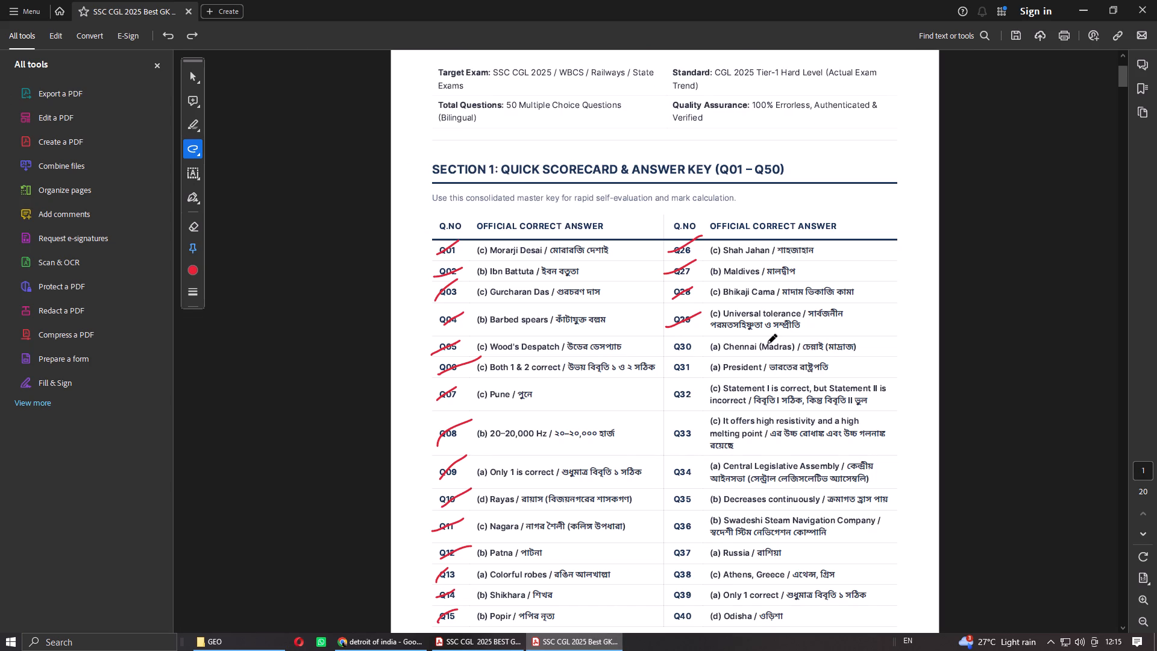
pyautogui.moveTo(668, 351); pyautogui.dragTo(695, 338)
pyautogui.moveTo(673, 374); pyautogui.dragTo(698, 357)
pyautogui.moveTo(668, 401); pyautogui.dragTo(690, 389)
# Return to the question PDF, read question 34, and underline its option "(a) Central Legislative Assembly" in red.
pyautogui.click(402, 643)
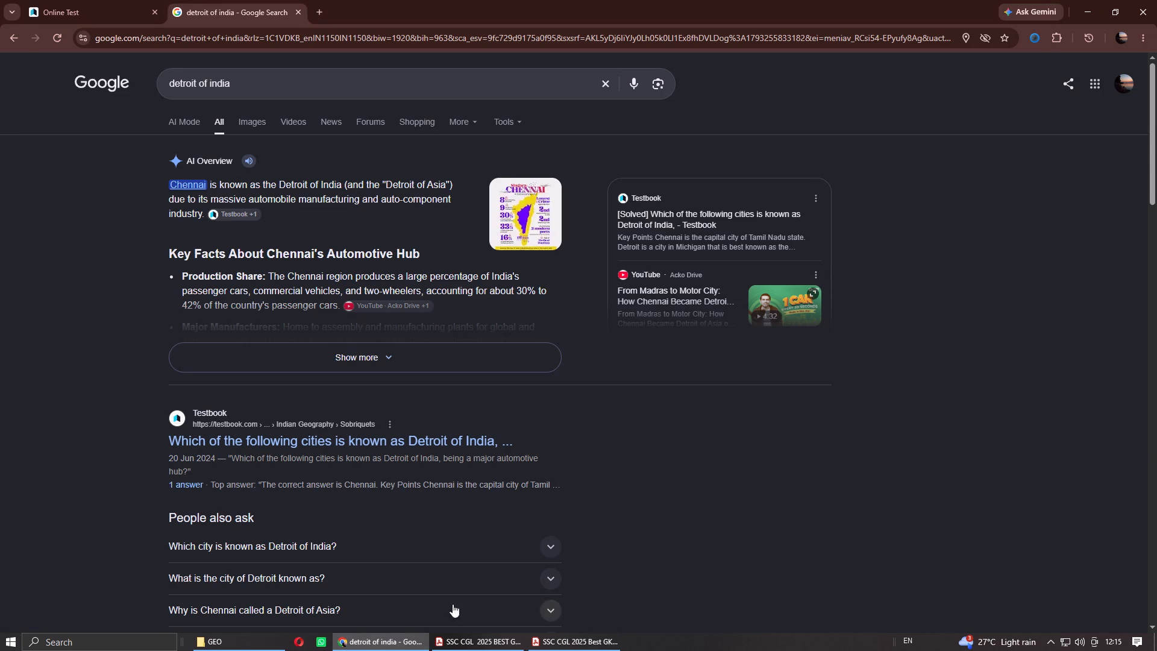
pyautogui.click(508, 645)
pyautogui.scroll(-1, 448, 497)
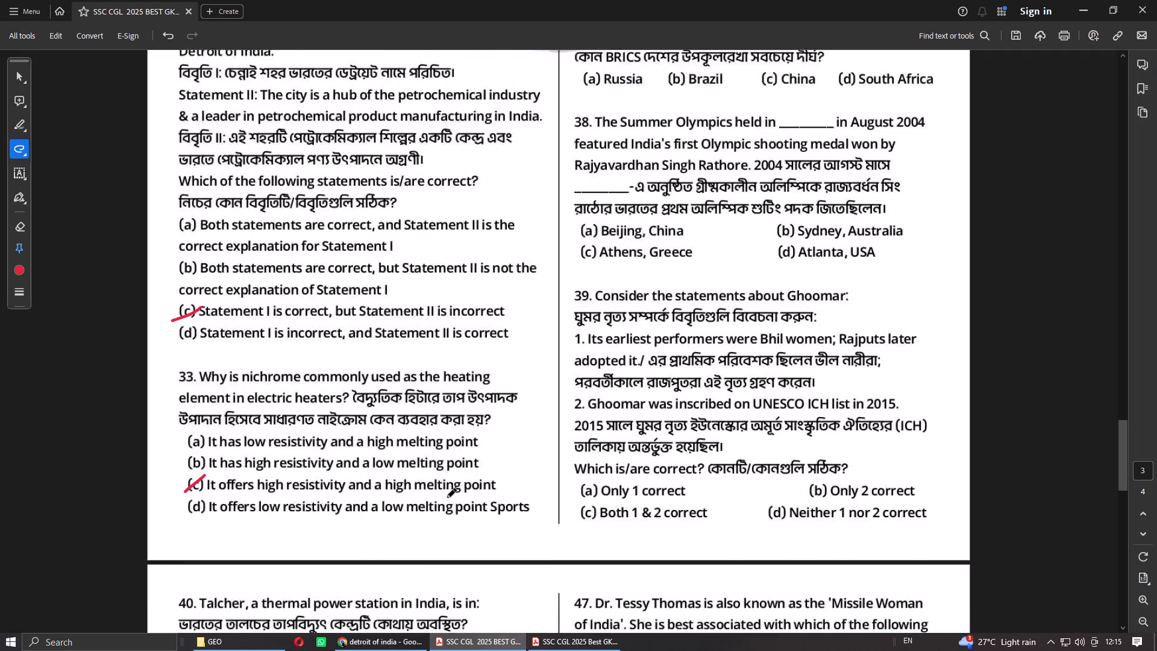
pyautogui.scroll(-1, 448, 497)
pyautogui.scroll(18, 448, 497)
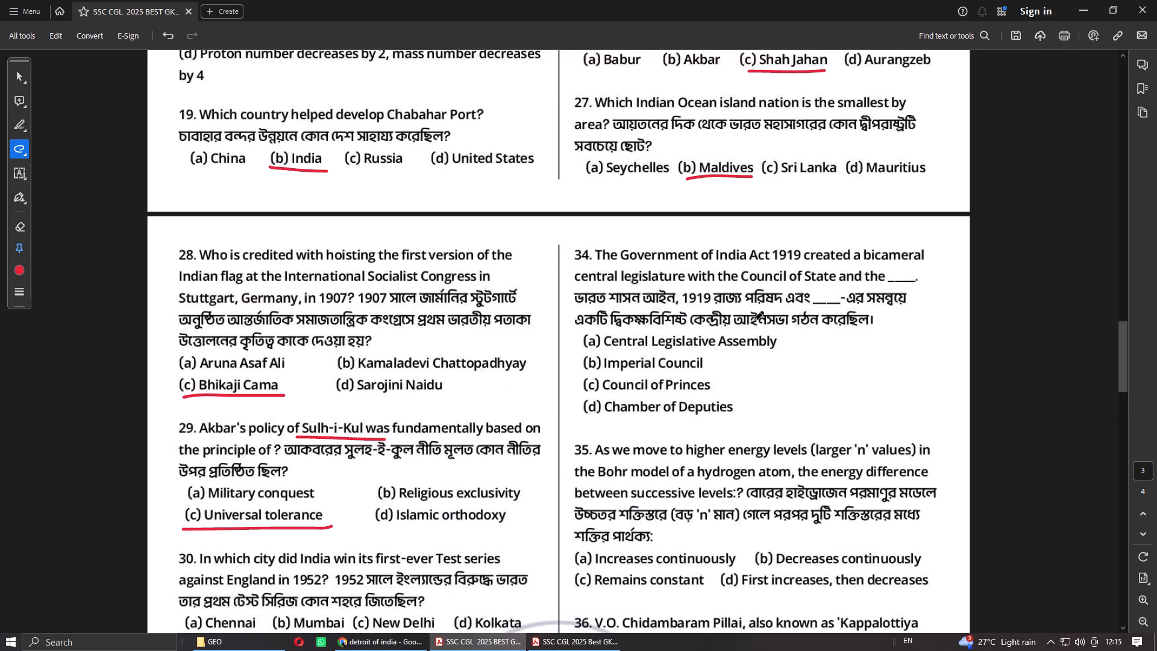
pyautogui.moveTo(586, 351); pyautogui.dragTo(593, 351)
pyautogui.moveTo(593, 351); pyautogui.dragTo(785, 351)
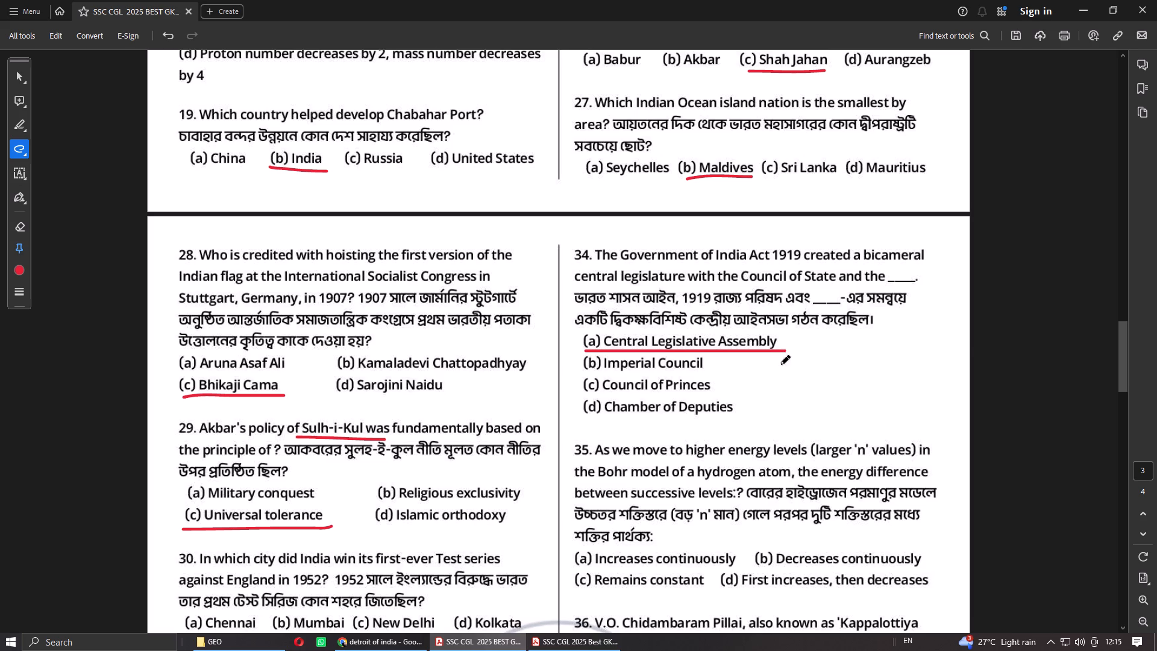
# Strike off Q34 and Q33 in the answer key PDF with freehand red lines.
pyautogui.click(592, 650)
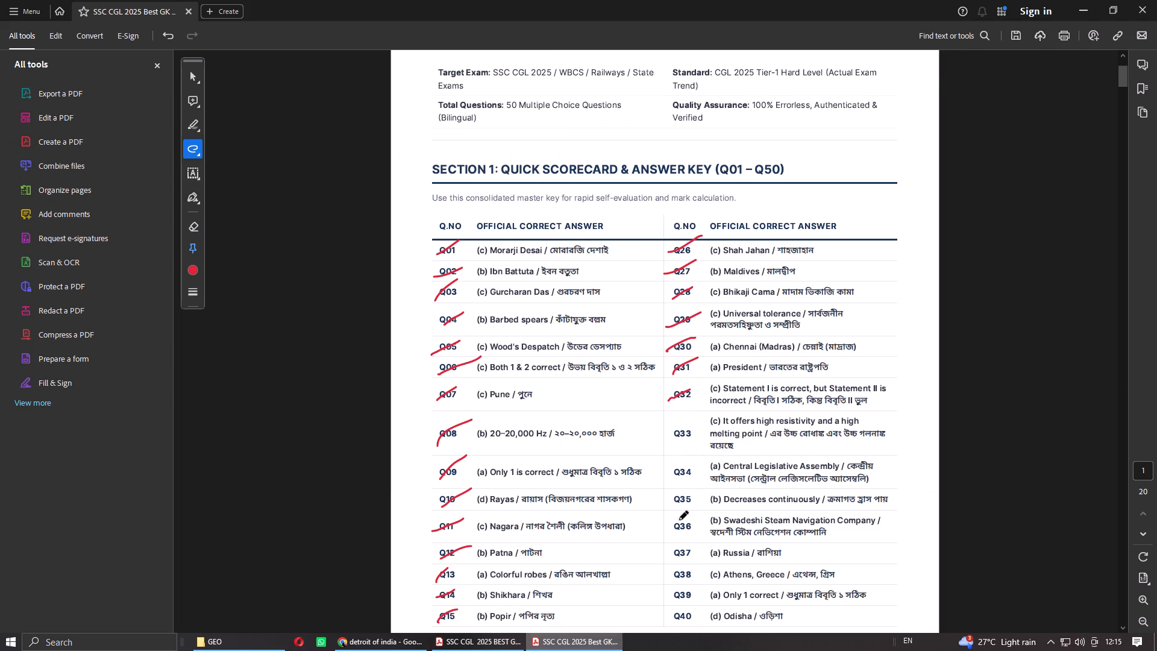
pyautogui.moveTo(673, 477); pyautogui.dragTo(693, 467)
pyautogui.moveTo(669, 434); pyautogui.dragTo(697, 424)
# Open the "BRITISH PROVISIONAL ACTS" Word document from the Polity folder inside Study.
pyautogui.click(261, 650)
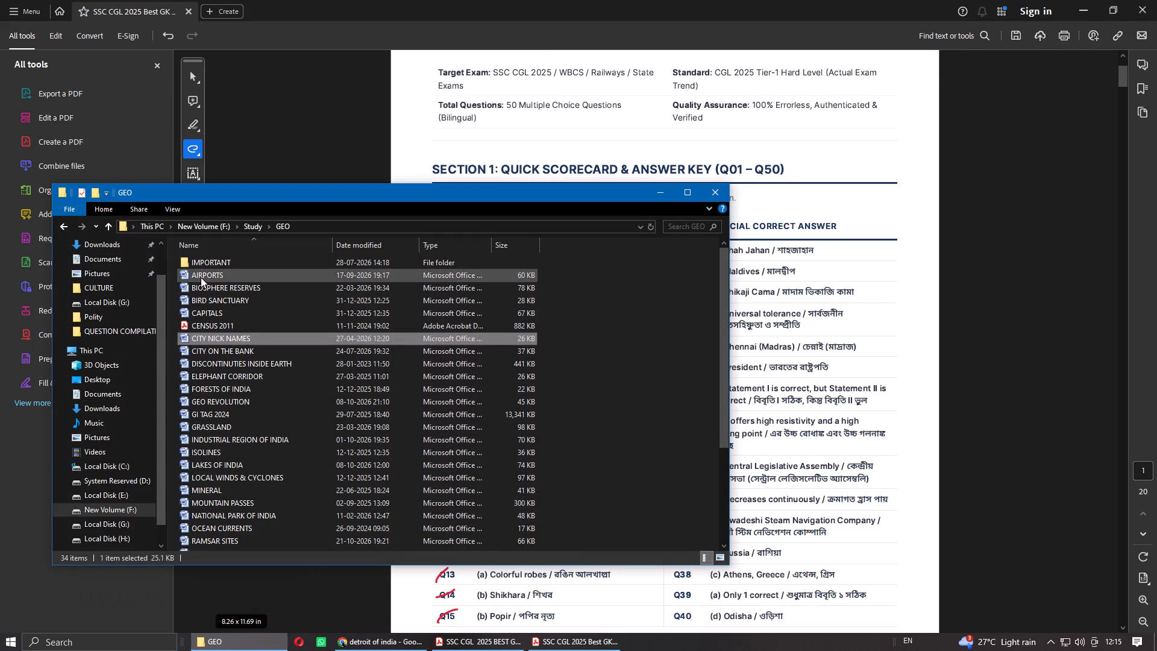
pyautogui.click(64, 232)
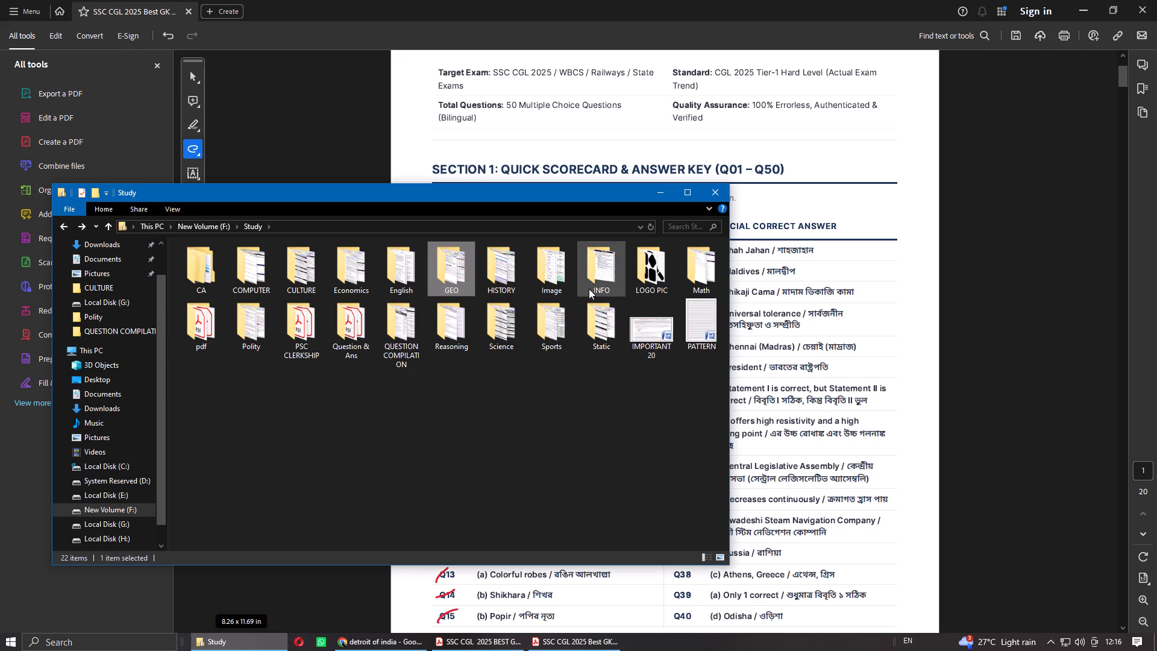
pyautogui.doubleClick(266, 330)
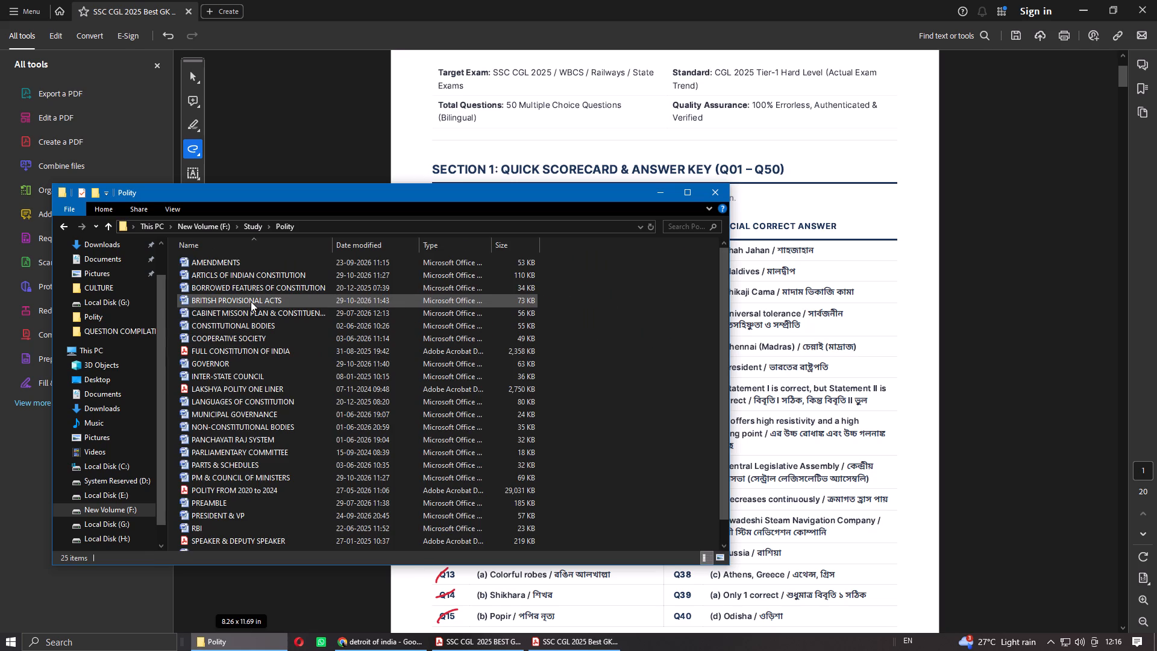
pyautogui.doubleClick(251, 301)
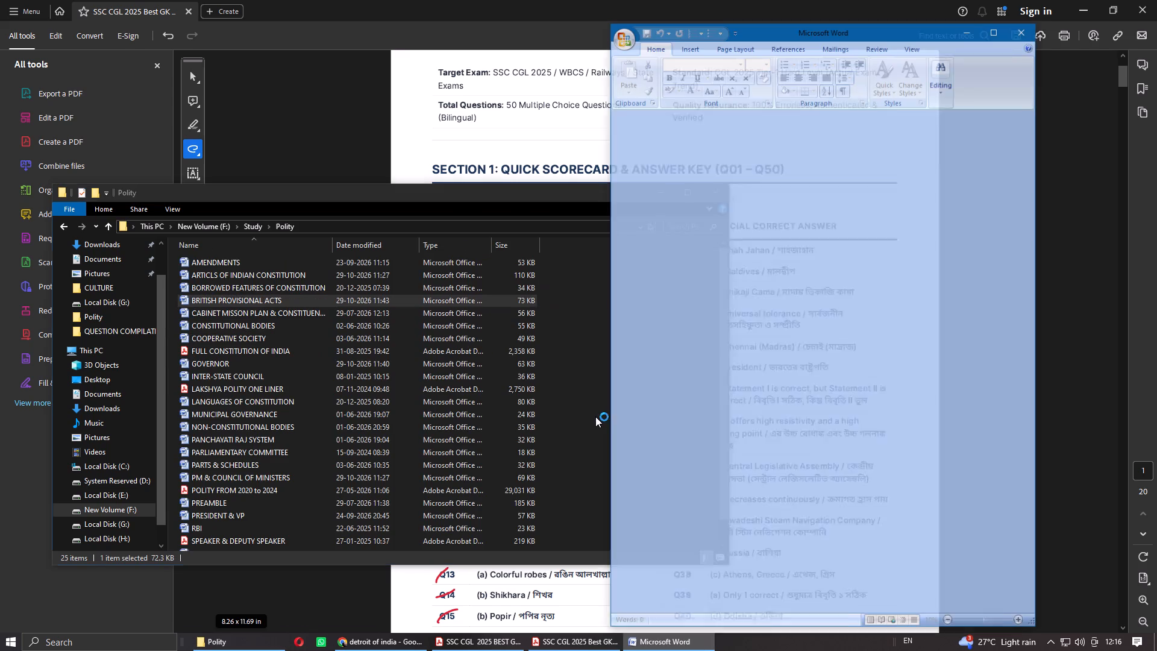
# Look through the Charter Act sections of the British Provisional Acts document, then close the folder window and minimize the document.
pyautogui.scroll(-20, 748, 366)
pyautogui.scroll(-3, 748, 366)
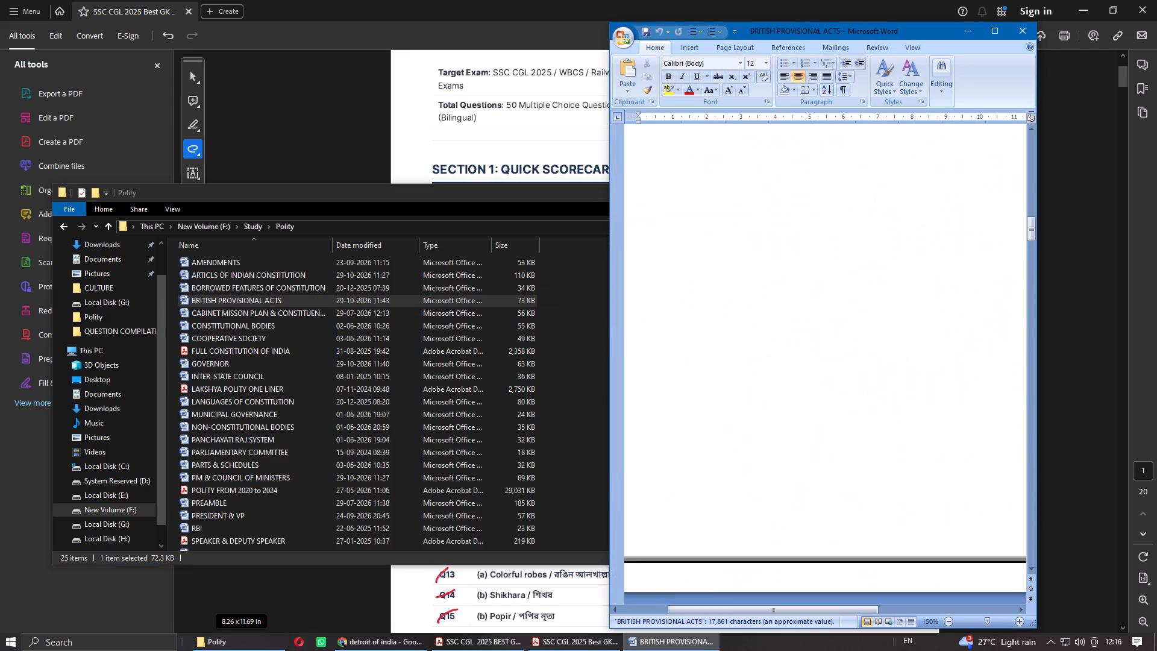
pyautogui.scroll(-8, 748, 366)
pyautogui.scroll(-17, 748, 366)
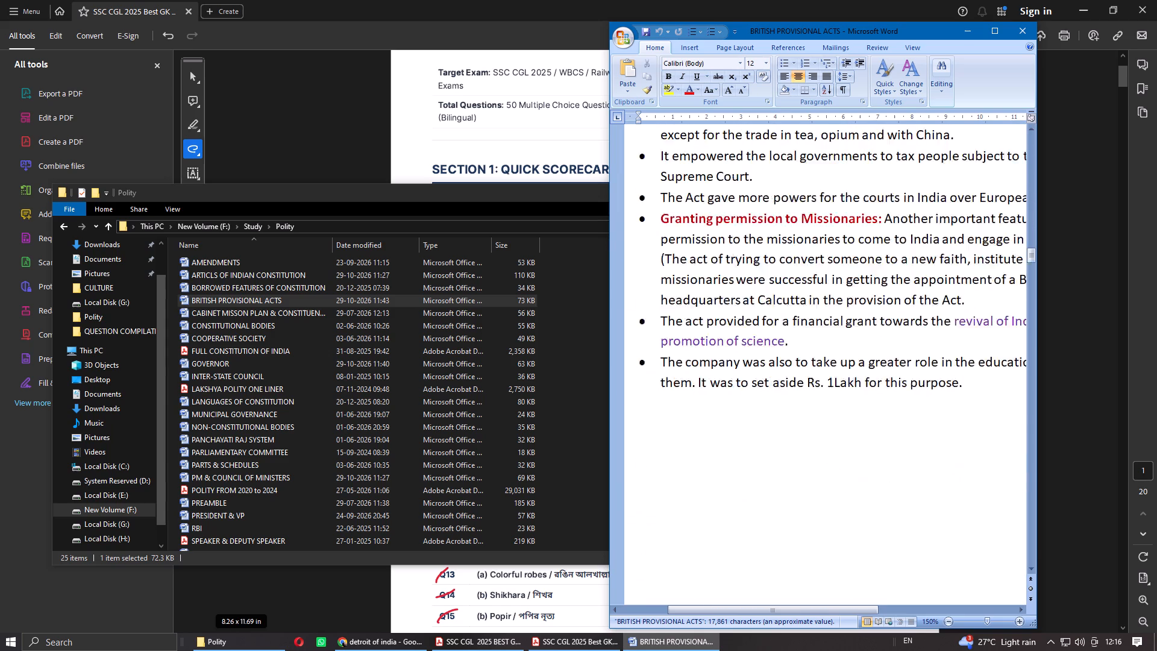
pyautogui.scroll(-10, 747, 367)
pyautogui.scroll(3, 747, 367)
pyautogui.scroll(-4, 747, 367)
pyautogui.scroll(3, 747, 367)
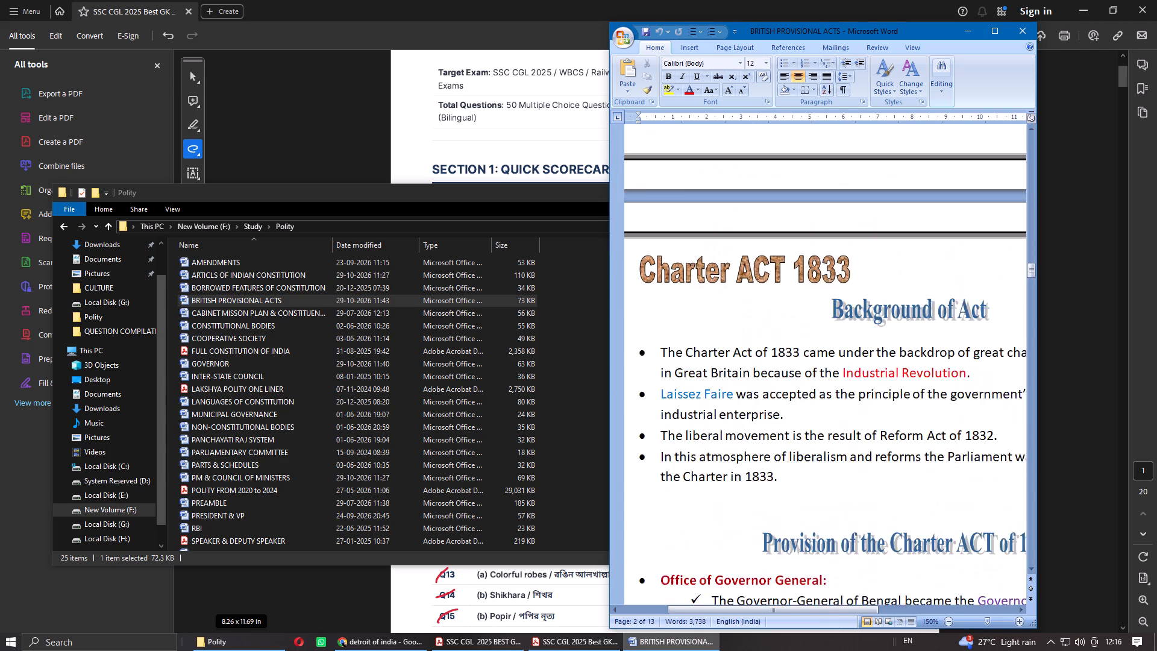
pyautogui.scroll(15, 747, 367)
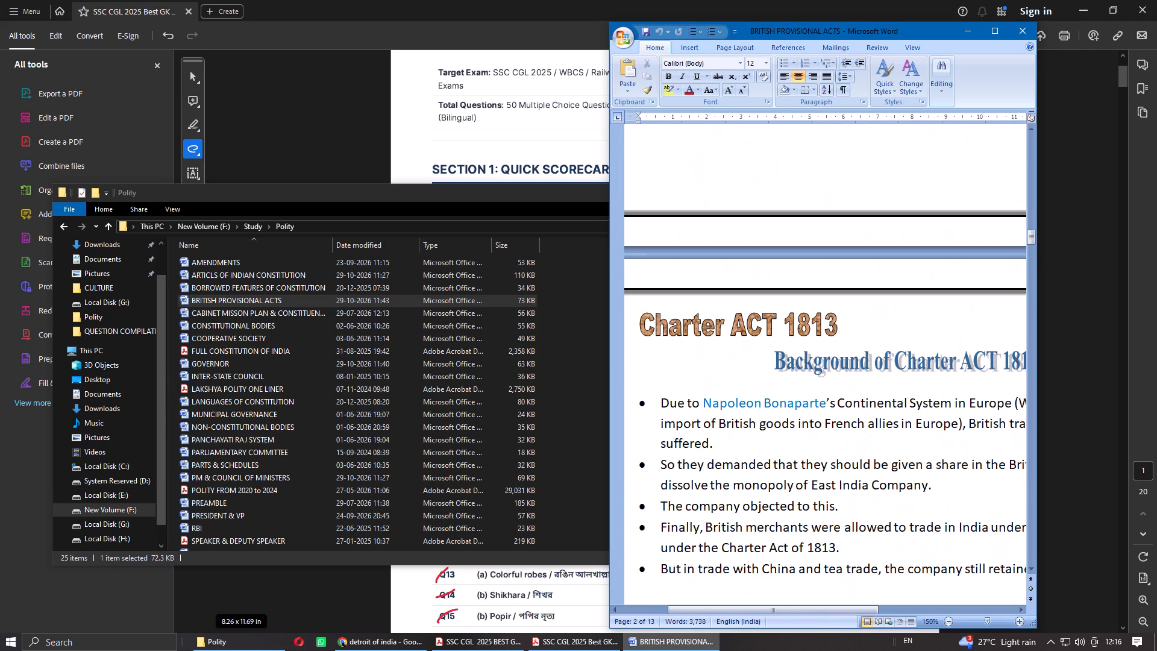
pyautogui.click(514, 193)
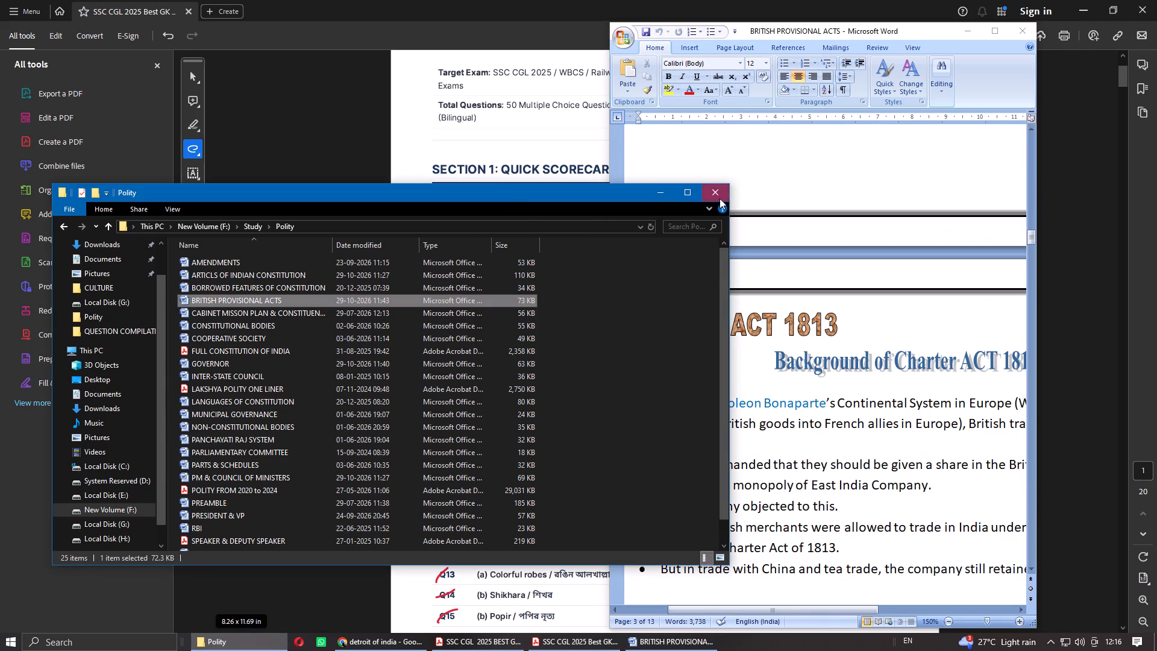
pyautogui.click(720, 198)
pyautogui.click(960, 31)
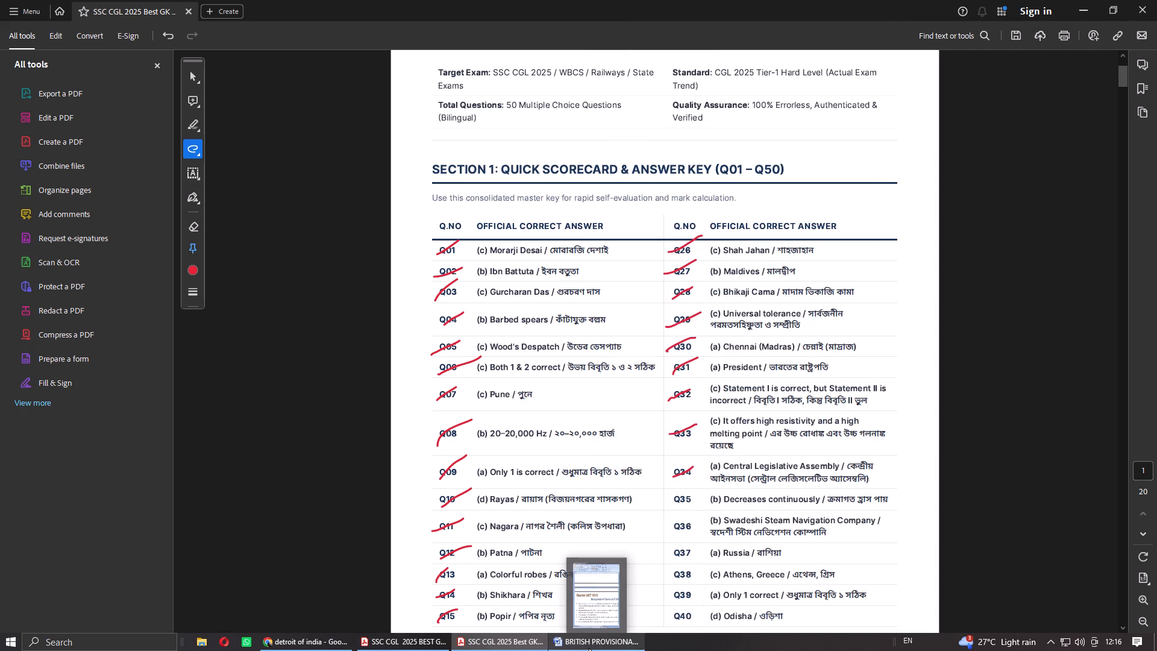
pyautogui.click(589, 648)
pyautogui.click(589, 648)
# Read question 35 in the question PDF, then strike off Q35 in the answer key PDF with a freehand red line.
pyautogui.click(419, 646)
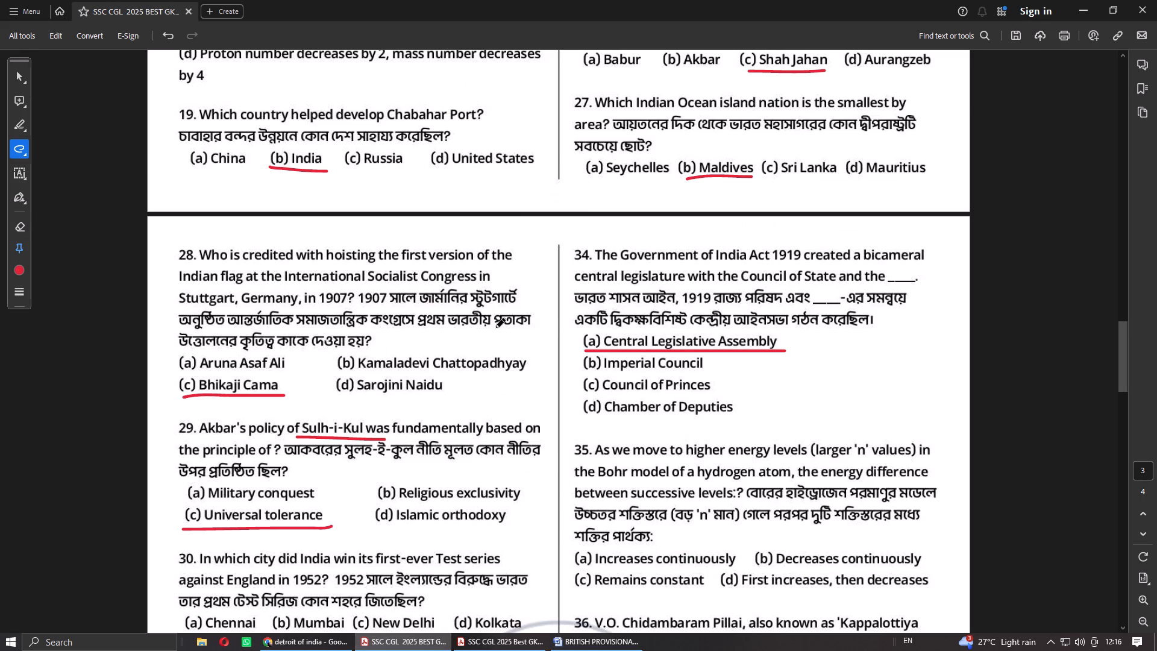
pyautogui.scroll(-1, 803, 388)
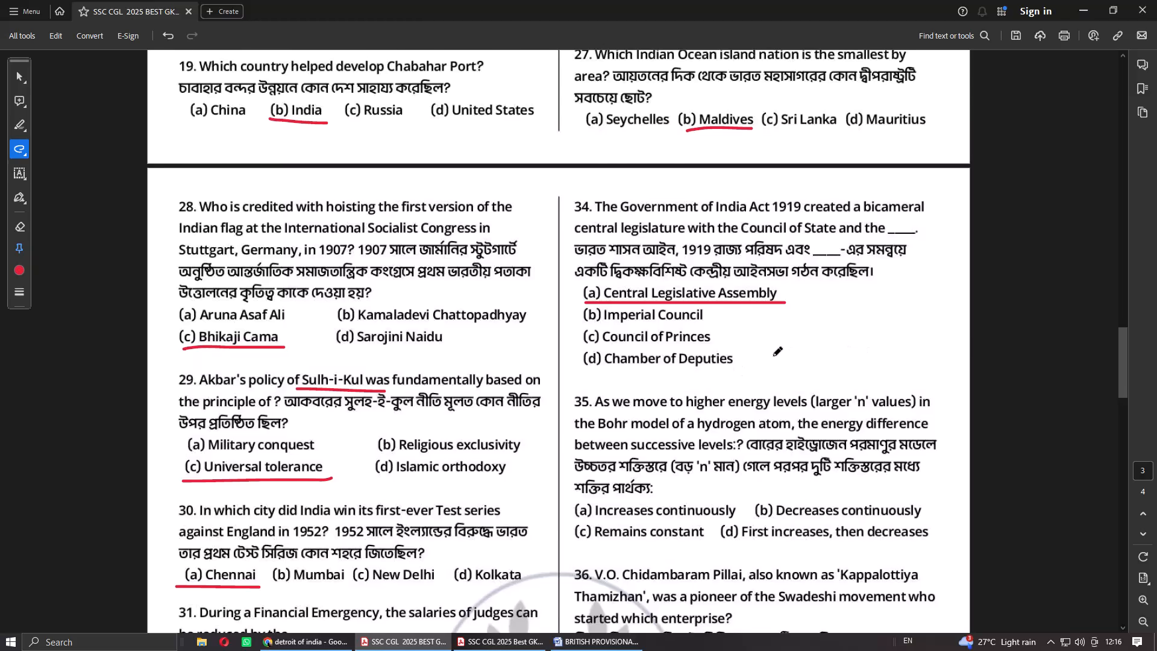
pyautogui.scroll(-1, 774, 355)
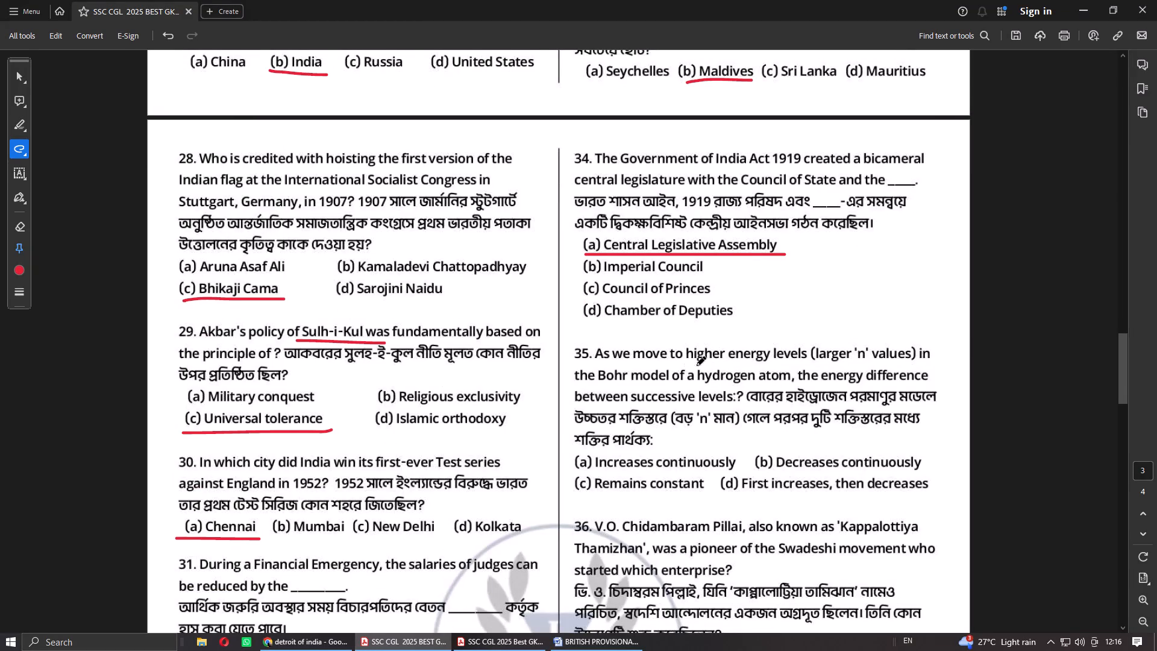
pyautogui.click(1068, 344)
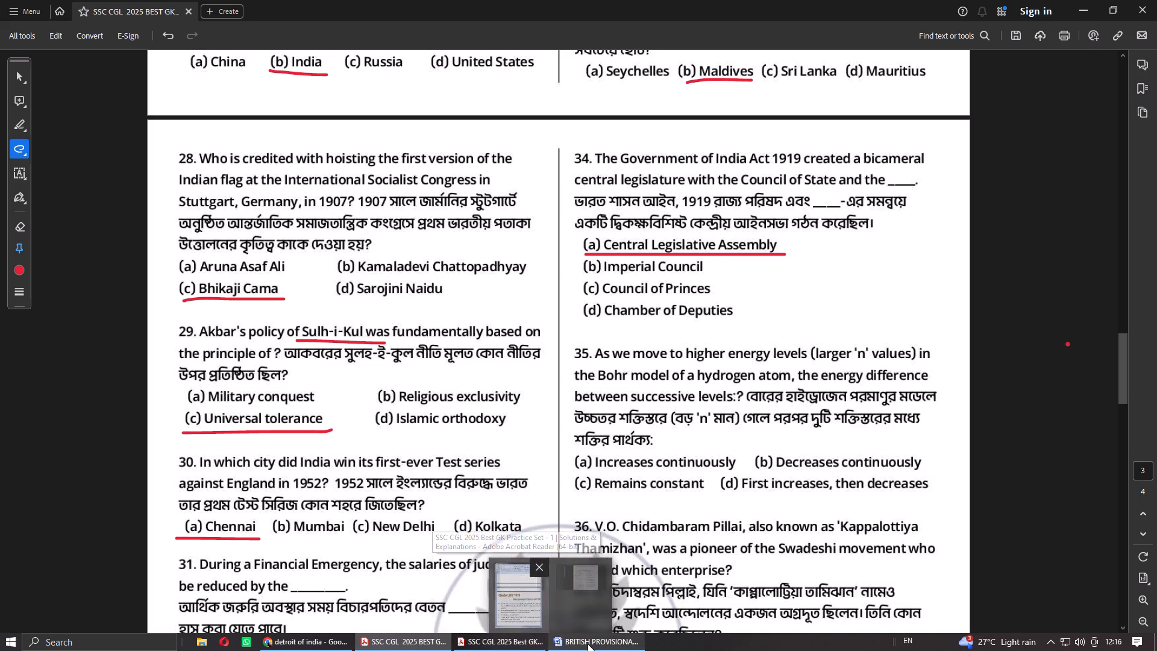
pyautogui.click(497, 644)
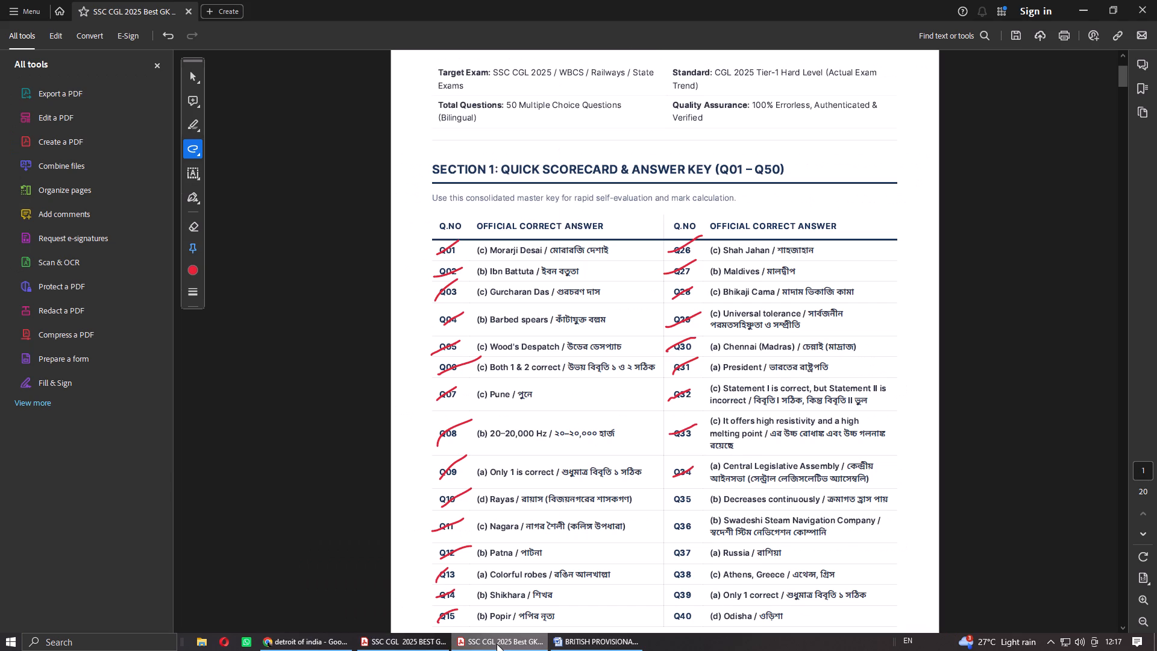
pyautogui.moveTo(674, 507); pyautogui.dragTo(697, 496)
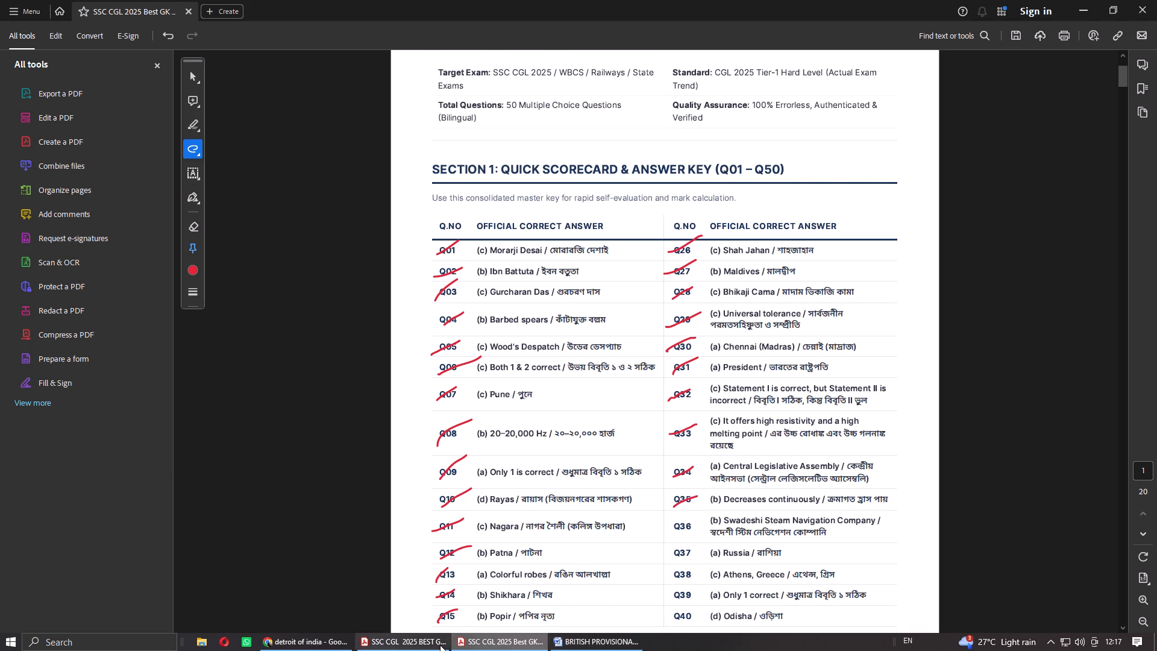
# In the question PDF, mark and underline question 35's "(b) Decreases continuously" and underline question 36's "(b) Swadeshi Steam Navigation Company" in red.
pyautogui.click(434, 645)
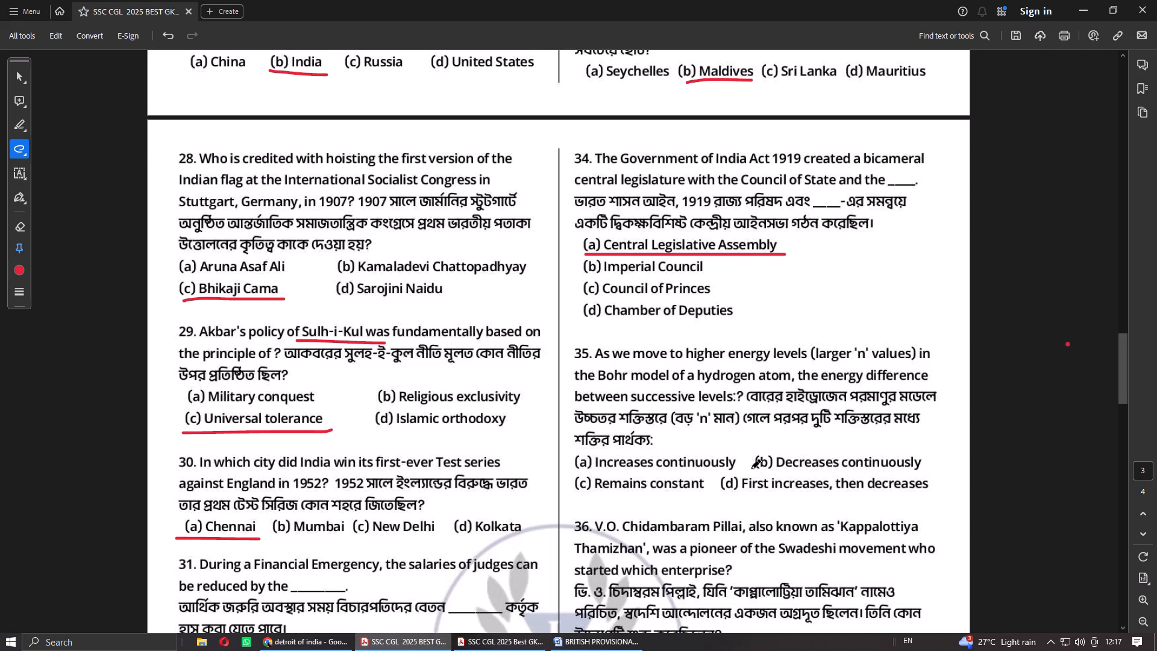
pyautogui.moveTo(752, 468); pyautogui.dragTo(785, 451)
pyautogui.scroll(-3, 834, 421)
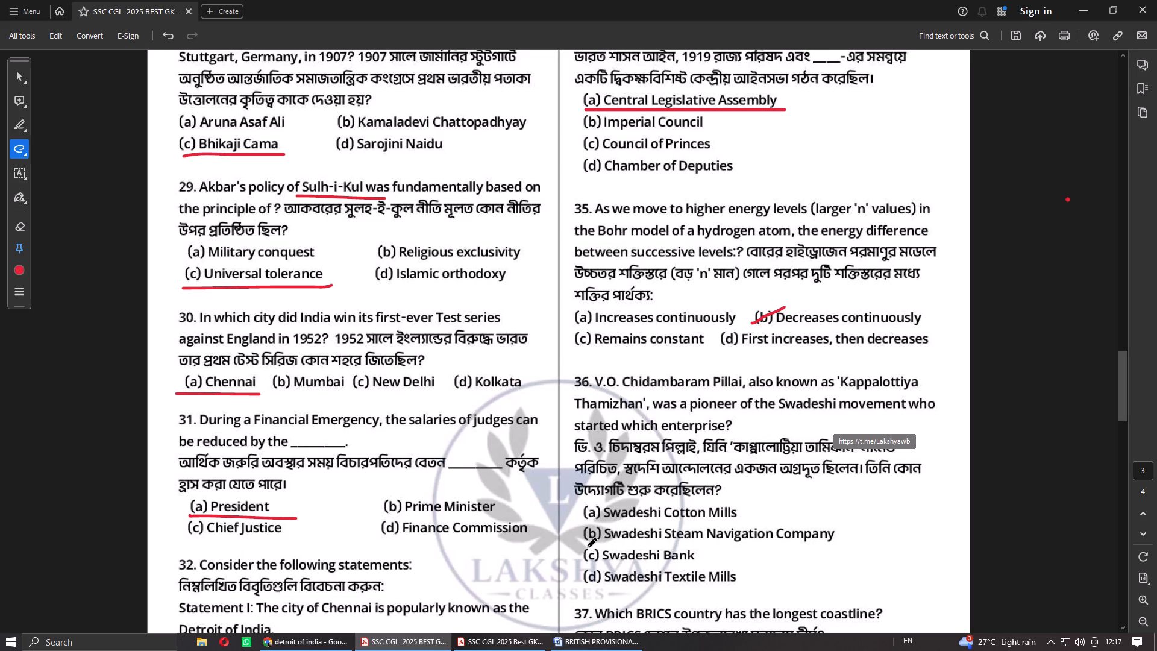
pyautogui.moveTo(587, 546); pyautogui.dragTo(832, 544)
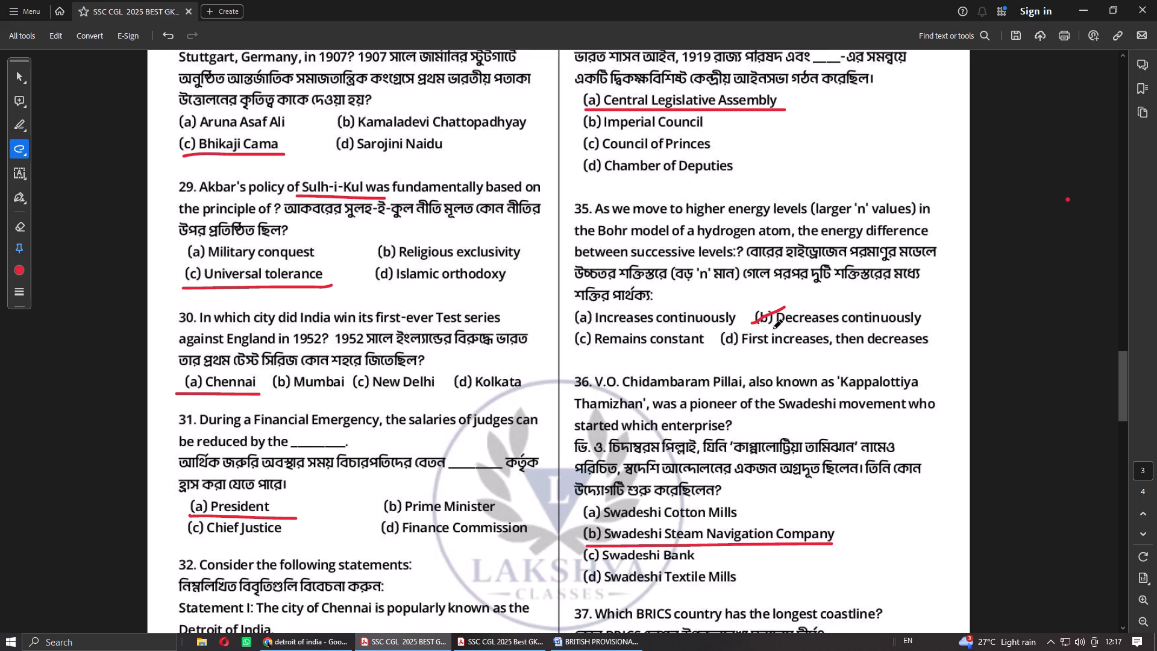
pyautogui.moveTo(772, 329); pyautogui.dragTo(924, 329)
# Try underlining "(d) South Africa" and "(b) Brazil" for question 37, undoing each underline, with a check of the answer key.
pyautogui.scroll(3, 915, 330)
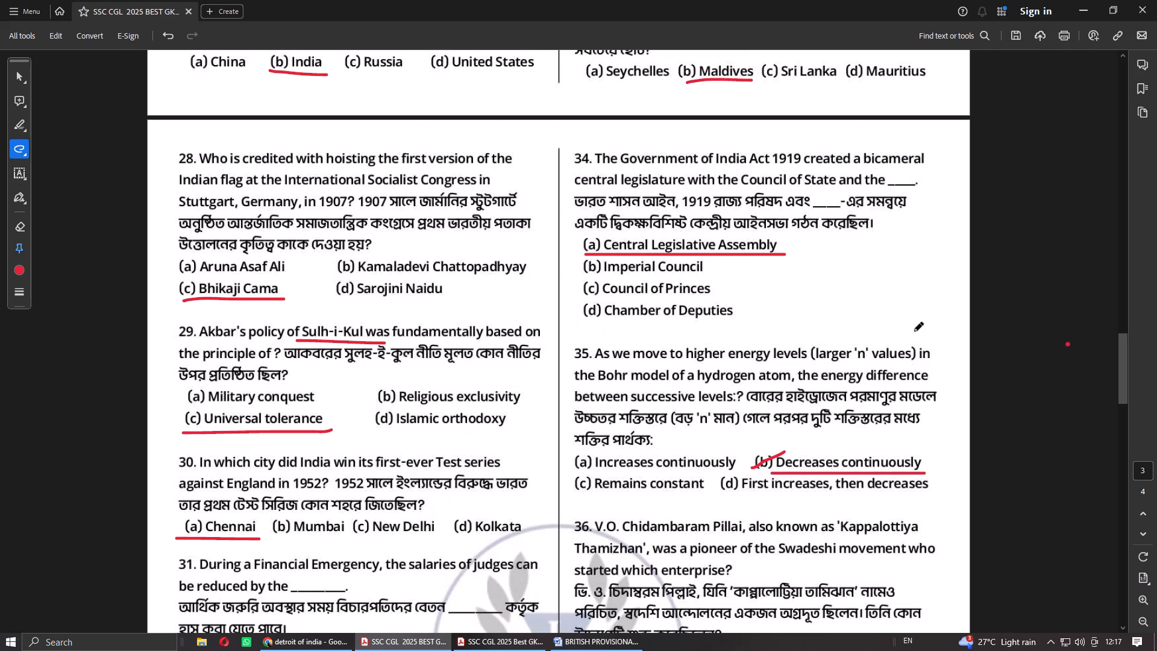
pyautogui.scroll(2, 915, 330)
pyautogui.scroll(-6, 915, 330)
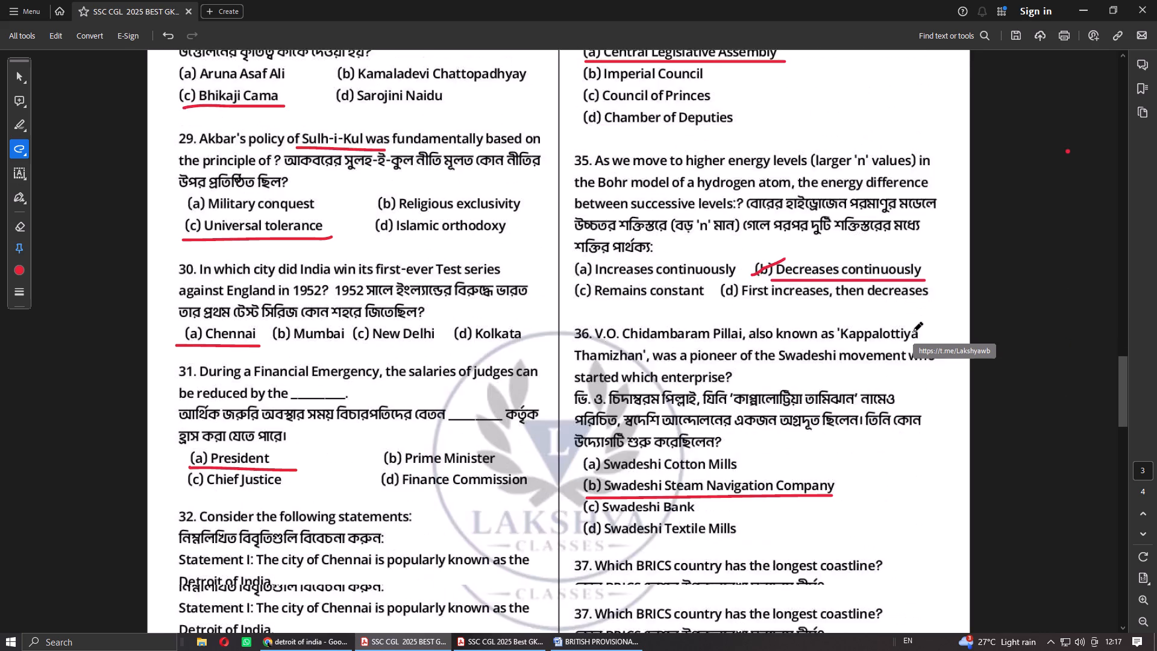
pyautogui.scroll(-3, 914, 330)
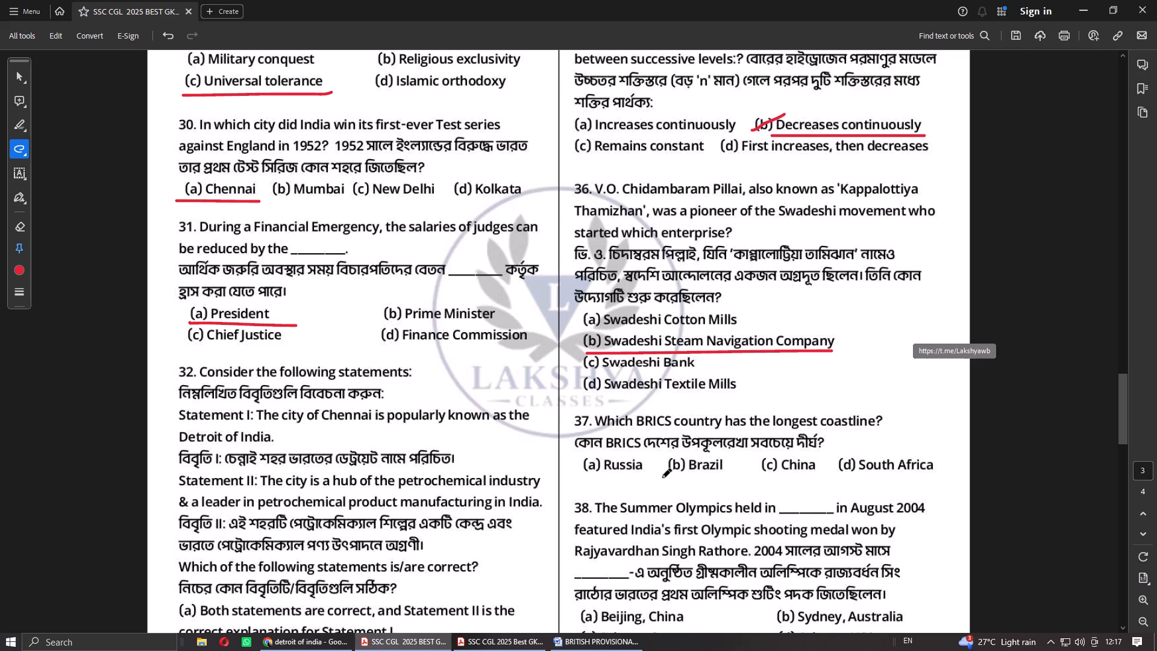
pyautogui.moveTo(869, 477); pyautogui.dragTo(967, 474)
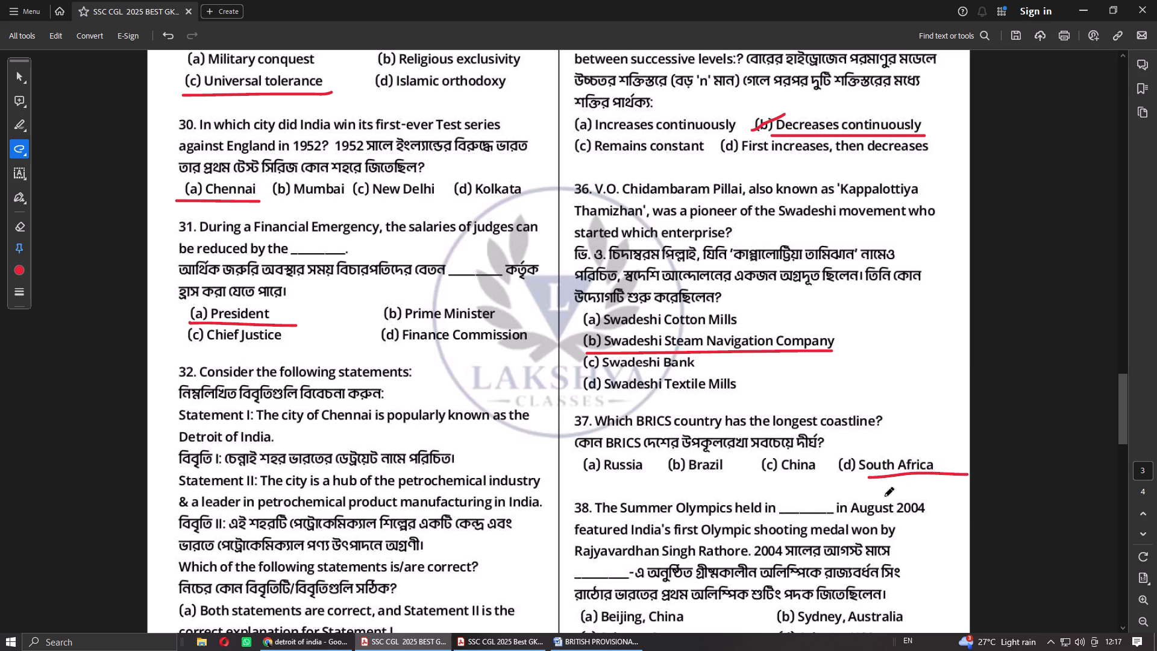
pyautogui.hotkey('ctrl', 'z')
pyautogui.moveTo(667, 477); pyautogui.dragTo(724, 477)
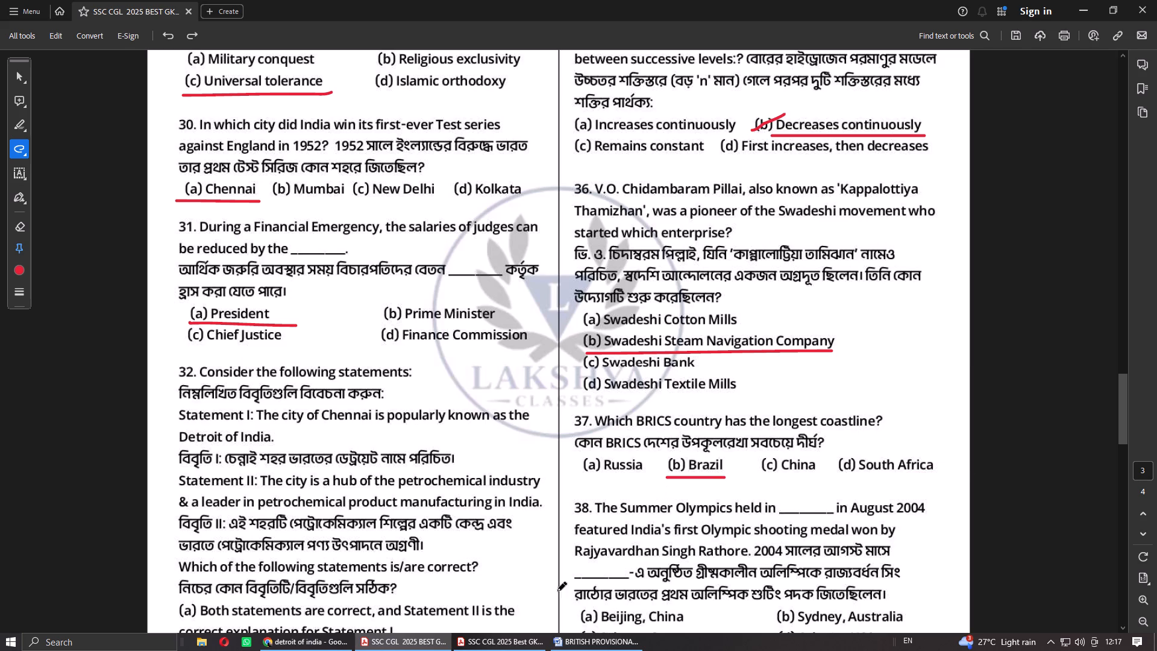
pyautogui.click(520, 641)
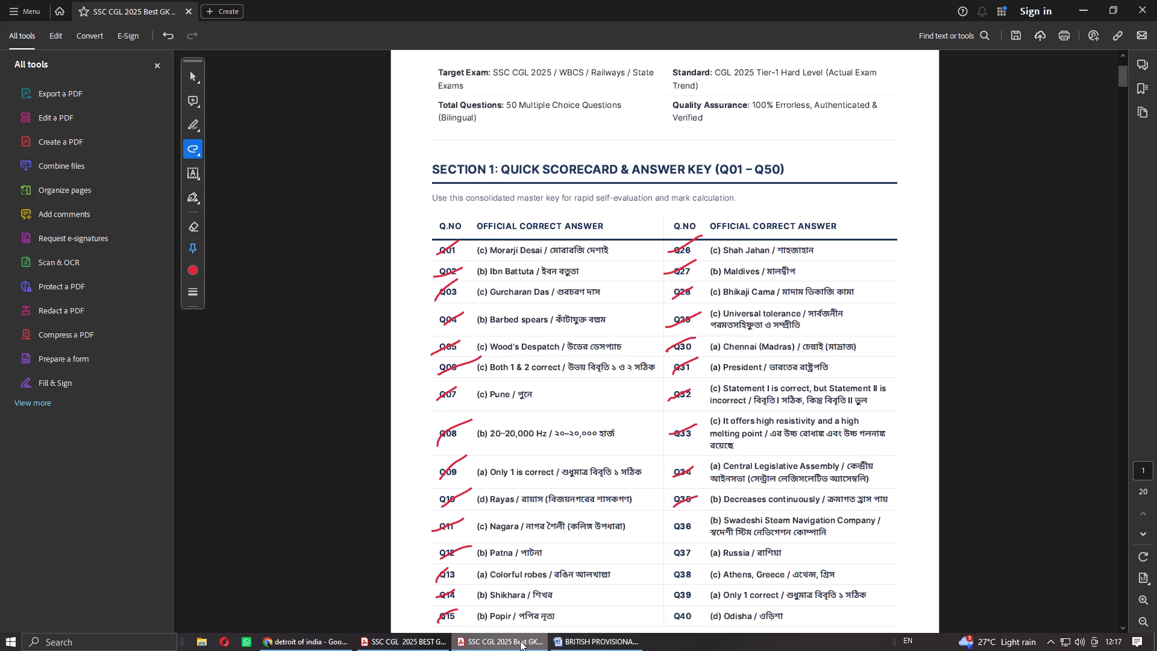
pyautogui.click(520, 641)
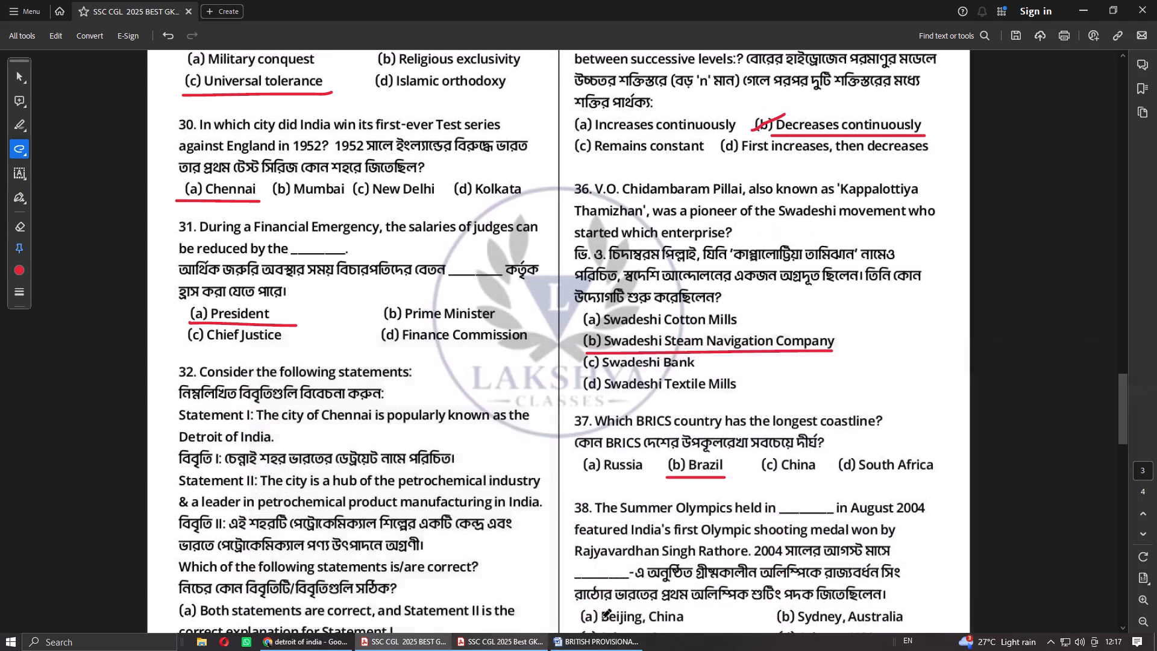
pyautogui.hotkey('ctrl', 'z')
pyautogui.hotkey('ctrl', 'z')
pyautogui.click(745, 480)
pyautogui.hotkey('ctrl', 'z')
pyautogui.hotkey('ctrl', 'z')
# Mark question 37's option "(a) Russia" with a short red stroke and an underline.
pyautogui.moveTo(575, 472); pyautogui.dragTo(602, 460)
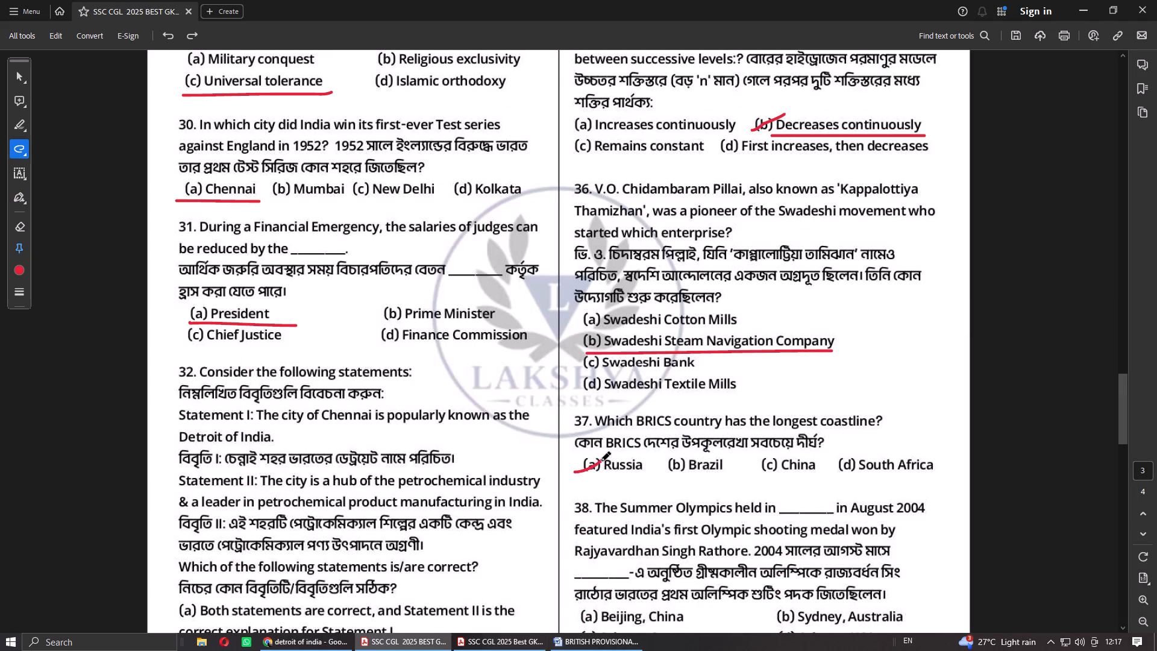
pyautogui.moveTo(603, 477); pyautogui.dragTo(631, 477)
pyautogui.moveTo(631, 477); pyautogui.dragTo(647, 477)
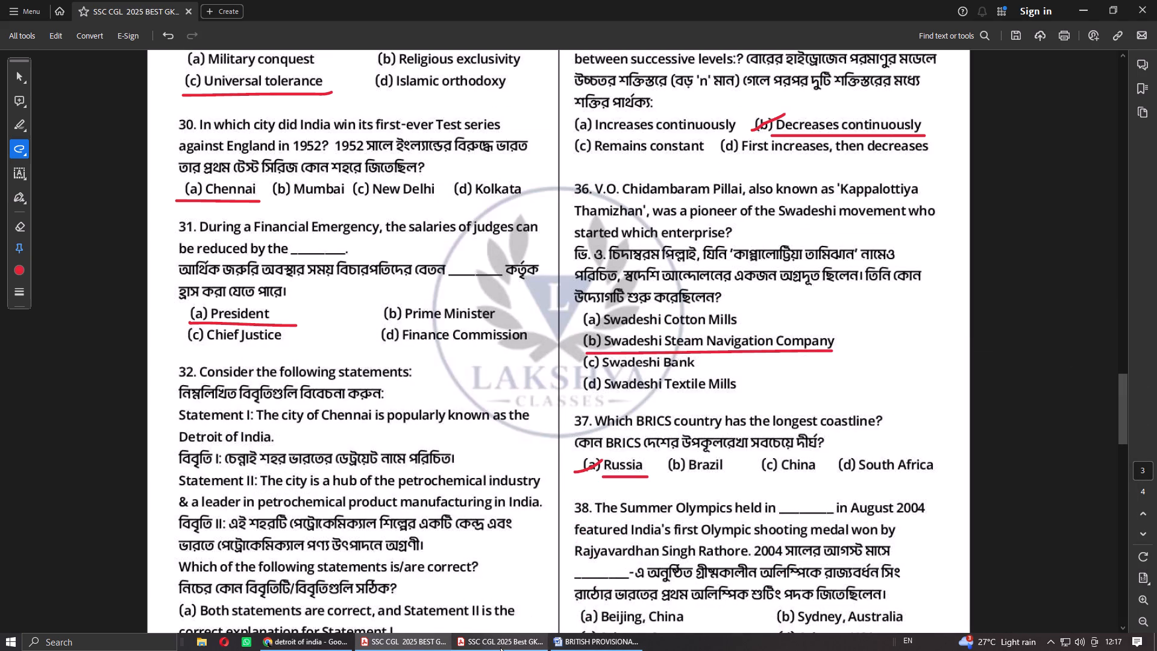
pyautogui.click(500, 647)
pyautogui.click(500, 647)
# In Chrome, search Google for "which brics country has longest coastline".
pyautogui.click(336, 643)
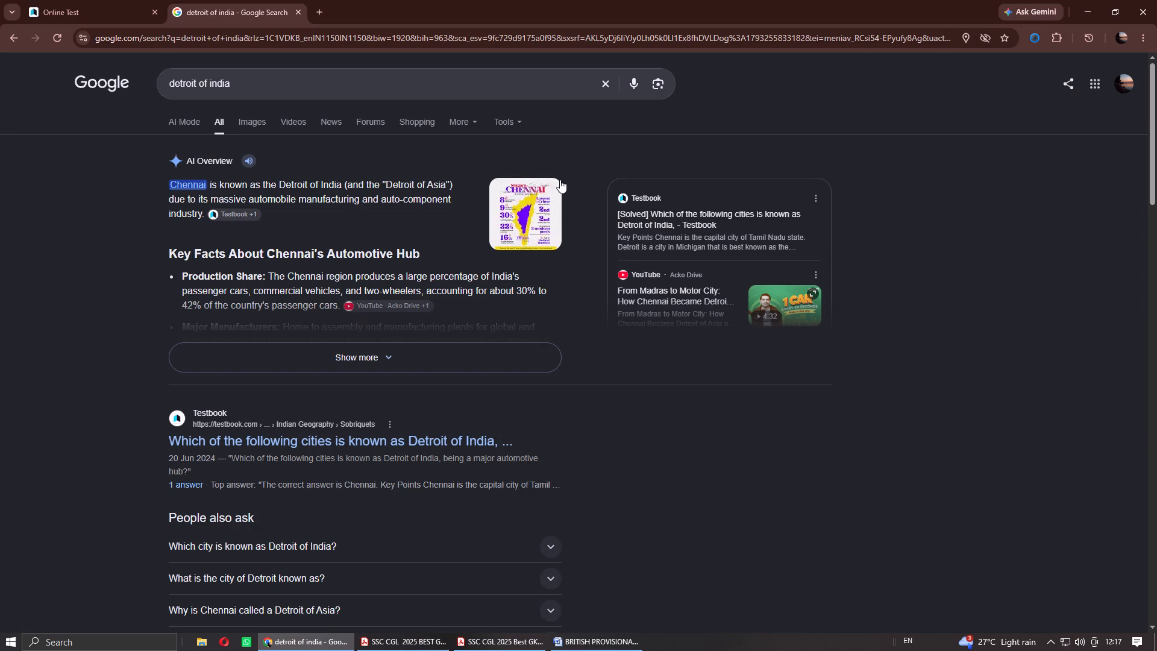
pyautogui.click(606, 78)
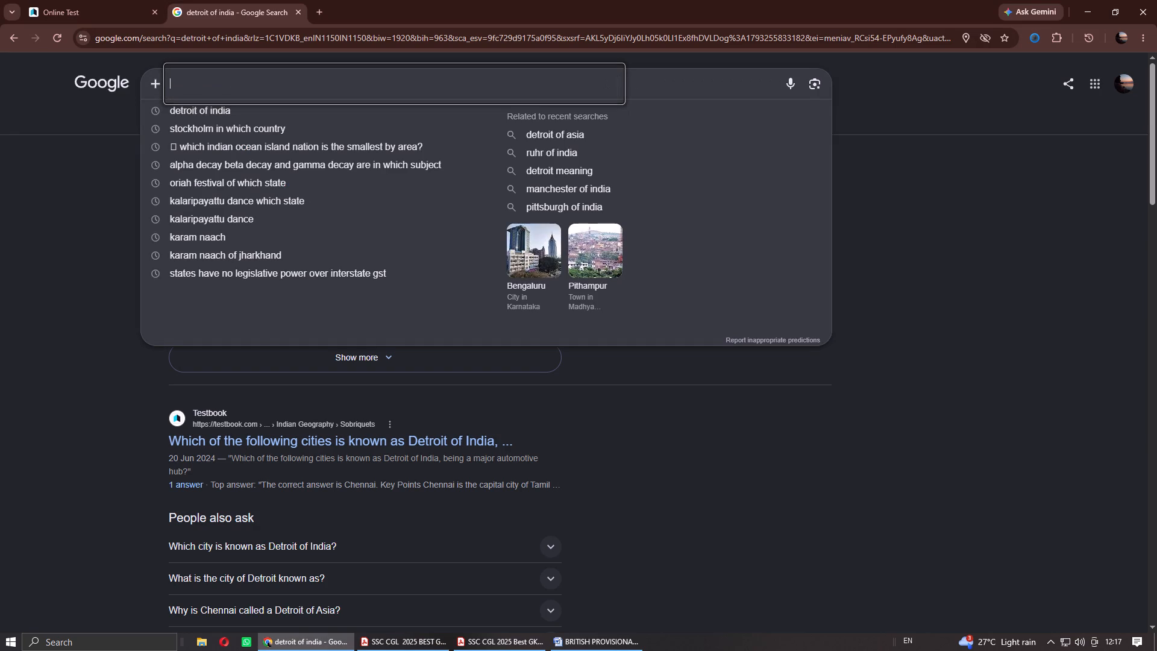
pyautogui.write('which BRICS country has lon')
pyautogui.press('Down')
pyautogui.press('Return')
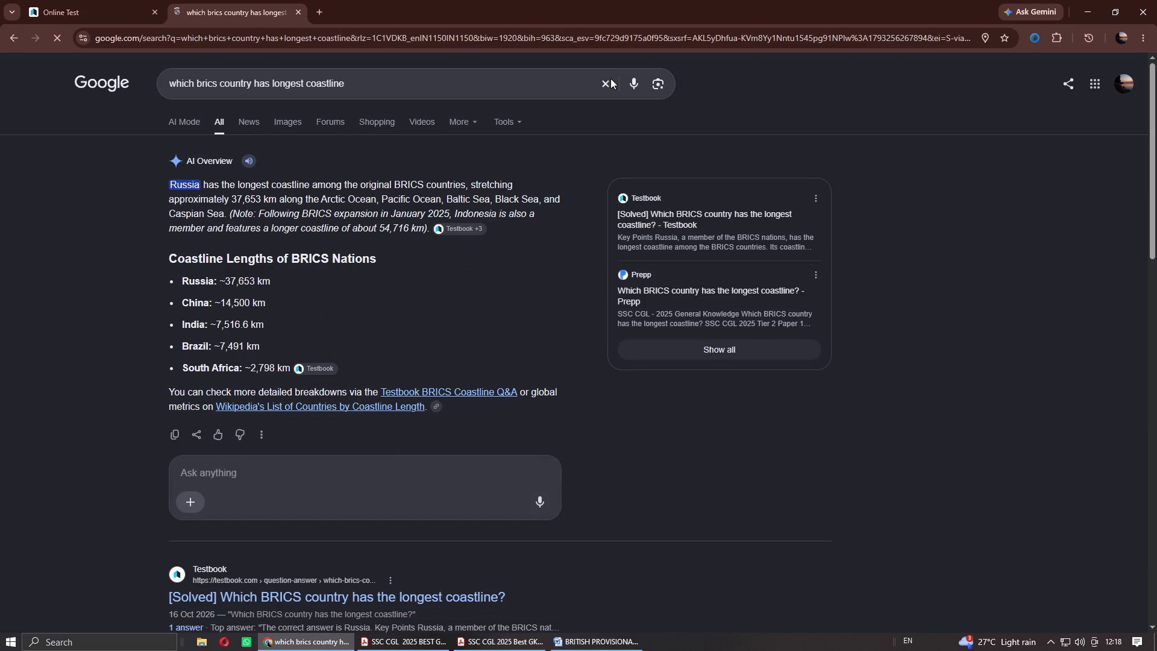
# Close the BRITISH PROVISIONAL ACTS Word document.
pyautogui.click(579, 650)
pyautogui.click(1018, 31)
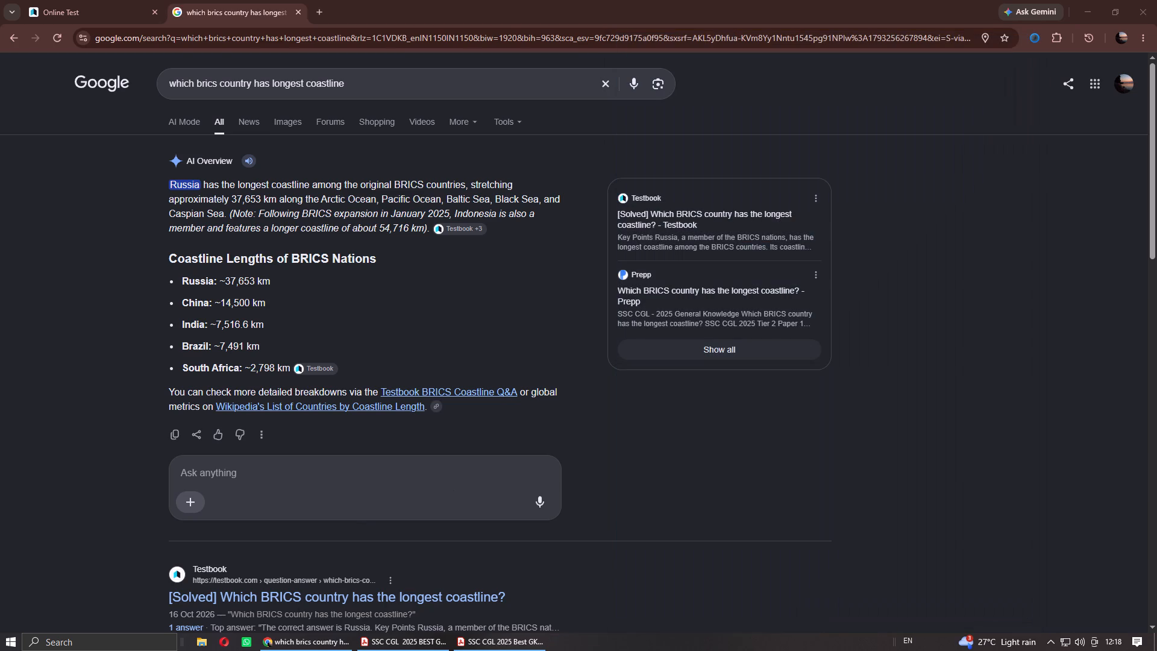
# Open the GEOGRAPHY Word document from the Study > QUESTION COMPILATION folder on New Volume (F:).
pyautogui.click(206, 642)
pyautogui.scroll(-2, 102, 456)
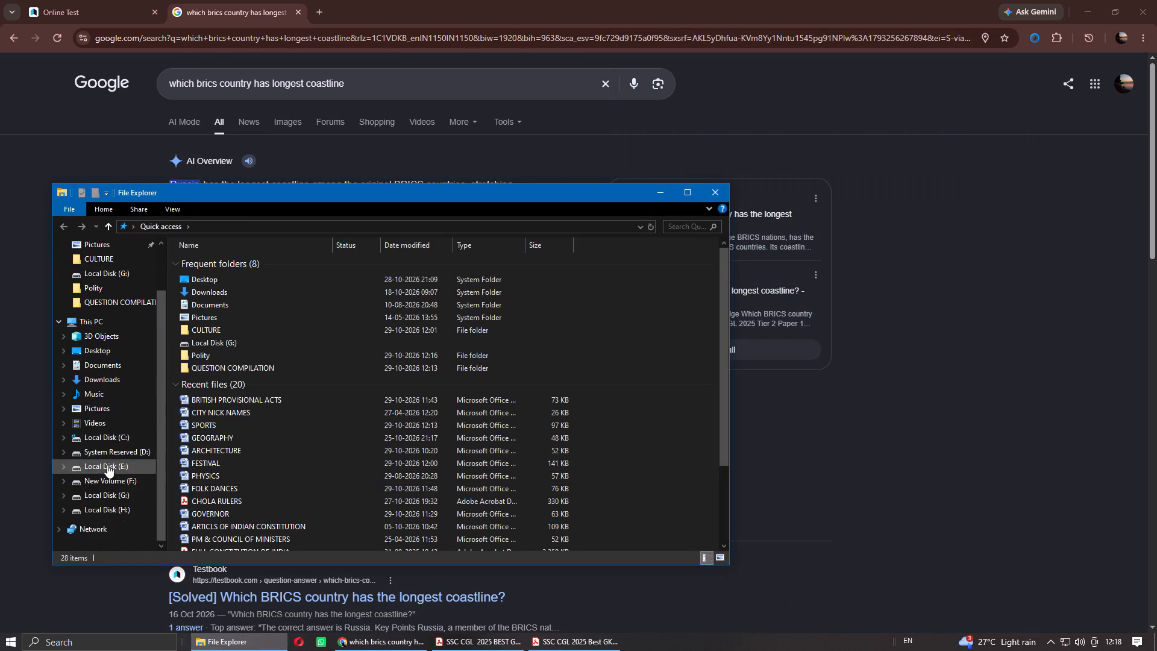
pyautogui.click(128, 481)
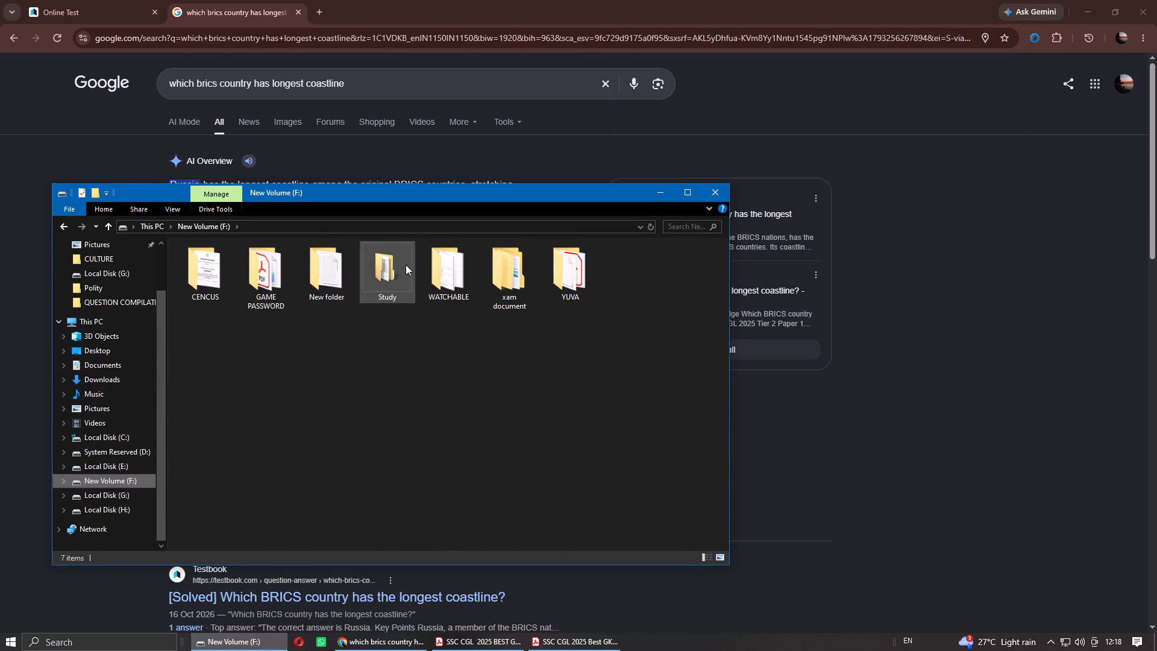
pyautogui.doubleClick(406, 265)
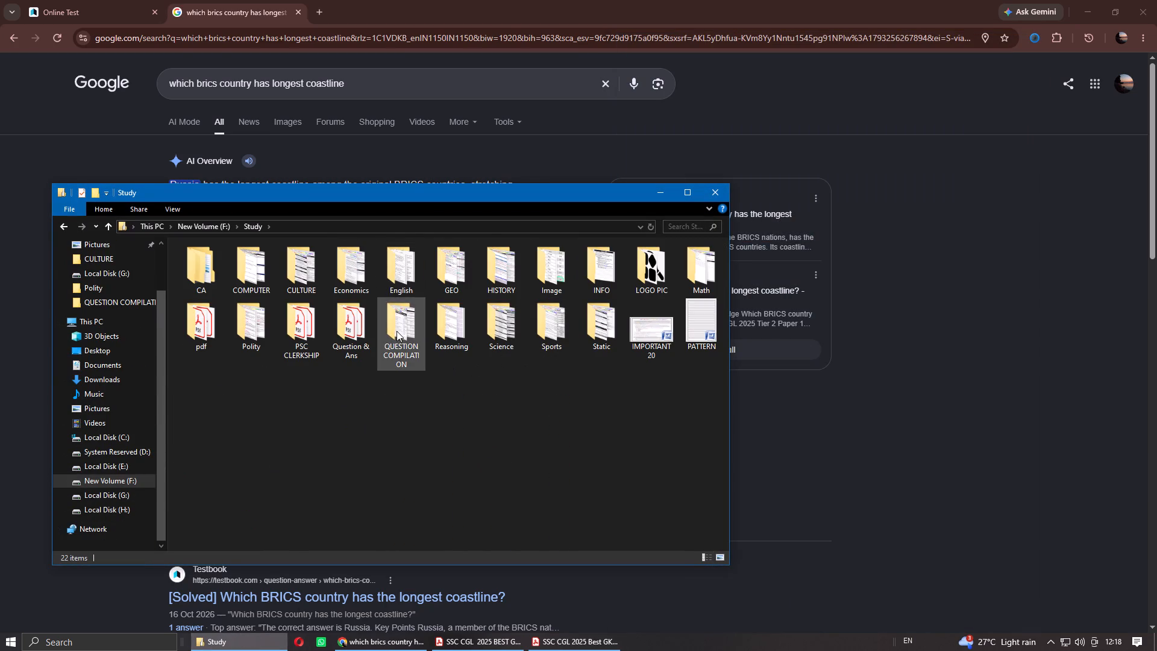
pyautogui.doubleClick(397, 330)
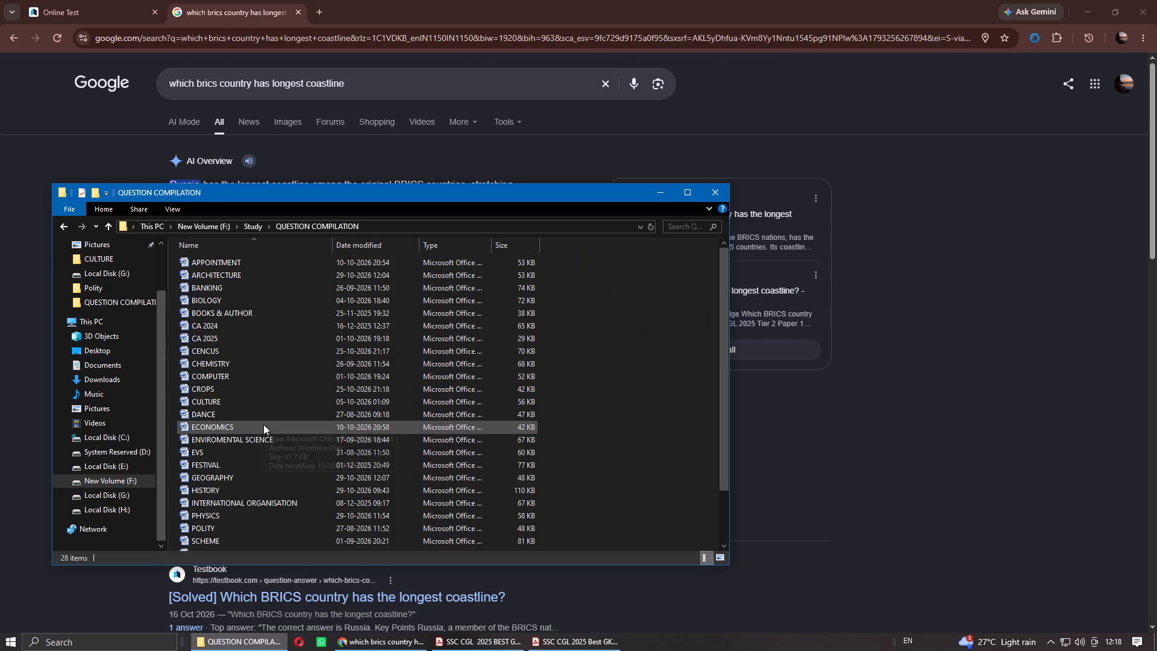
pyautogui.doubleClick(240, 477)
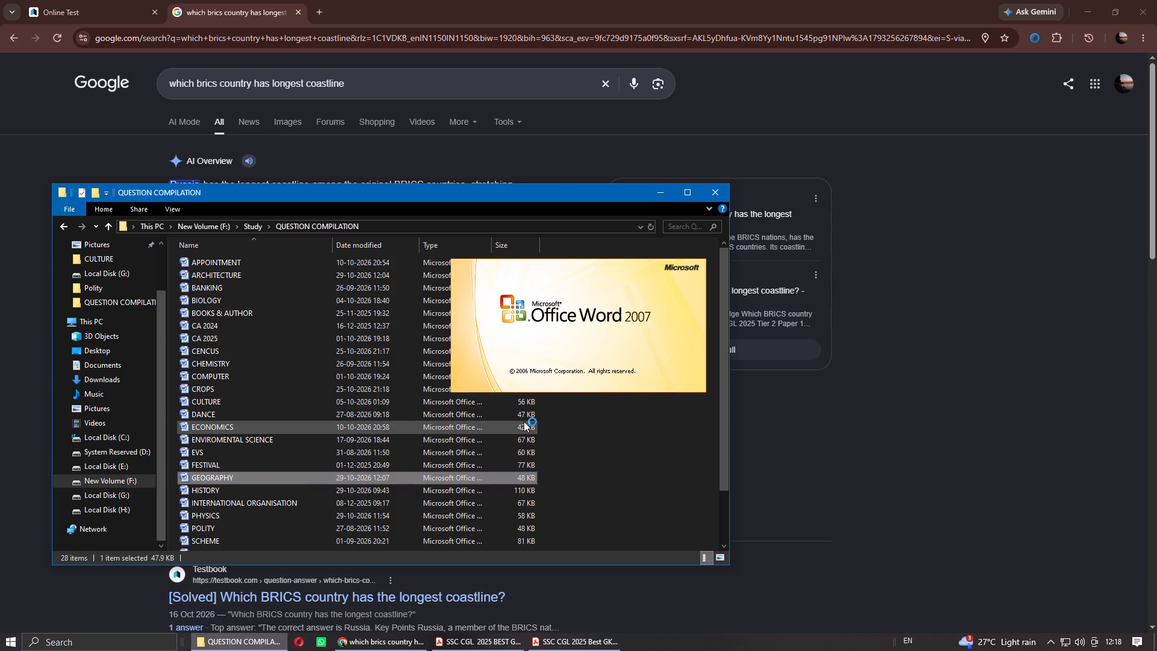
# In the world geography table, insert a row below the question about the Inca ruins of Machu Picchu.
pyautogui.scroll(-6, 851, 324)
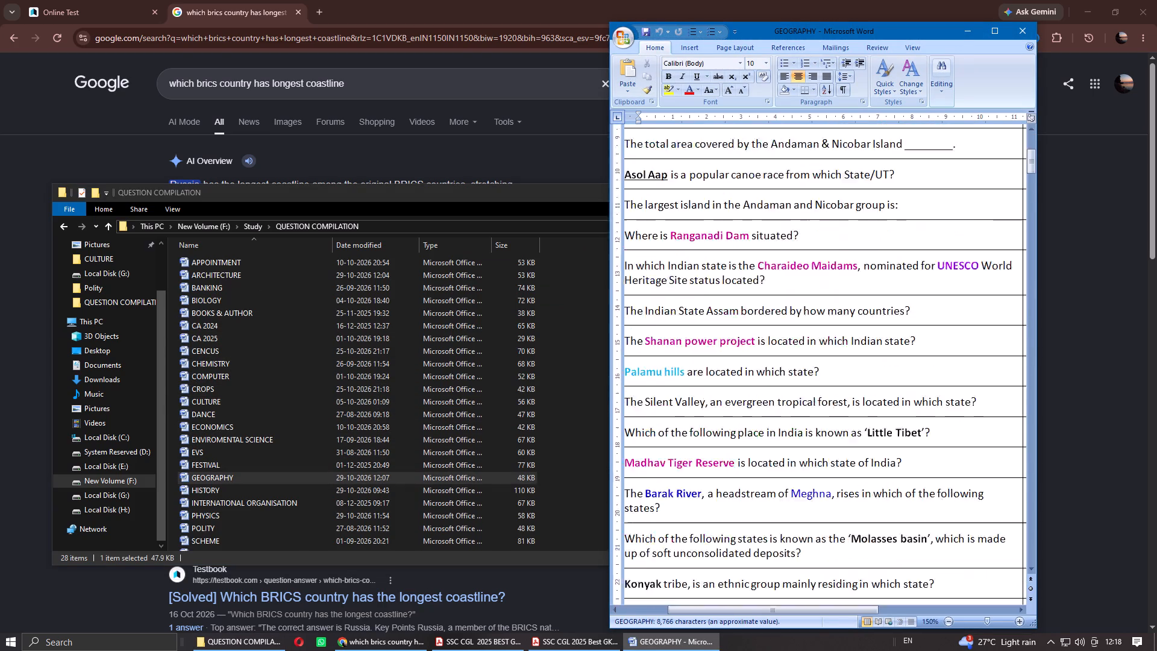
pyautogui.scroll(-20, 851, 325)
pyautogui.scroll(-12, 851, 325)
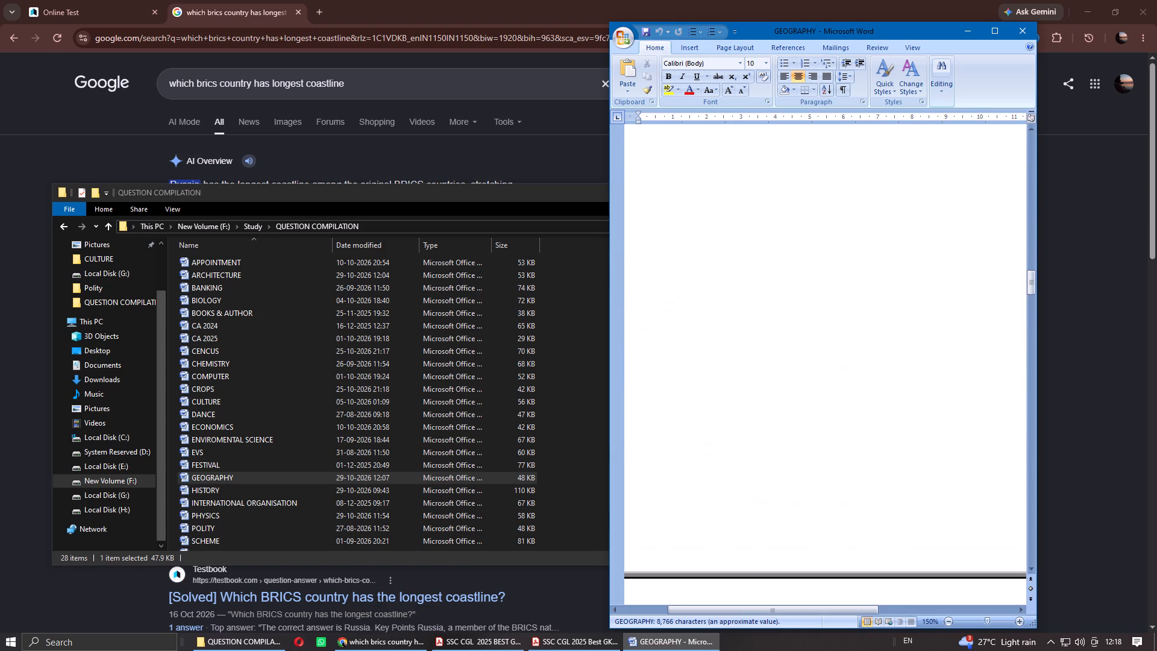
pyautogui.scroll(-17, 851, 325)
pyautogui.scroll(-4, 851, 325)
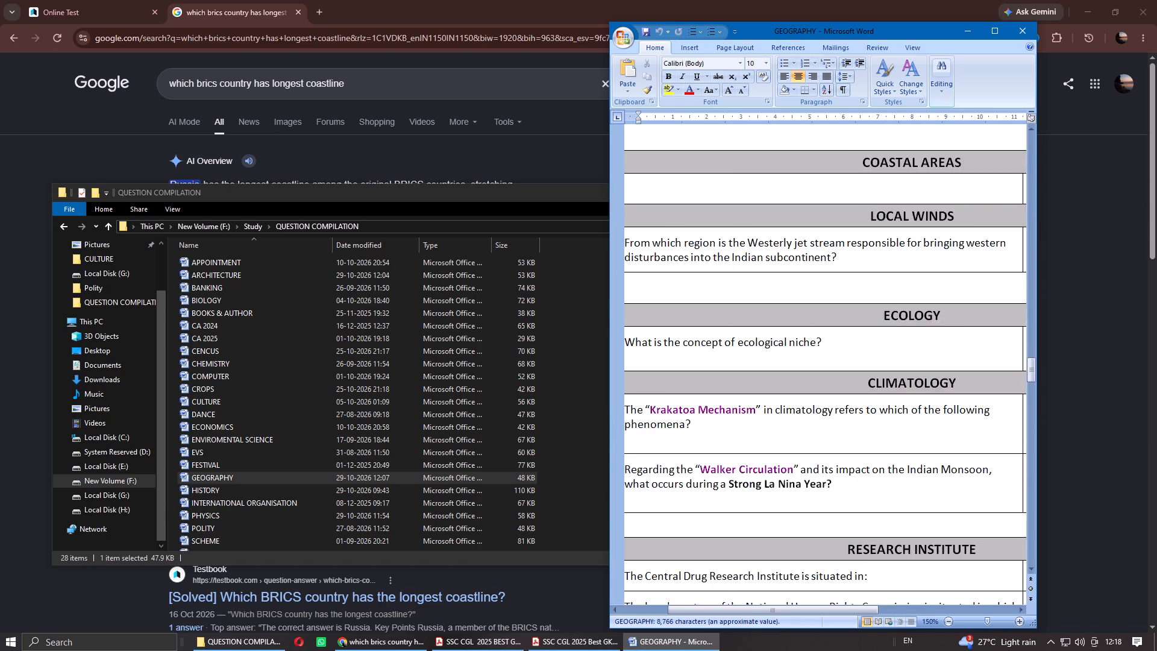
pyautogui.scroll(-14, 851, 325)
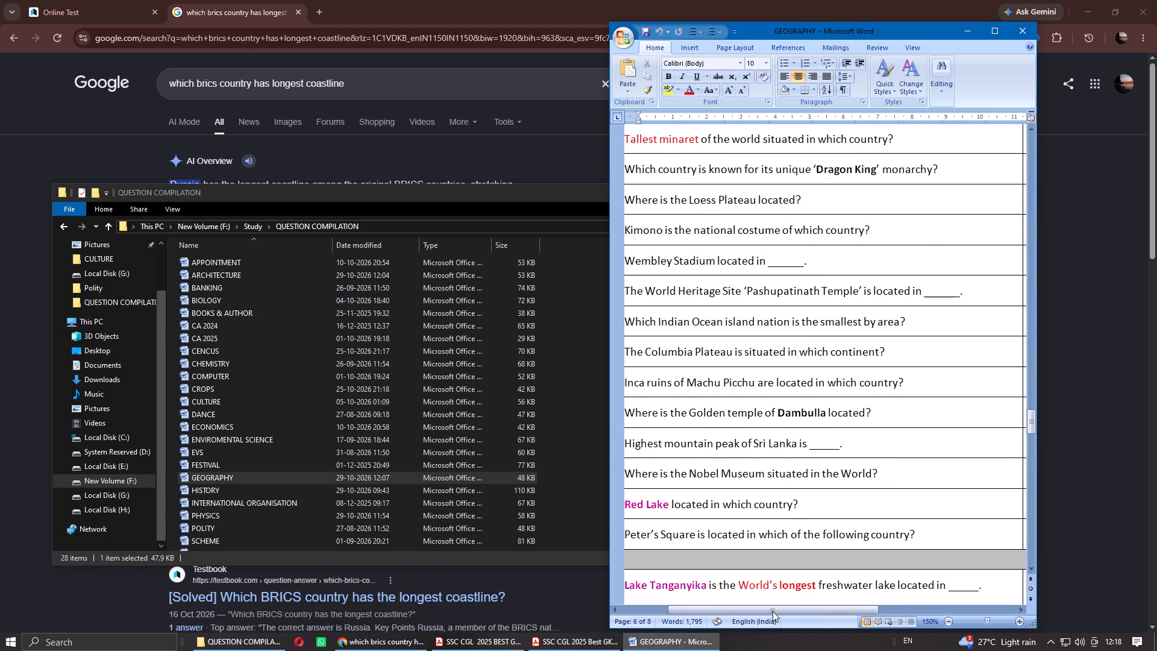
pyautogui.moveTo(776, 611); pyautogui.dragTo(858, 607)
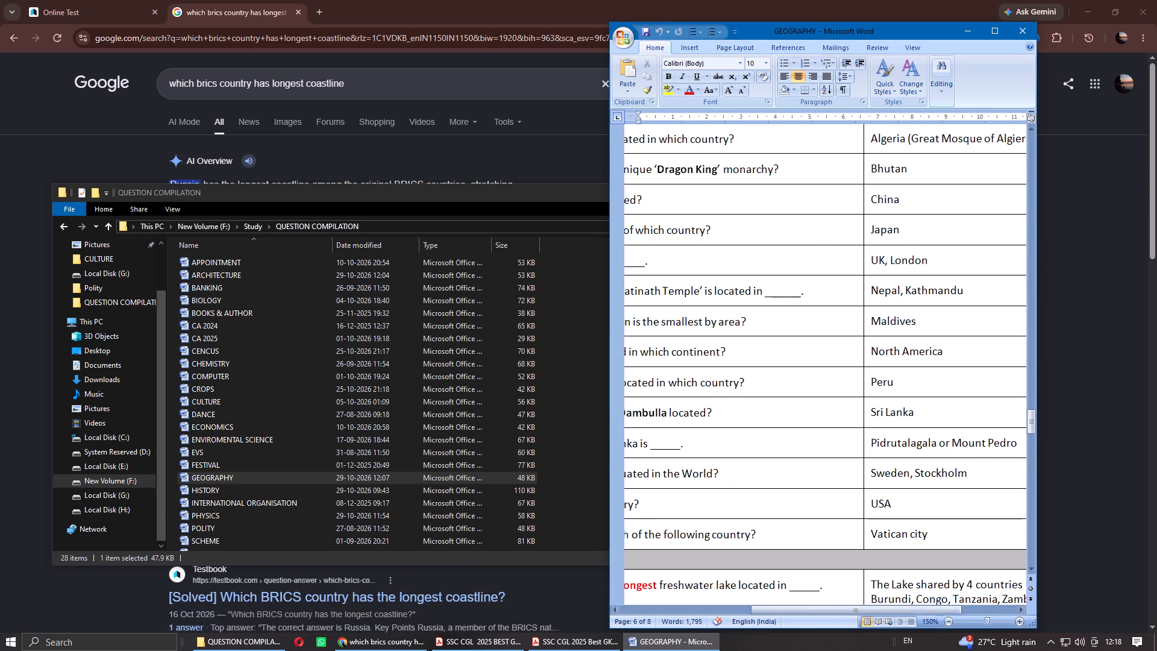
pyautogui.rightClick(827, 383)
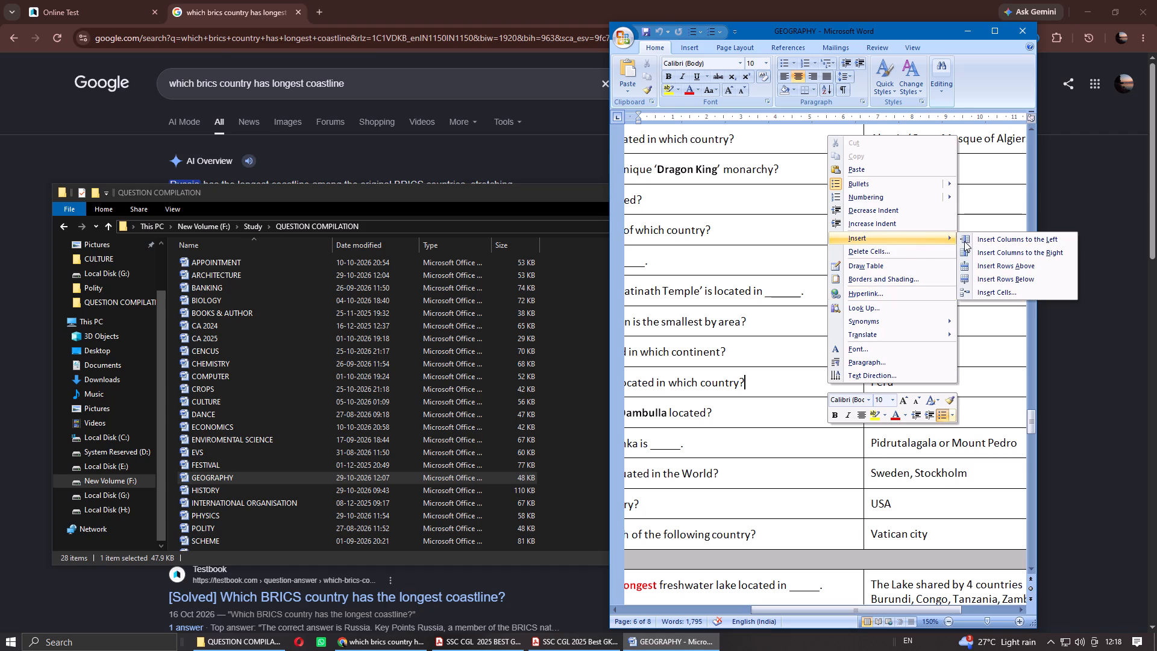
pyautogui.click(992, 275)
# With the document beside the question PDF, enter "Which BRICS country has the longest coastline?" in the new row, with "BRICS" in bold.
pyautogui.click(742, 404)
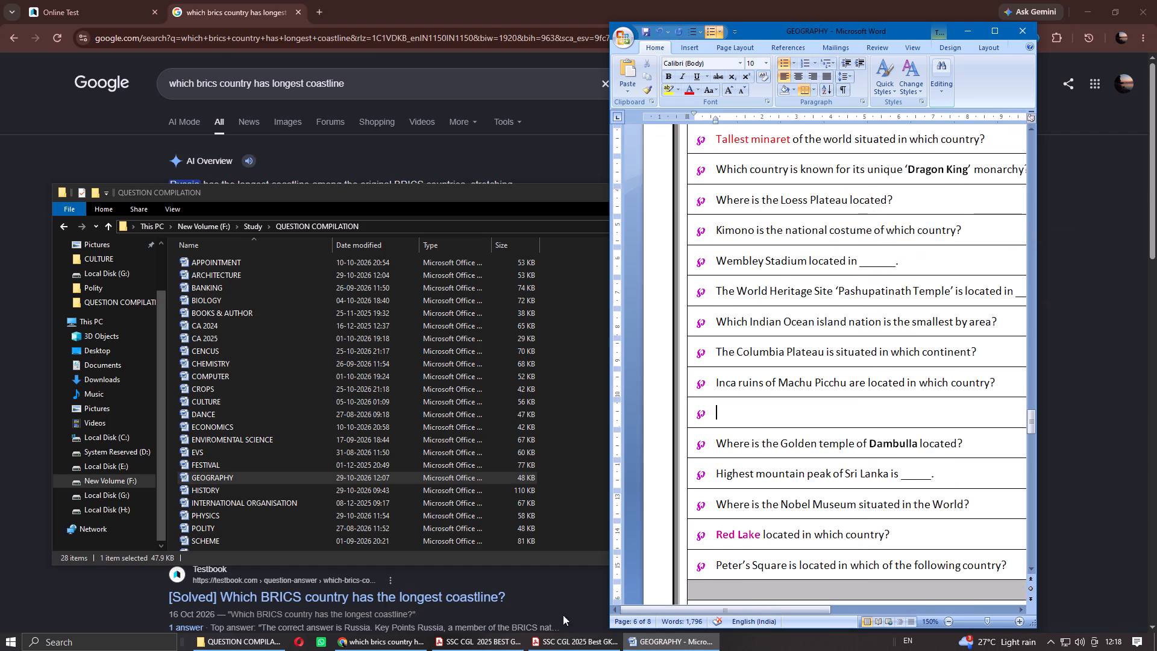
pyautogui.click(488, 635)
pyautogui.click(663, 650)
pyautogui.moveTo(795, 31); pyautogui.dragTo(590, 43)
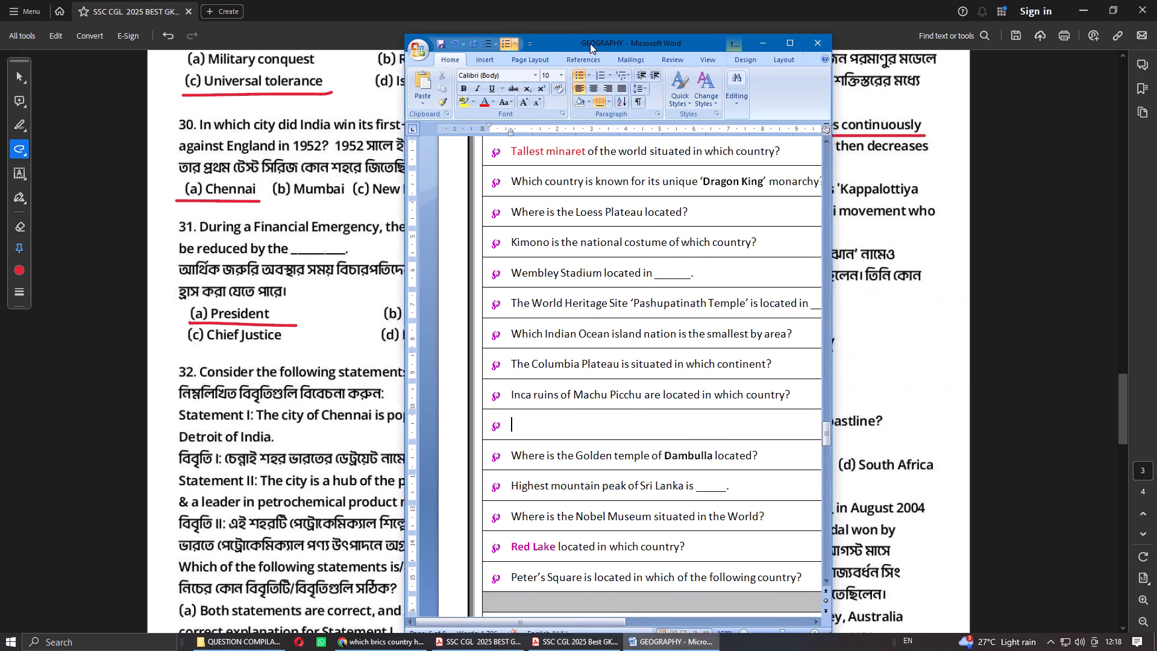
pyautogui.moveTo(590, 43); pyautogui.dragTo(273, 37)
pyautogui.write('which')
pyautogui.press('space')
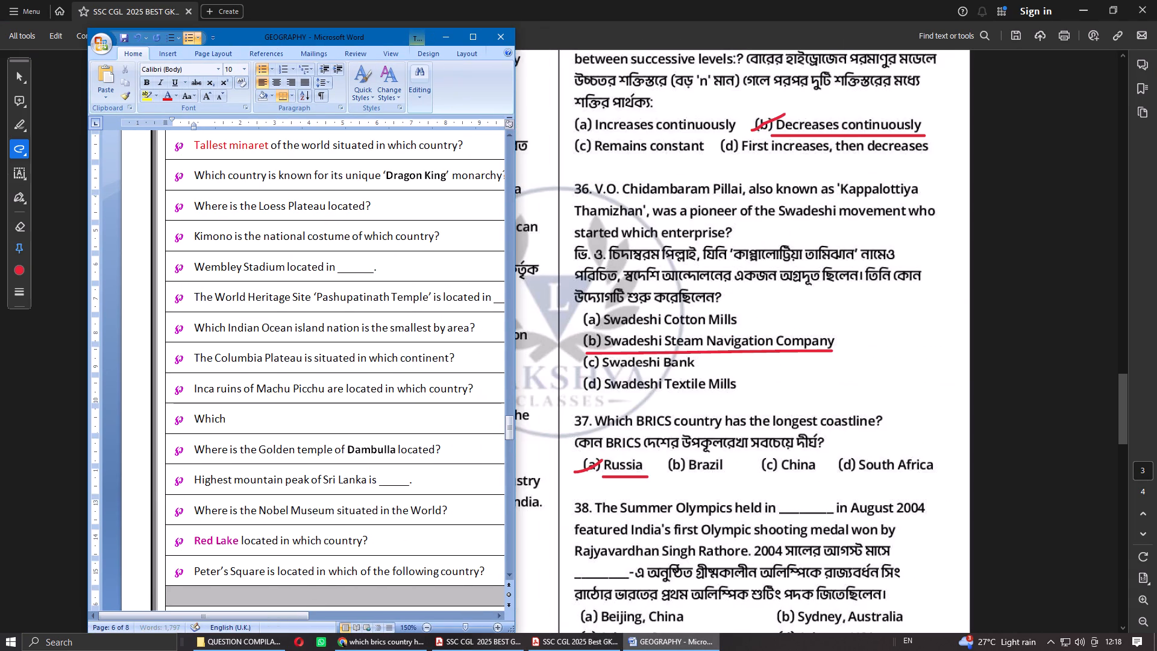
pyautogui.hotkey('ctrl', 'shift', 'b')
pyautogui.write('RI')
pyautogui.press('BackSpace')
pyautogui.press('BackSpace')
pyautogui.write('BRICS')
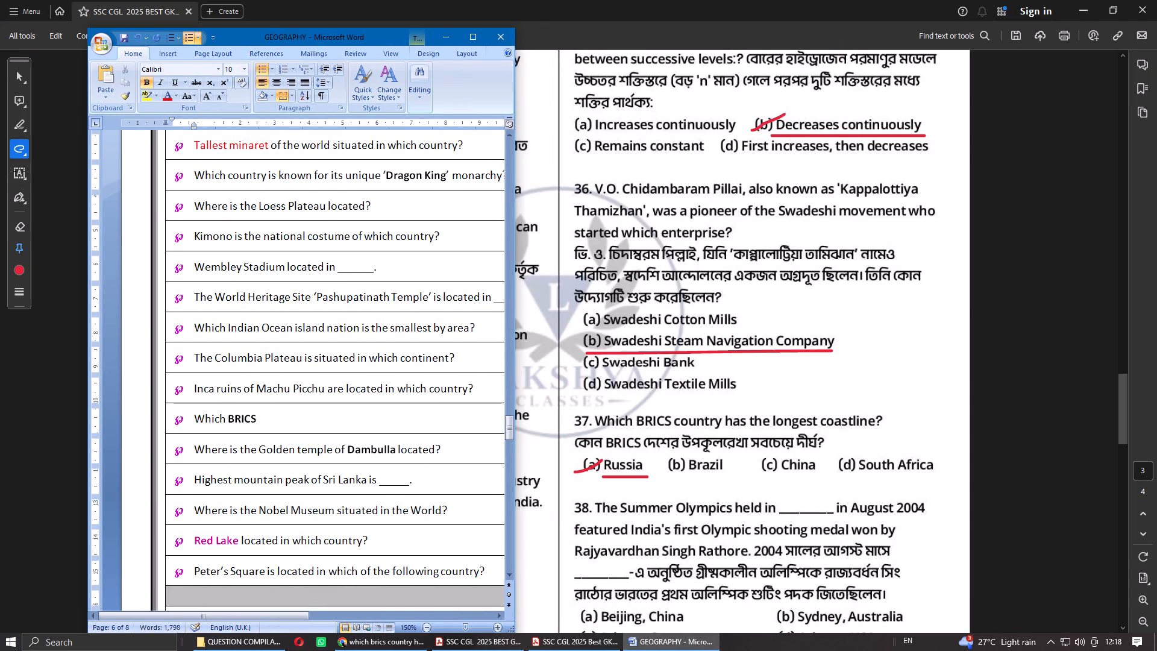
pyautogui.press('space')
pyautogui.hotkey('ctrl', 'b')
pyautogui.press('BackSpace')
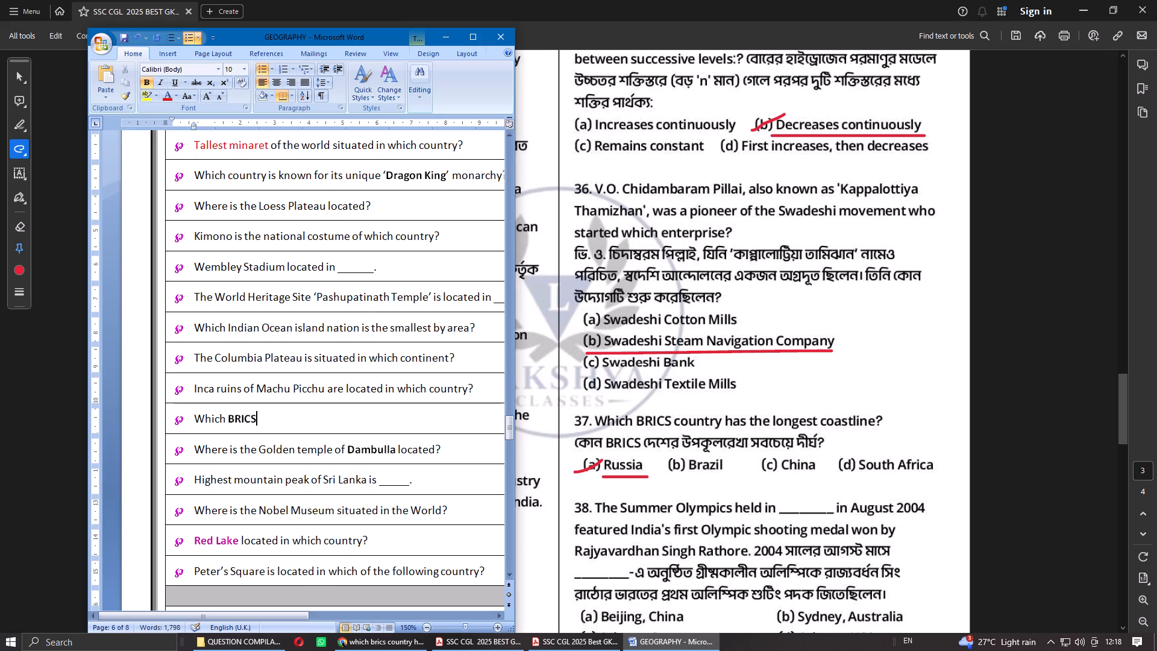
pyautogui.press('space')
pyautogui.hotkey('ctrl', 'b')
pyautogui.write('country has the longest coastline?')
# Enter "Russia" in the answer cell of the BRICS coastline row.
pyautogui.press('Tab')
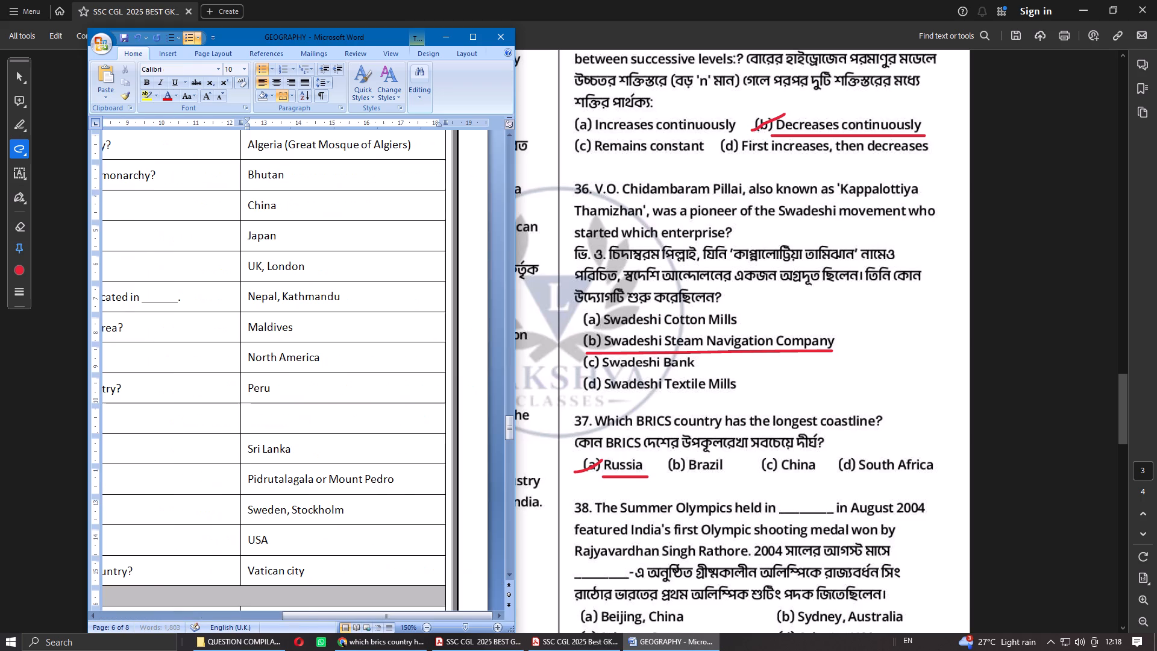
pyautogui.write('Russua')
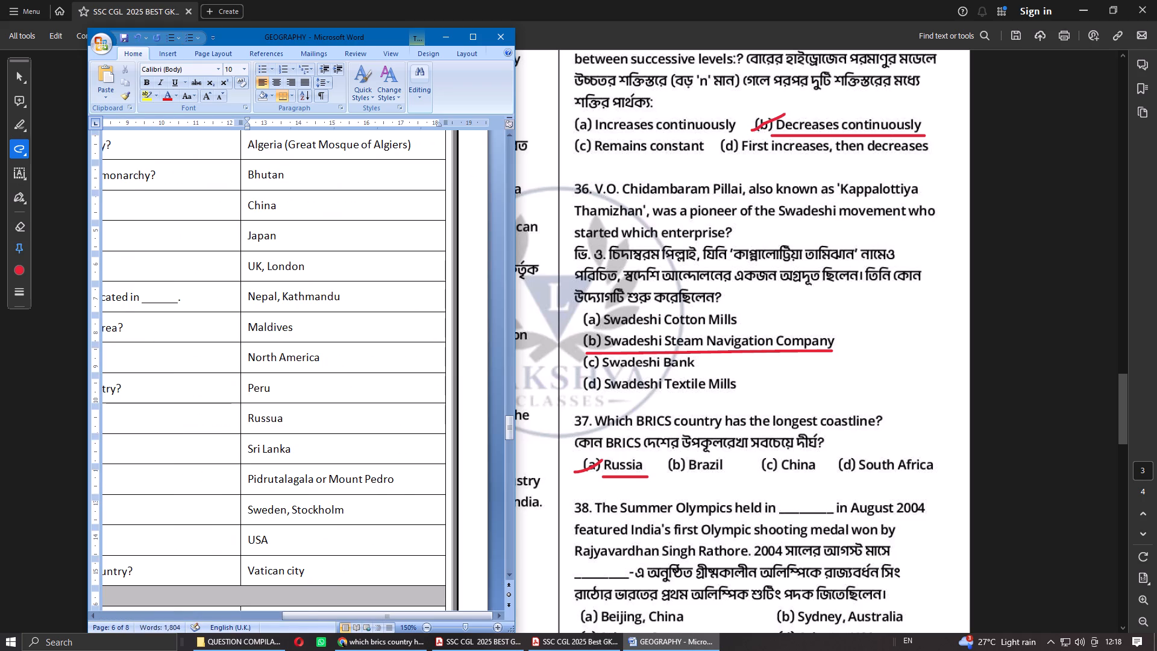
pyautogui.press('BackSpace')
pyautogui.press('BackSpace')
pyautogui.press('BackSpace')
pyautogui.write('sia')
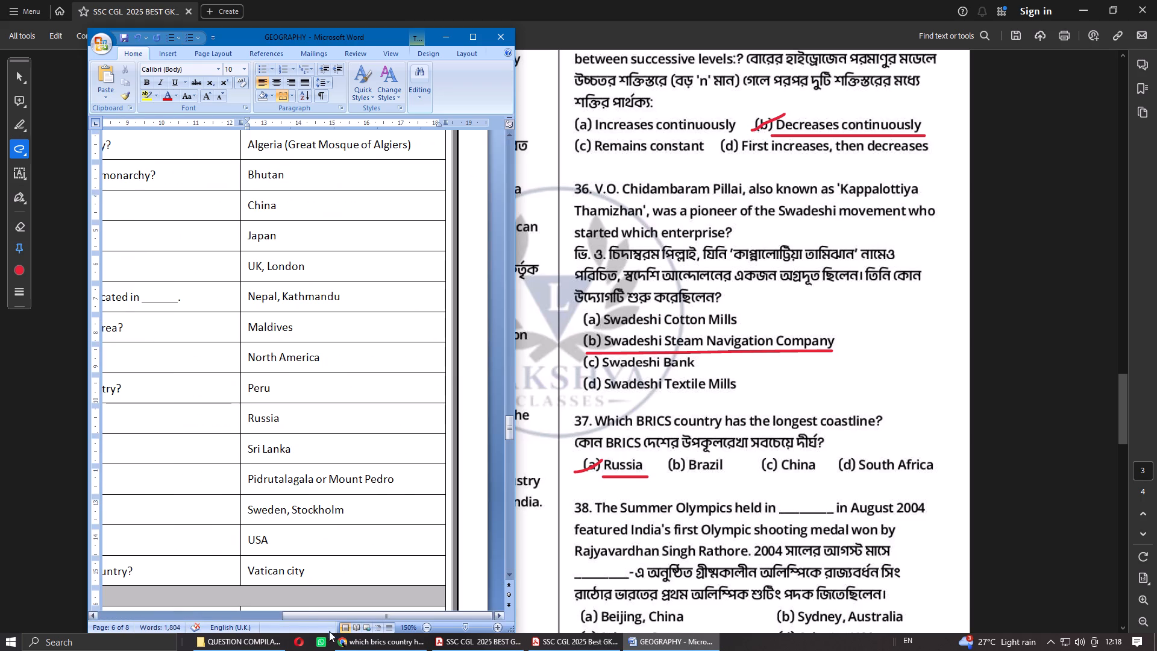
# Colour the words "Golden temple of Dambulla" green in the question below the BRICS row.
pyautogui.moveTo(356, 618); pyautogui.dragTo(202, 617)
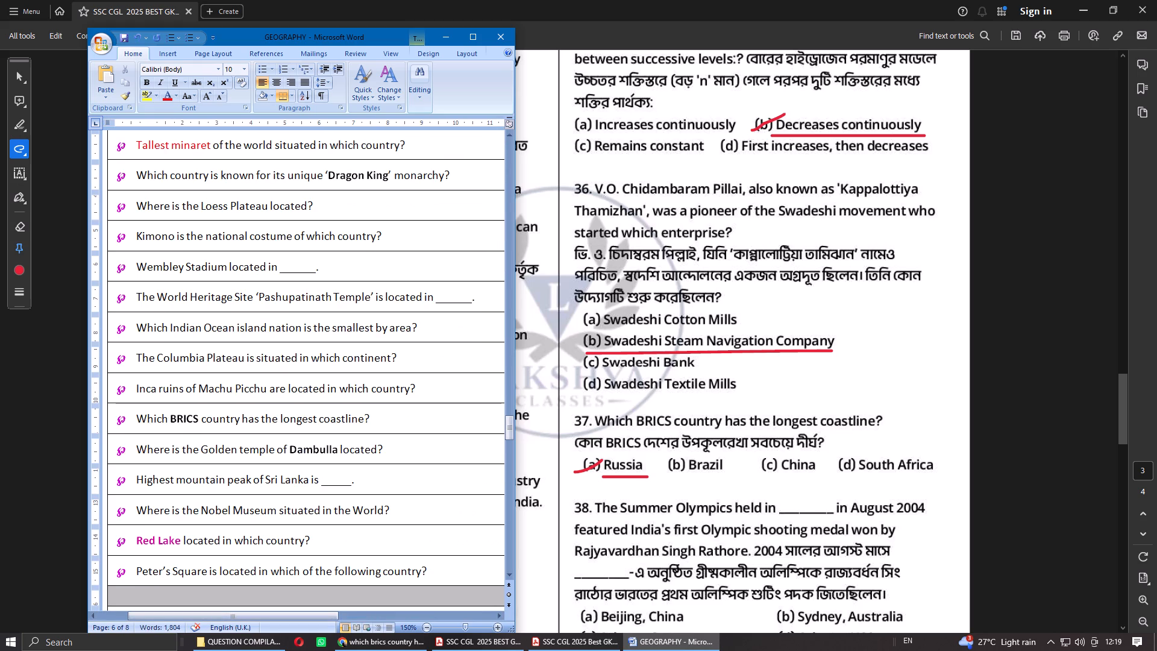
pyautogui.click(304, 447)
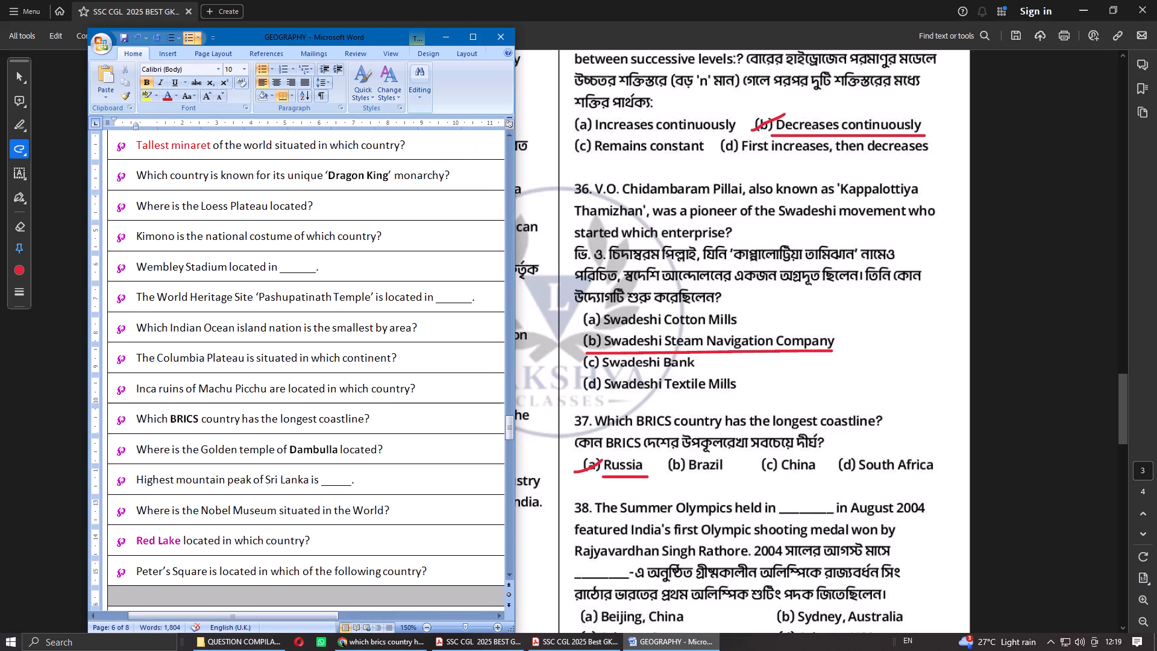
pyautogui.moveTo(207, 450); pyautogui.dragTo(309, 449)
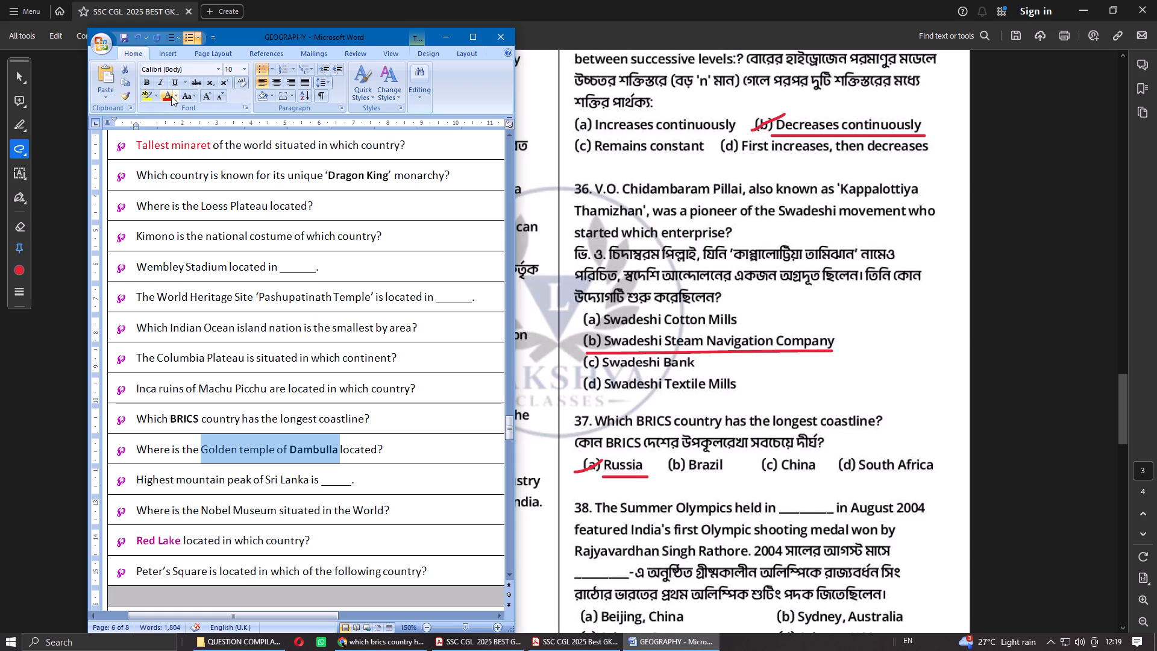
pyautogui.click(177, 94)
pyautogui.click(205, 215)
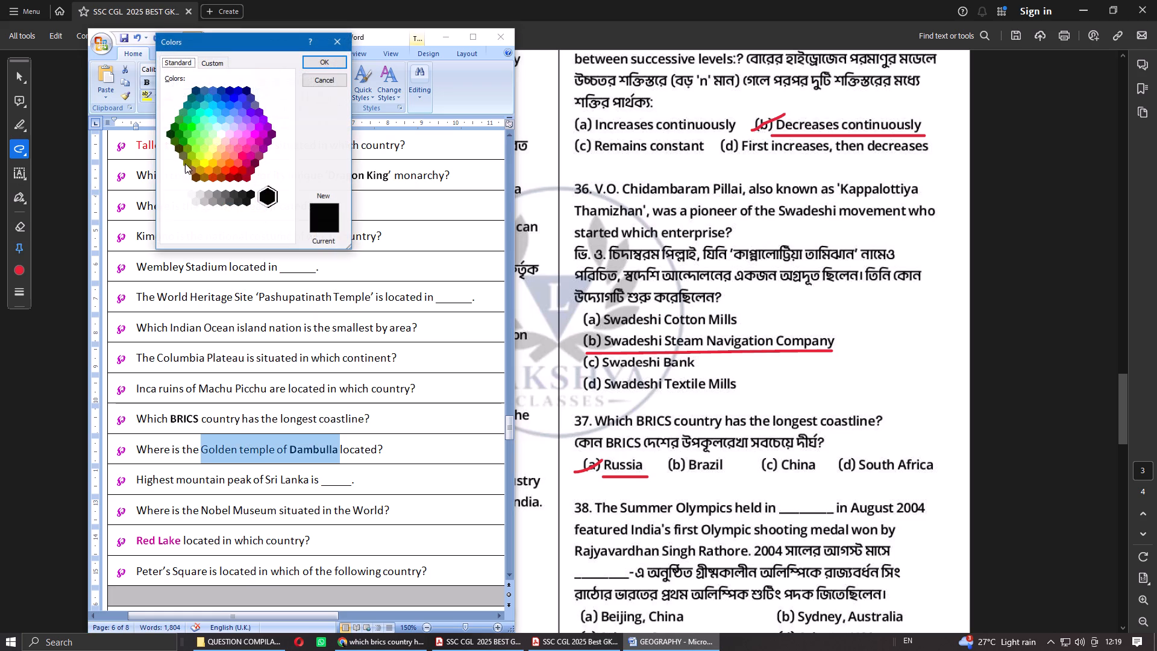
pyautogui.click(184, 143)
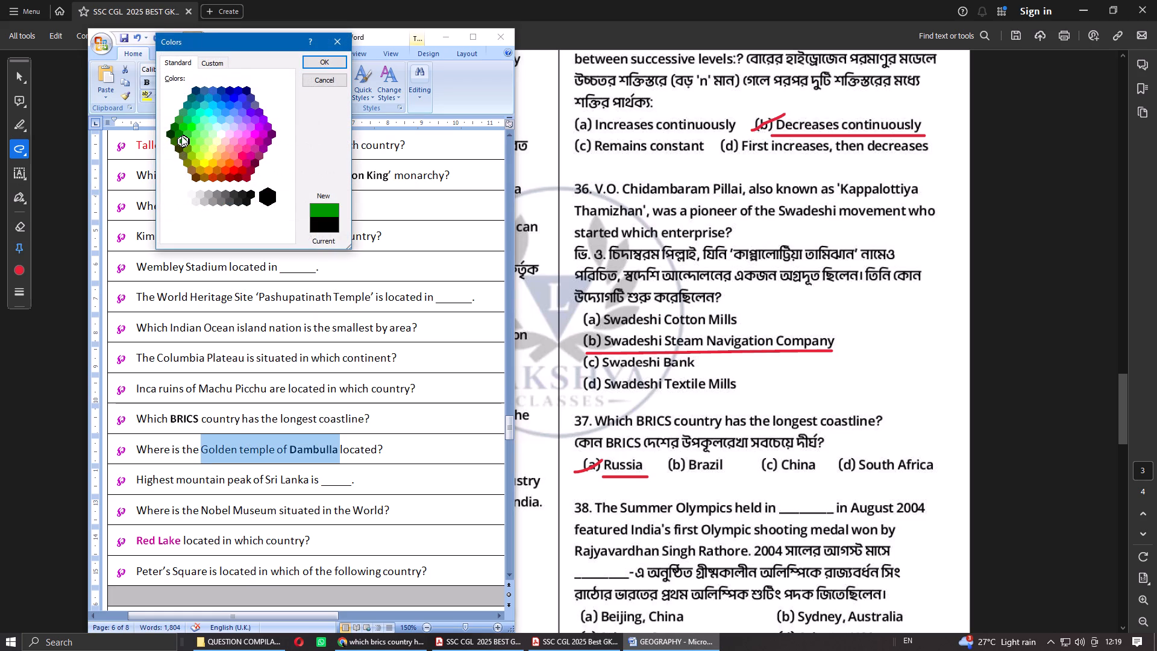
pyautogui.click(181, 136)
pyautogui.click(309, 63)
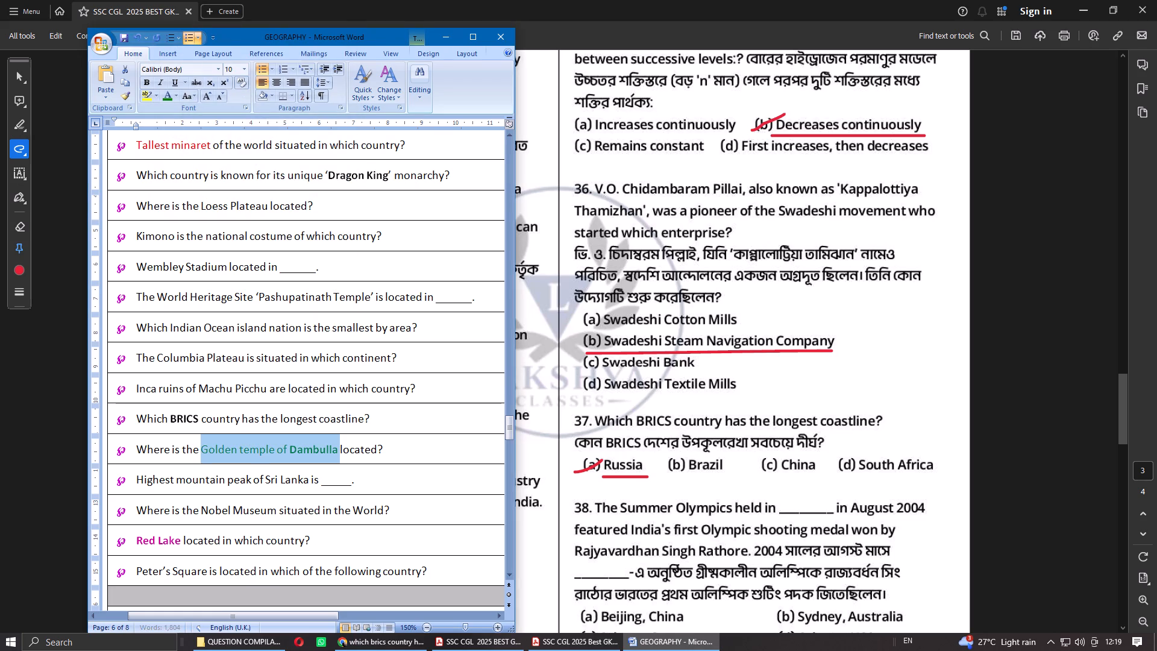
pyautogui.click(400, 452)
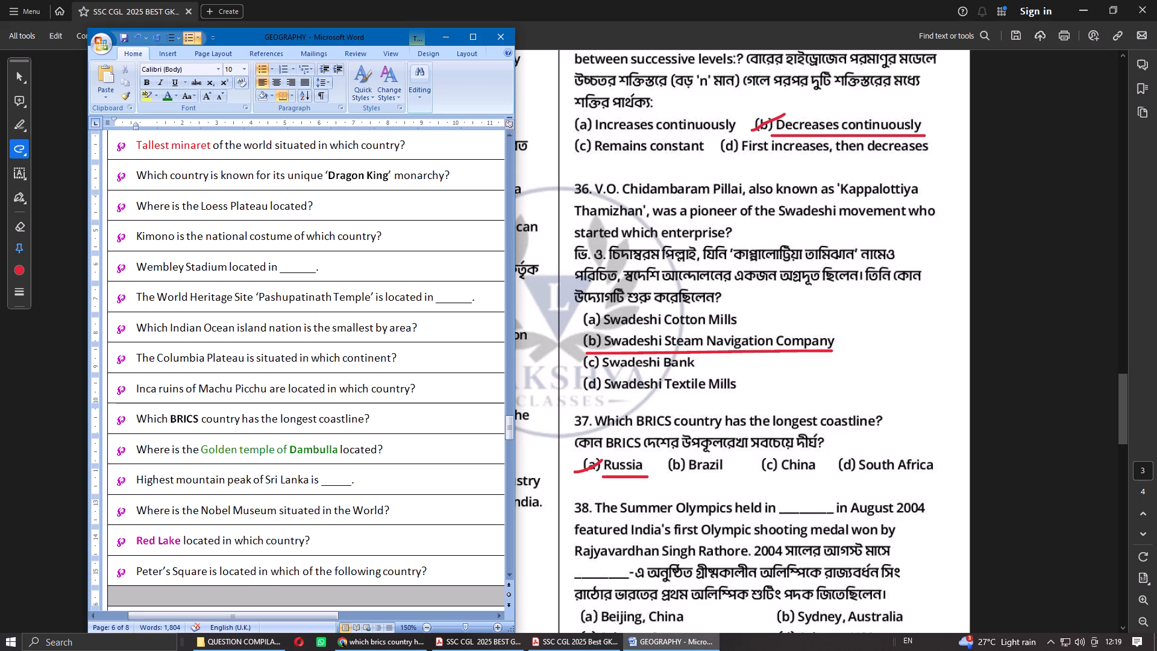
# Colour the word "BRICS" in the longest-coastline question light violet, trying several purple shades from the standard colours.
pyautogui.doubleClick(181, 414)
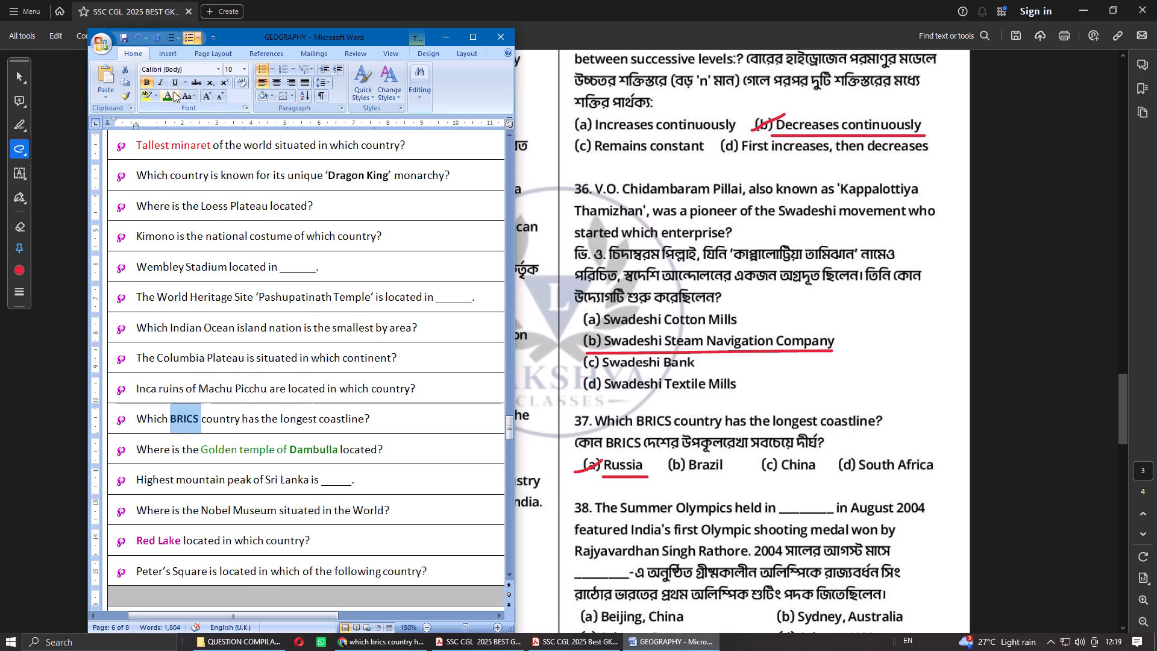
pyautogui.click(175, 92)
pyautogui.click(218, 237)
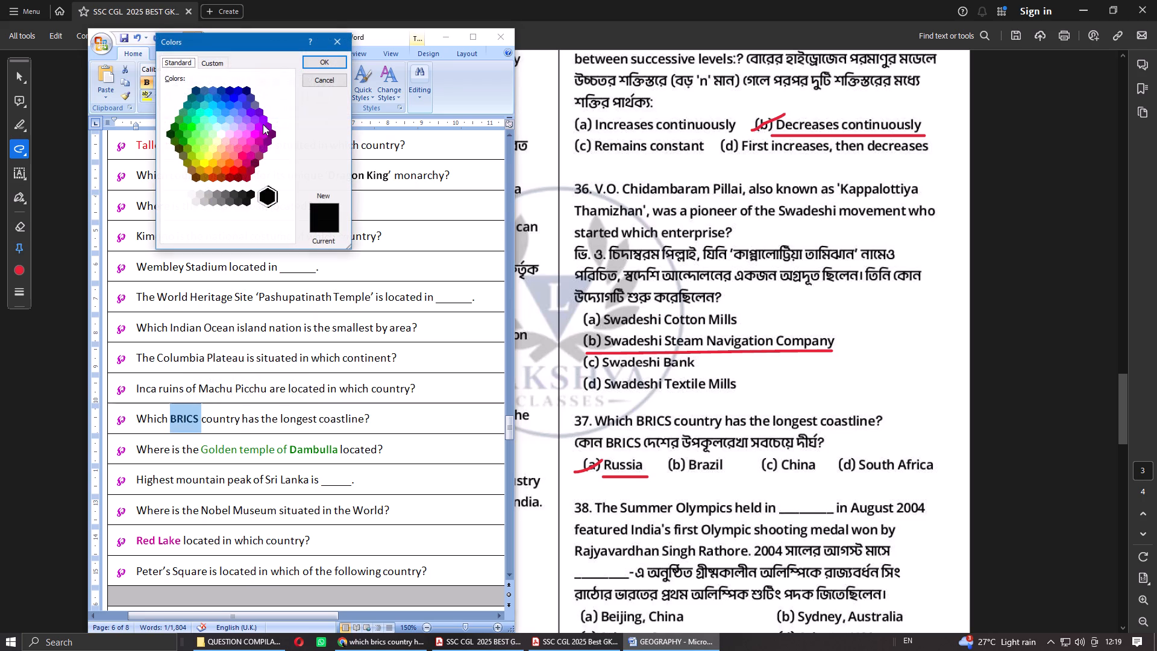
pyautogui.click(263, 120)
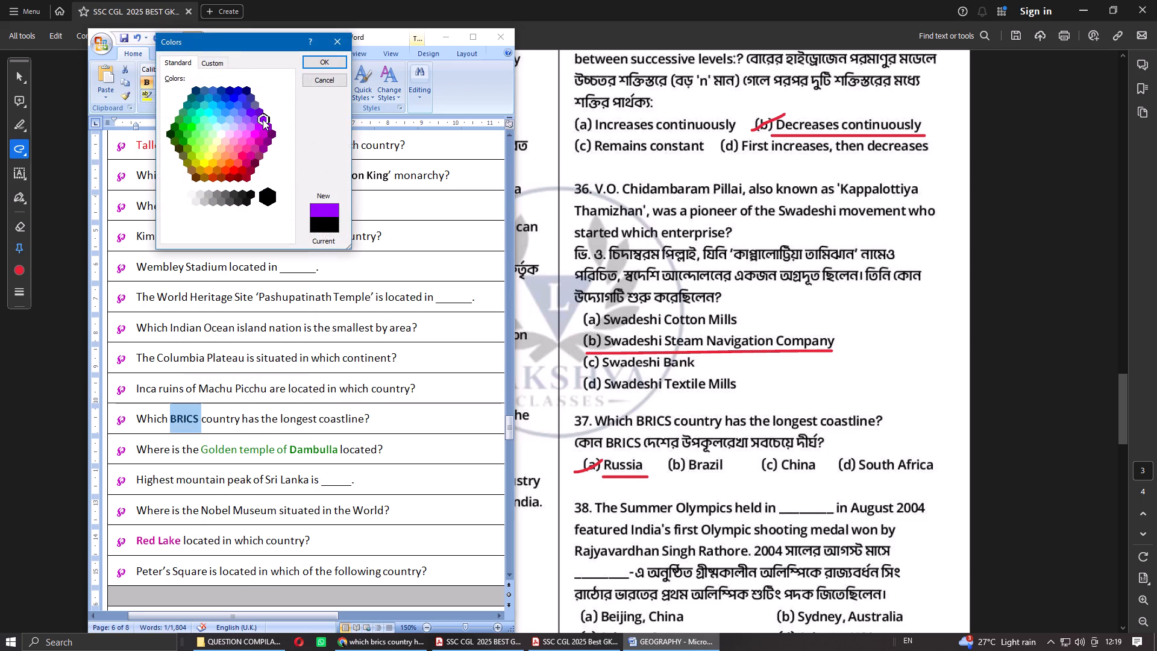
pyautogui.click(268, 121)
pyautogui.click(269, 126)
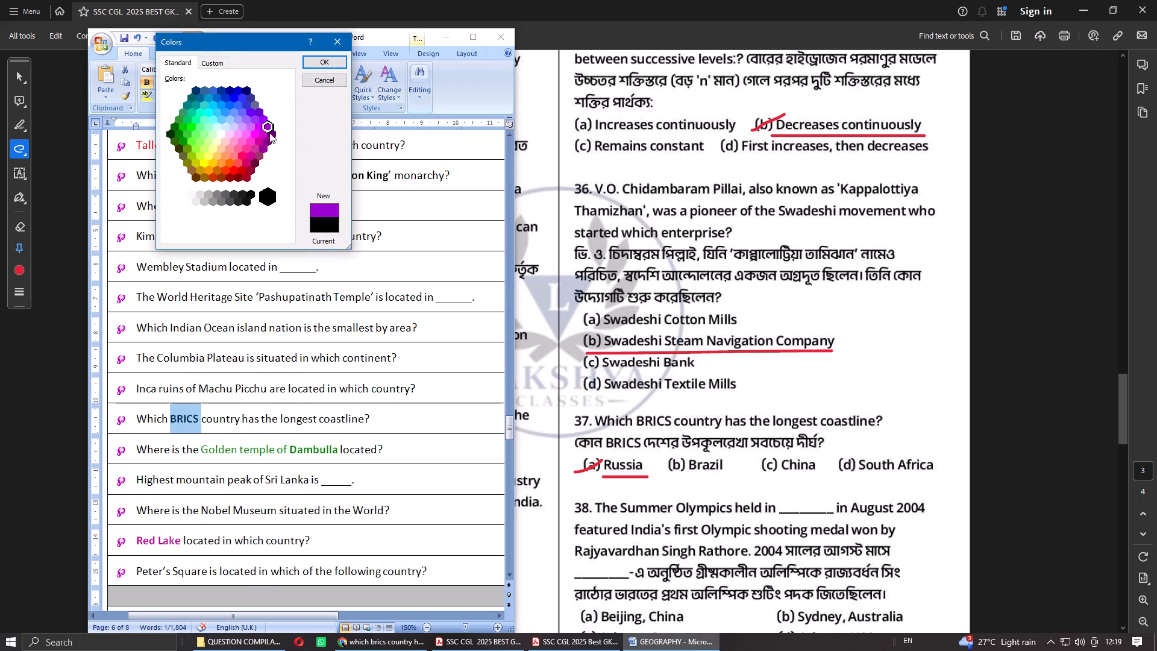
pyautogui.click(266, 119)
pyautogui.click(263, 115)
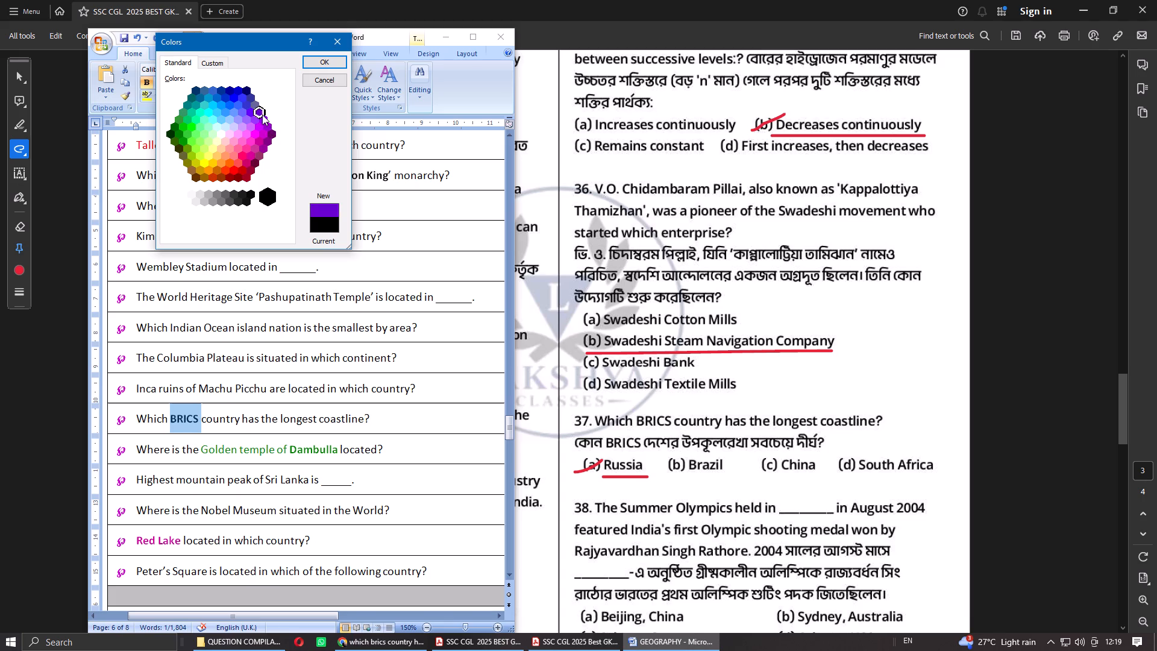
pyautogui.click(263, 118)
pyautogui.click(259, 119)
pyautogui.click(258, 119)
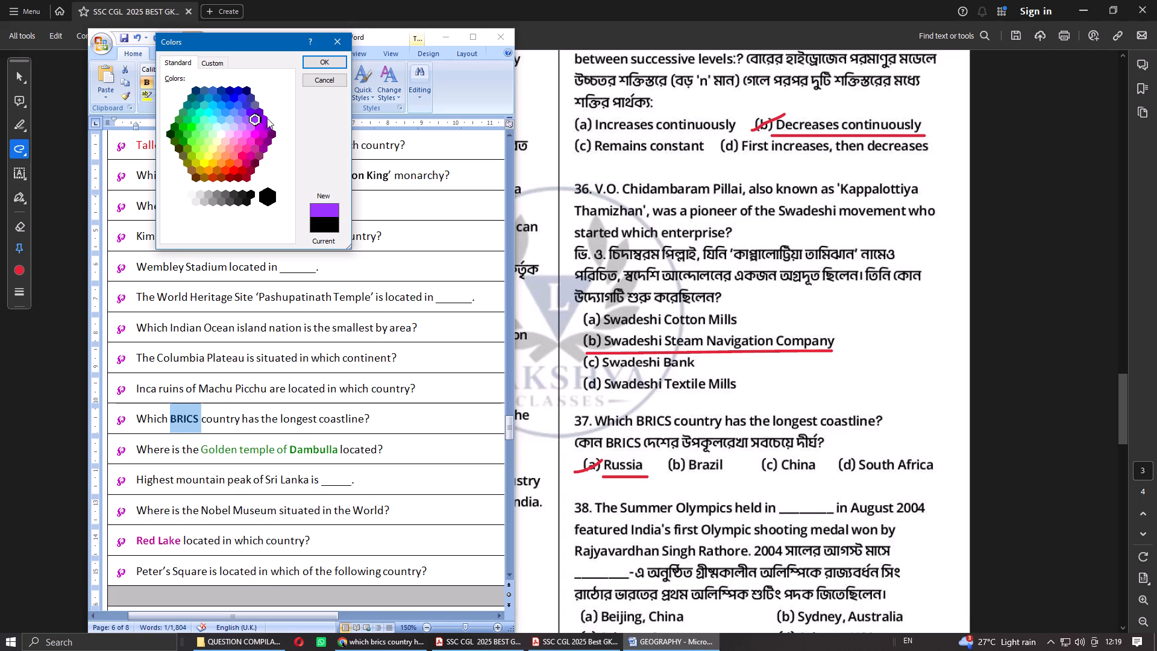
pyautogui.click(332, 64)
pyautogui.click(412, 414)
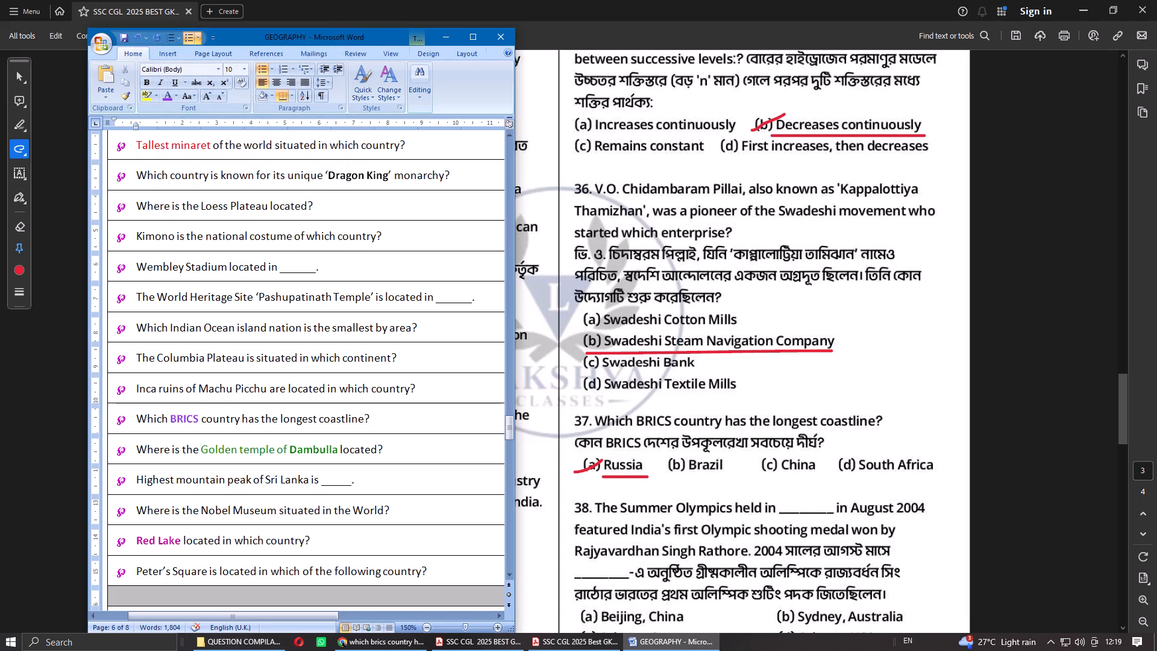
# Recolour "BRICS" in the longest-coastline question with a more vivid violet from the standard colours.
pyautogui.doubleClick(175, 418)
pyautogui.click(177, 95)
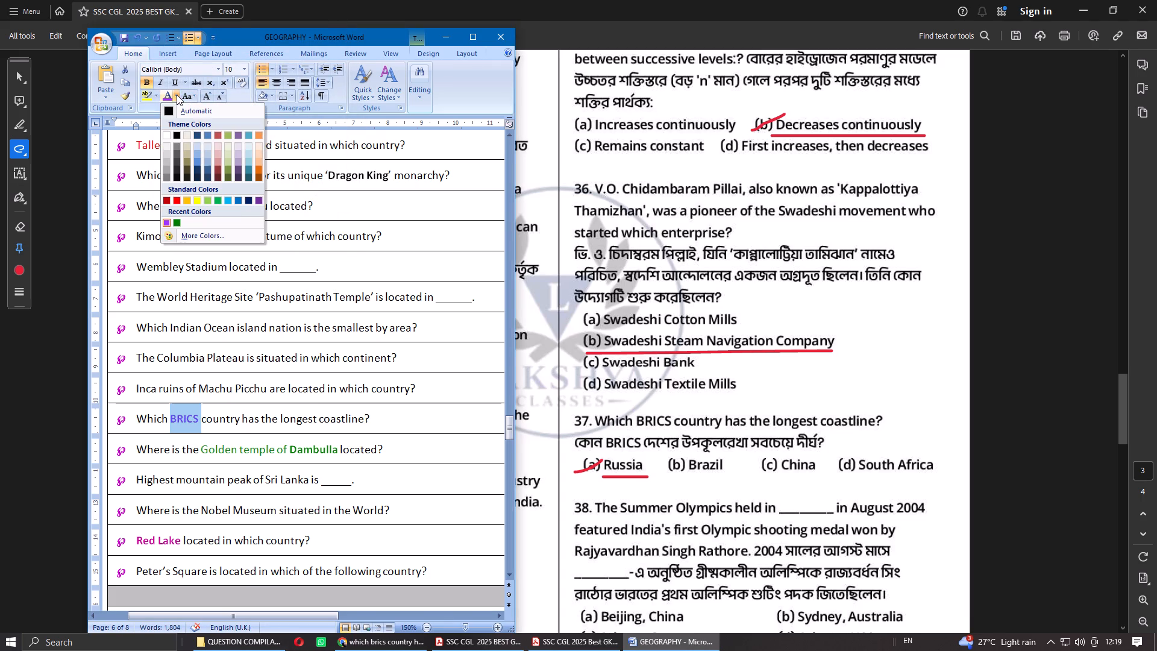
pyautogui.click(205, 233)
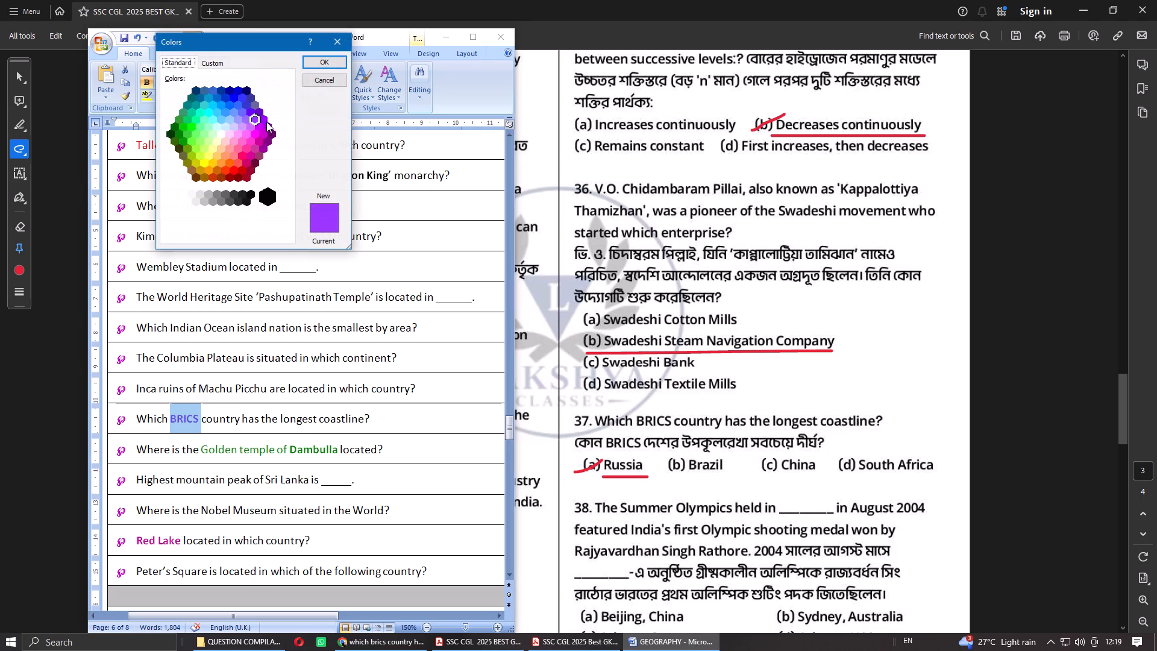
pyautogui.click(266, 120)
pyautogui.click(324, 58)
pyautogui.click(407, 422)
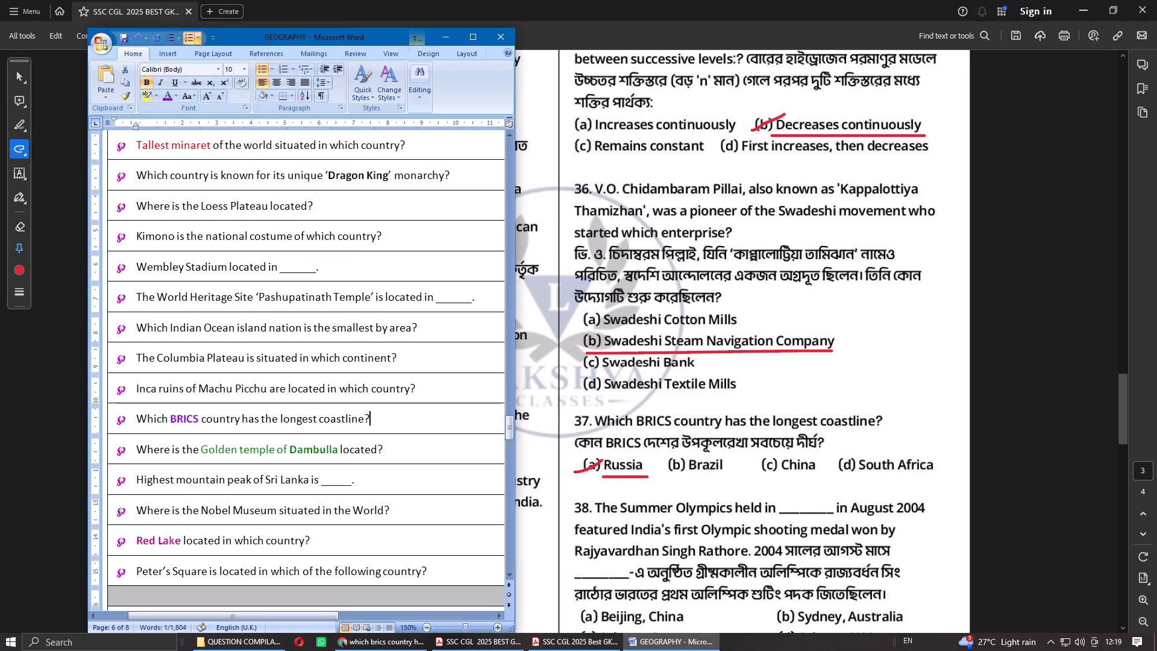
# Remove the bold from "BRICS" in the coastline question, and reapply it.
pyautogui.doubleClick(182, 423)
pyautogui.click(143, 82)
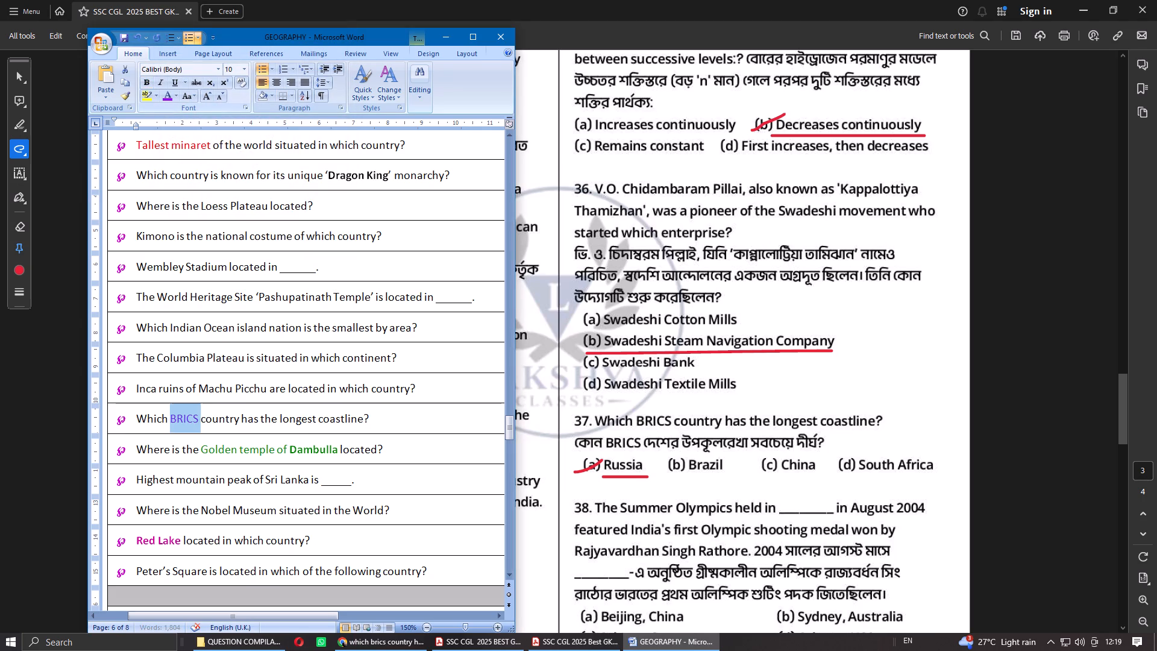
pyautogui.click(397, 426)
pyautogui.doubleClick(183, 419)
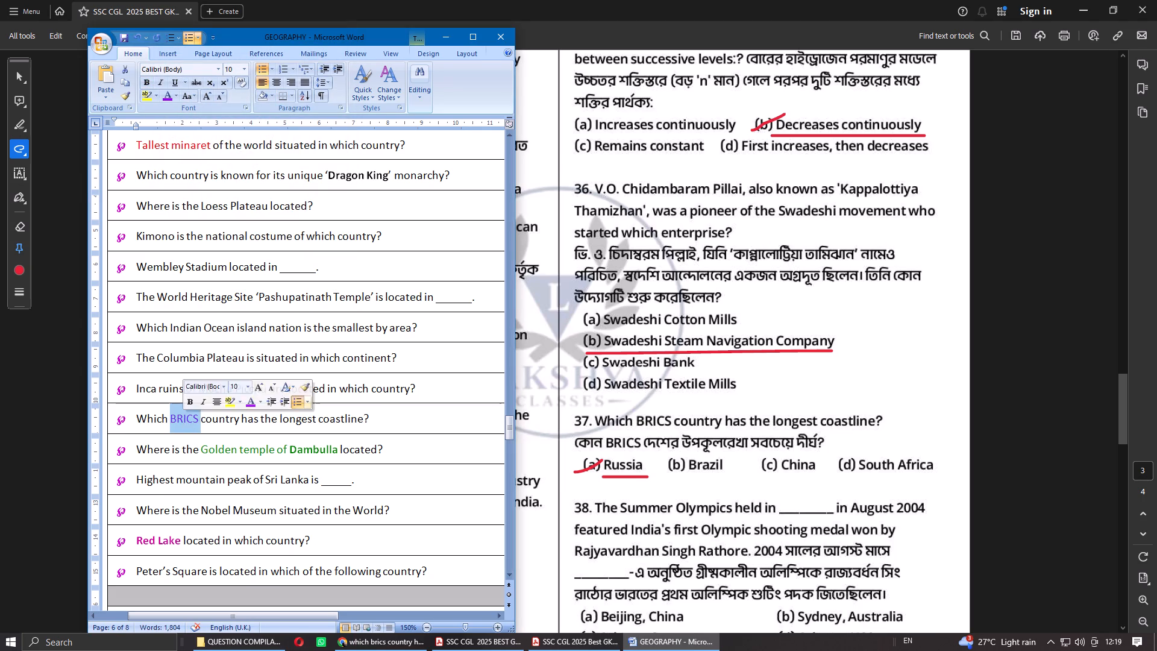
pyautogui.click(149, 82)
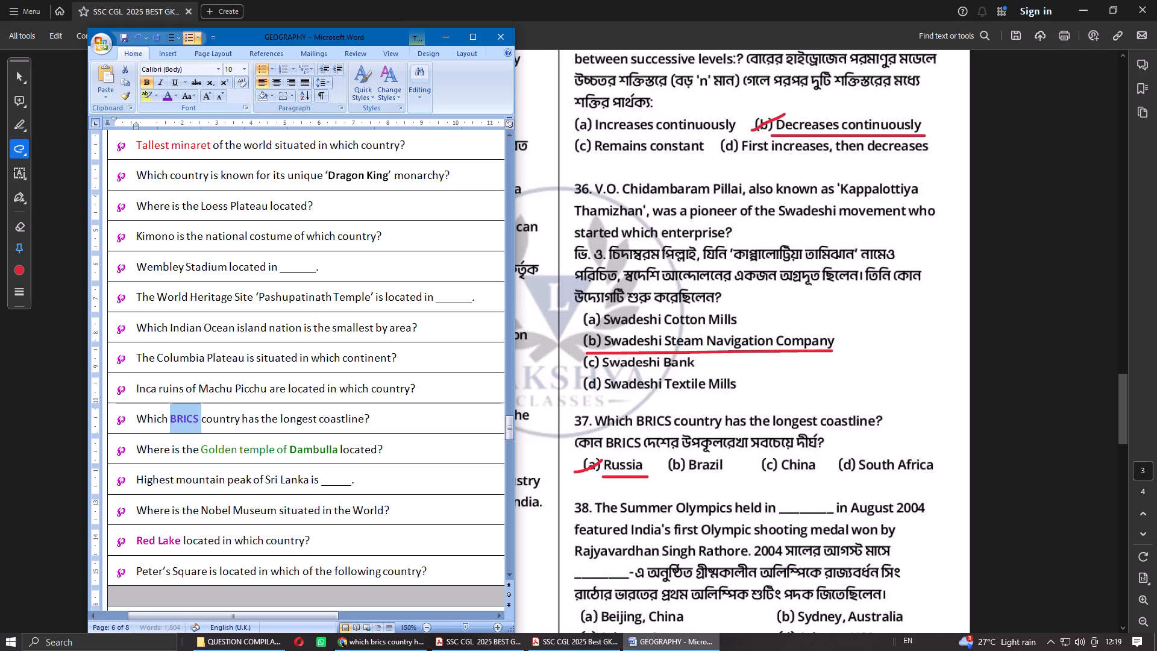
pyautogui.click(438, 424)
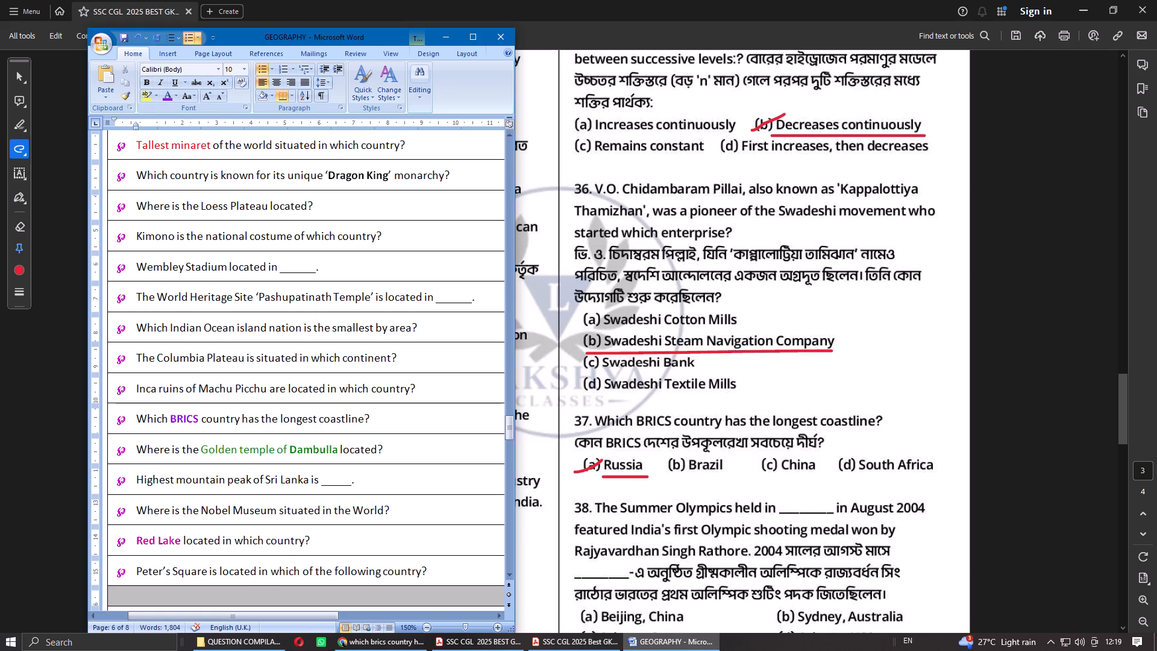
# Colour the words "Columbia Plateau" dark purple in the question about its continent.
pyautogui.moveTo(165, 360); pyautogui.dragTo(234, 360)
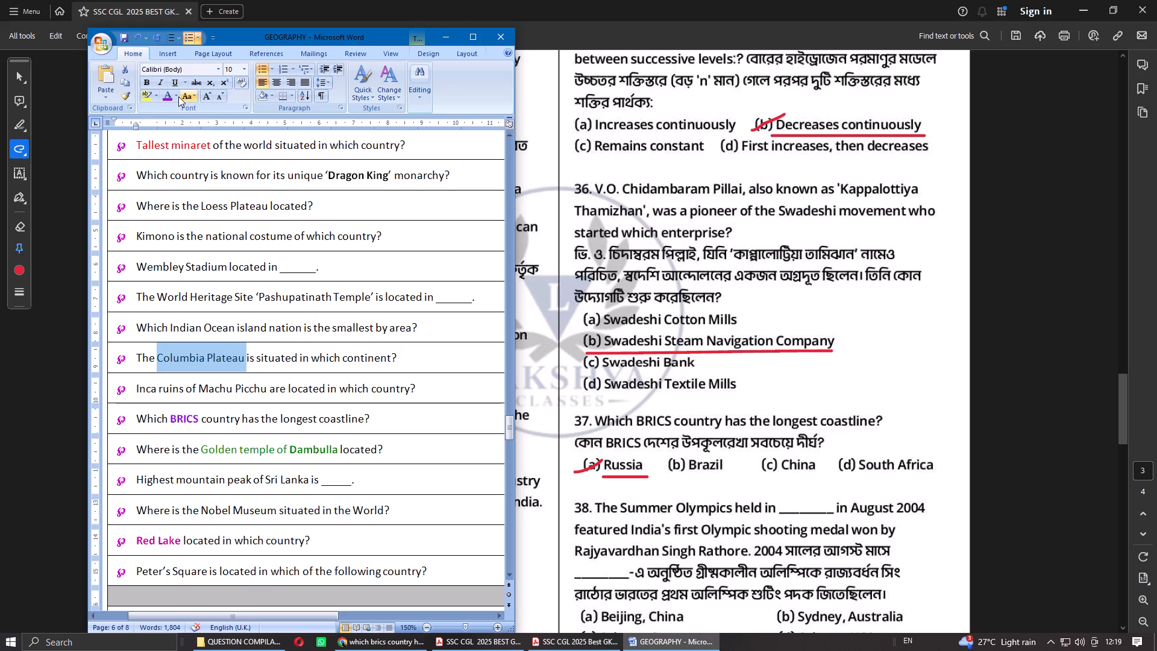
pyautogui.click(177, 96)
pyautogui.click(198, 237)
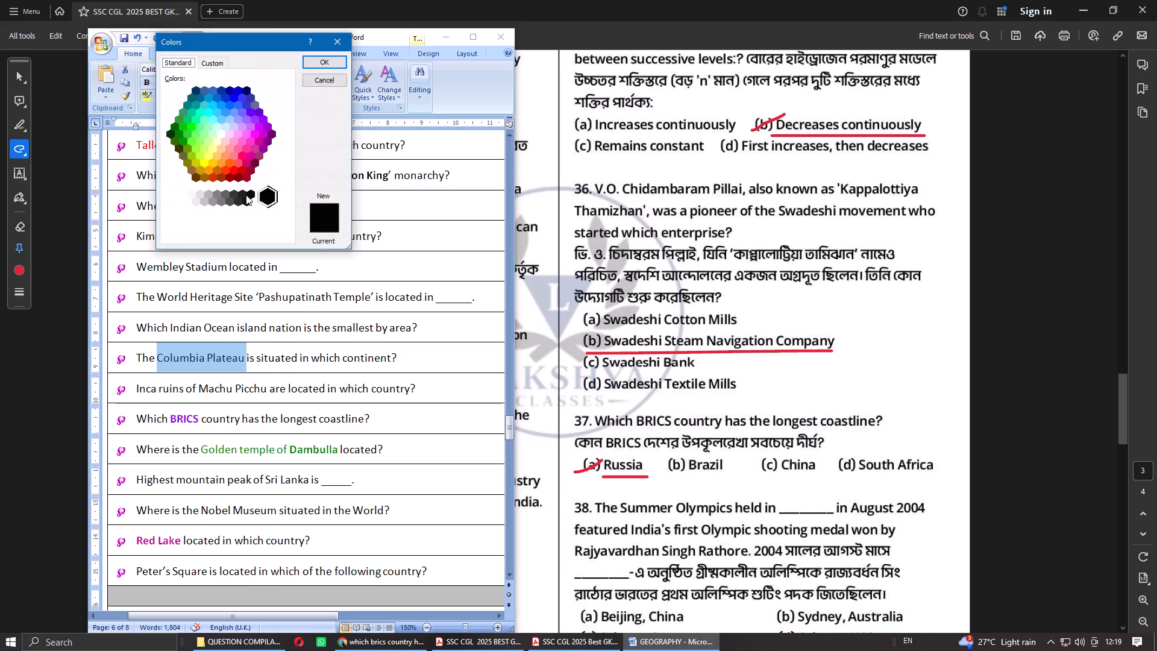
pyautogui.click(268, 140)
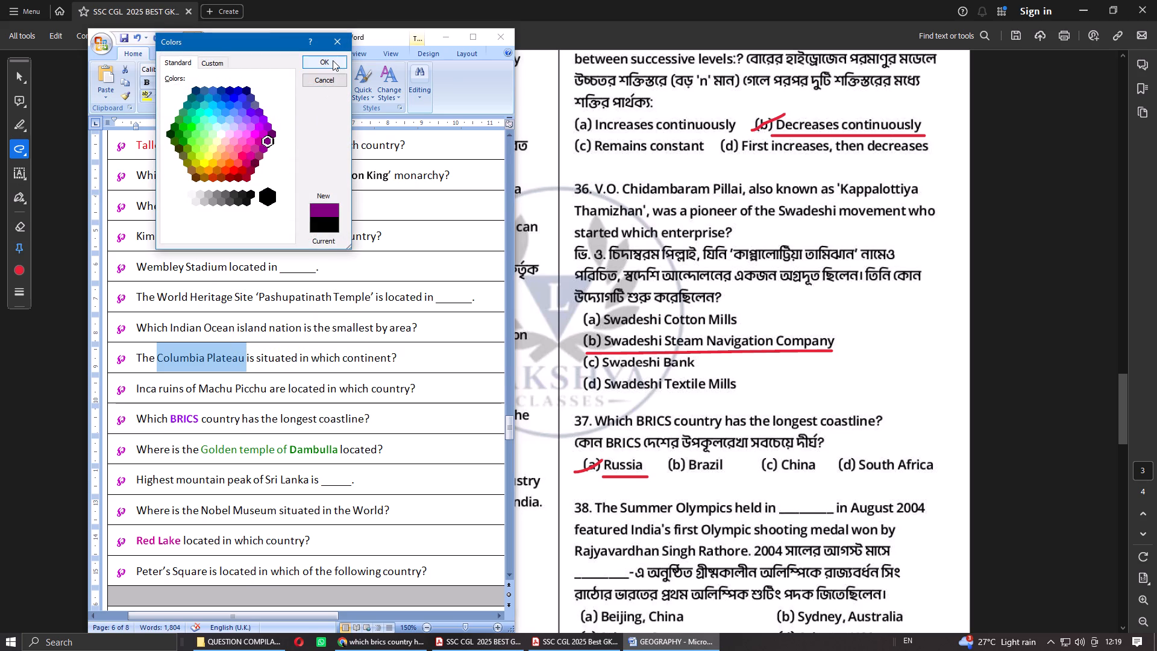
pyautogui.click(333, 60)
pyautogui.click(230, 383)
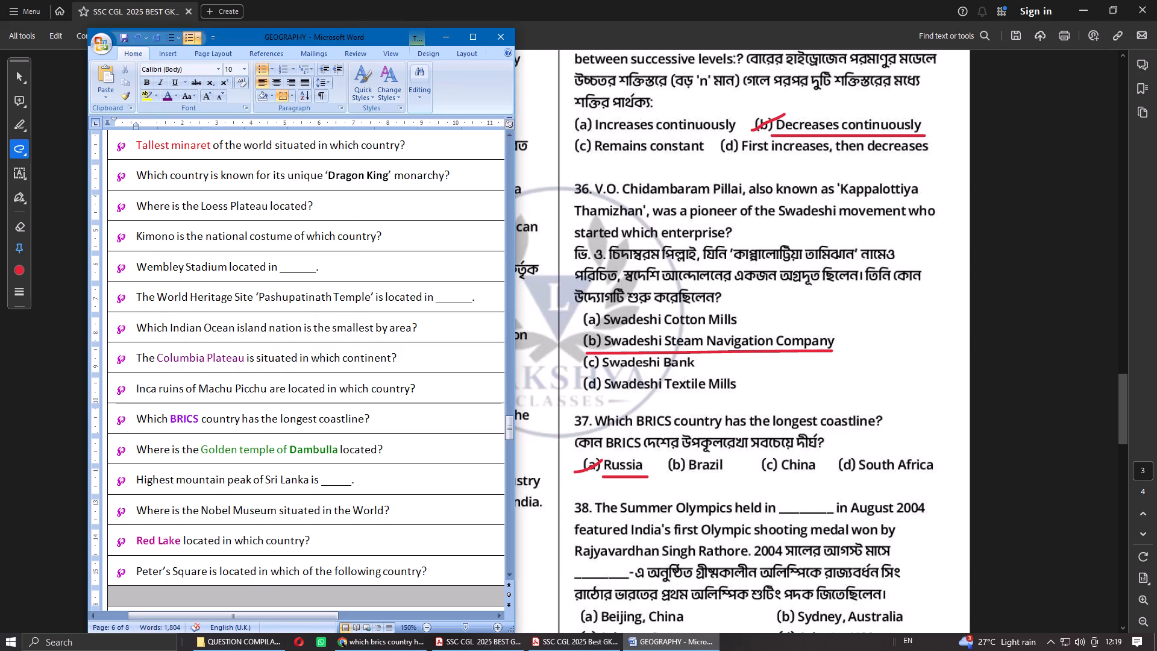
# Make "Inca ruins of Machu Picchu" dark purple and bold in its question.
pyautogui.moveTo(150, 389); pyautogui.dragTo(247, 389)
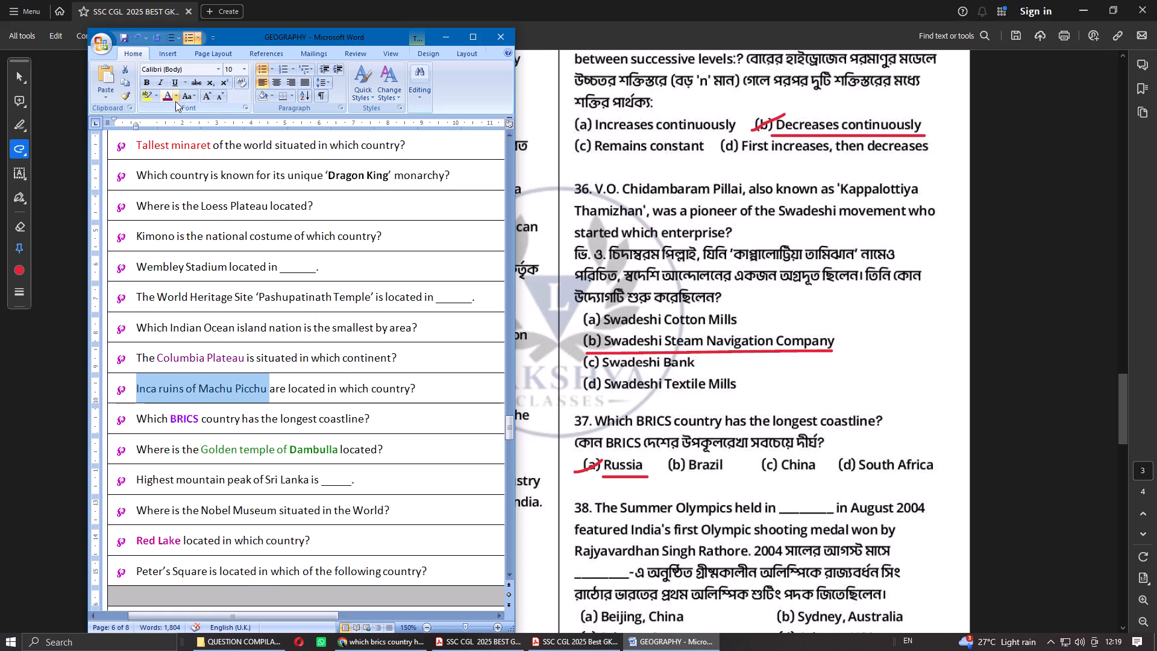
pyautogui.click(166, 99)
pyautogui.click(143, 83)
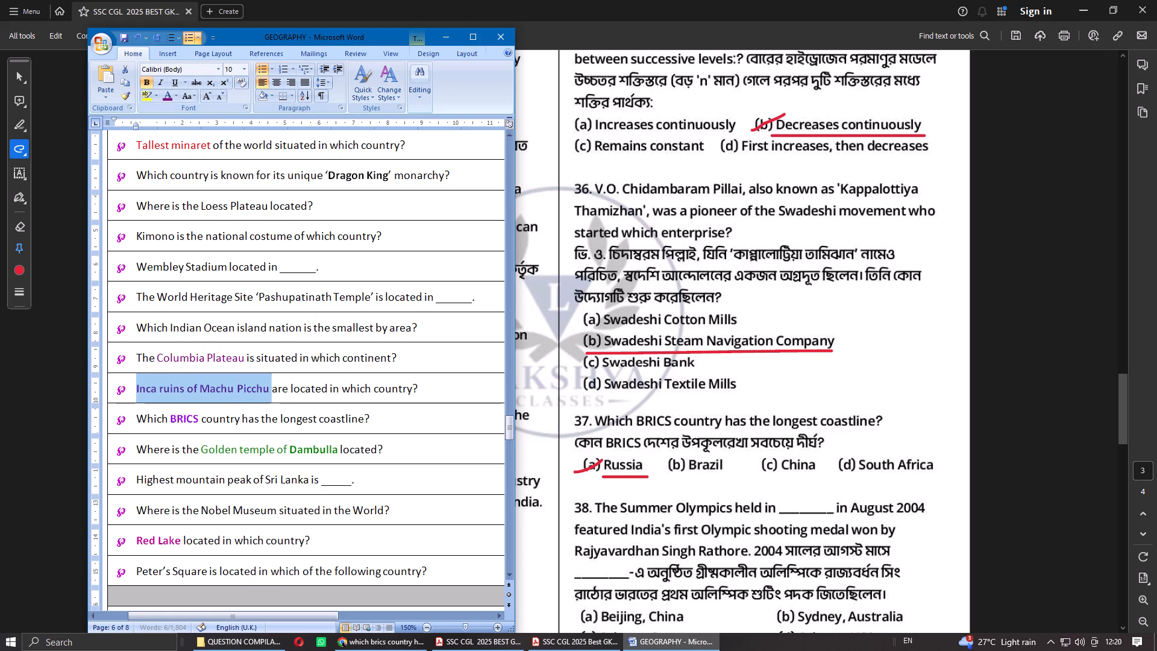
# Make the words "Columbia Plateau" bold in the question about its continent.
pyautogui.moveTo(168, 356); pyautogui.dragTo(234, 356)
pyautogui.click(163, 93)
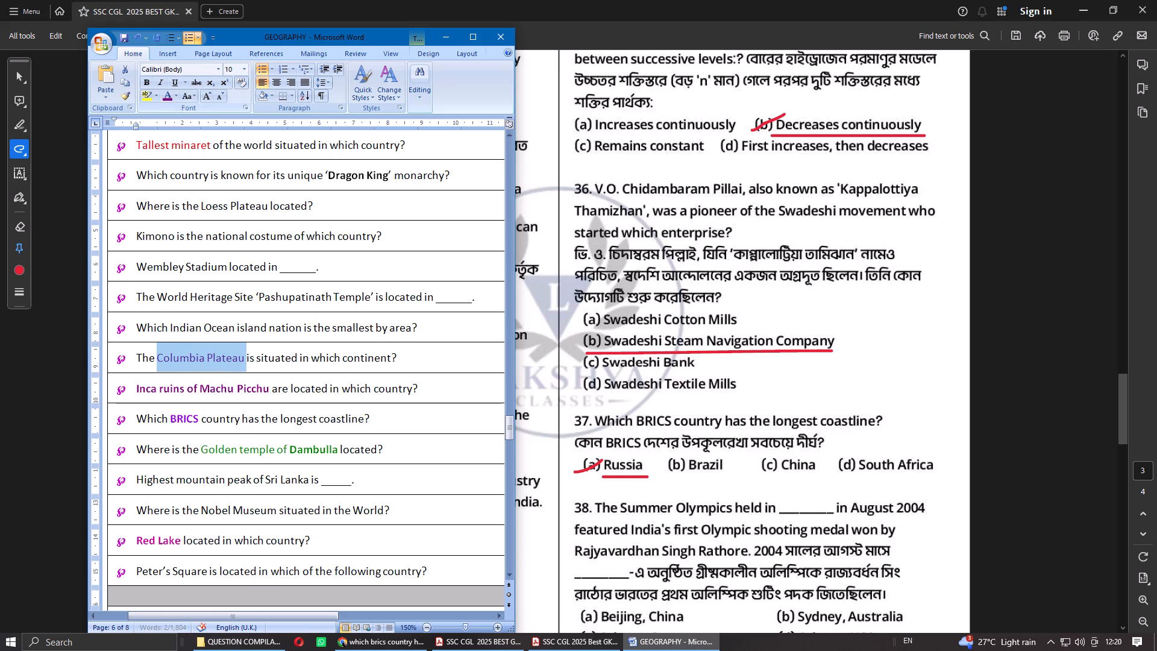
pyautogui.click(143, 83)
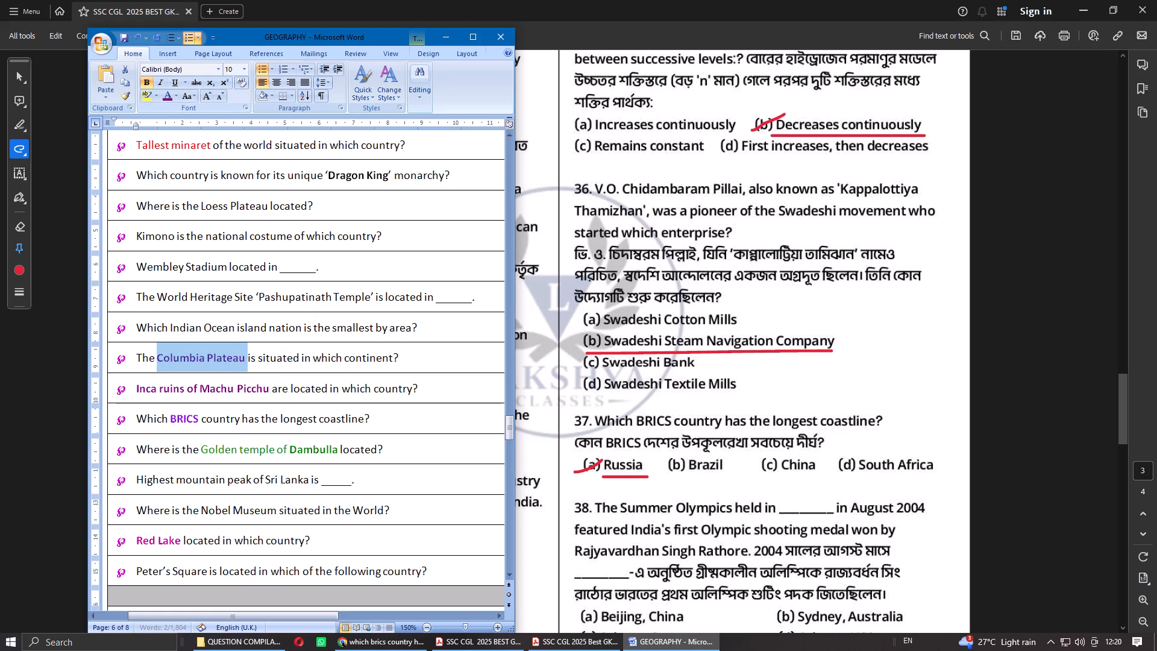
pyautogui.click(423, 350)
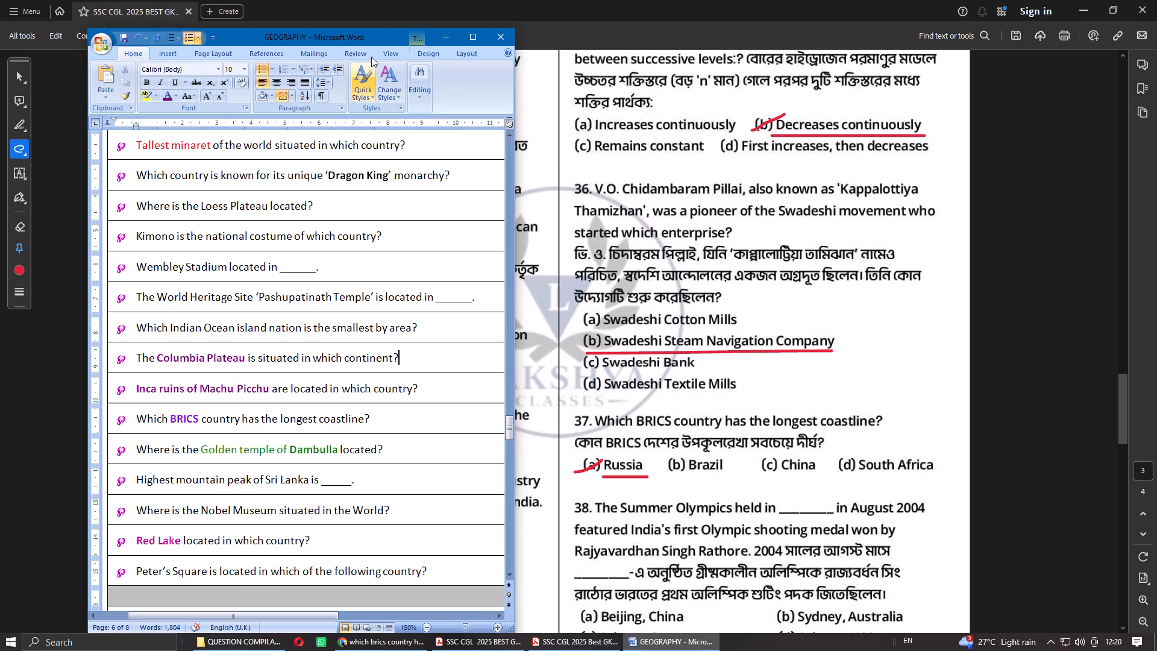
# With the document window widened to show the answer column, recolour "Inca ruins of Machu Picchu" magenta-pink from the standard colours.
pyautogui.moveTo(517, 100); pyautogui.dragTo(797, 166)
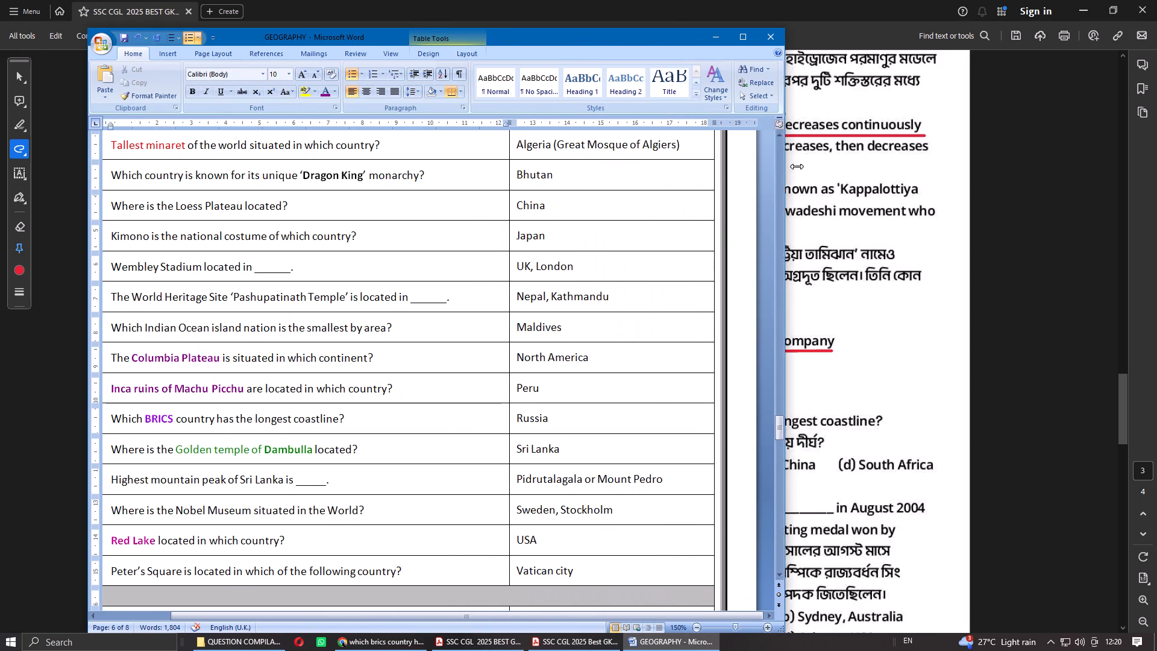
pyautogui.moveTo(797, 166); pyautogui.dragTo(817, 175)
pyautogui.moveTo(148, 392); pyautogui.dragTo(258, 389)
pyautogui.click(336, 90)
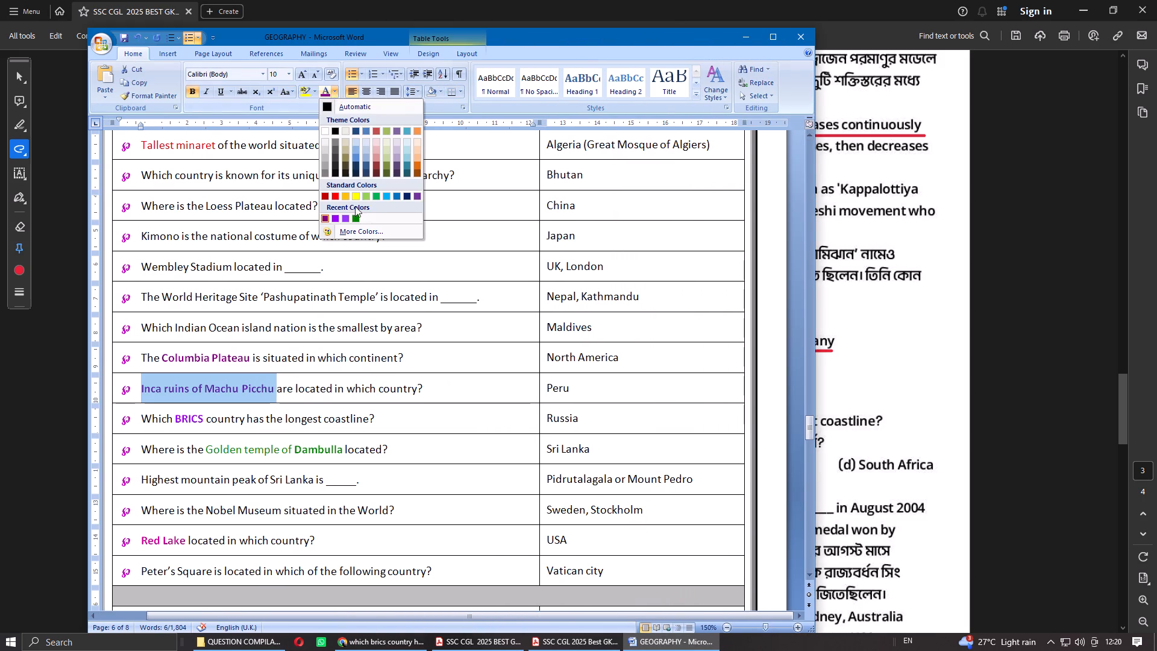
pyautogui.click(352, 230)
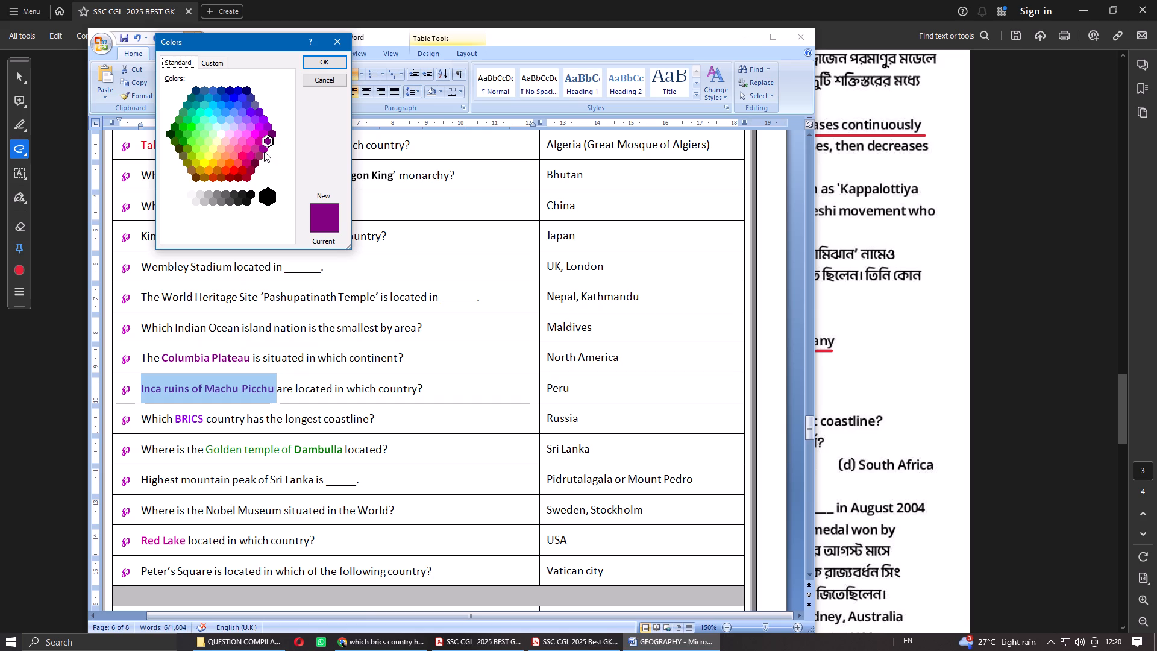
pyautogui.click(251, 156)
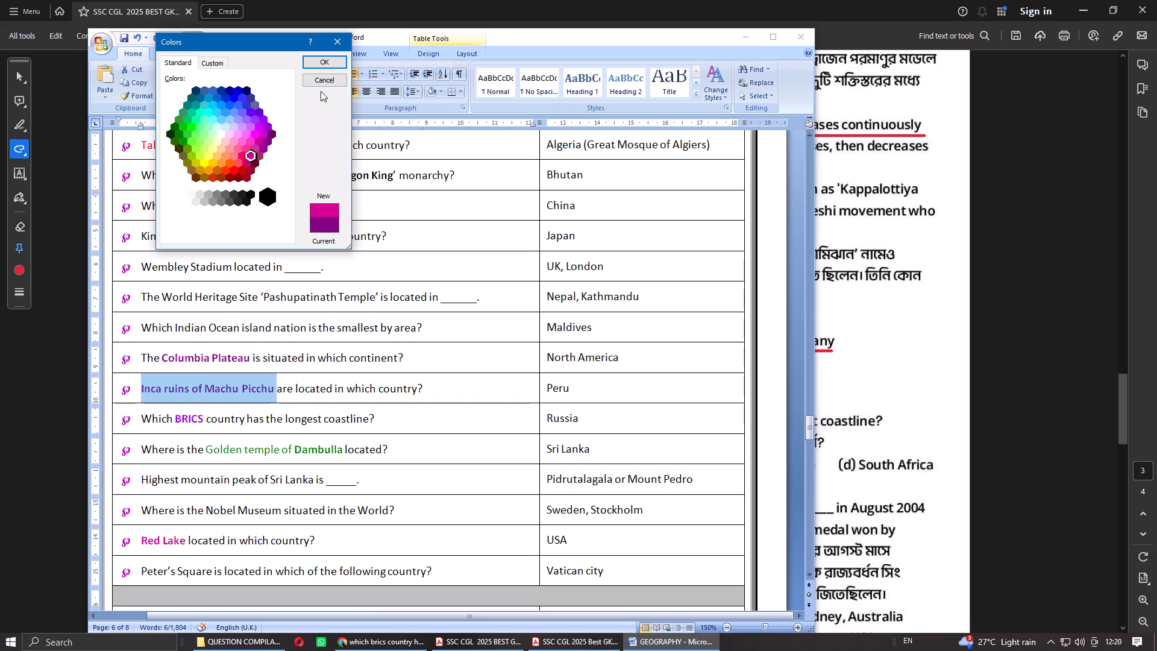
pyautogui.click(326, 61)
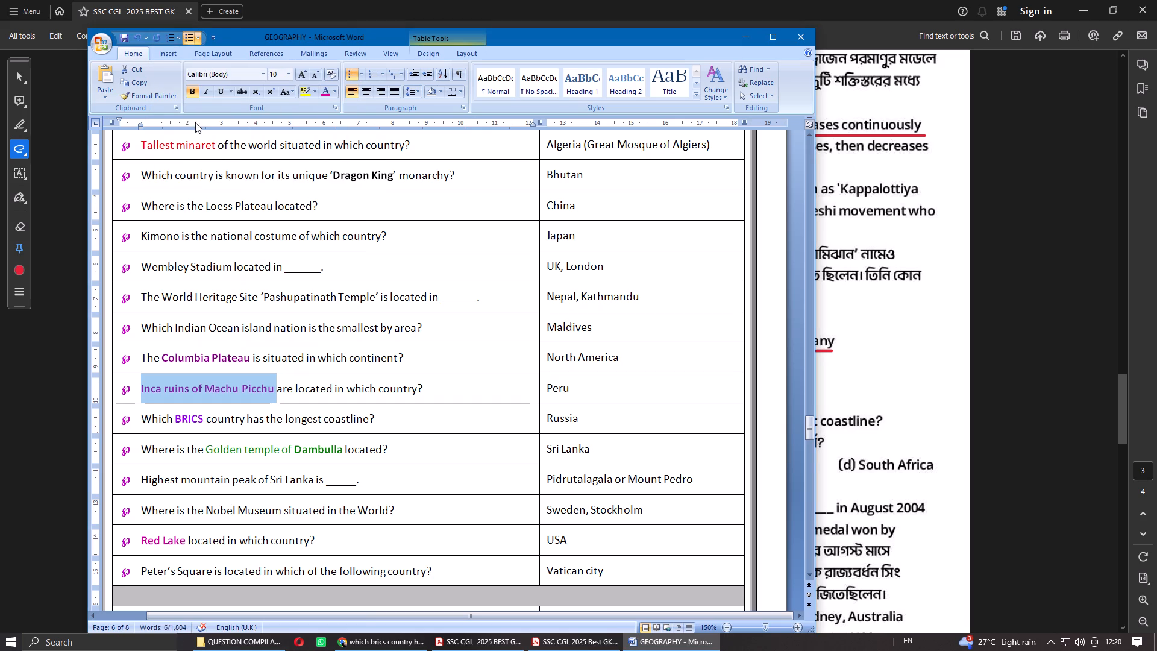
pyautogui.click(327, 93)
# Recolour "Columbia Plateau" with the same magenta-pink as the Inca ruins text.
pyautogui.moveTo(171, 357); pyautogui.dragTo(218, 358)
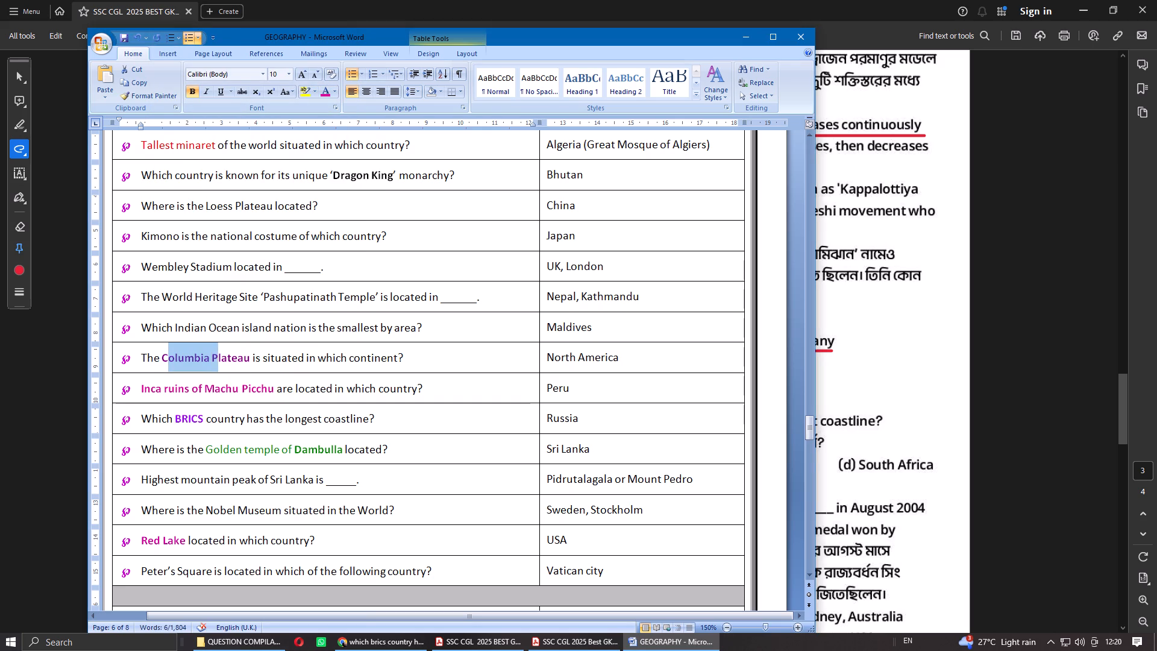
pyautogui.moveTo(218, 358); pyautogui.dragTo(236, 357)
pyautogui.click(322, 91)
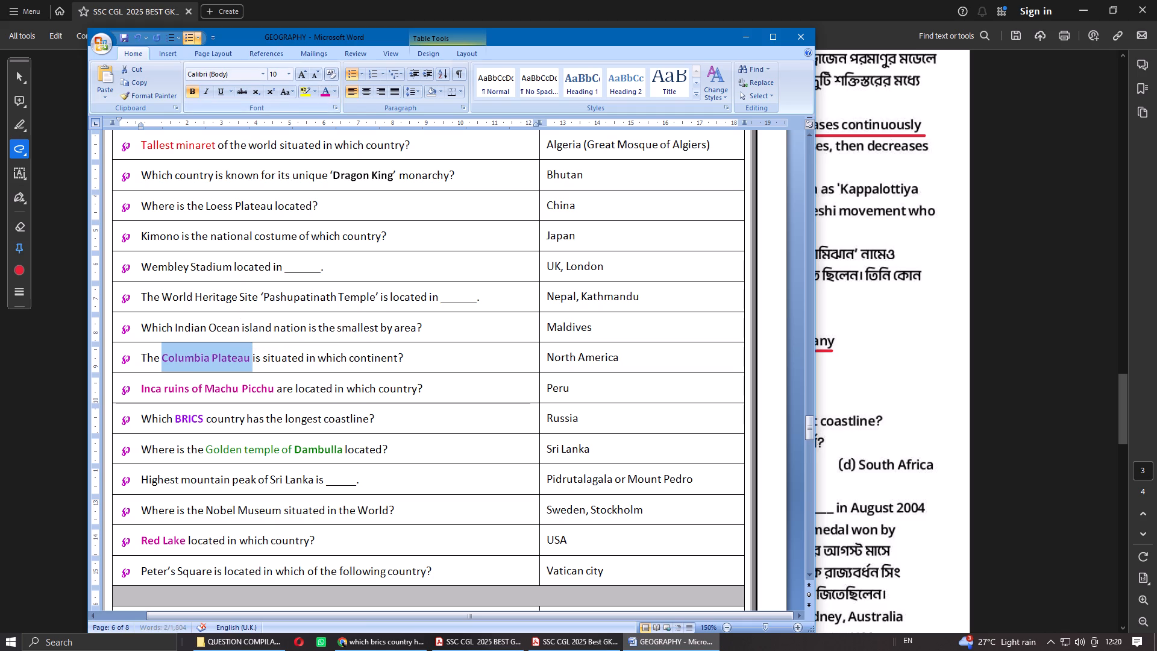
pyautogui.click(430, 366)
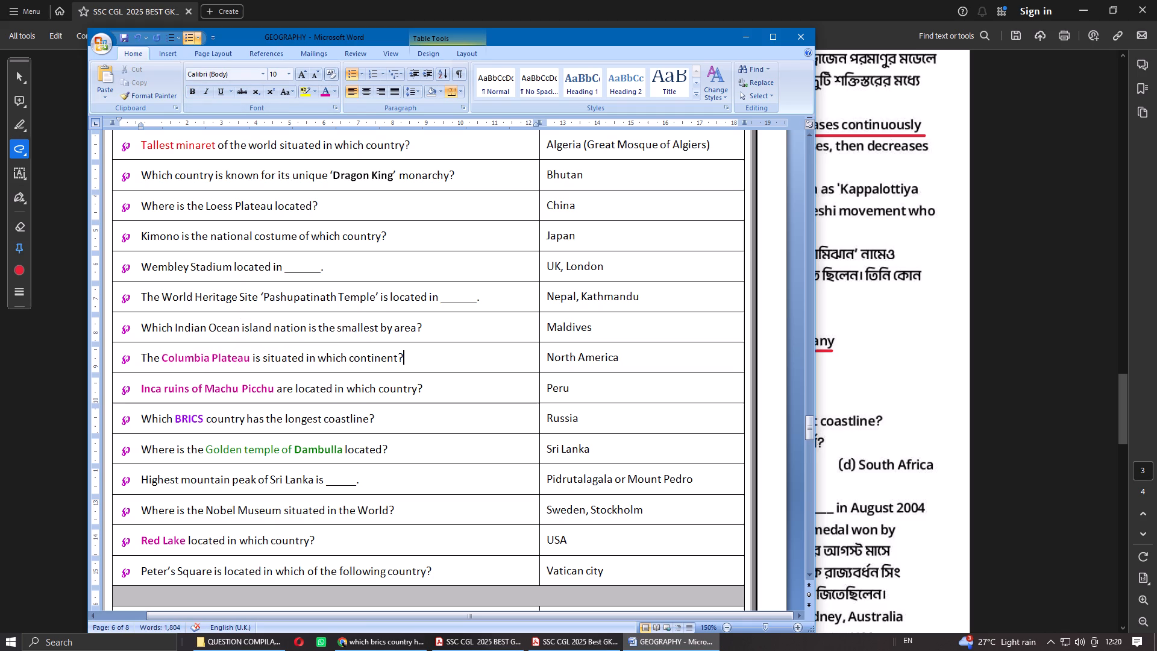
# Make "Pashupatinath Temple" green and bold in the World Heritage Site question.
pyautogui.moveTo(265, 297); pyautogui.dragTo(375, 300)
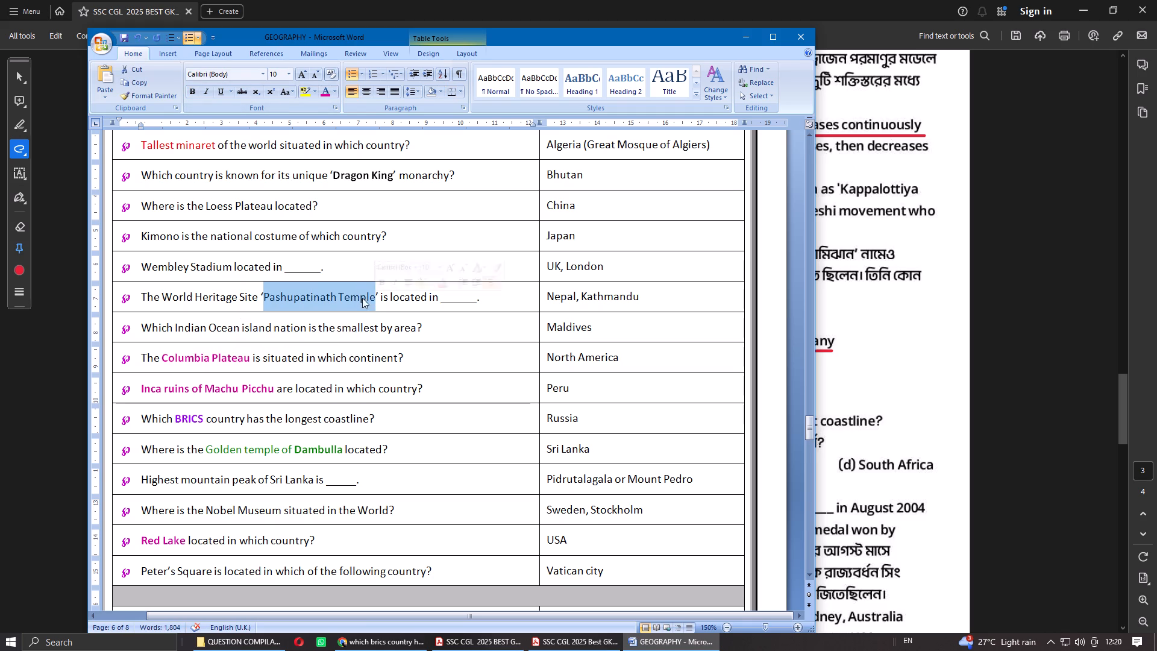
pyautogui.click(336, 89)
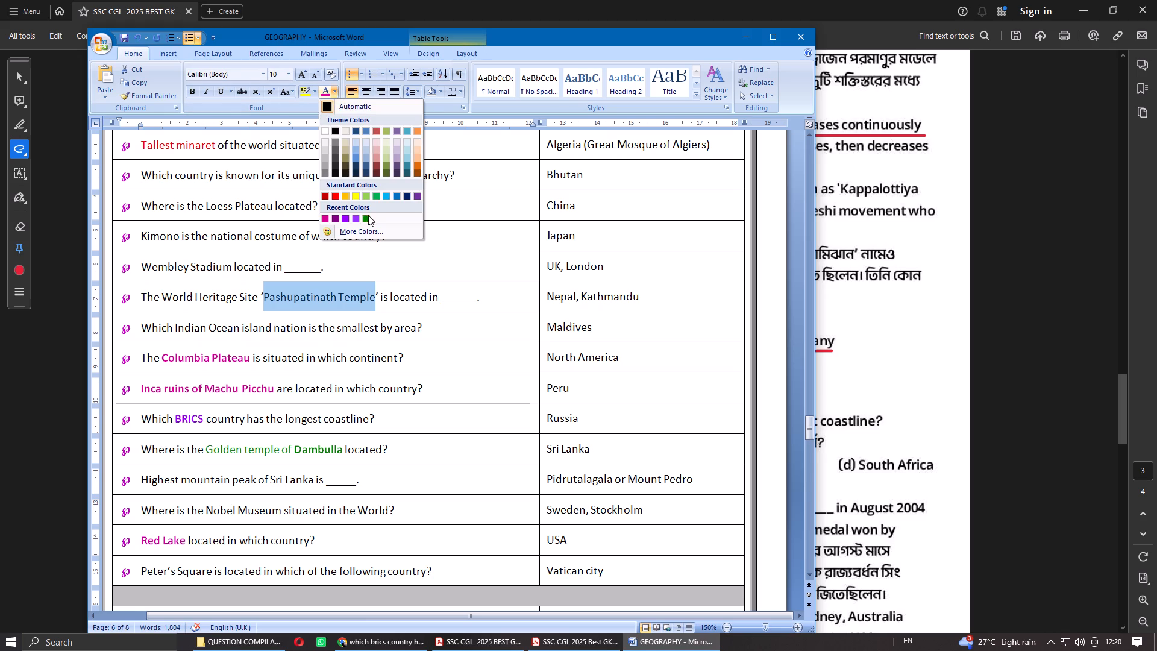
pyautogui.click(368, 215)
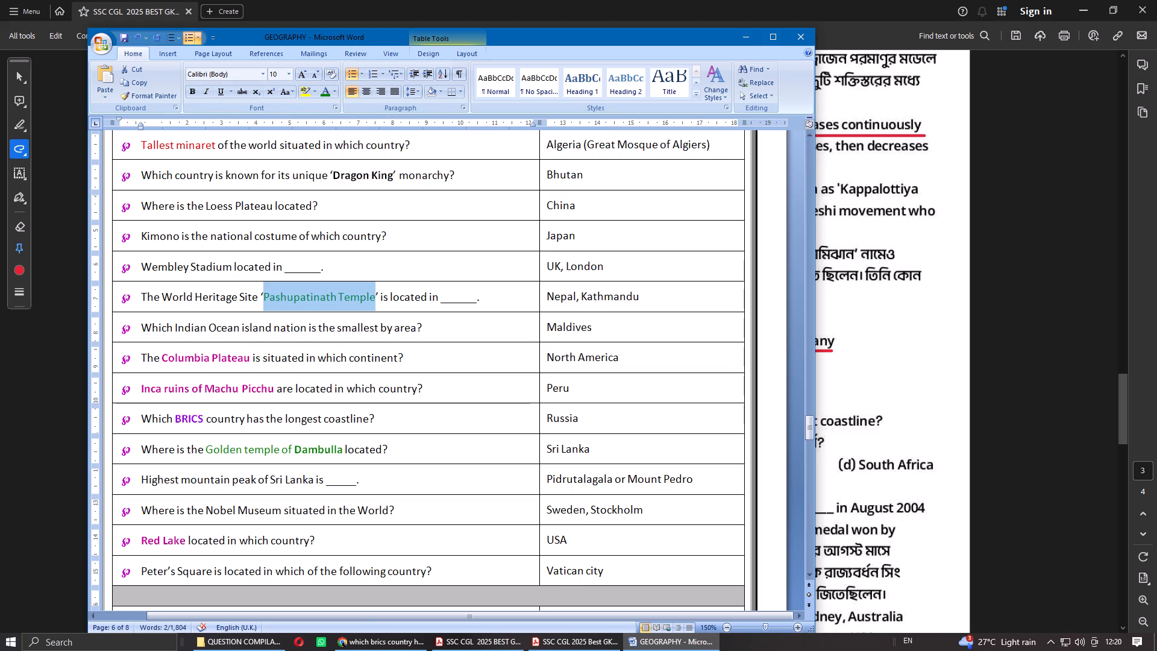
pyautogui.click(189, 92)
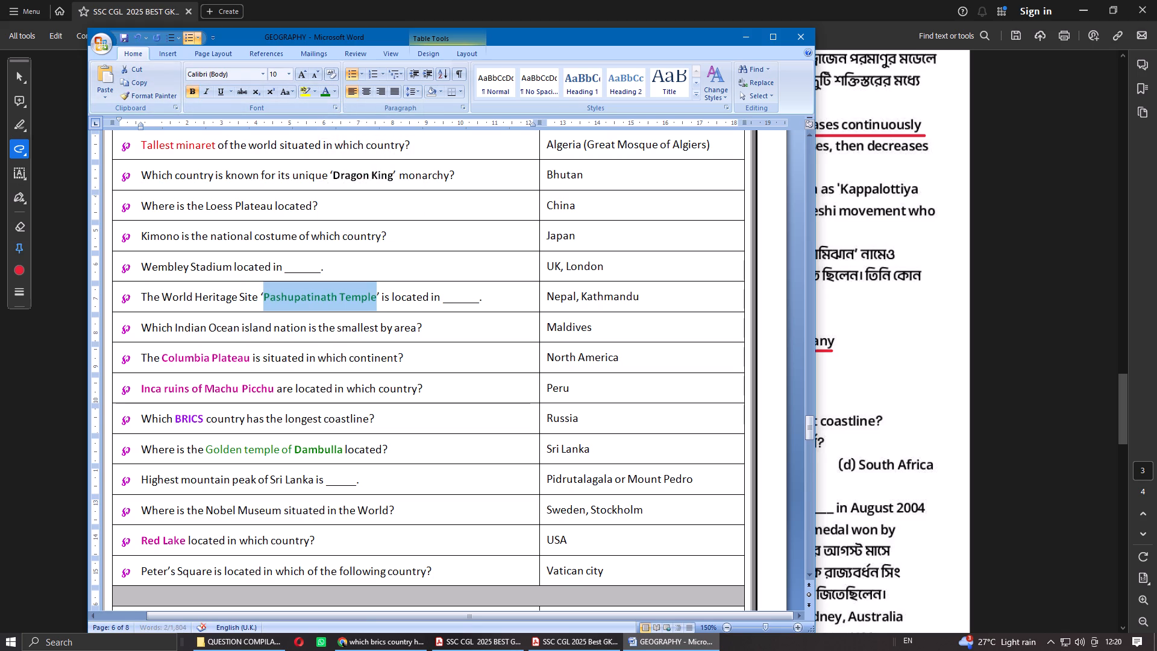
# Make "Loess Plateau" magenta-pink and bold in the question about its location.
pyautogui.click(511, 301)
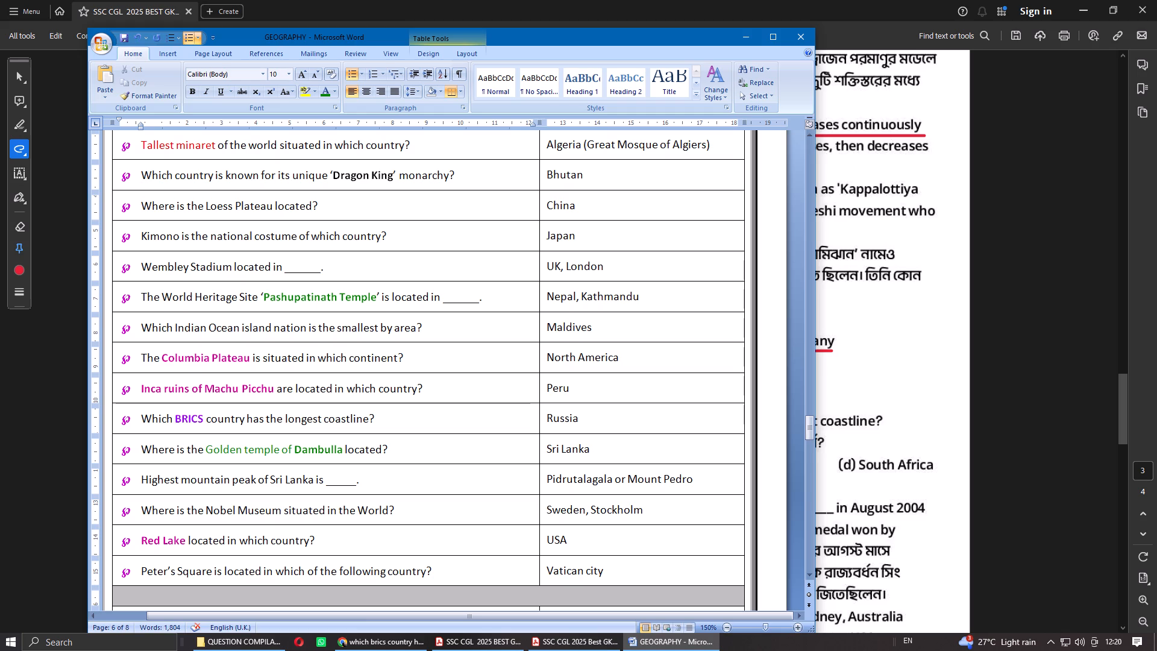
pyautogui.moveTo(221, 206); pyautogui.dragTo(259, 206)
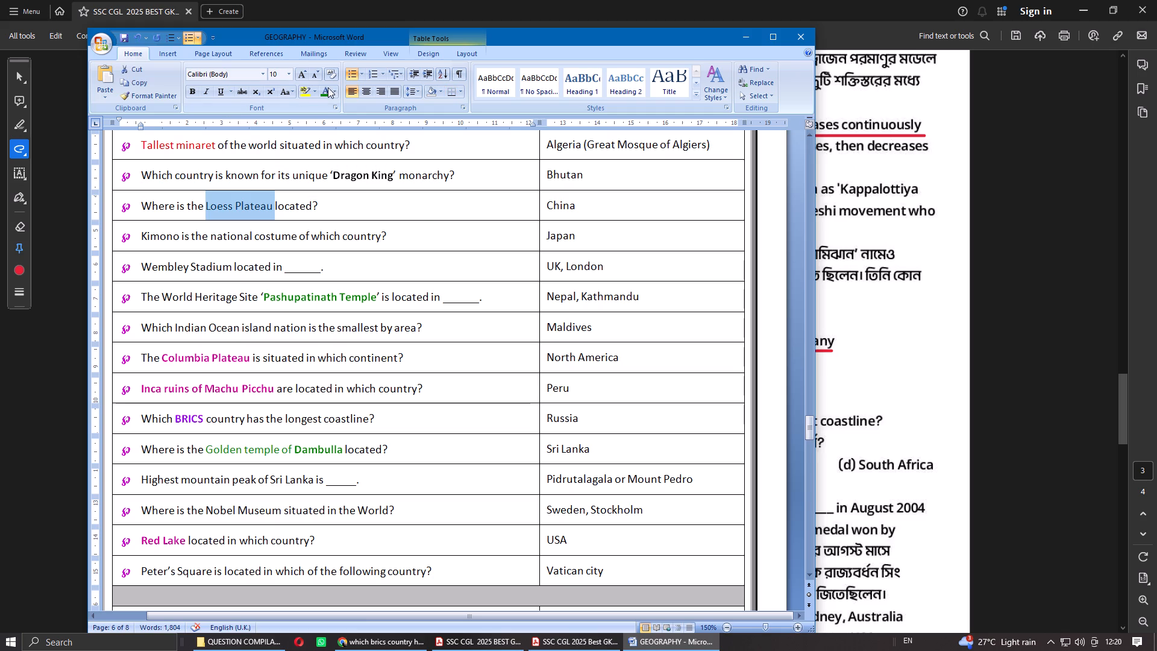
pyautogui.click(337, 87)
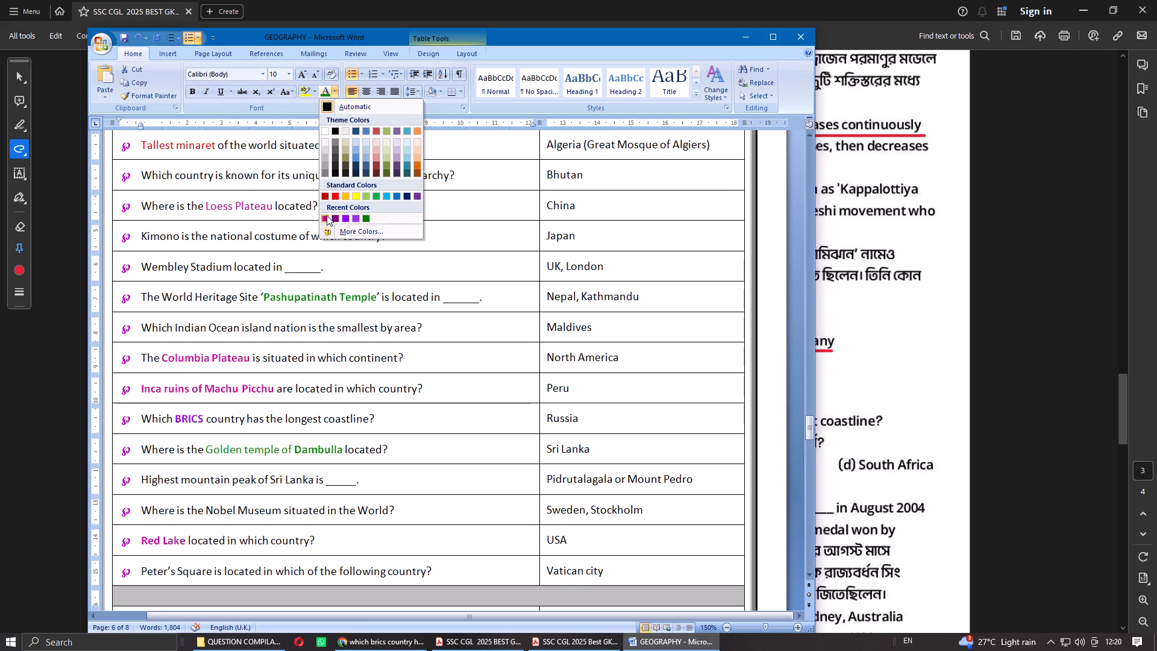
pyautogui.click(327, 215)
pyautogui.click(189, 88)
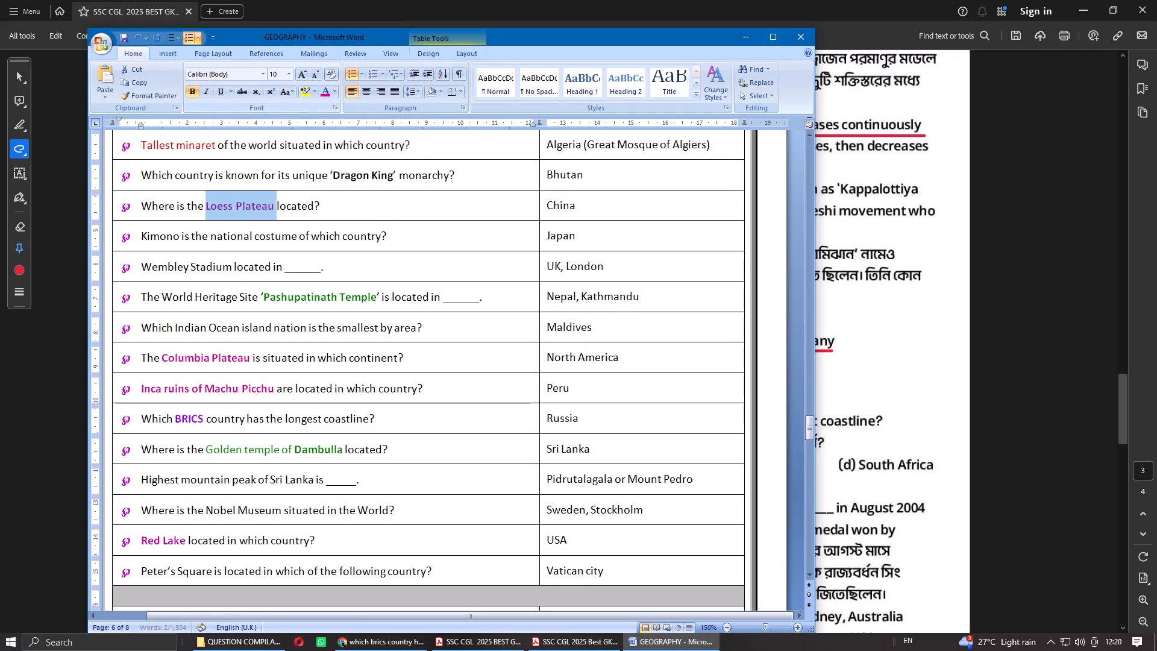
pyautogui.click(419, 217)
# Make "Desert of Death" bold and underlined in the first question of the International table.
pyautogui.scroll(1, 398, 262)
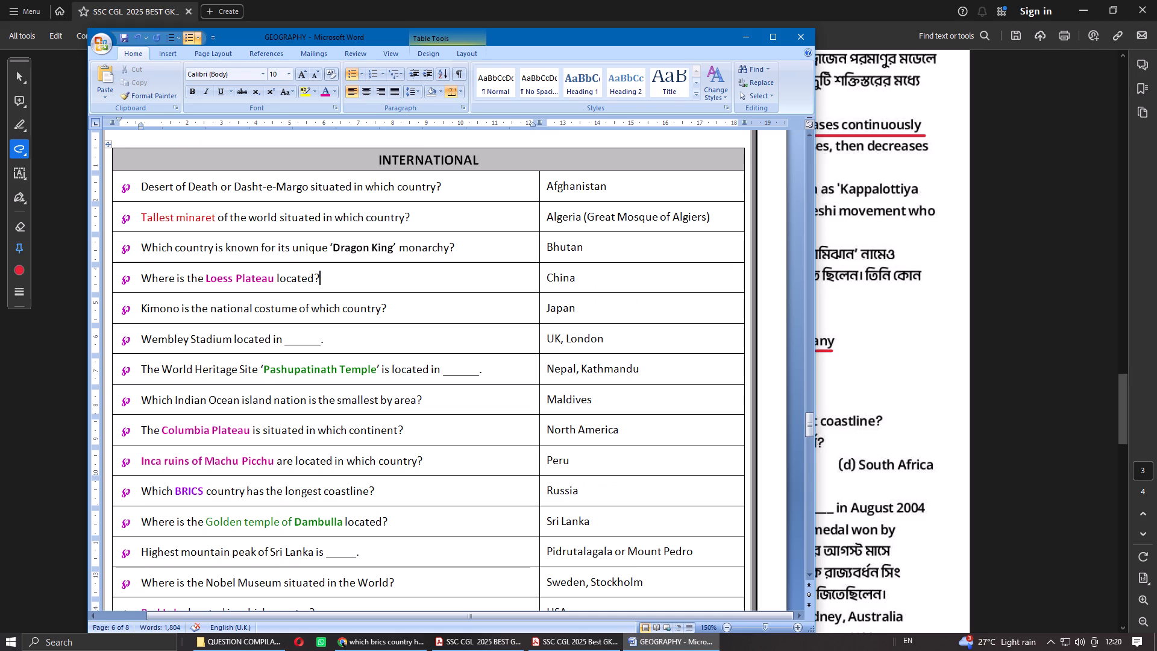
pyautogui.moveTo(152, 184); pyautogui.dragTo(205, 184)
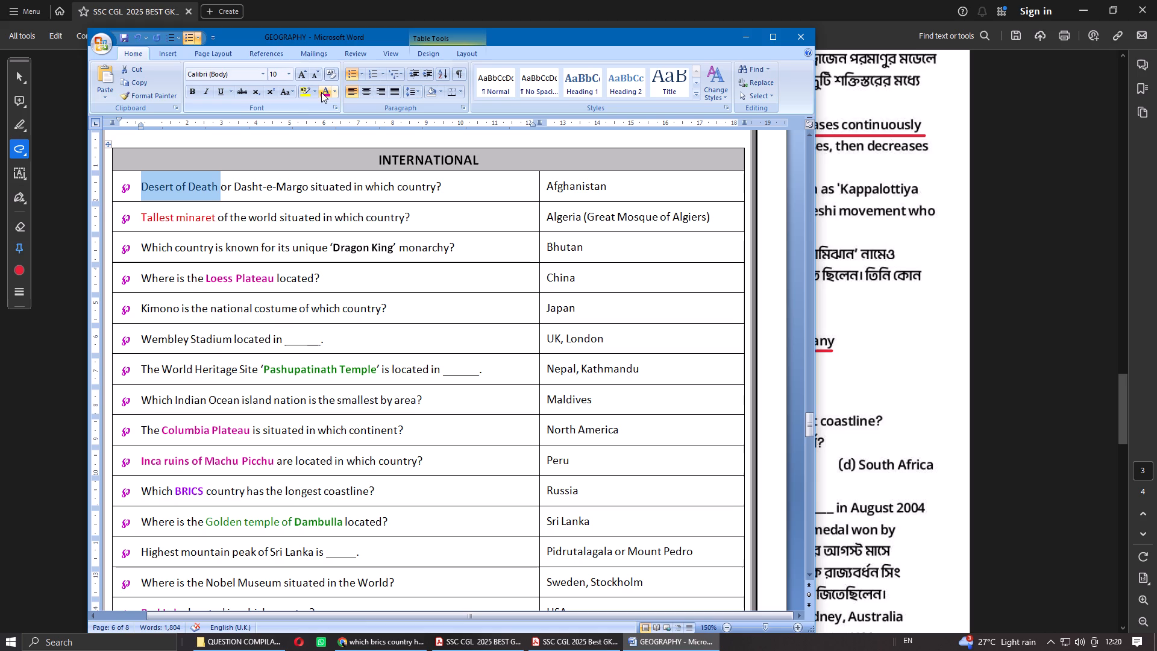
pyautogui.click(195, 94)
pyautogui.click(220, 92)
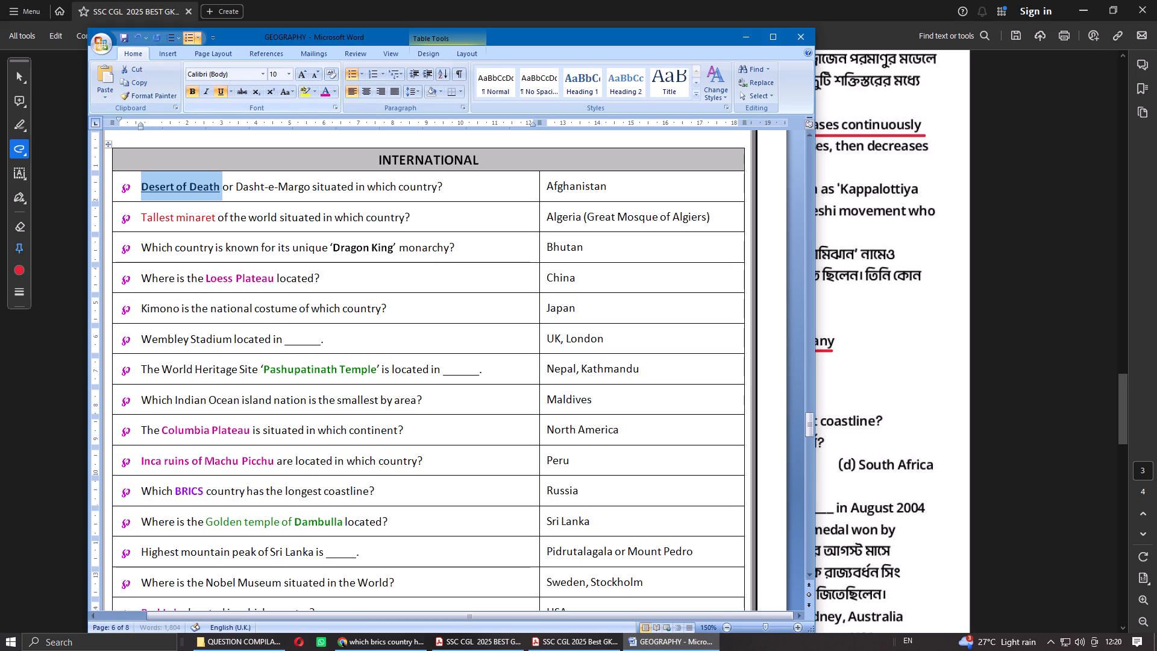
# Make "Dasht-e-Margo" magenta-pink and bold in the same desert question.
pyautogui.moveTo(242, 187); pyautogui.dragTo(292, 187)
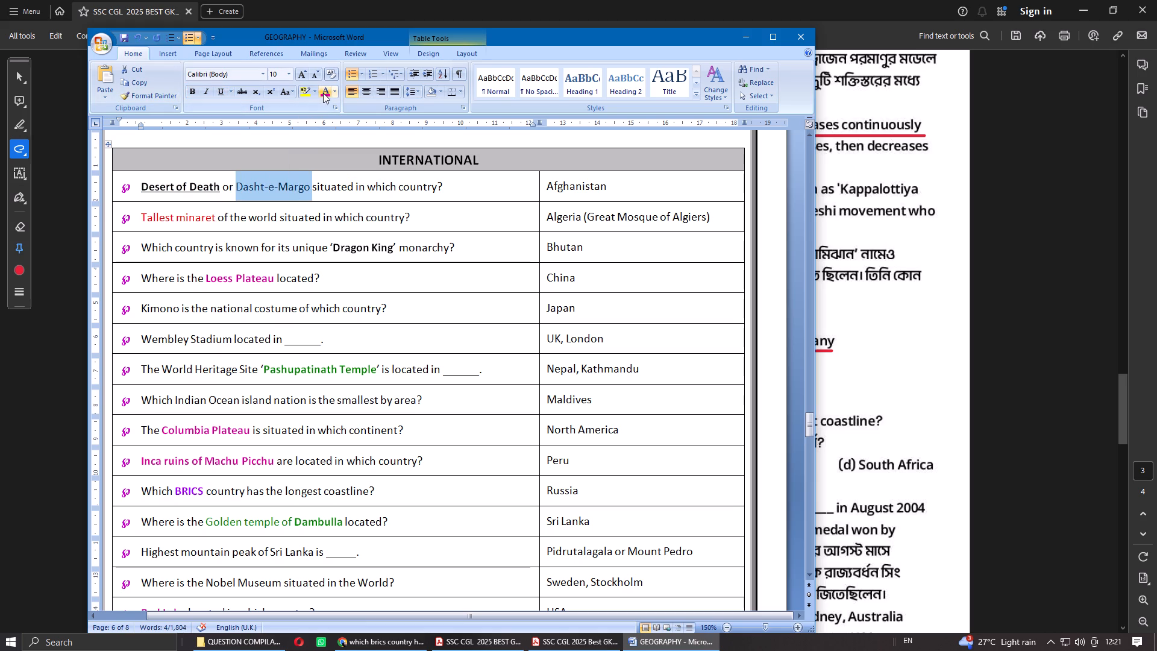
pyautogui.click(323, 93)
pyautogui.click(194, 89)
pyautogui.click(443, 216)
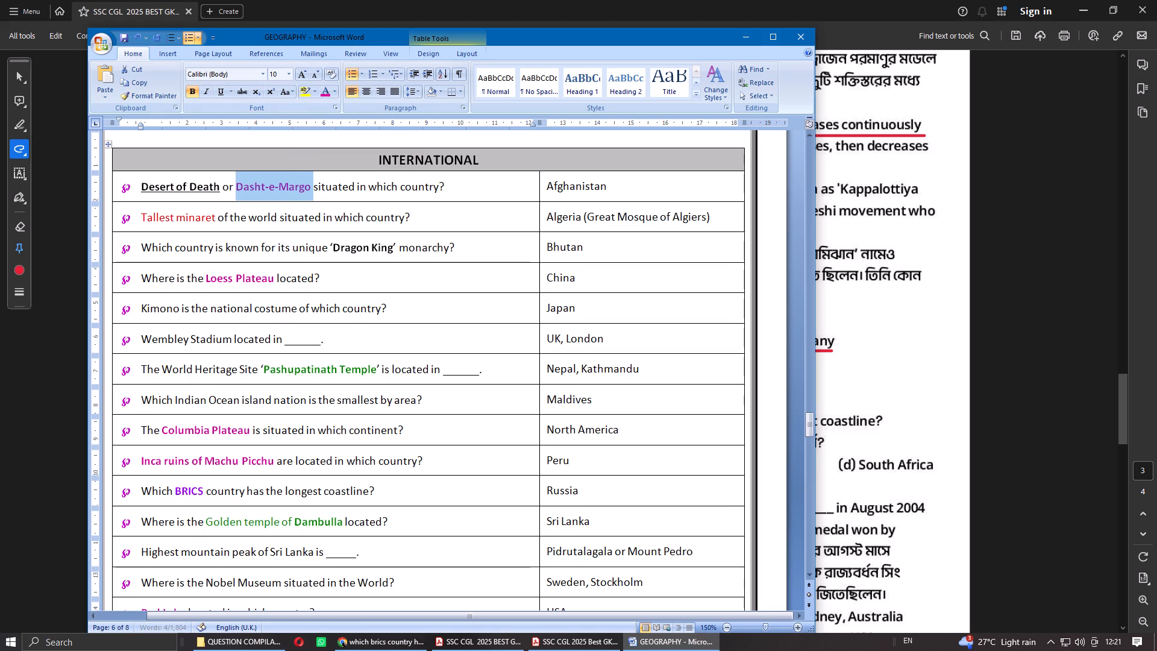
# Cut the question and answer on Sri Lanka's highest mountain peak from the International table and delete its emptied row.
pyautogui.scroll(-1, 338, 292)
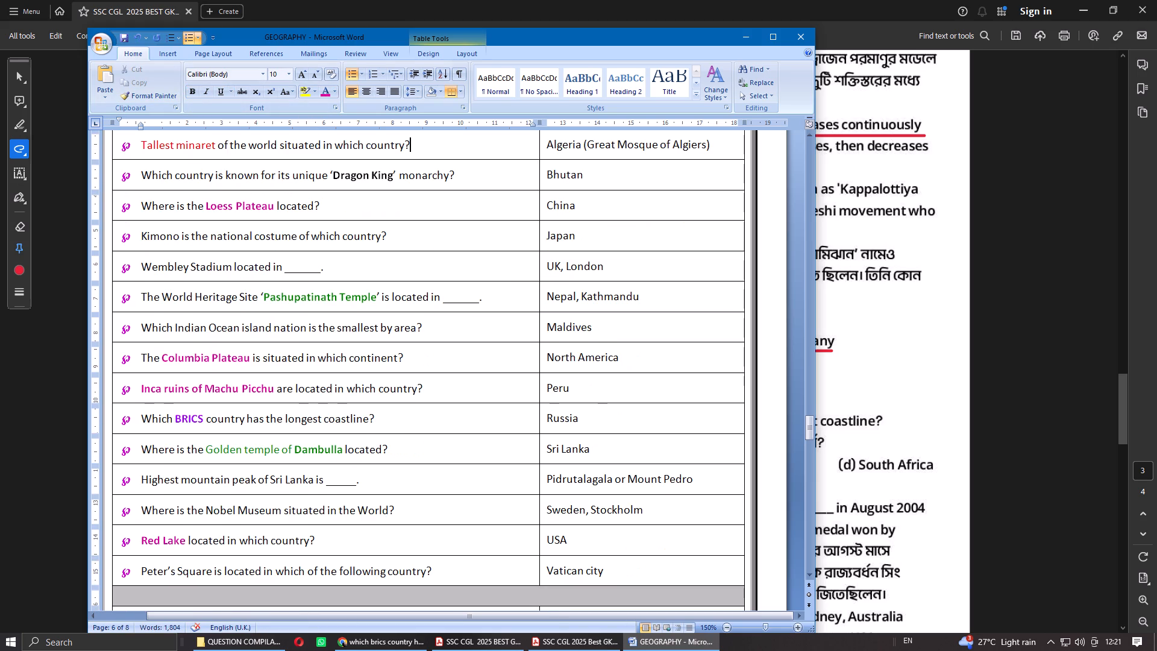
pyautogui.moveTo(155, 474); pyautogui.dragTo(196, 475)
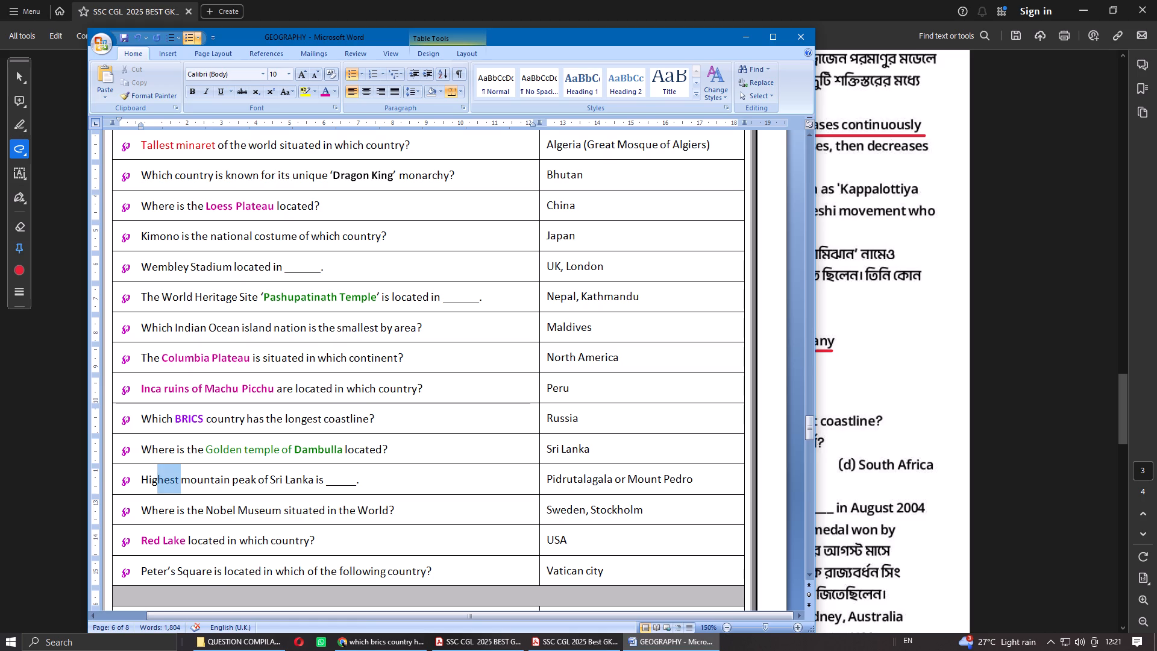
pyautogui.moveTo(196, 475); pyautogui.dragTo(240, 476)
pyautogui.moveTo(705, 486); pyautogui.dragTo(500, 485)
pyautogui.rightClick(500, 485)
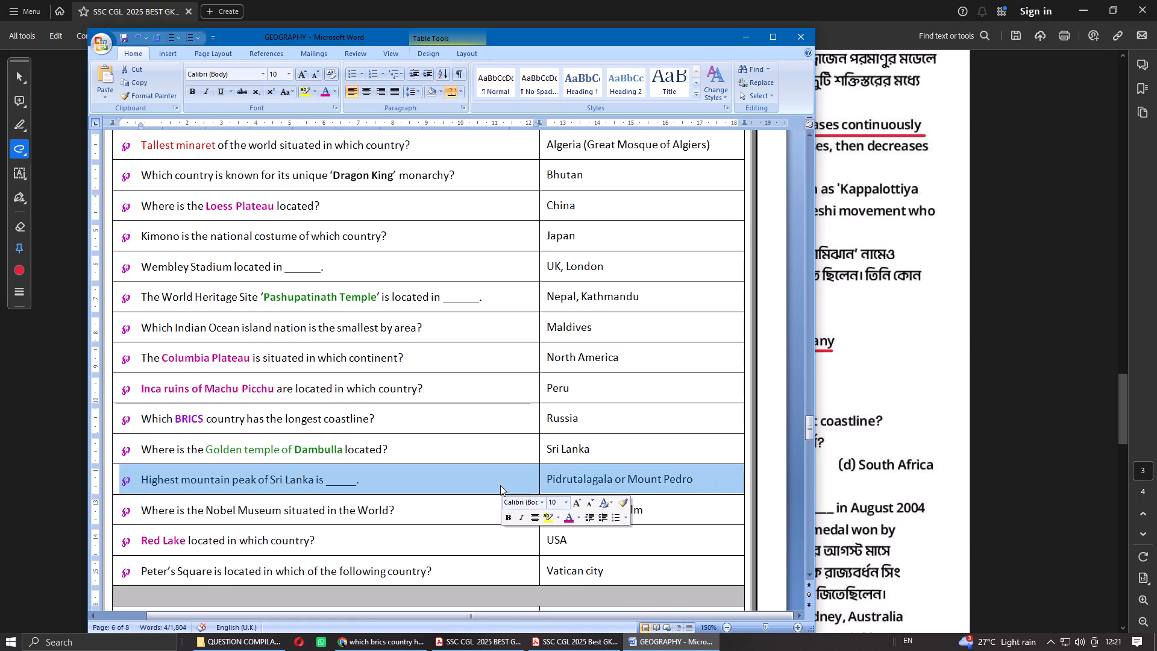
pyautogui.click(538, 343)
pyautogui.rightClick(398, 485)
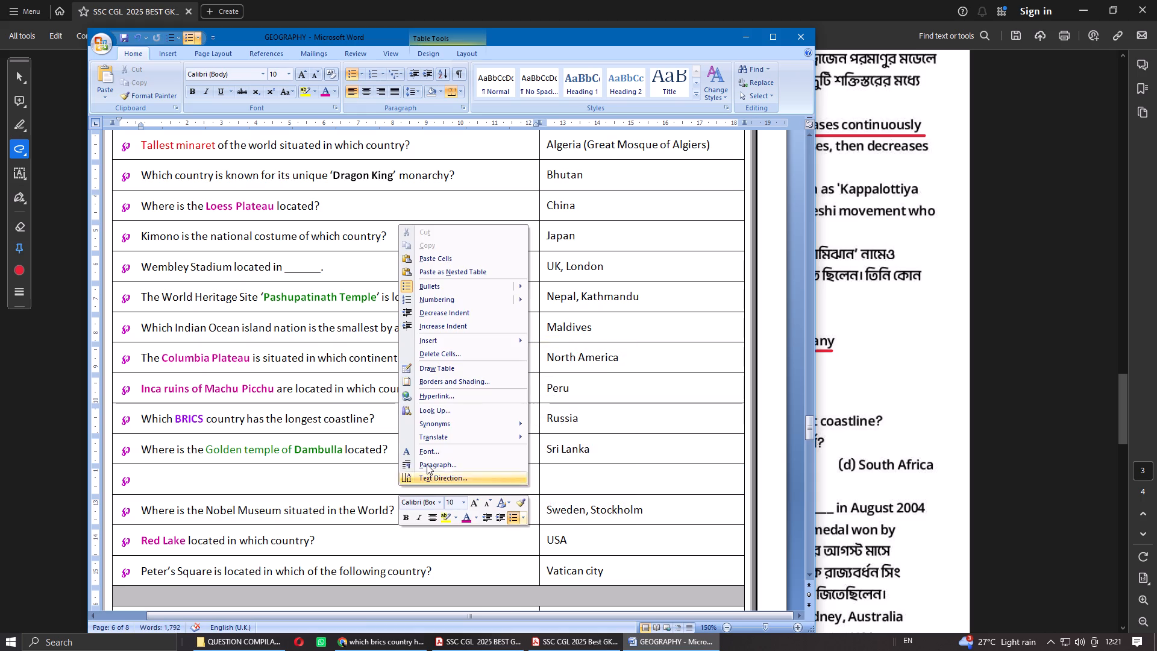
pyautogui.click(460, 351)
pyautogui.click(444, 331)
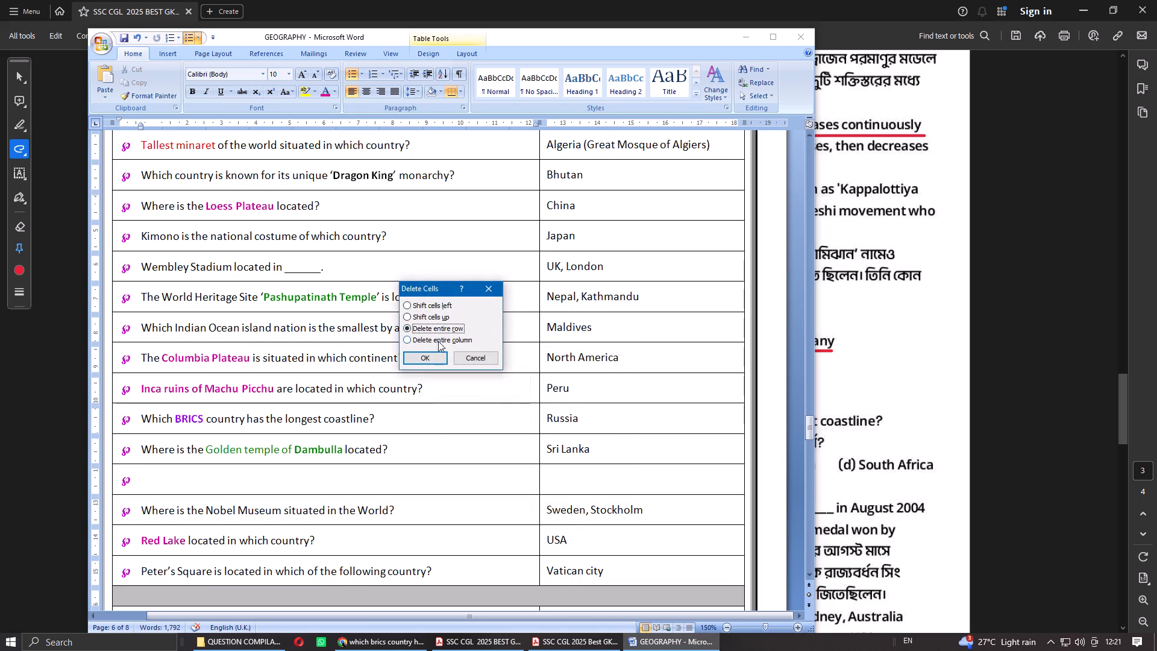
pyautogui.click(423, 358)
# Add a row after the Pyrenees question in the Mountain Hills table's International section and paste the cut Sri Lanka peak question and answer.
pyautogui.scroll(16, 447, 400)
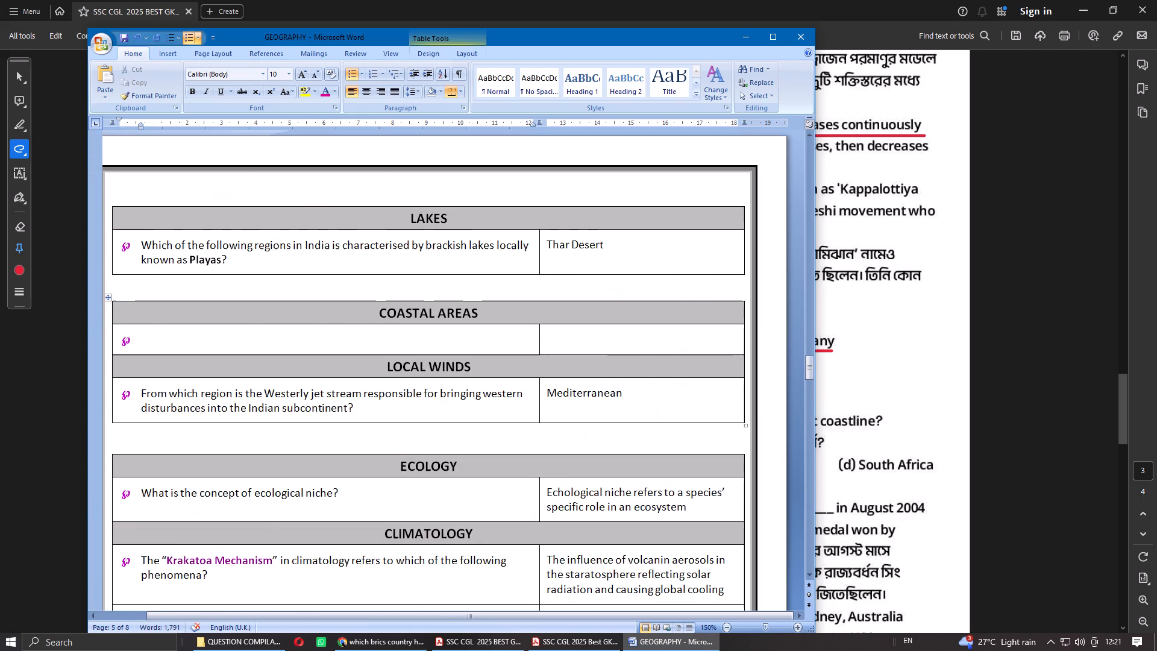
pyautogui.scroll(20, 447, 400)
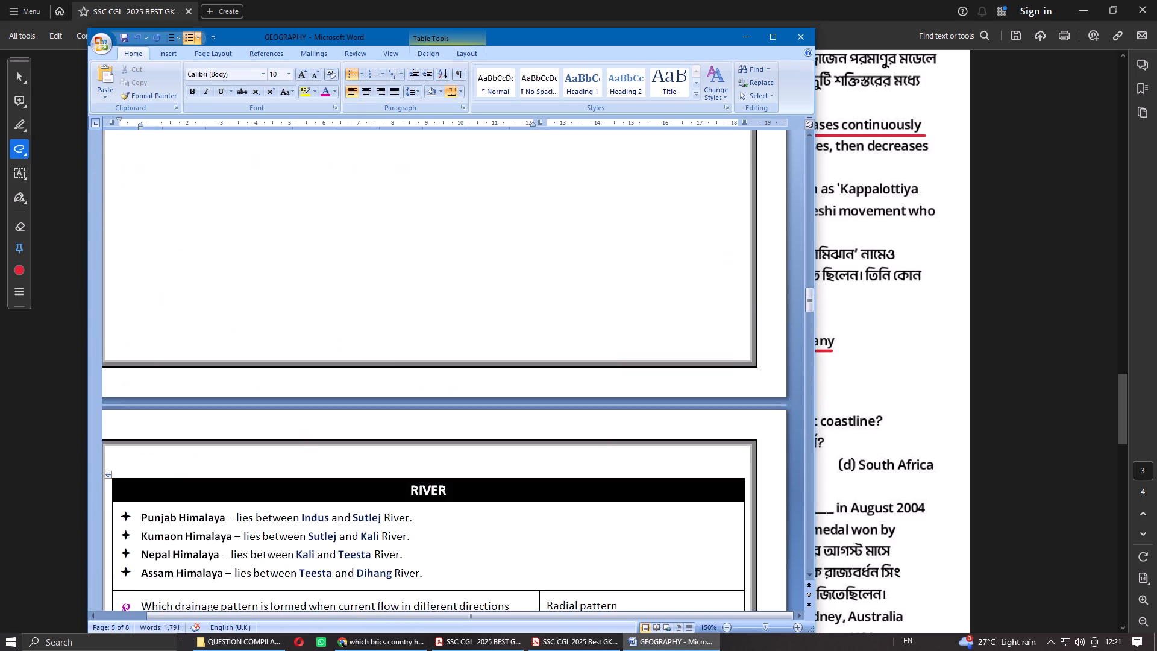
pyautogui.scroll(8, 447, 400)
pyautogui.scroll(15, 447, 400)
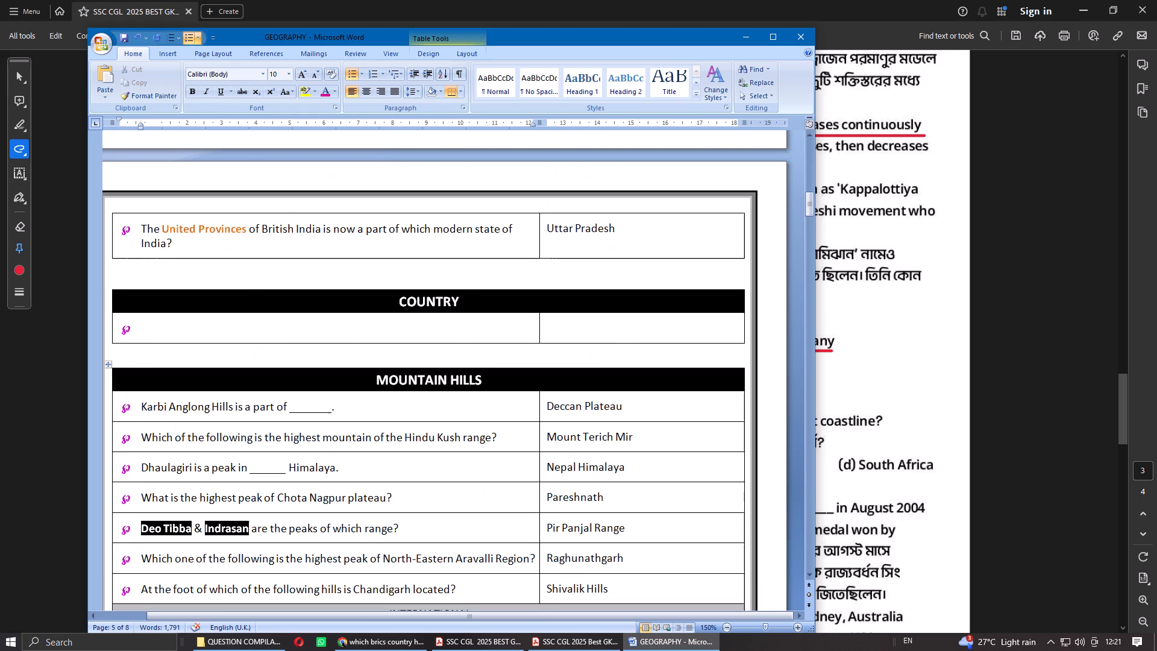
pyautogui.scroll(5, 447, 400)
pyautogui.scroll(-7, 447, 400)
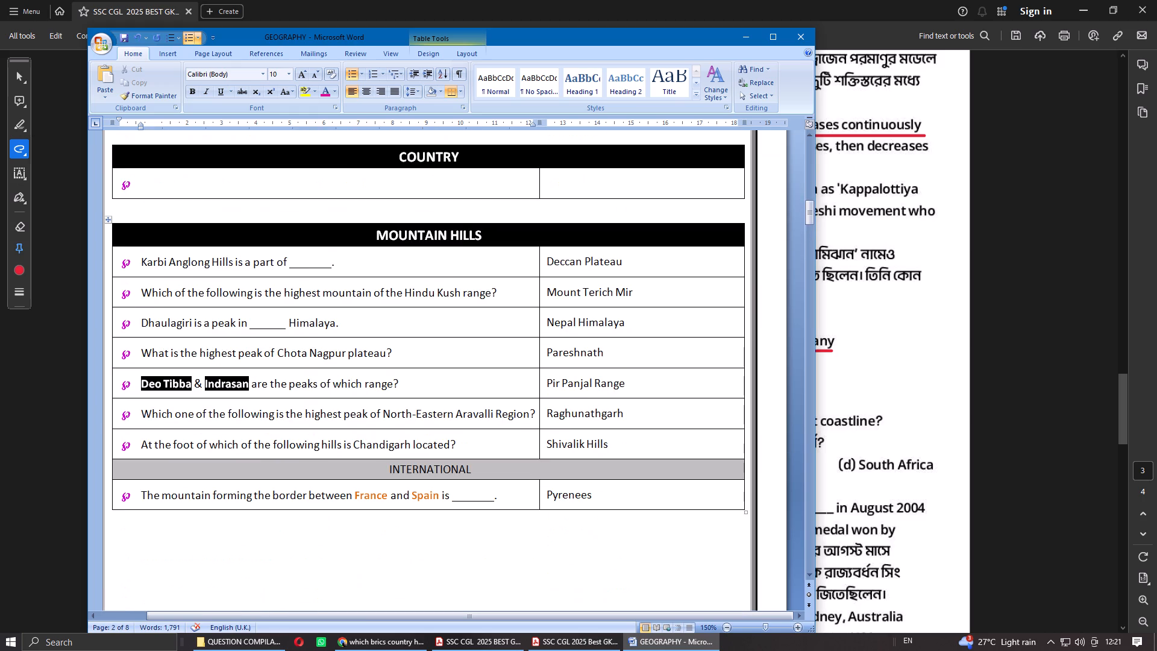
pyautogui.click(638, 498)
pyautogui.press('Tab')
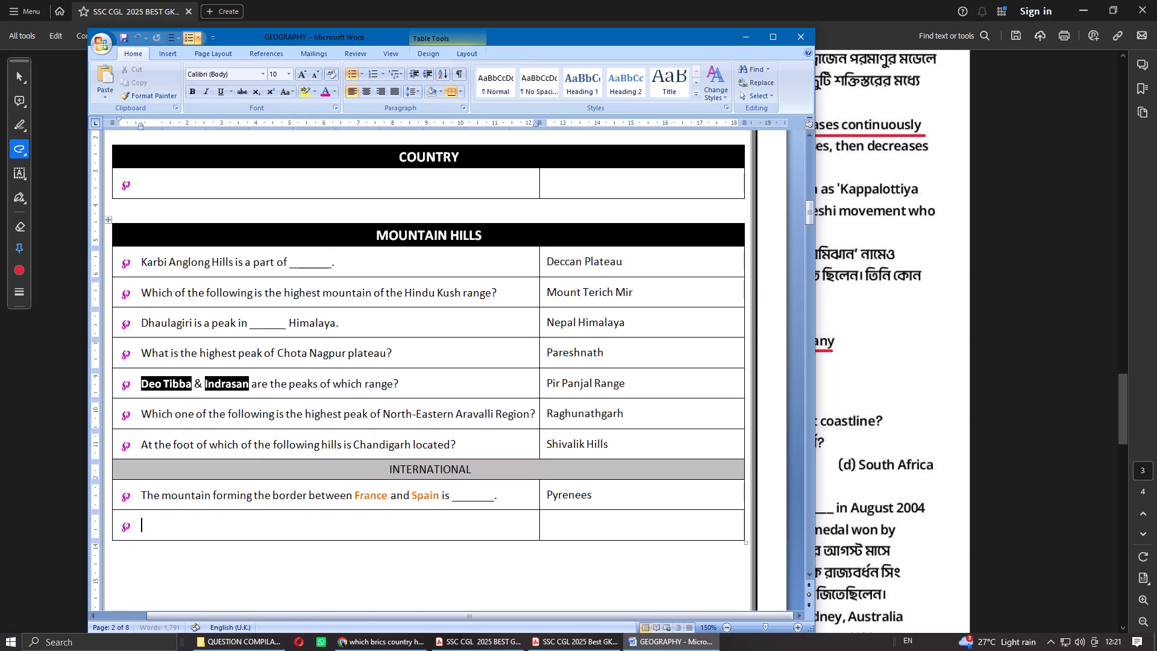
pyautogui.hotkey('ctrl', 'v')
pyautogui.click(630, 517)
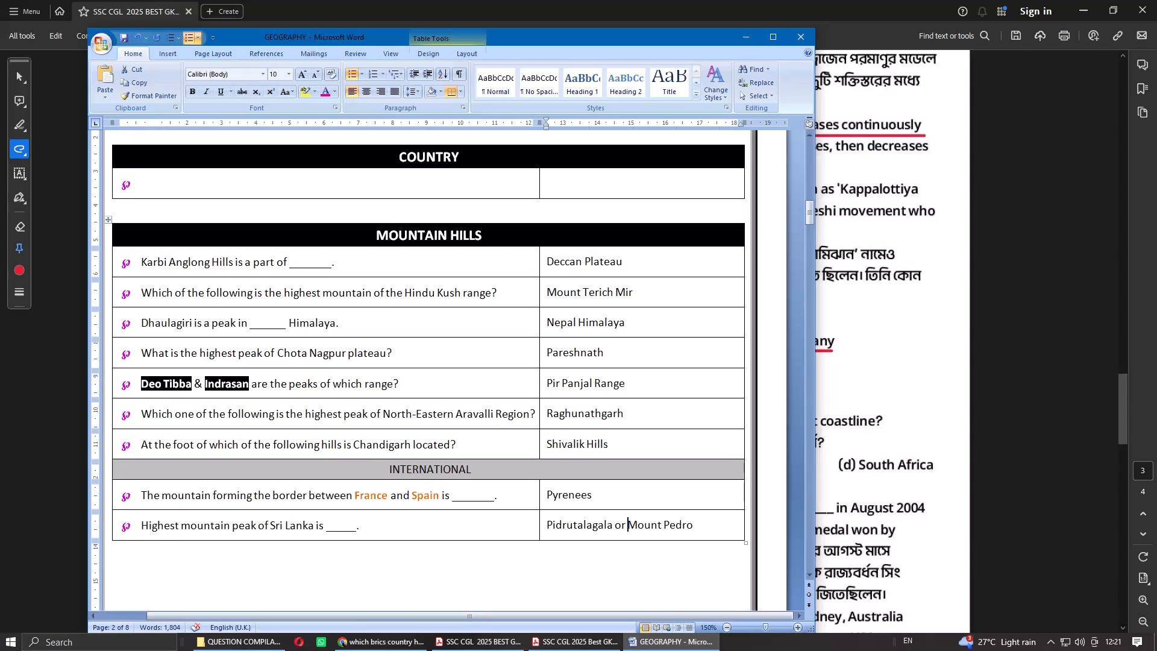
# Make "Sri Lanka" in the pasted question orange and bold, matching France and Spain above it.
pyautogui.moveTo(274, 526); pyautogui.dragTo(303, 523)
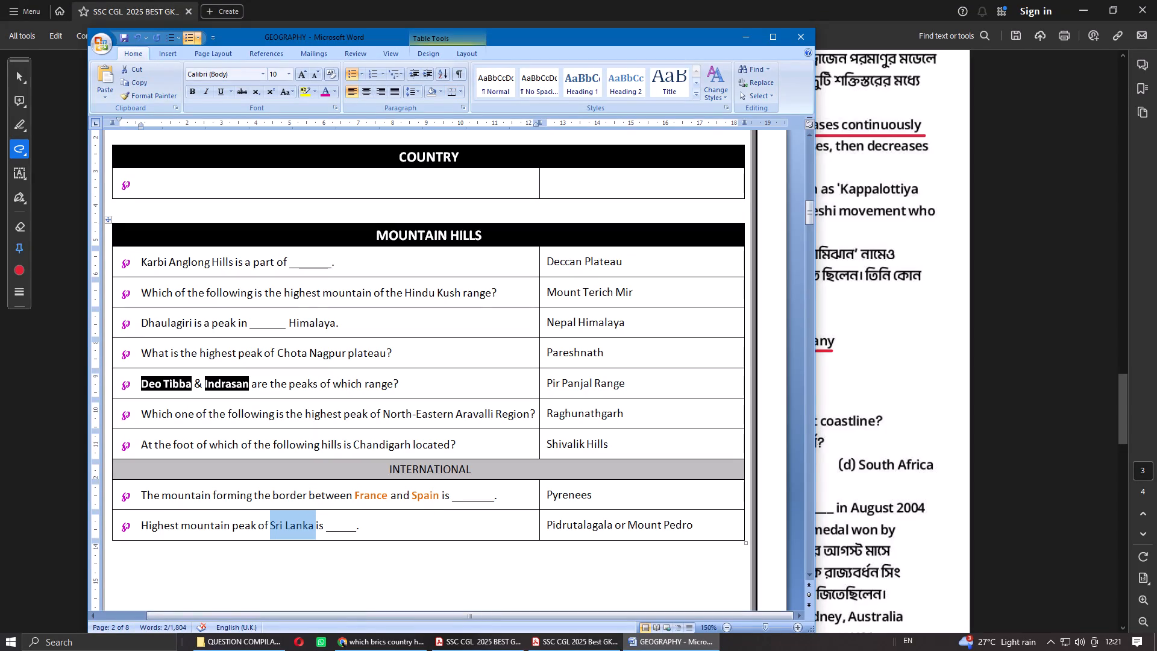
pyautogui.click(334, 90)
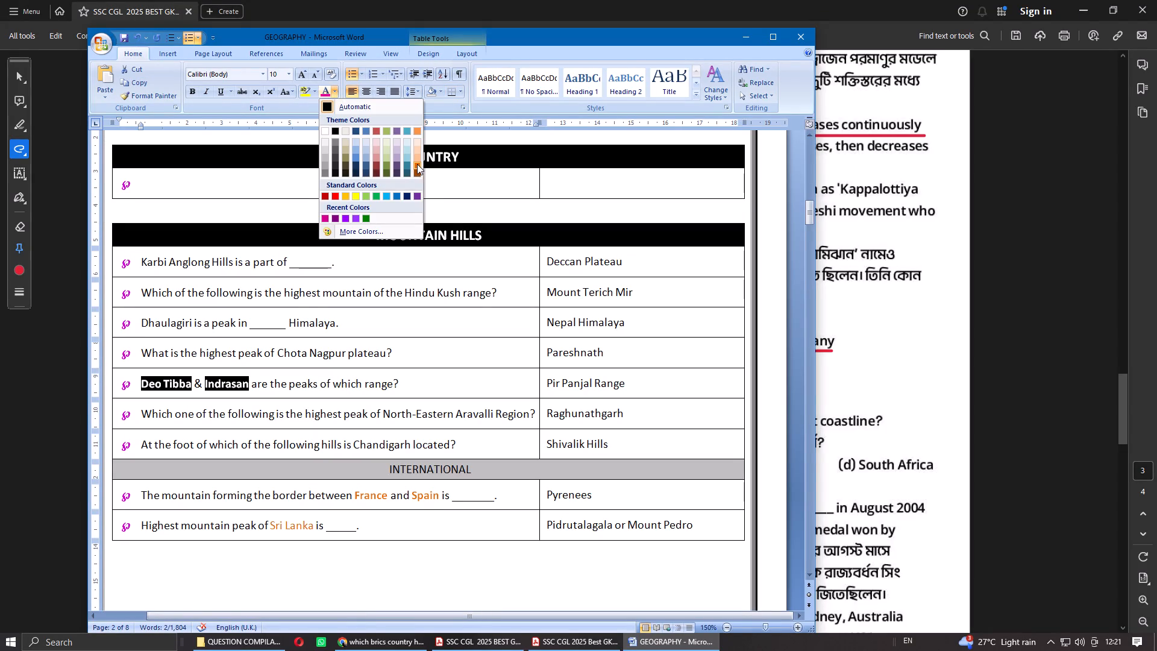
pyautogui.click(417, 164)
pyautogui.click(192, 88)
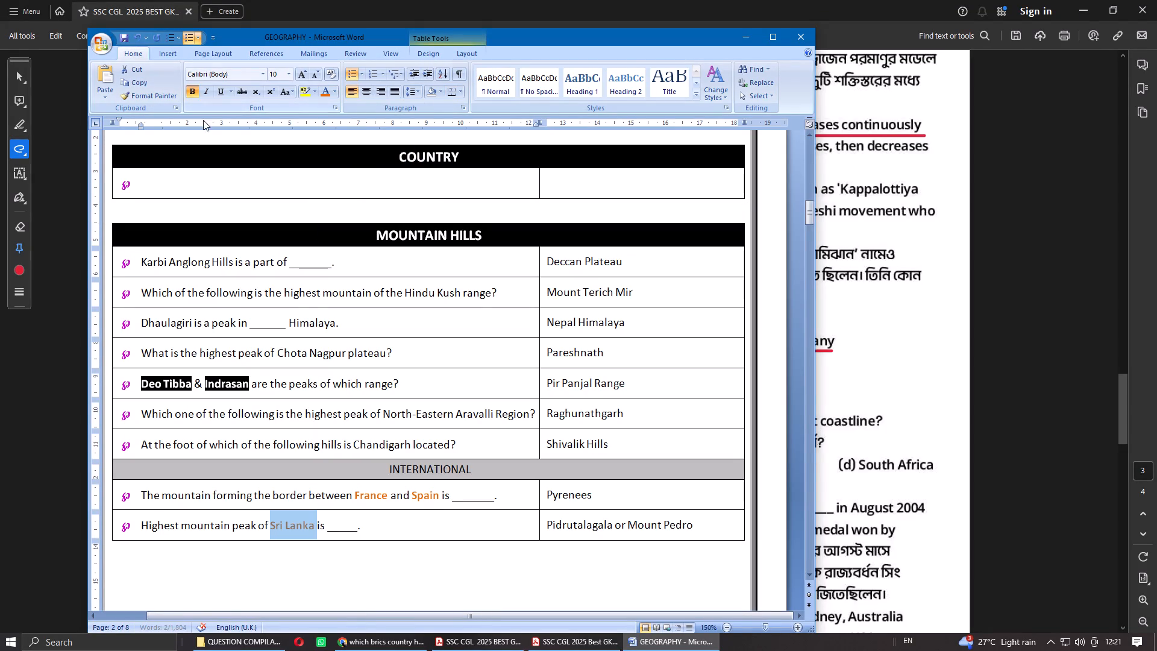
pyautogui.click(432, 524)
# Save the GEOGRAPHY document and close it.
pyautogui.click(126, 41)
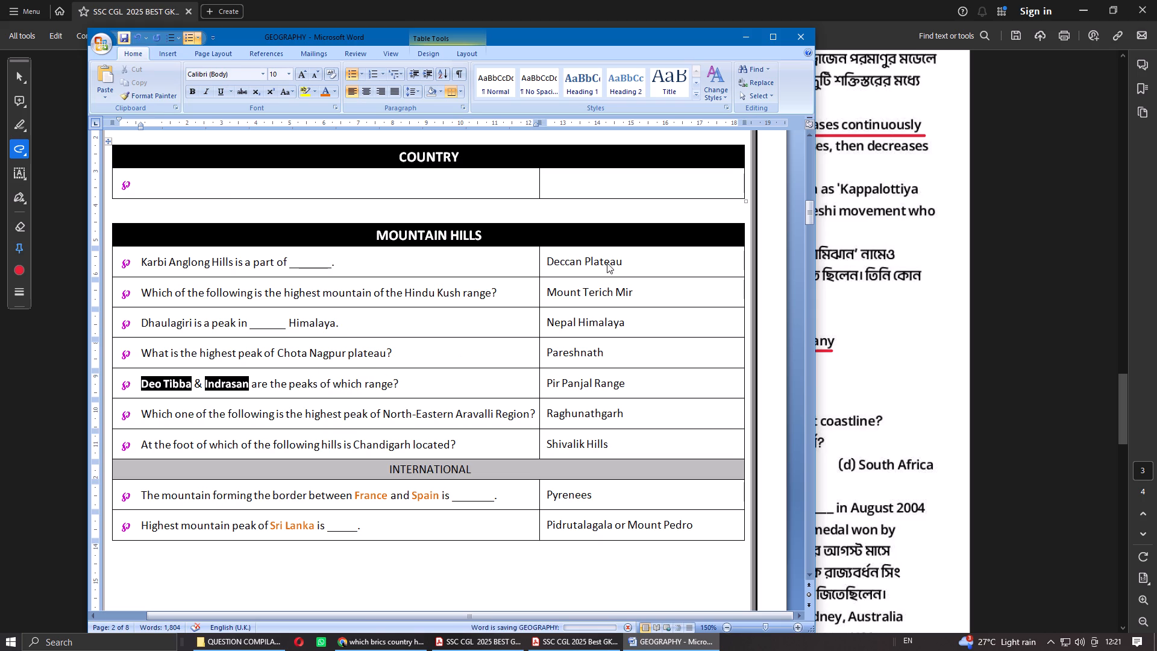
pyautogui.click(793, 37)
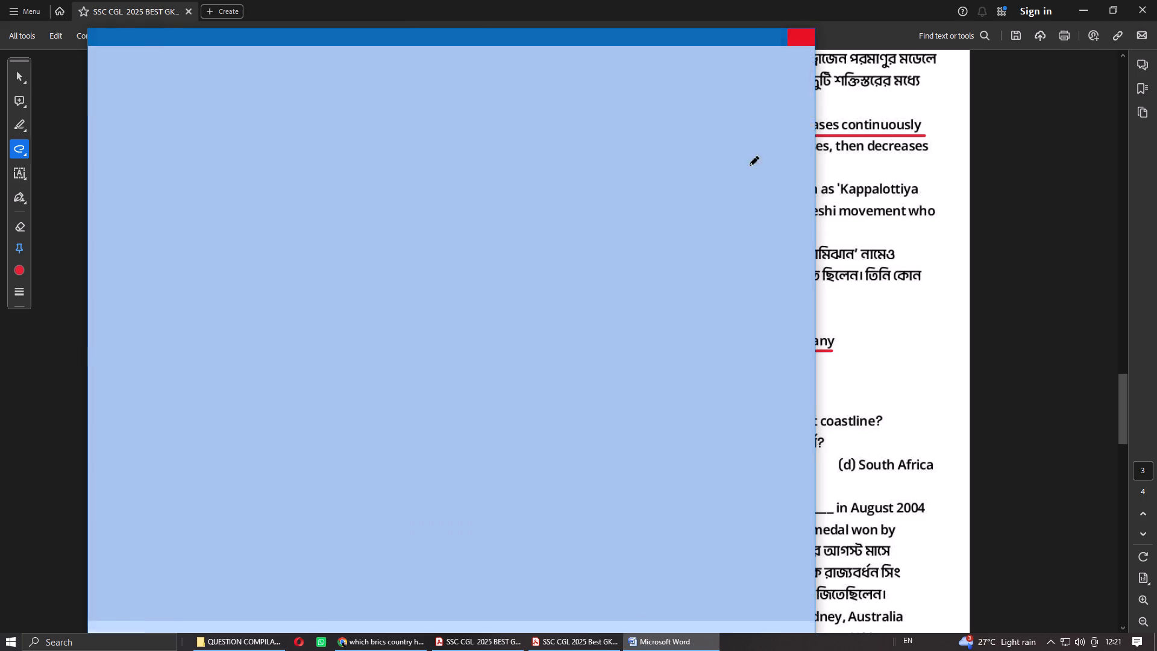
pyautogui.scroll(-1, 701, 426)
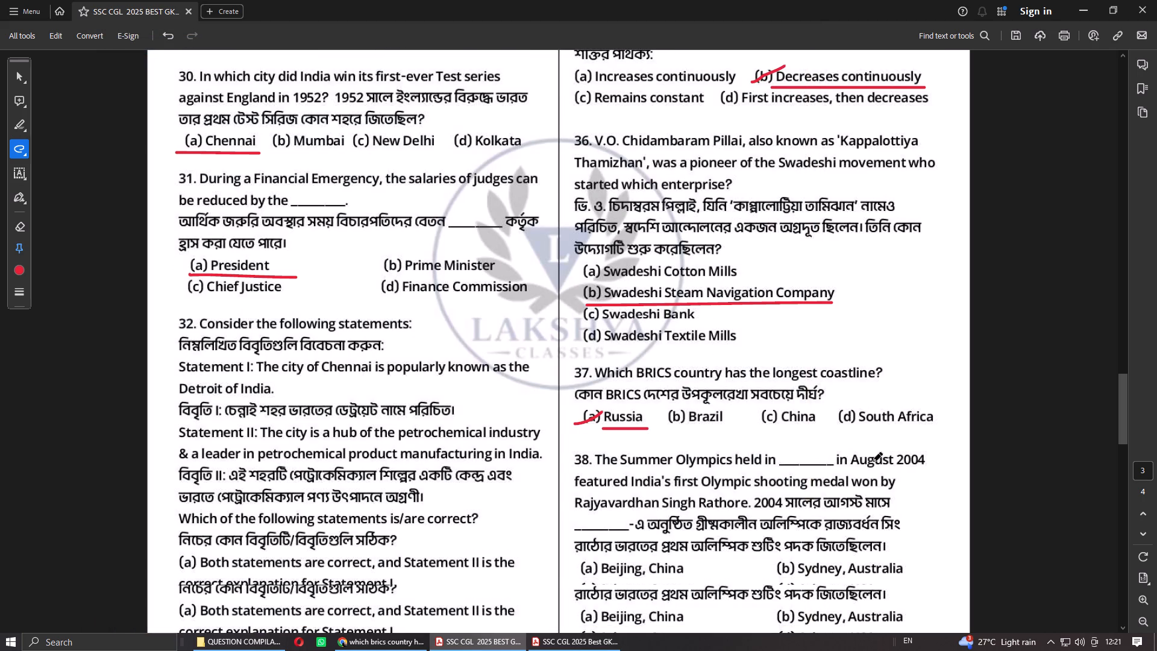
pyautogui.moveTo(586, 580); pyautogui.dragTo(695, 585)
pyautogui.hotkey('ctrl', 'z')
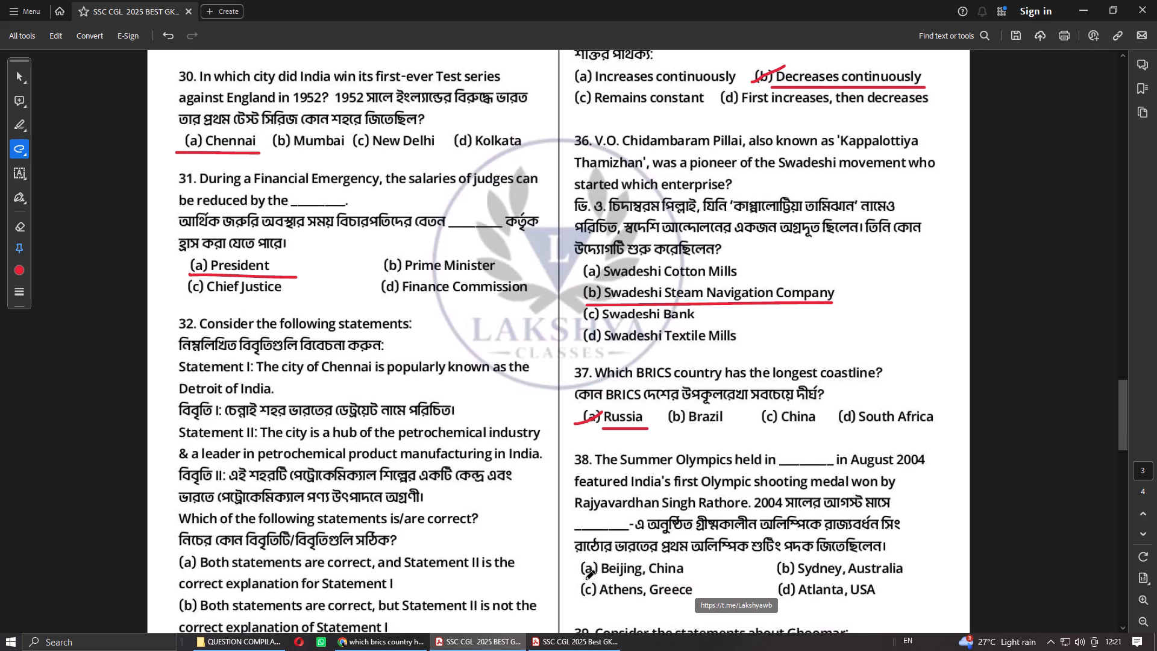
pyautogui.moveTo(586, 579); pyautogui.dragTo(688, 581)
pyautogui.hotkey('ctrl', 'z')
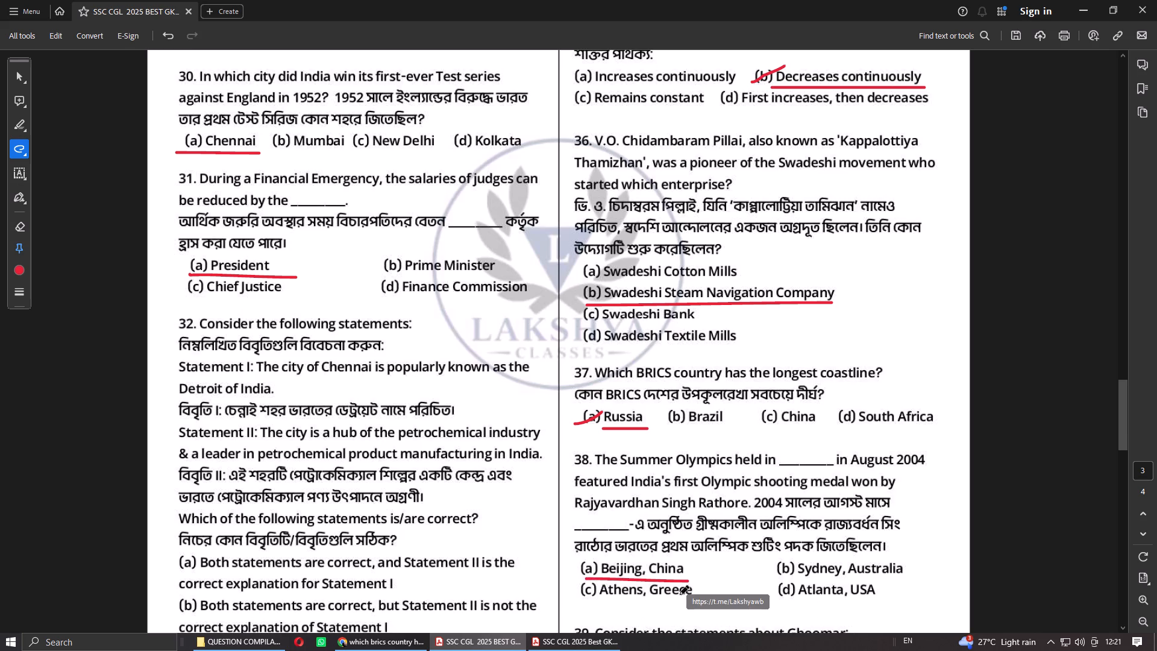
# Underline option (c) Athens, Greece in red as the answer to question 38.
pyautogui.moveTo(589, 603); pyautogui.dragTo(695, 600)
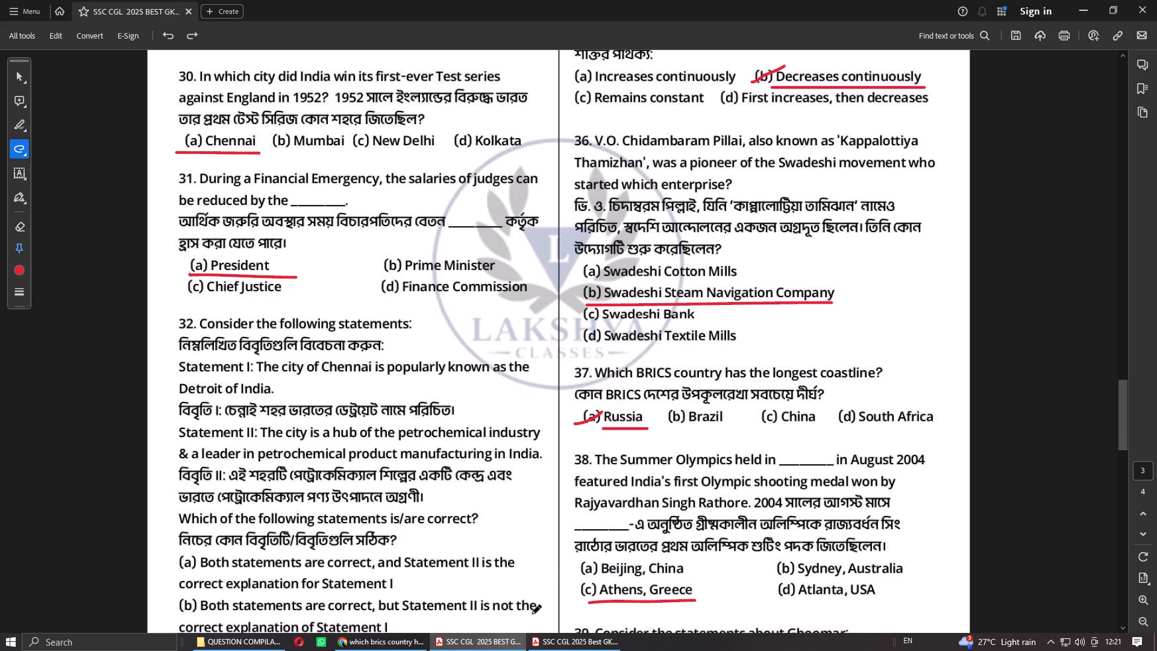
# Switch to the answer key PDF and strike red check marks through Q35, Q36, Q37 and Q38.
pyautogui.click(562, 650)
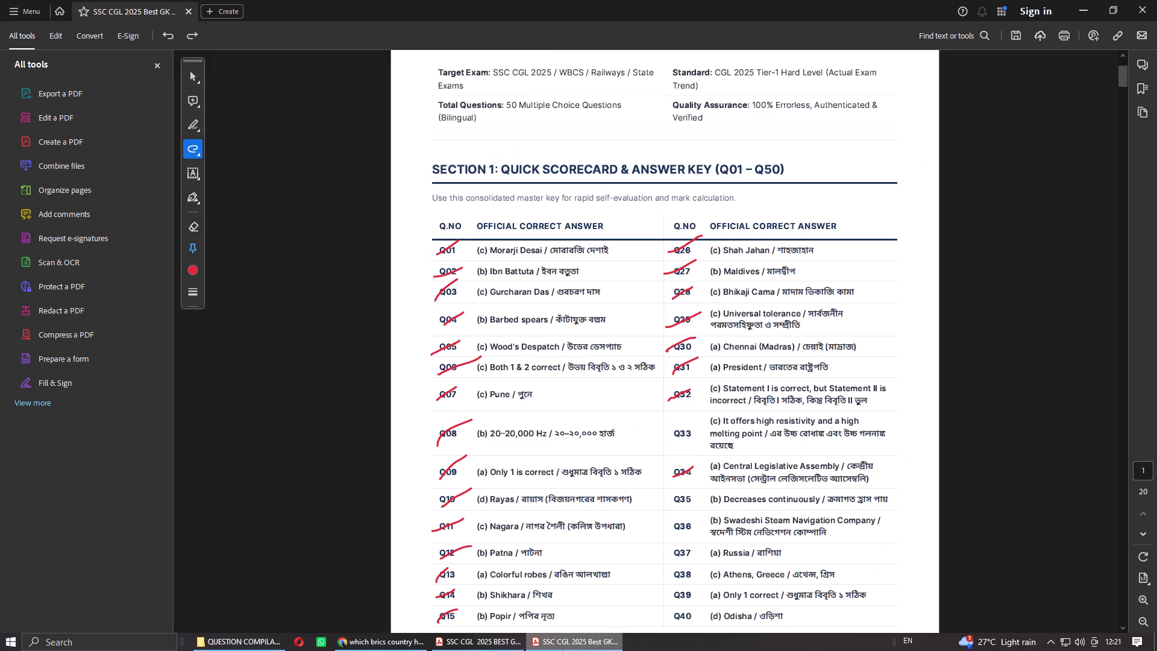
pyautogui.moveTo(669, 507); pyautogui.dragTo(693, 497)
pyautogui.moveTo(693, 497); pyautogui.dragTo(695, 496)
pyautogui.moveTo(671, 531); pyautogui.dragTo(689, 516)
pyautogui.moveTo(669, 559); pyautogui.dragTo(691, 550)
pyautogui.moveTo(673, 578); pyautogui.dragTo(704, 568)
# Return to the question PDF and underline option (d) Odisha in red as the answer to question 40.
pyautogui.click(398, 643)
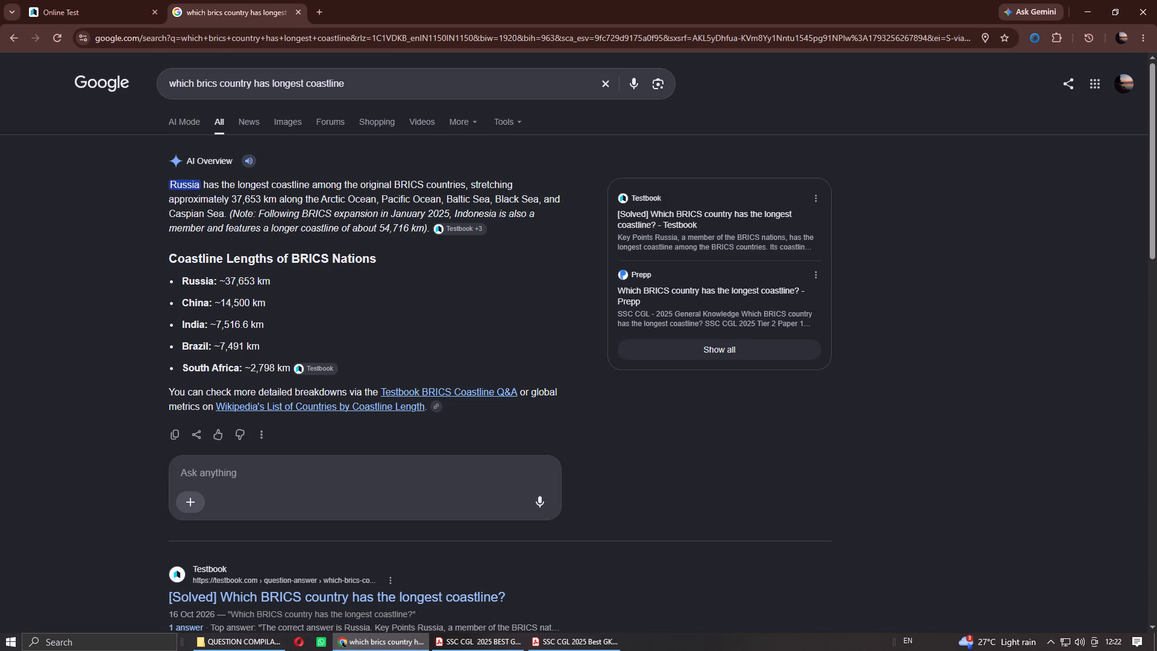
pyautogui.click(481, 650)
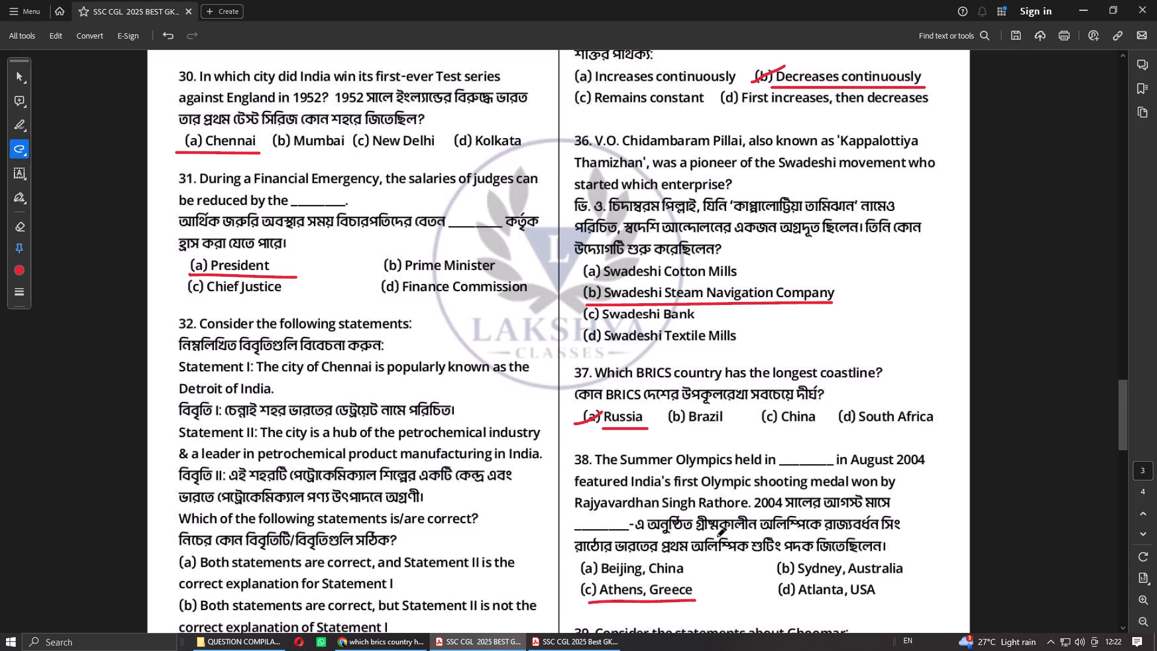
pyautogui.scroll(-5, 710, 536)
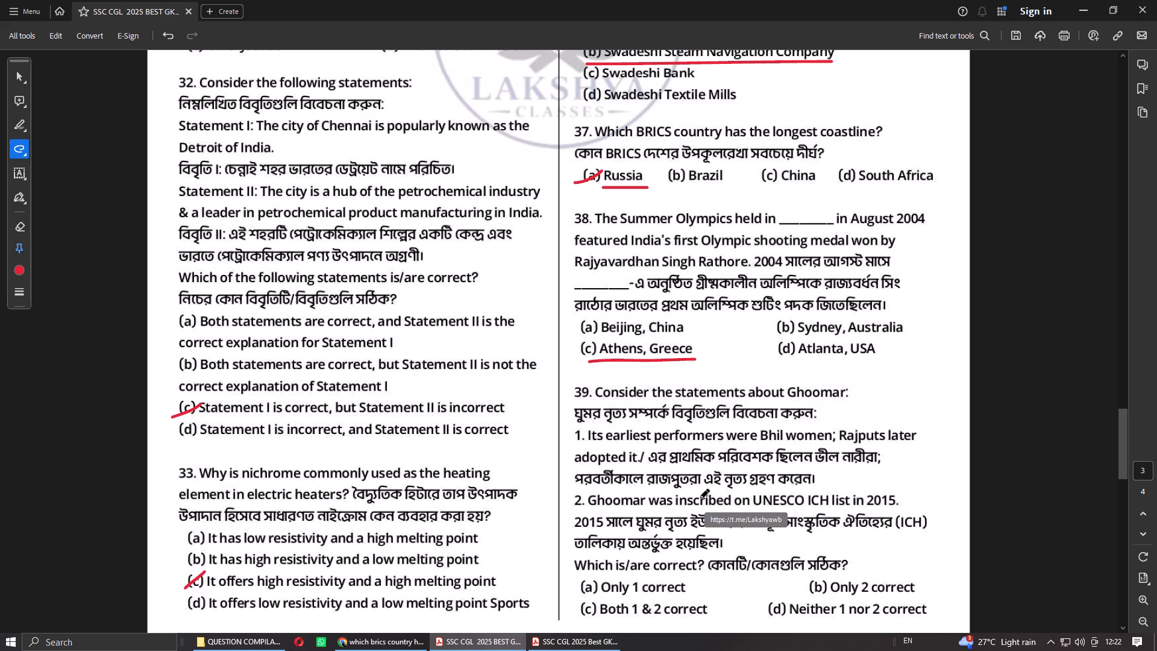
pyautogui.scroll(-4, 691, 481)
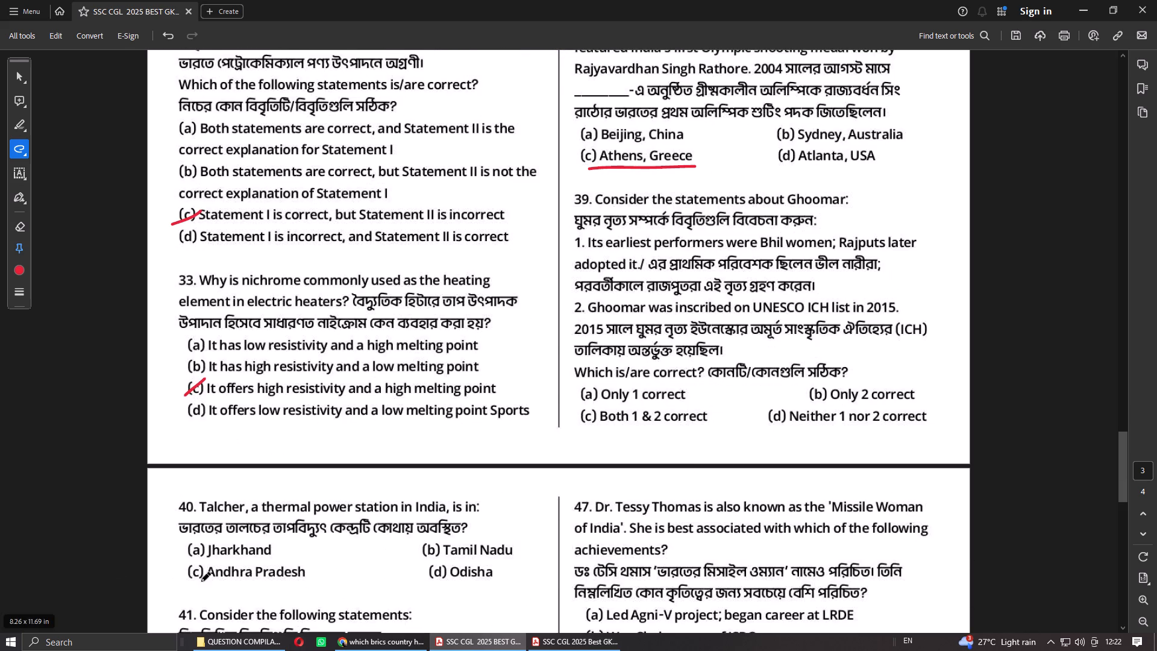
pyautogui.click(550, 649)
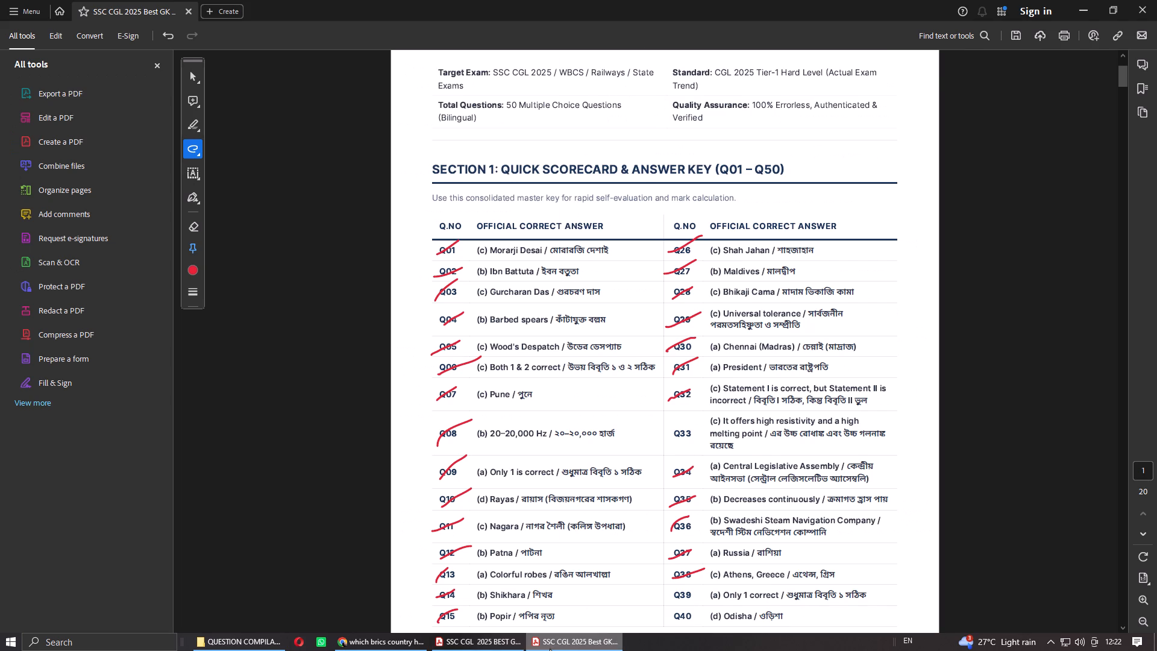
# View the Q40 entry in the answer key, then underline option (d) Odisha in red under question 40 in the question PDF.
pyautogui.scroll(-1, 679, 533)
pyautogui.click(499, 650)
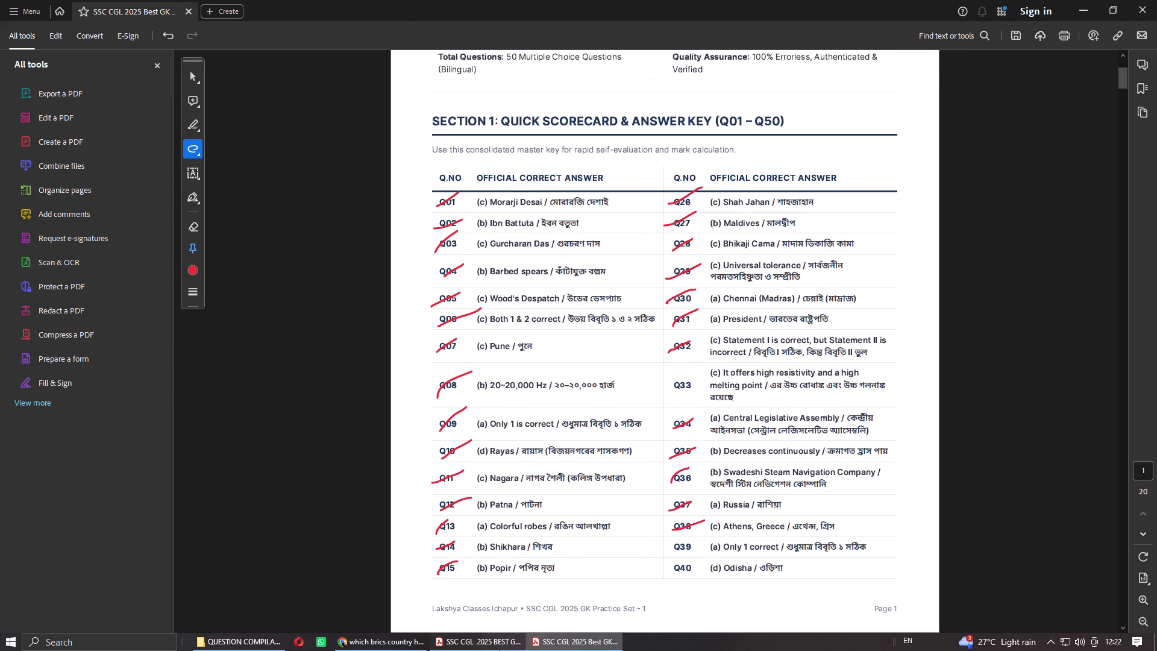
pyautogui.moveTo(431, 583); pyautogui.dragTo(484, 580)
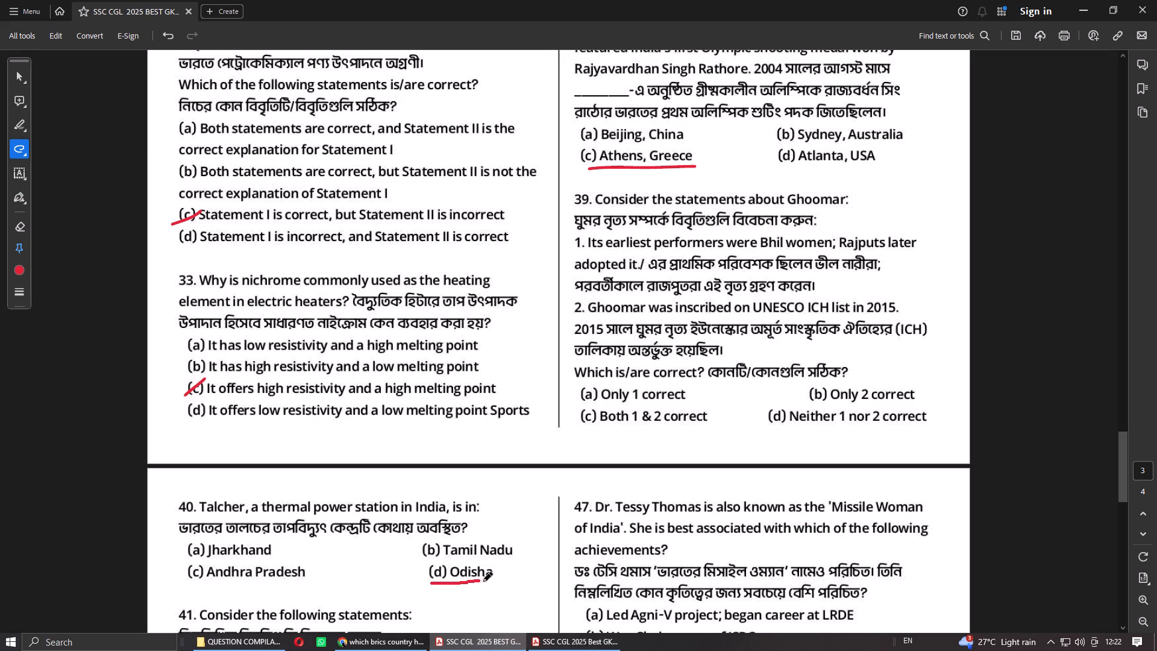
pyautogui.moveTo(484, 580); pyautogui.dragTo(495, 580)
# Switch to the QUESTION COMPILATION folder and open the GEOGRAPHY document in Word.
pyautogui.click(246, 650)
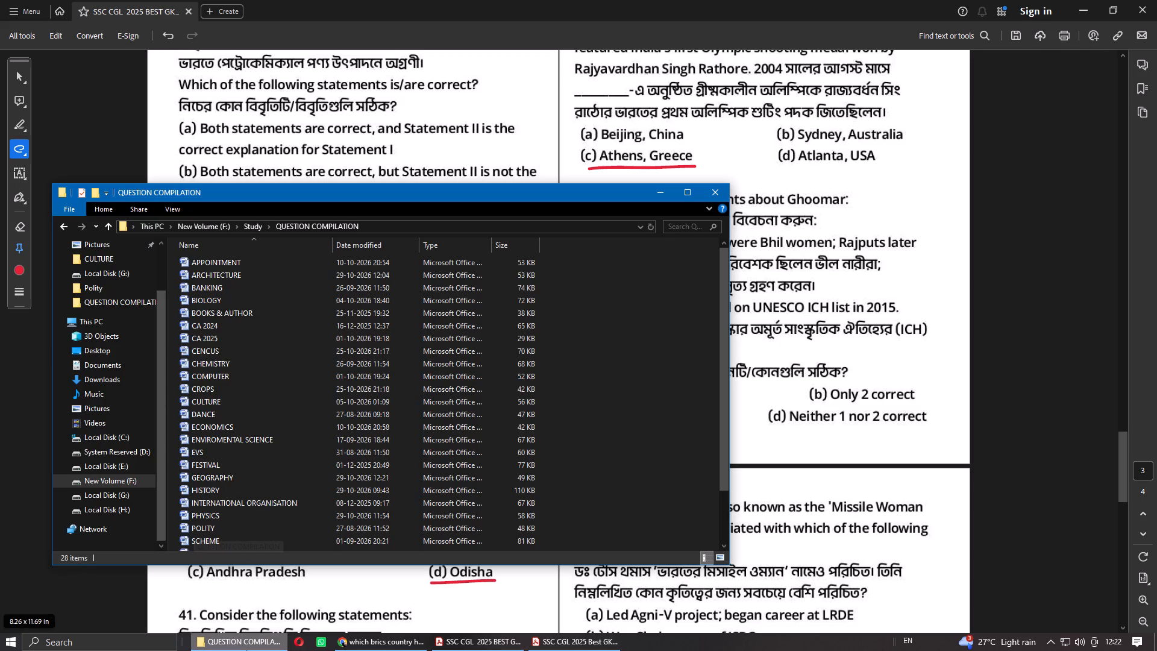
pyautogui.doubleClick(239, 474)
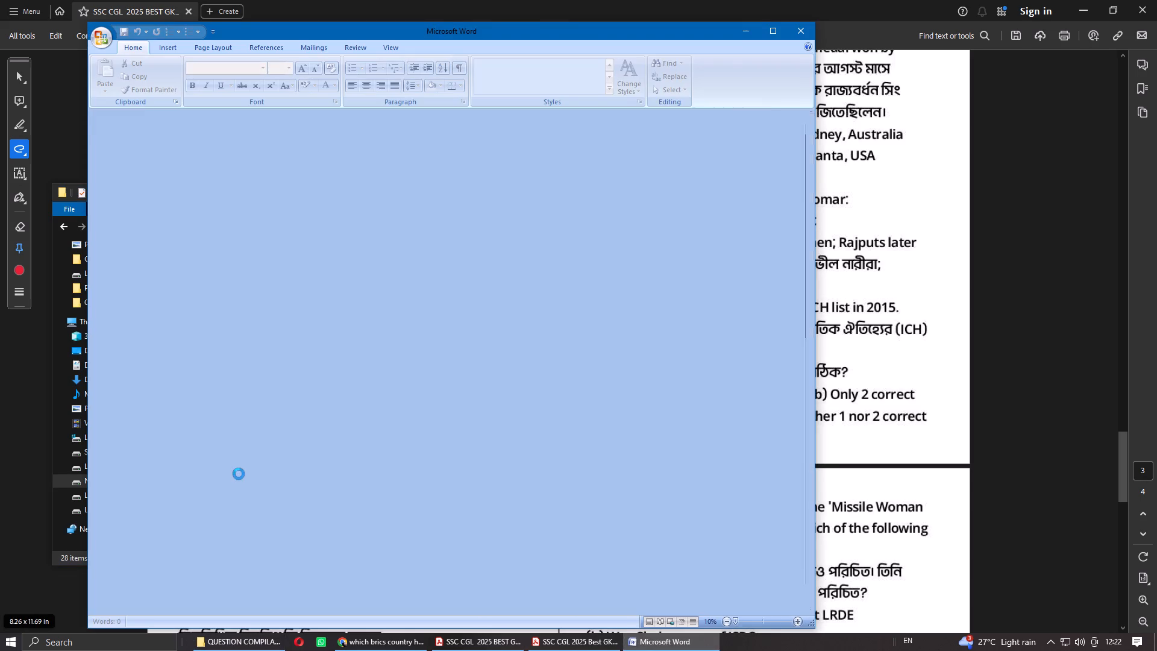
# In the GEOGRAPHY Word document, insert a new row below the Deomali highest mountain peak question in the Odisha group.
pyautogui.scroll(-10, 642, 384)
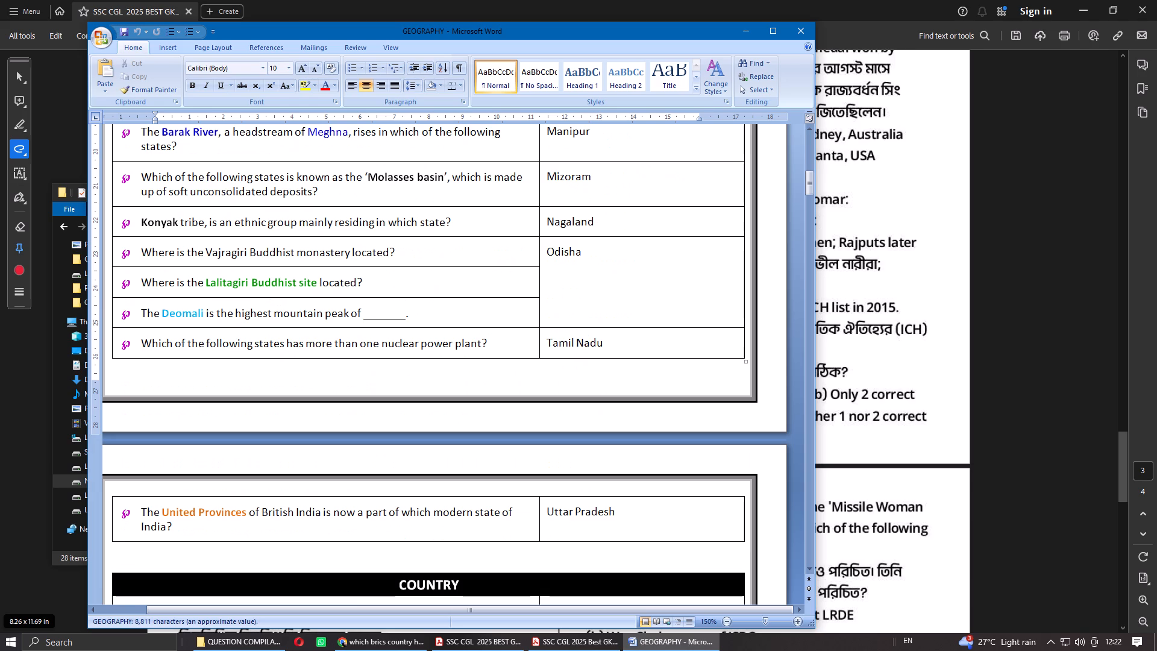
pyautogui.moveTo(487, 28); pyautogui.dragTo(585, 43)
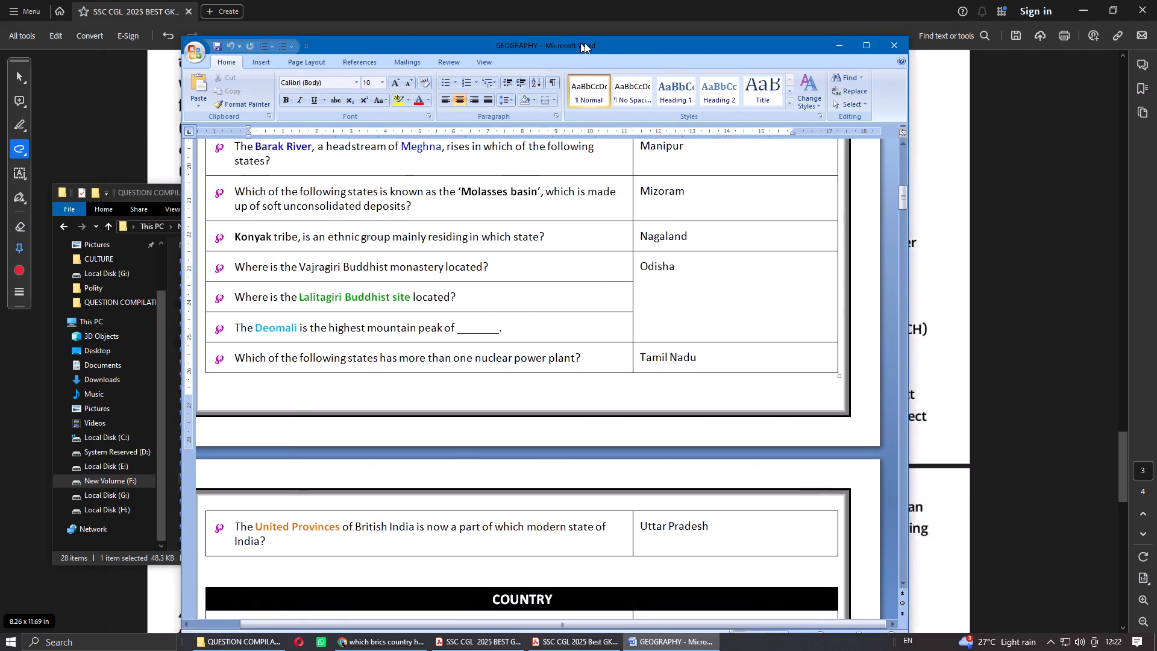
pyautogui.moveTo(585, 43); pyautogui.dragTo(718, 40)
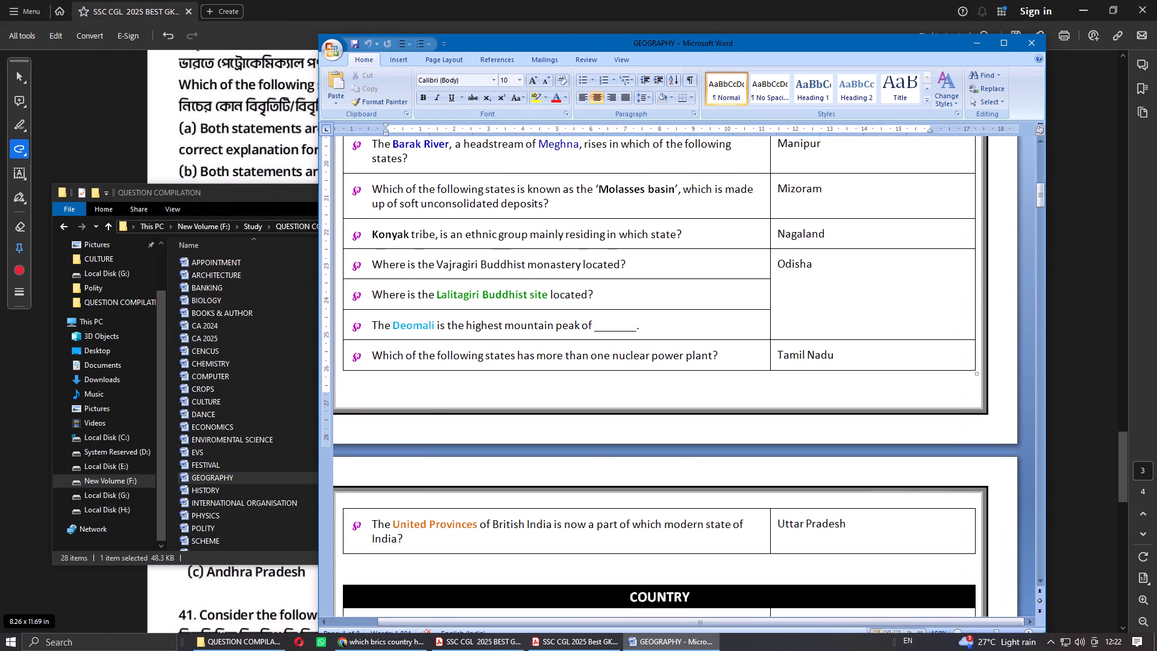
pyautogui.rightClick(624, 297)
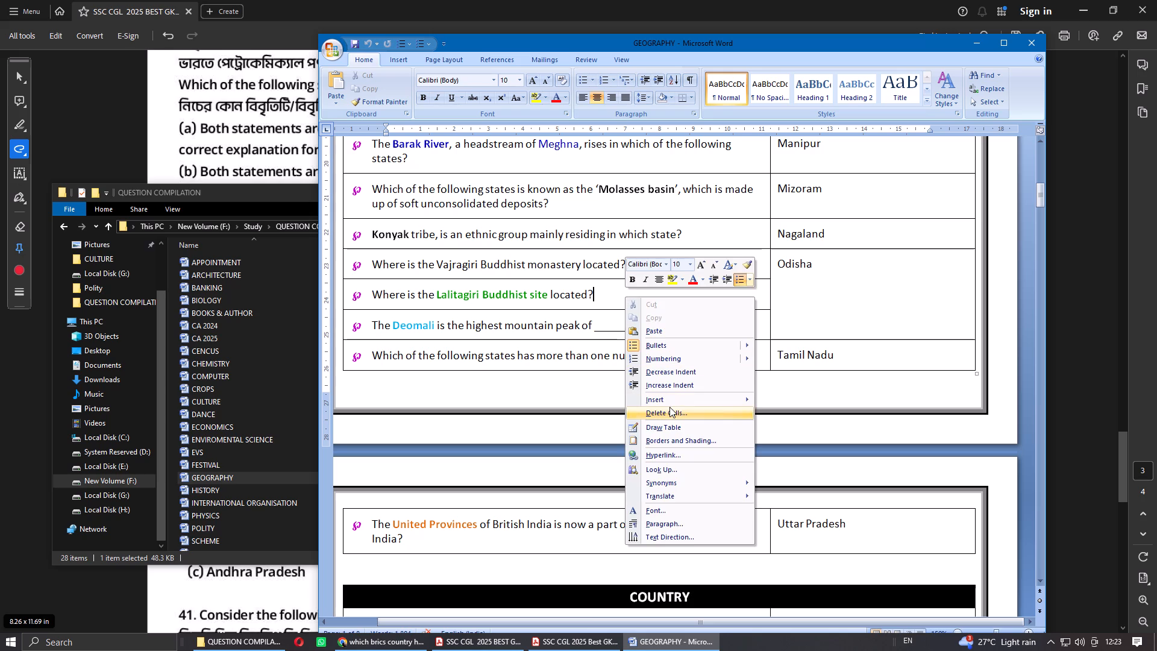
pyautogui.click(567, 319)
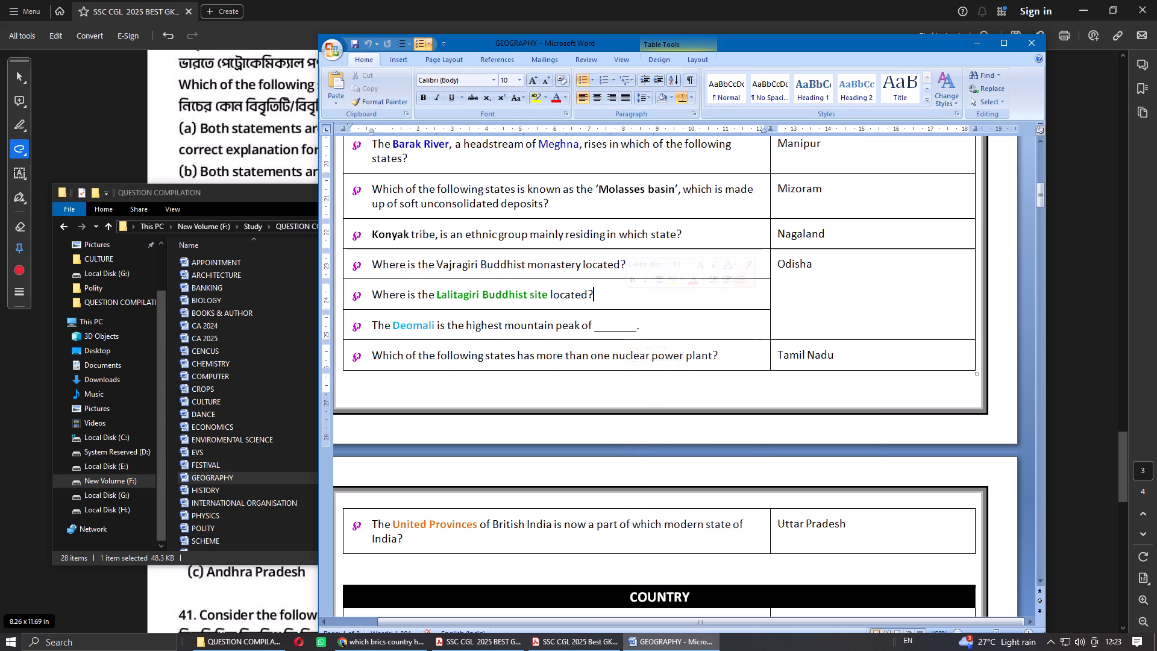
pyautogui.rightClick(647, 327)
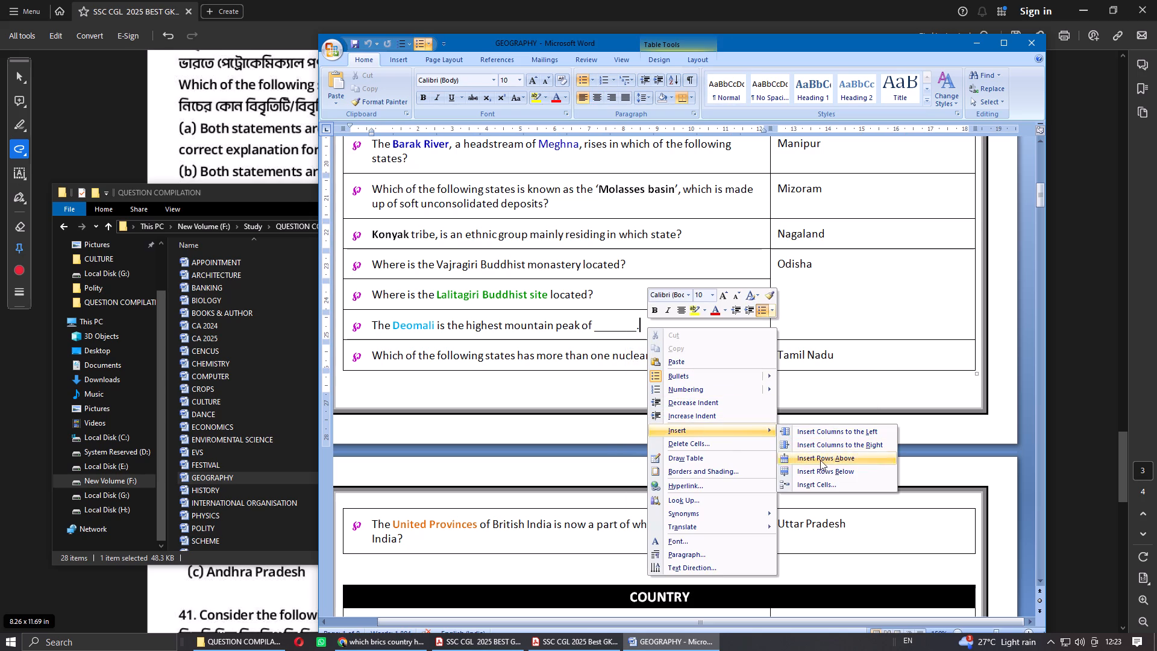
pyautogui.click(823, 471)
pyautogui.click(537, 348)
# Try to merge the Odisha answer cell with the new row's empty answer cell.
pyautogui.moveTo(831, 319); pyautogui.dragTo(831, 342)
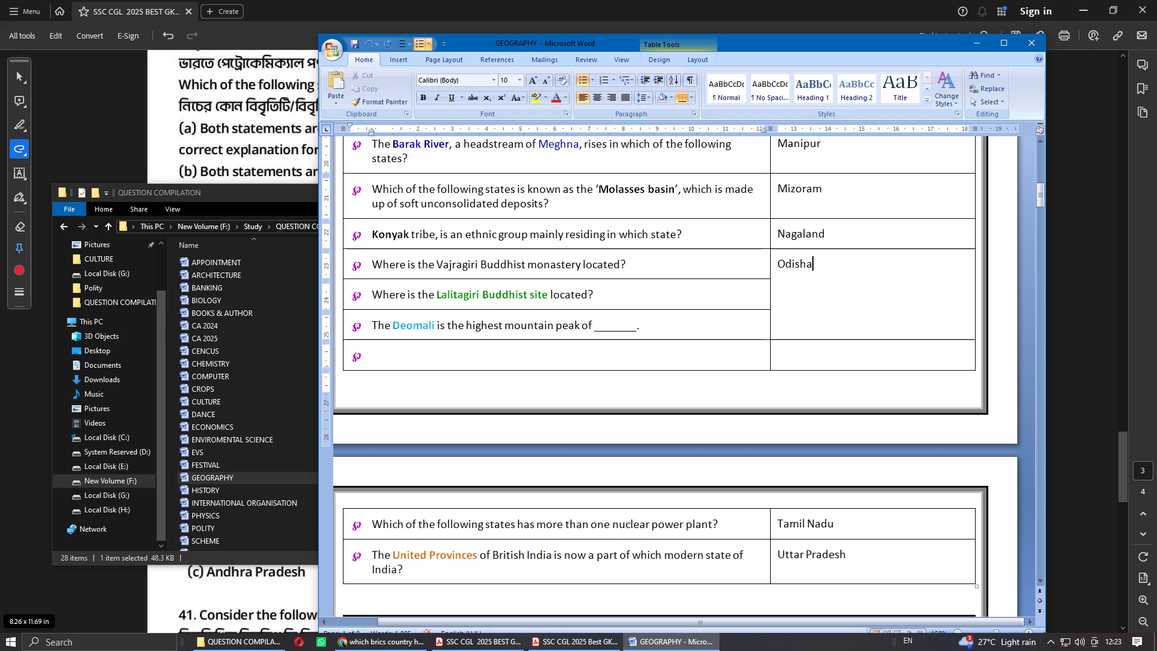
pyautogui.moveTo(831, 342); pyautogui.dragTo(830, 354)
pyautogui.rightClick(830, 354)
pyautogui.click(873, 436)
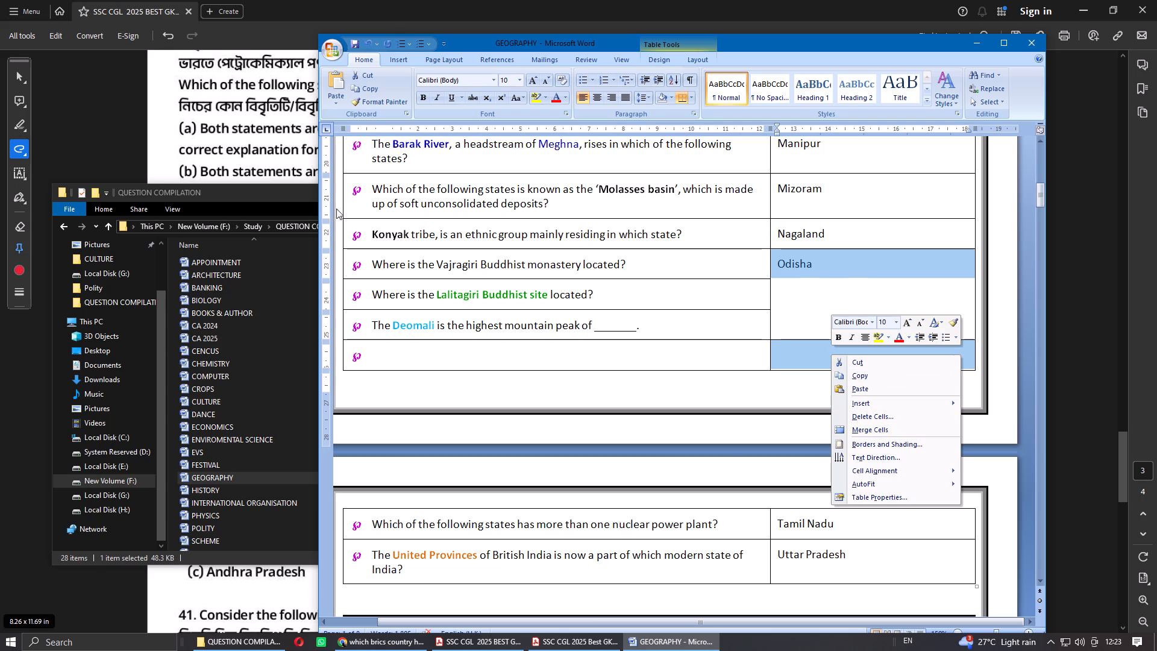
# With question 40 in view, enter "Talcher, a thermal power station in India is located in which state?" in the new row, with Talcher bold.
pyautogui.click(292, 195)
pyautogui.click(656, 191)
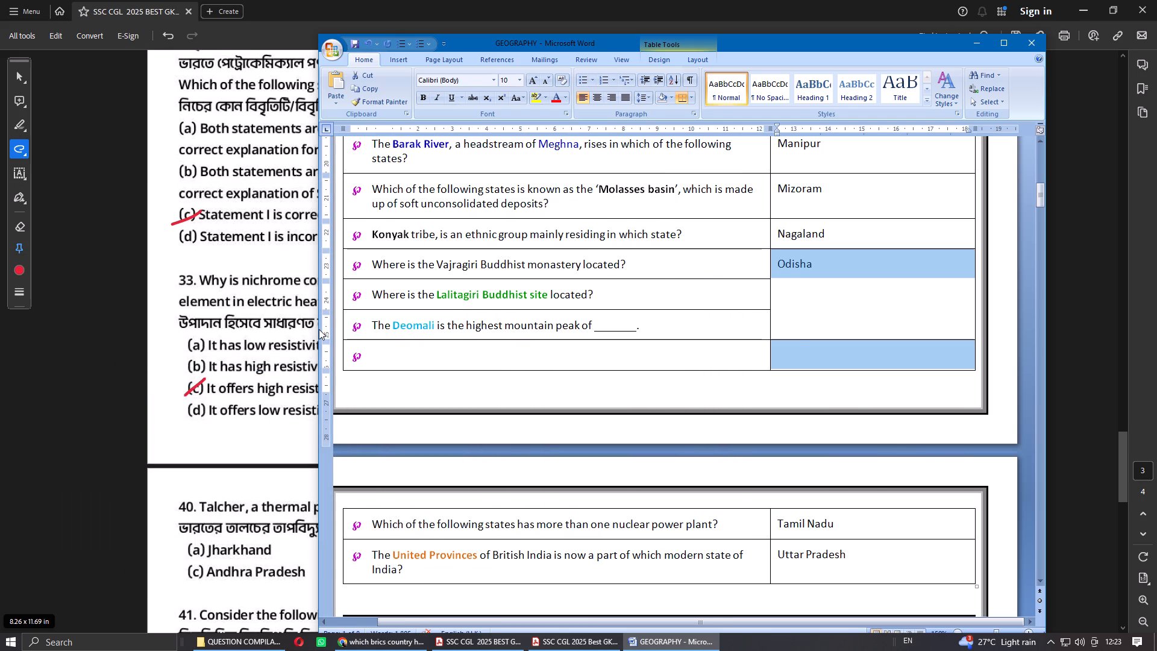
pyautogui.moveTo(318, 329); pyautogui.dragTo(544, 343)
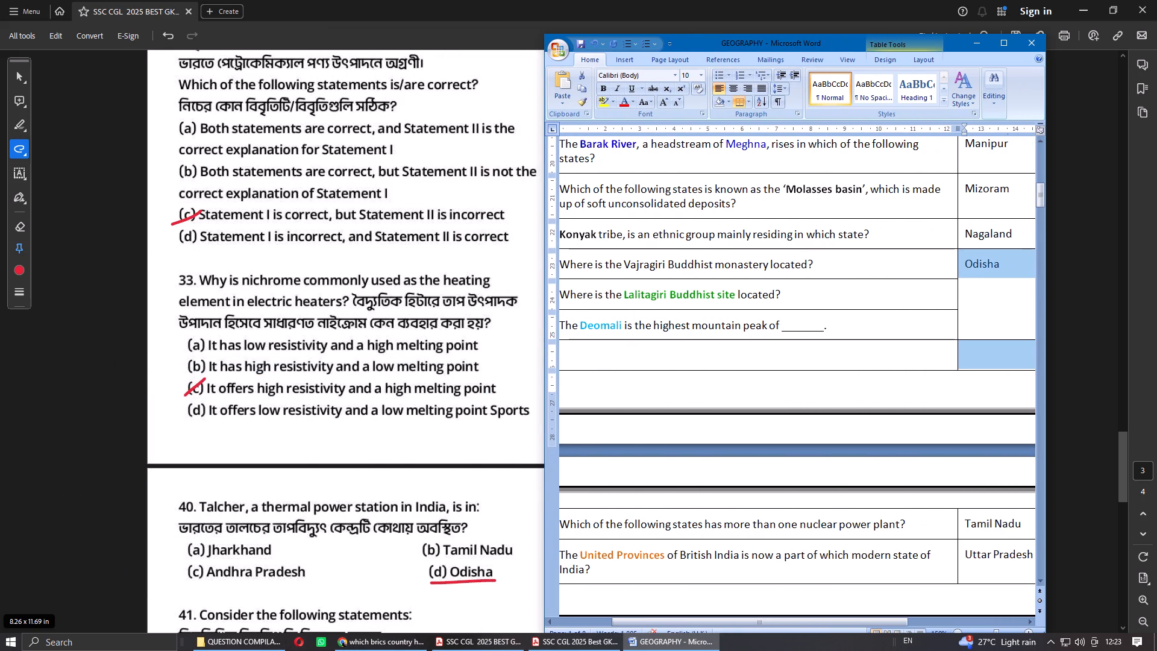
pyautogui.click(641, 365)
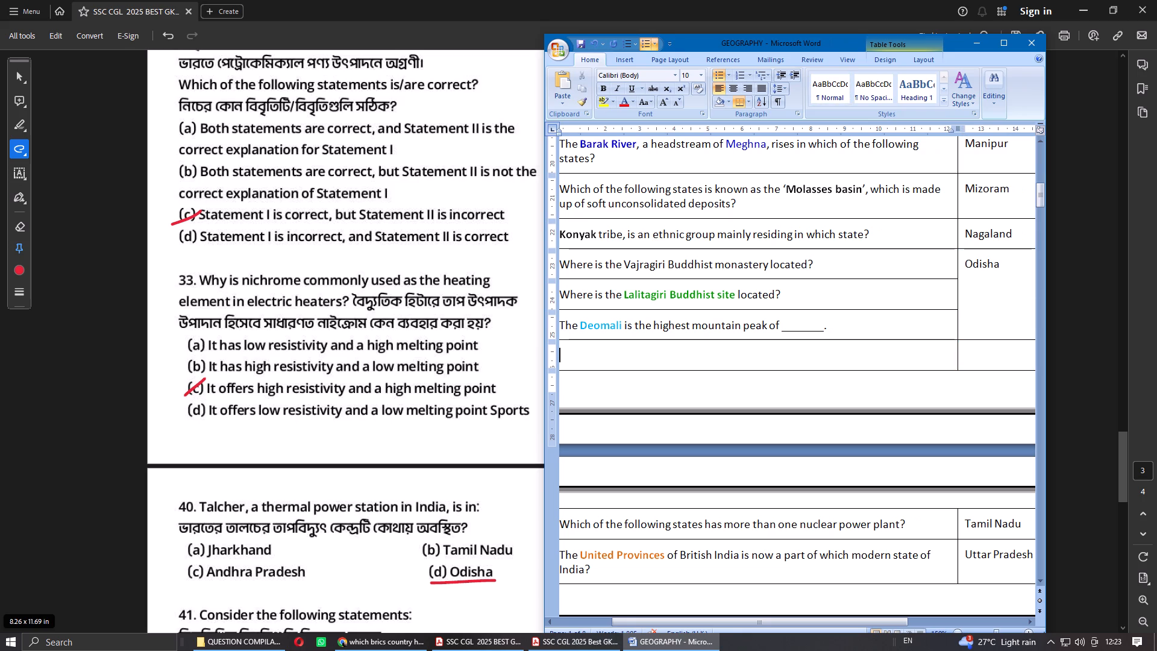
pyautogui.hotkey('ctrl', 'b')
pyautogui.write('Talchj')
pyautogui.press('BackSpace')
pyautogui.write('er')
pyautogui.hotkey('ctrl', 'b')
pyautogui.write(', a thermal o')
pyautogui.press('BackSpace')
pyautogui.write('power station in India is located in which state?')
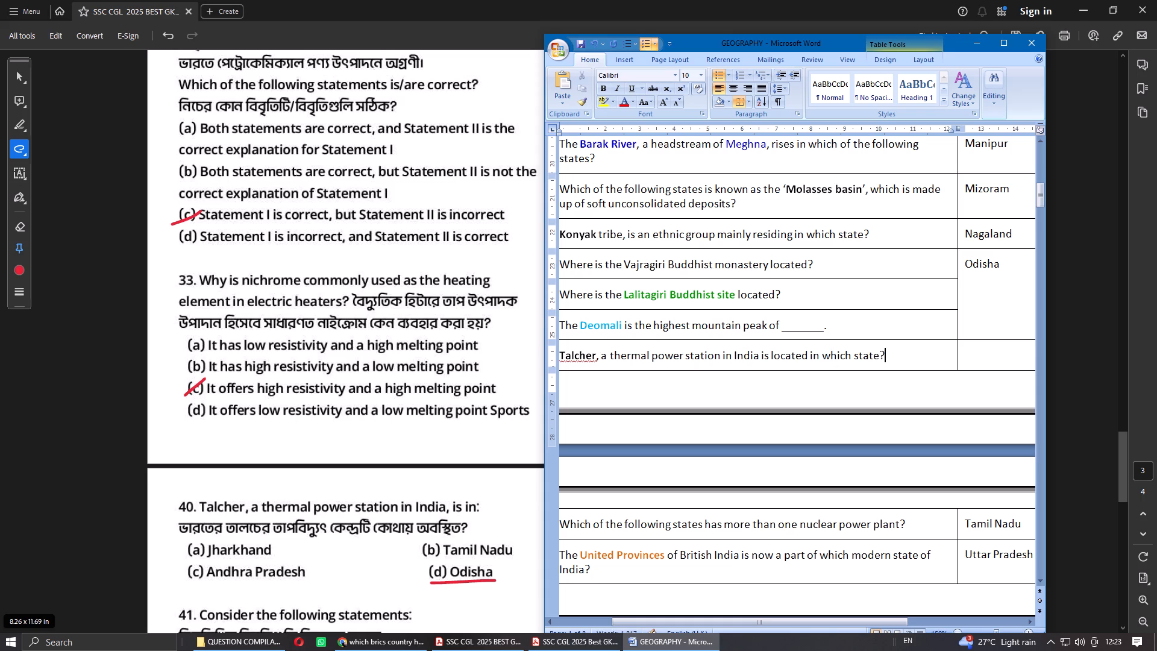
# Merge the Talcher row's empty answer cell with the Odisha cell above it.
pyautogui.moveTo(975, 324); pyautogui.dragTo(985, 353)
pyautogui.rightClick(985, 353)
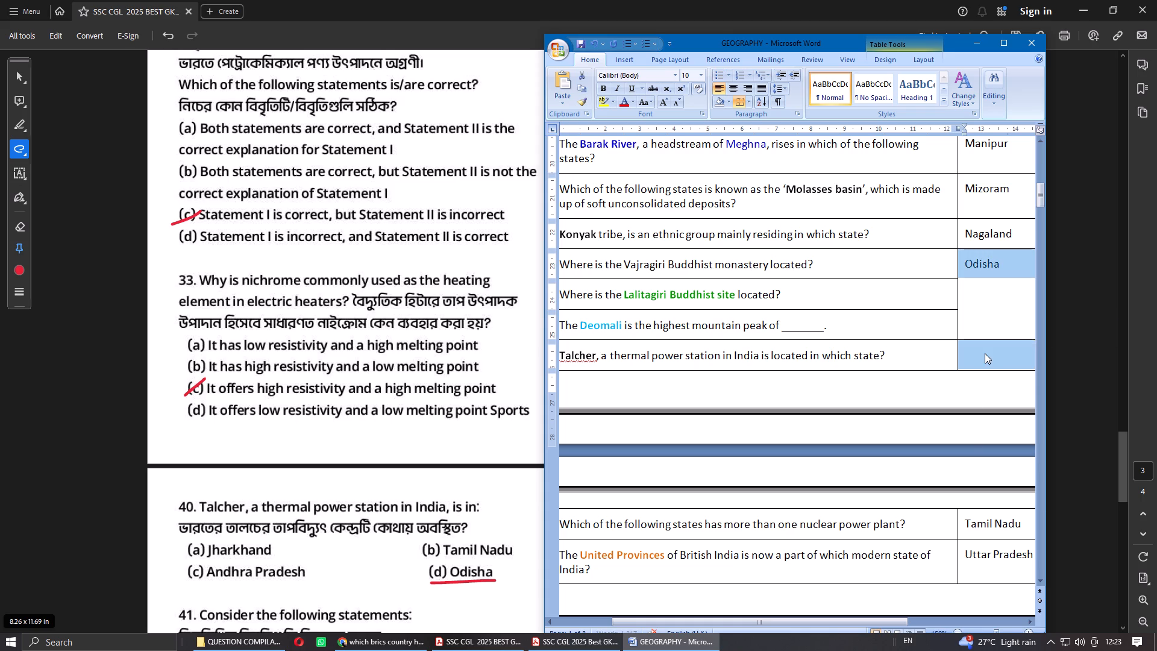
pyautogui.click(1020, 426)
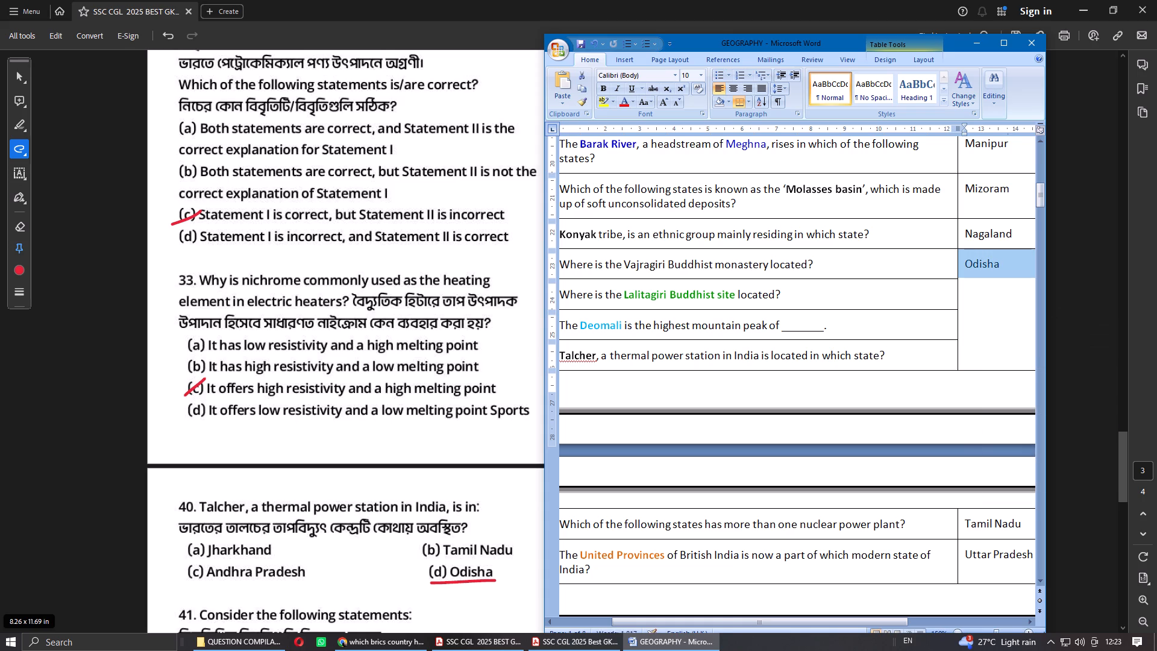
# Exclude the word "Talcher" from spelling and grammar checking.
pyautogui.moveTo(718, 620); pyautogui.dragTo(666, 617)
pyautogui.doubleClick(654, 352)
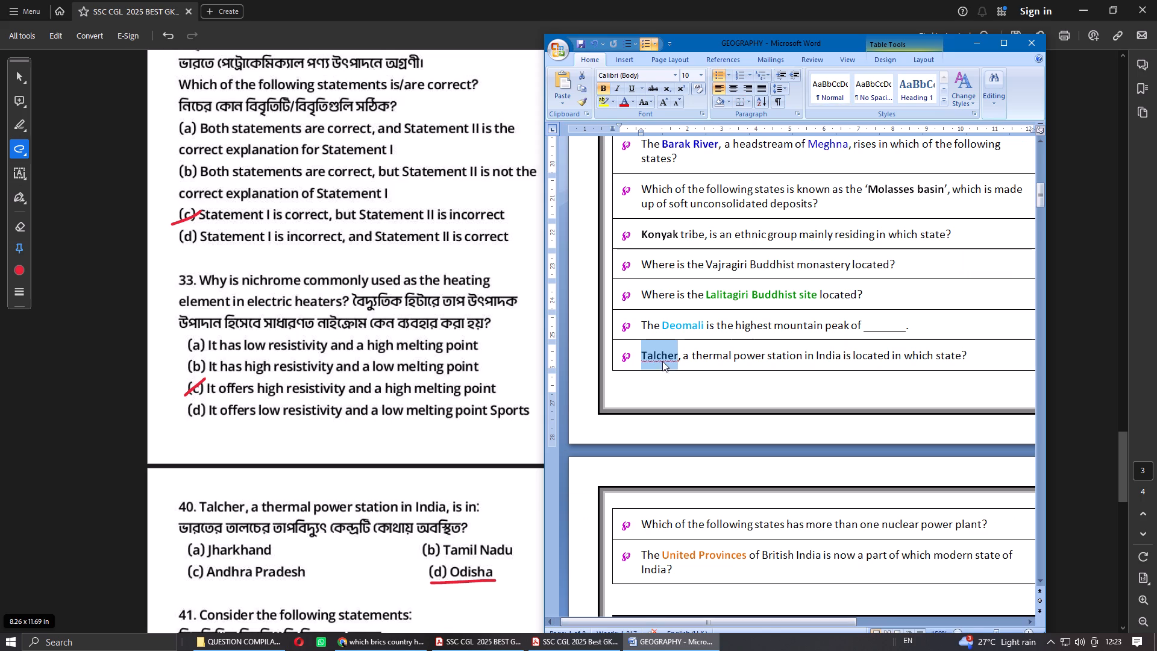
pyautogui.click(678, 629)
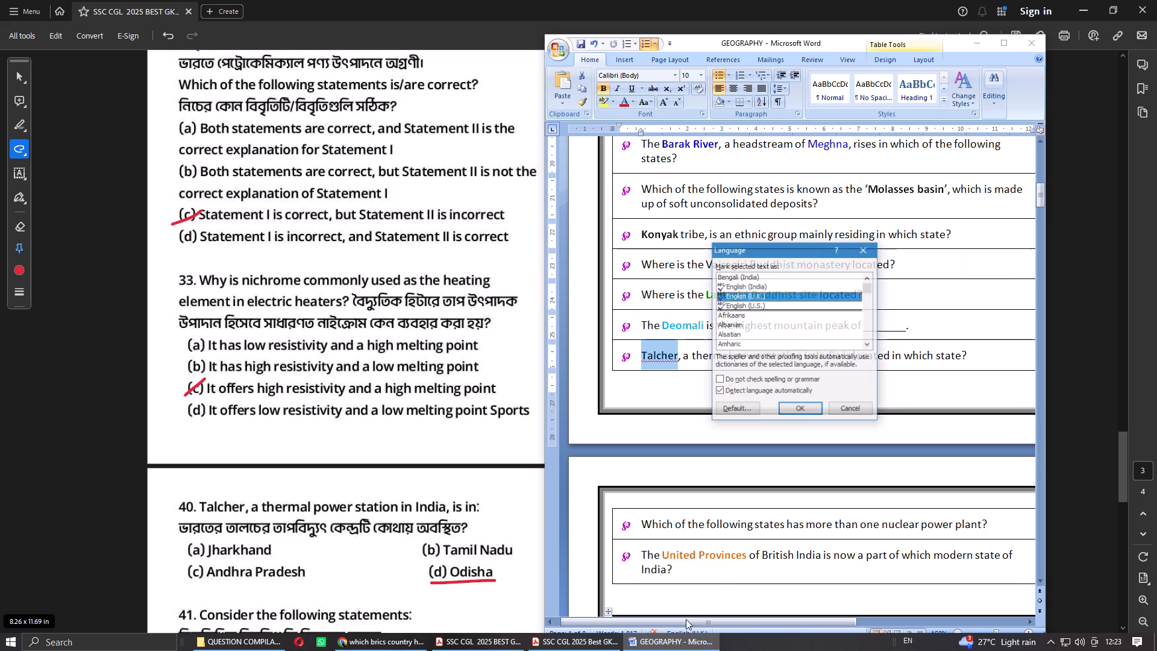
pyautogui.click(774, 376)
pyautogui.click(792, 403)
# Underline "thermal power station" in the Talcher question and save the document.
pyautogui.moveTo(703, 353); pyautogui.dragTo(704, 353)
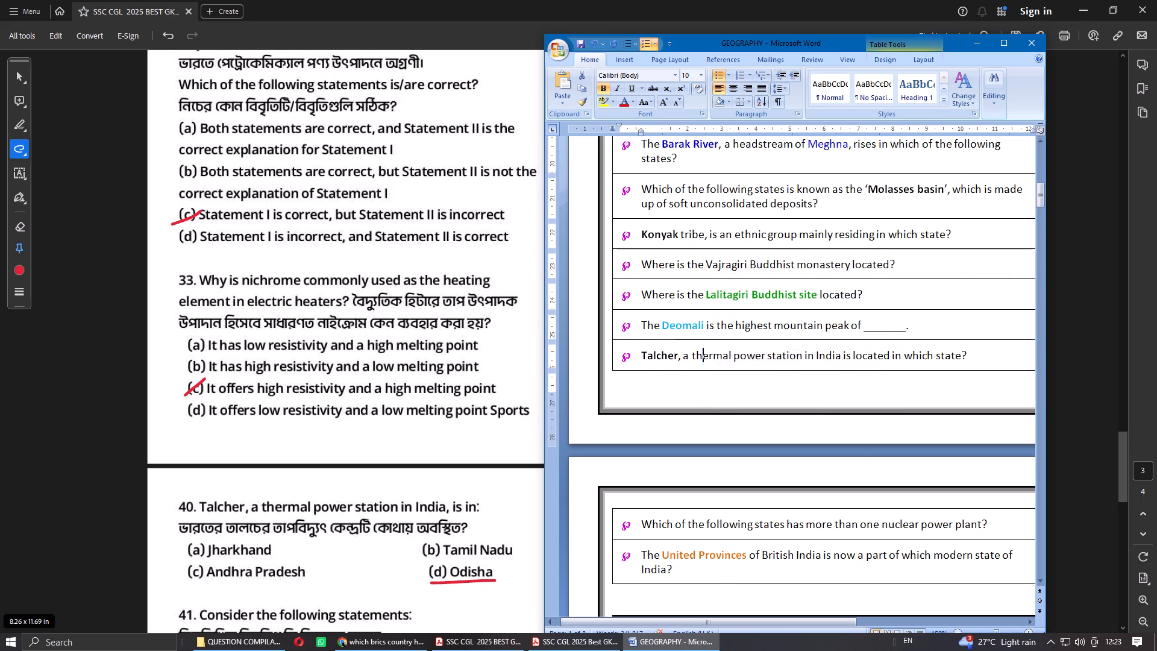
pyautogui.moveTo(704, 353); pyautogui.dragTo(778, 355)
pyautogui.click(632, 89)
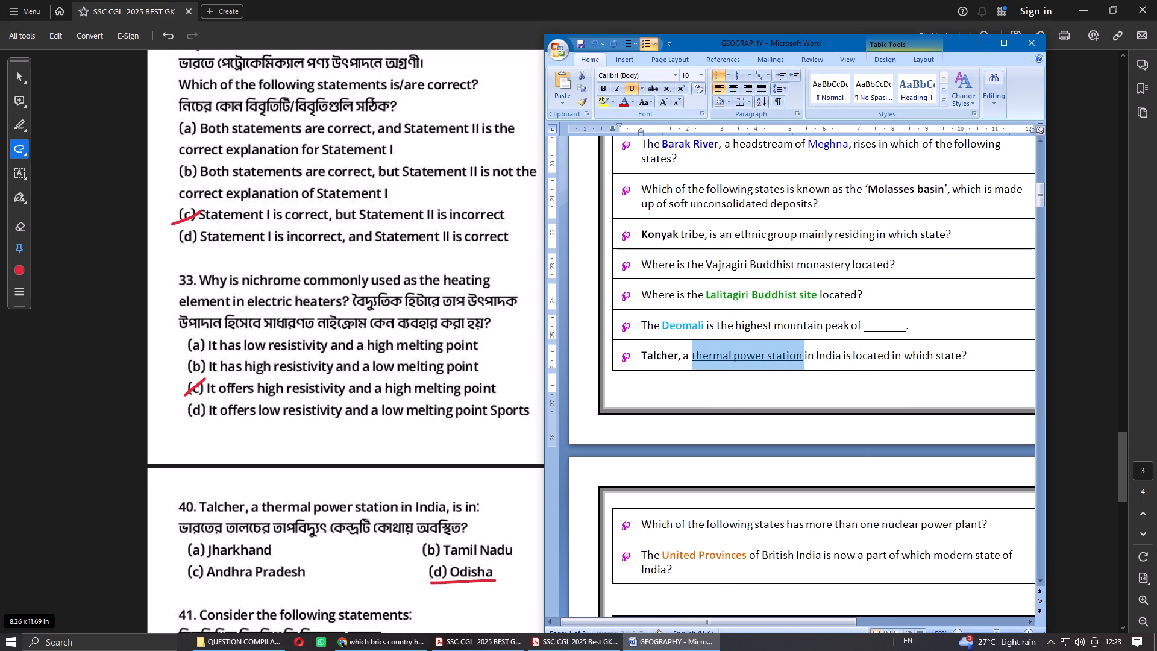
pyautogui.click(977, 359)
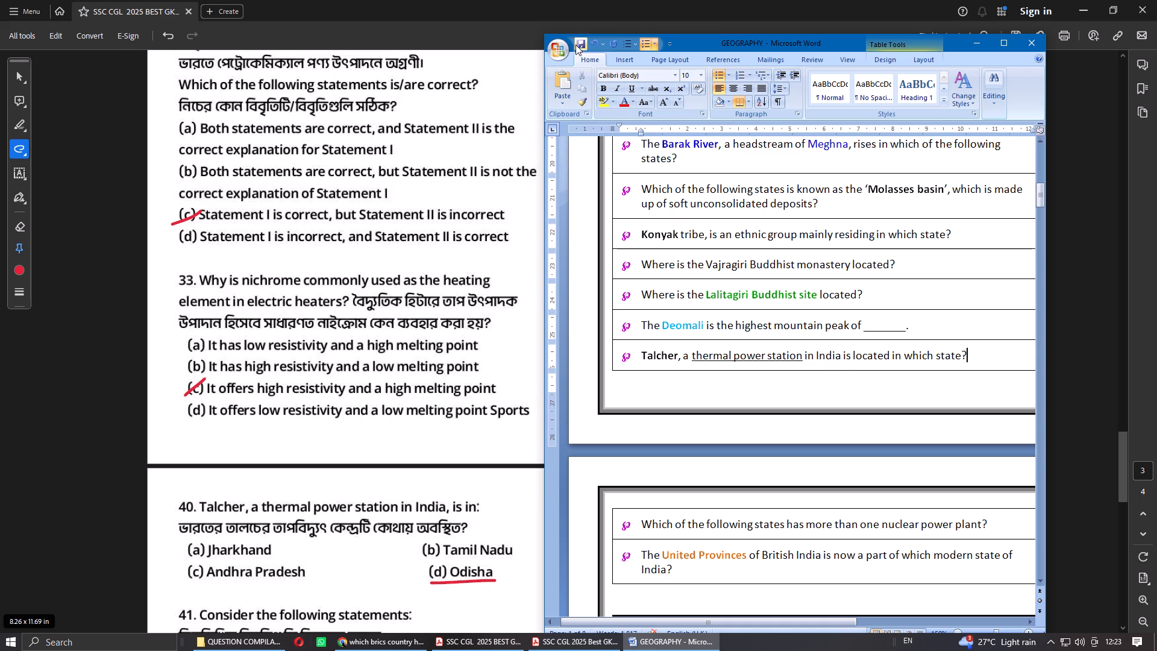
pyautogui.click(575, 45)
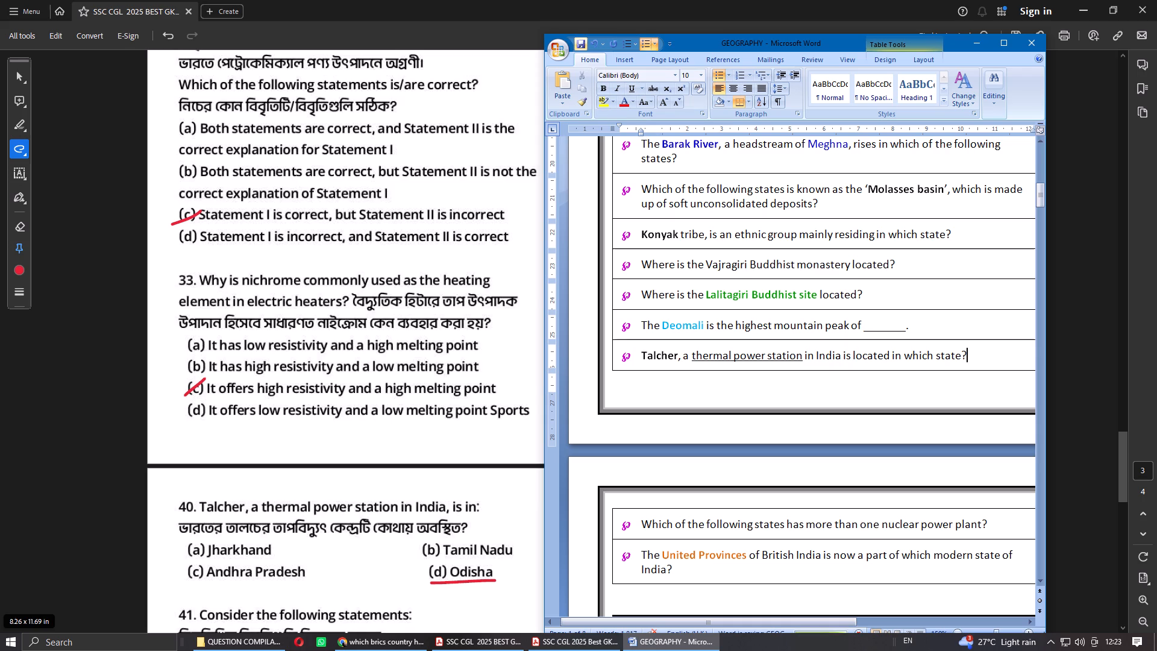
# Colour "highest mountain peak" red in the Deomali question.
pyautogui.moveTo(789, 42); pyautogui.dragTo(823, 20)
pyautogui.moveTo(577, 259); pyautogui.dragTo(650, 260)
pyautogui.moveTo(846, 602); pyautogui.dragTo(909, 597)
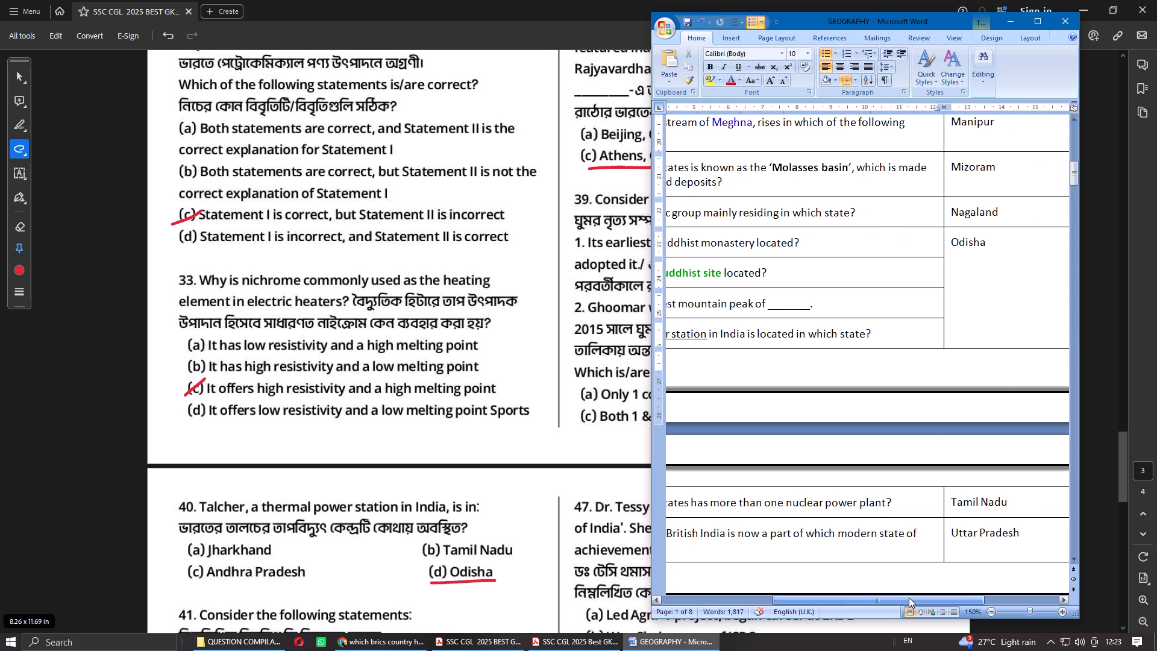
pyautogui.moveTo(909, 597); pyautogui.dragTo(783, 598)
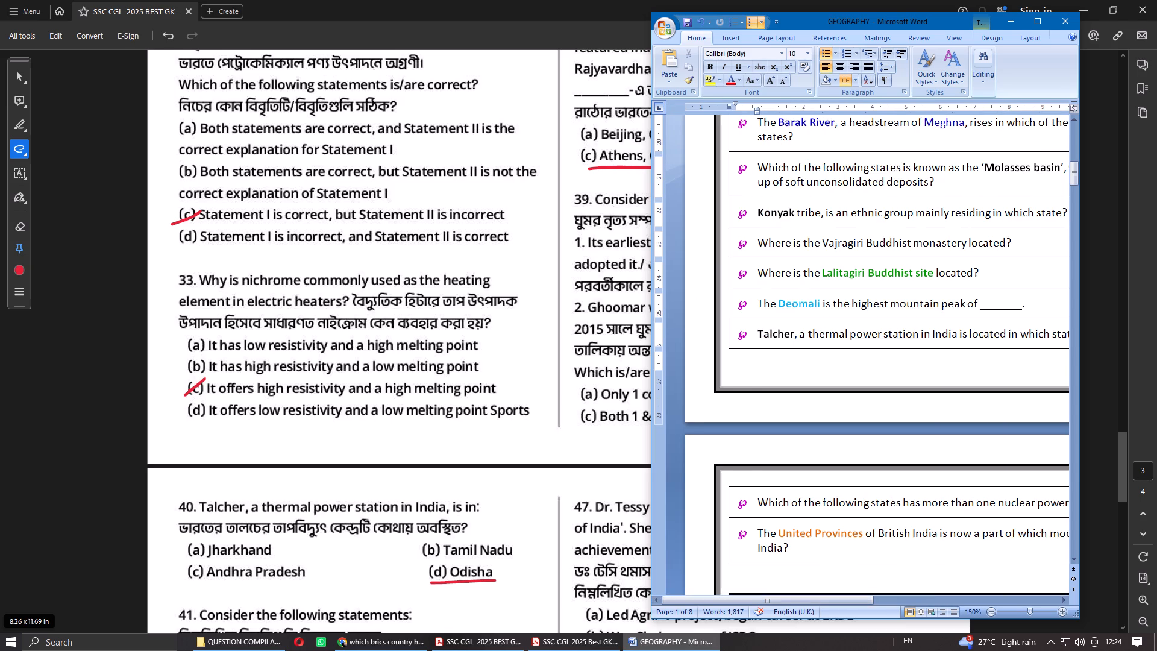
pyautogui.moveTo(862, 304); pyautogui.dragTo(929, 304)
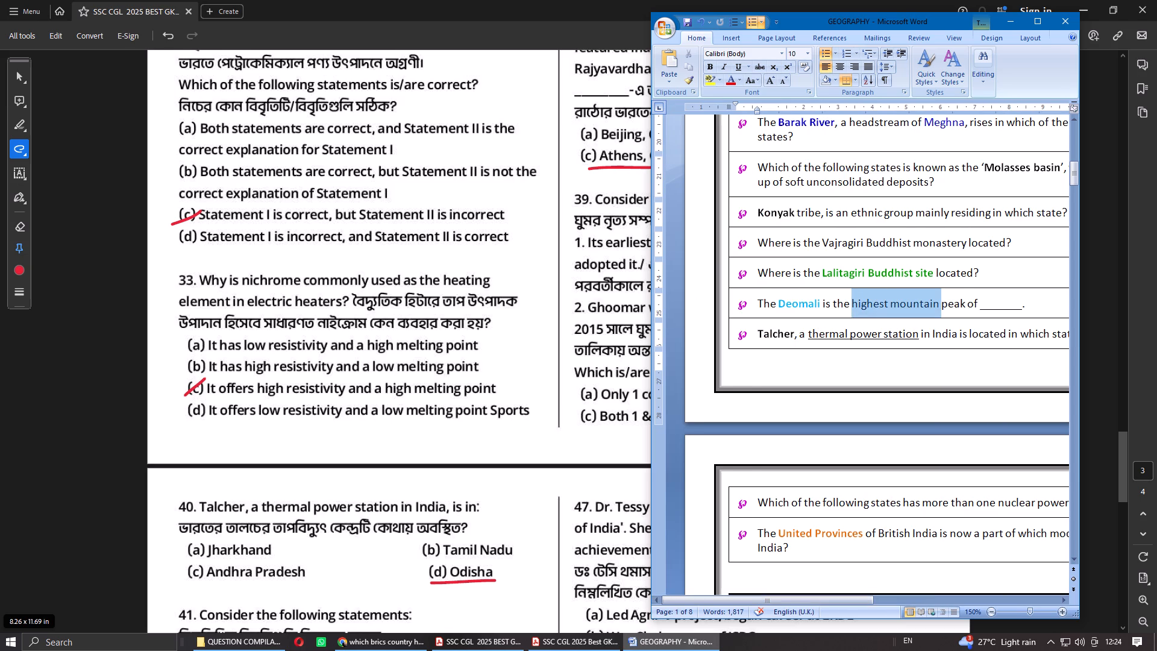
pyautogui.moveTo(929, 304); pyautogui.dragTo(954, 304)
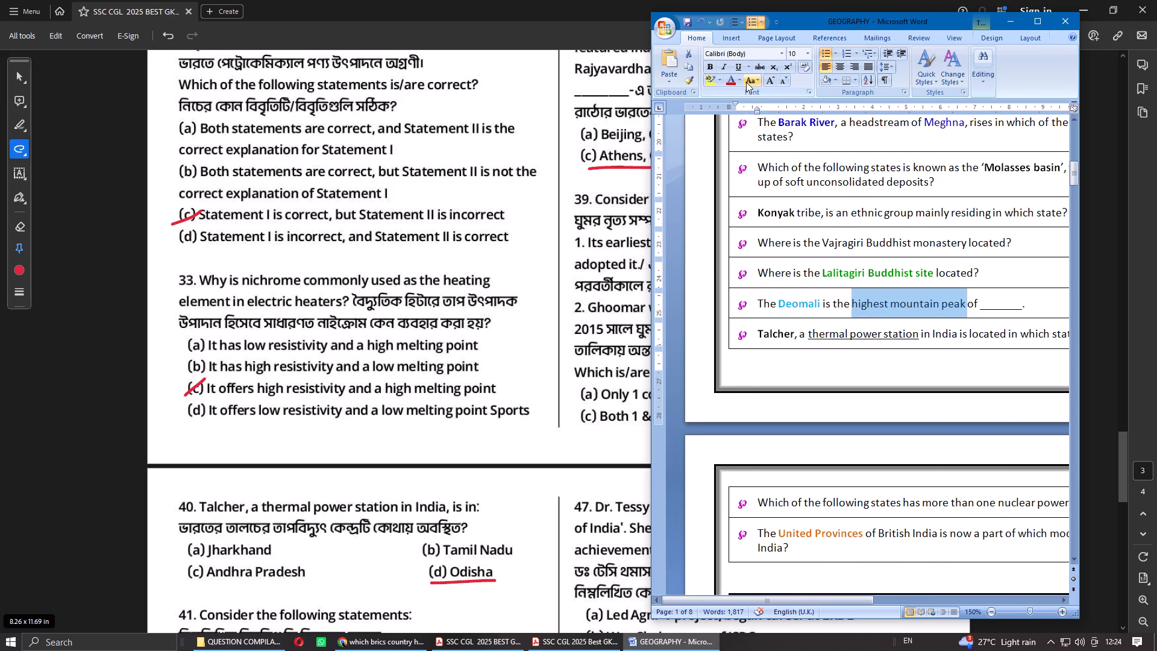
pyautogui.click(733, 80)
# Make "highest" in the Deomali question bold and capitalise it as "Highest".
pyautogui.doubleClick(871, 305)
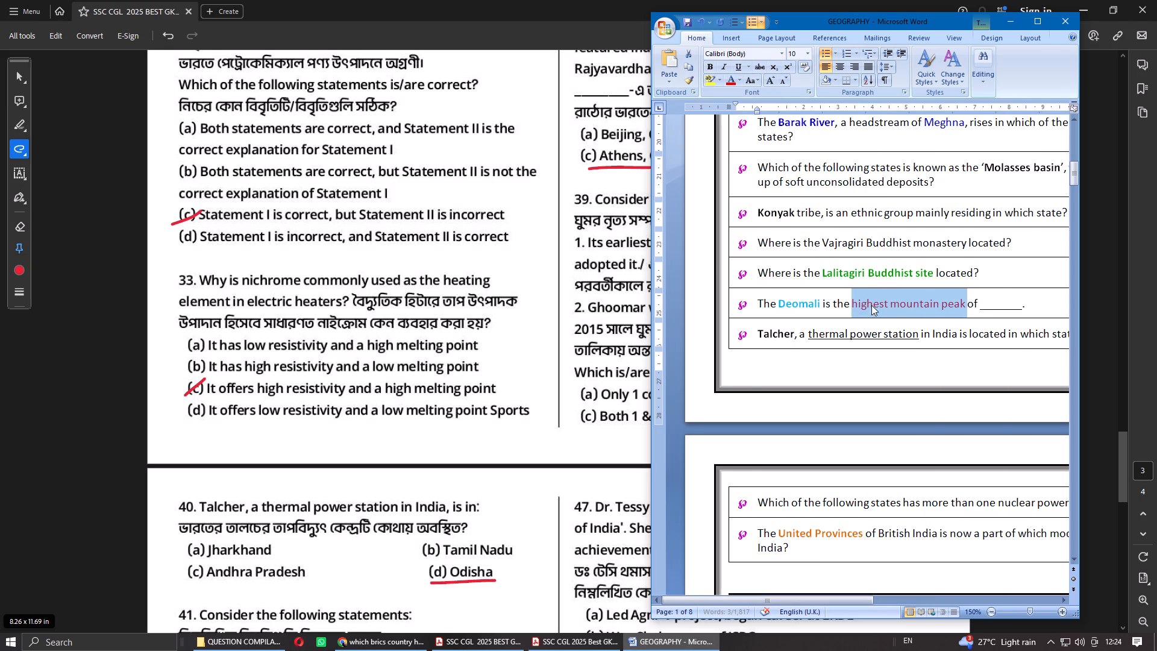
pyautogui.click(707, 64)
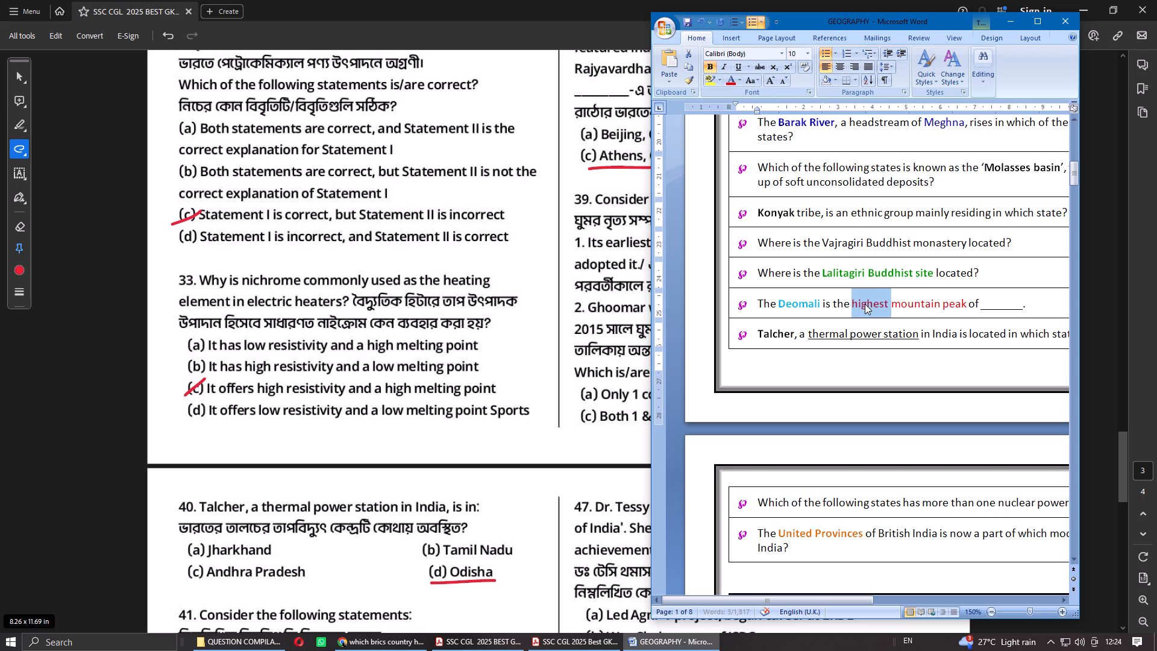
pyautogui.click(865, 304)
pyautogui.click(859, 305)
pyautogui.press('BackSpace')
pyautogui.hotkey('shift', 'h')
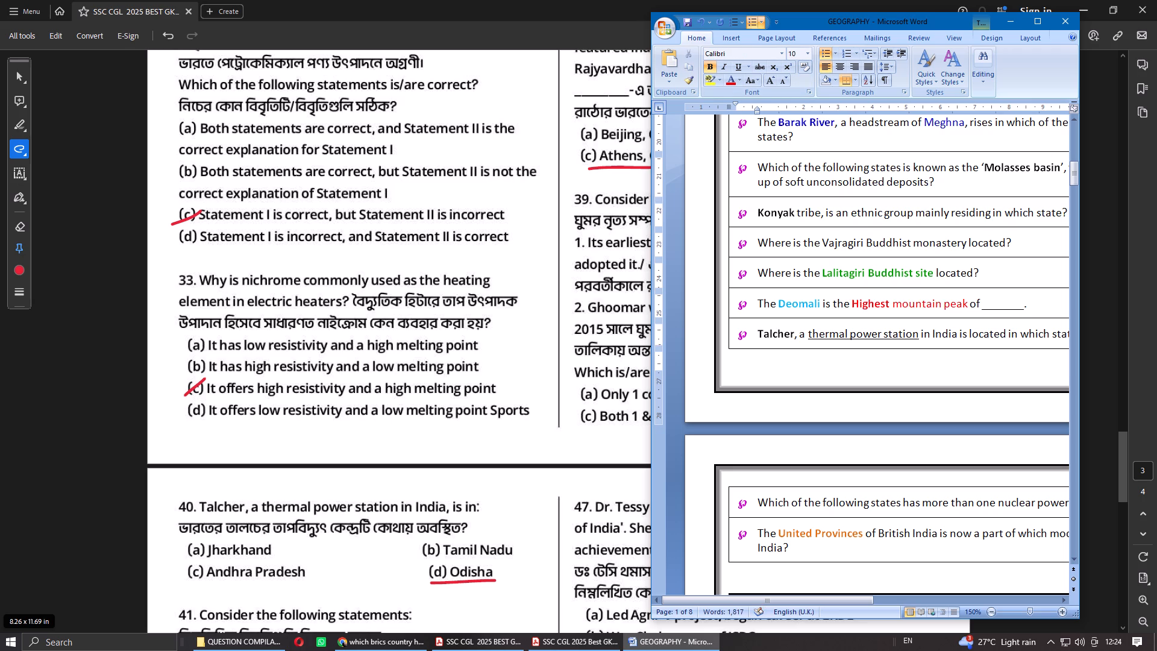
# Save the GEOGRAPHY document and close it.
pyautogui.click(685, 23)
pyautogui.click(1065, 24)
# Check question 39 on Ghoomar in the question PDF and open the FOLK DANCES document from the Study folder's CULTURE subfolder.
pyautogui.scroll(-4, 493, 394)
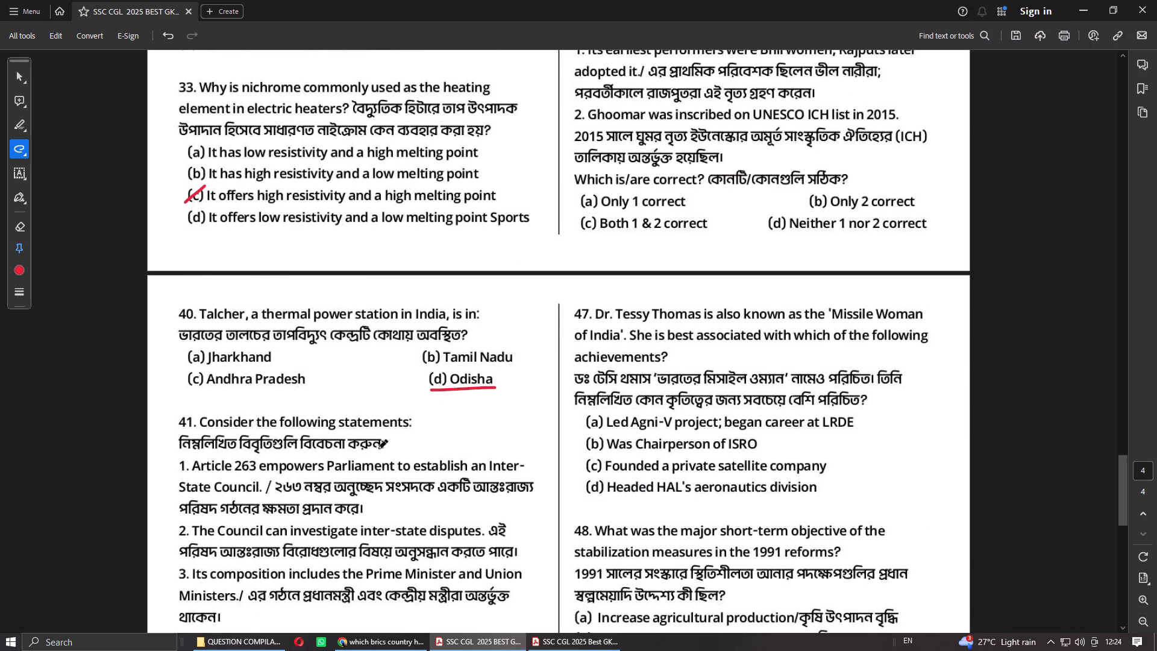
pyautogui.scroll(8, 621, 471)
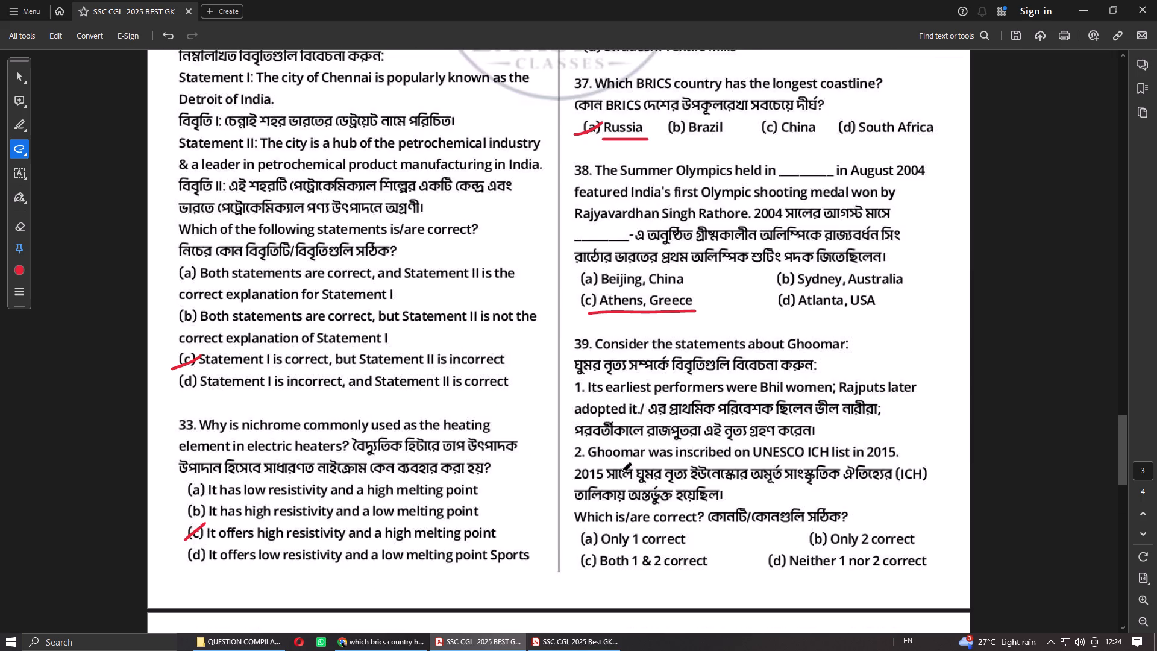
pyautogui.scroll(-1, 701, 459)
pyautogui.click(258, 644)
pyautogui.click(62, 227)
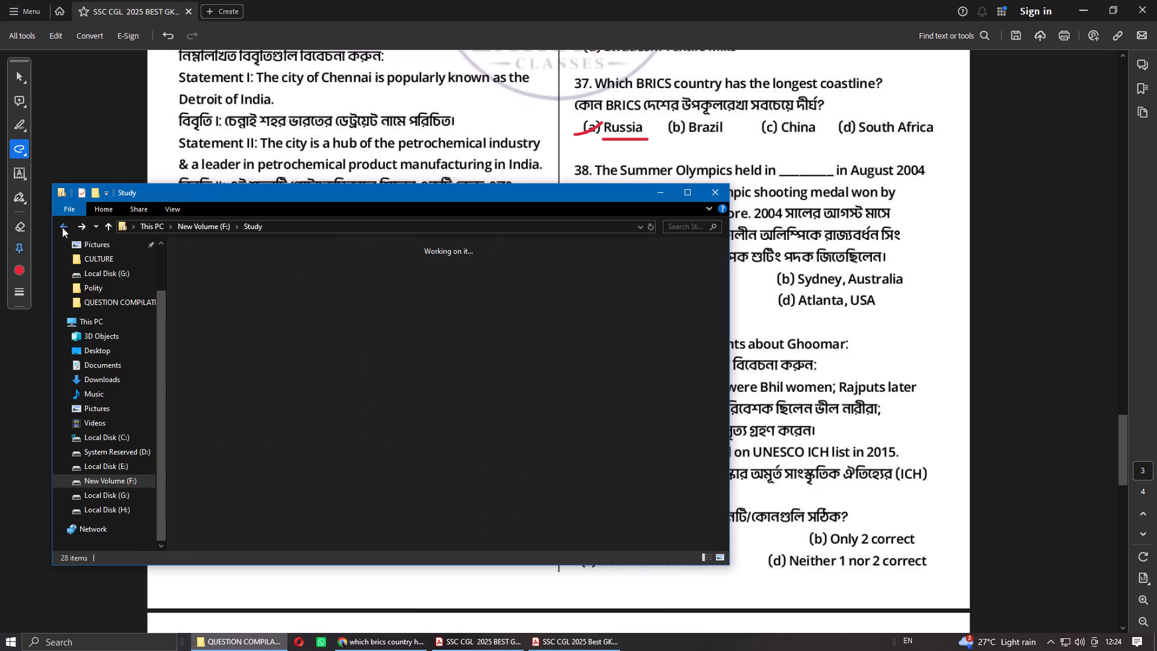
pyautogui.doubleClick(302, 270)
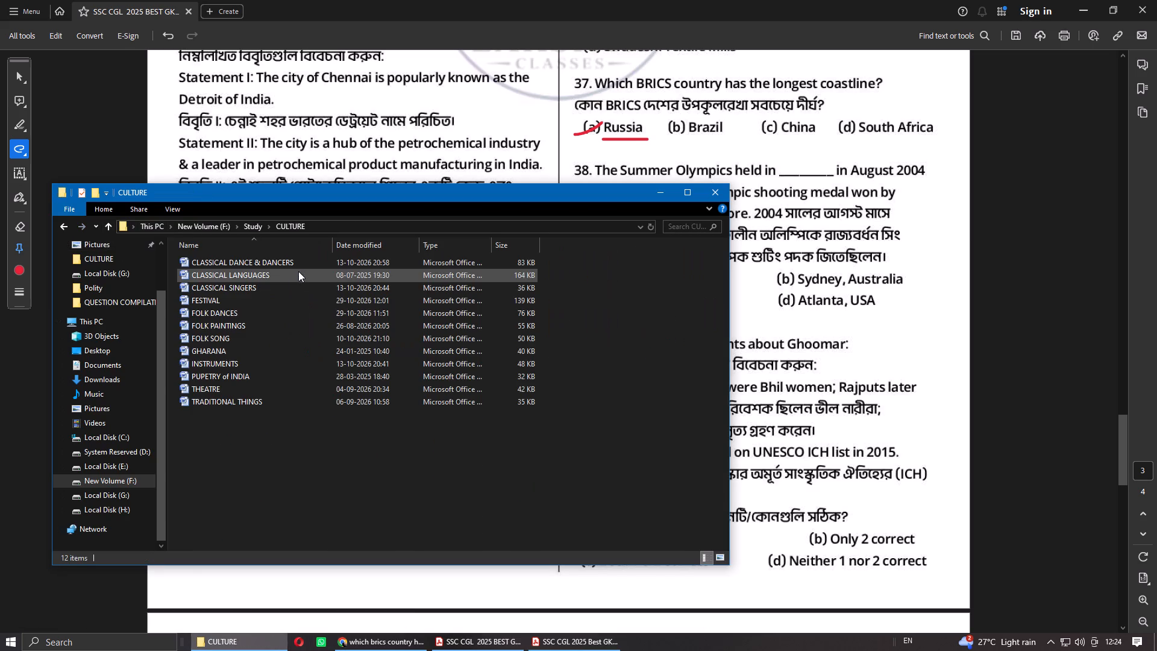
pyautogui.doubleClick(240, 318)
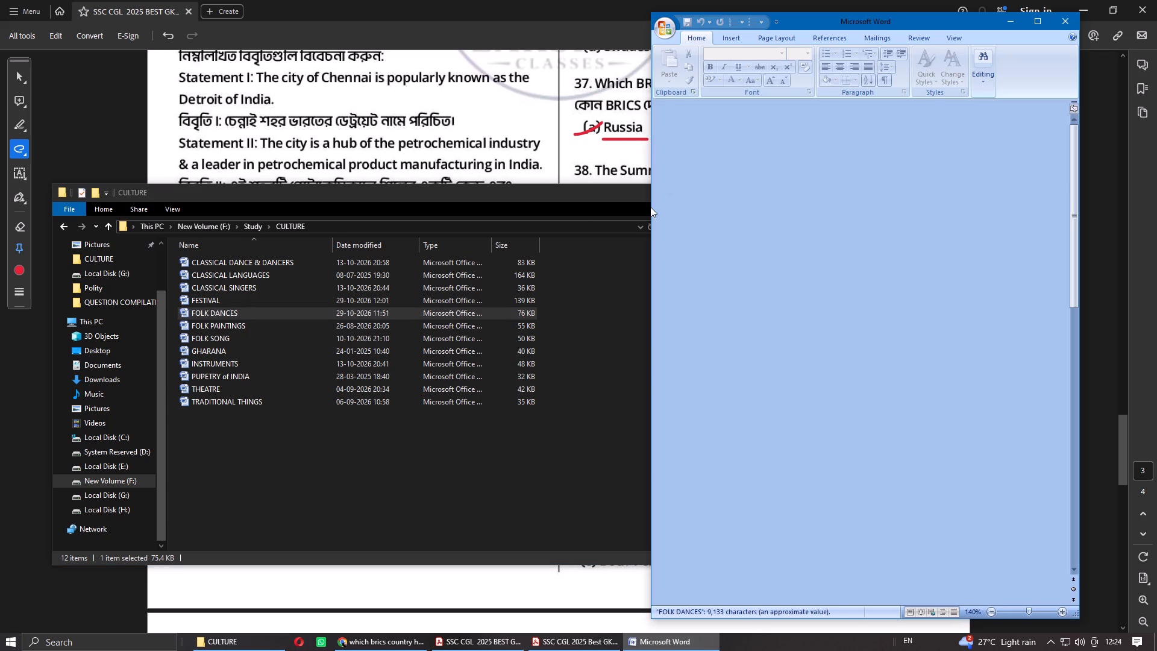
# Find the Ghoomar entry under Rajasthan in FOLK DANCES and place the document beside question 39 of the PDF.
pyautogui.click(564, 199)
pyautogui.click(657, 194)
pyautogui.scroll(-9, 829, 321)
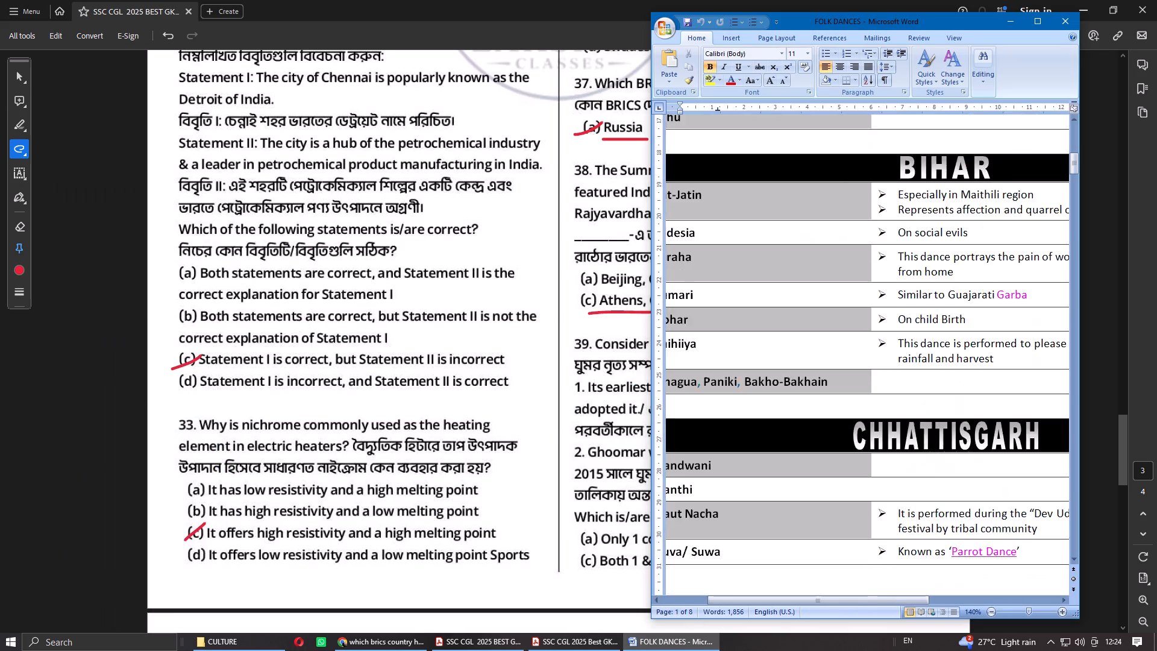
pyautogui.scroll(-20, 832, 324)
pyautogui.scroll(-16, 832, 324)
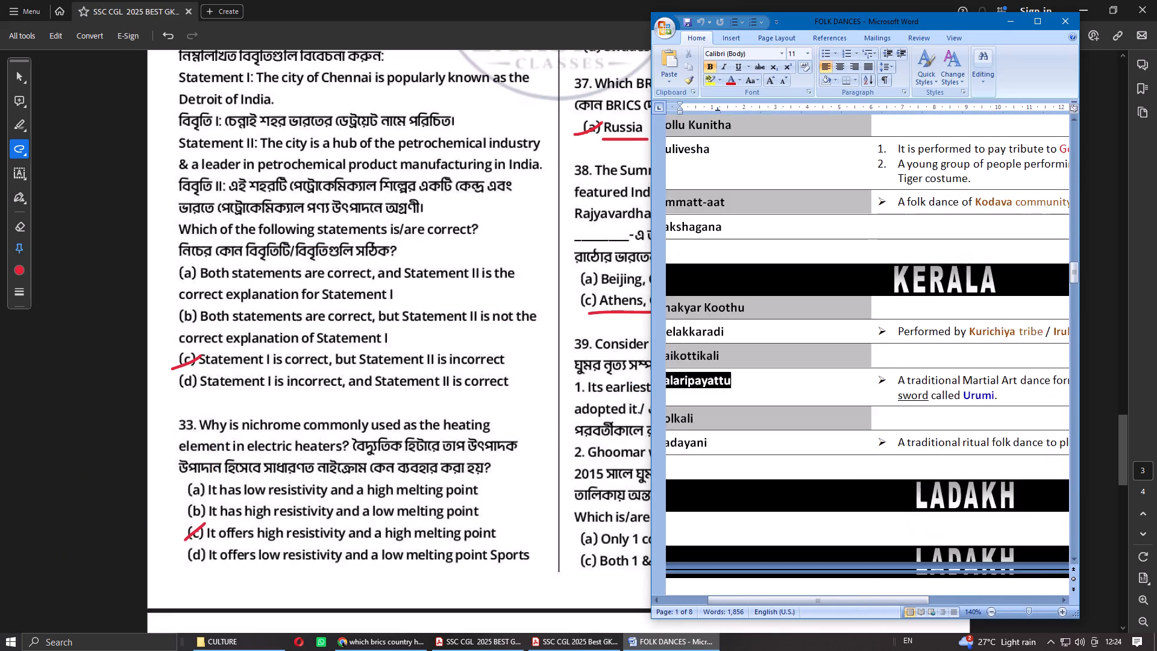
pyautogui.scroll(-20, 832, 325)
pyautogui.scroll(-14, 832, 325)
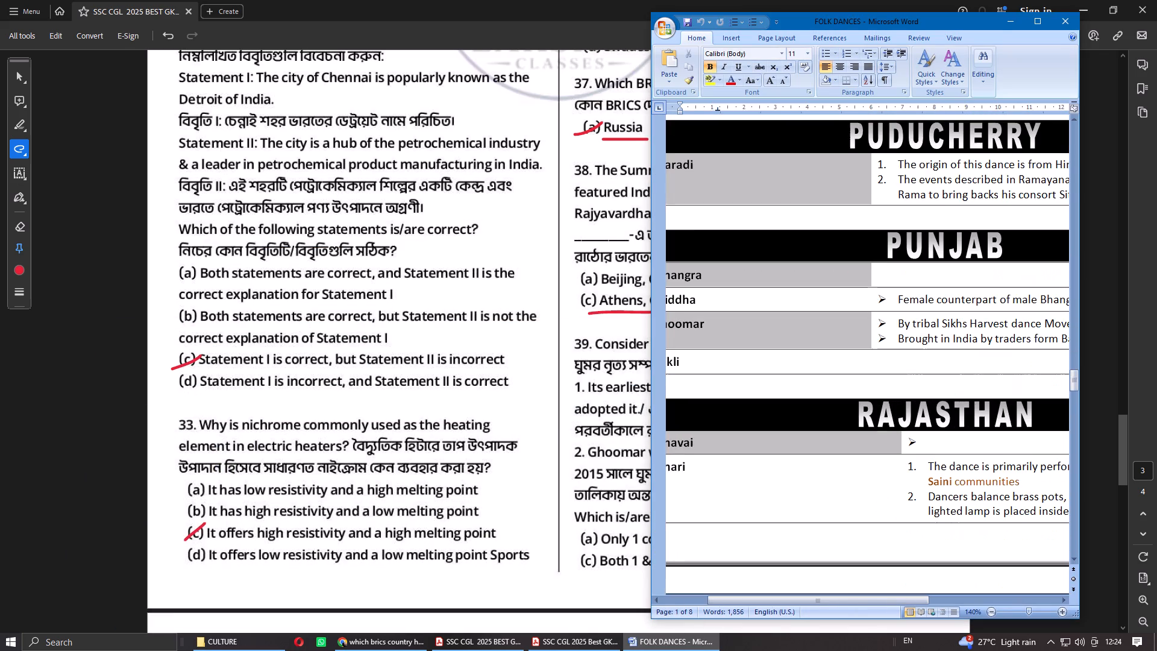
pyautogui.scroll(-2, 832, 325)
pyautogui.moveTo(791, 598); pyautogui.dragTo(754, 598)
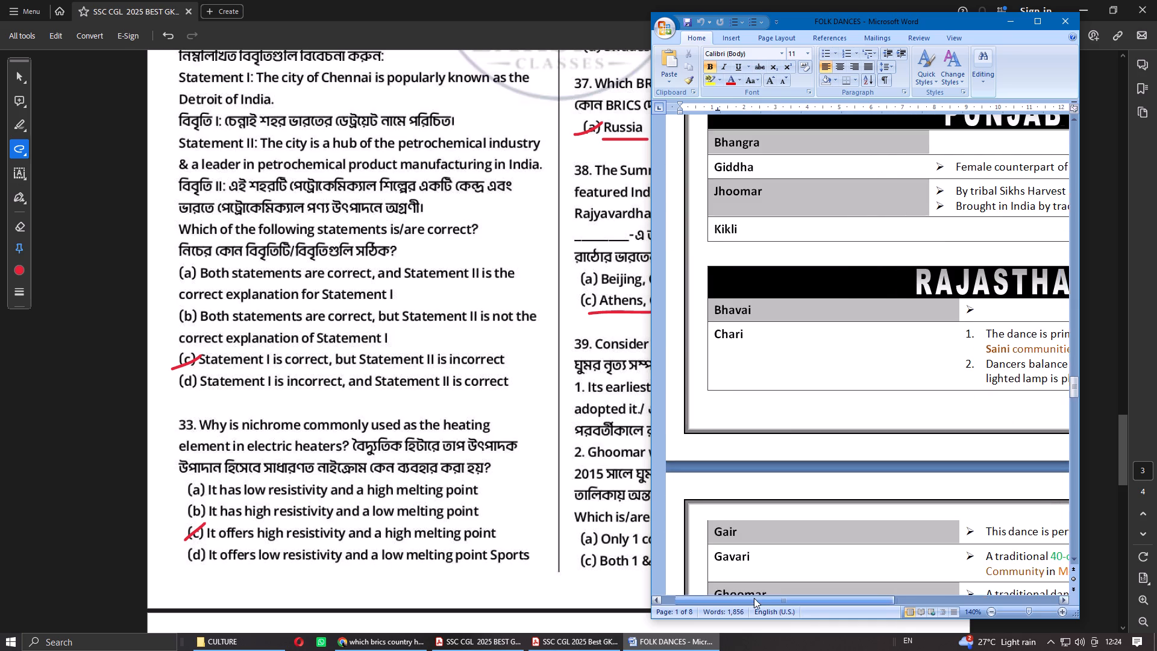
pyautogui.moveTo(754, 598); pyautogui.dragTo(774, 598)
pyautogui.scroll(-1, 781, 538)
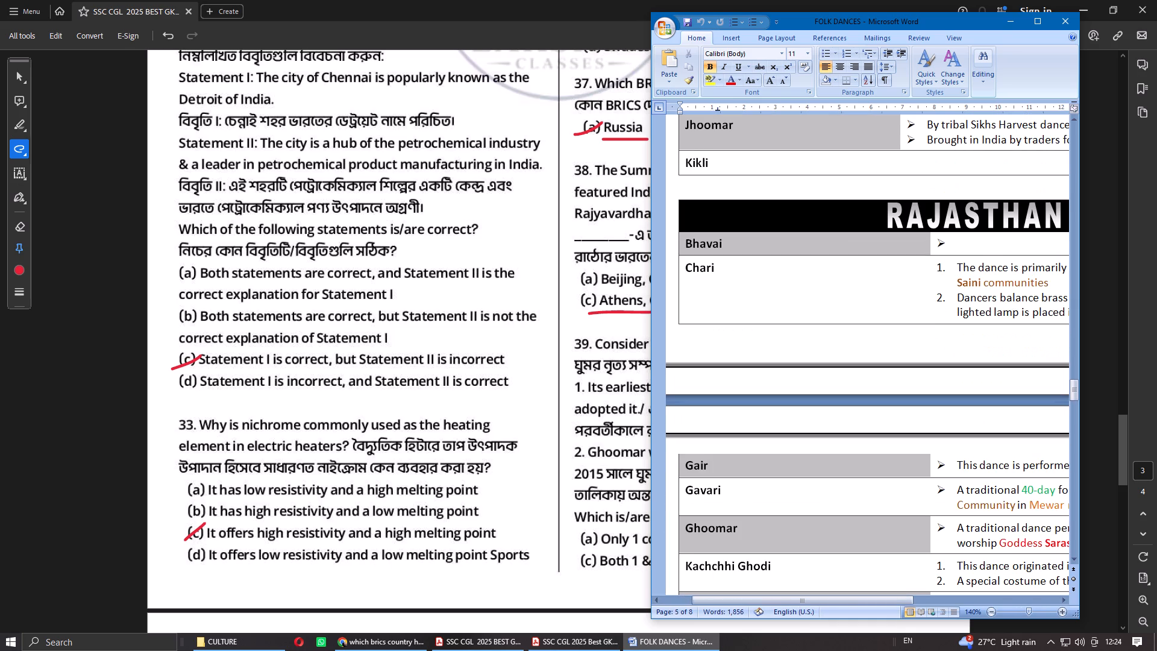
pyautogui.moveTo(836, 24); pyautogui.dragTo(311, 31)
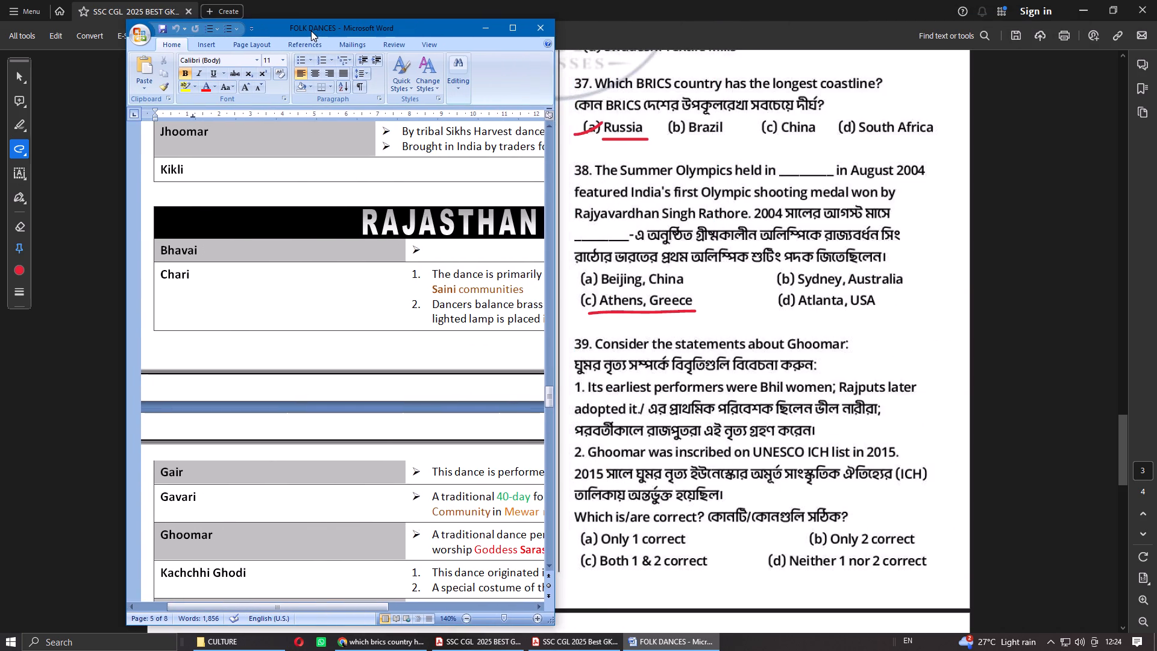
pyautogui.moveTo(311, 31); pyautogui.dragTo(302, 31)
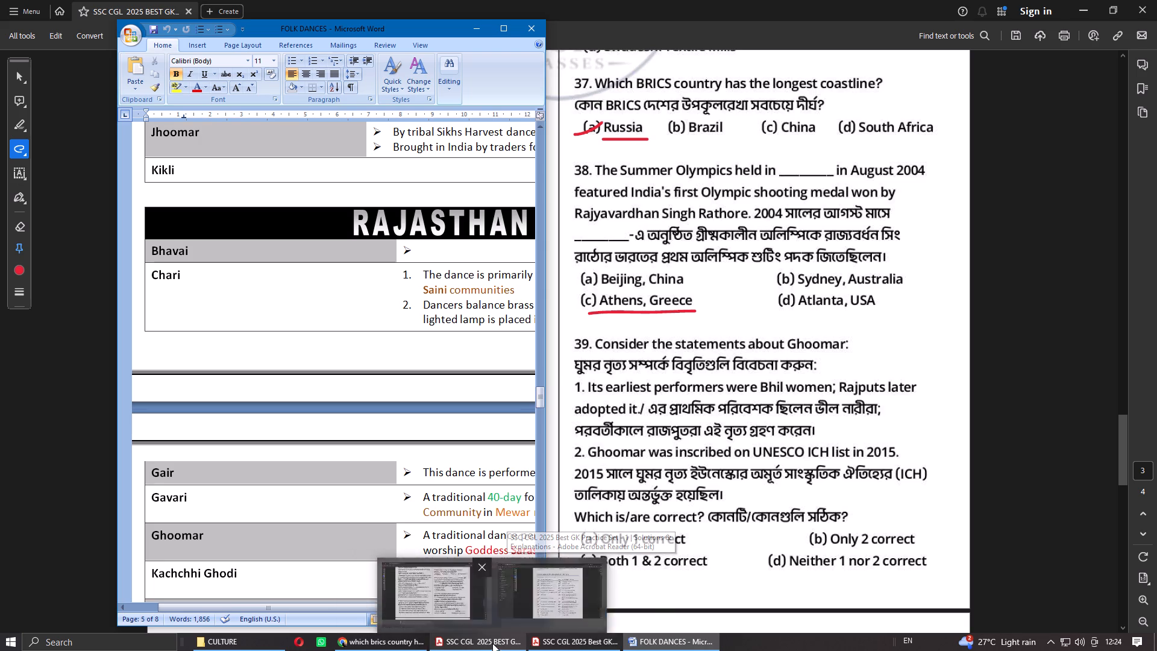
# Tick option (a) Only 1 correct for question 39 in the question PDF.
pyautogui.click(577, 647)
pyautogui.click(577, 647)
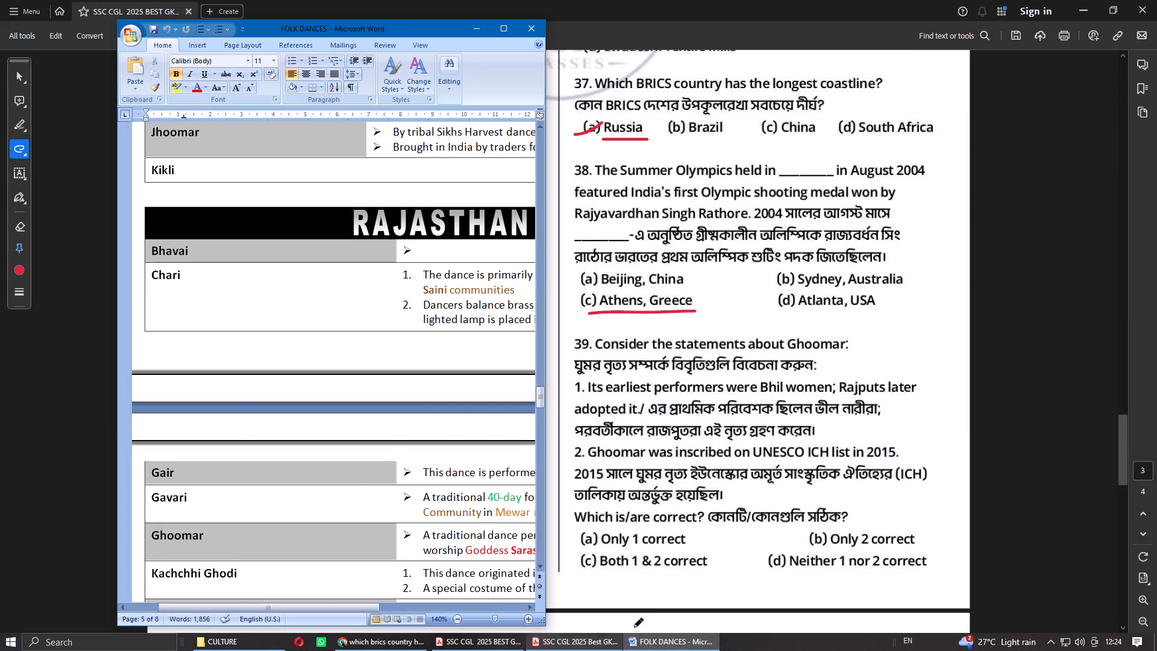
pyautogui.moveTo(579, 547); pyautogui.dragTo(607, 539)
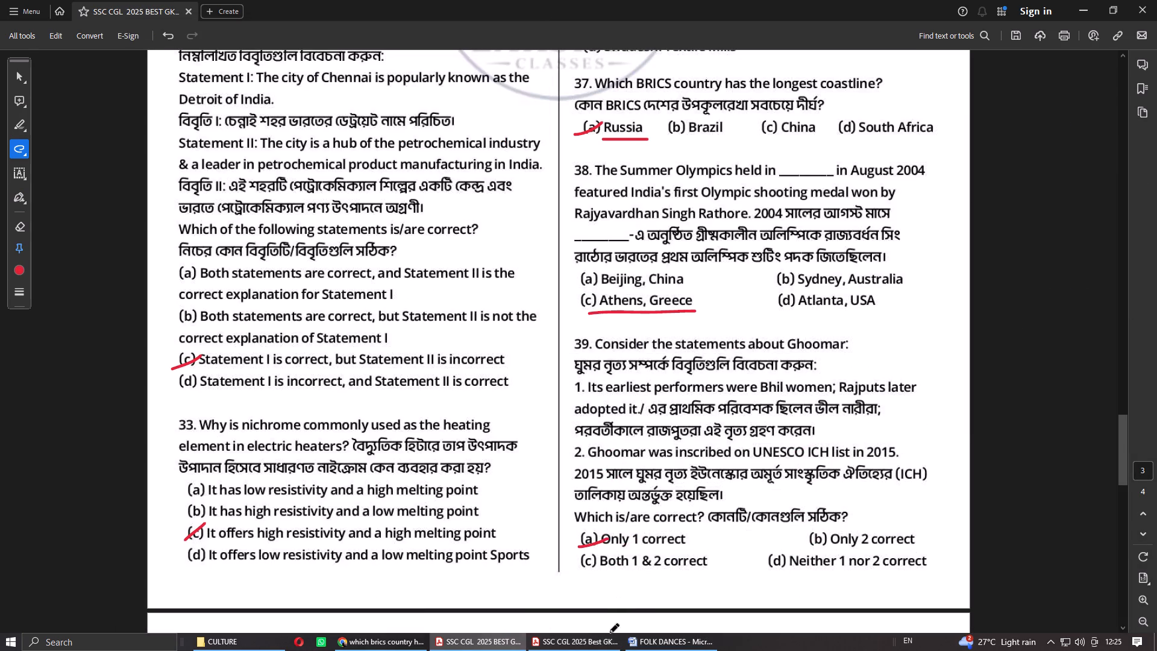
pyautogui.click(592, 650)
pyautogui.click(592, 650)
# Search Google in Chrome for "ghoomar inscribed in unesco in which year?" and read the overview on its UNESCO status and recognition.
pyautogui.click(403, 648)
pyautogui.click(604, 81)
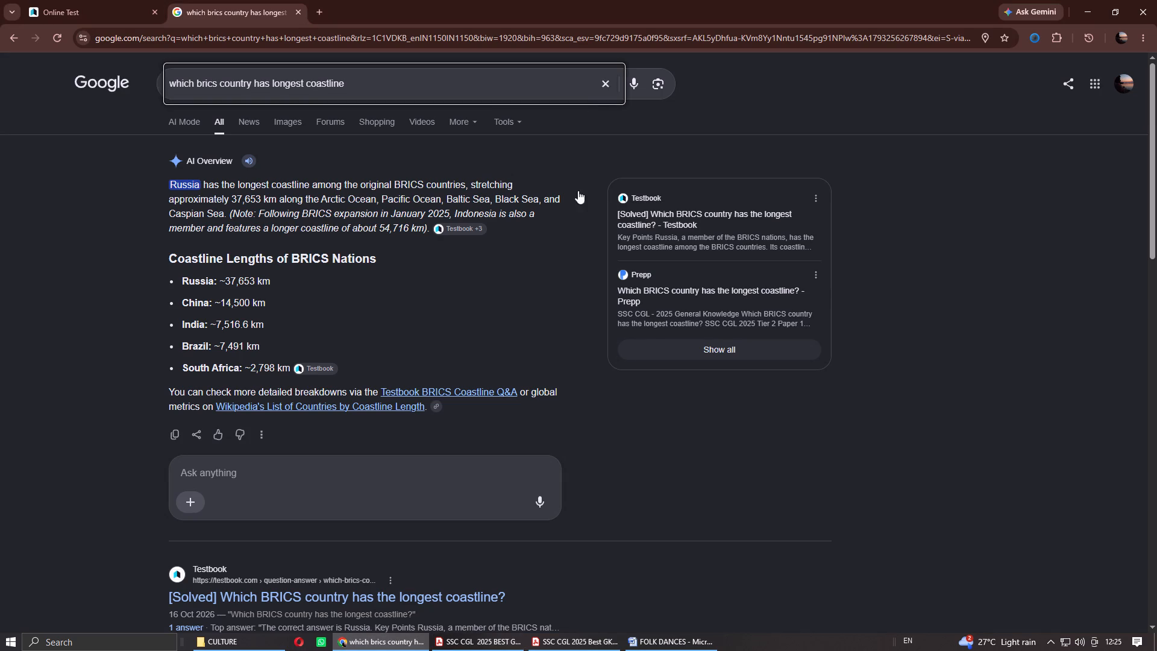
pyautogui.click(486, 647)
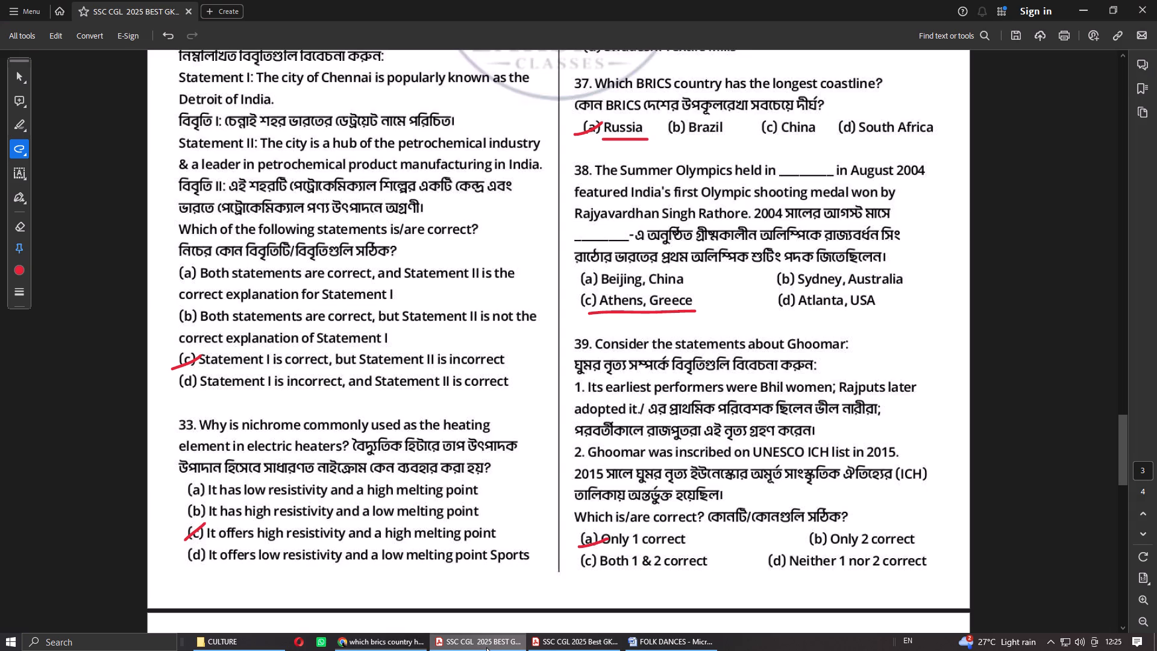
pyautogui.click(486, 647)
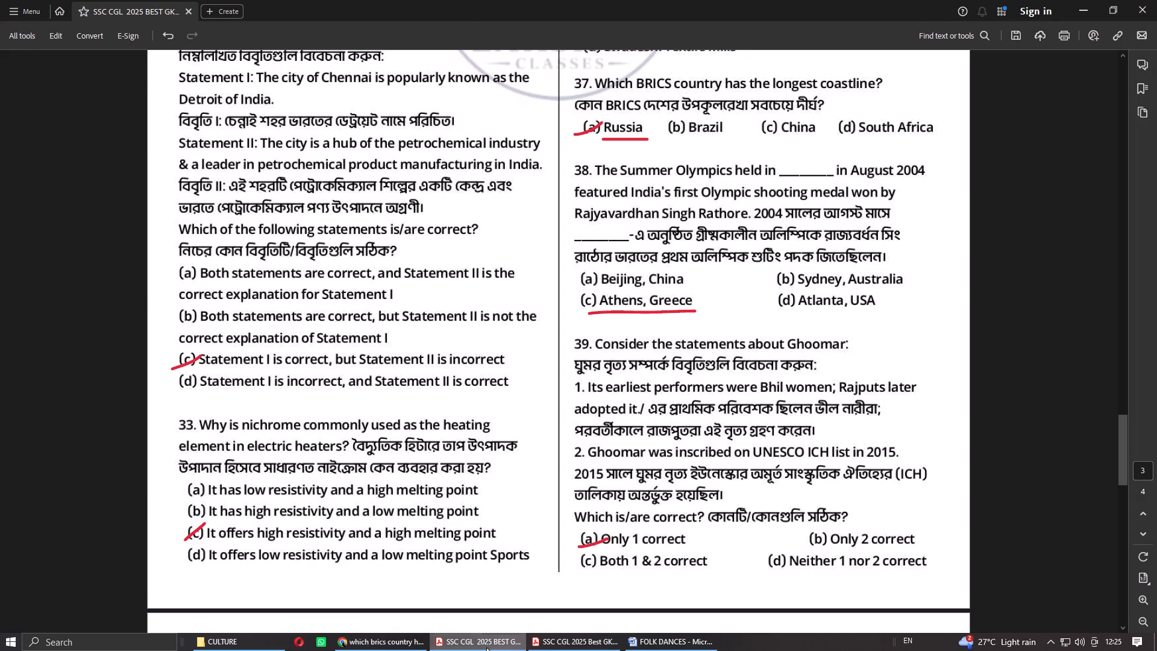
pyautogui.write('ghoomar inscrib')
pyautogui.press('Down')
pyautogui.press('space')
pyautogui.write('in which year?')
pyautogui.press('Return')
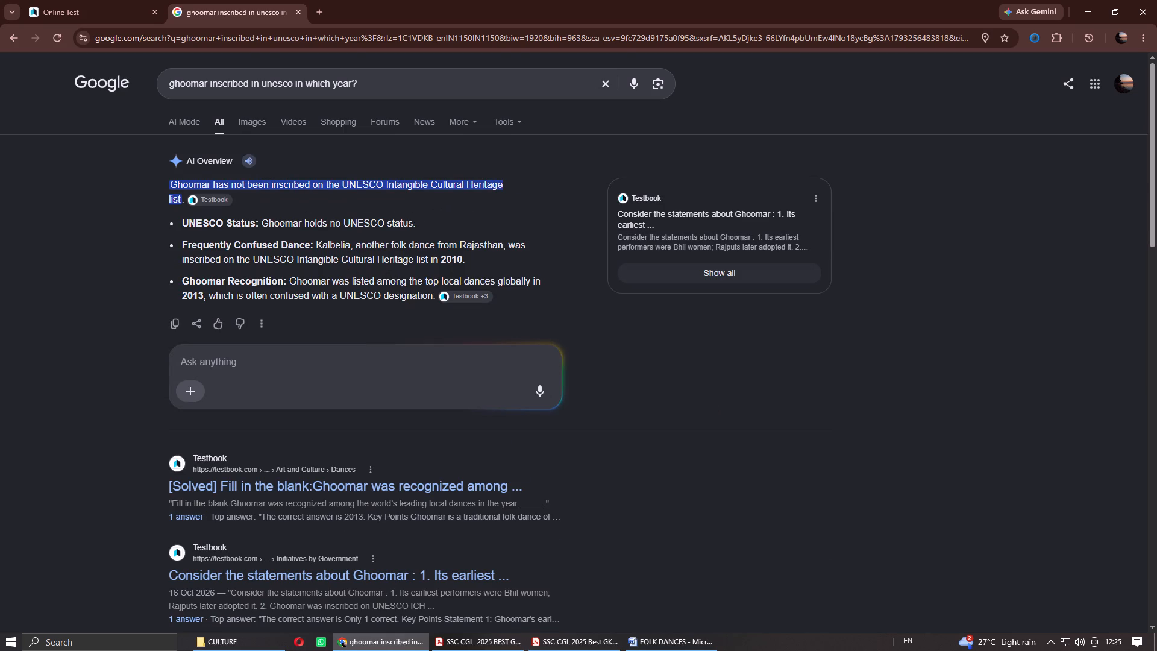
pyautogui.moveTo(259, 250); pyautogui.dragTo(274, 250)
pyautogui.moveTo(323, 251); pyautogui.dragTo(330, 251)
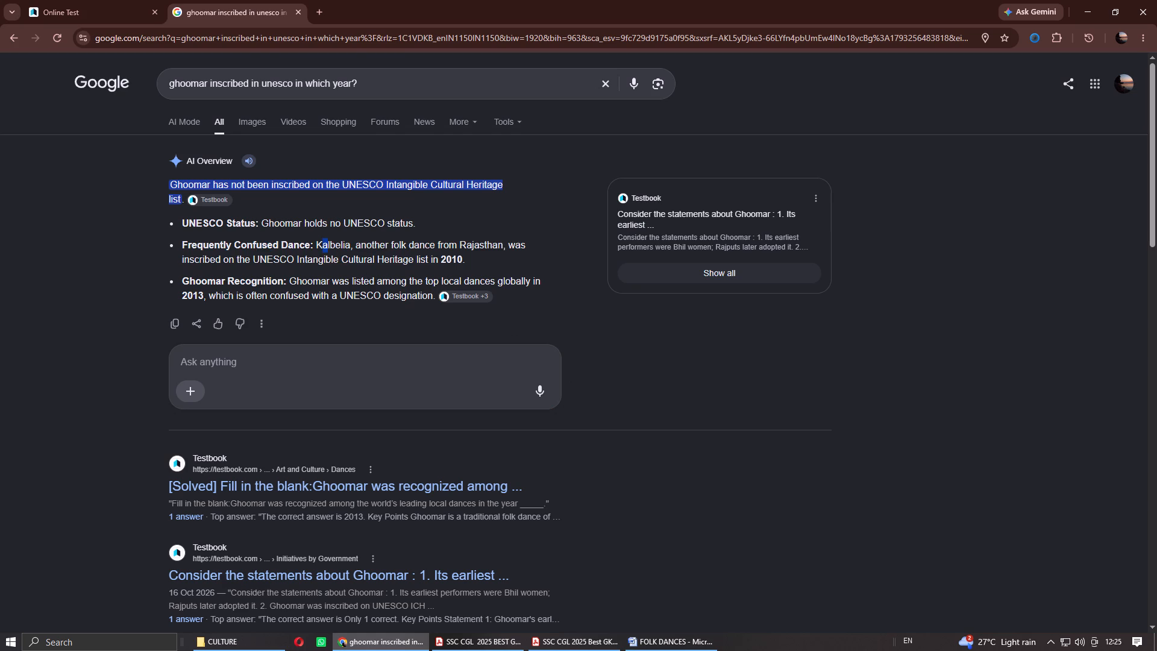
pyautogui.click(286, 278)
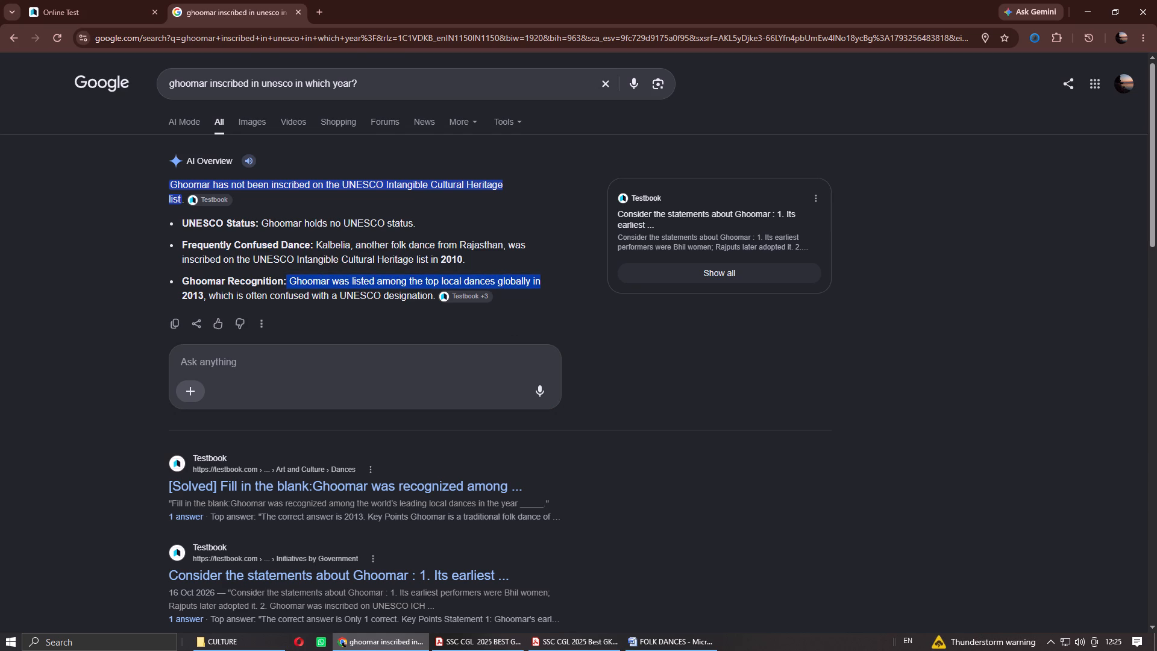
pyautogui.click(515, 307)
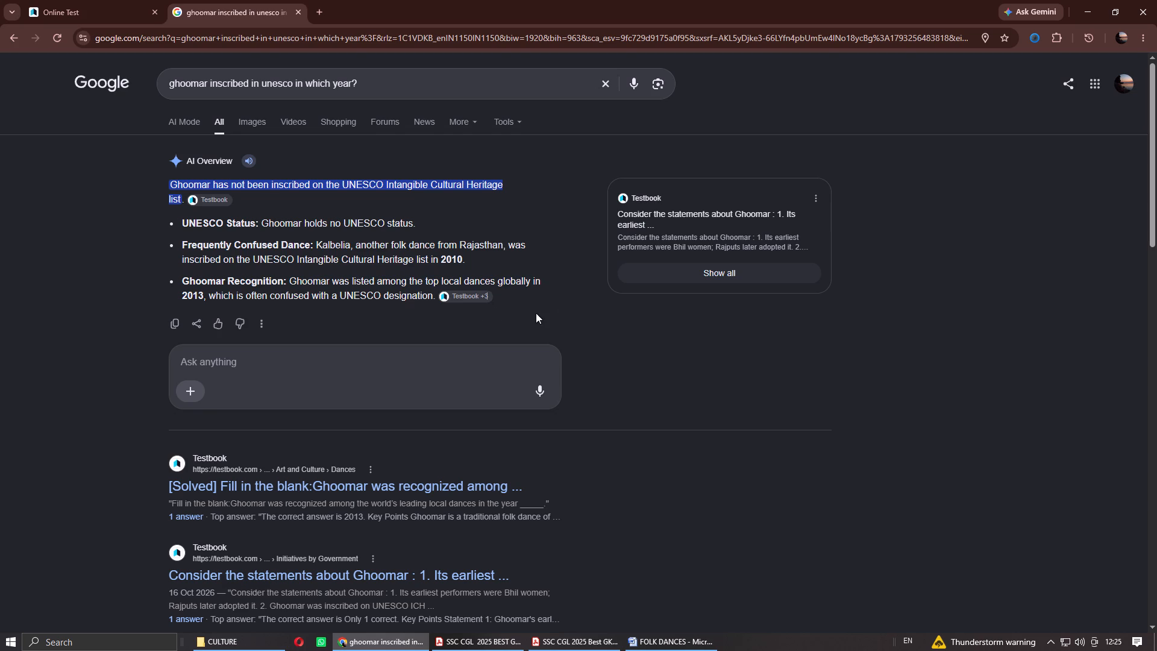
# Switch to the answer key PDF and tick Q39 and Q40 in red.
pyautogui.click(580, 646)
pyautogui.click(580, 646)
pyautogui.click(503, 646)
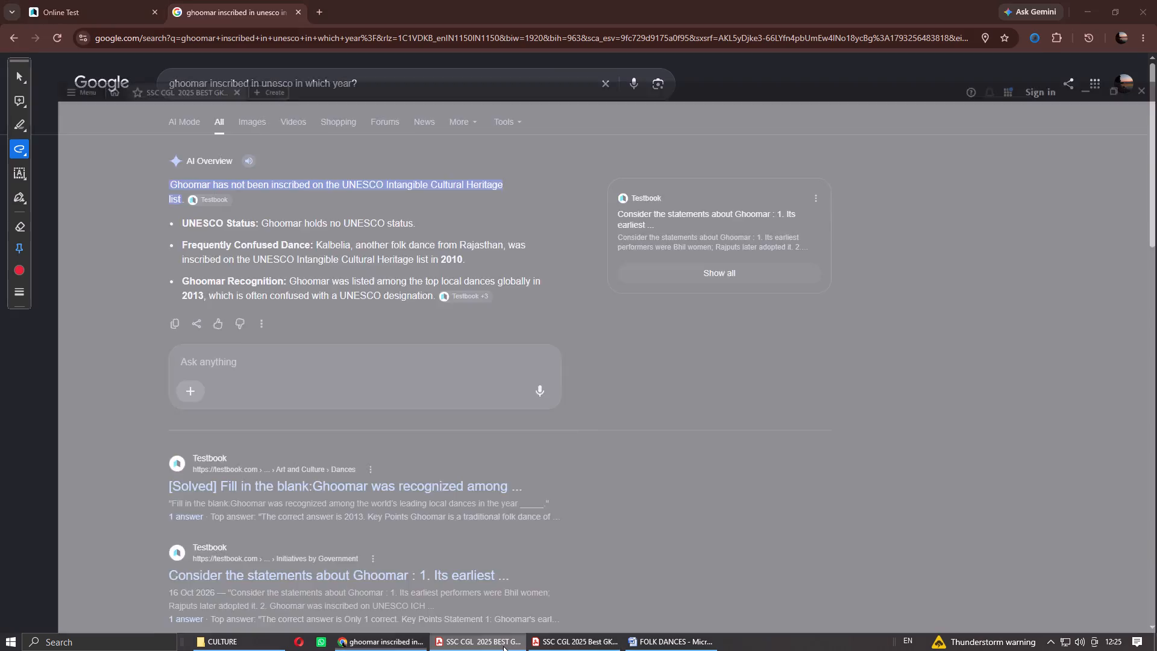
pyautogui.click(503, 646)
pyautogui.click(583, 644)
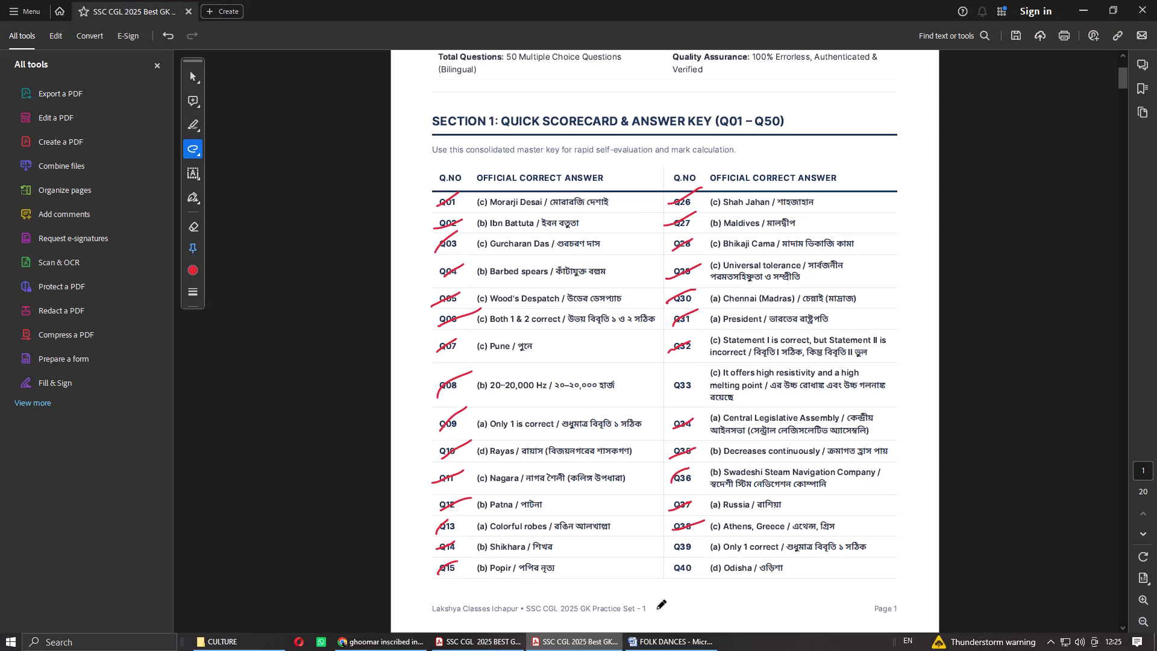
pyautogui.moveTo(669, 552); pyautogui.dragTo(693, 540)
pyautogui.moveTo(667, 574); pyautogui.dragTo(697, 565)
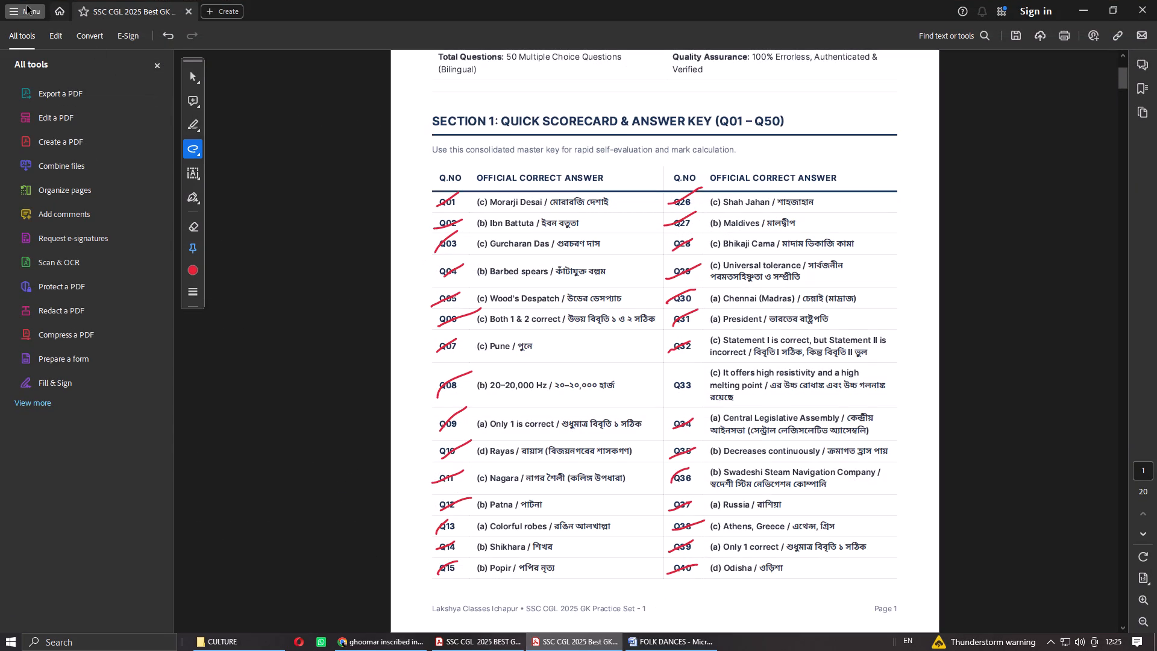
# Save the answer key as Lakshya_Classes_SSC_CGL_2025_GK_Set_1_Solutions in the CGL folder, replacing the existing file, and close it.
pyautogui.click(27, 6)
pyautogui.click(43, 99)
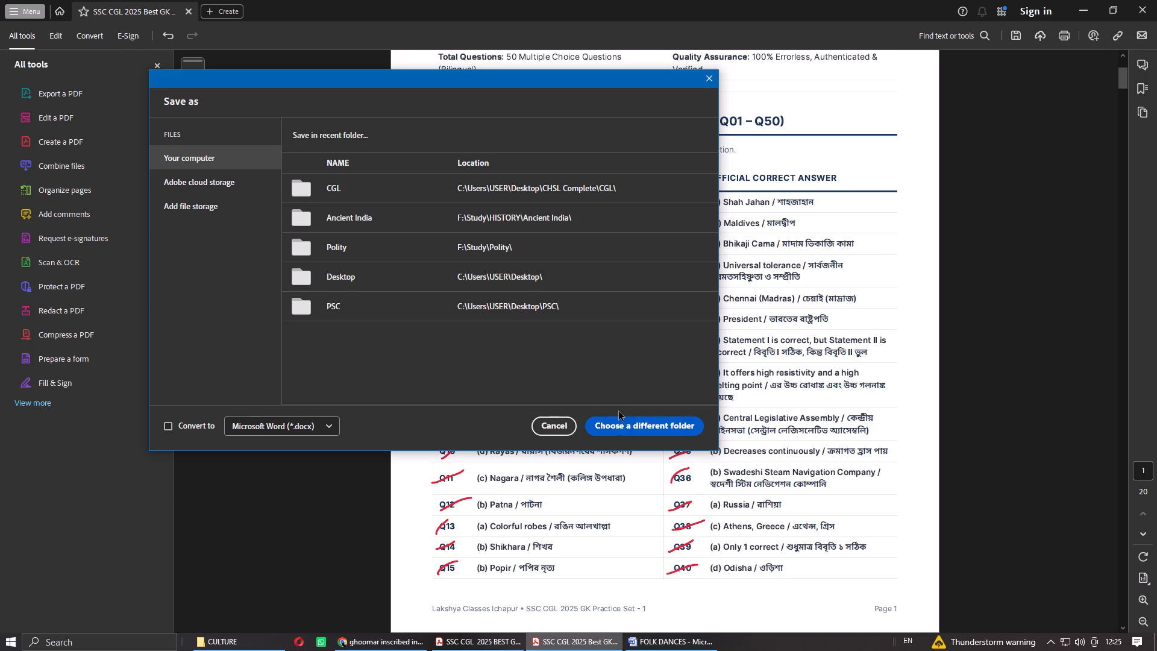
pyautogui.click(532, 189)
pyautogui.click(319, 268)
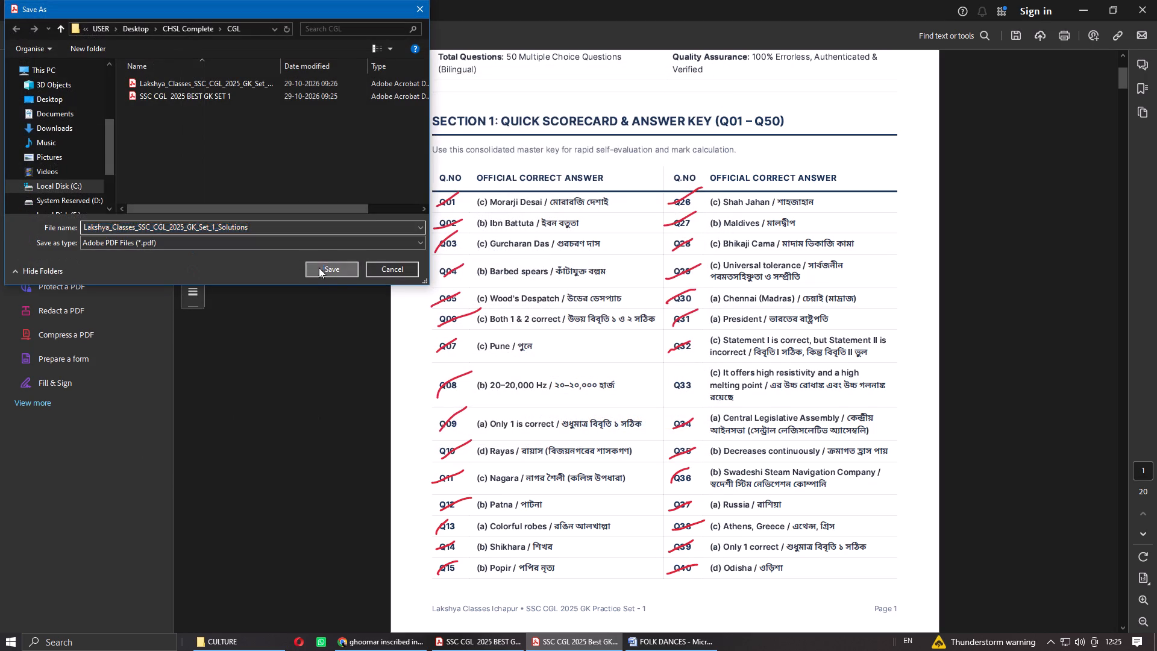
pyautogui.click(641, 322)
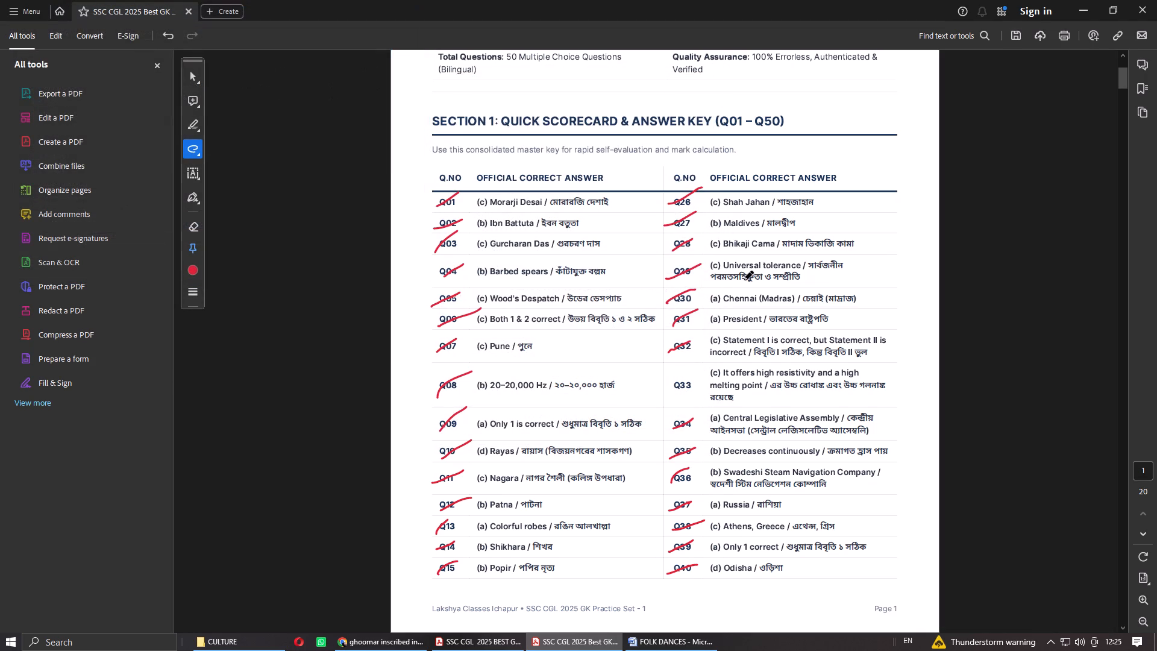
pyautogui.click(1156, 0)
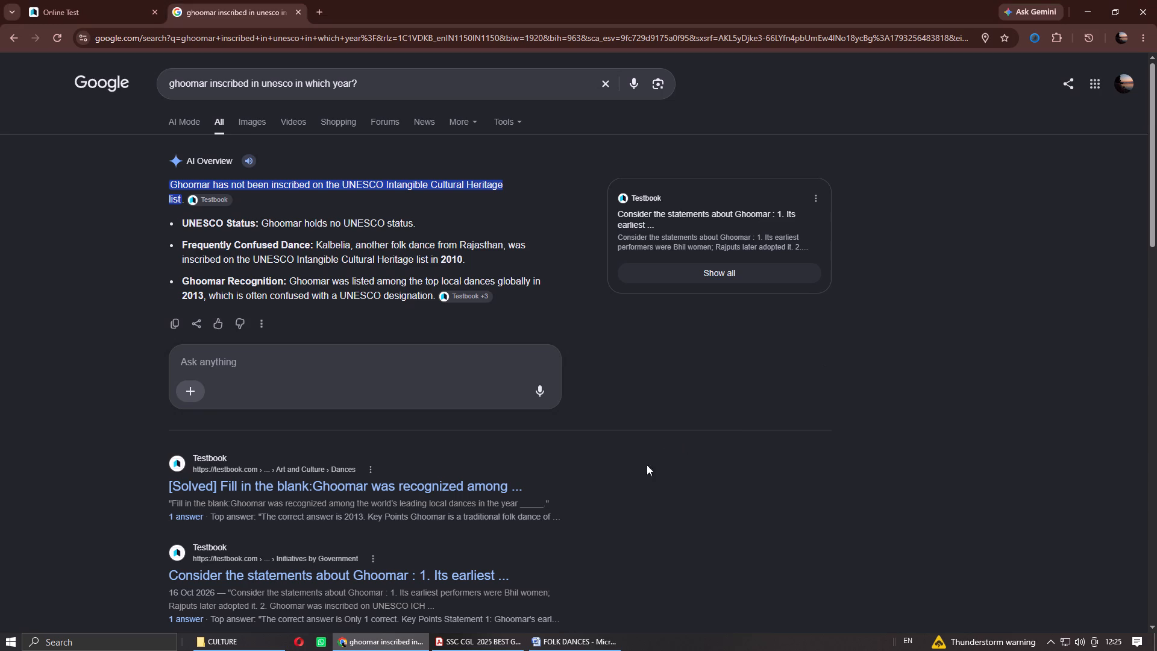
# Switch to the FOLK DANCES document in Word and add a black full stop after "Goddess Sarasvati" in the Ghoomar entry.
pyautogui.click(494, 645)
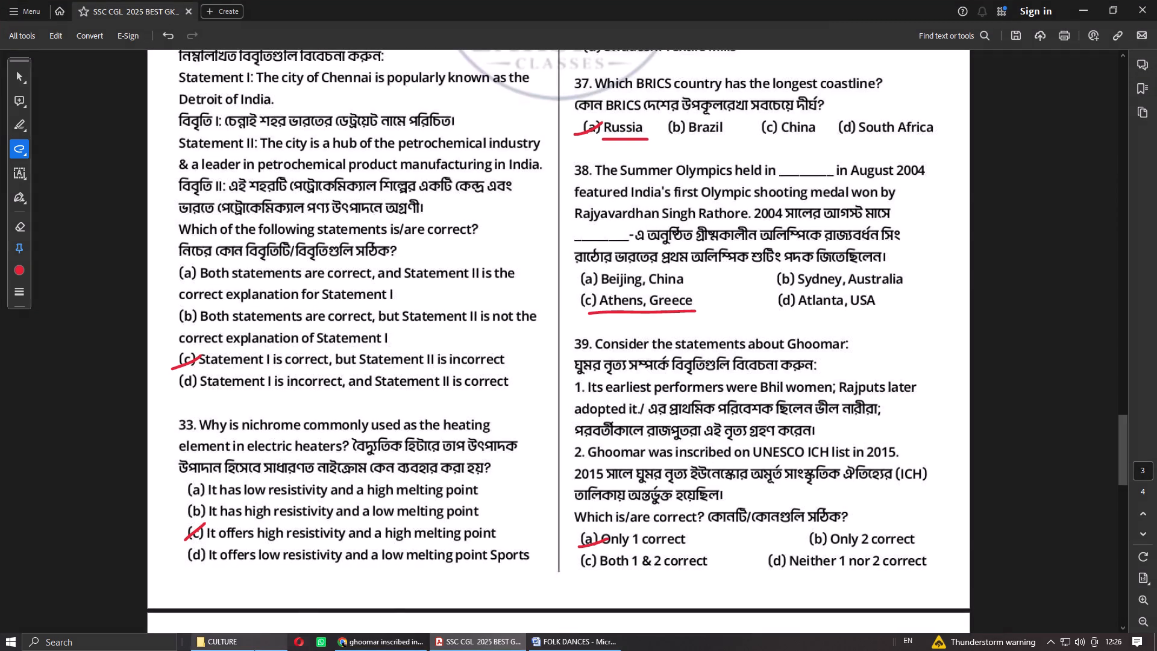
pyautogui.click(573, 643)
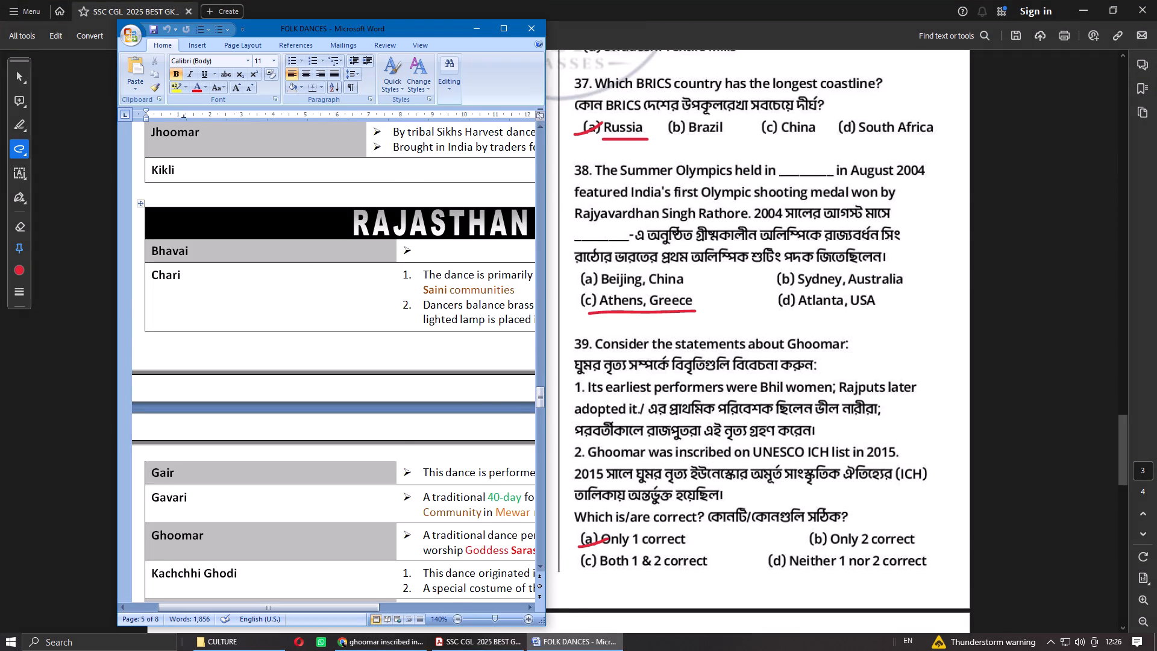
pyautogui.scroll(-1, 420, 532)
pyautogui.moveTo(347, 607); pyautogui.dragTo(434, 606)
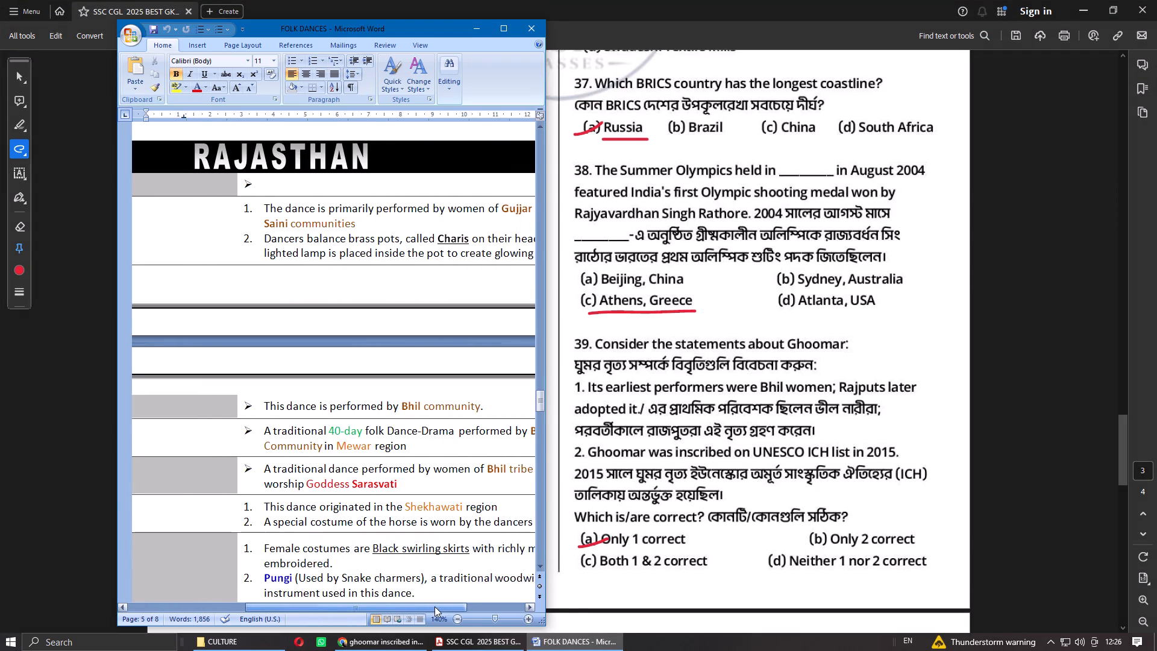
pyautogui.moveTo(434, 606); pyautogui.dragTo(446, 607)
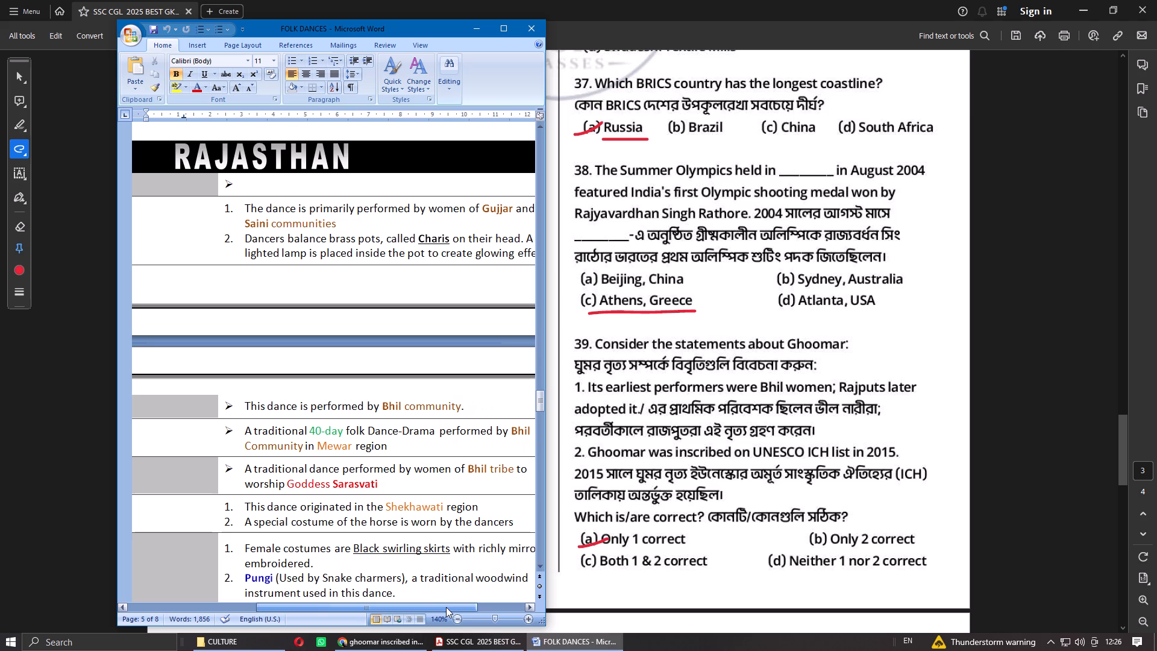
pyautogui.moveTo(446, 607); pyautogui.dragTo(457, 607)
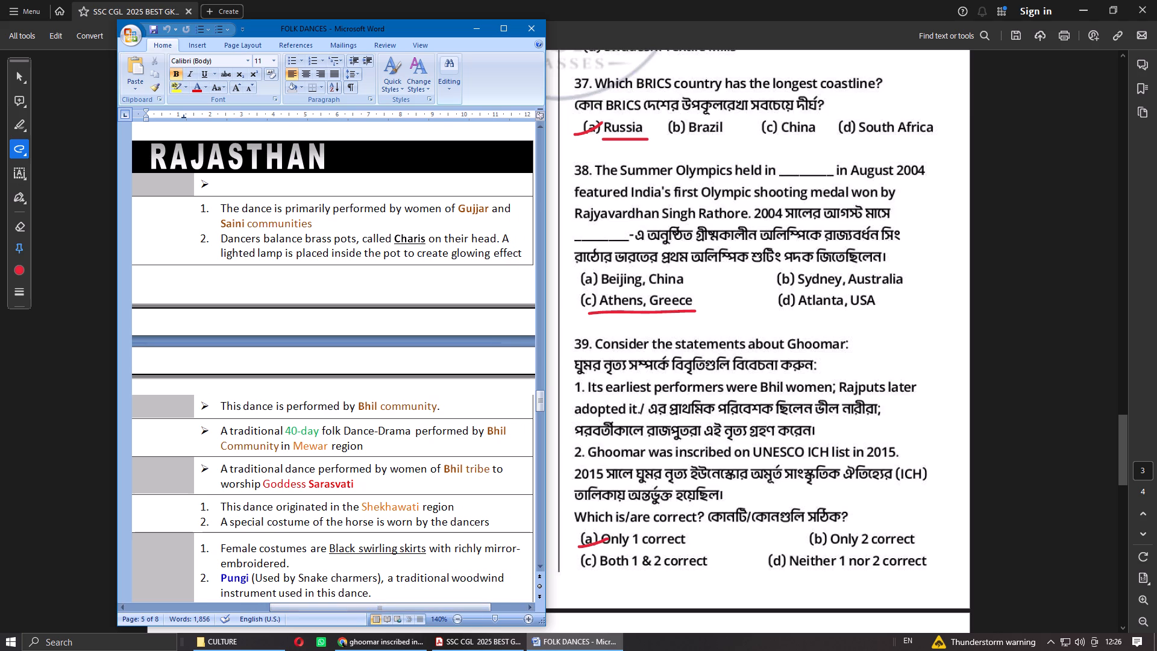
pyautogui.click(374, 482)
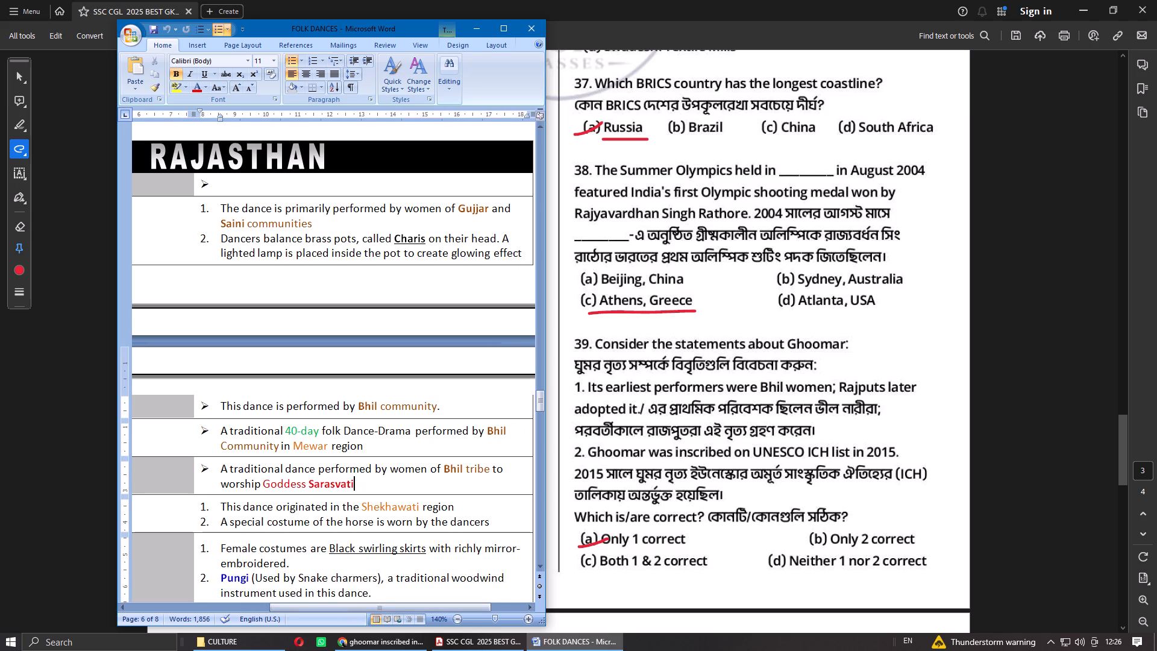
pyautogui.click(205, 85)
pyautogui.click(211, 97)
pyautogui.press('.')
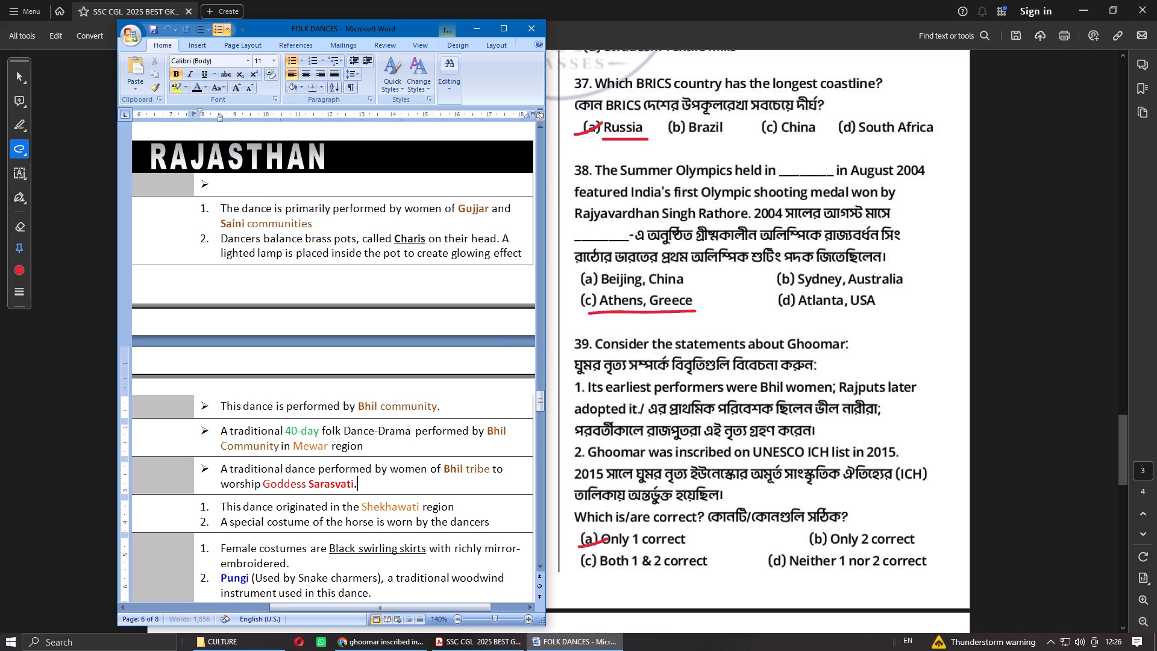
pyautogui.moveTo(365, 482); pyautogui.dragTo(354, 486)
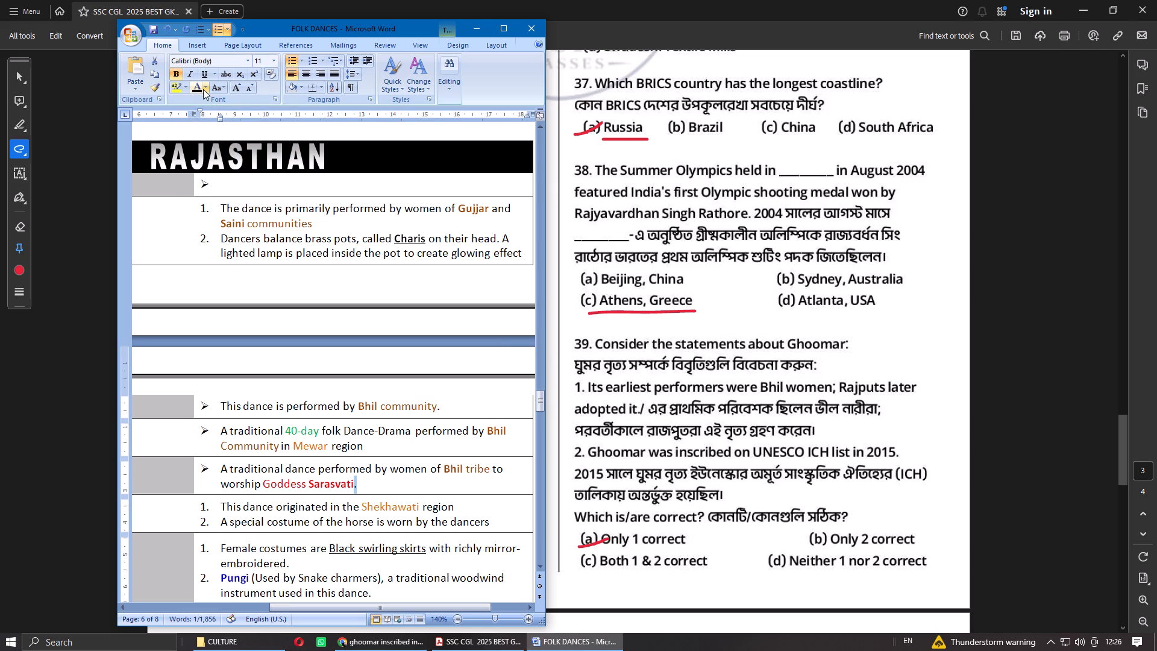
pyautogui.click(183, 72)
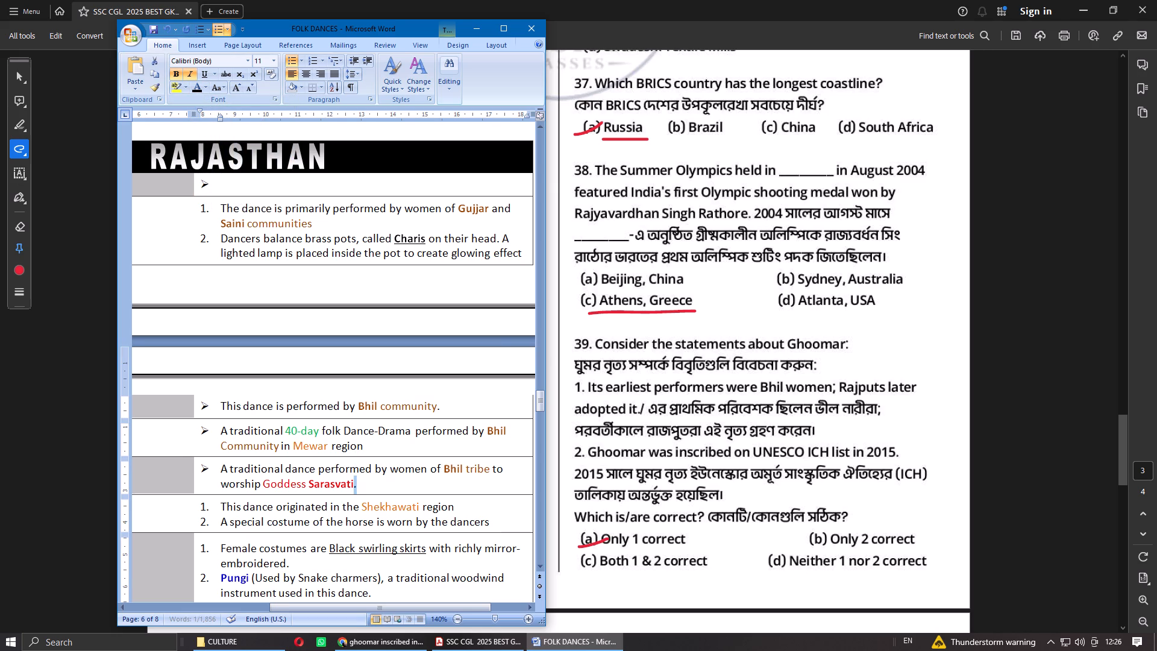
# Insert "(Later adopted by Rajputs)" after "Bhil tribe" in the Ghoomar description.
pyautogui.click(492, 471)
pyautogui.write('()')
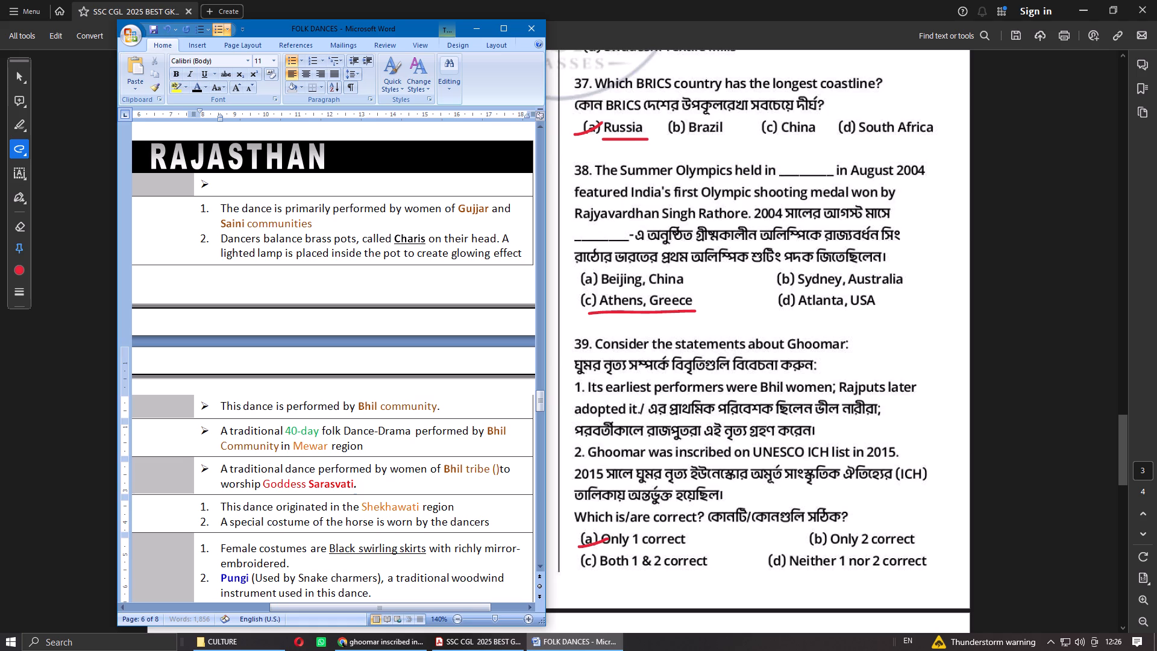
pyautogui.press('space')
pyautogui.press('Left')
pyautogui.press('Left')
pyautogui.write('Later ad')
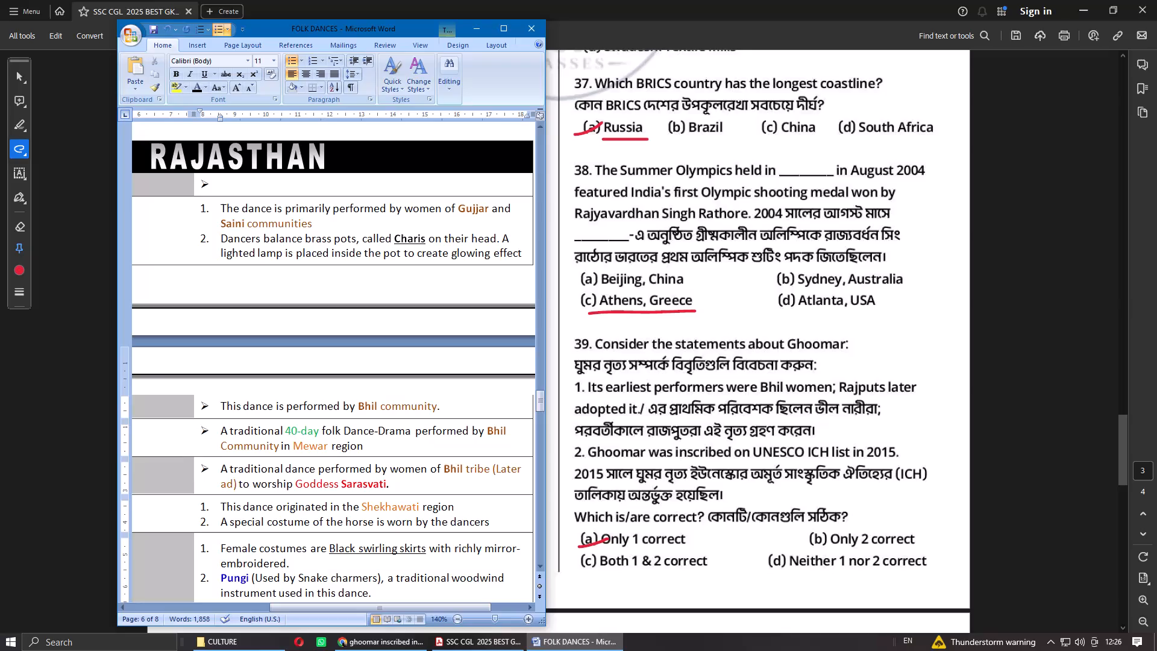
pyautogui.write('opted by Rajputs')
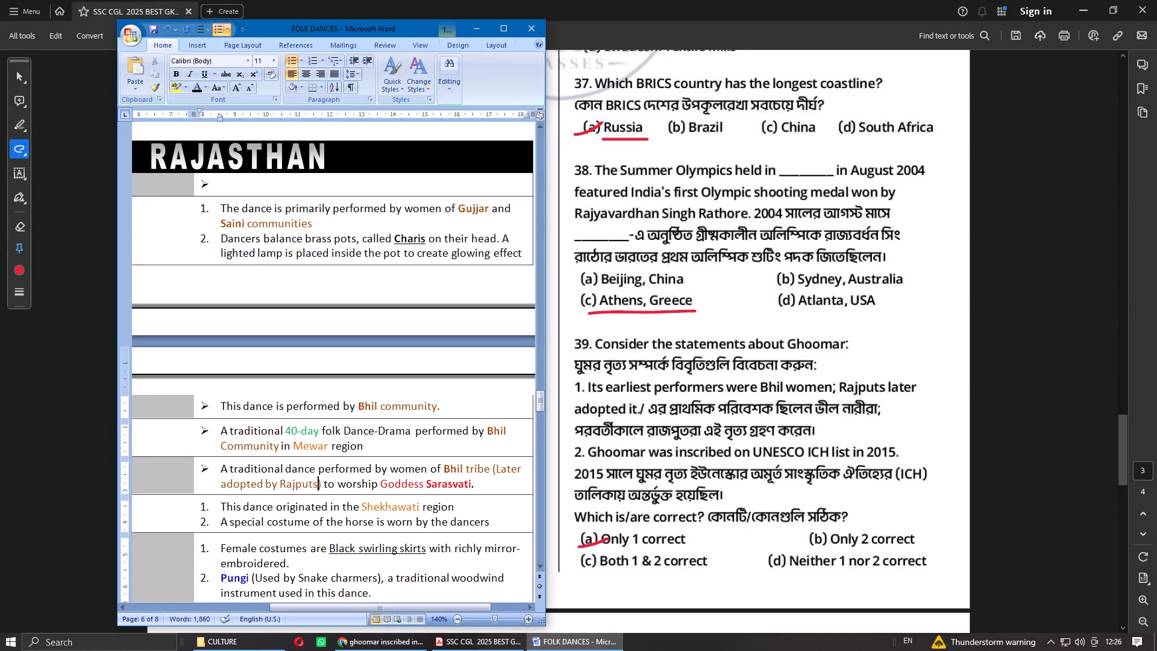
# Colour the new parenthetical about the later adoption black, and make the word "Rajputs" bold and dark orange.
pyautogui.moveTo(321, 485); pyautogui.dragTo(494, 468)
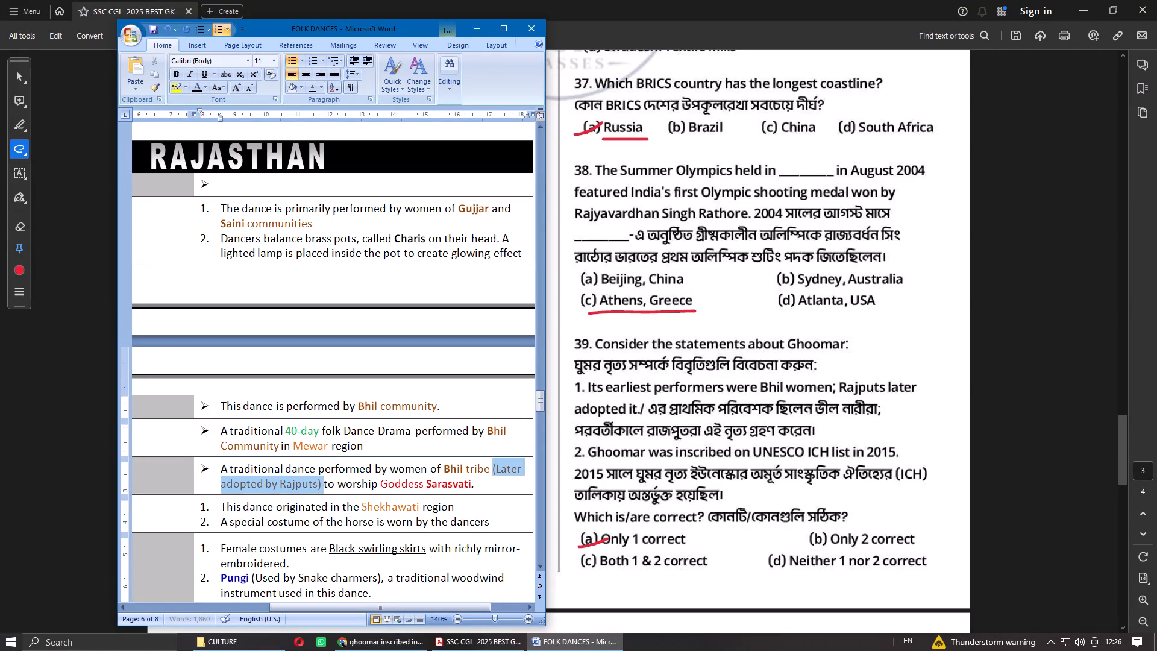
pyautogui.moveTo(494, 468); pyautogui.dragTo(492, 471)
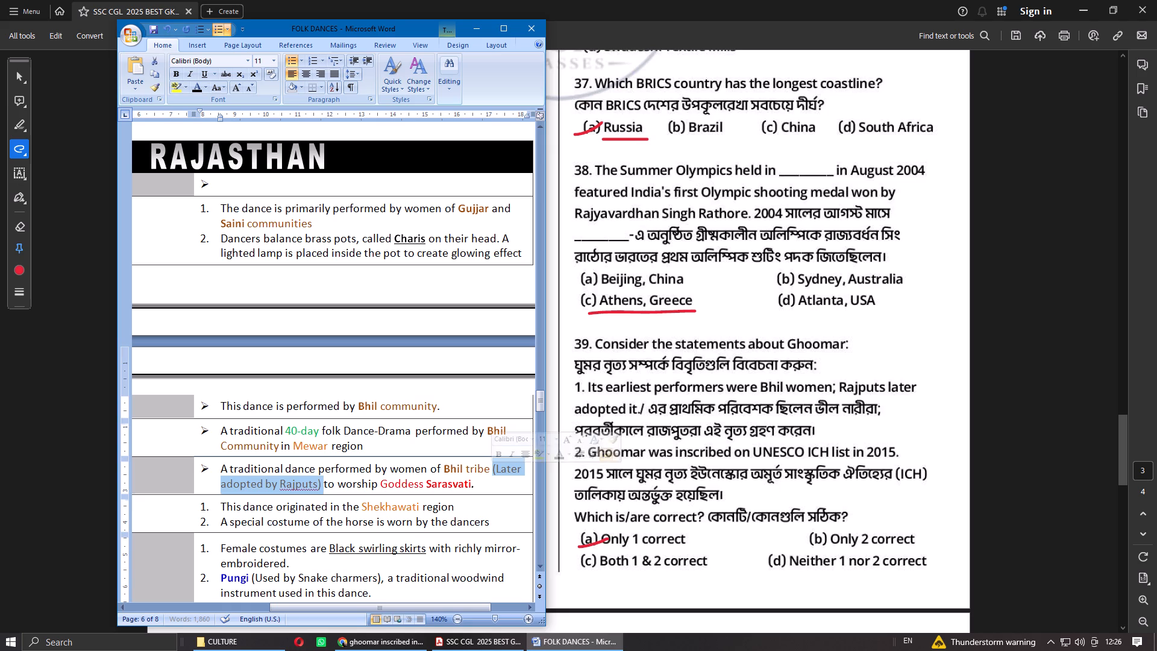
pyautogui.click(199, 87)
pyautogui.click(291, 488)
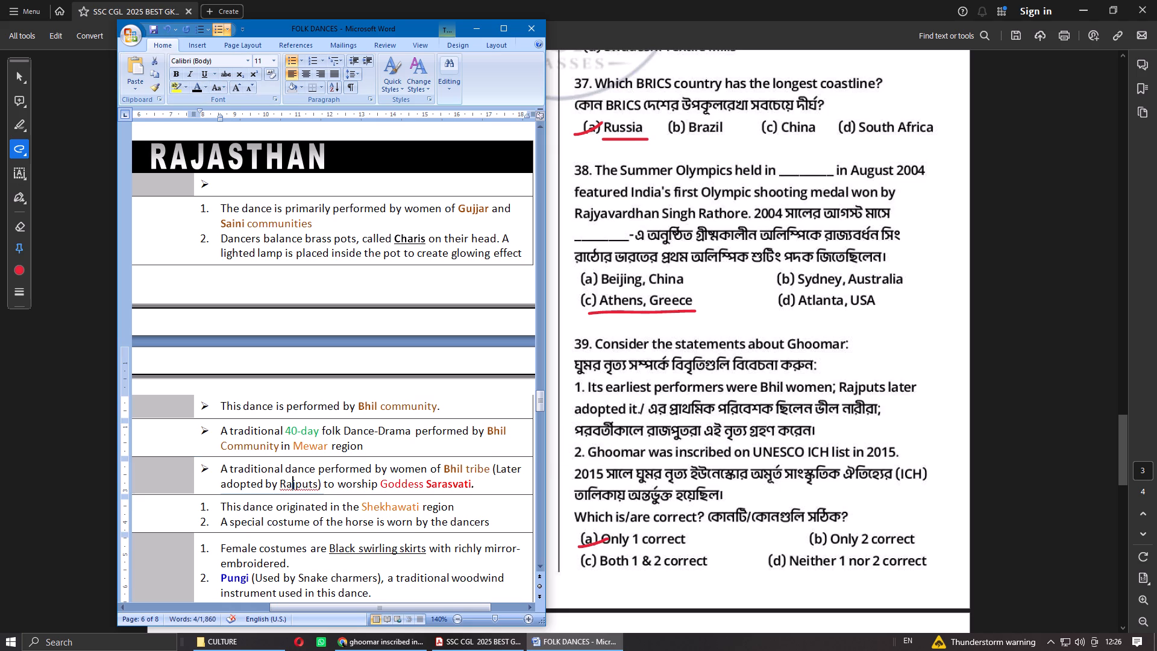
pyautogui.moveTo(277, 483); pyautogui.dragTo(315, 481)
pyautogui.click(302, 481)
pyautogui.doubleClick(294, 482)
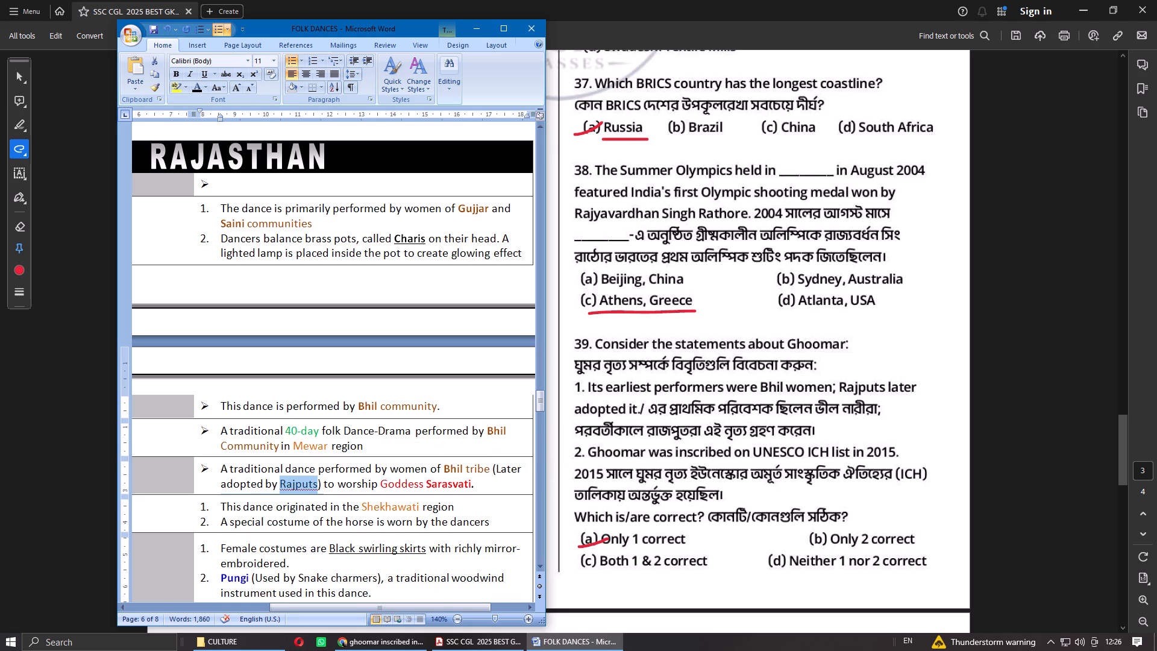
pyautogui.click(209, 86)
pyautogui.click(288, 169)
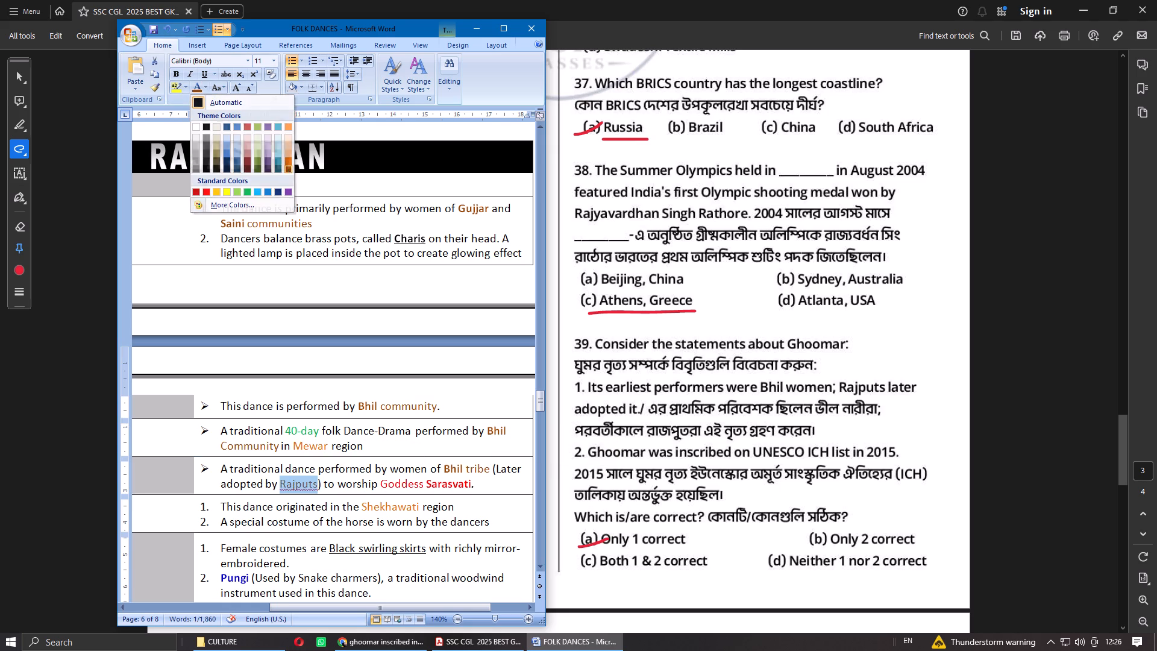
pyautogui.click(178, 76)
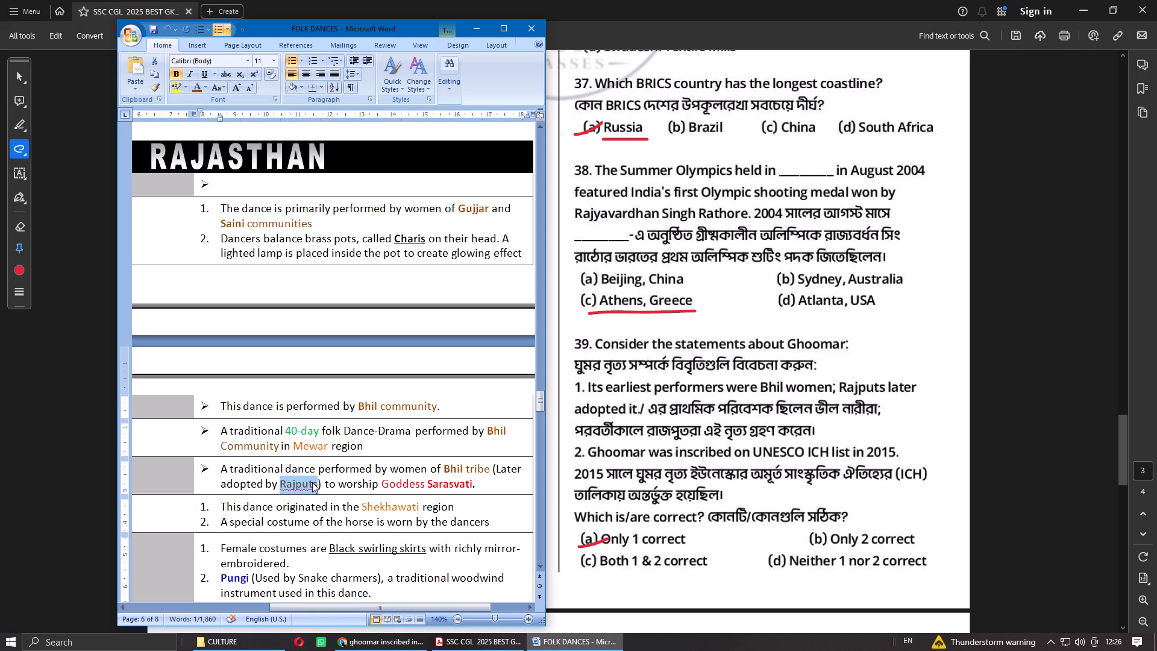
# Exclude "Rajputs)" in the Ghoomar entry from spelling and grammar checking through the language settings.
pyautogui.click(315, 483)
pyautogui.doubleClick(319, 483)
pyautogui.moveTo(320, 482); pyautogui.dragTo(292, 482)
pyautogui.click(272, 621)
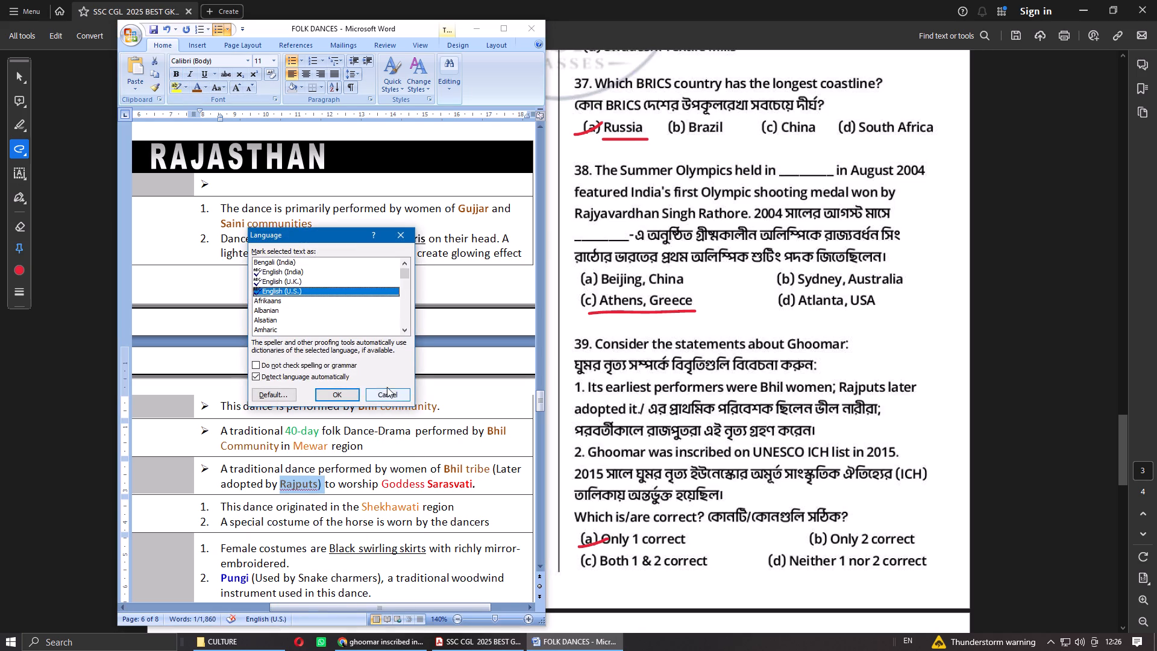
pyautogui.click(315, 366)
pyautogui.click(333, 388)
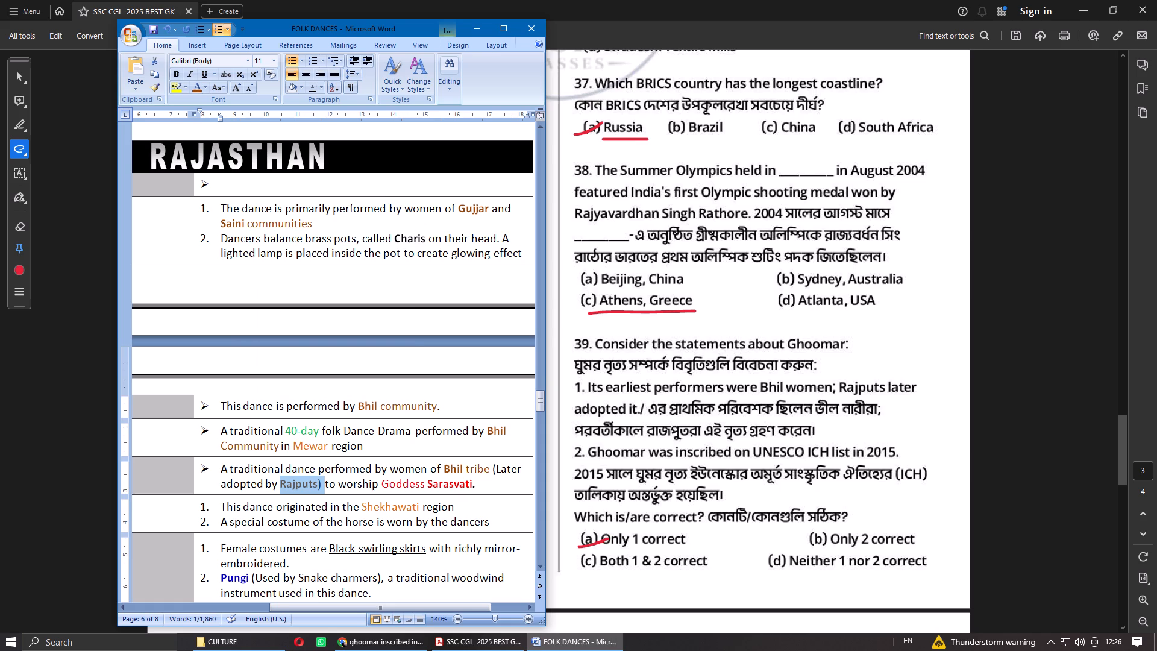
# Remove bold and italic from the full stop after "Sarasvati" in the Ghoomar entry.
pyautogui.click(501, 486)
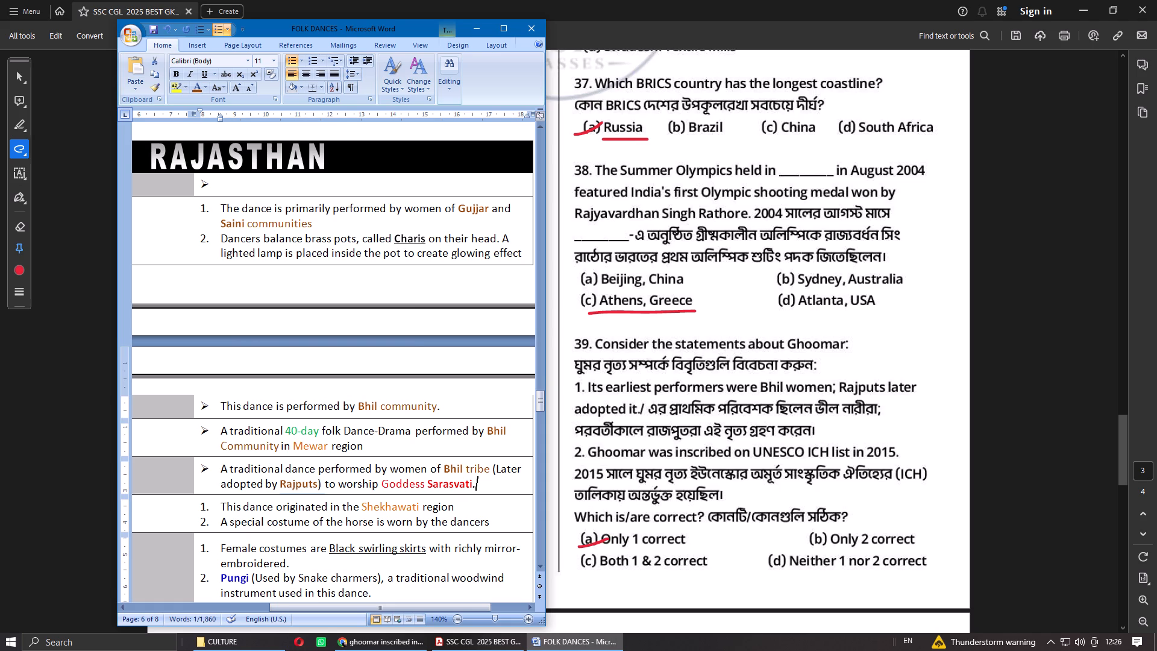
pyautogui.click(189, 73)
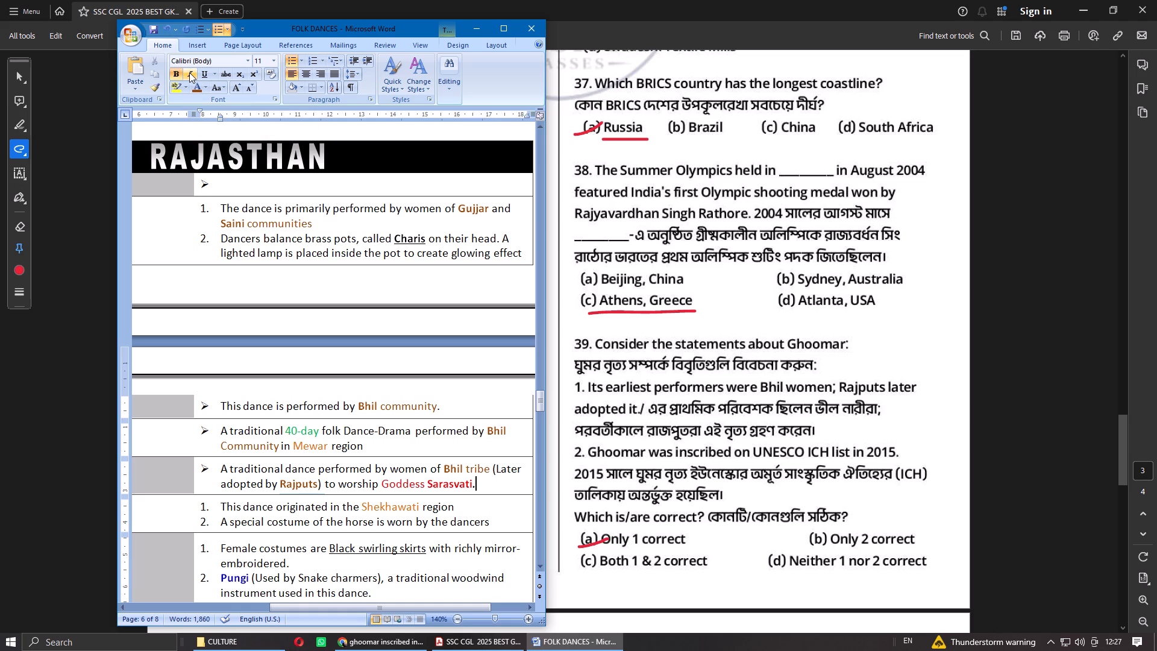
pyautogui.click(174, 74)
pyautogui.moveTo(479, 486); pyautogui.dragTo(472, 489)
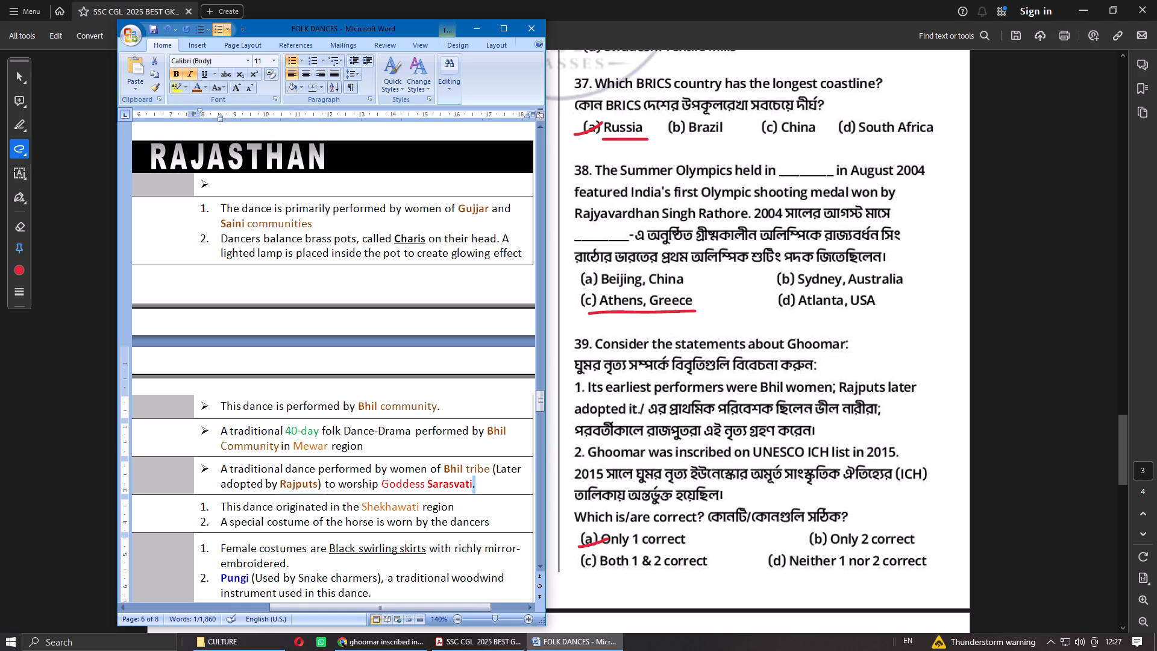
pyautogui.click(175, 71)
pyautogui.click(187, 74)
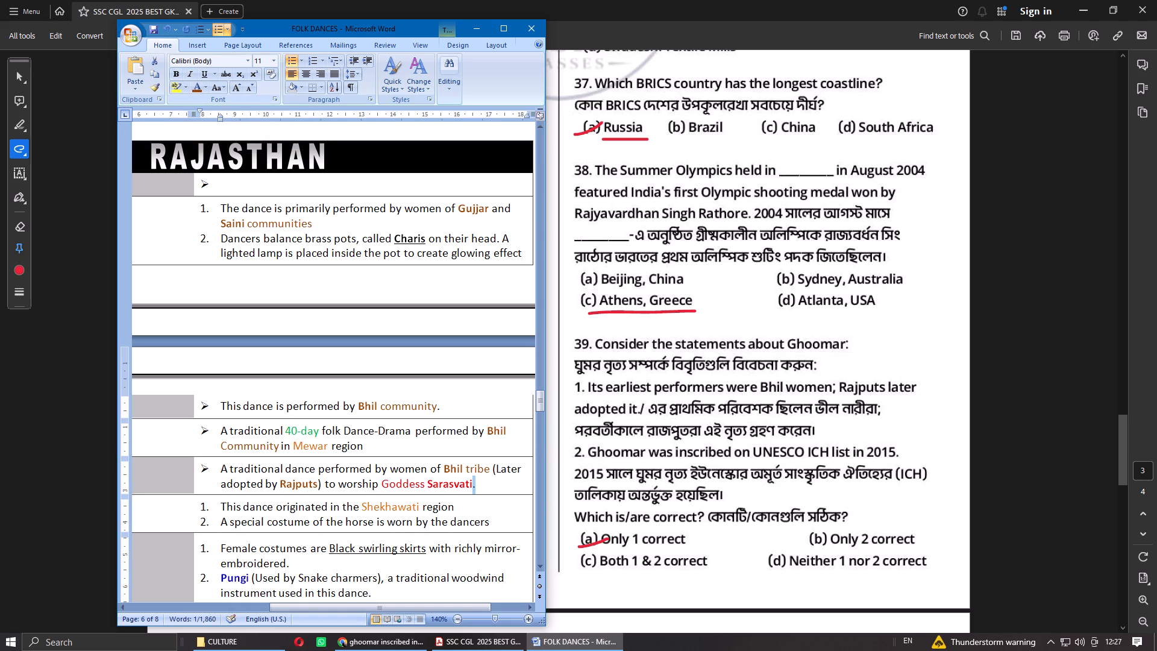
pyautogui.click(493, 485)
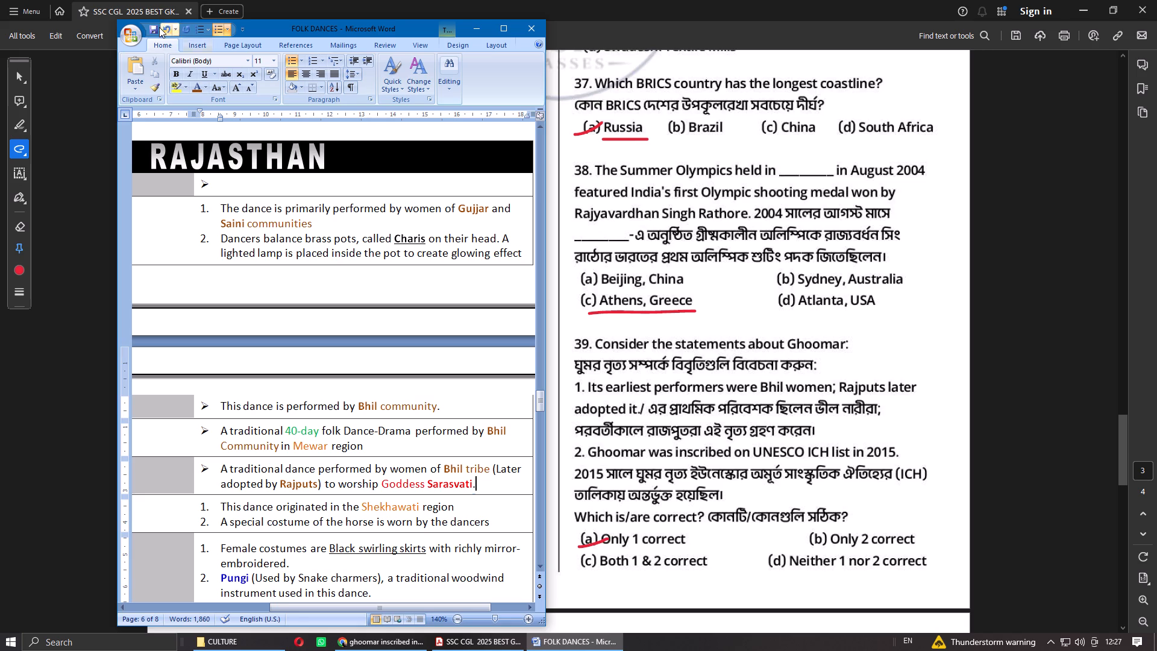
# Save the FOLK DANCES document and minimise it to return to the question PDF.
pyautogui.click(159, 27)
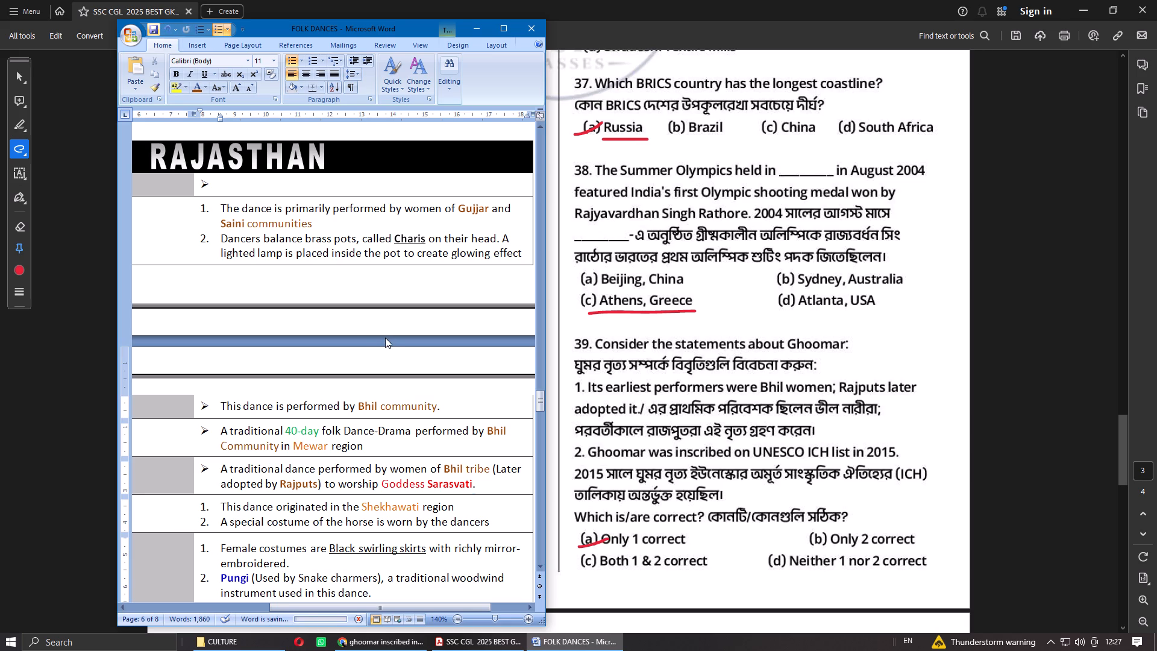
pyautogui.click(473, 27)
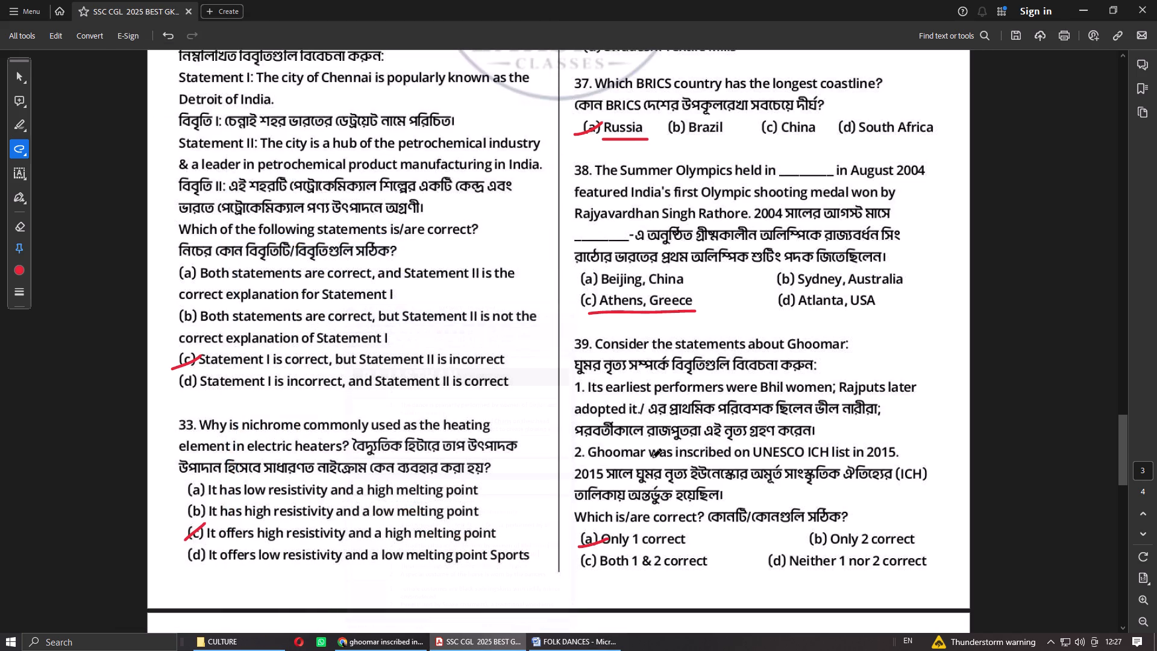
# Underline statement 1 of question 39 in red, from "Its earliest performers" through "adopted it", redoing the first uneven stroke.
pyautogui.scroll(-1, 771, 463)
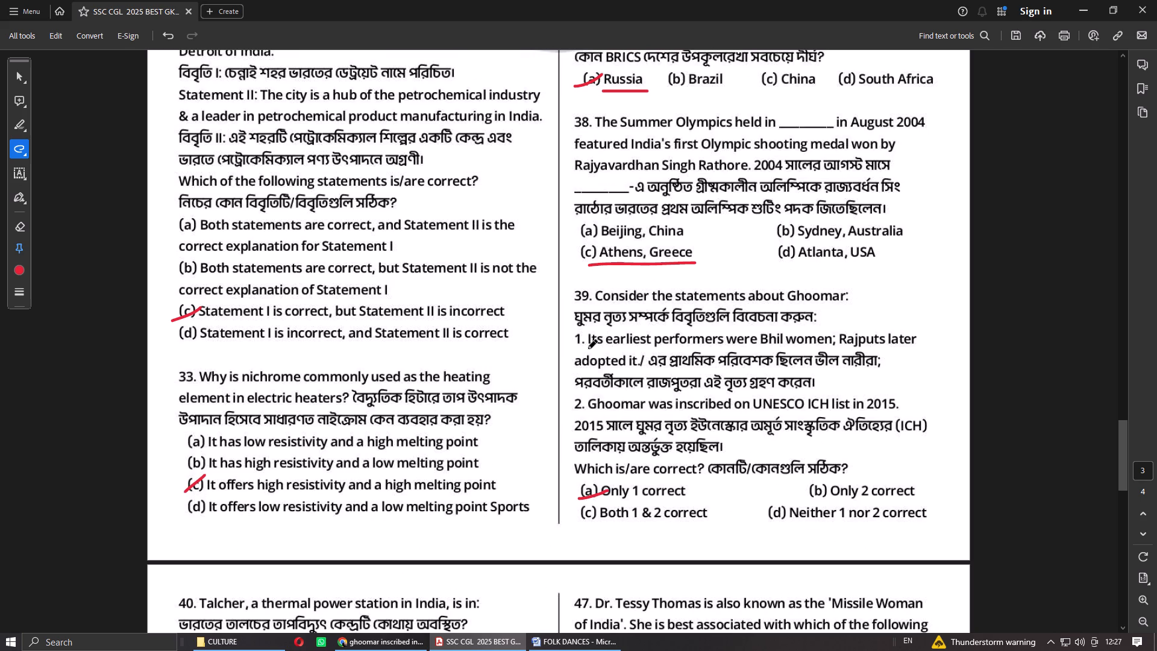
pyautogui.moveTo(588, 348); pyautogui.dragTo(930, 356)
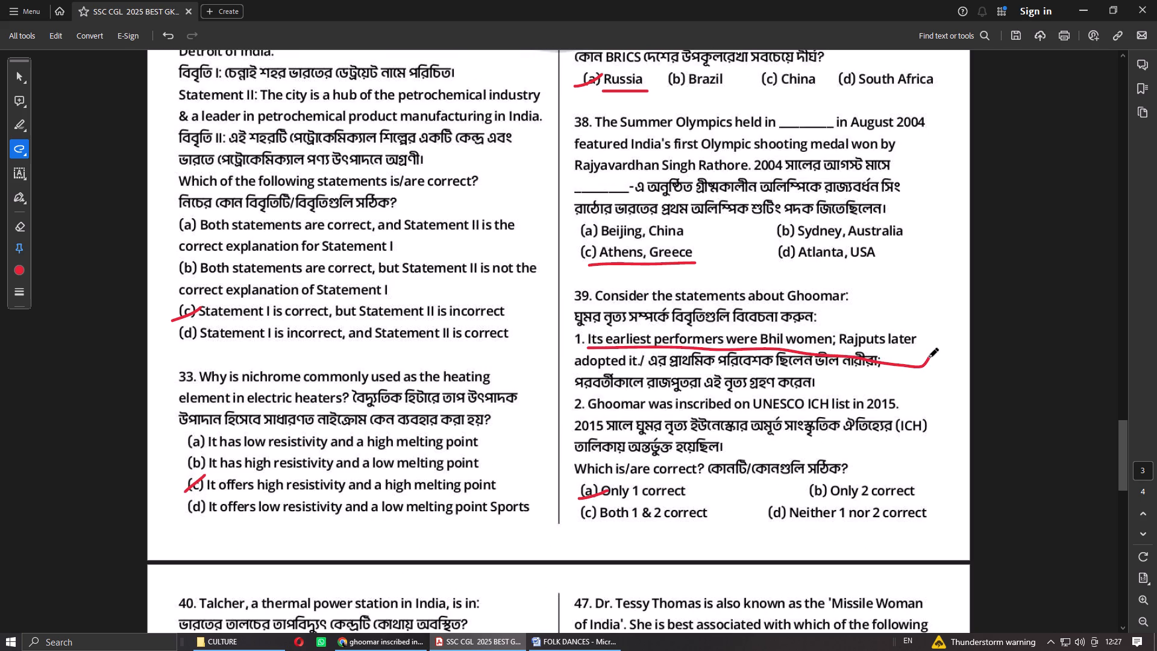
pyautogui.hotkey('ctrl', 'z')
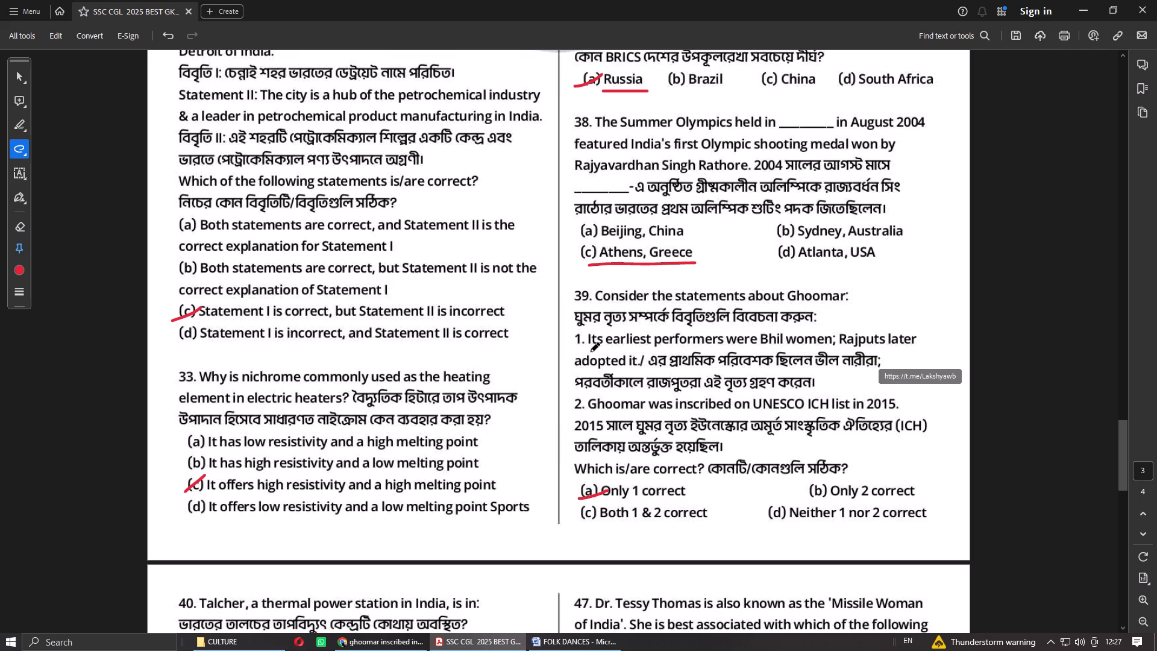
pyautogui.moveTo(588, 349); pyautogui.dragTo(704, 350)
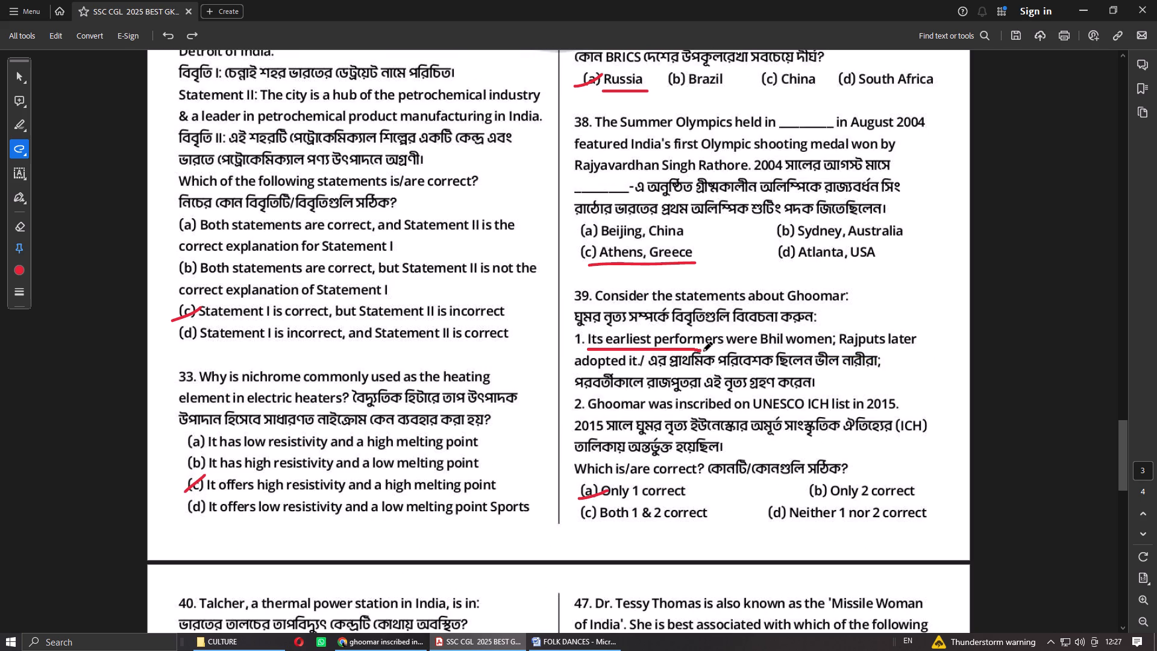
pyautogui.moveTo(704, 350); pyautogui.dragTo(921, 348)
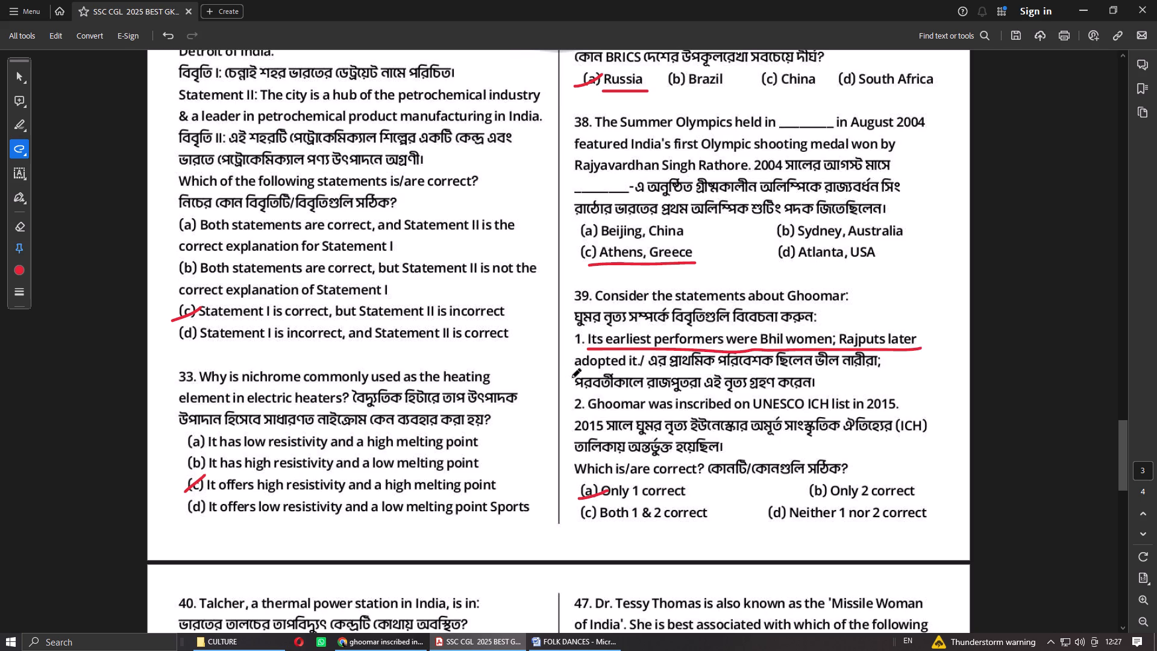
pyautogui.moveTo(571, 374); pyautogui.dragTo(648, 373)
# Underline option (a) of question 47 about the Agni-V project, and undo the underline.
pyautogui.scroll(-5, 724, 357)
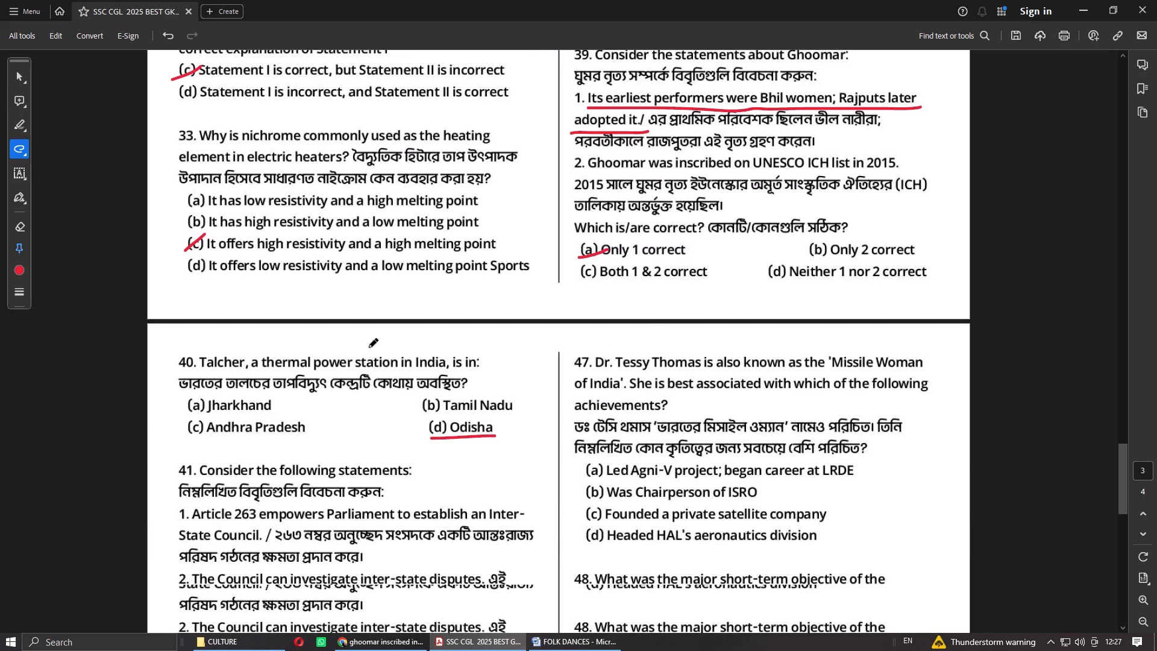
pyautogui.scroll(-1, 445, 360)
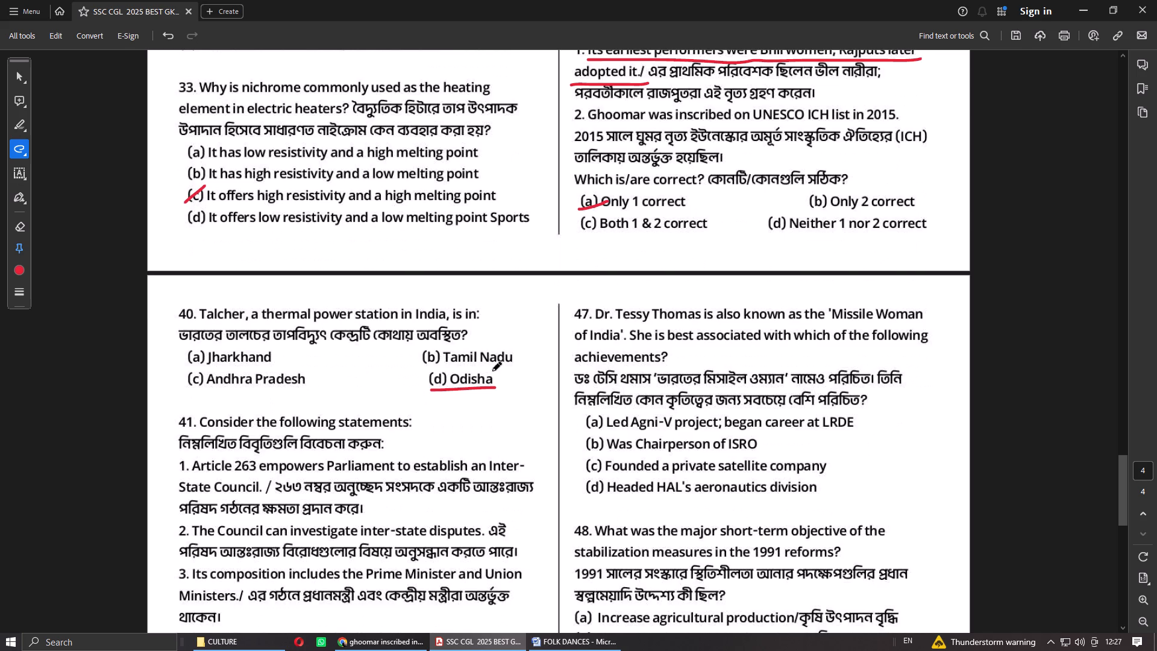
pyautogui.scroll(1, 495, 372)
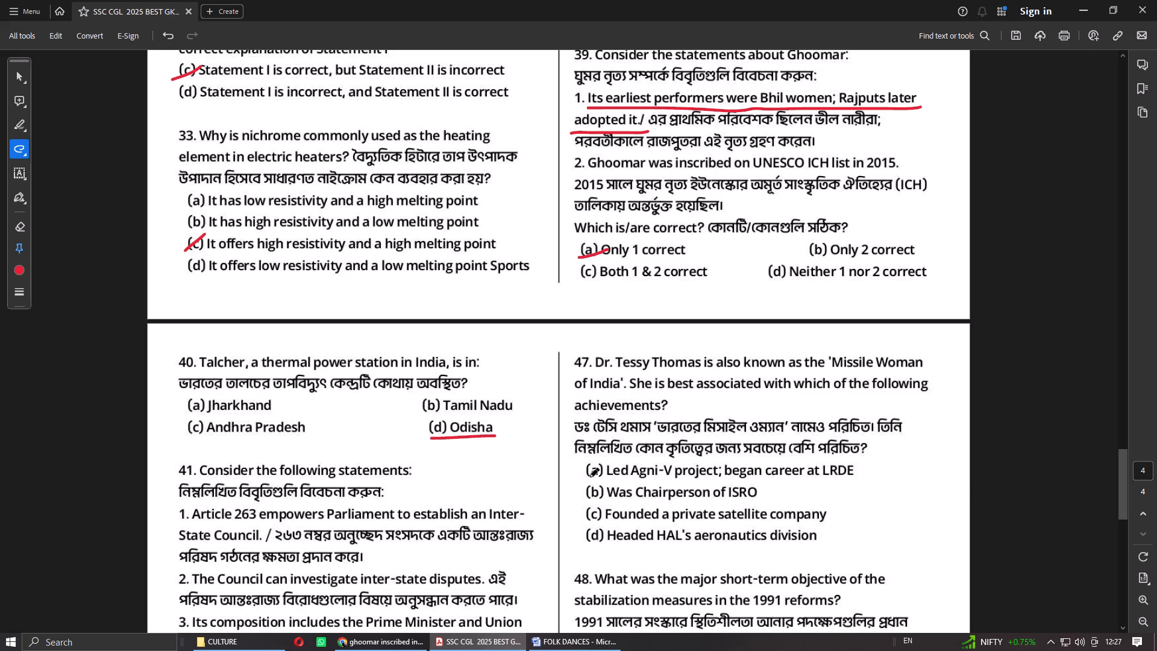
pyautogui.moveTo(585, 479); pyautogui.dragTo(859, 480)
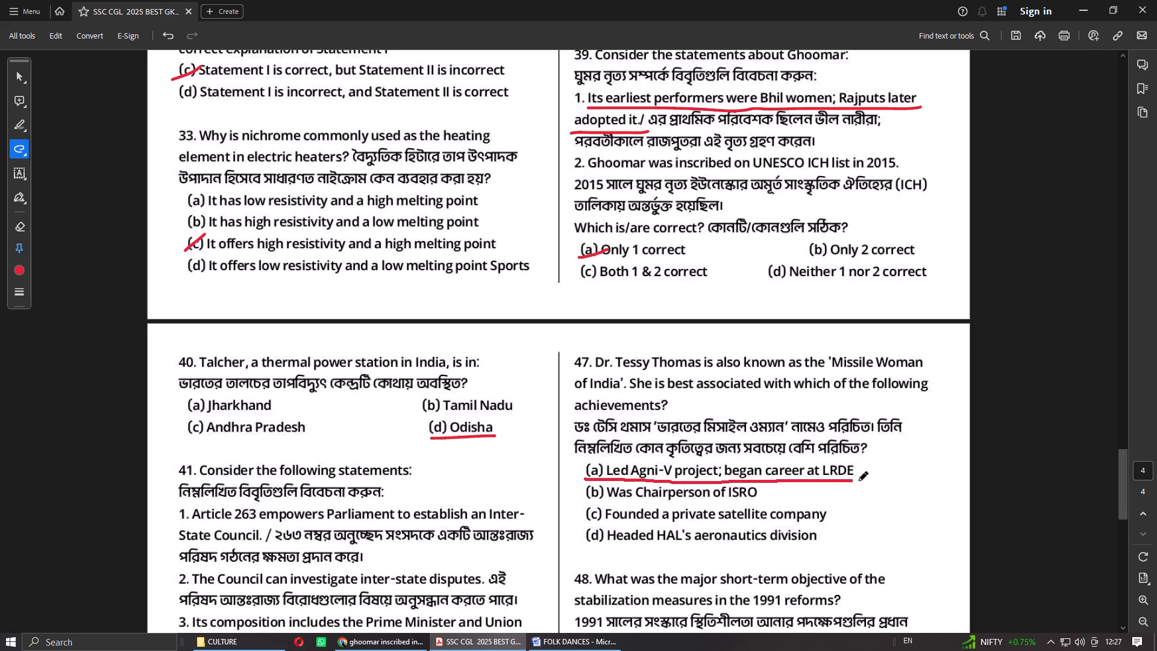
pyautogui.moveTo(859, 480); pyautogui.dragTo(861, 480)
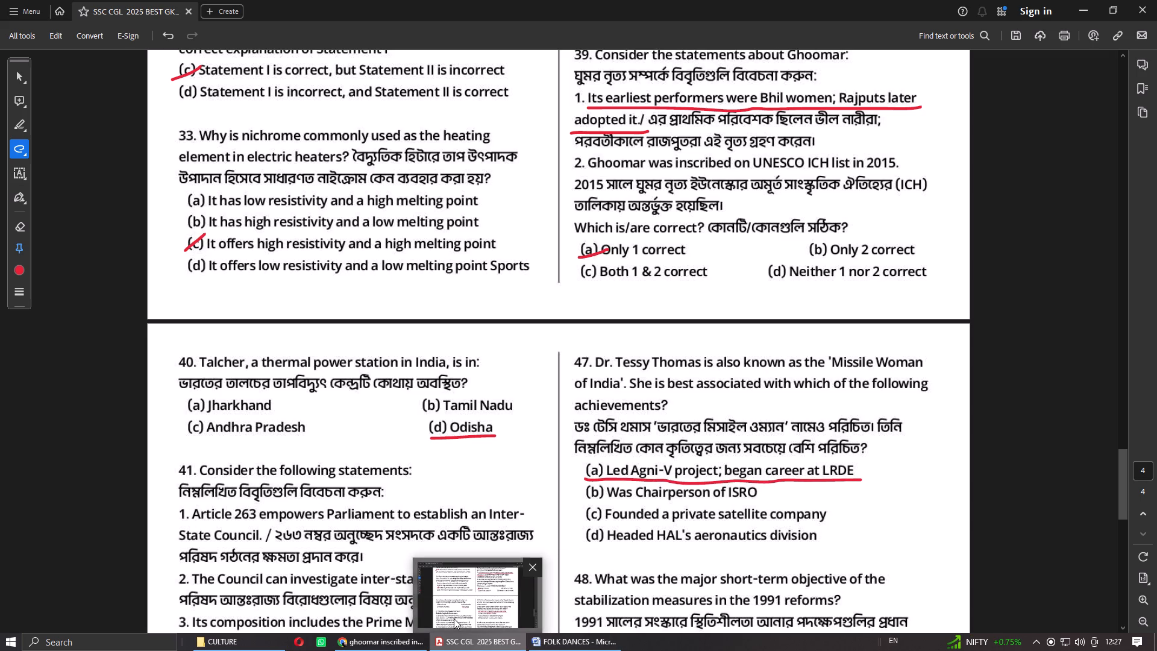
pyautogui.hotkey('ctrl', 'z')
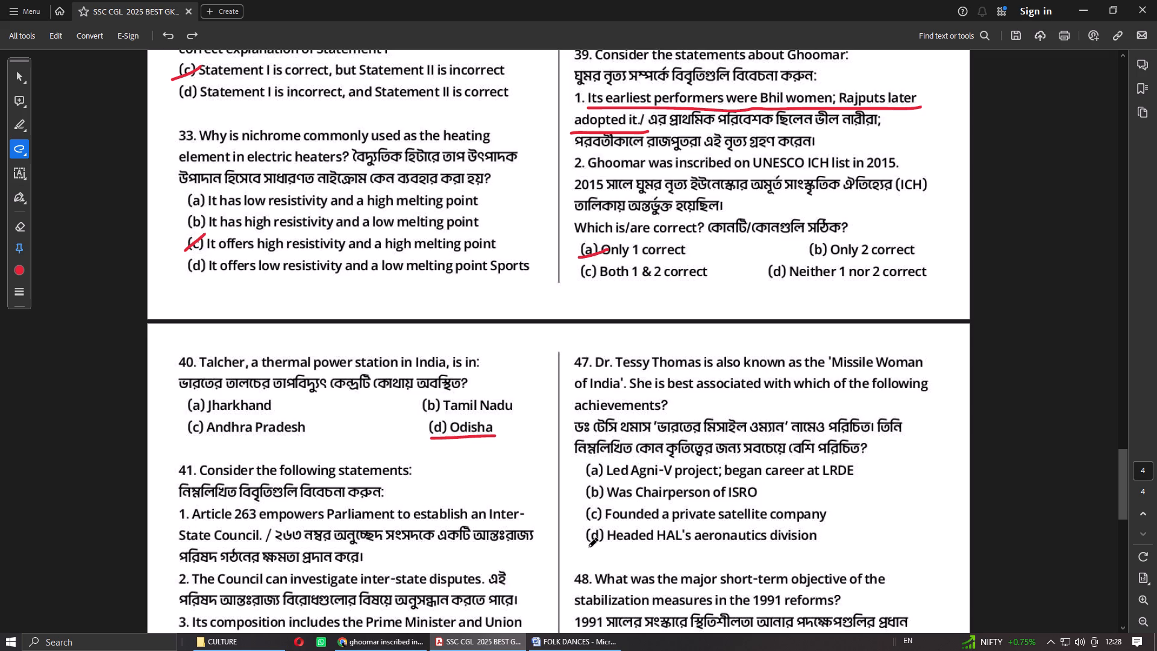
# Open the Lakshya Classes SSC CGL 2025 GK Set 1 solutions PDF from CHSL Complete's CGL folder and look up the official answer to question 47.
pyautogui.click(377, 649)
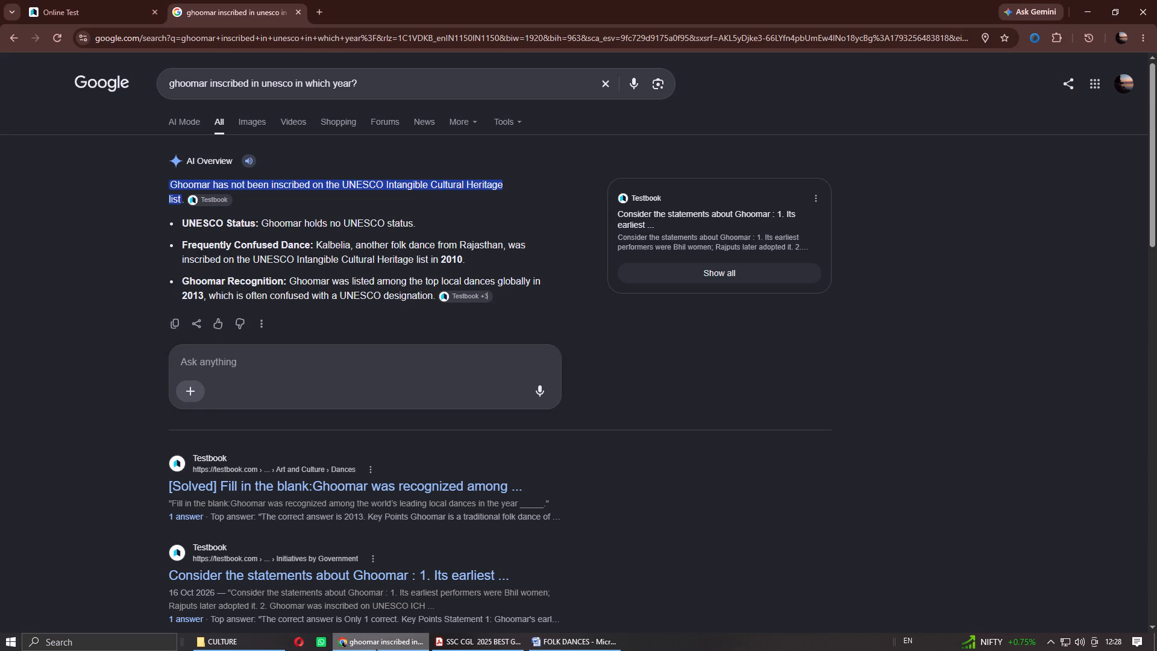
pyautogui.click(376, 649)
pyautogui.click(239, 646)
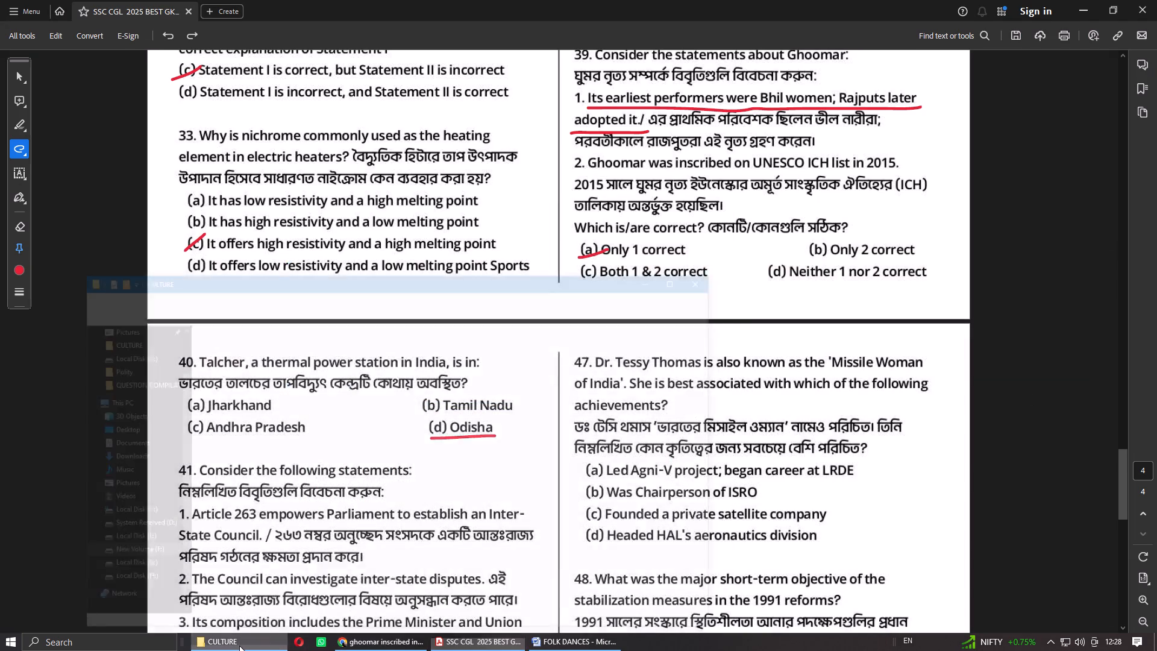
pyautogui.click(710, 190)
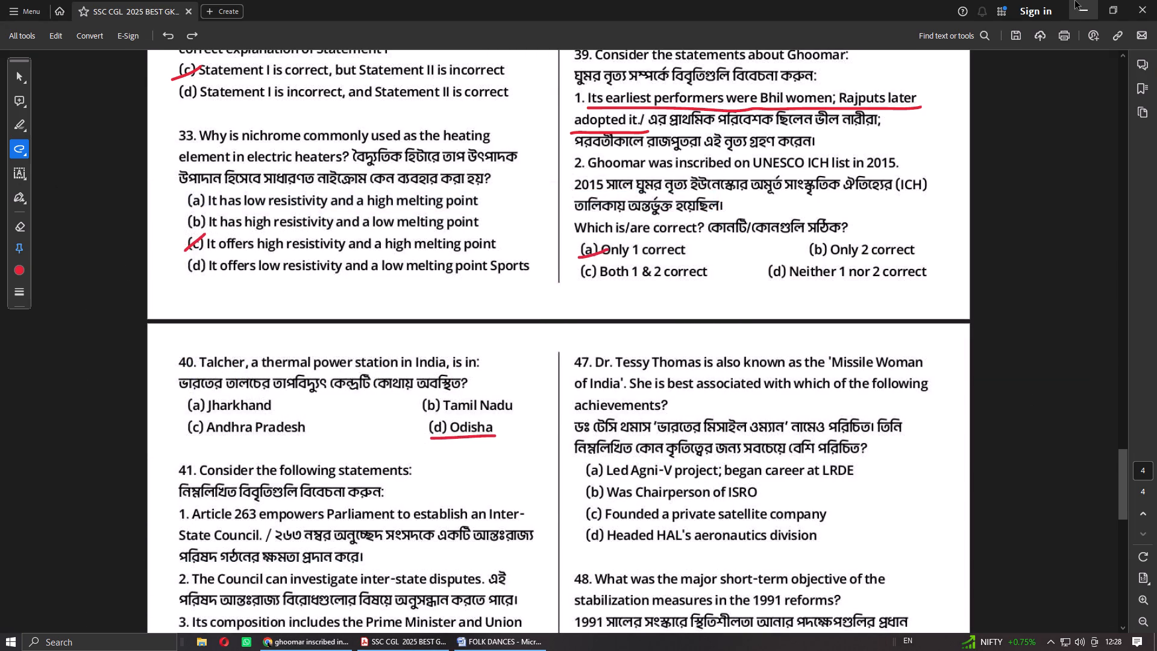
pyautogui.click(1077, 4)
pyautogui.doubleClick(833, 125)
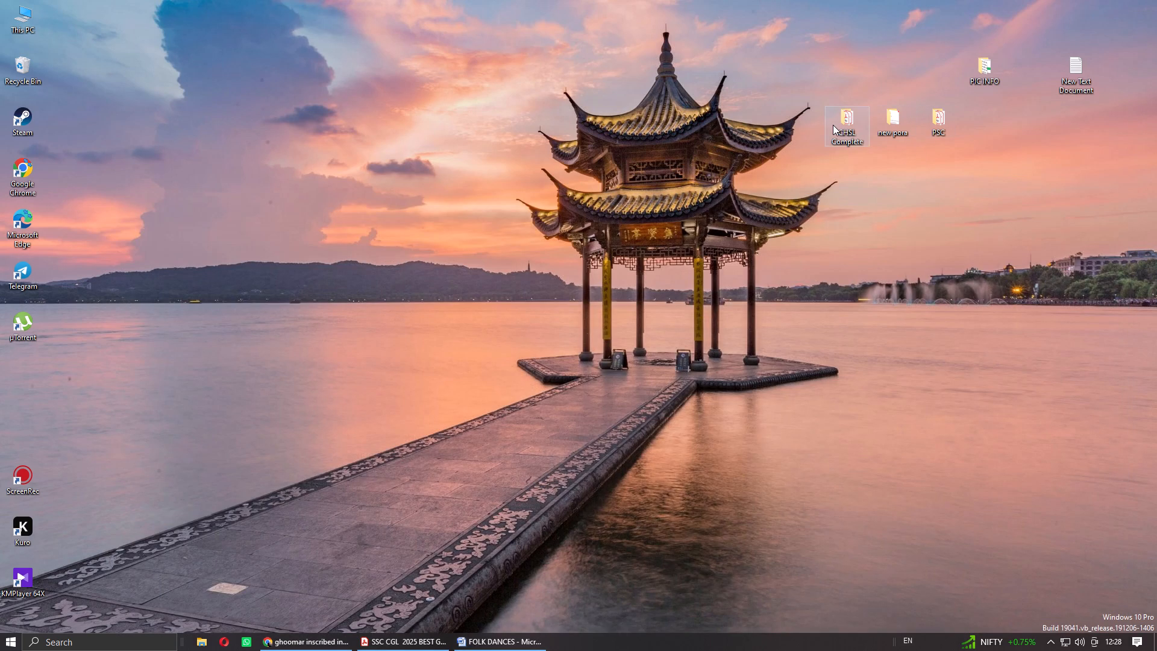
pyautogui.doubleClick(237, 278)
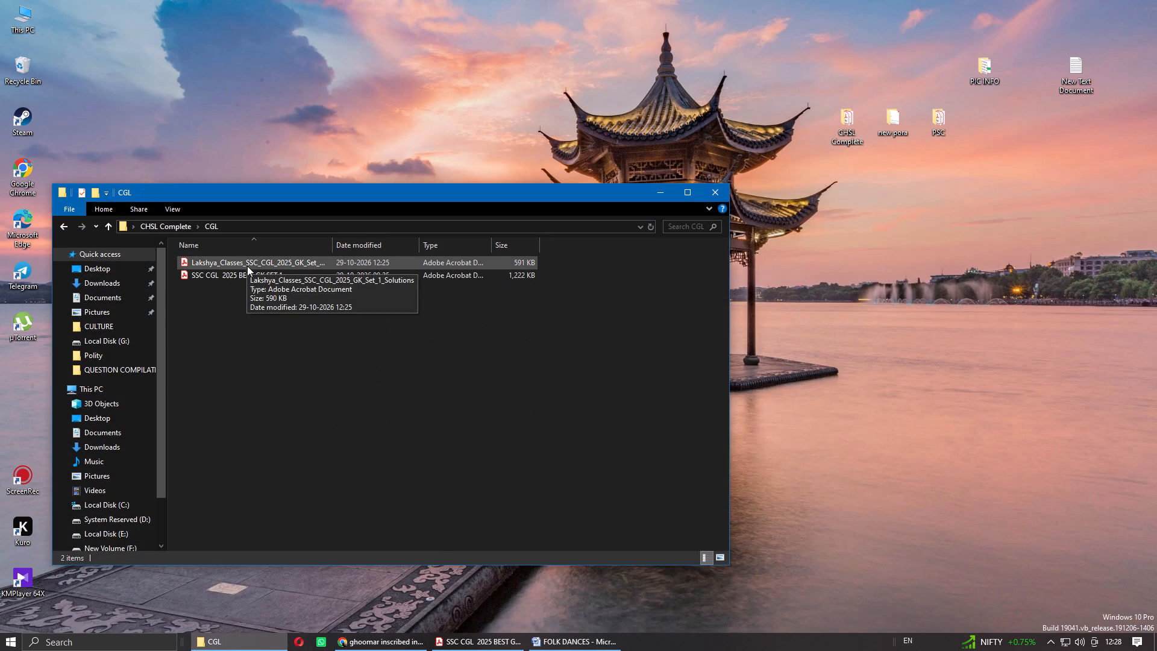
pyautogui.doubleClick(246, 271)
pyautogui.scroll(-4, 706, 398)
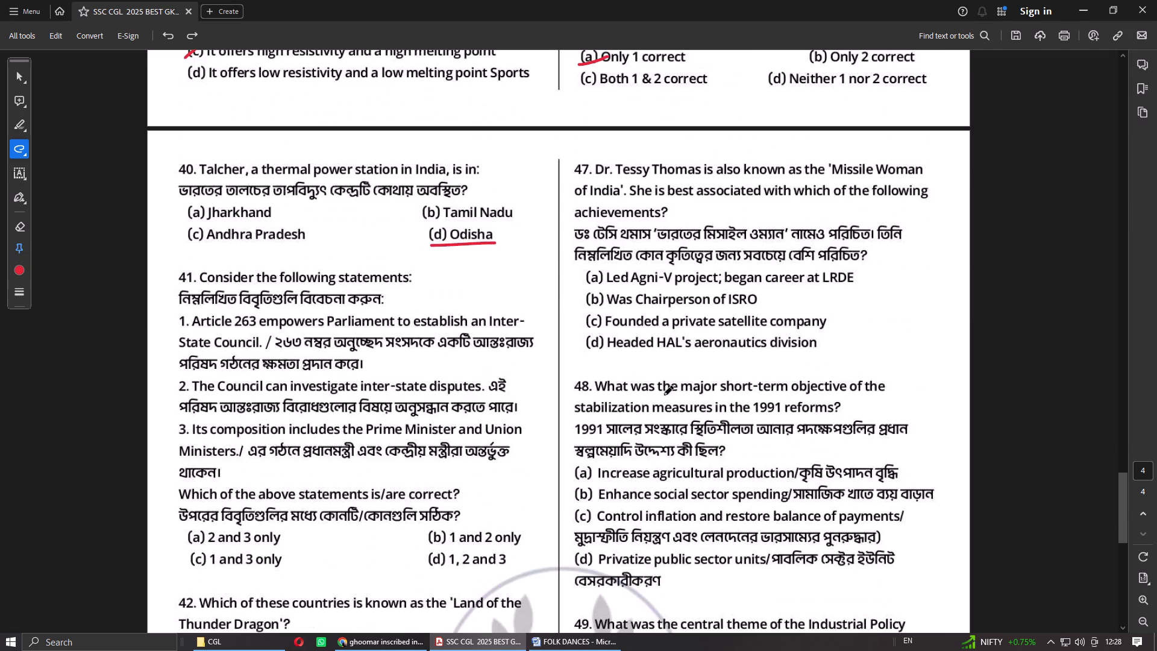
pyautogui.click(386, 650)
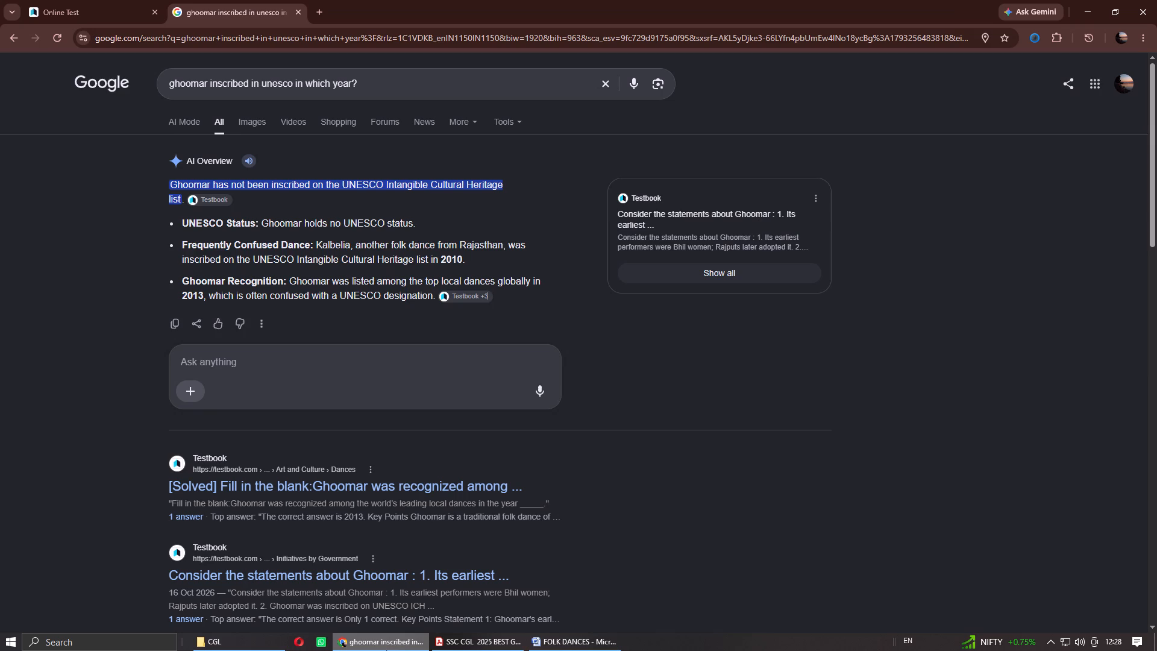
pyautogui.click(272, 644)
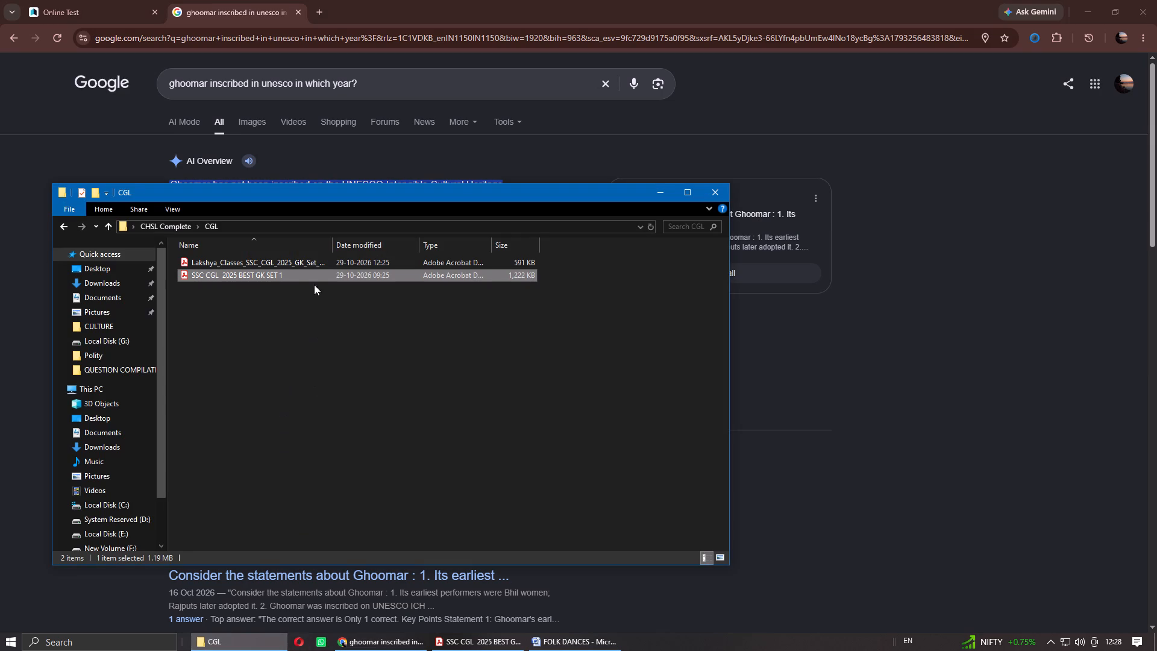
pyautogui.doubleClick(293, 264)
pyautogui.scroll(-3, 624, 365)
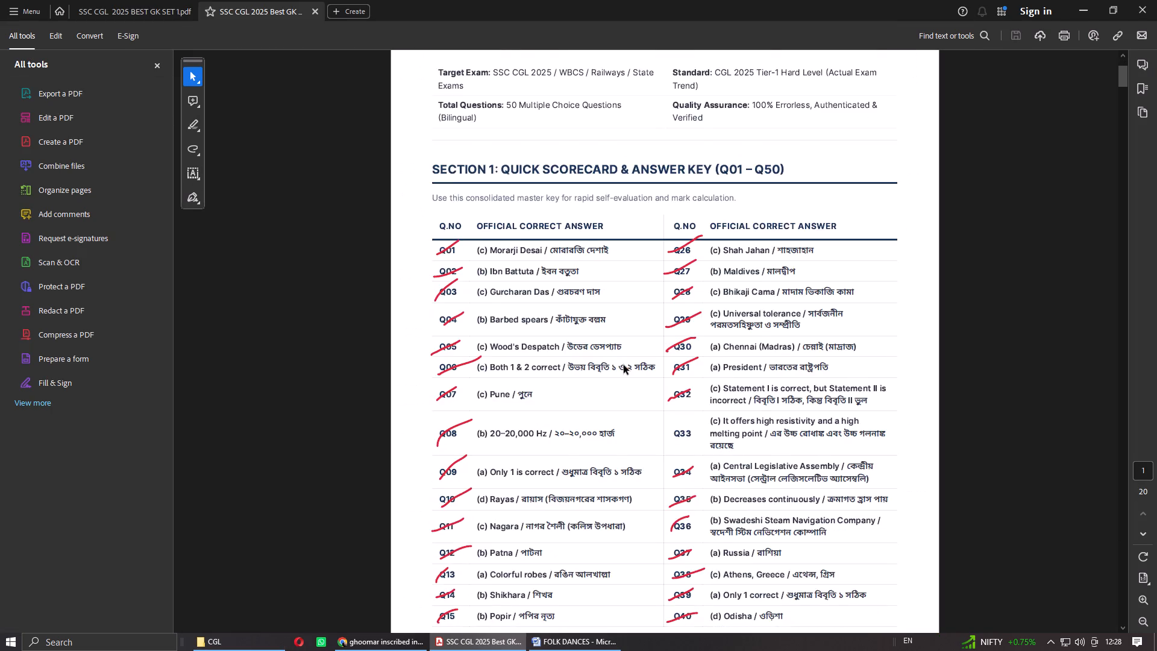
pyautogui.scroll(-8, 624, 365)
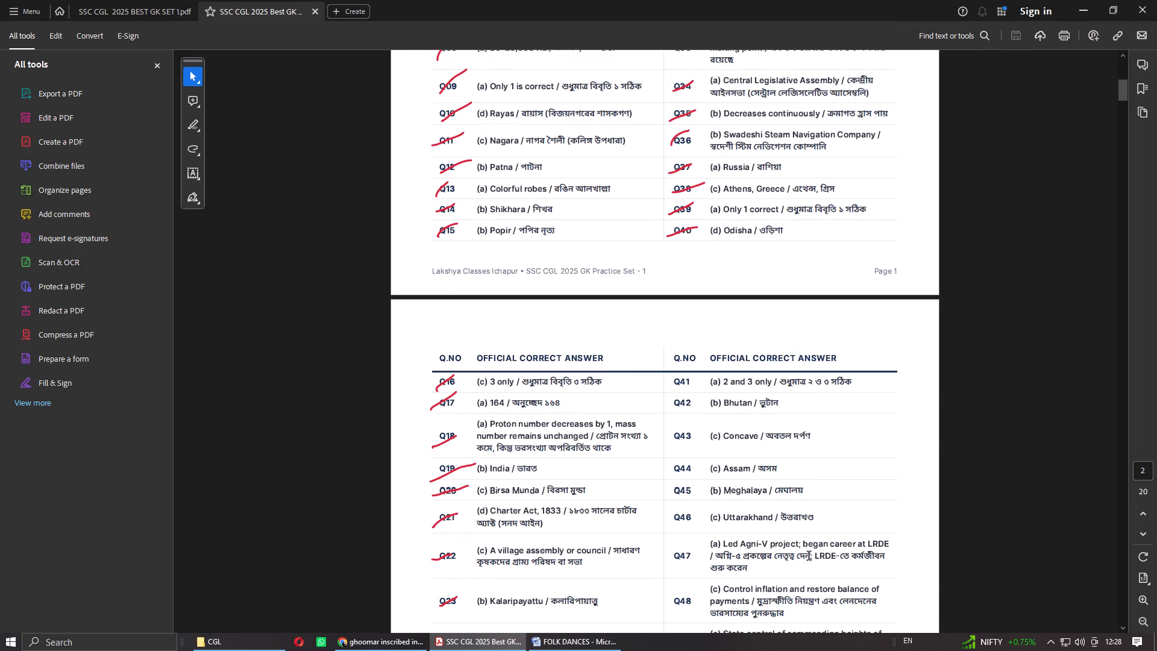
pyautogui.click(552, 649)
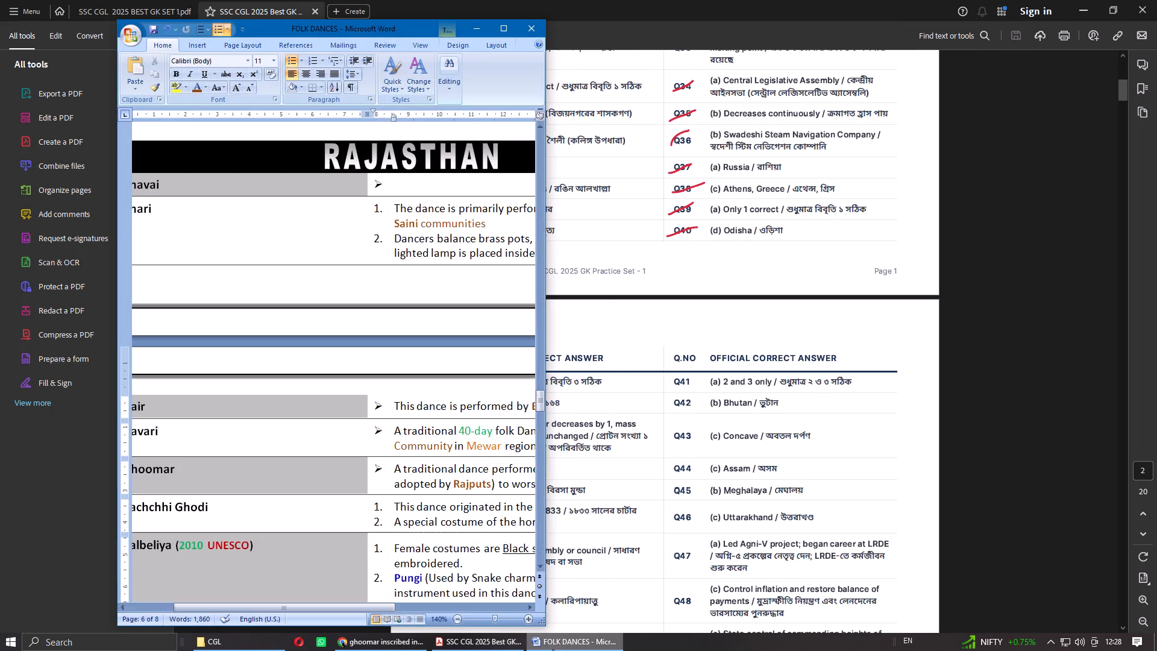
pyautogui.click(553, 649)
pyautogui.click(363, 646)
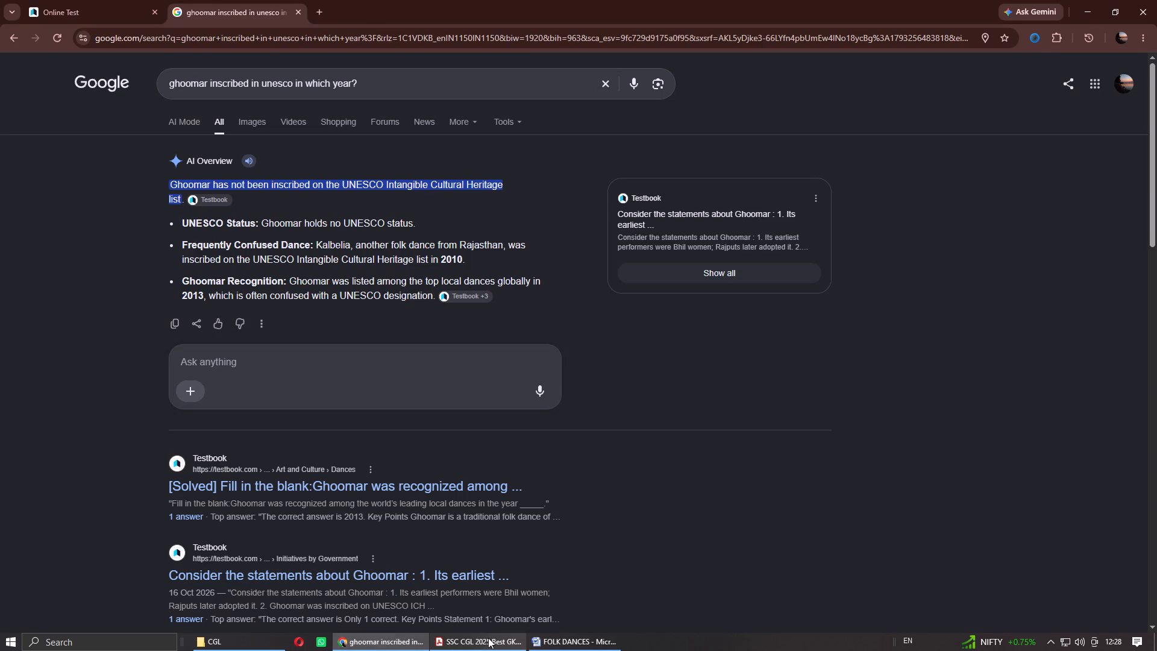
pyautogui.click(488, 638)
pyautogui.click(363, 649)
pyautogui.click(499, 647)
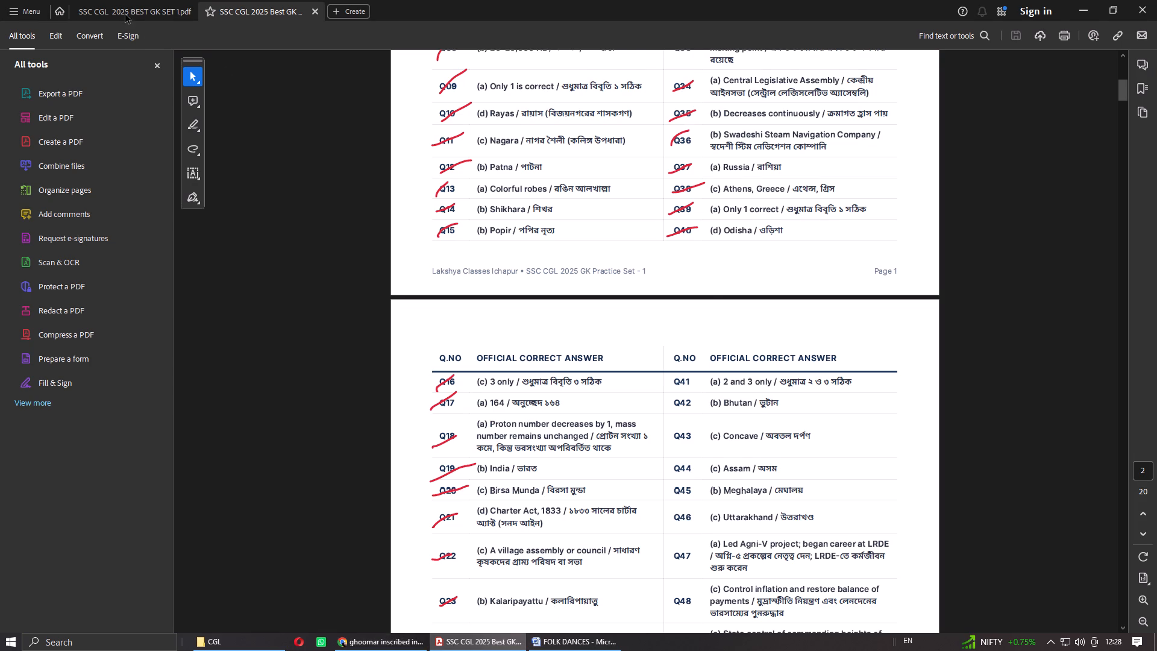
# Return to the question PDF and underline option (a) of question 47, "Led Agni-V project; began career at LRDE", in red.
pyautogui.click(124, 12)
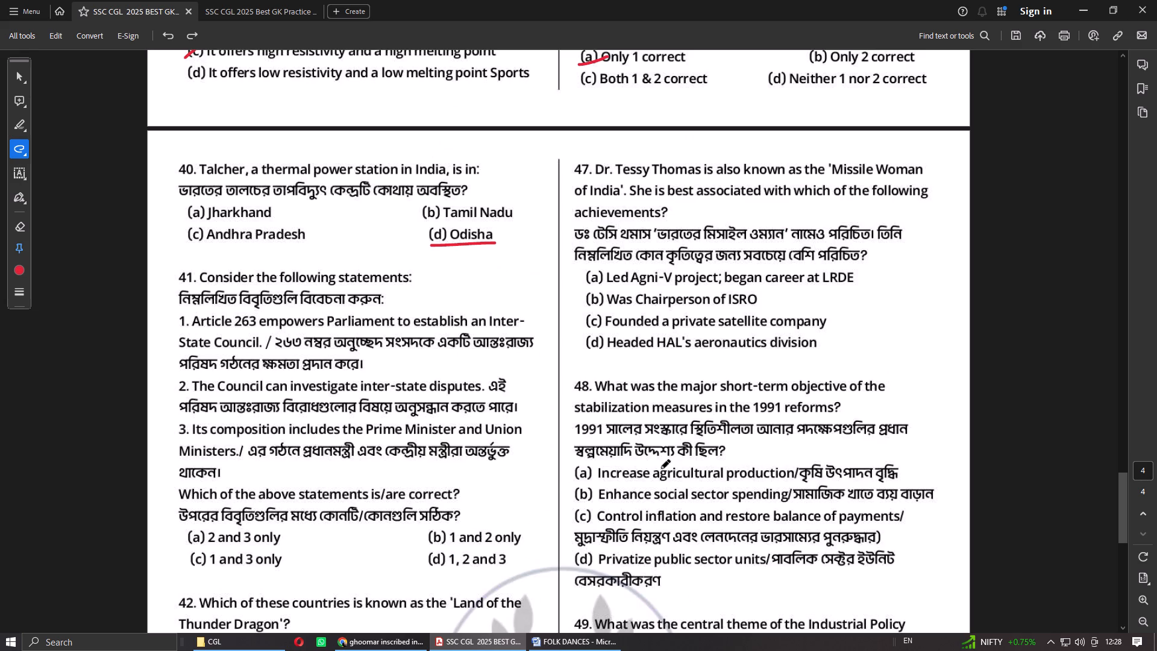
pyautogui.moveTo(600, 287); pyautogui.dragTo(636, 286)
pyautogui.moveTo(636, 286); pyautogui.dragTo(863, 291)
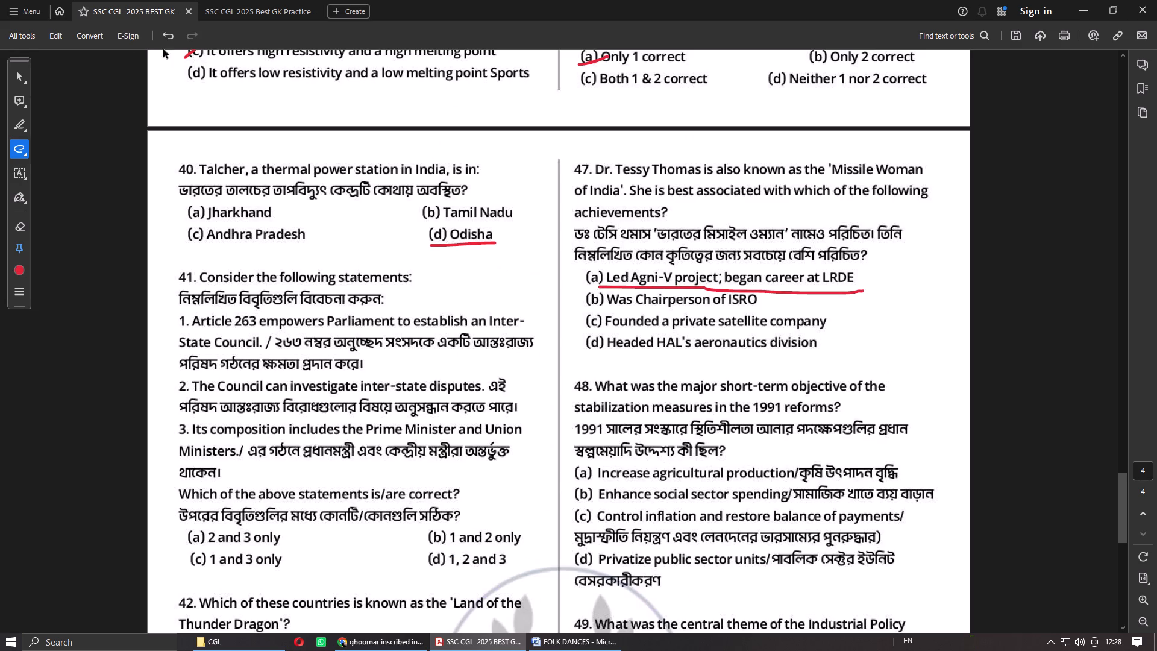
# Save the question PDF in the CGL folder as SSC CGL 2025 BEST GK SET 1, replacing the existing file.
pyautogui.click(24, 11)
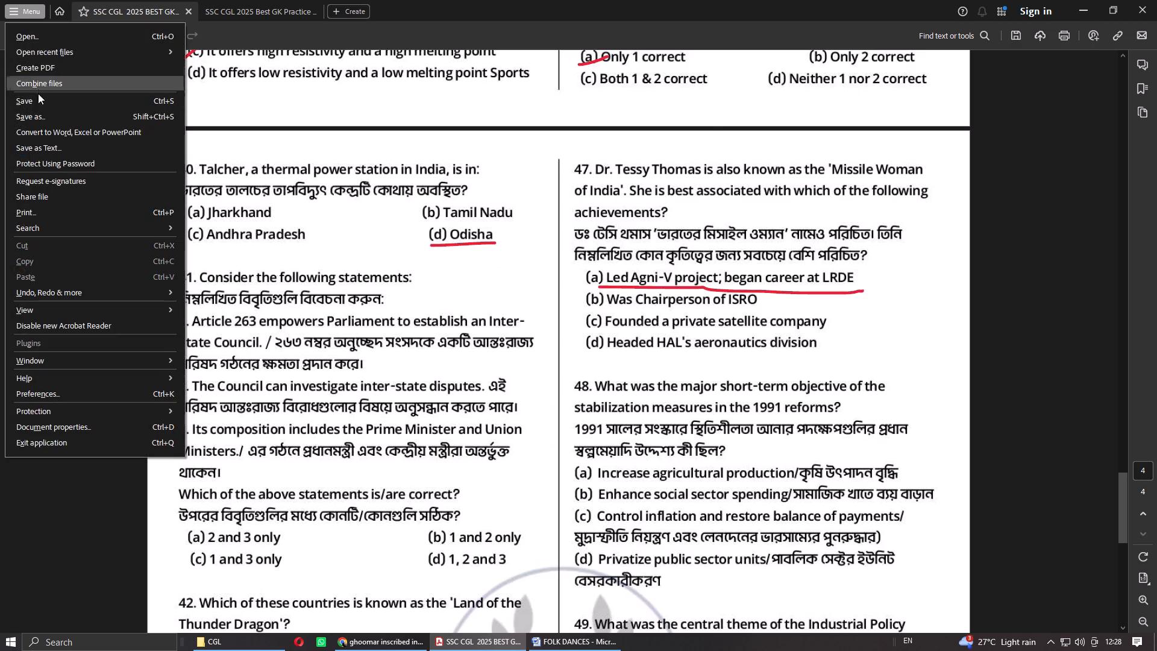
pyautogui.click(37, 96)
pyautogui.click(434, 193)
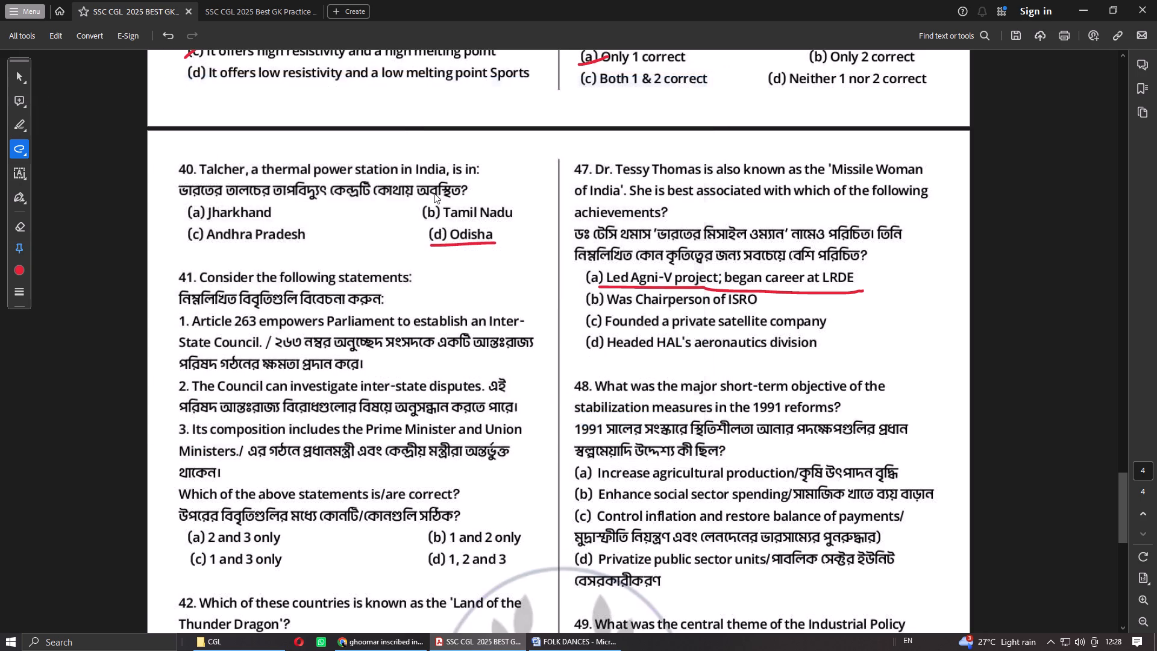
pyautogui.click(332, 268)
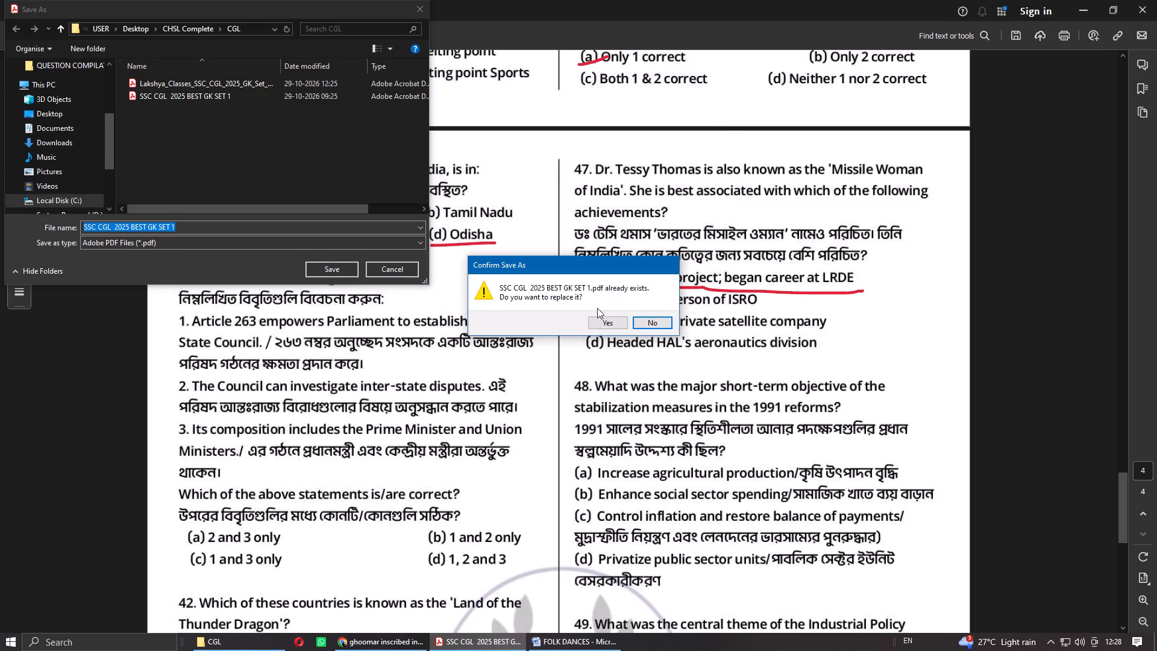
pyautogui.click(598, 319)
# Mark Q47 as checked in the solutions PDF's answer key with a red freehand stroke across its number.
pyautogui.click(248, 14)
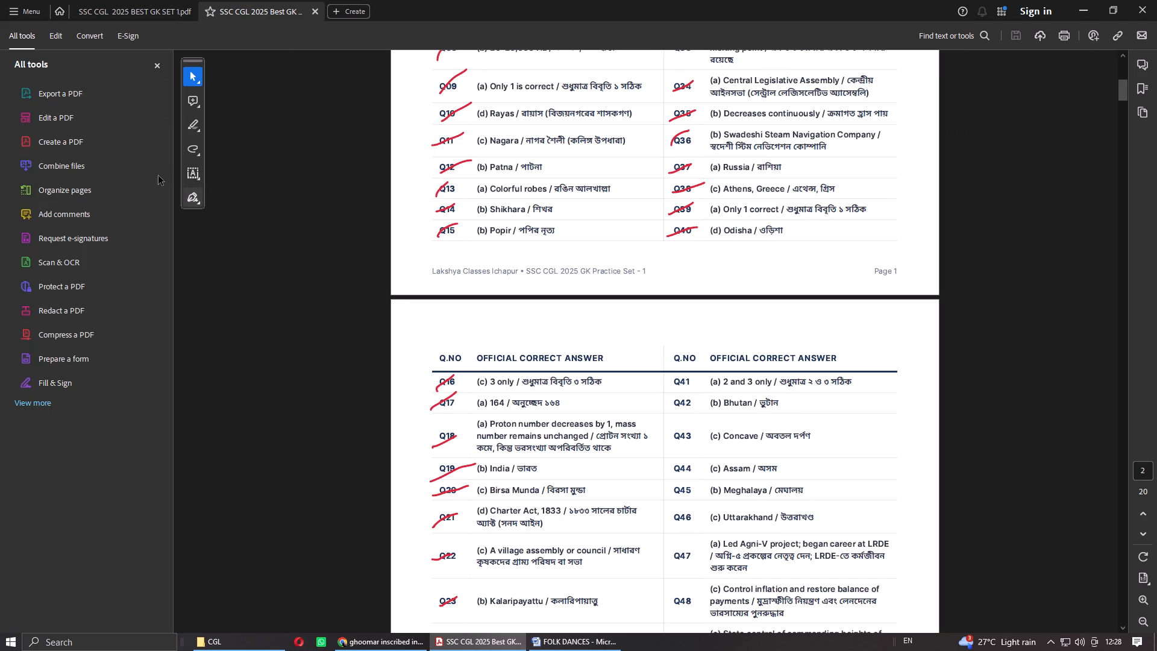
pyautogui.click(189, 145)
pyautogui.moveTo(666, 562); pyautogui.dragTo(692, 555)
# Save the marked solutions PDF in the CGL folder as Lakshya_Classes_SSC_CGL_2025_GK_Set_1_Solutions, replacing the existing file.
pyautogui.click(32, 13)
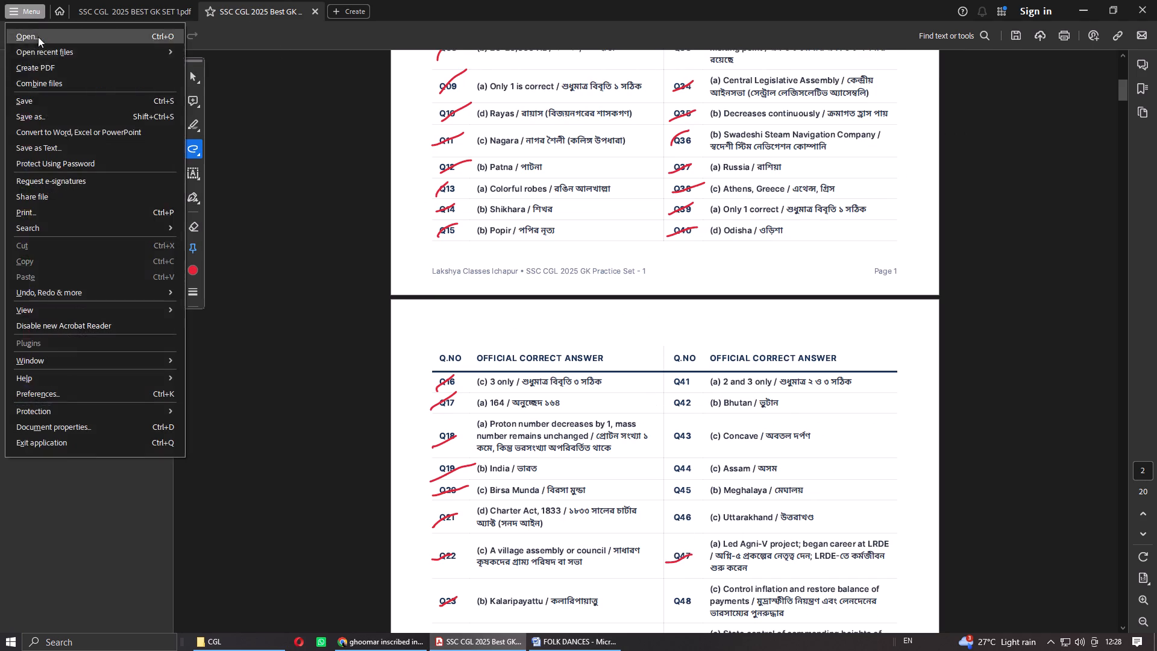
pyautogui.click(31, 98)
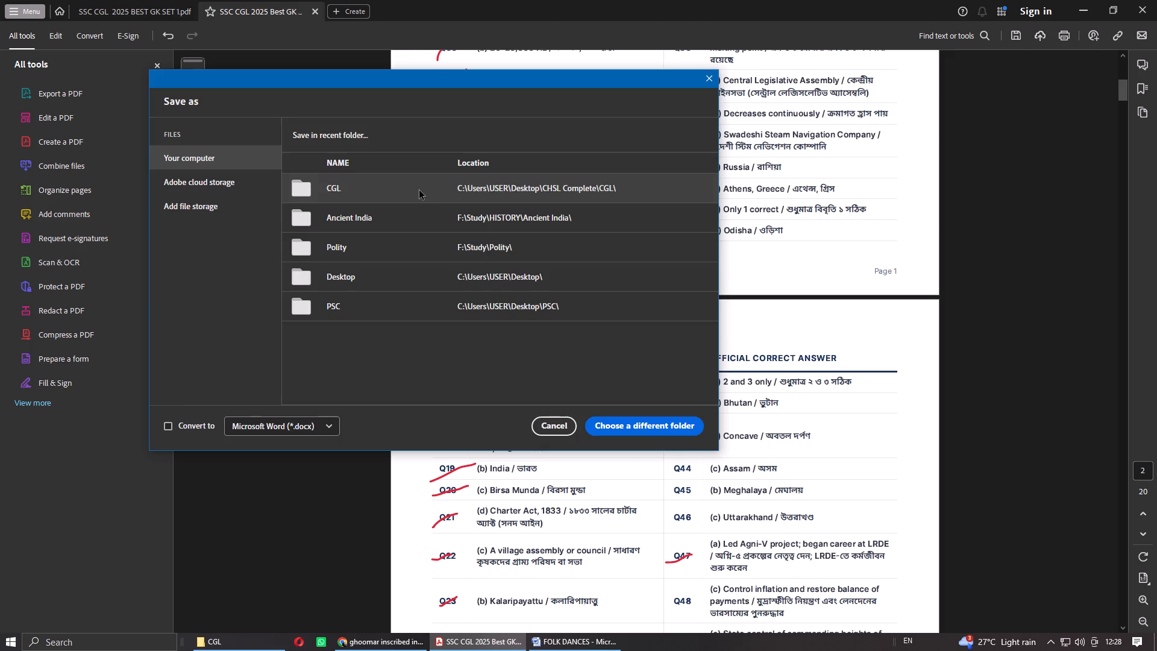
pyautogui.click(419, 190)
pyautogui.click(335, 269)
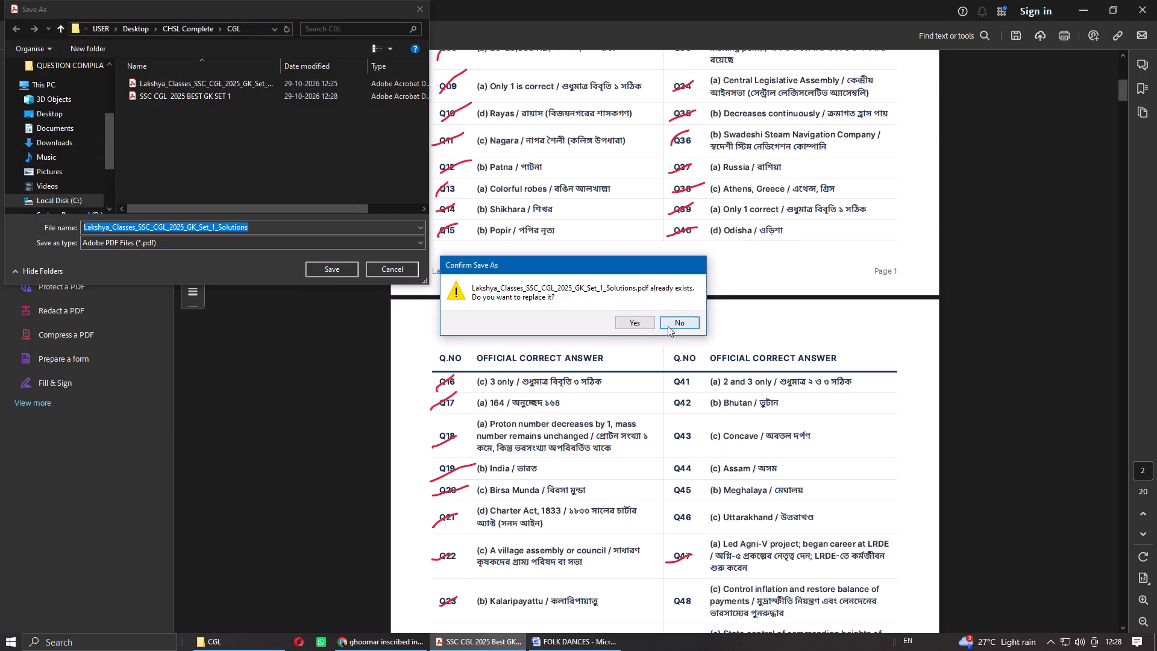
pyautogui.click(624, 319)
# Close all open windows: the PDF reader, the FOLK DANCES Word document, the Chrome browser and the CGL folder.
pyautogui.click(1156, 7)
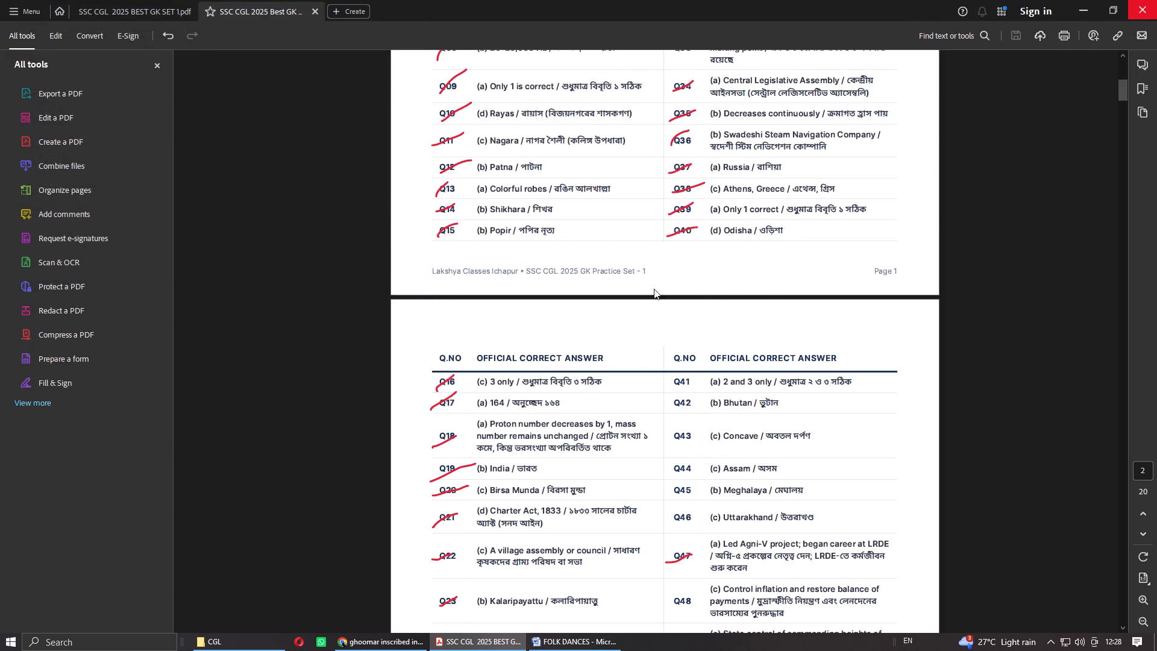
pyautogui.click(492, 650)
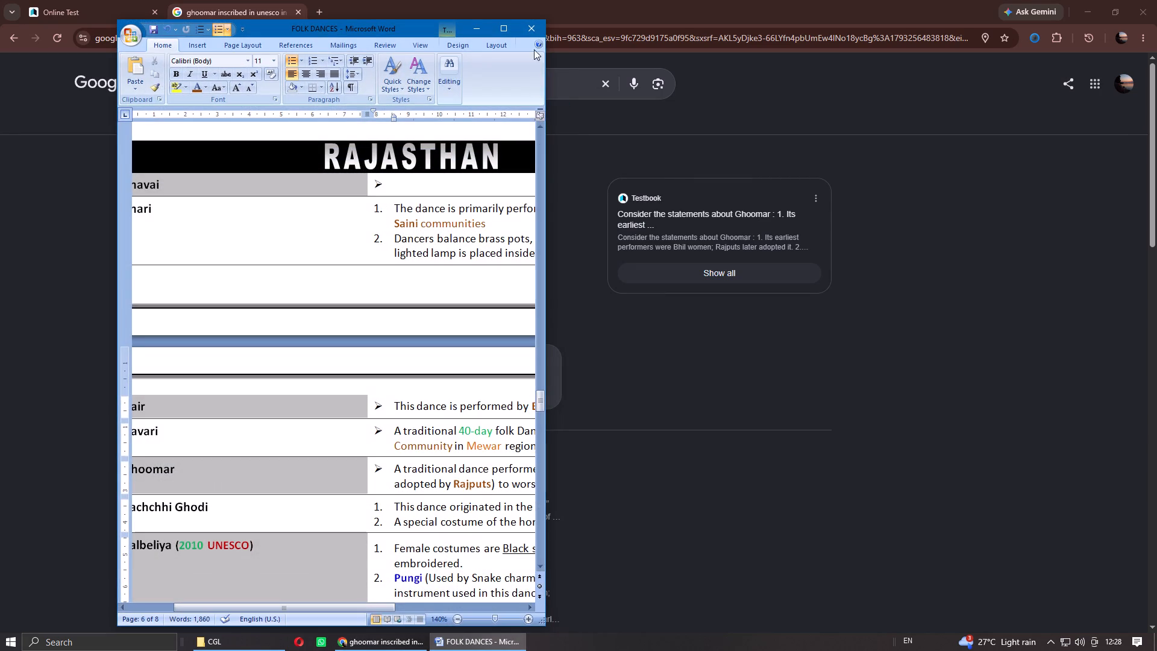
pyautogui.click(533, 35)
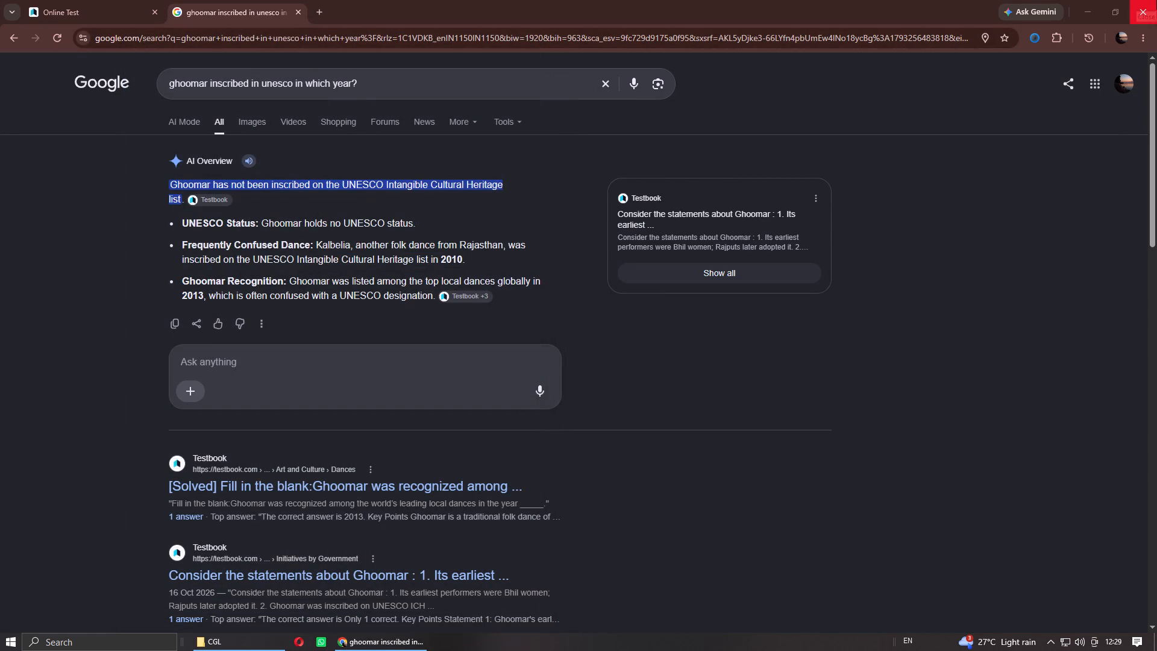
pyautogui.click(1156, 0)
pyautogui.click(716, 197)
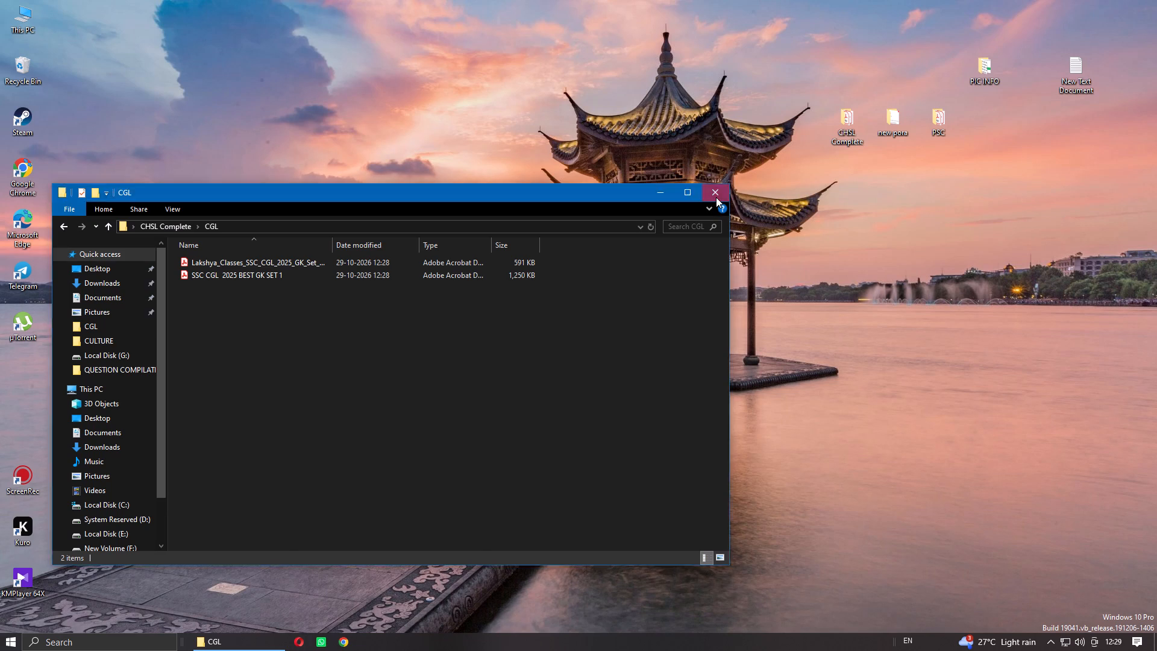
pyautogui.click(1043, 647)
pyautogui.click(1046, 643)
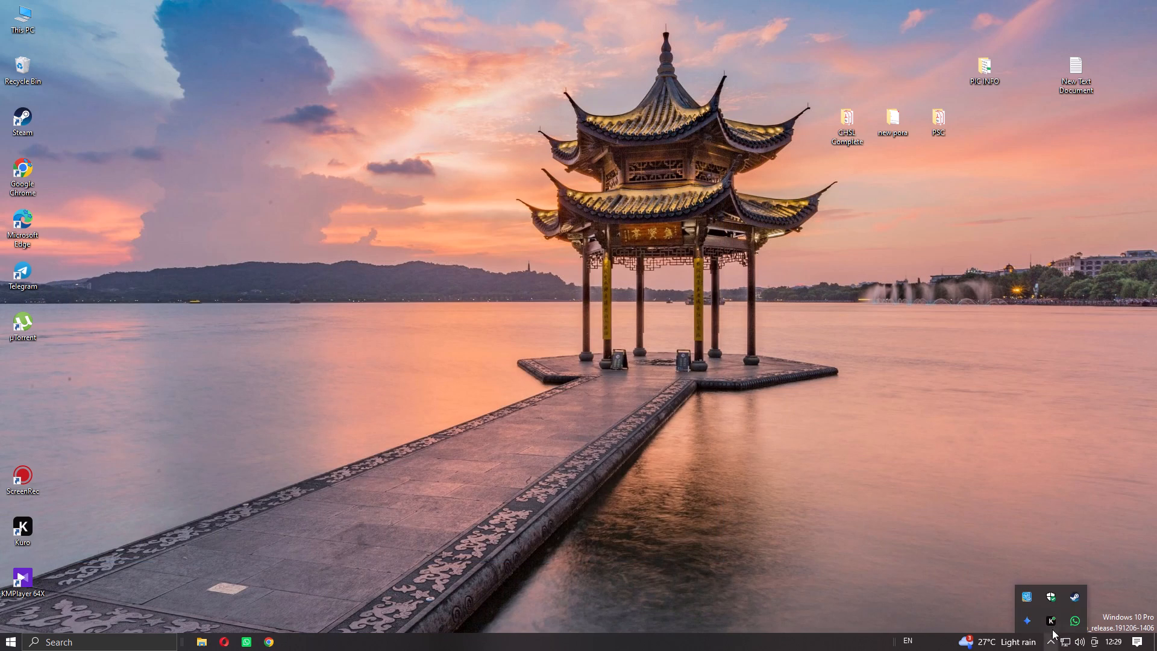